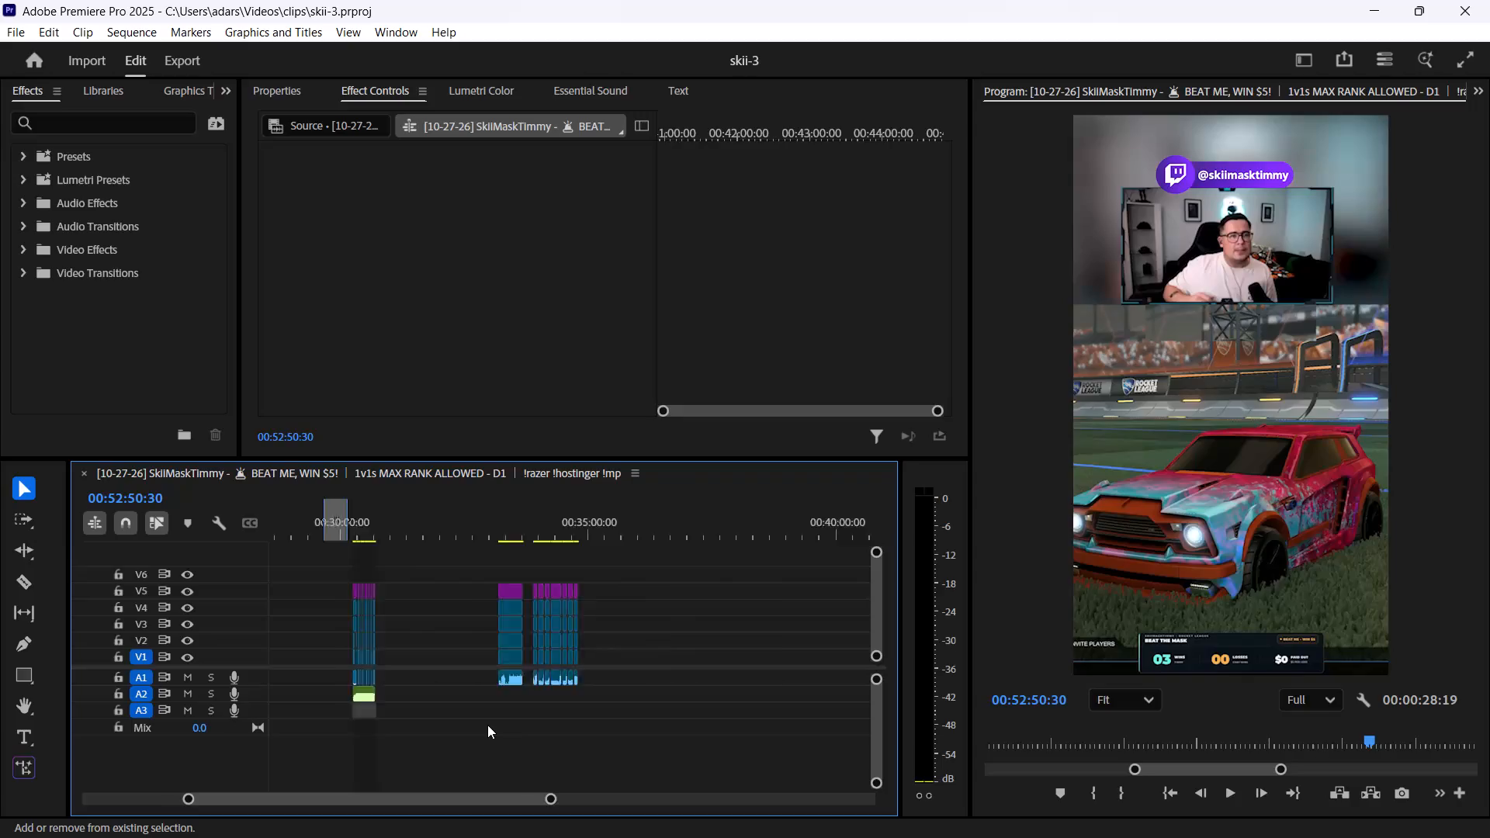
# Review the uncut stream section that starts near 00:52:50, playing it back from 00:53:18 to about 00:53:32.
pyautogui.scroll(-20, 484, 724)
pyautogui.scroll(-16, 484, 724)
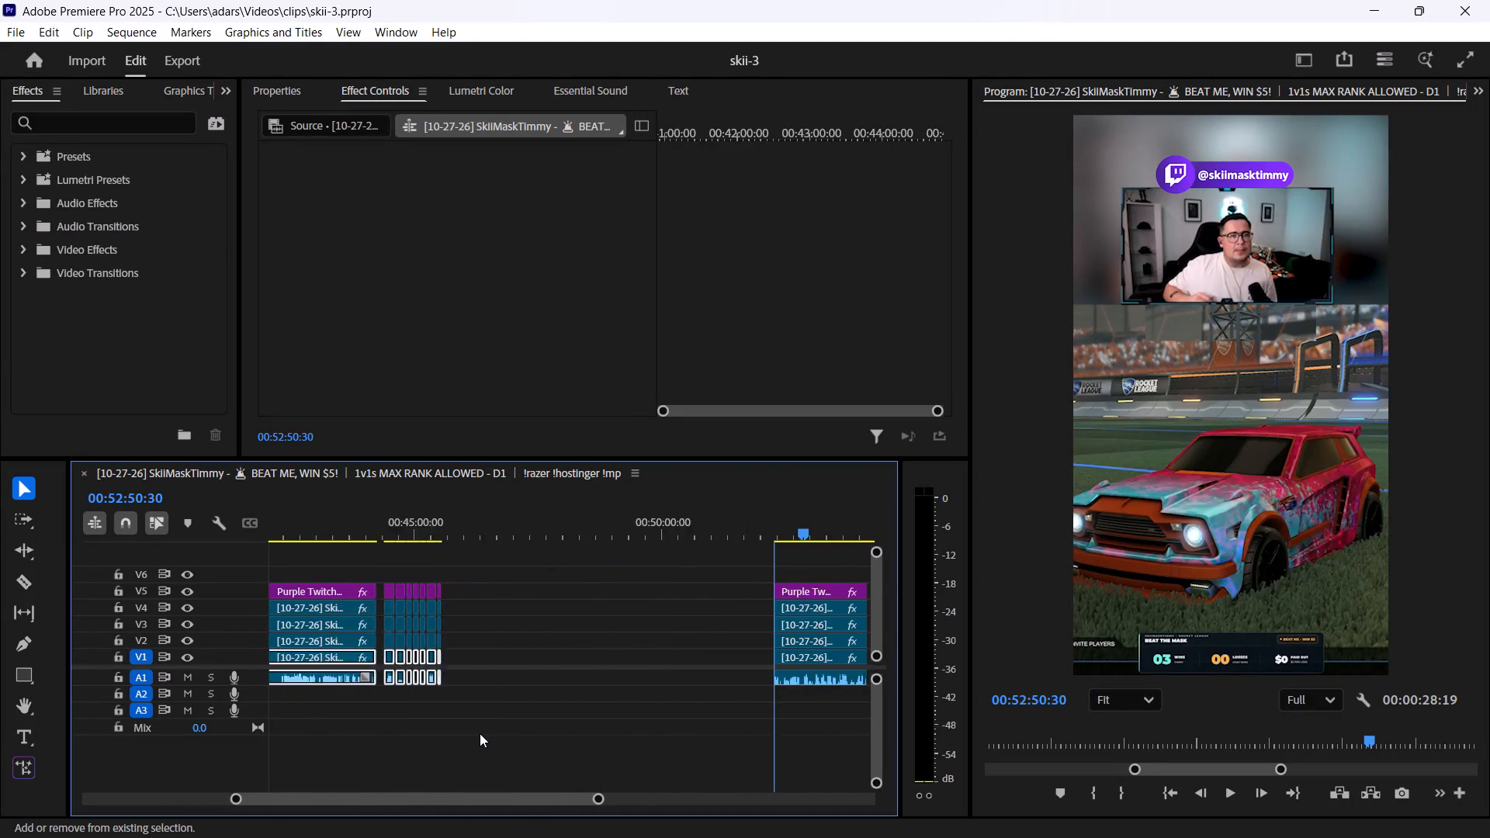
pyautogui.scroll(-5, 480, 733)
pyautogui.keyDown('shift'); pyautogui.scroll(-3, 483, 734); pyautogui.keyUp('shift')
pyautogui.keyDown('alt'); pyautogui.scroll(6, 485, 734); pyautogui.keyUp('alt')
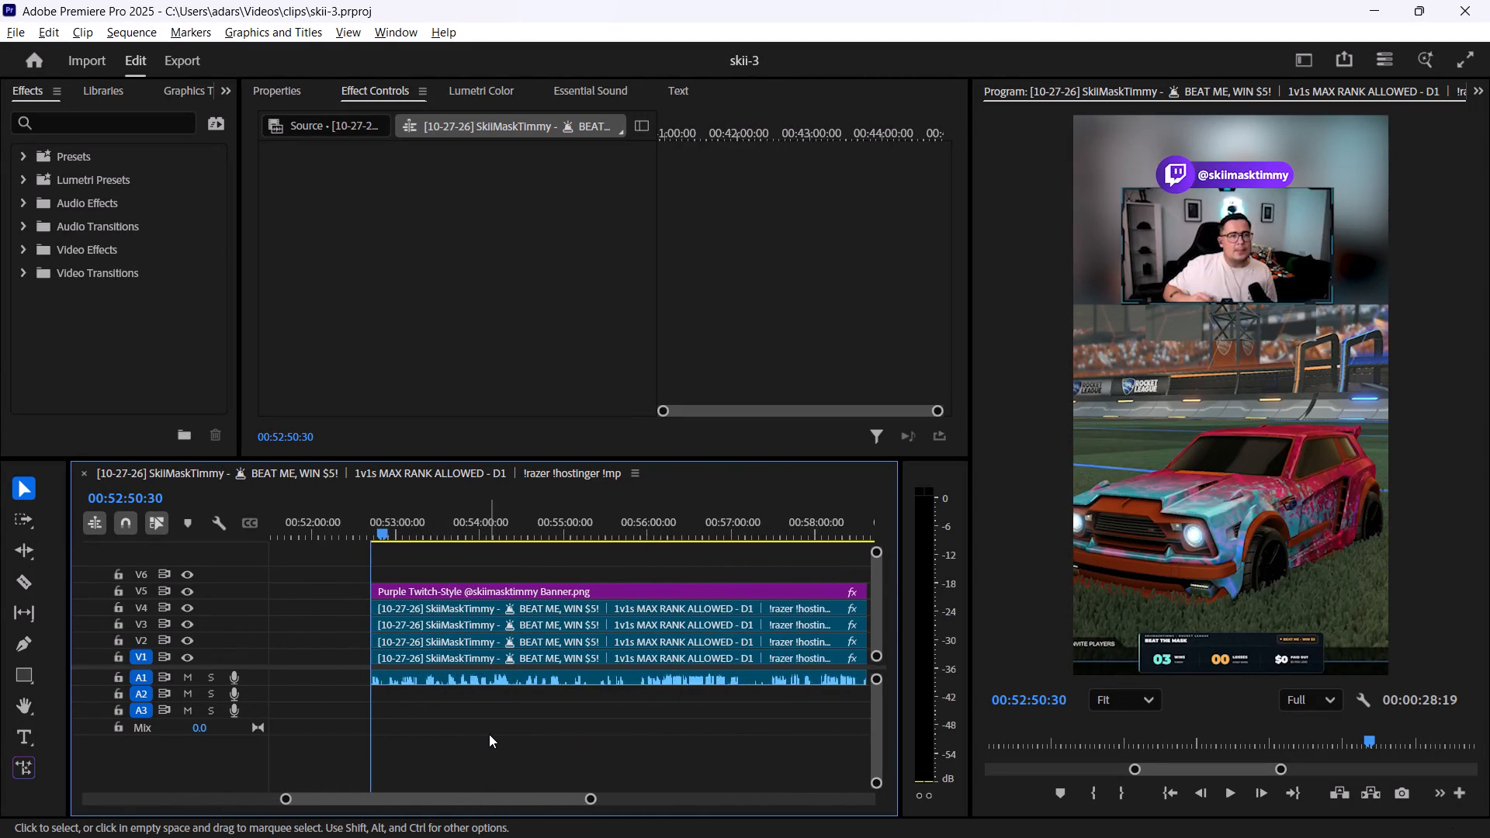
pyautogui.keyDown('alt'); pyautogui.scroll(5, 489, 734); pyautogui.keyUp('alt')
pyautogui.moveTo(290, 535); pyautogui.dragTo(317, 537)
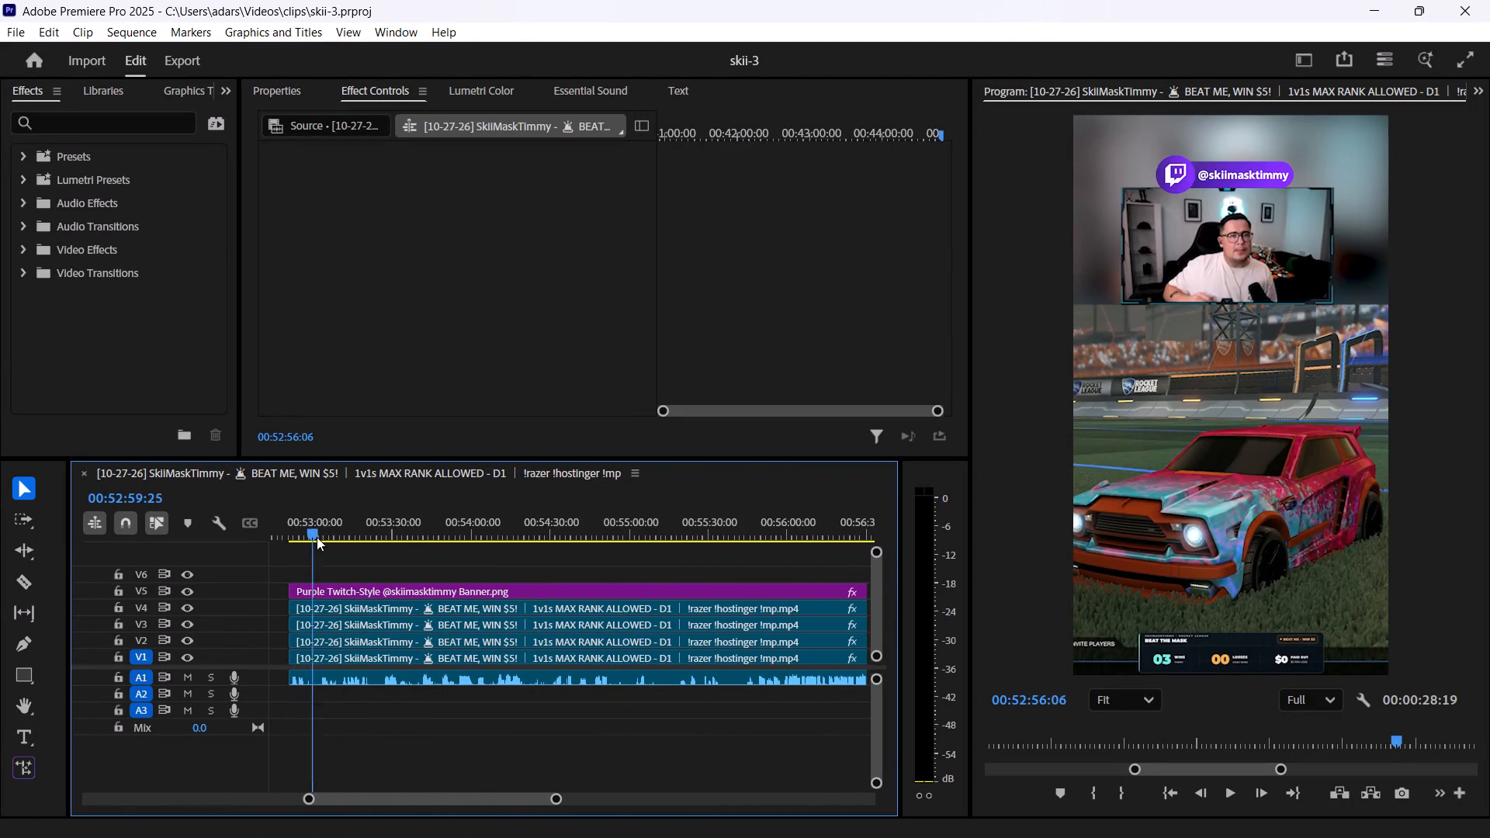
pyautogui.moveTo(317, 537); pyautogui.dragTo(410, 537)
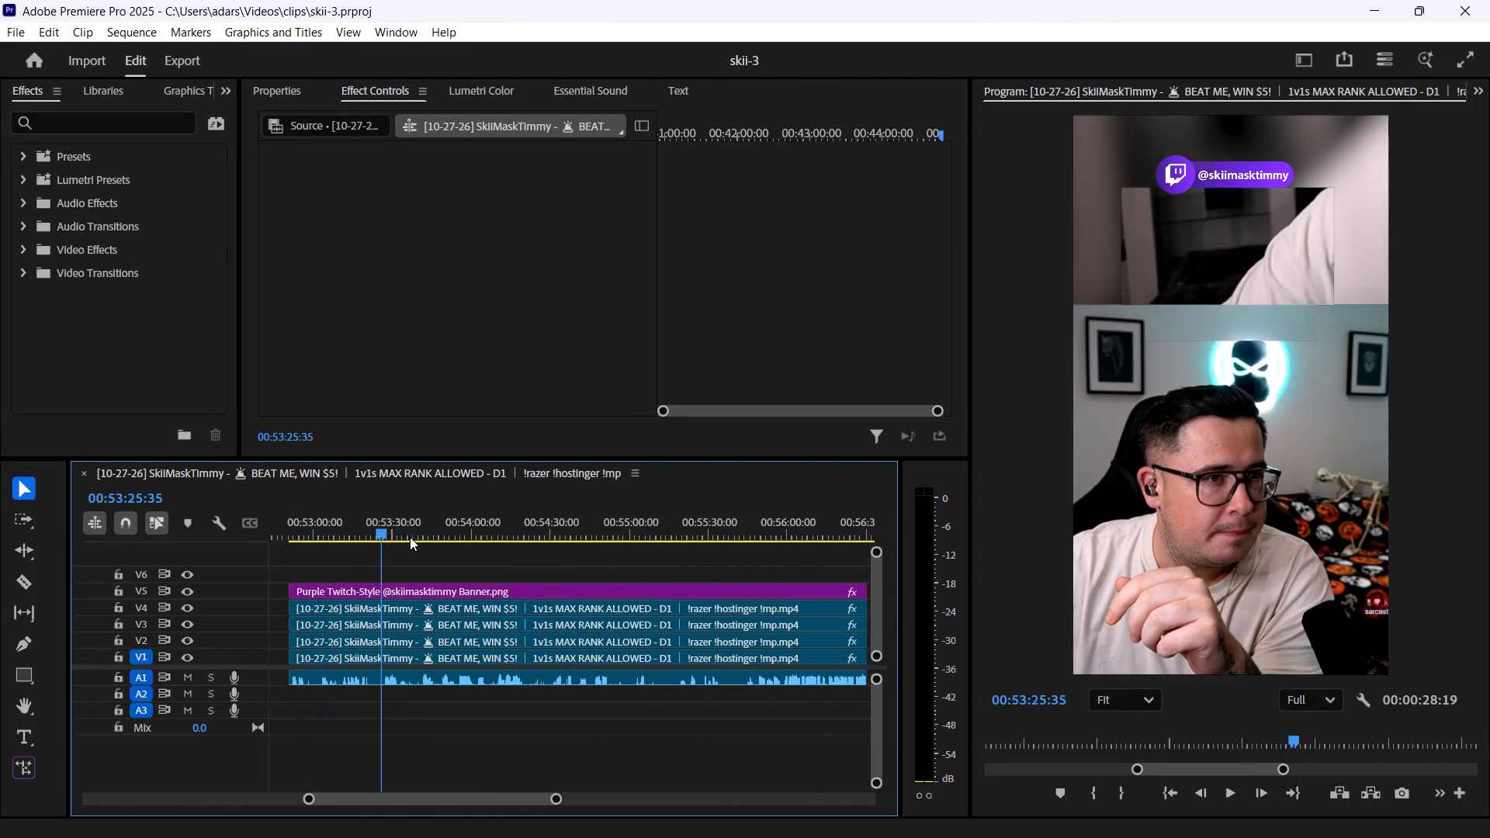
pyautogui.moveTo(410, 537); pyautogui.dragTo(366, 538)
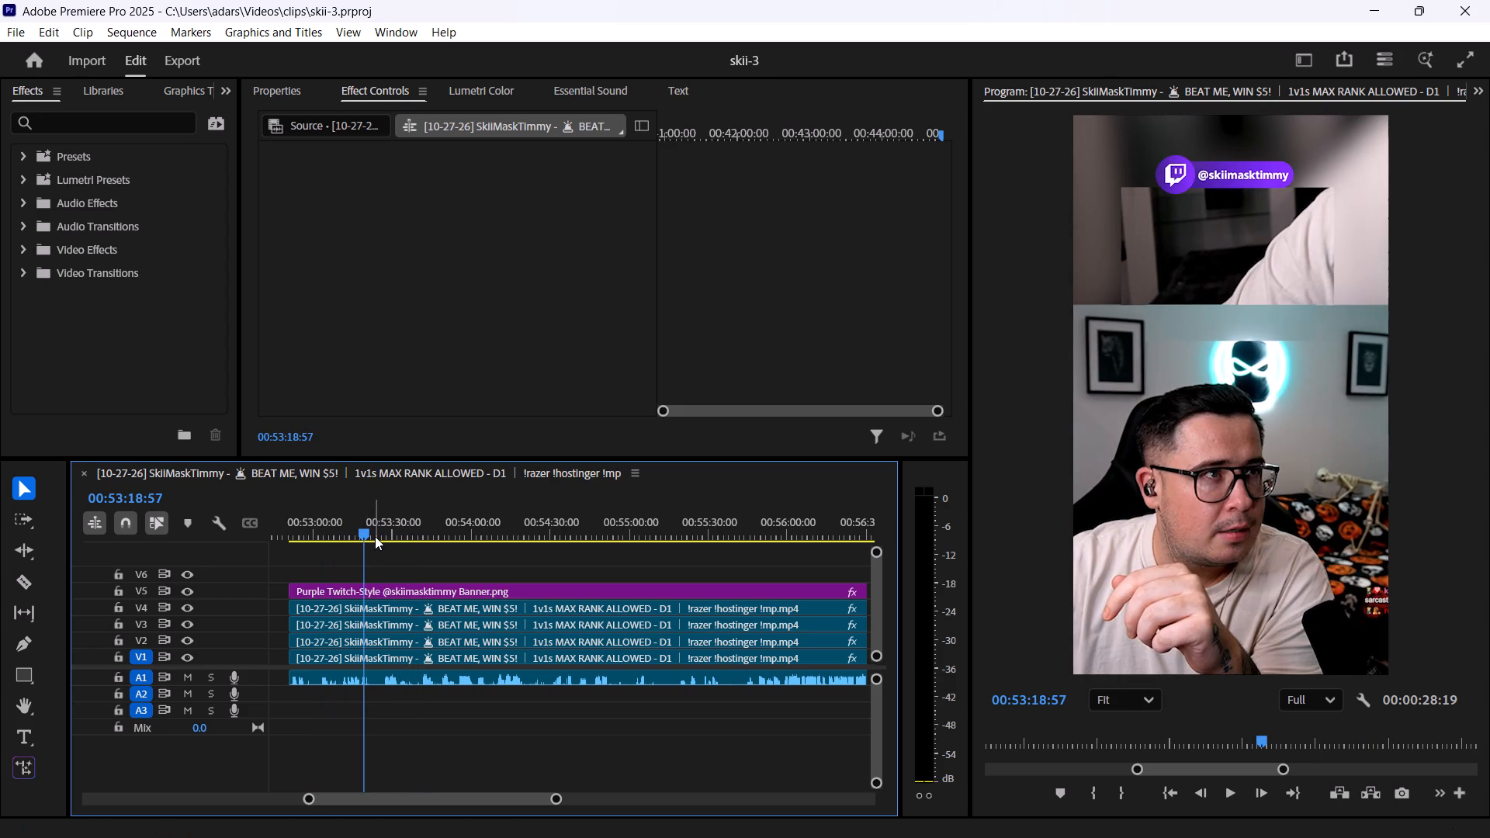
pyautogui.press('space')
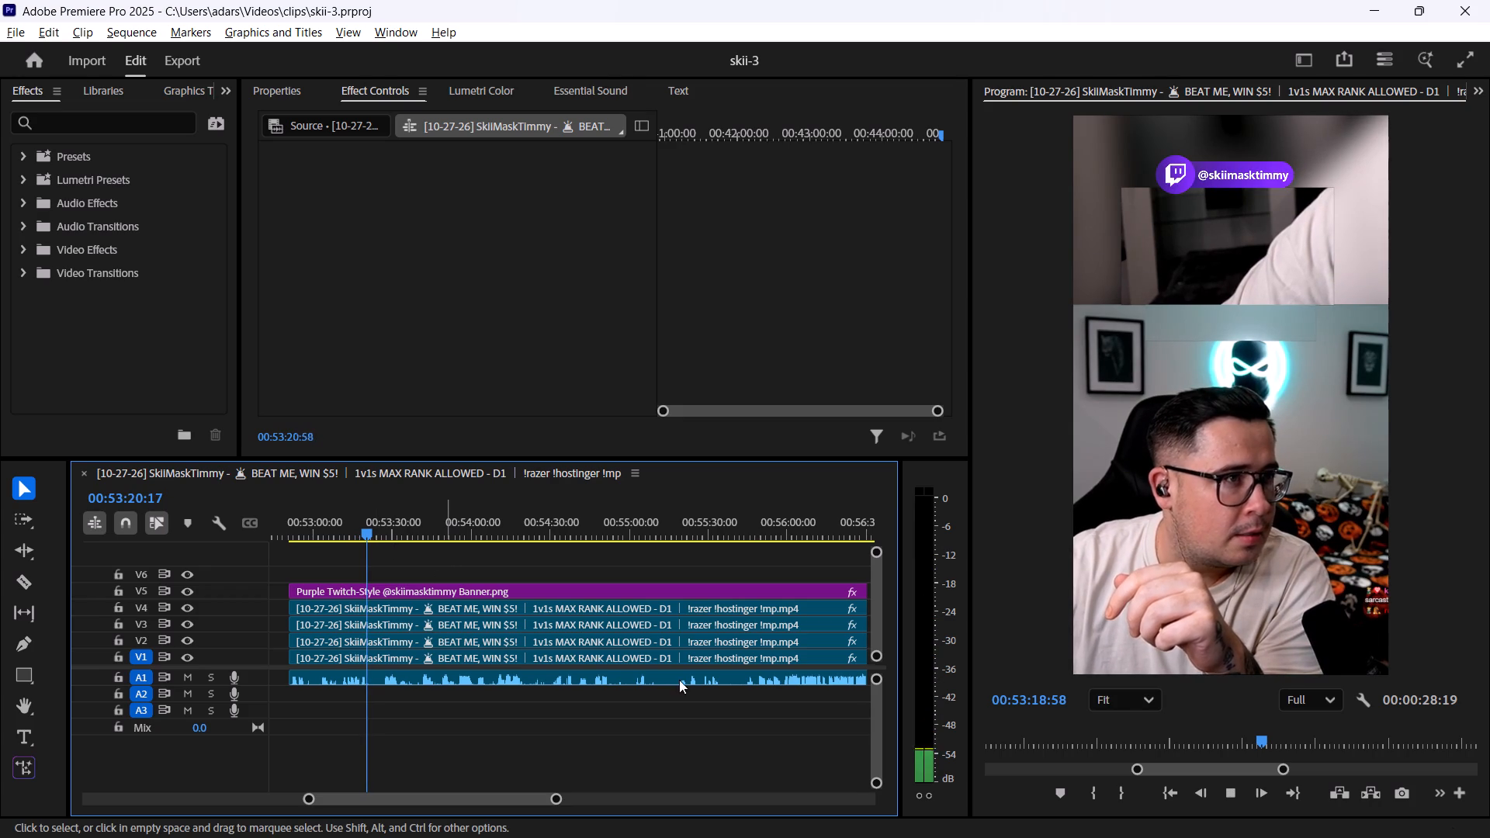
pyautogui.keyDown('alt'); pyautogui.scroll(9, 418, 707); pyautogui.keyUp('alt')
pyautogui.keyDown('shift'); pyautogui.scroll(3, 422, 708); pyautogui.keyUp('shift')
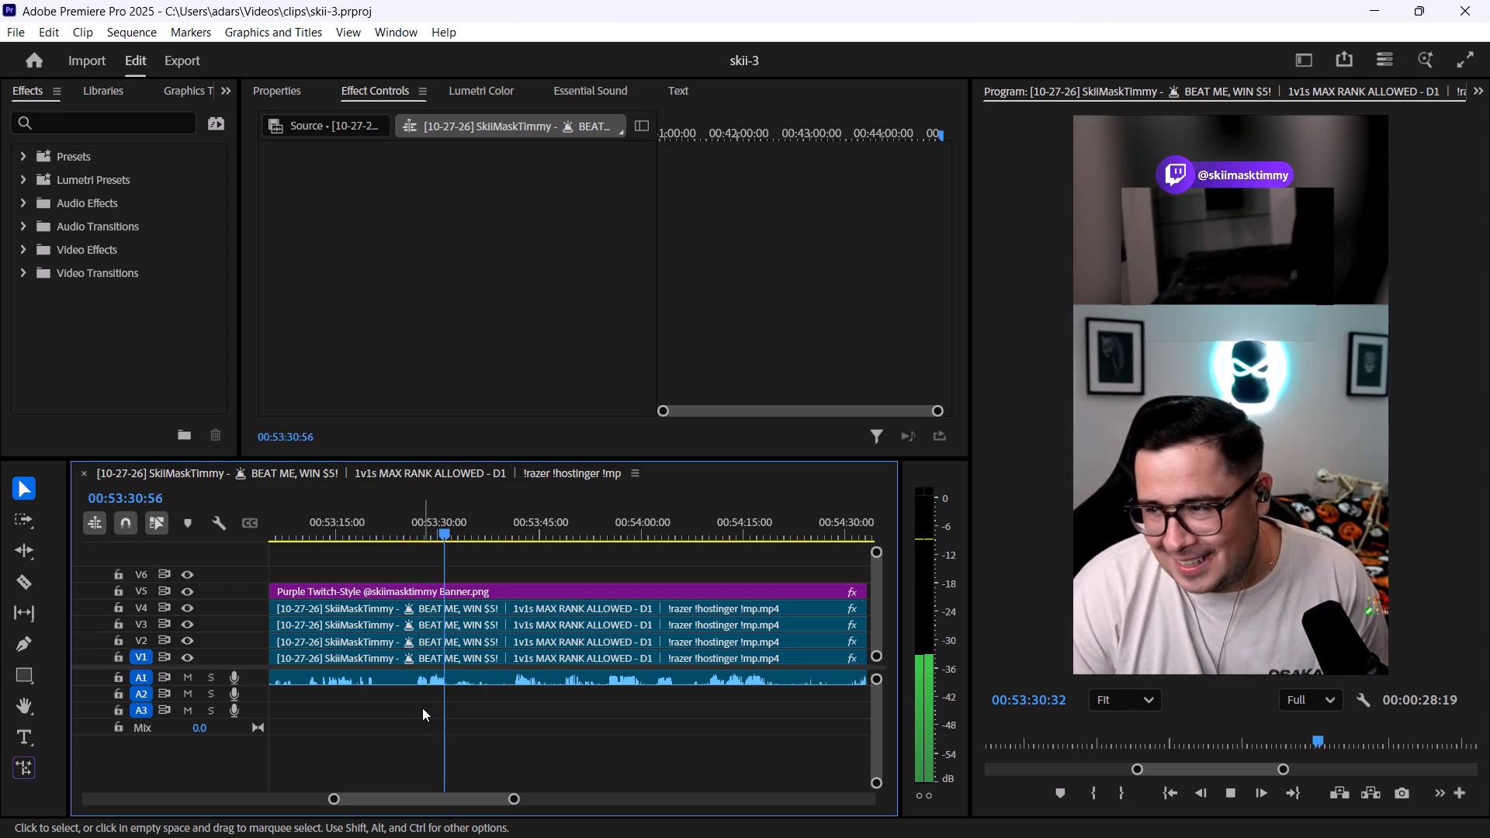
pyautogui.press('space')
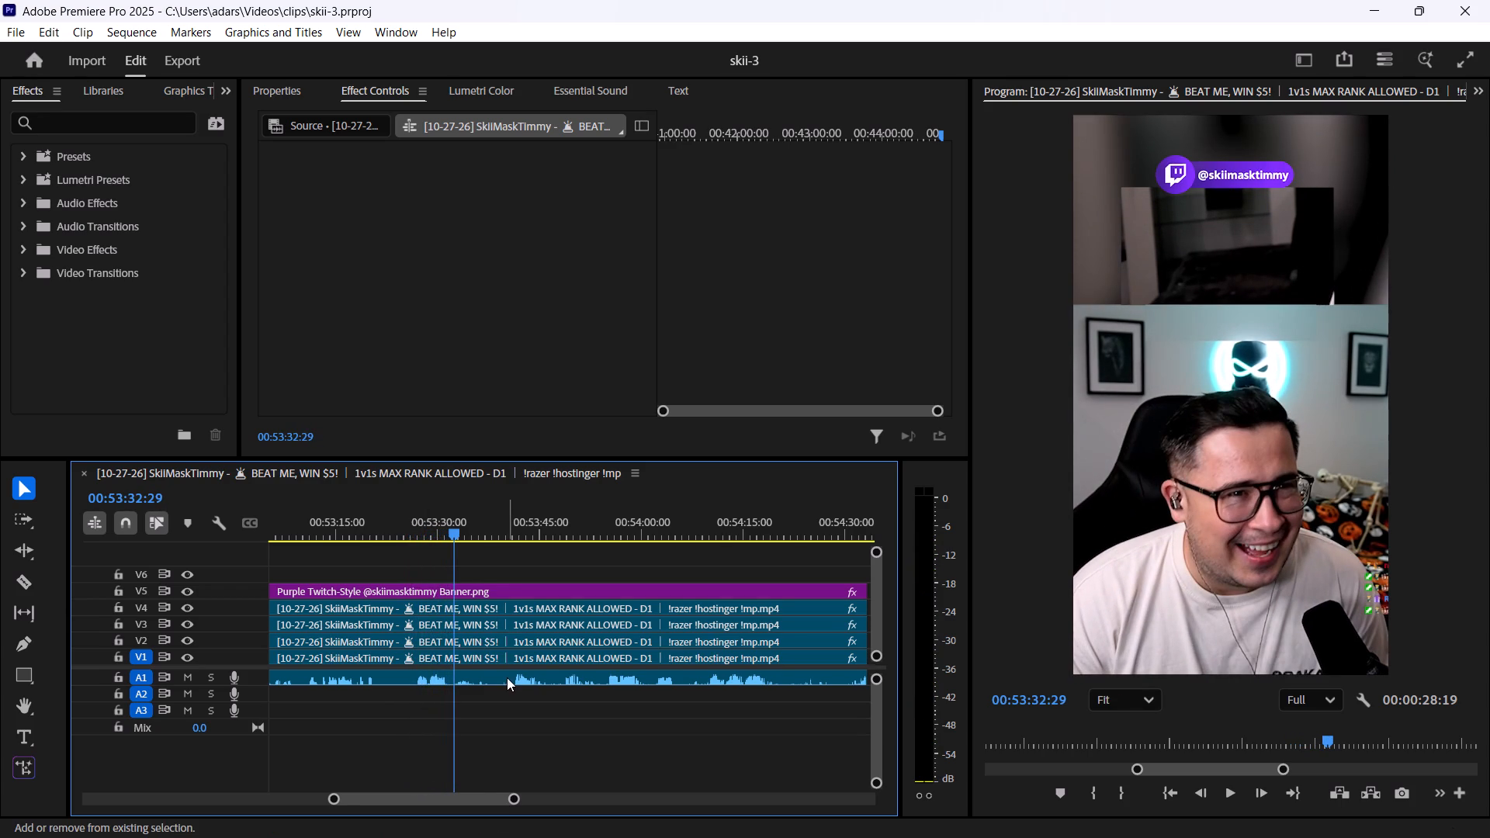
pyautogui.keyDown('shift'); pyautogui.scroll(2, 507, 677); pyautogui.keyUp('shift')
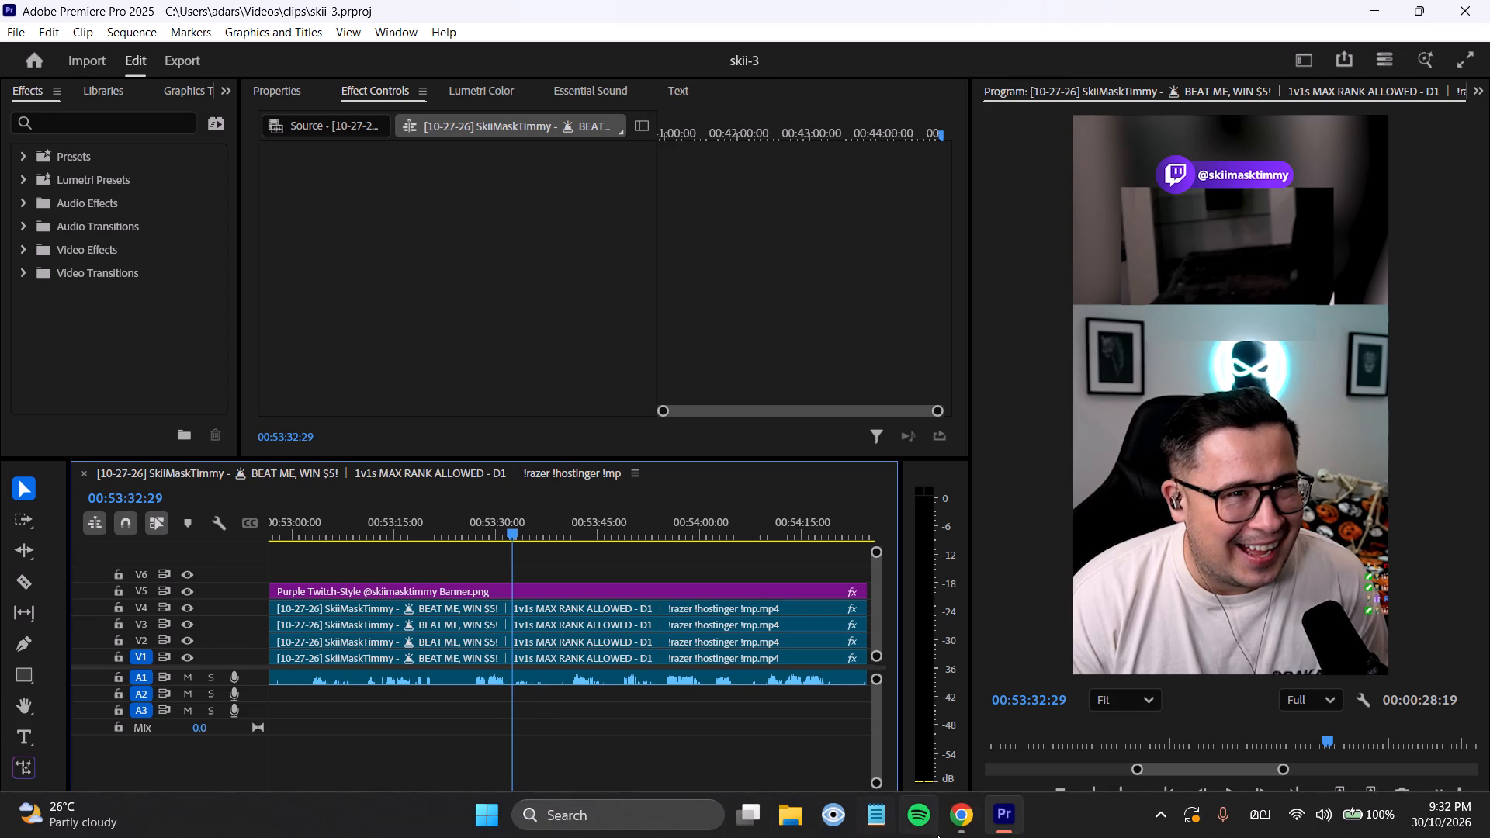
# Switch to Spotify.
pyautogui.click(925, 824)
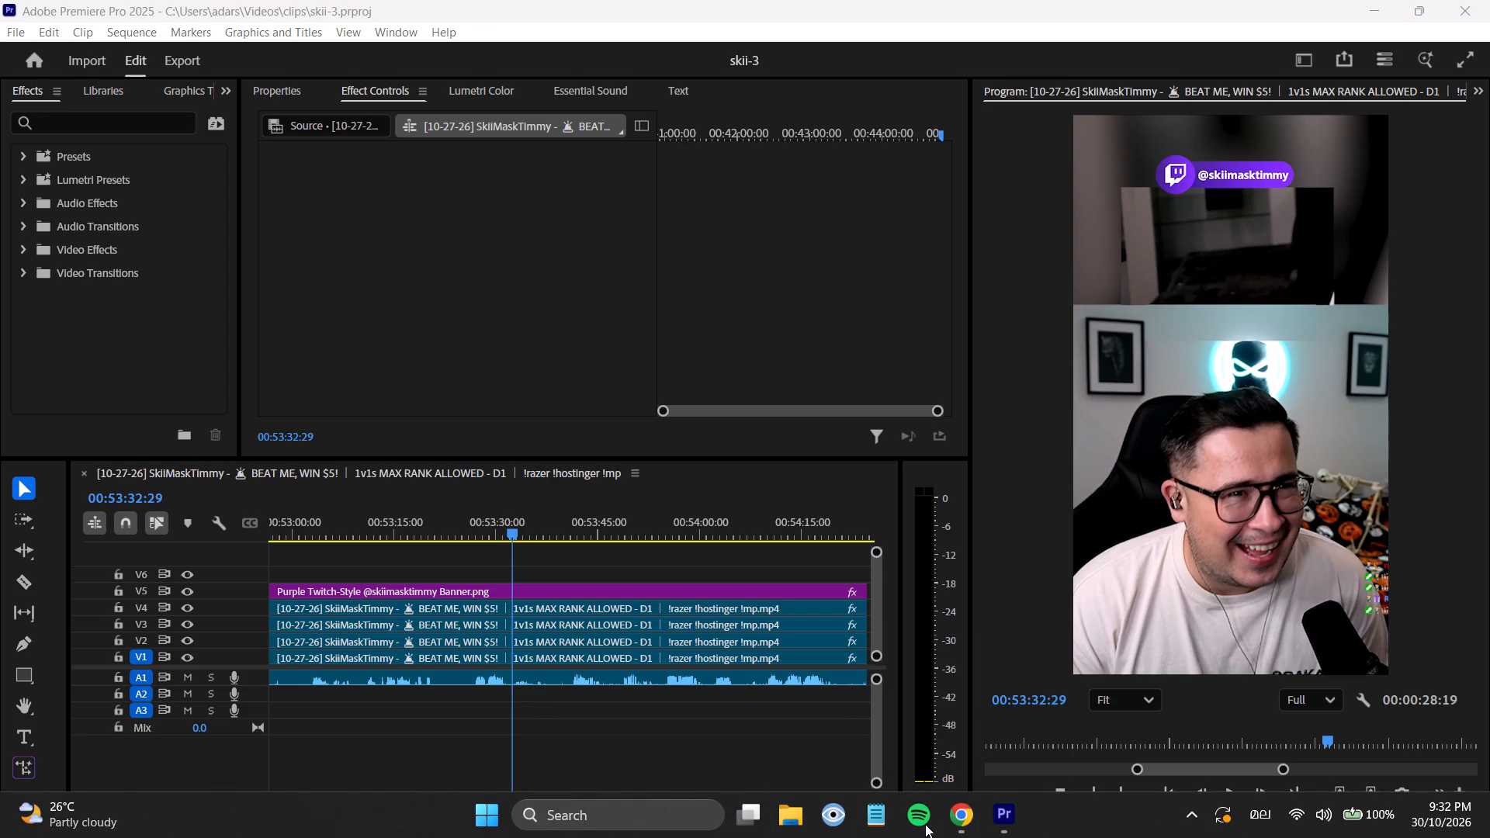
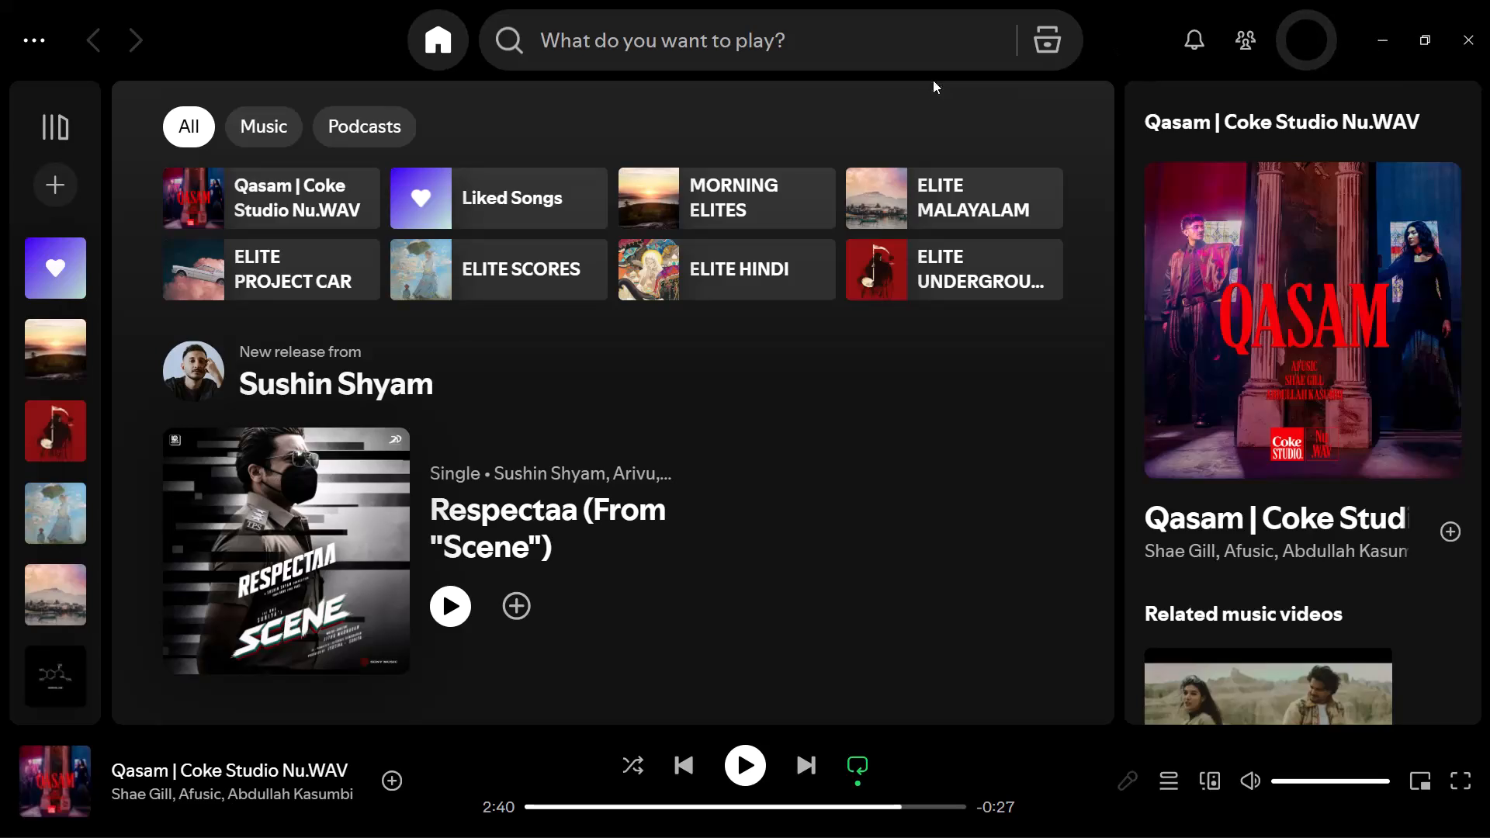
# Search for "sabe" using the English keyboard layout and save the song SABE QUEBRAR - Slowed to Liked Songs.
pyautogui.click(809, 39)
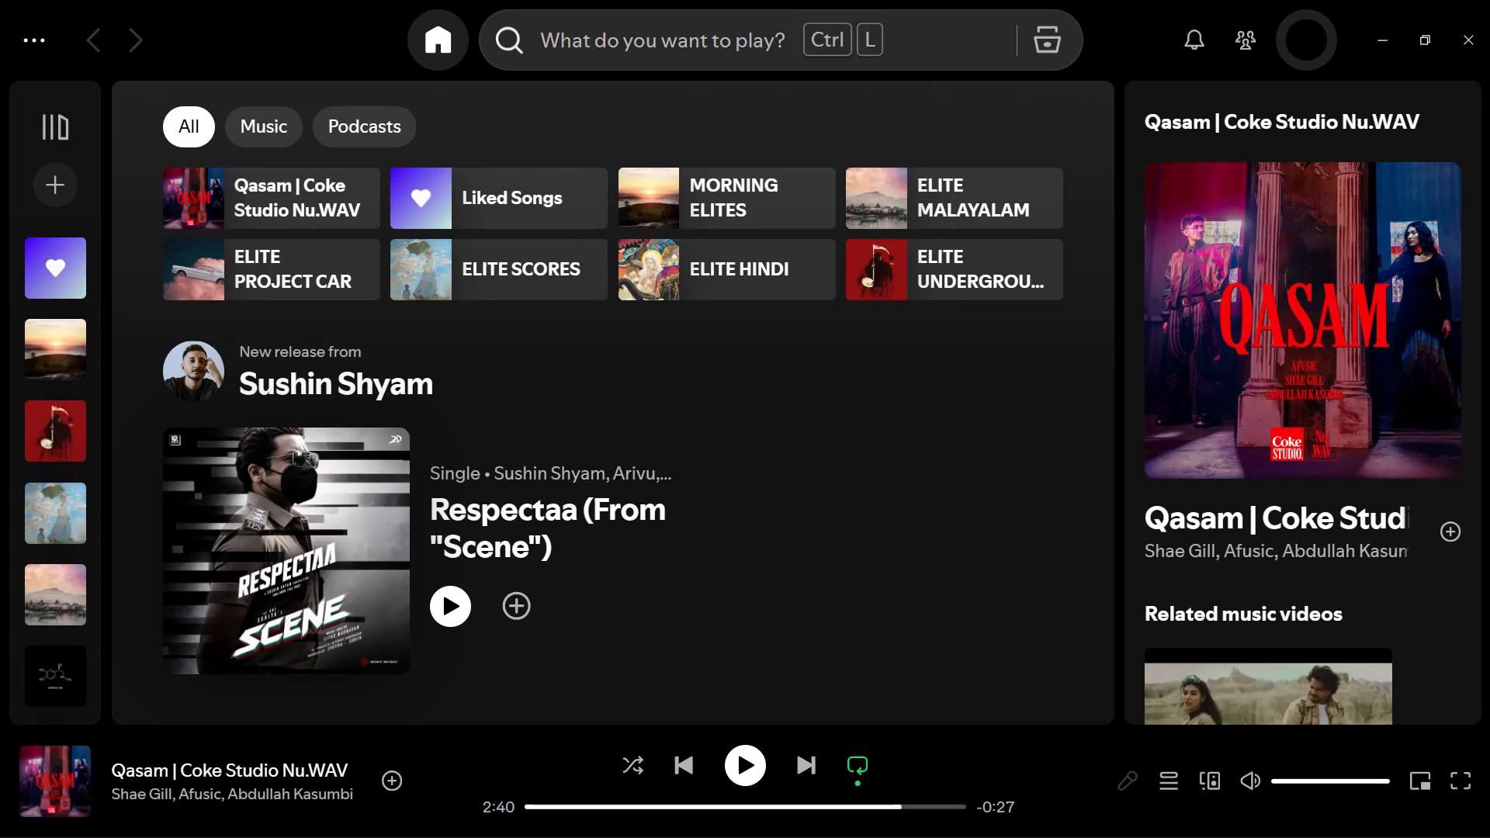
pyautogui.write('േോവ')
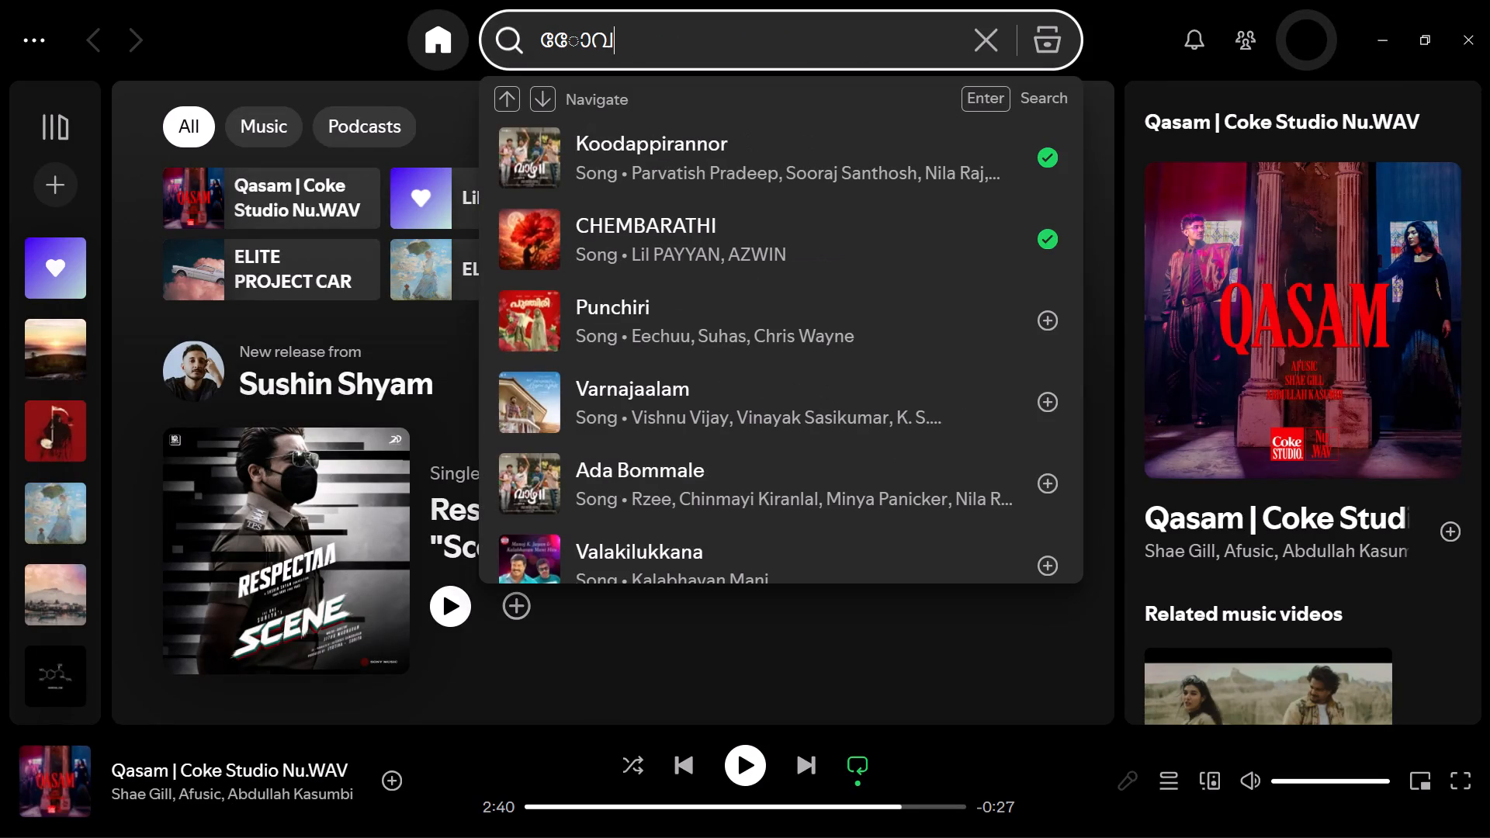
pyautogui.press('super+space')
pyautogui.press('BackSpace')
pyautogui.press('BackSpace')
pyautogui.press('BackSpace')
pyautogui.press('BackSpace')
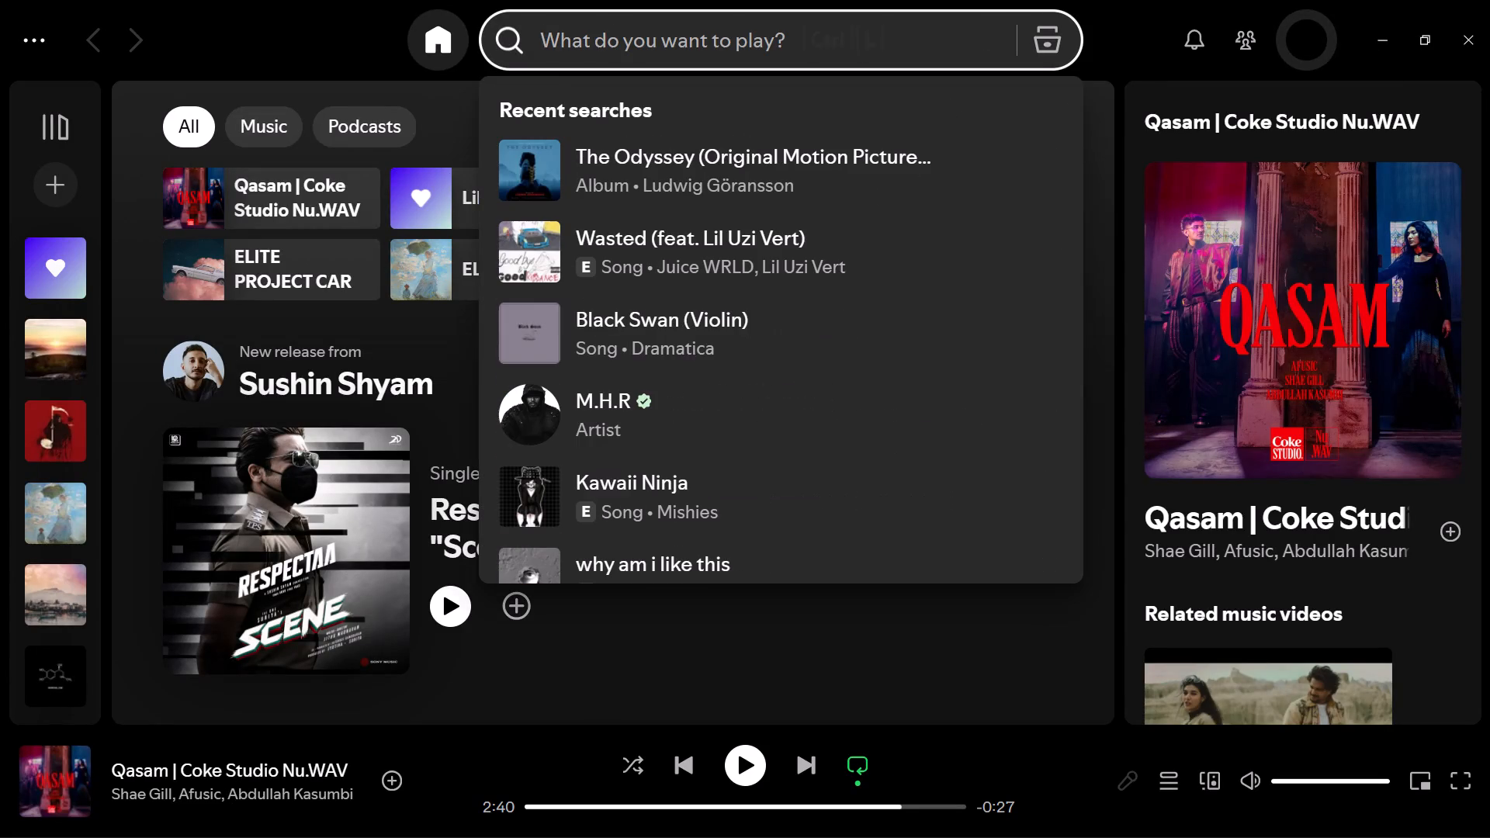
pyautogui.write('sa')
pyautogui.write('be')
pyautogui.press('space')
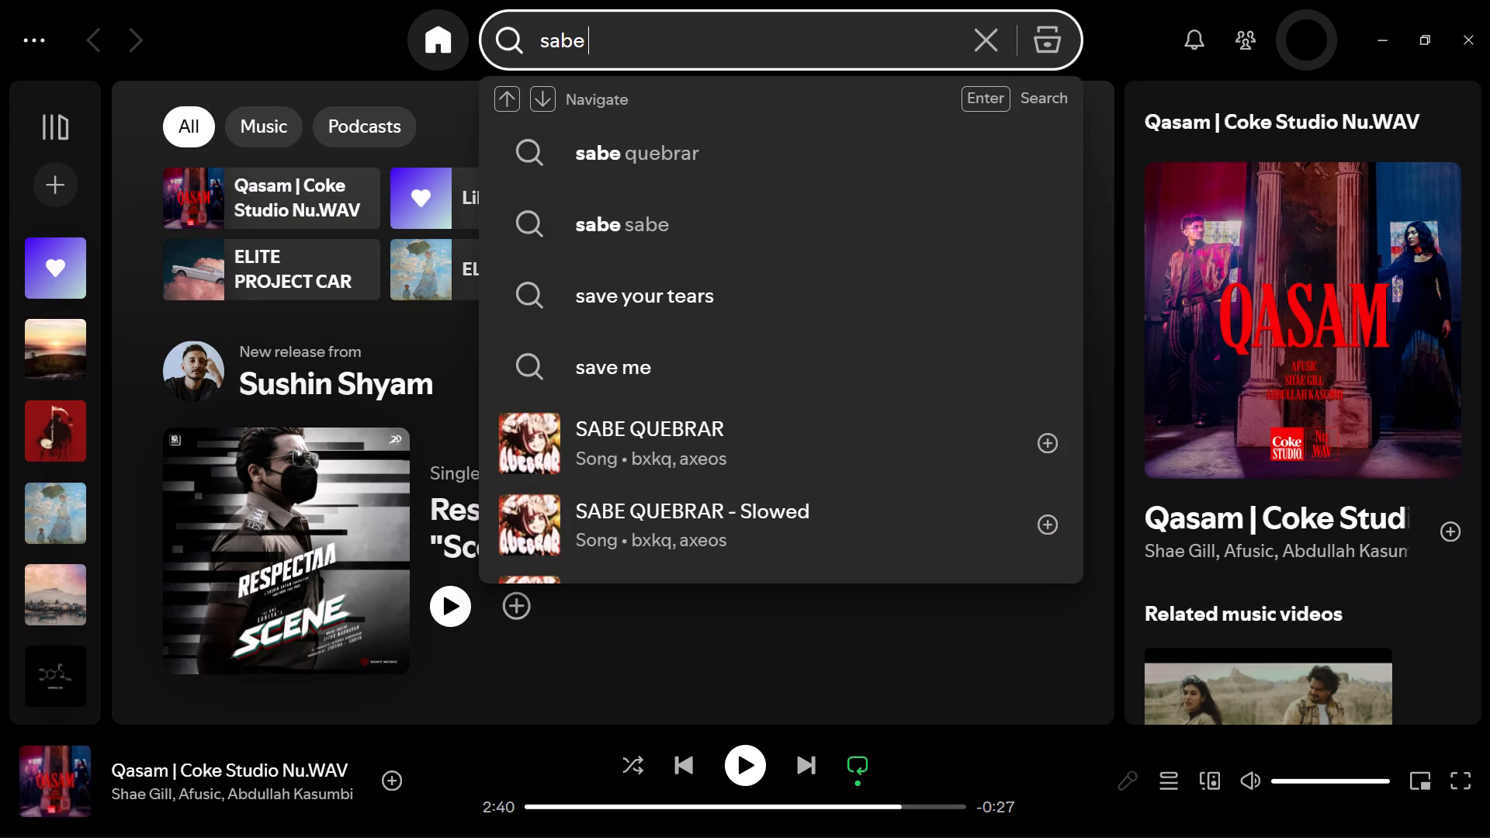
pyautogui.click(1049, 525)
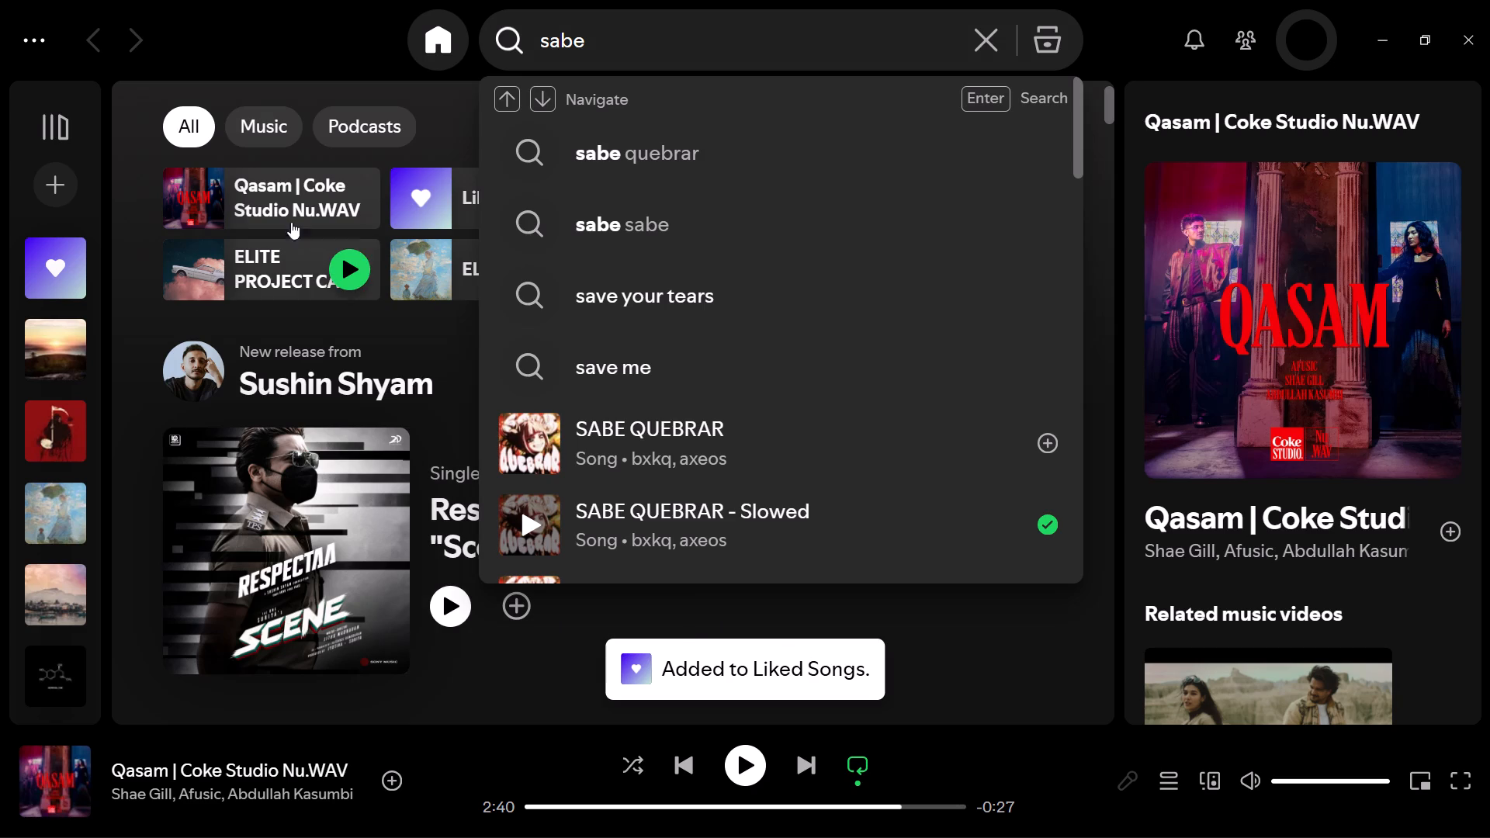
# In Liked Songs, move SABE QUEBRAR - Slowed out of that collection and into the ELITE ADRENALINE playlist, saving the changes.
pyautogui.click(423, 186)
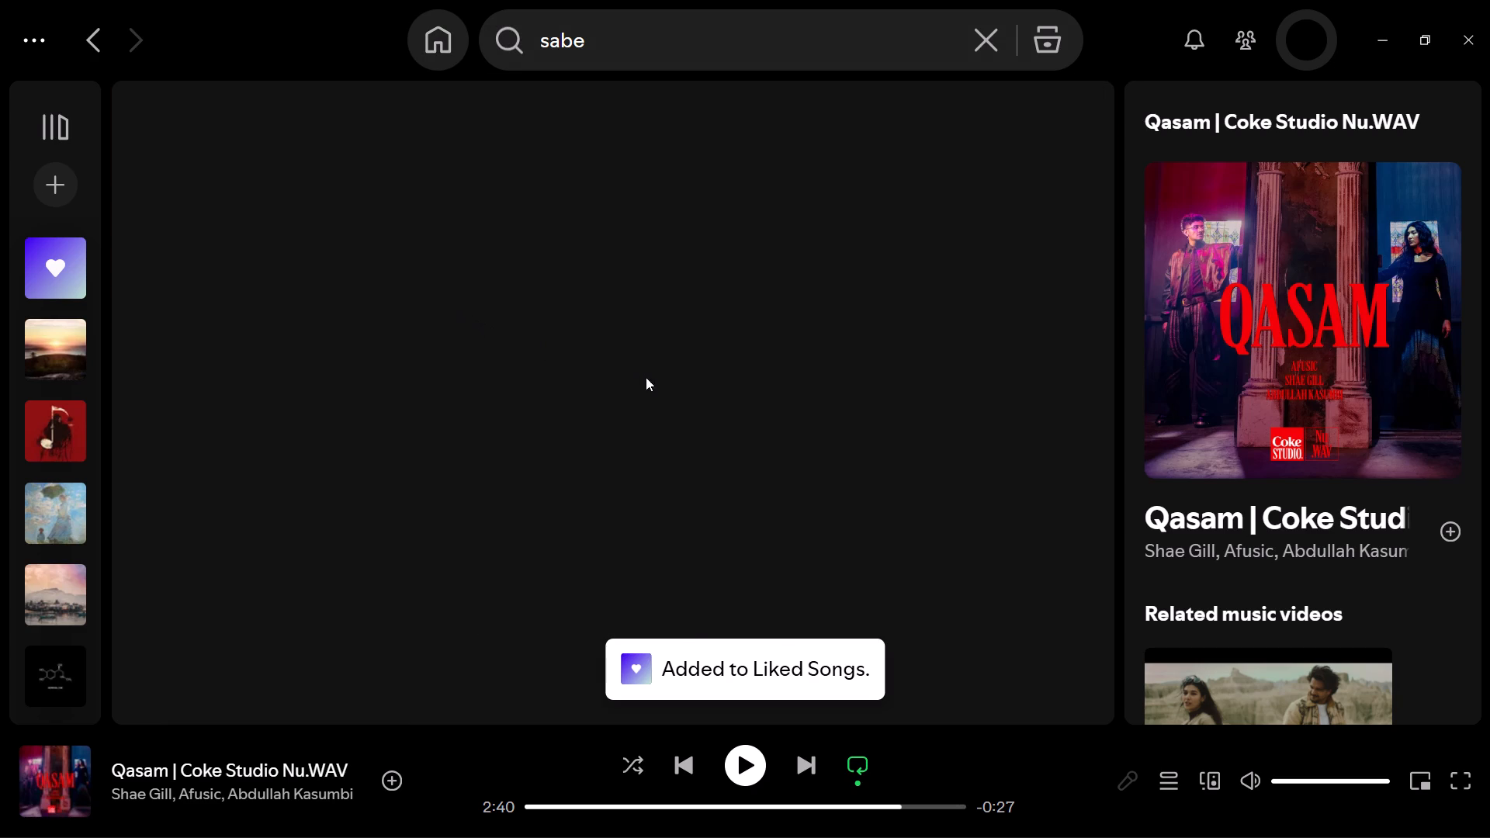
pyautogui.scroll(-2, 761, 486)
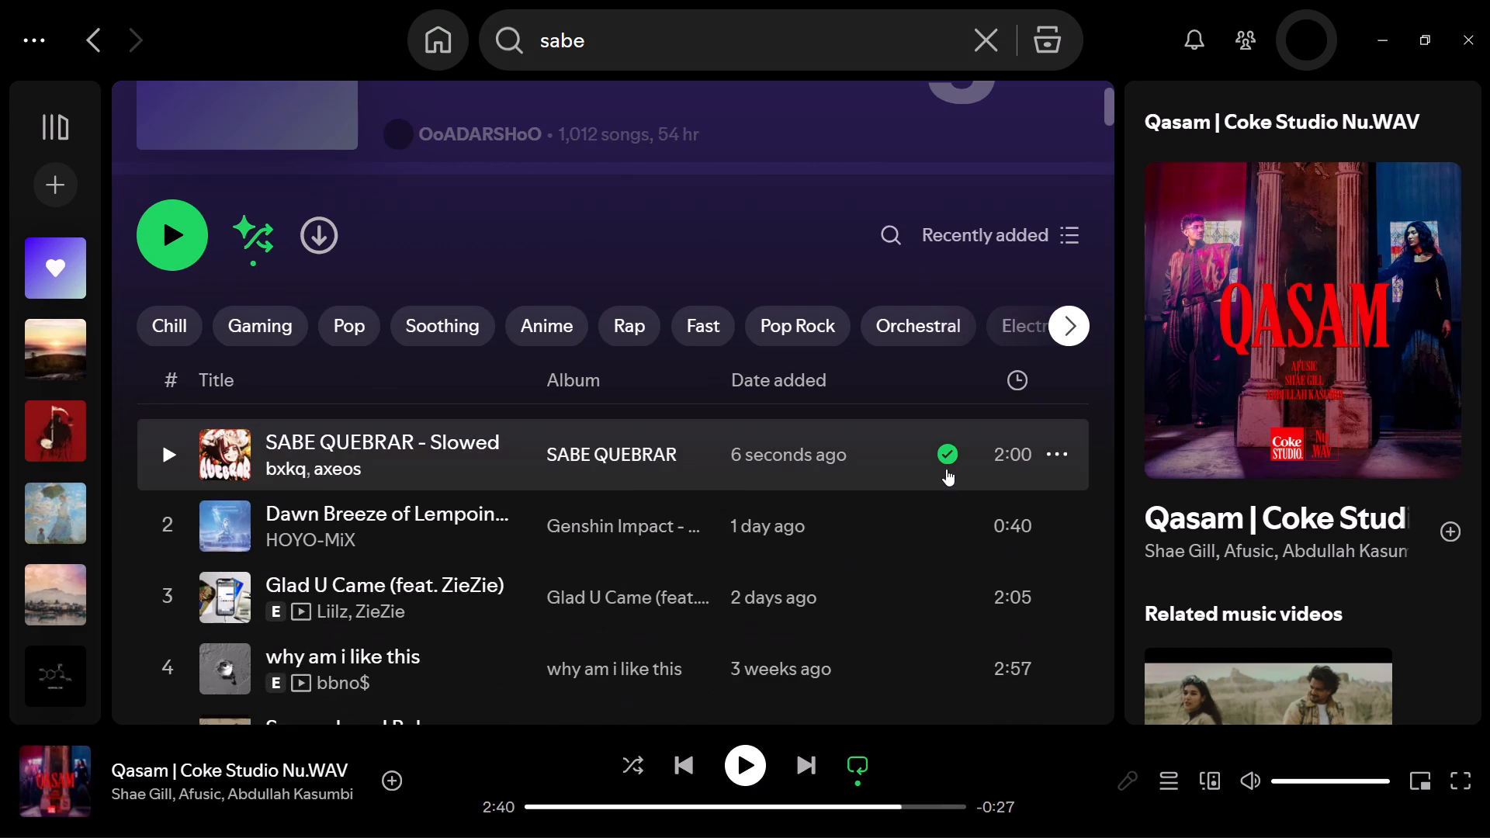
pyautogui.click(951, 458)
pyautogui.click(1025, 468)
pyautogui.scroll(-1, 1166, 583)
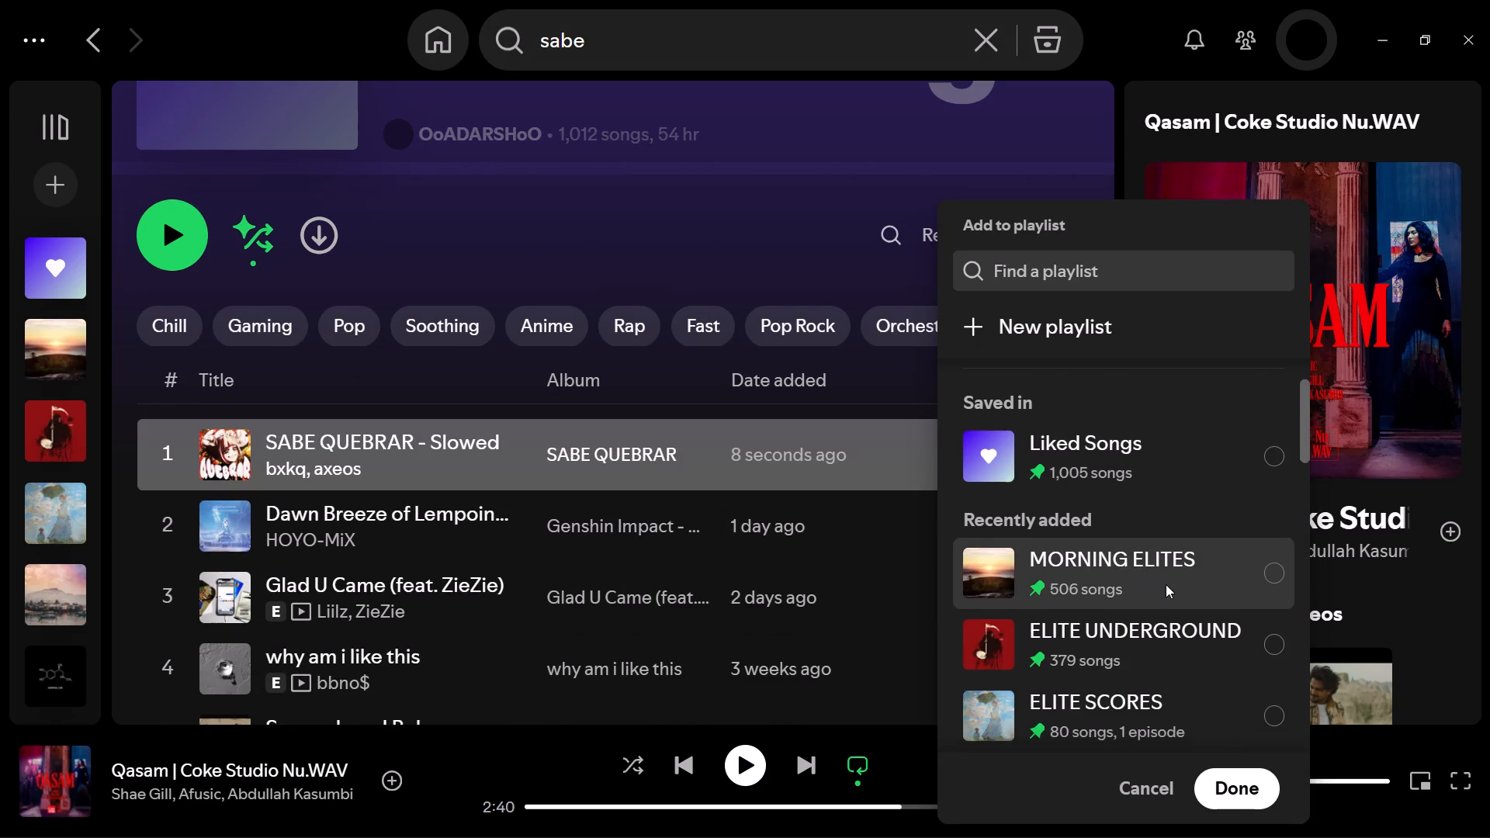
pyautogui.scroll(-7, 1166, 584)
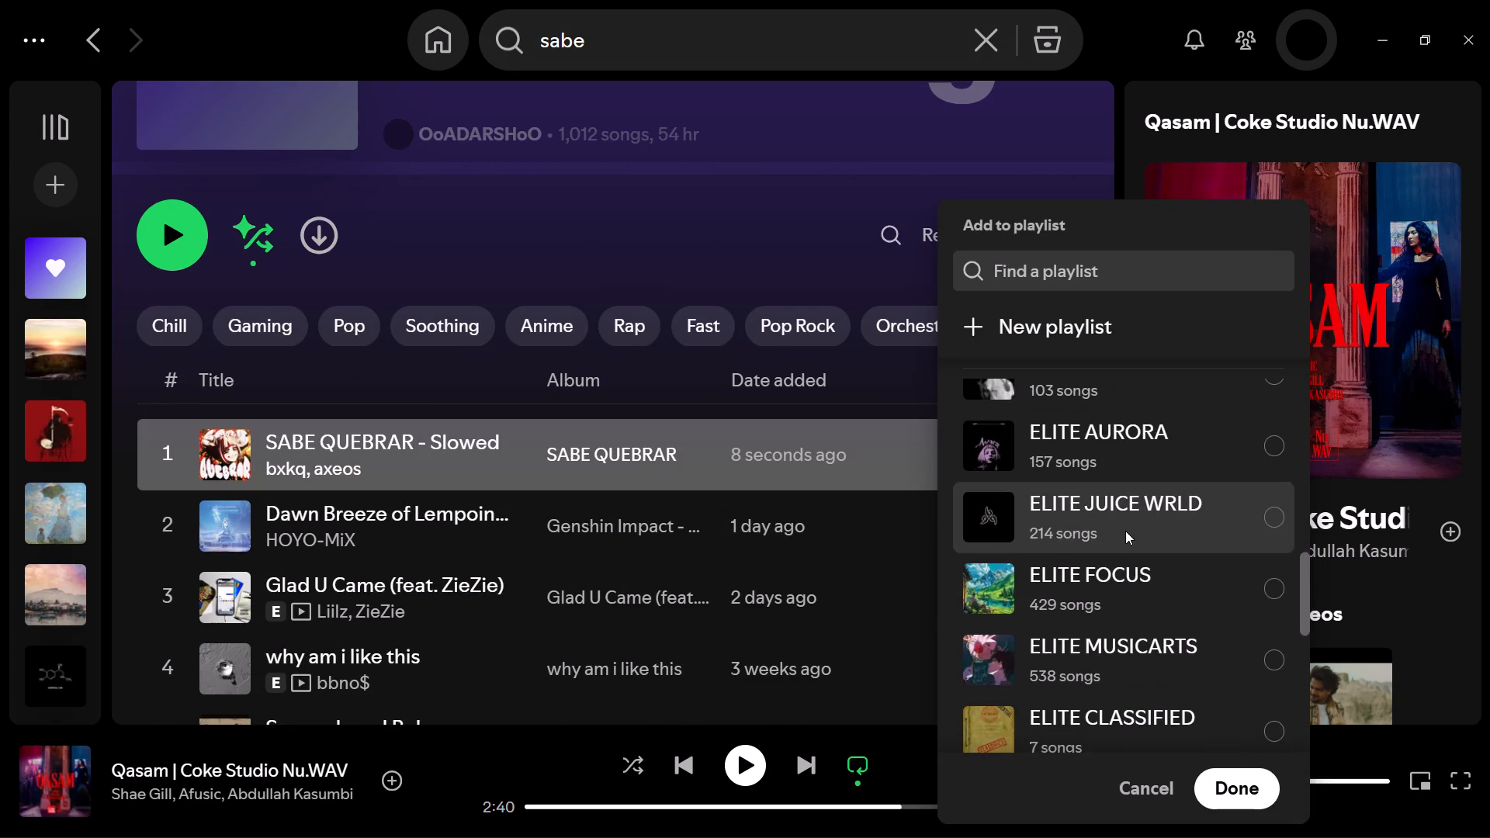
pyautogui.click(1125, 531)
pyautogui.click(1148, 533)
pyautogui.scroll(-3, 1145, 533)
pyautogui.click(1148, 538)
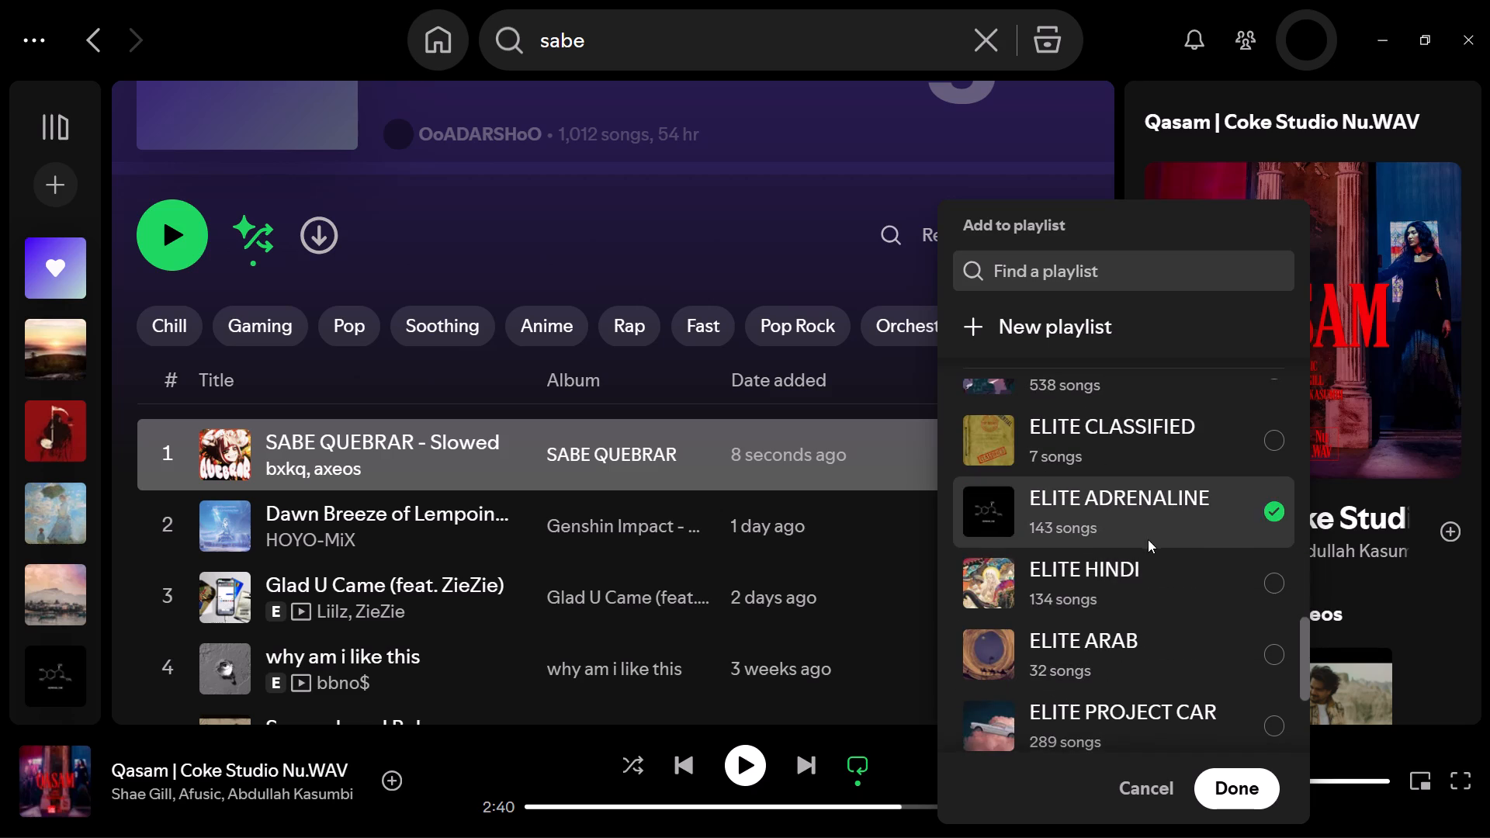
pyautogui.click(1266, 805)
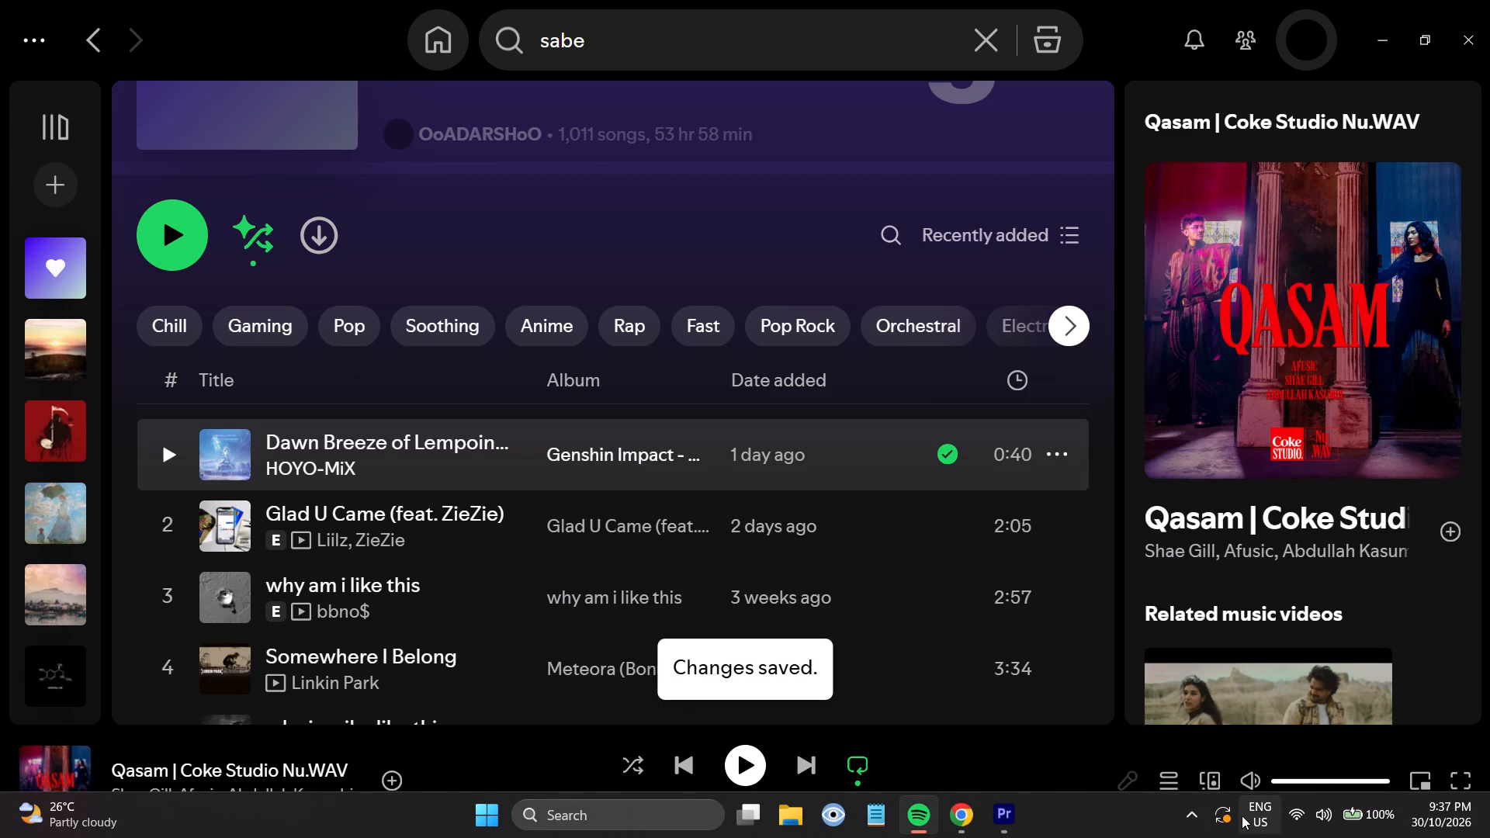
# Show the hidden system tray icons.
pyautogui.click(1190, 817)
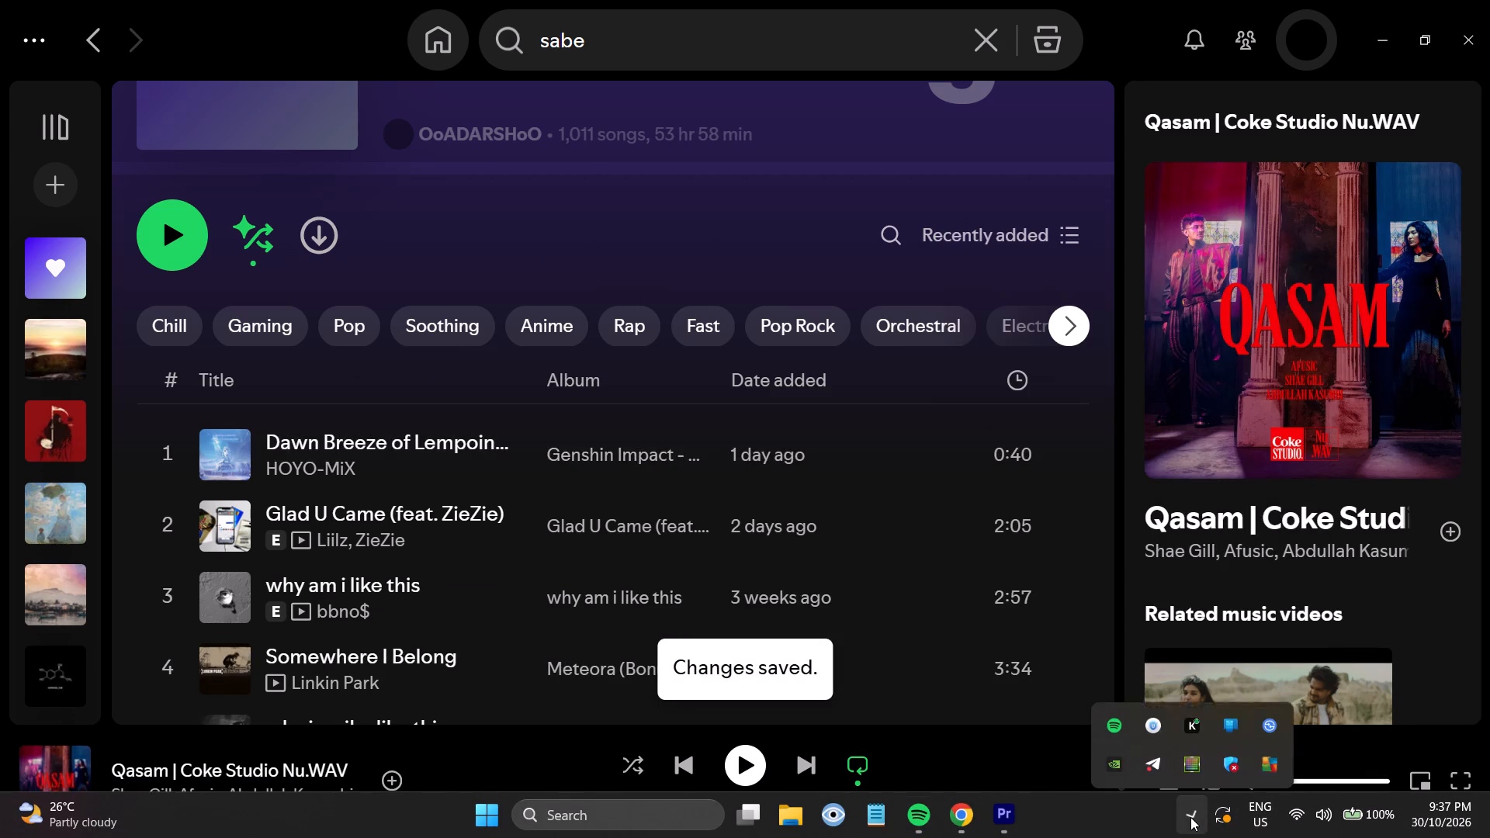
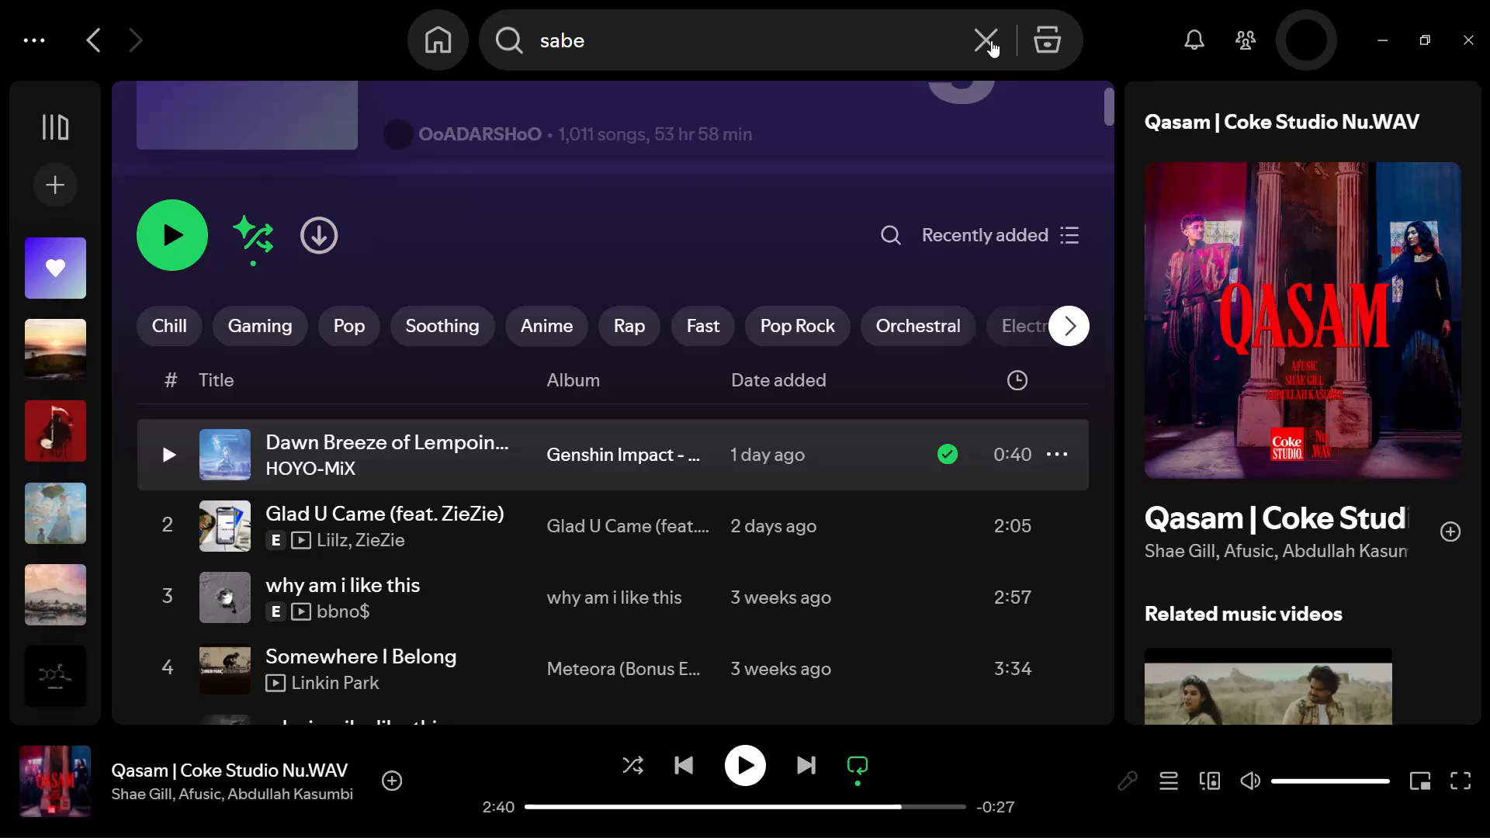
# Search for "luz roj" and copy the song link of LUZ ROJA - Slowed by bxkq, then close Spotify.
pyautogui.click(988, 42)
pyautogui.write('luz')
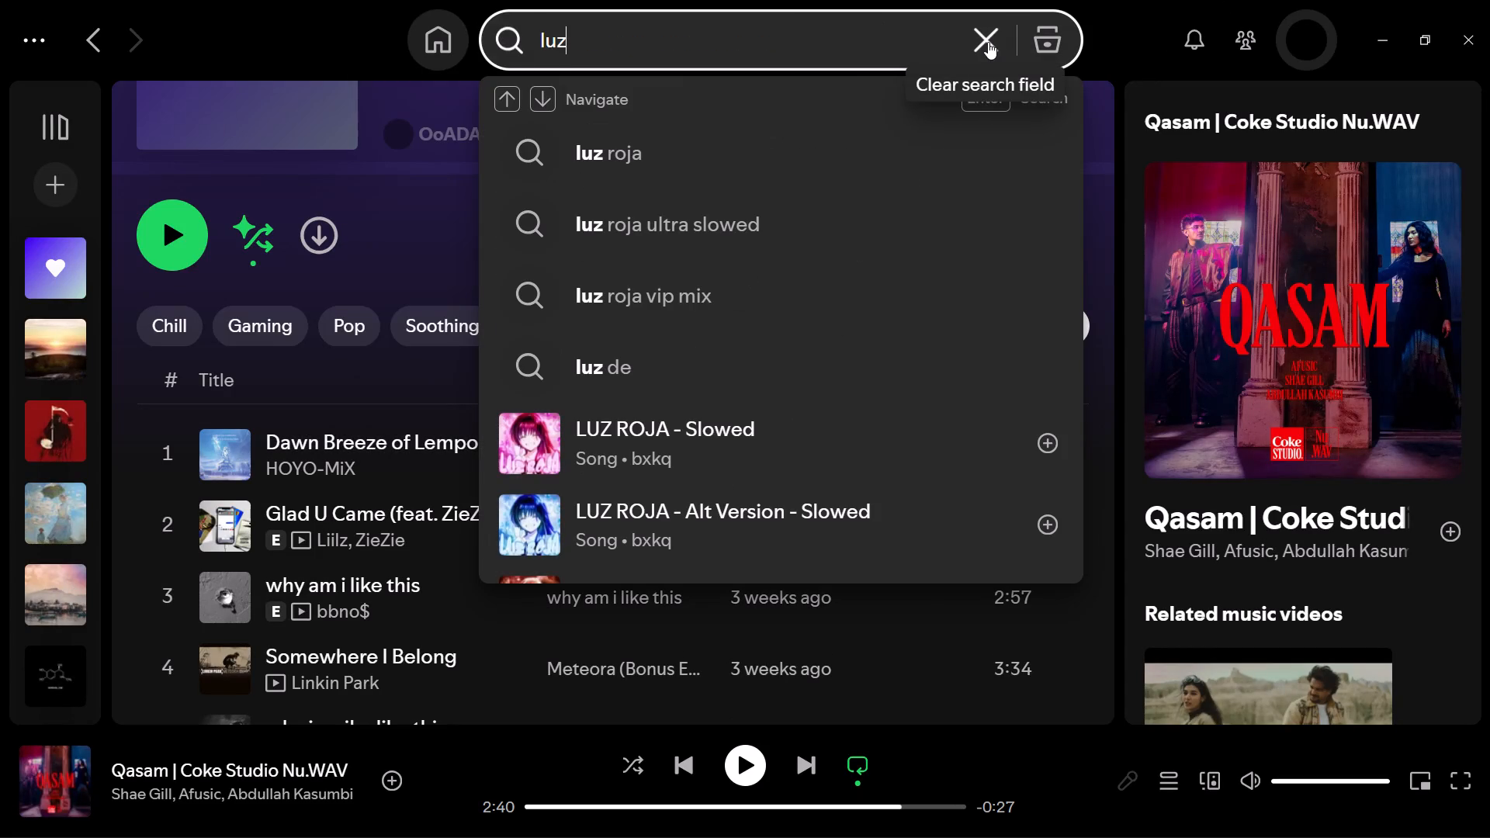
pyautogui.press('space')
pyautogui.write('roj')
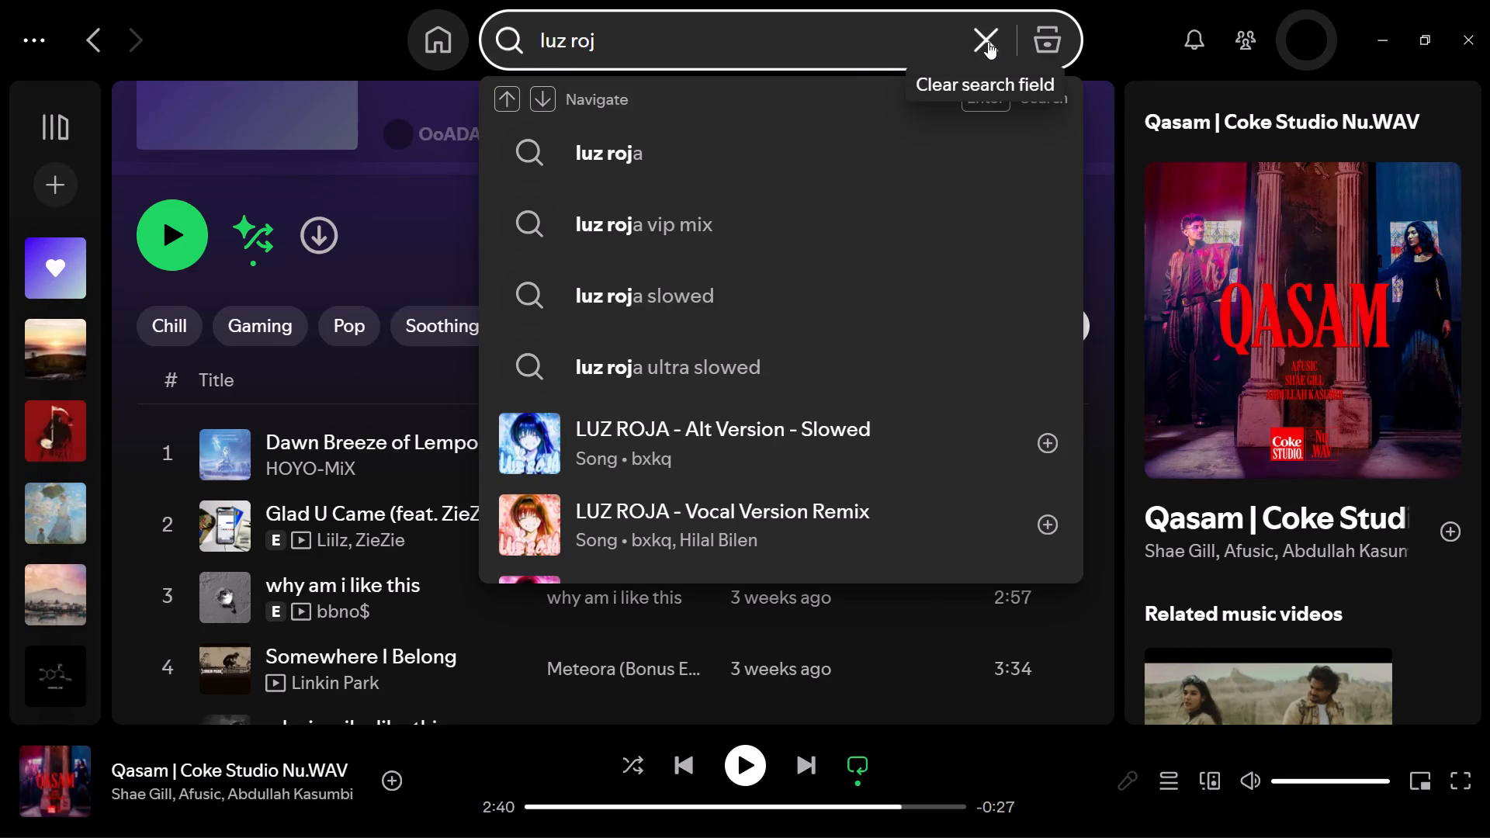
pyautogui.scroll(-2, 906, 220)
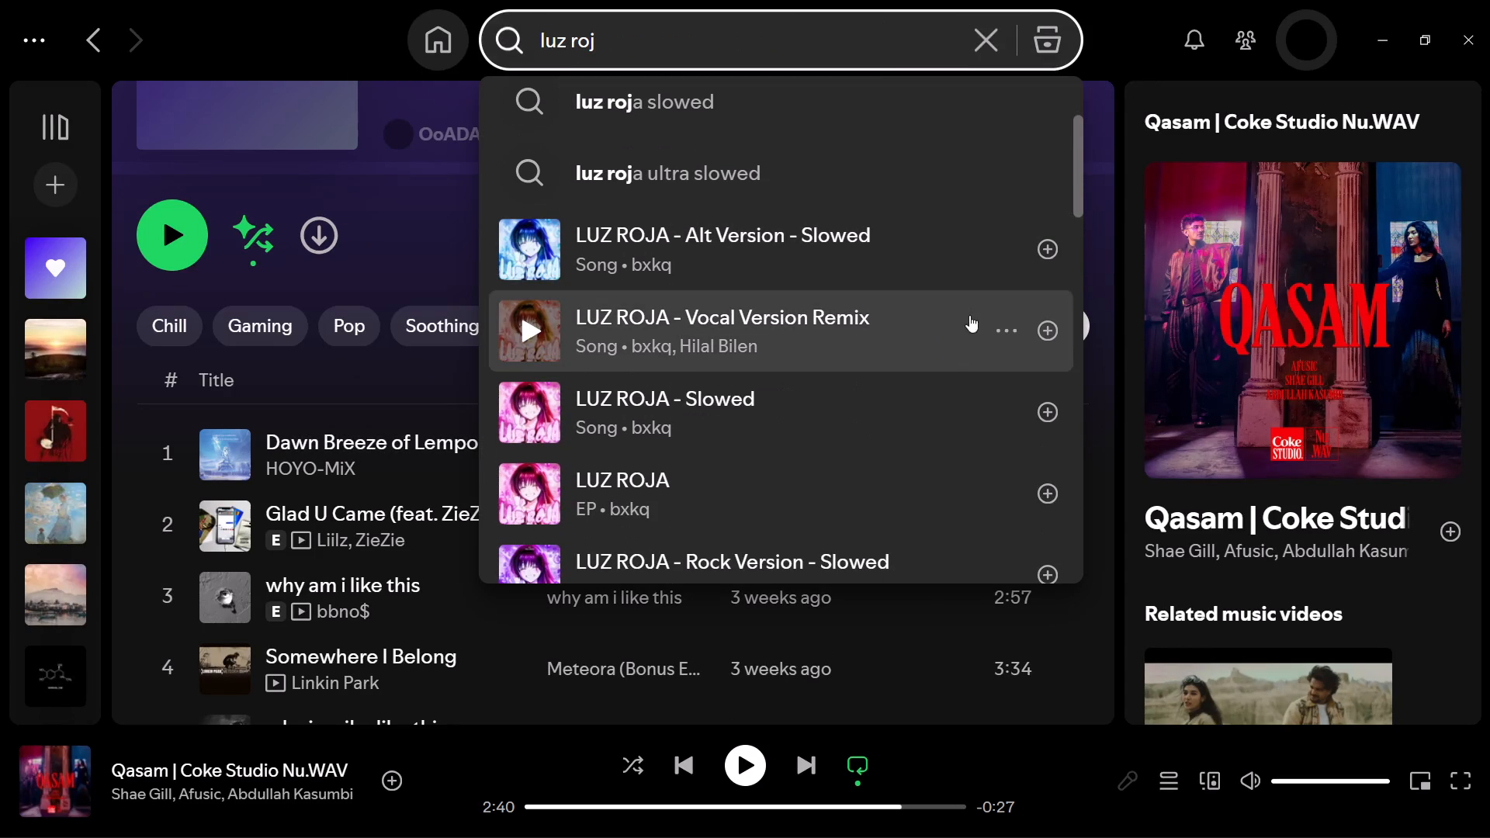
pyautogui.click(1000, 417)
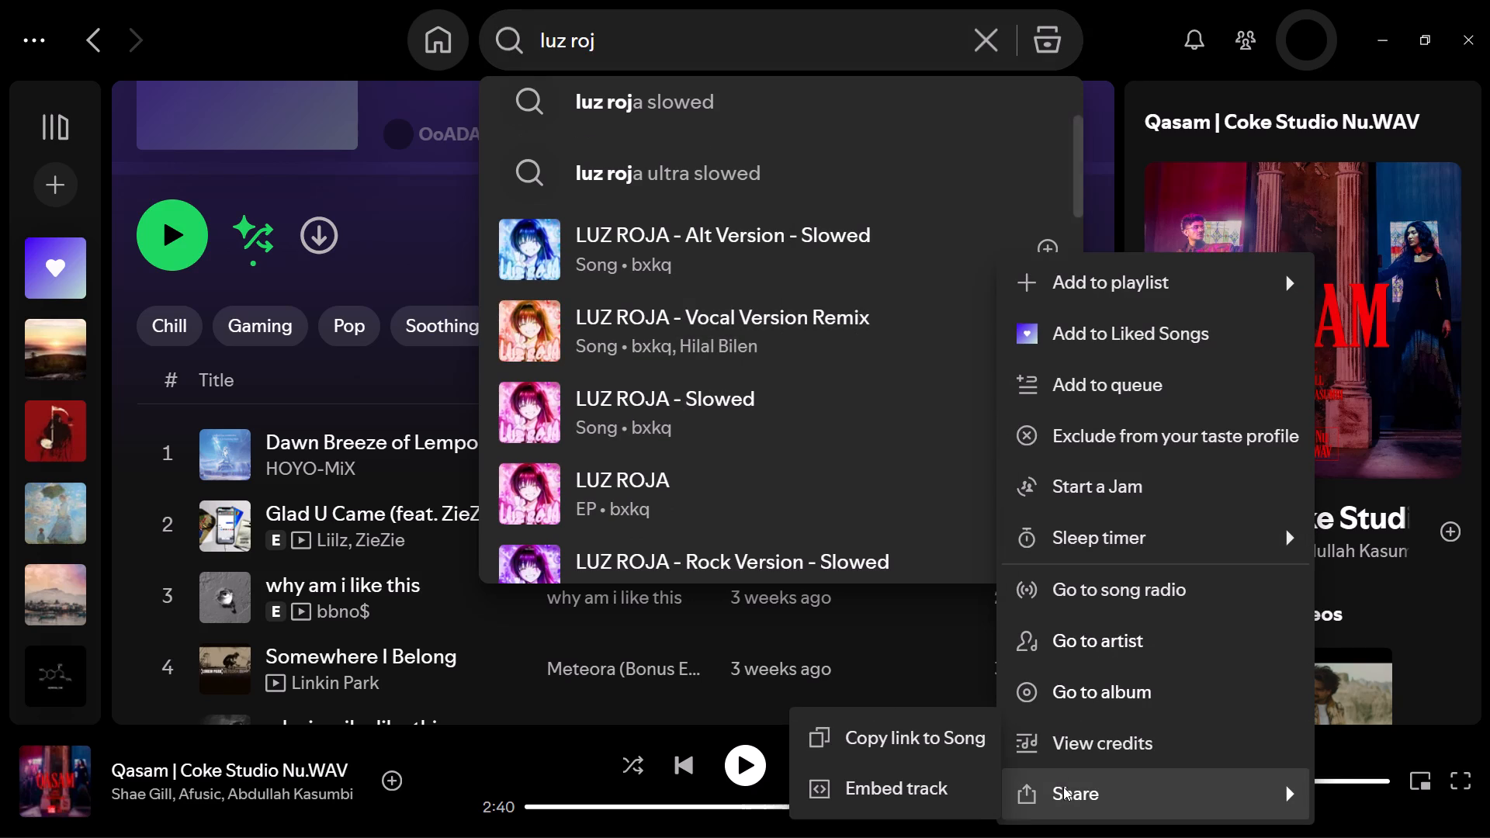
pyautogui.click(951, 742)
pyautogui.click(1483, 0)
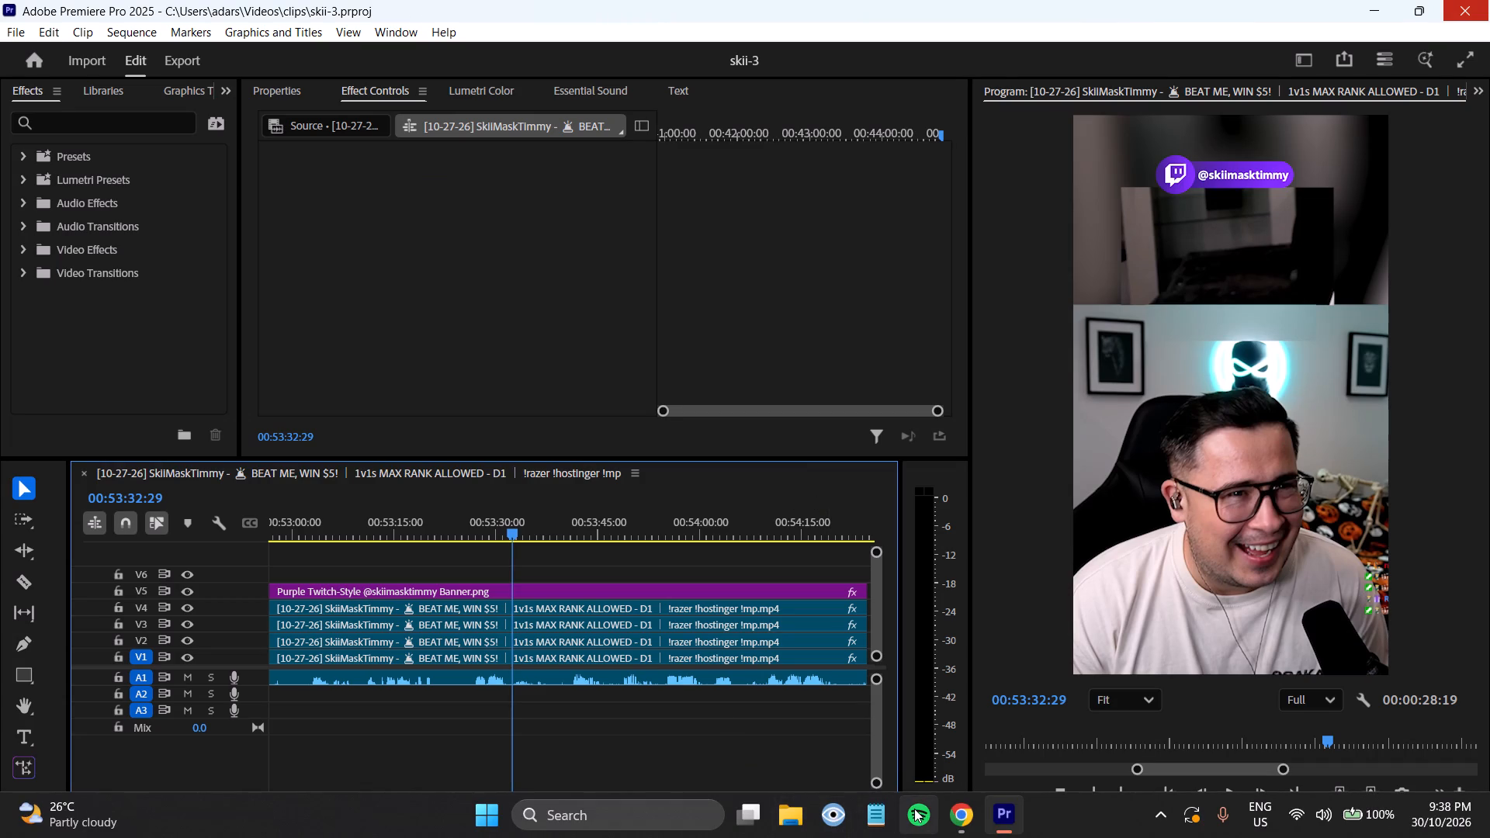
# In a new Chrome tab, search Google for "spotify music download" and open the Spotdown Spotify Downloader site.
pyautogui.click(970, 817)
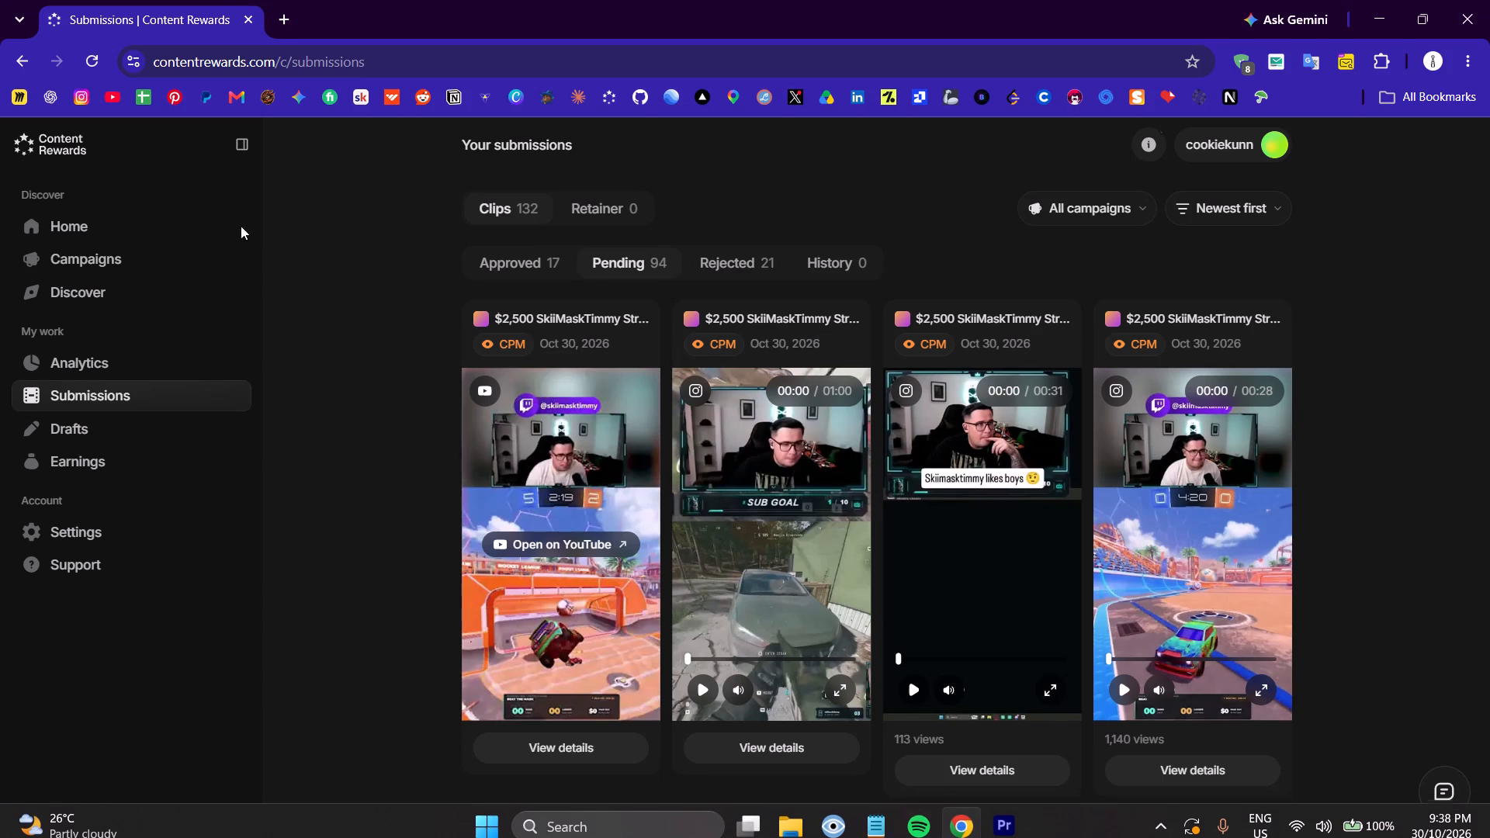
pyautogui.click(282, 20)
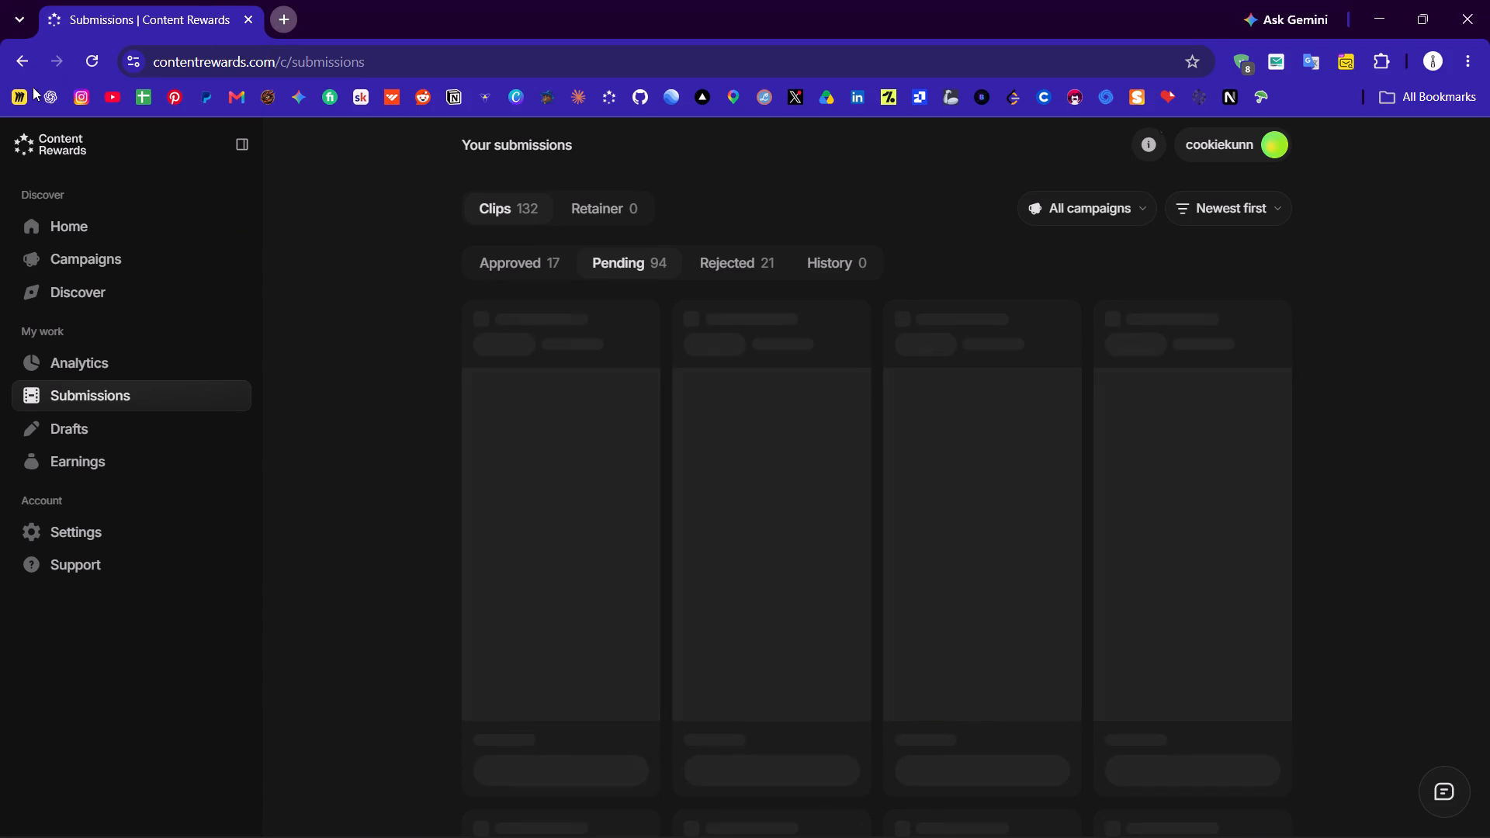
pyautogui.write('spot')
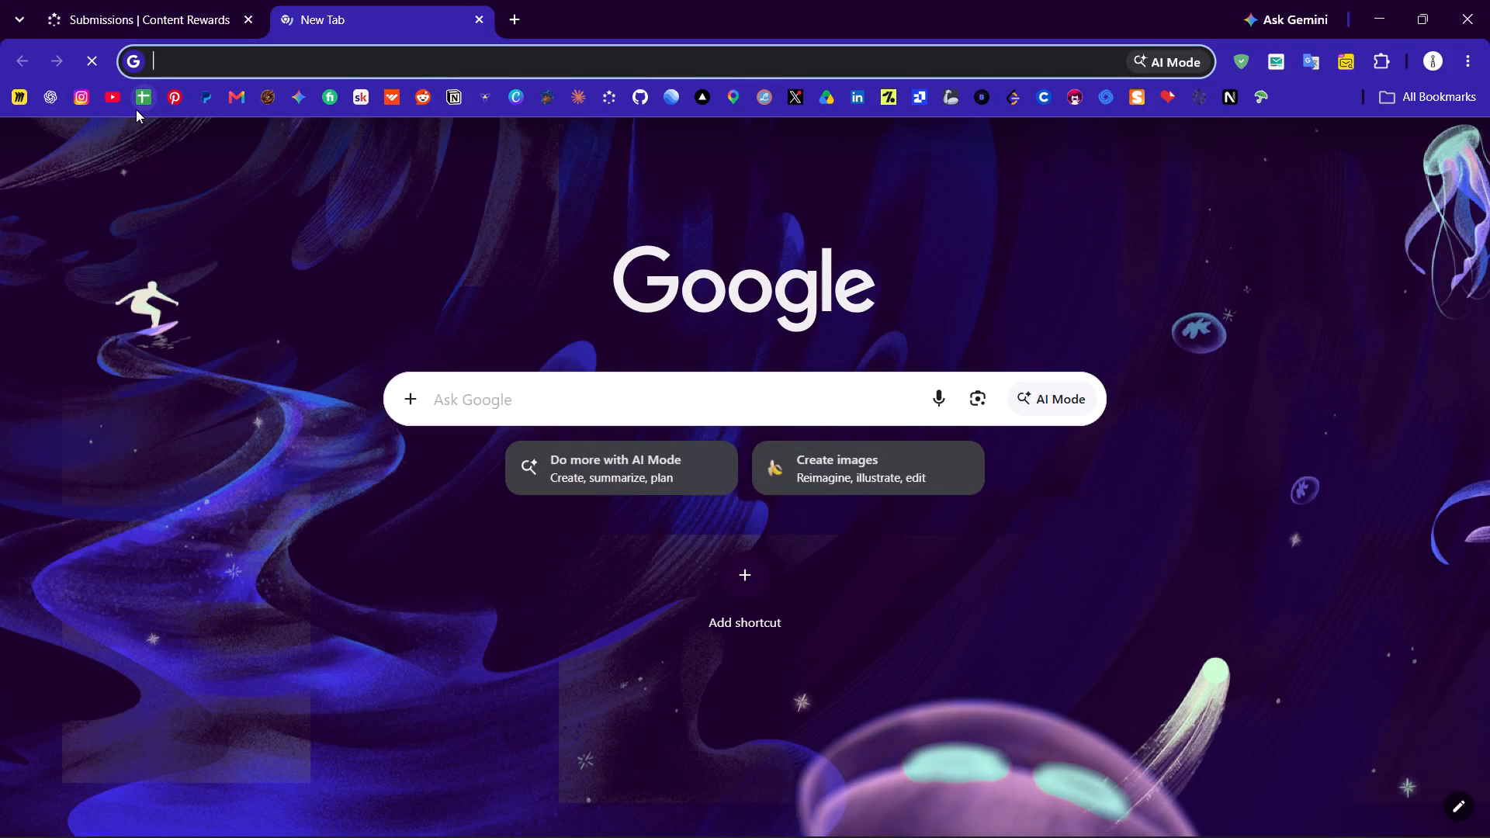
pyautogui.click(213, 137)
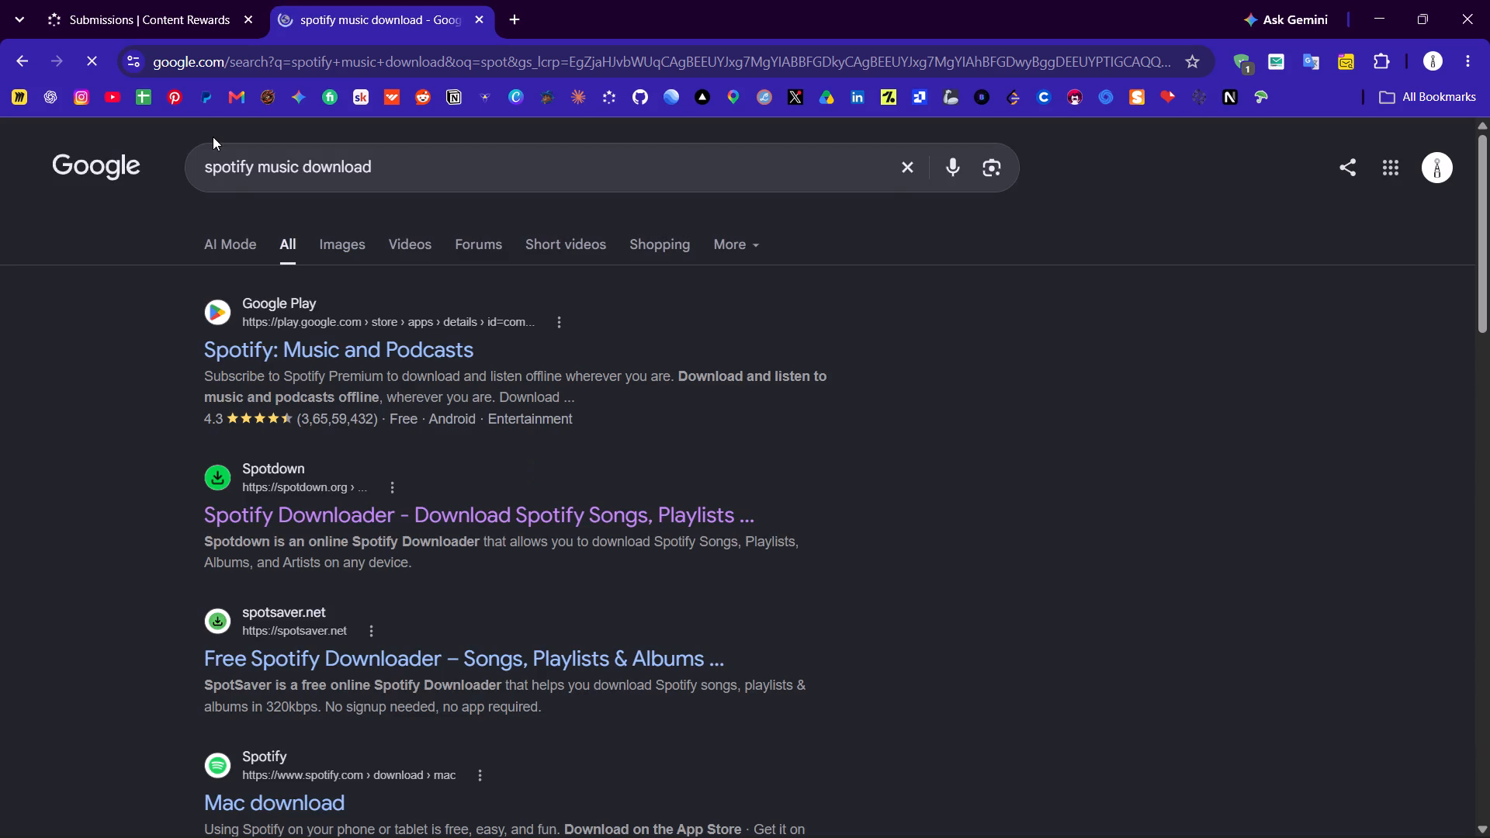
pyautogui.click(321, 501)
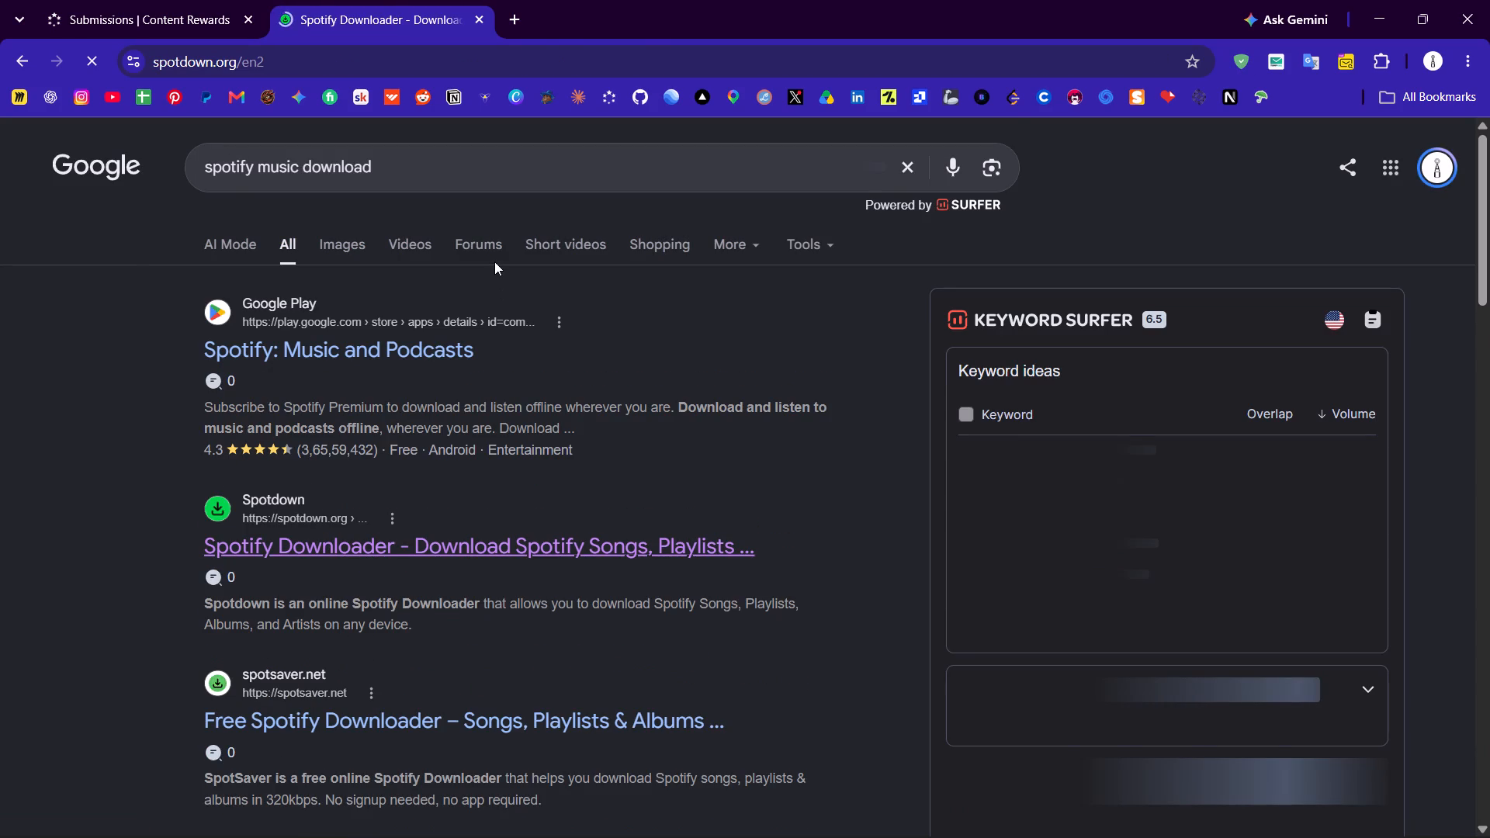
# Paste the copied song link into the Spotify Downloader, get its link and download LUZ ROJA - Slowed.
pyautogui.click(545, 459)
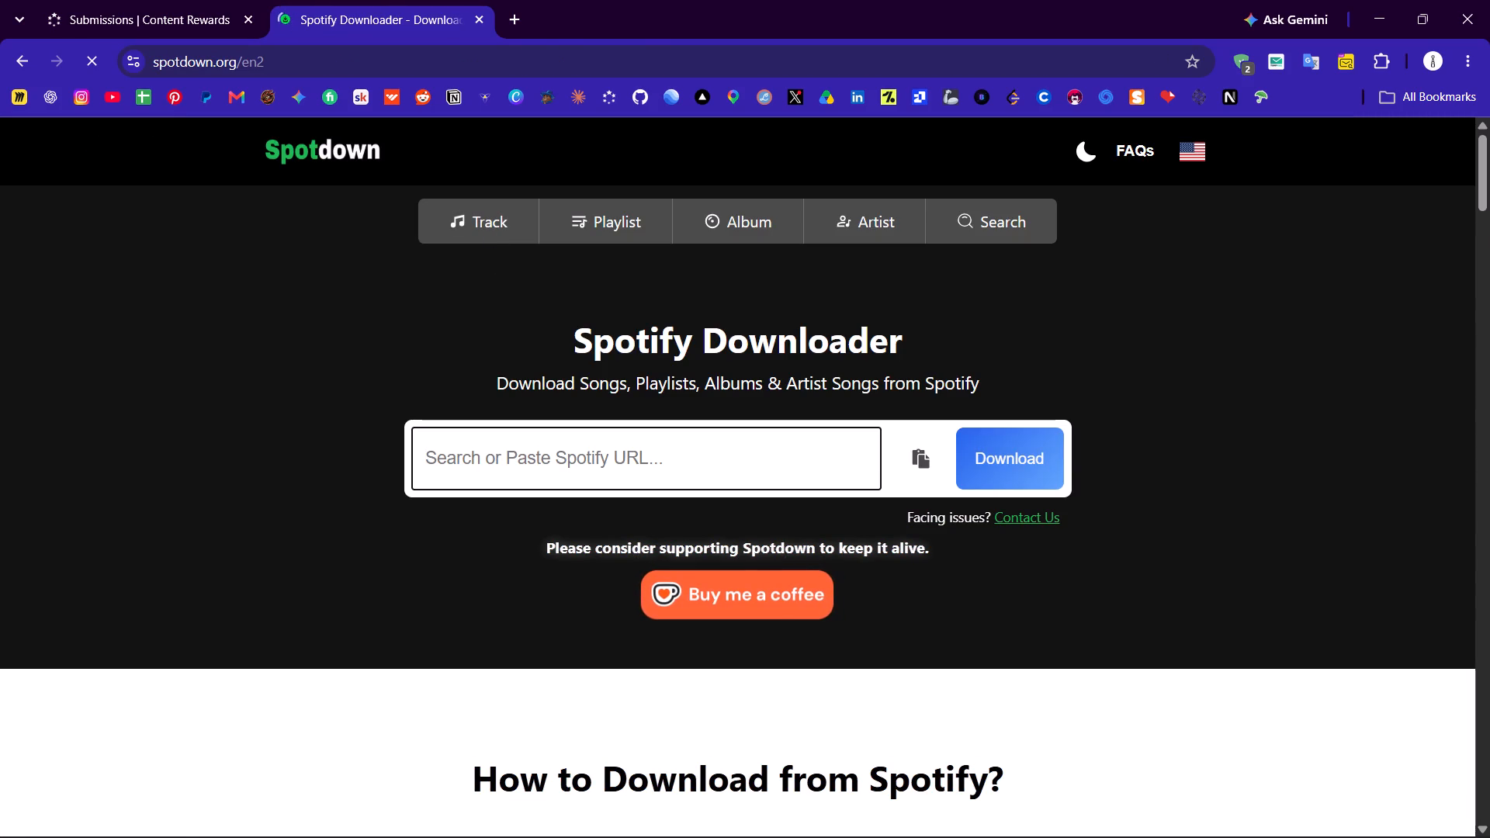
pyautogui.hotkey('ctrl', 'v')
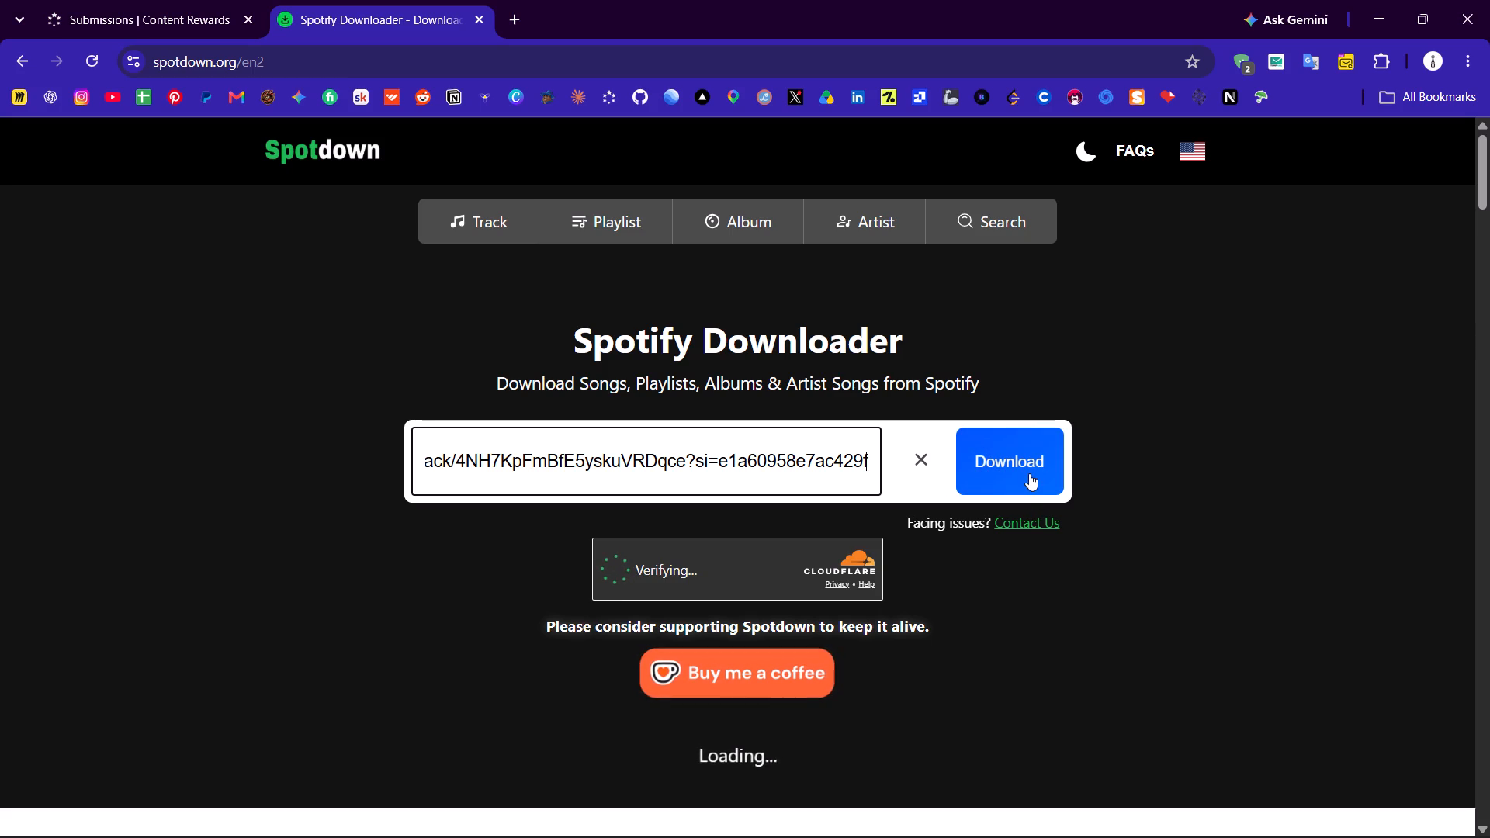
pyautogui.click(1029, 473)
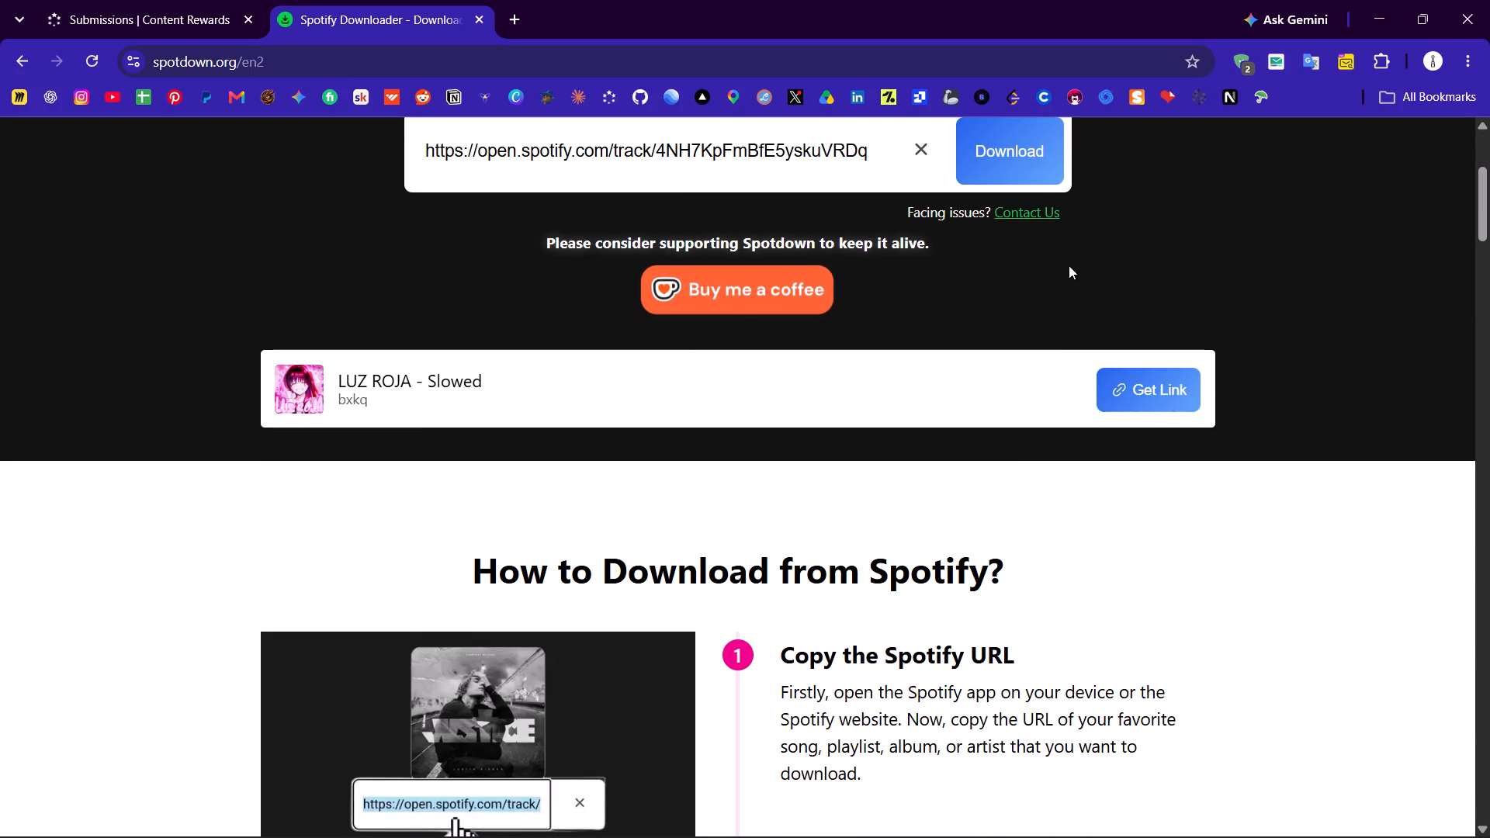
pyautogui.click(1038, 161)
pyautogui.click(1125, 382)
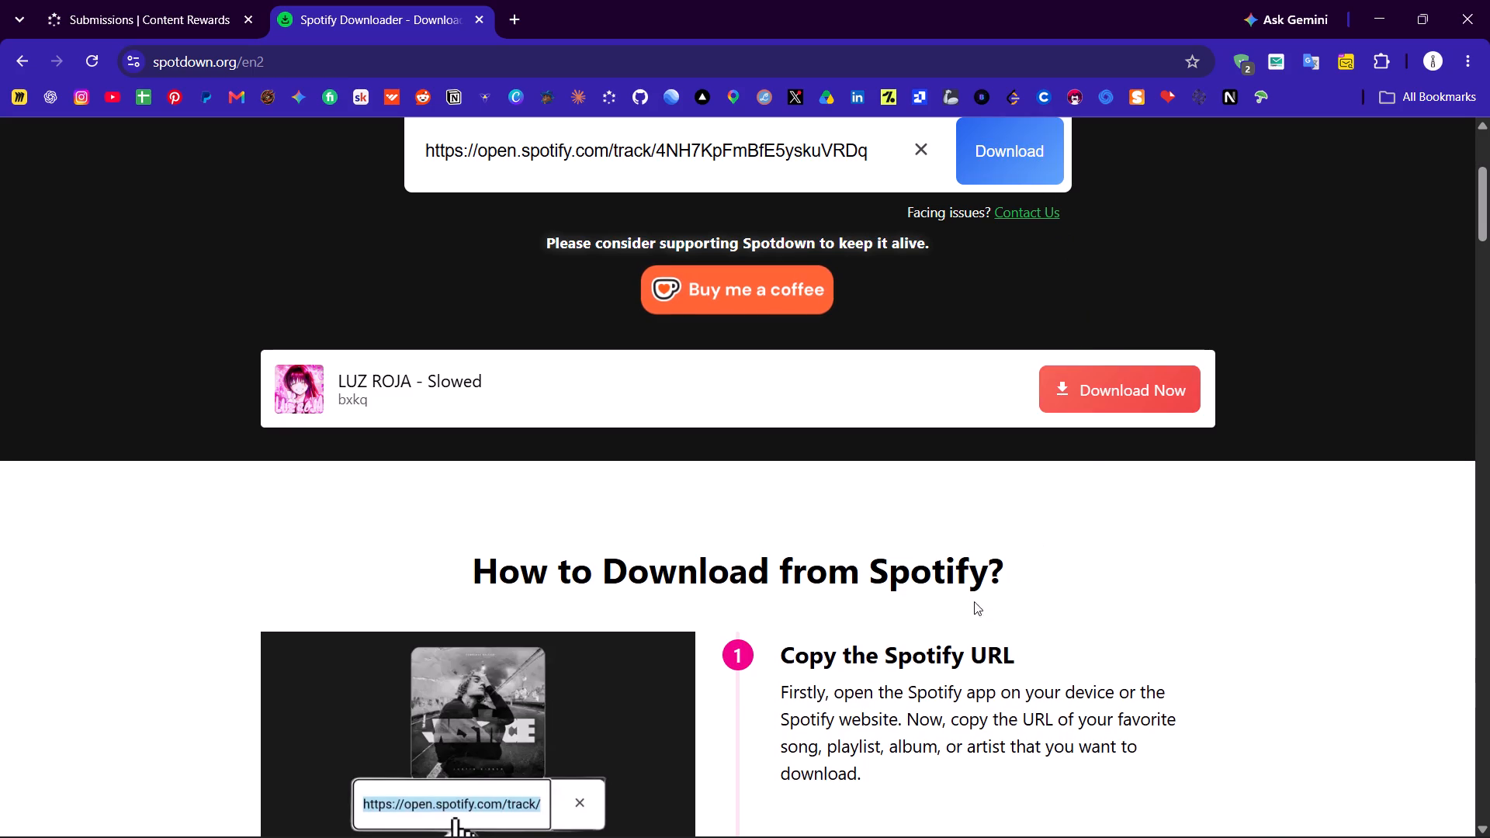
pyautogui.click(1143, 378)
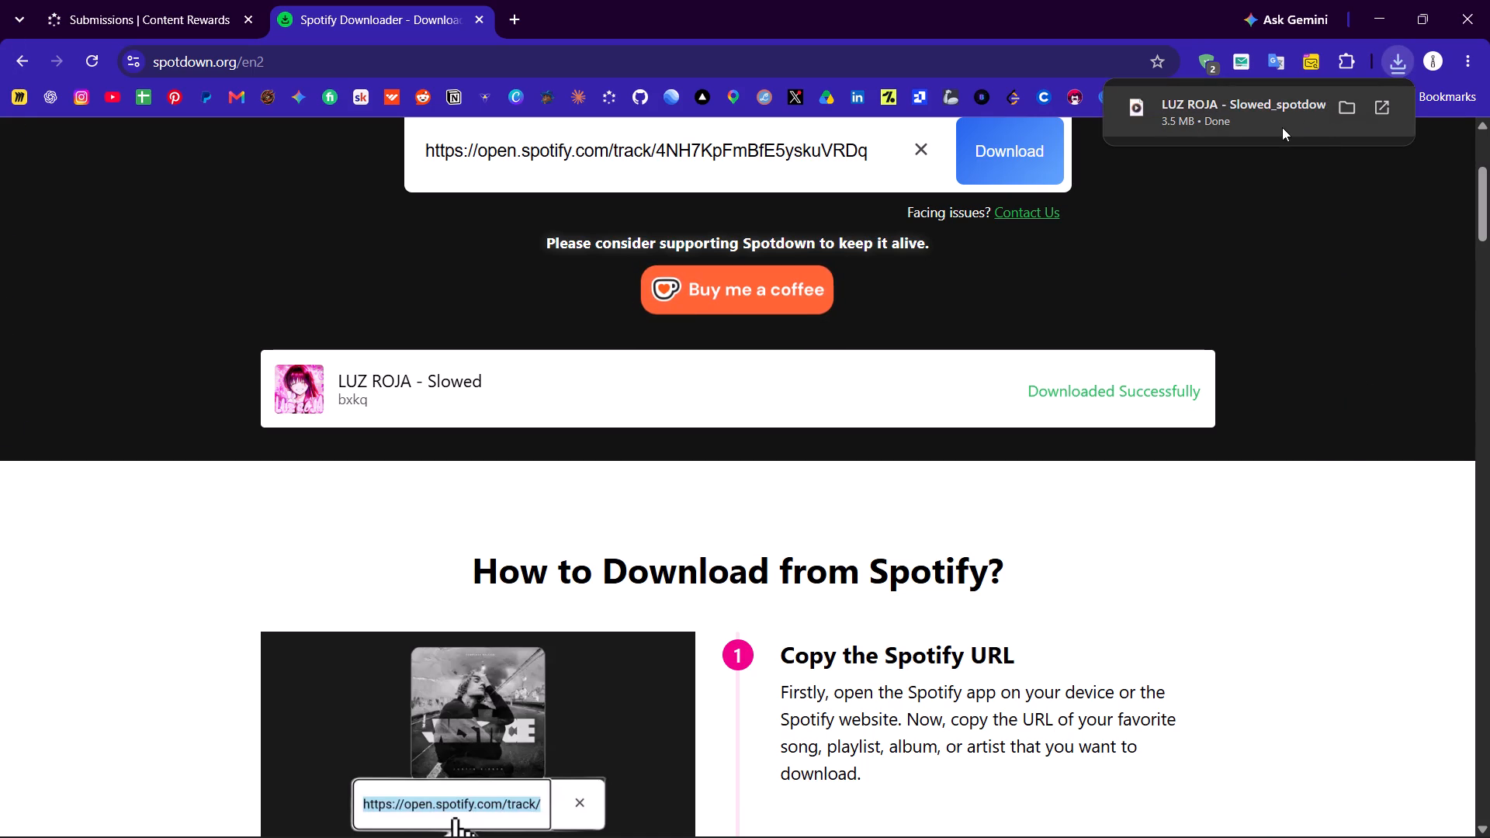
# Open the downloaded LUZ ROJA - Slowed MP3 in Media Player just once, close Chrome and minimize the player.
pyautogui.click(1222, 121)
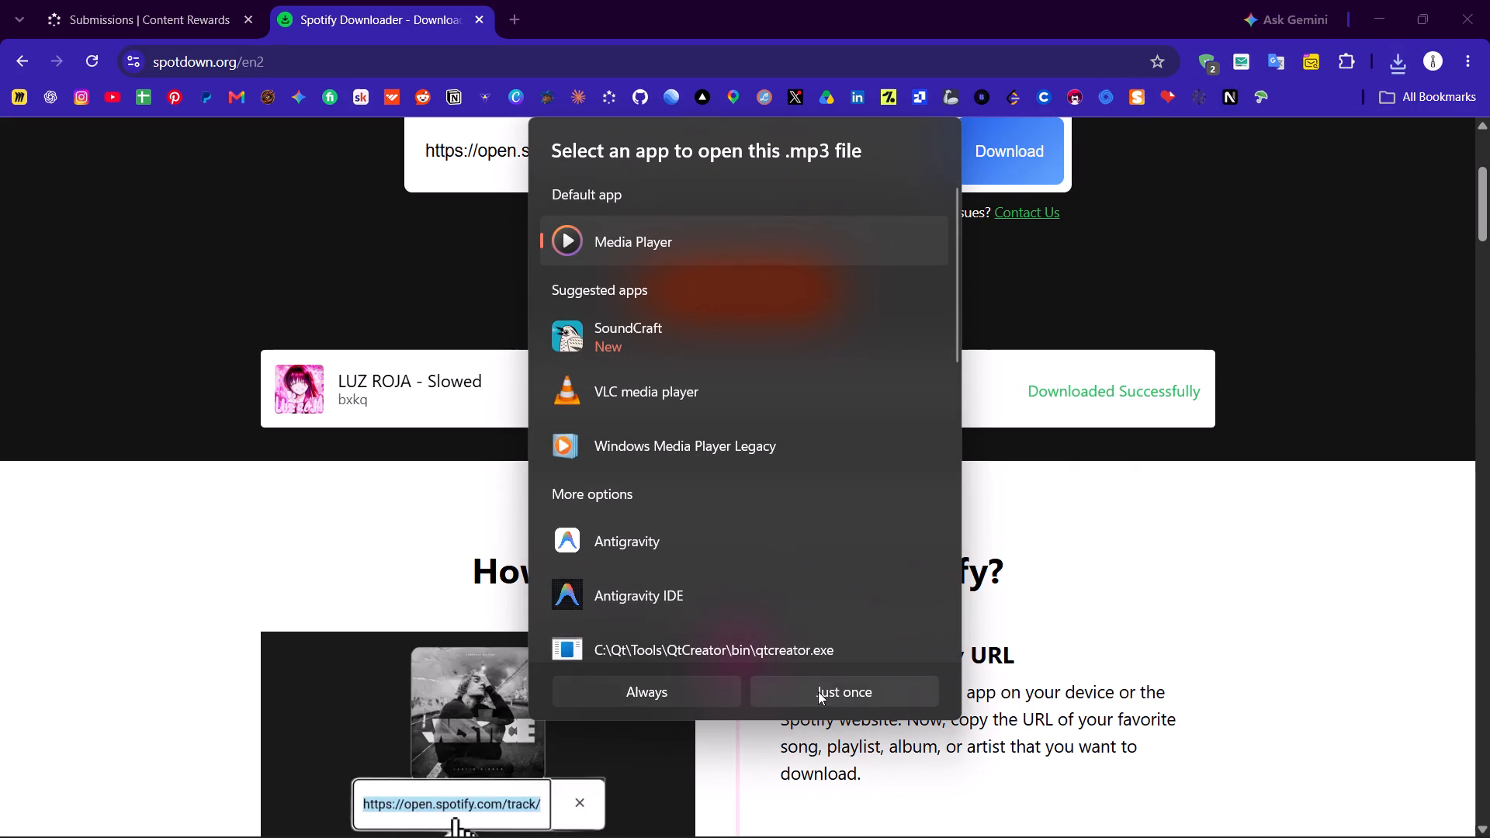
pyautogui.click(818, 691)
pyautogui.click(1469, 28)
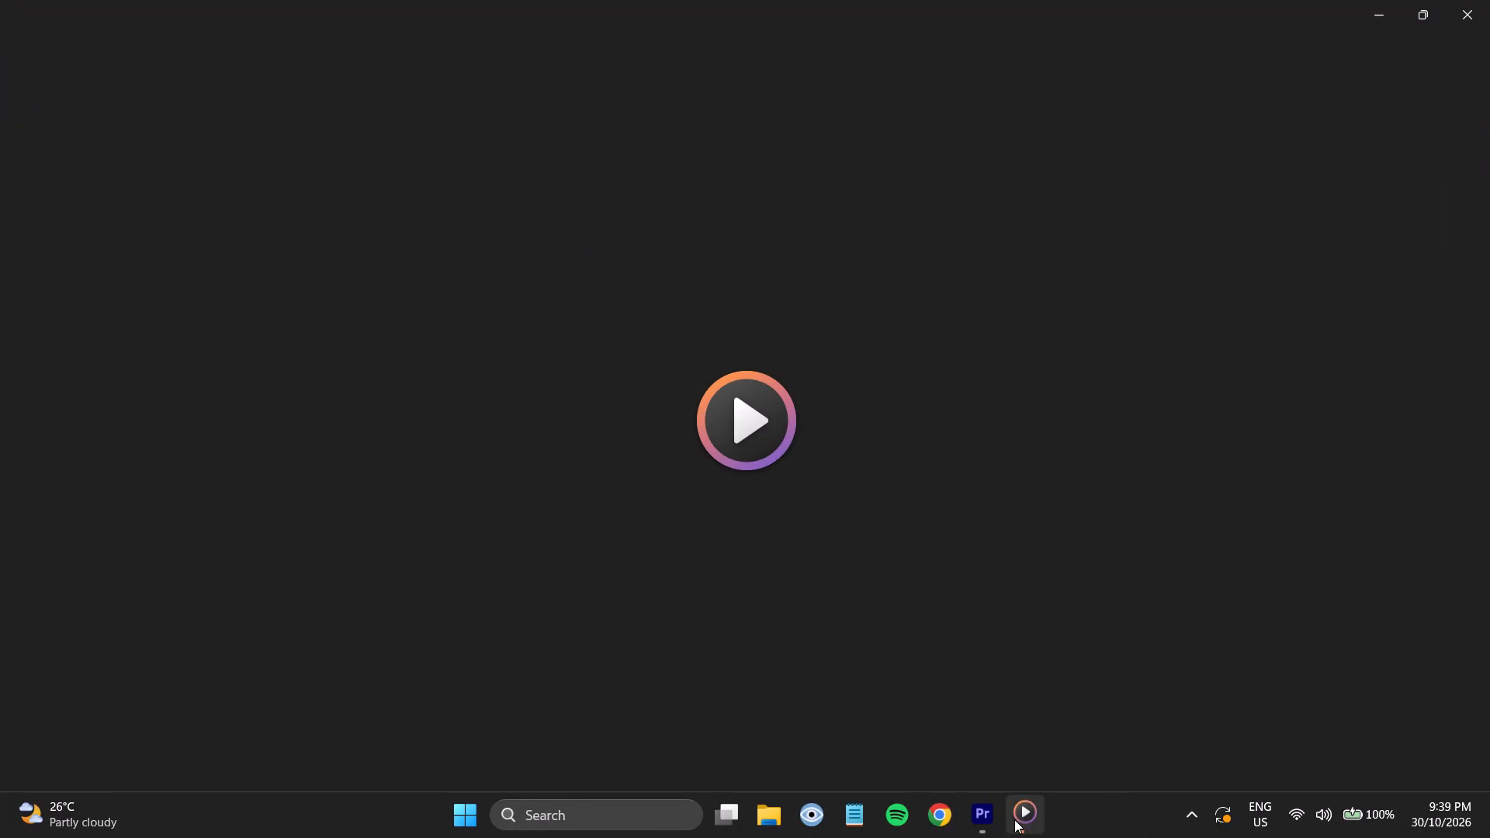
pyautogui.click(1381, 1)
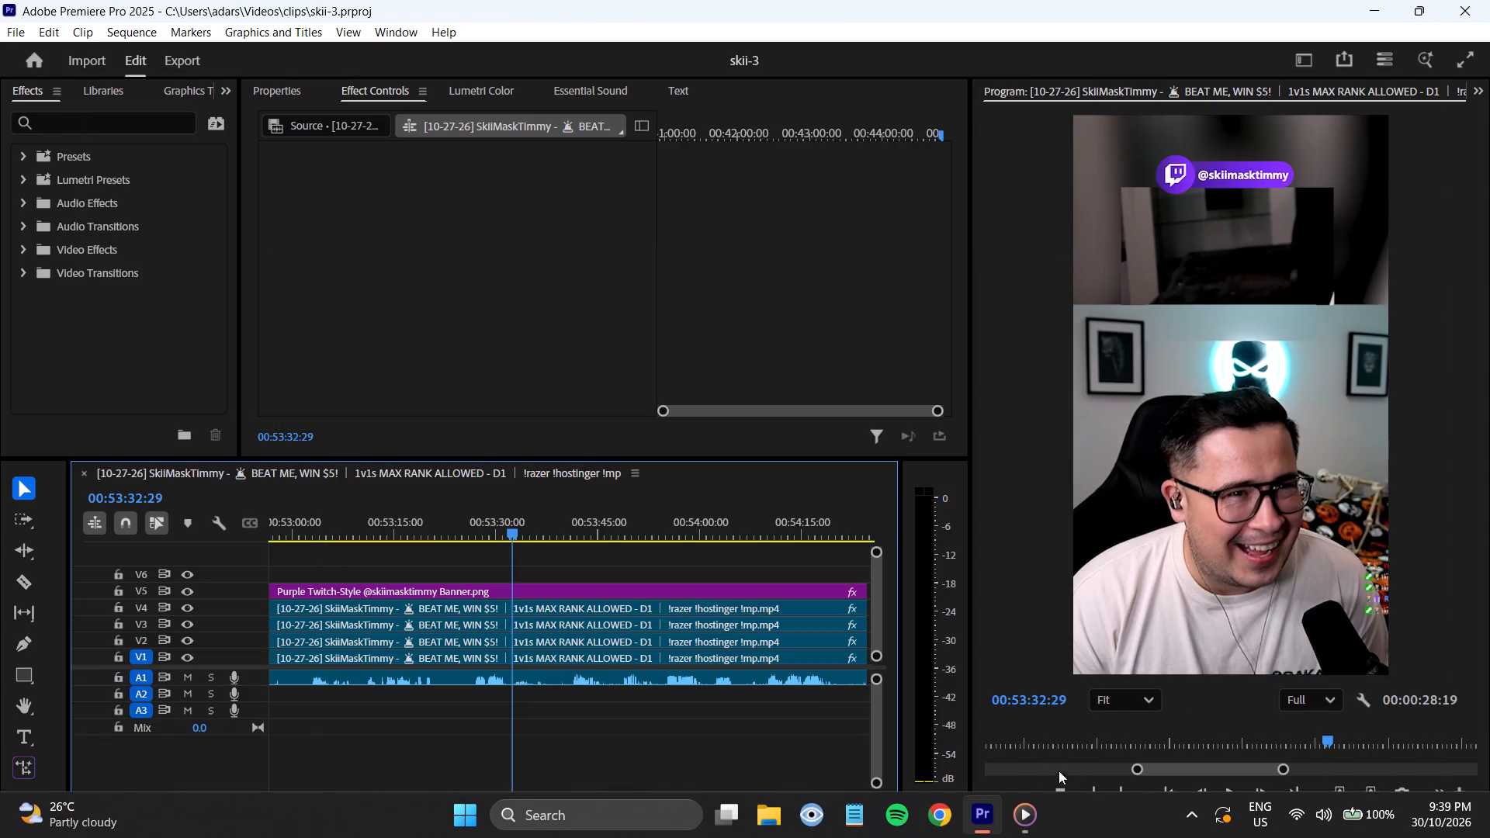
# Switch to File Explorer.
pyautogui.click(768, 821)
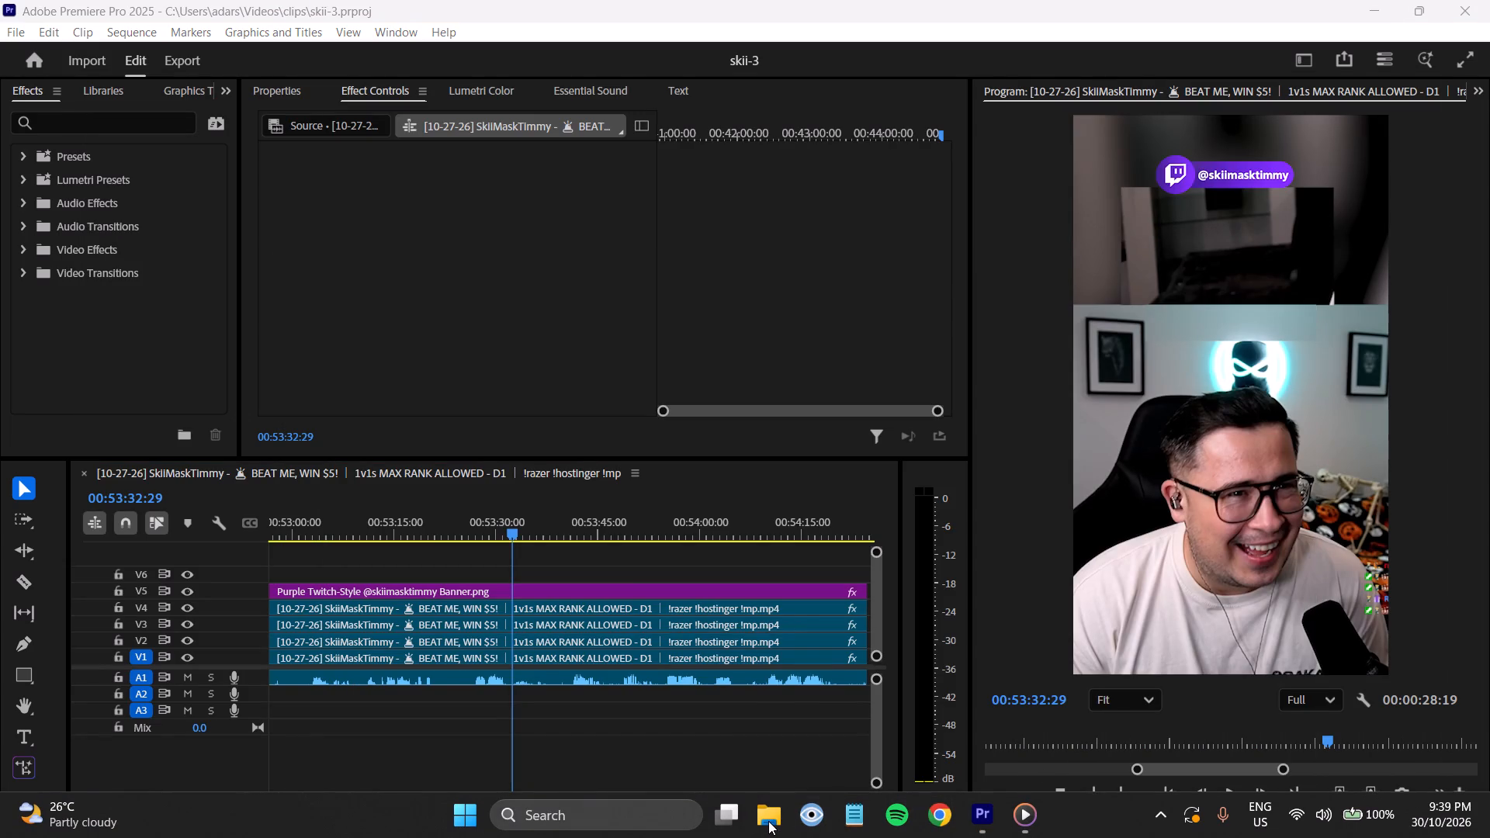
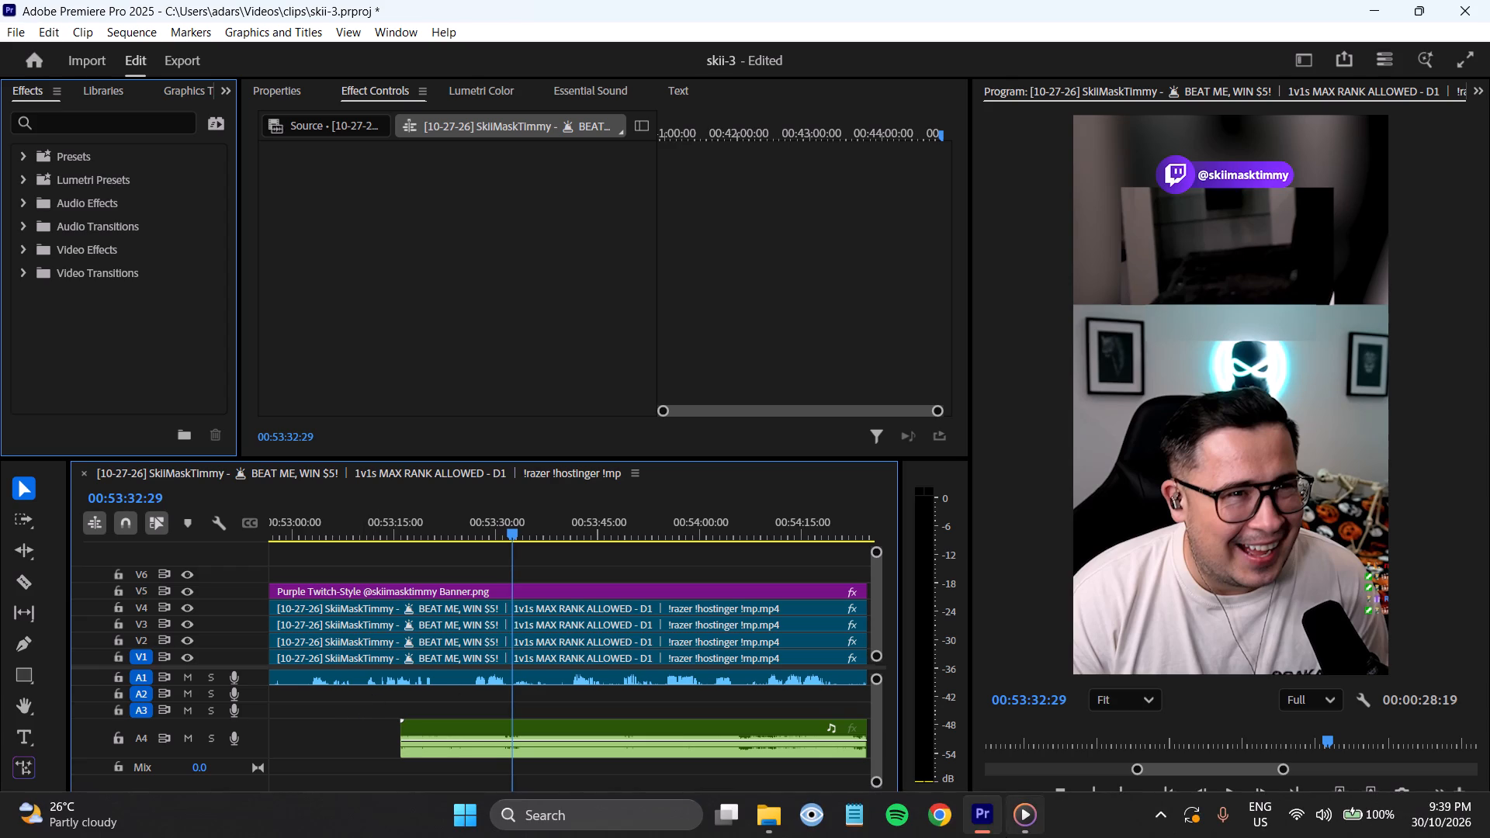
# Bring up the minimized Media Player and close it.
pyautogui.click(1006, 837)
pyautogui.click(1489, 0)
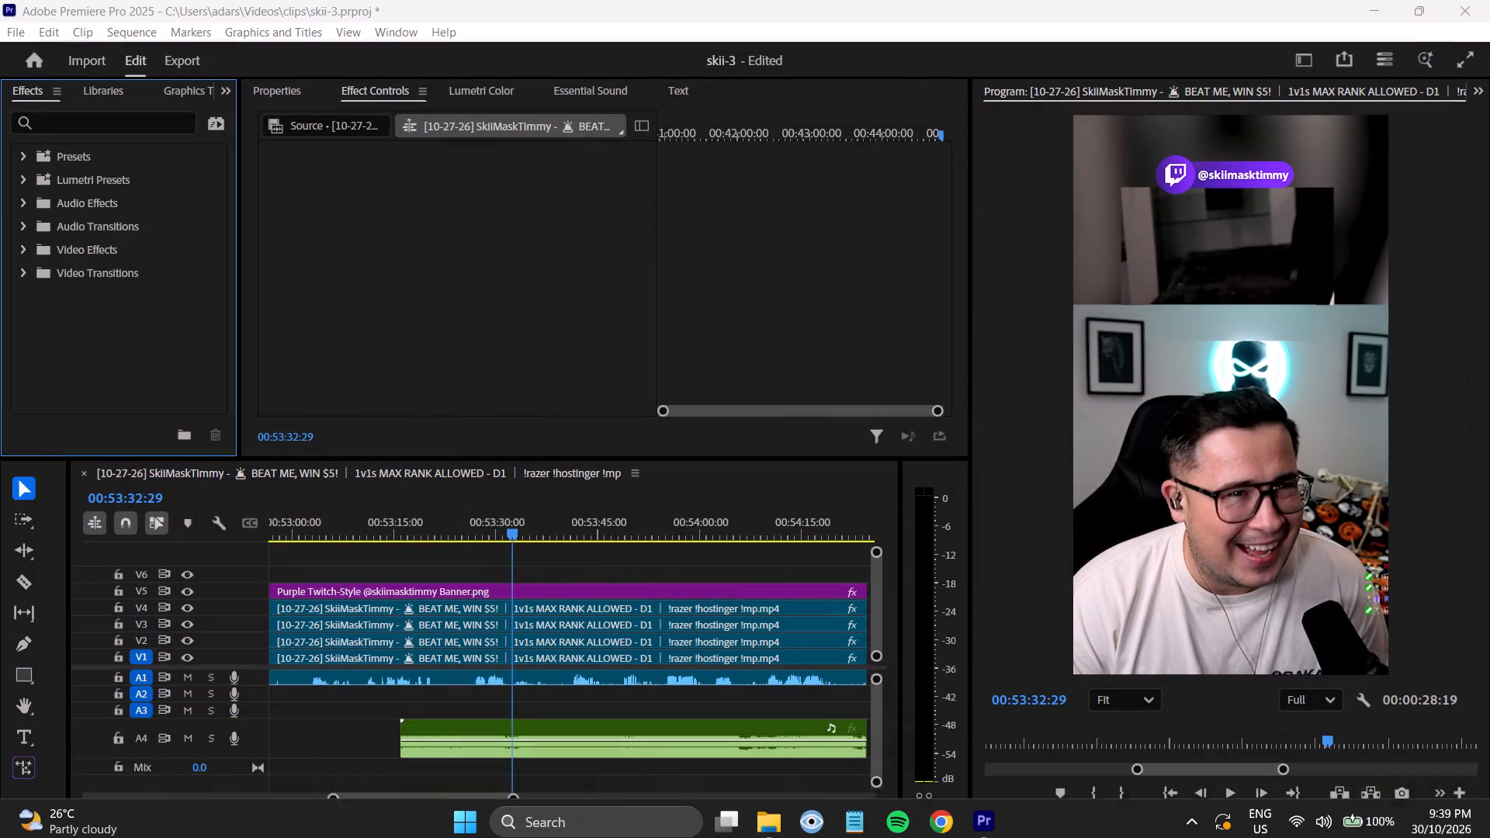
# Turn on Bluetooth, open its device list to connect the realme Buds T310, and return to Premiere Pro.
pyautogui.click(1341, 817)
pyautogui.click(1329, 454)
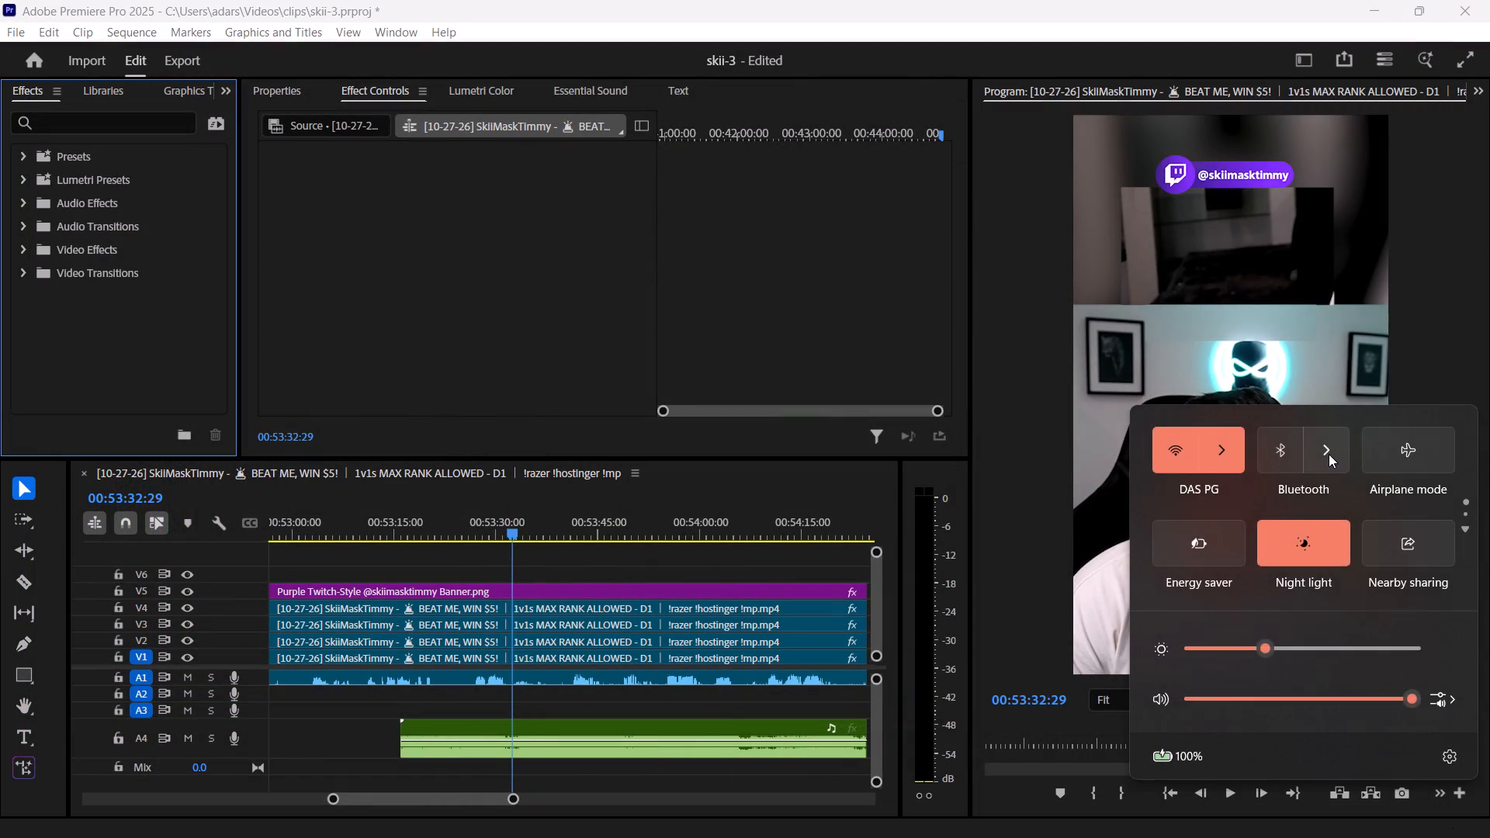
pyautogui.click(1426, 421)
pyautogui.click(1448, 409)
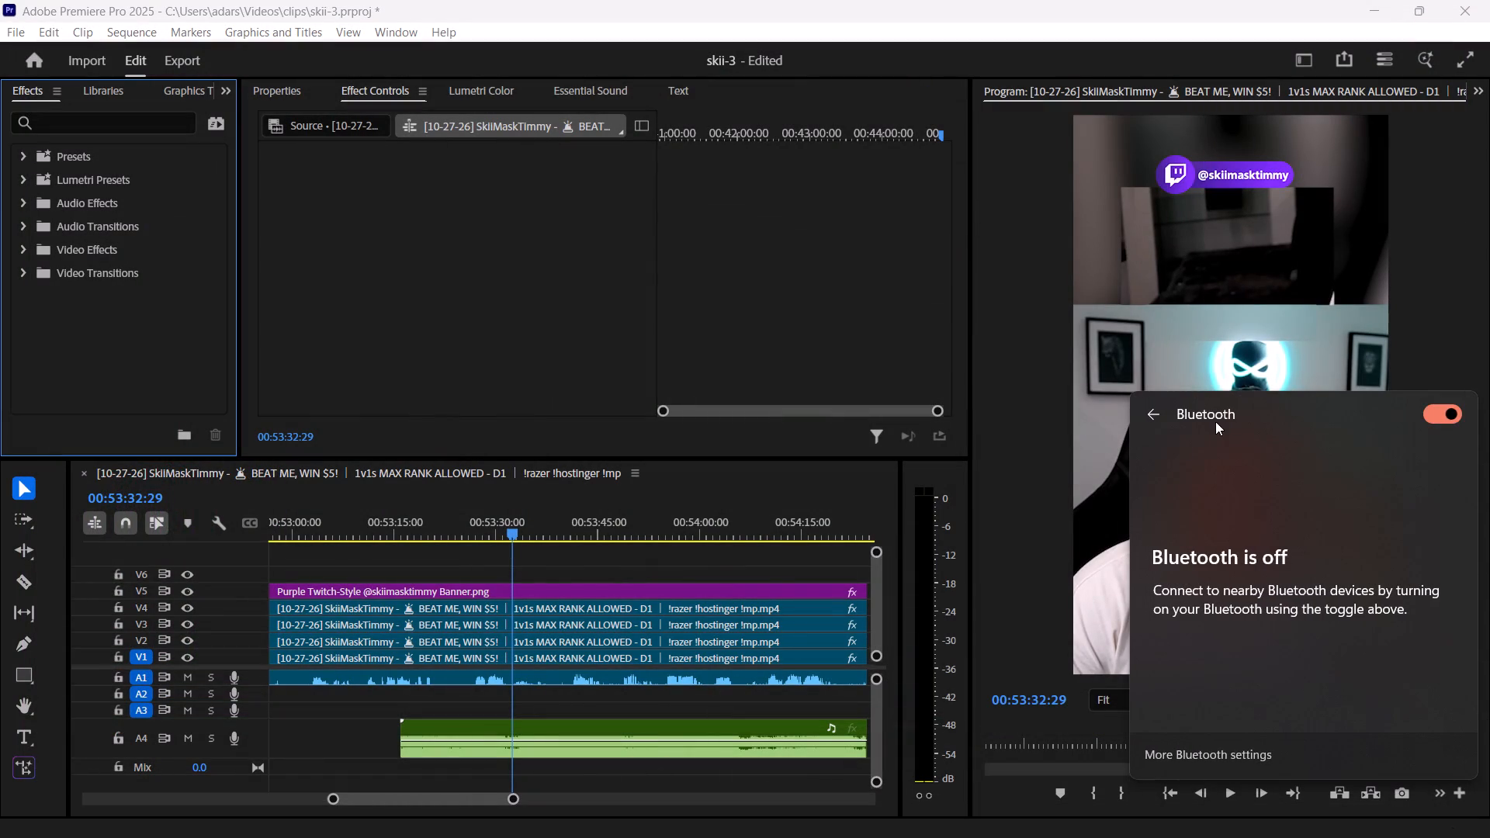
pyautogui.click(1159, 410)
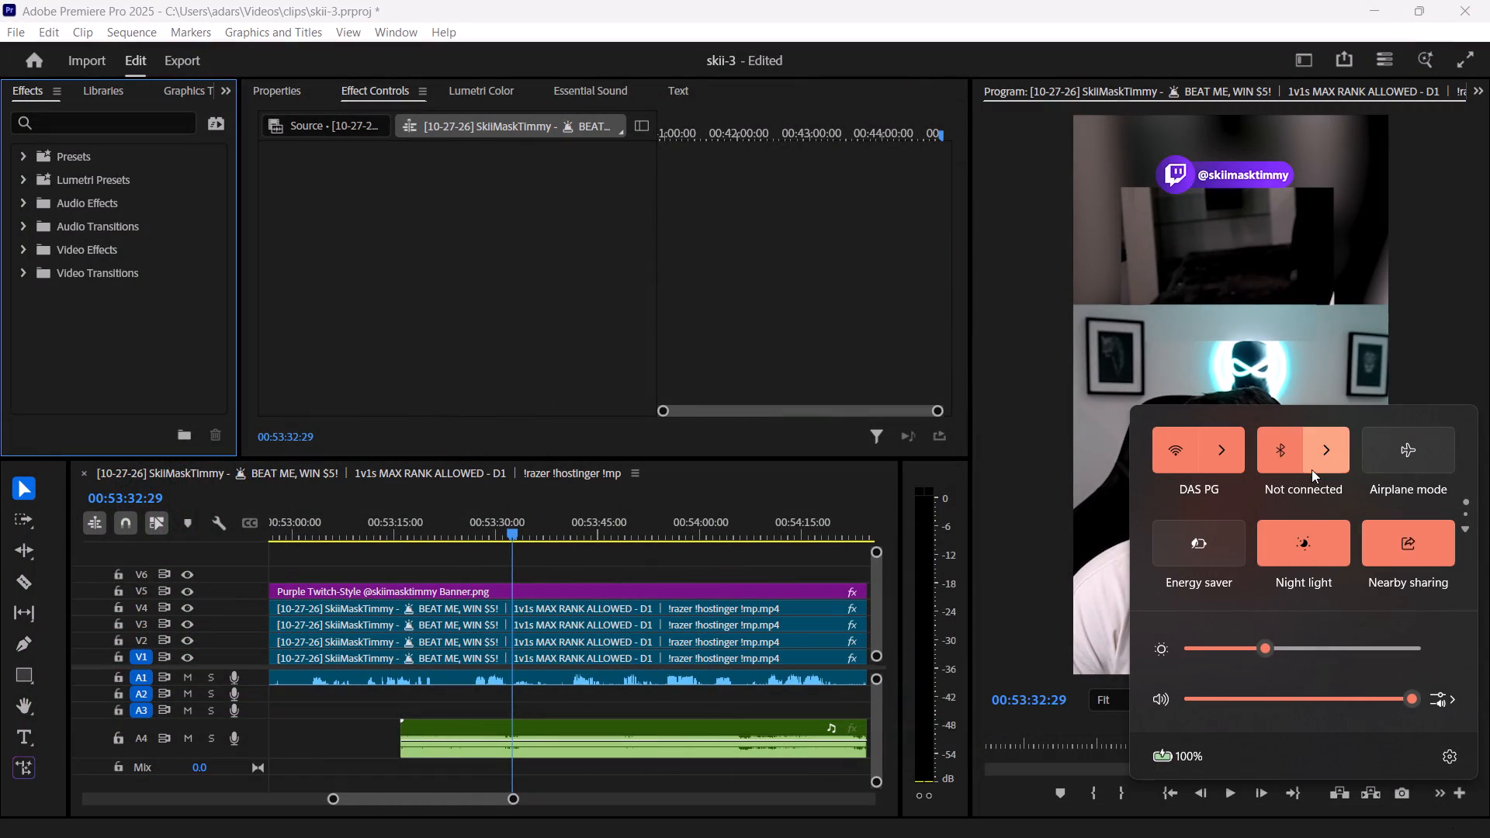
pyautogui.click(1339, 436)
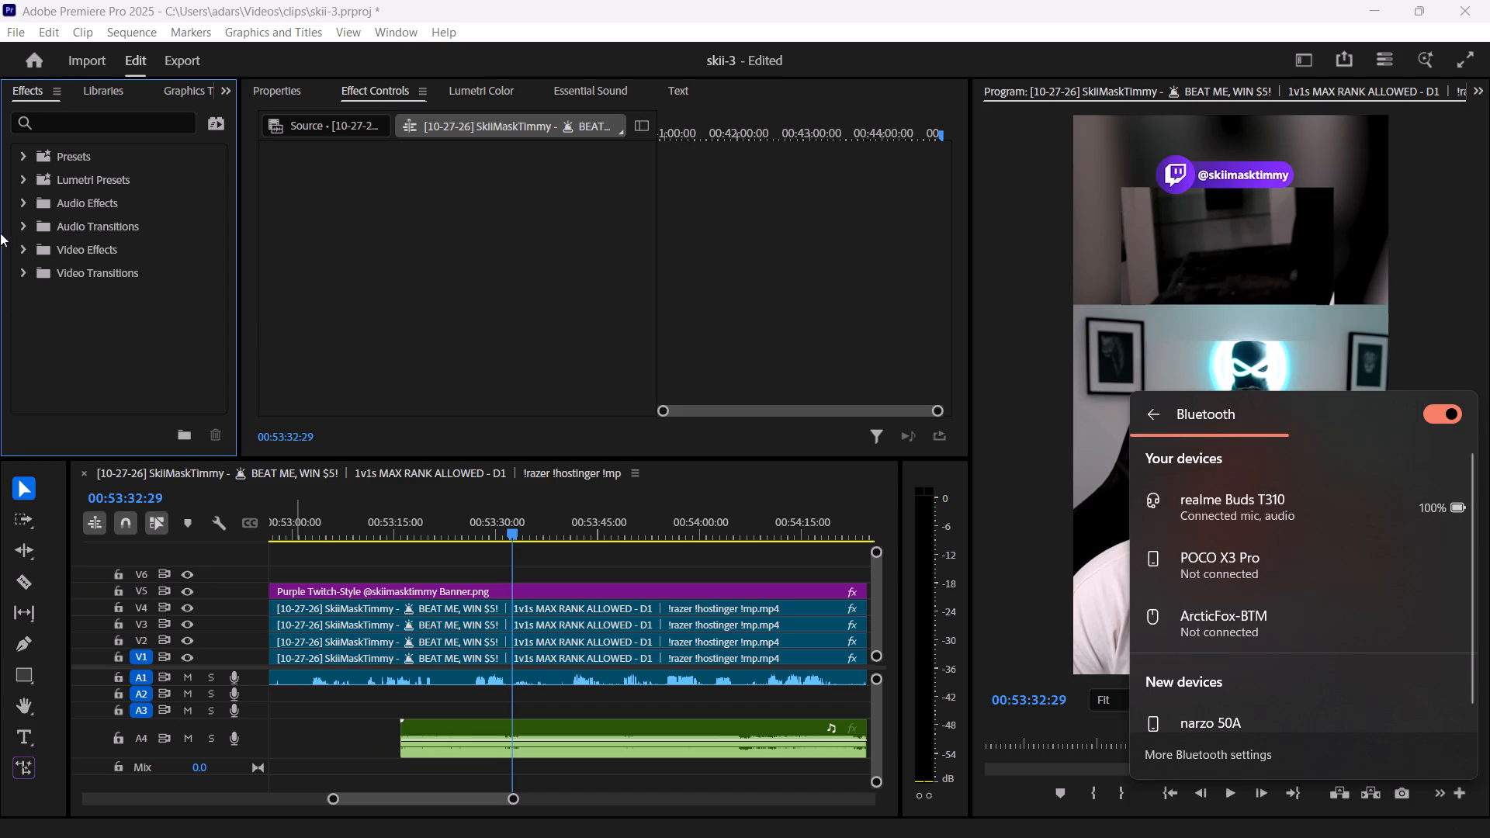
pyautogui.click(328, 760)
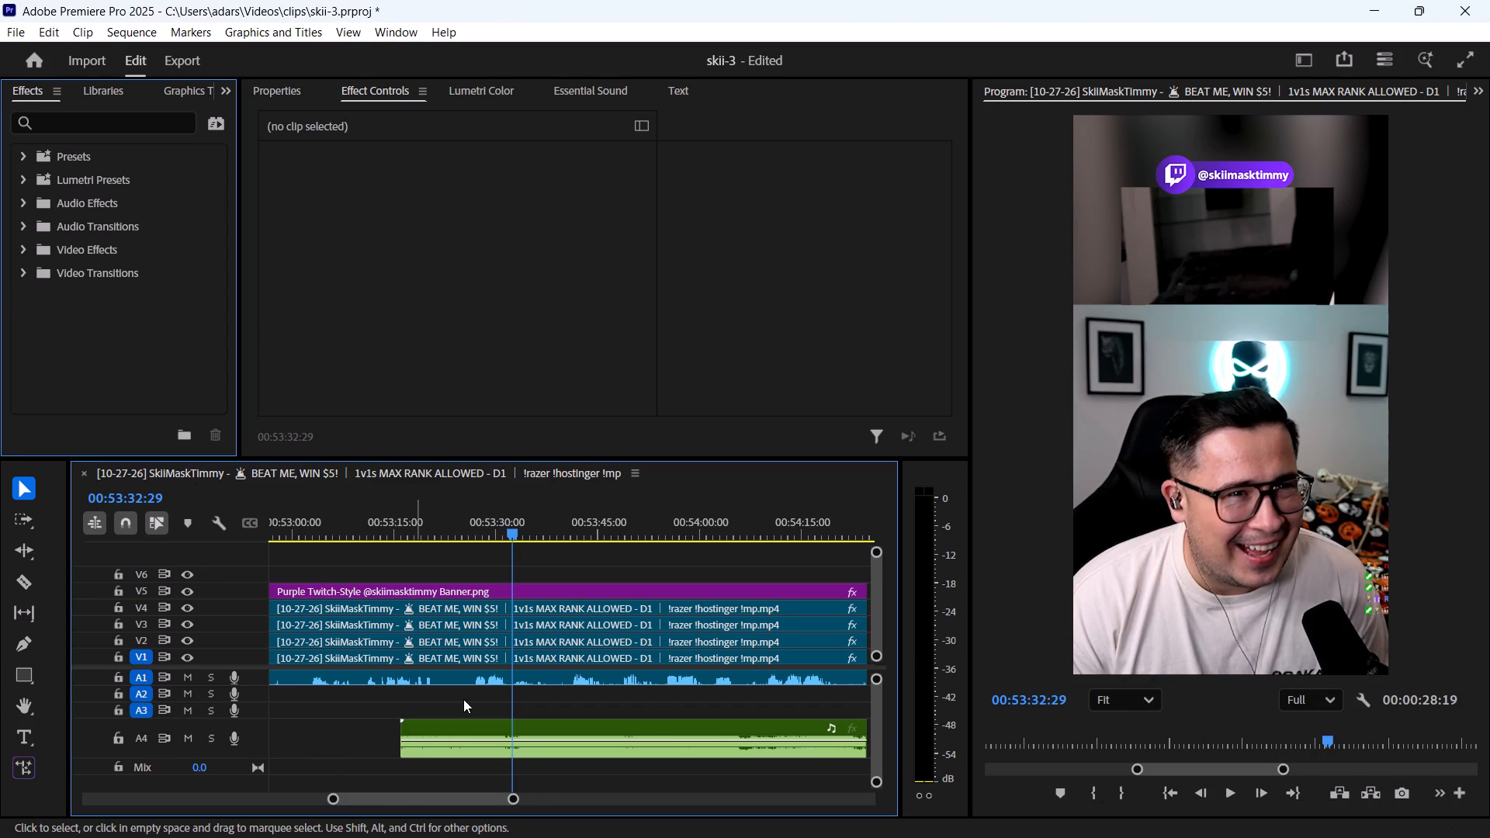
# Look along the timeline through the earlier clip groups to find the segment meant for the song.
pyautogui.keyDown('alt'); pyautogui.scroll(-7, 371, 721); pyautogui.keyUp('alt')
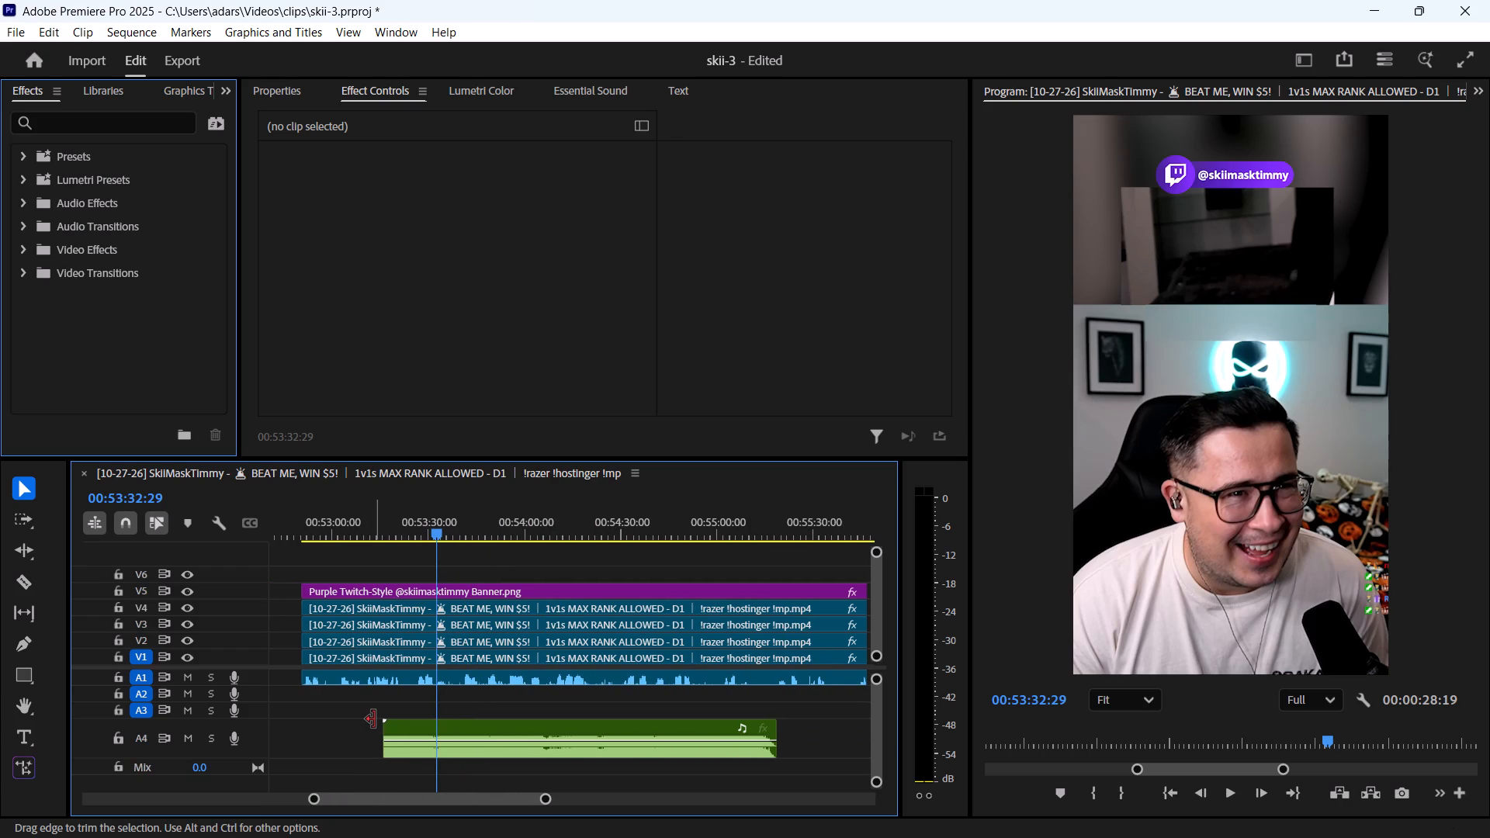
pyautogui.keyDown('alt'); pyautogui.scroll(-6, 355, 686); pyautogui.keyUp('alt')
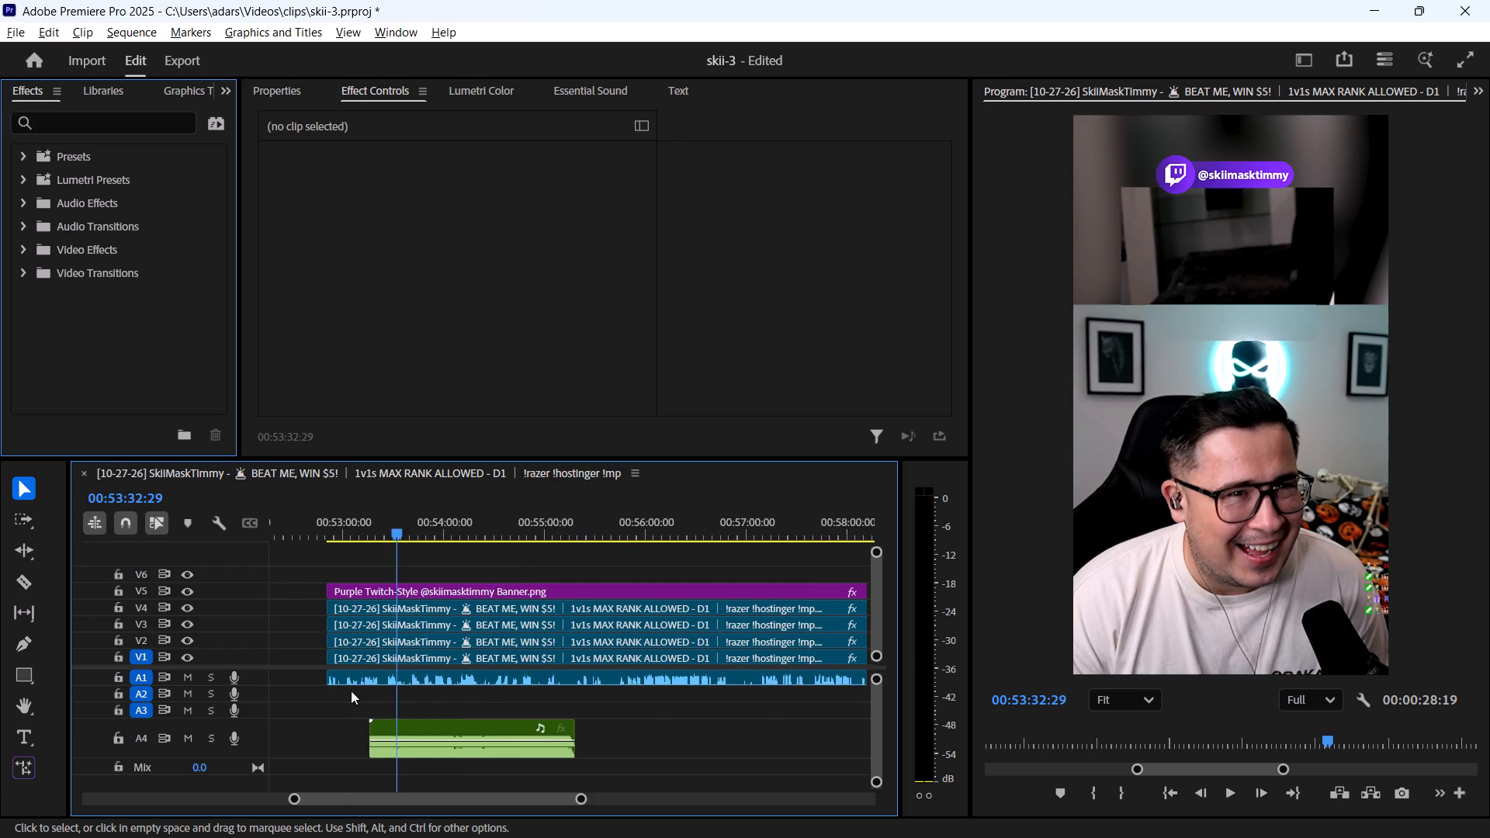
pyautogui.keyDown('alt'); pyautogui.scroll(-20, 351, 691); pyautogui.keyUp('alt')
pyautogui.keyDown('alt'); pyautogui.scroll(-5, 351, 691); pyautogui.keyUp('alt')
pyautogui.keyDown('shift'); pyautogui.scroll(6, 353, 691); pyautogui.keyUp('shift')
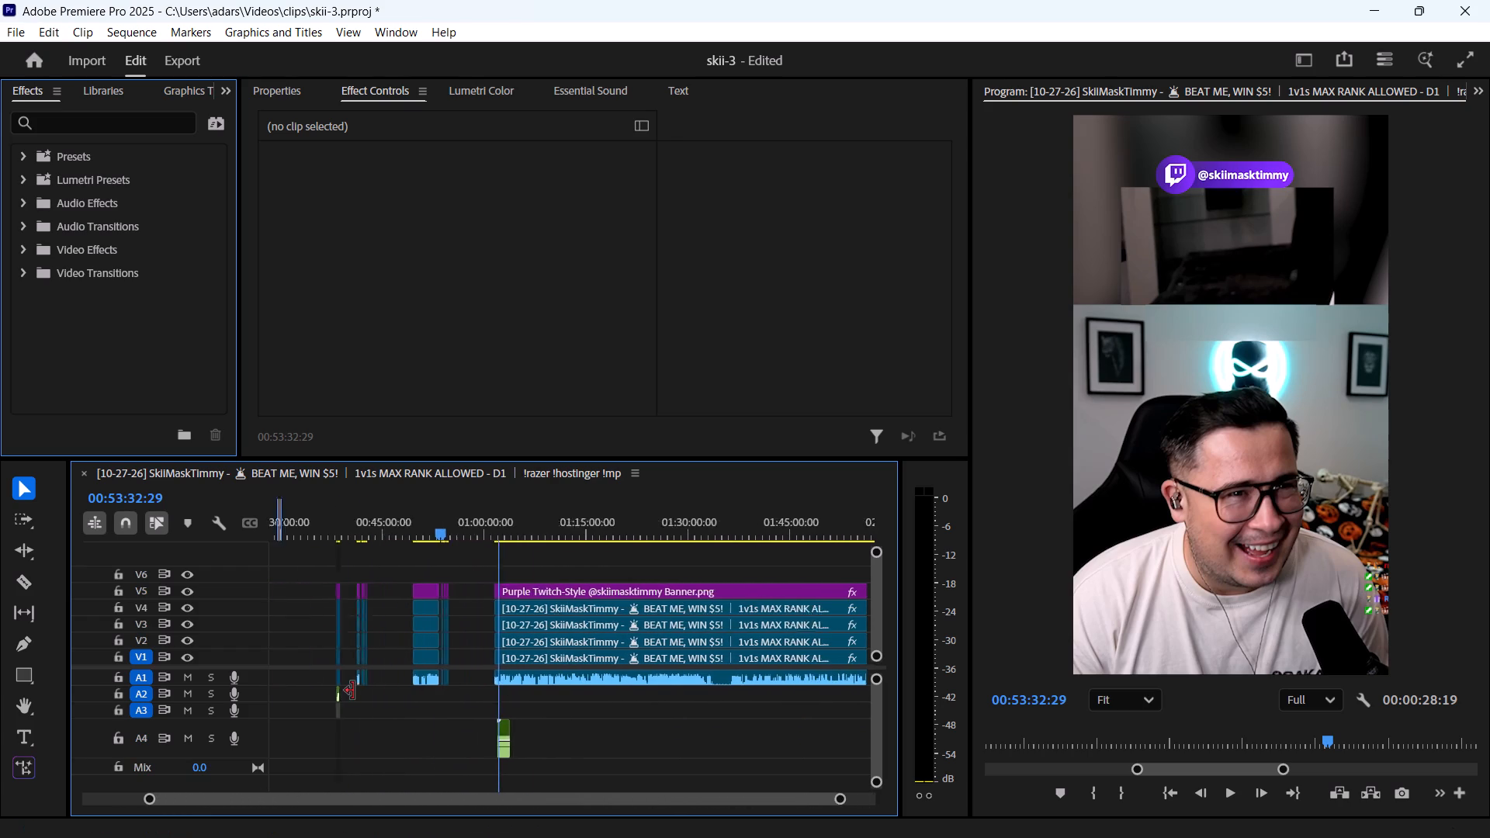
pyautogui.keyDown('shift'); pyautogui.scroll(1, 355, 692); pyautogui.keyUp('shift')
pyautogui.keyDown('alt'); pyautogui.scroll(17, 410, 702); pyautogui.keyUp('alt')
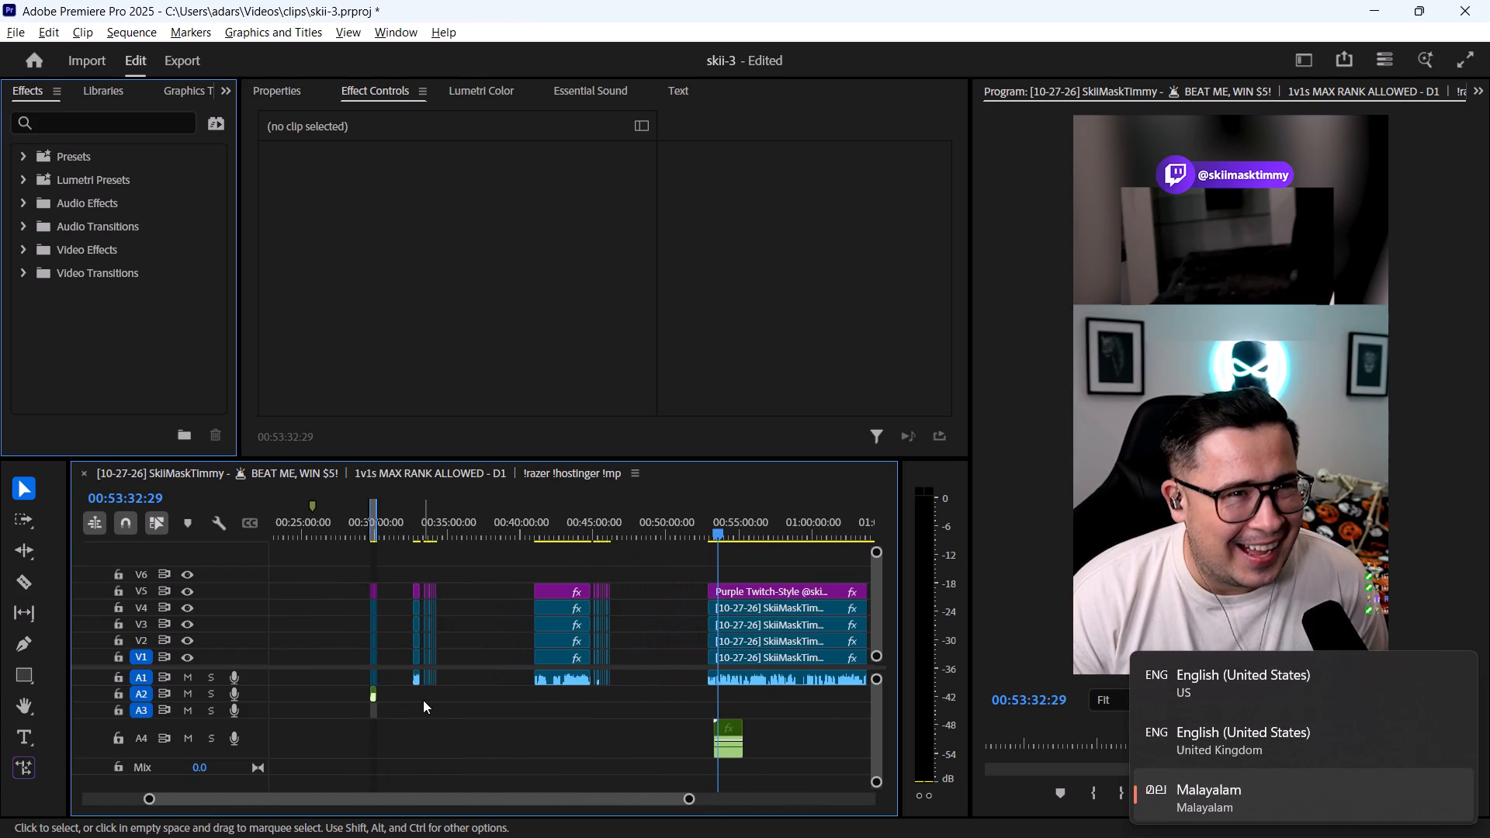
pyautogui.keyDown('alt'); pyautogui.scroll(2, 424, 699); pyautogui.keyUp('alt')
pyautogui.press('super+space')
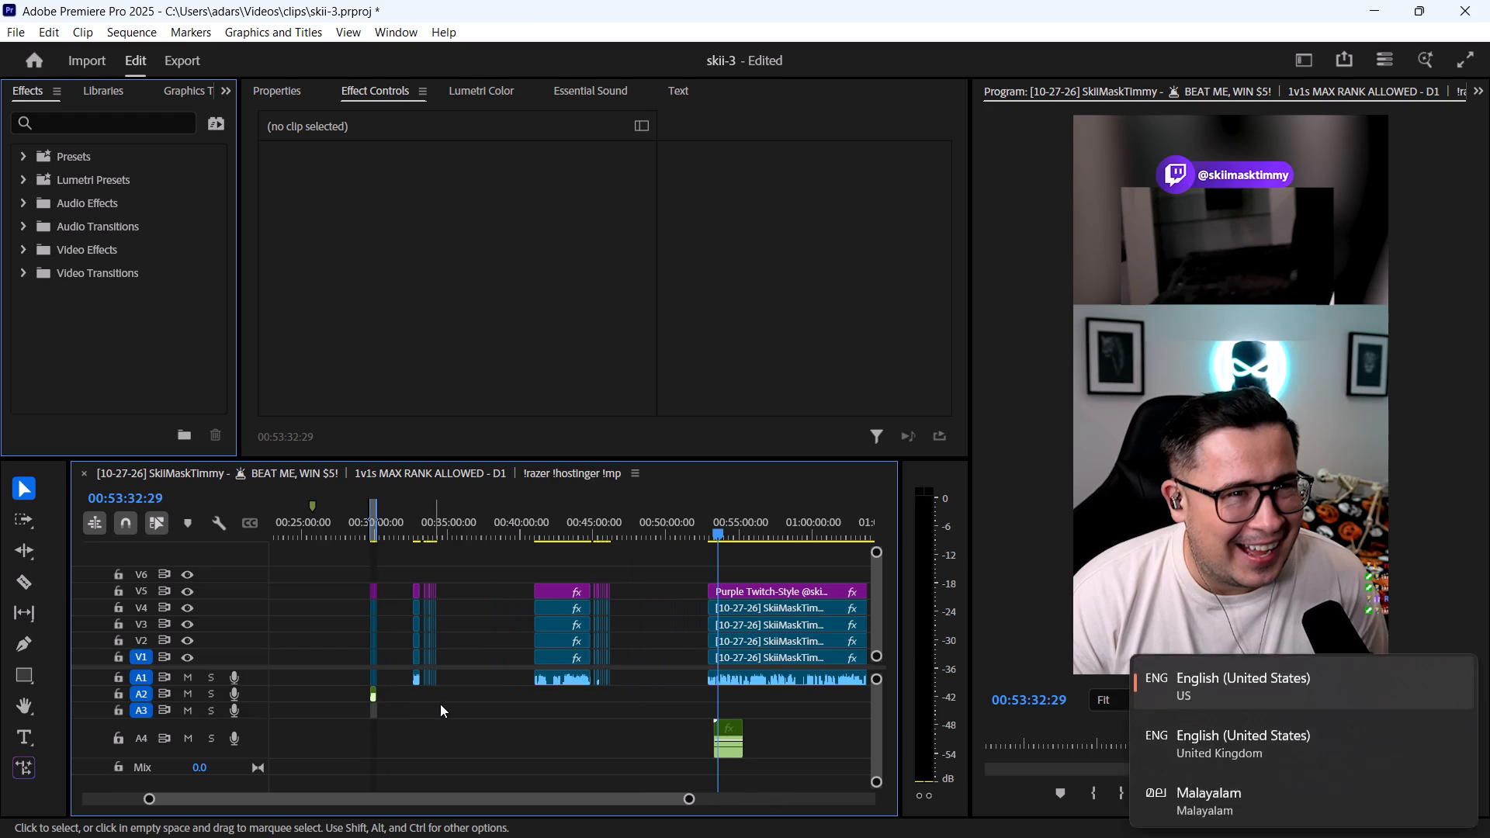
pyautogui.keyDown('alt'); pyautogui.scroll(14, 462, 712); pyautogui.keyUp('alt')
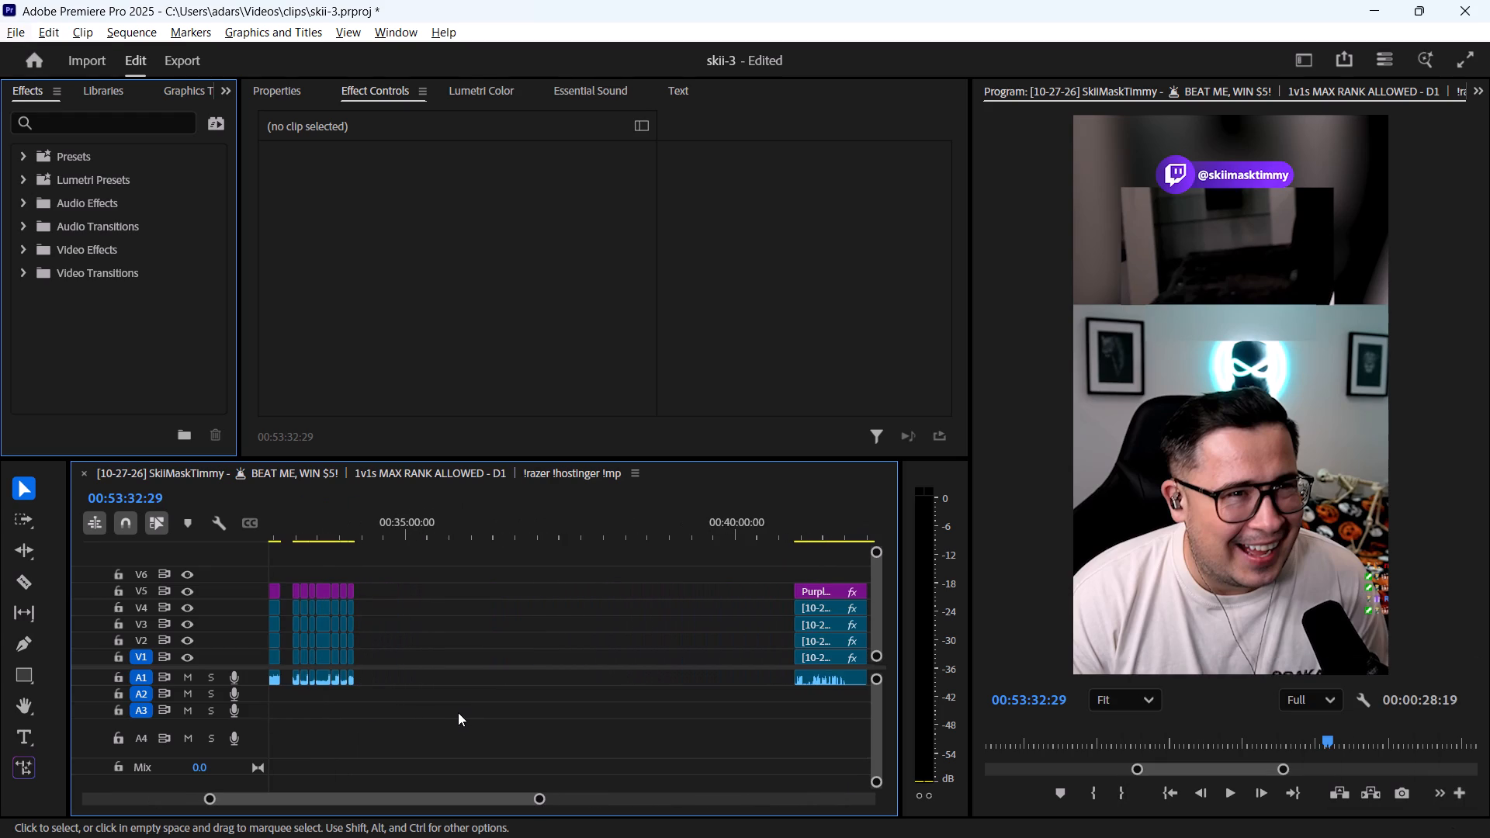
pyautogui.keyDown('shift'); pyautogui.scroll(-6, 458, 712); pyautogui.keyUp('shift')
pyautogui.click(478, 711)
pyautogui.keyDown('shift'); pyautogui.scroll(-14, 493, 697); pyautogui.keyUp('shift')
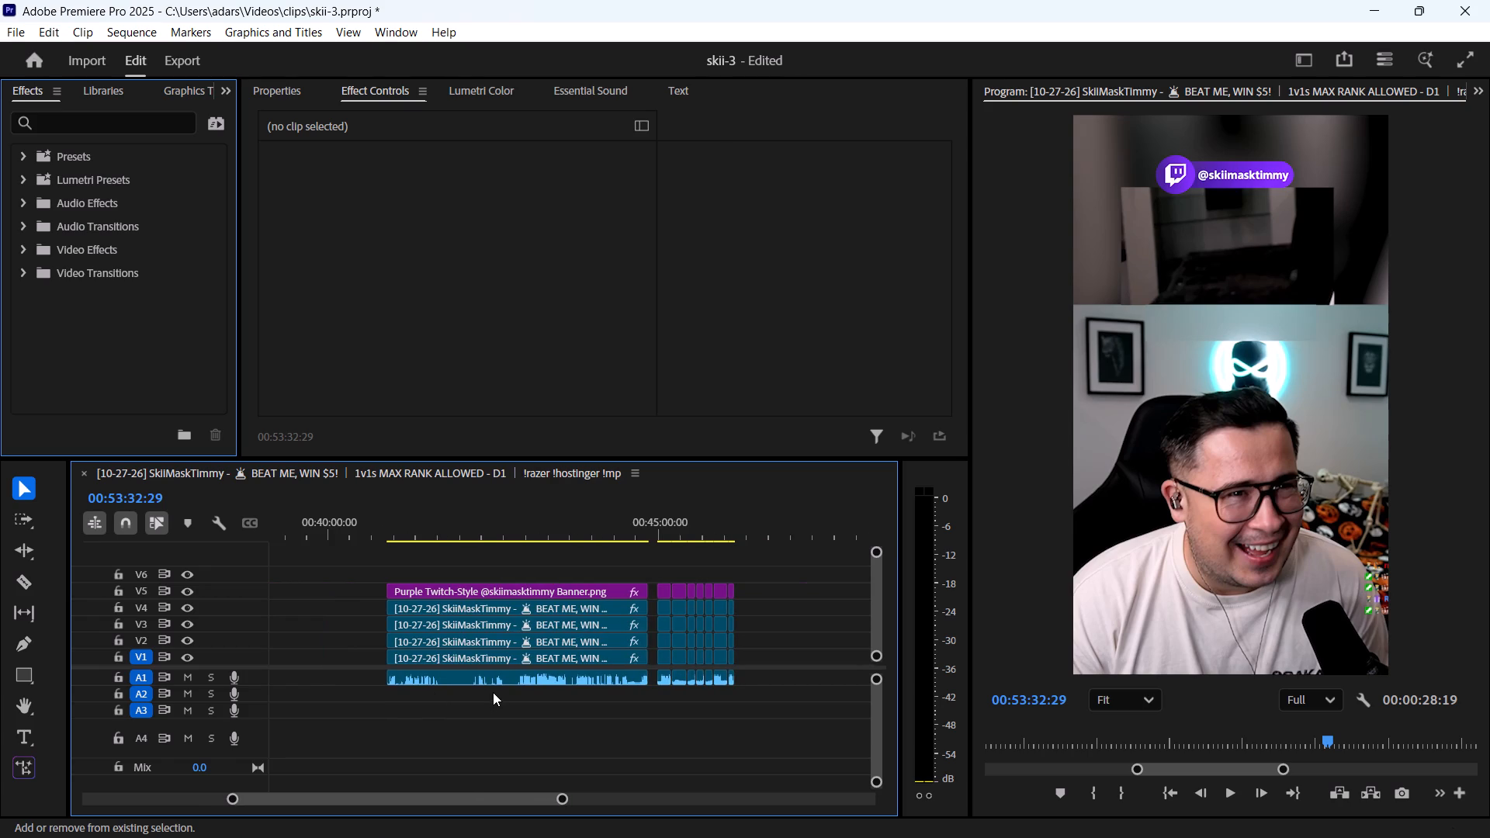
pyautogui.keyDown('alt'); pyautogui.scroll(-8, 493, 692); pyautogui.keyUp('alt')
pyautogui.keyDown('shift'); pyautogui.scroll(-3, 493, 692); pyautogui.keyUp('shift')
# Move the LUZ ROJA song clip from track A4 to track A3 beneath the cut segments near 00:33:24.
pyautogui.moveTo(567, 709); pyautogui.dragTo(813, 725)
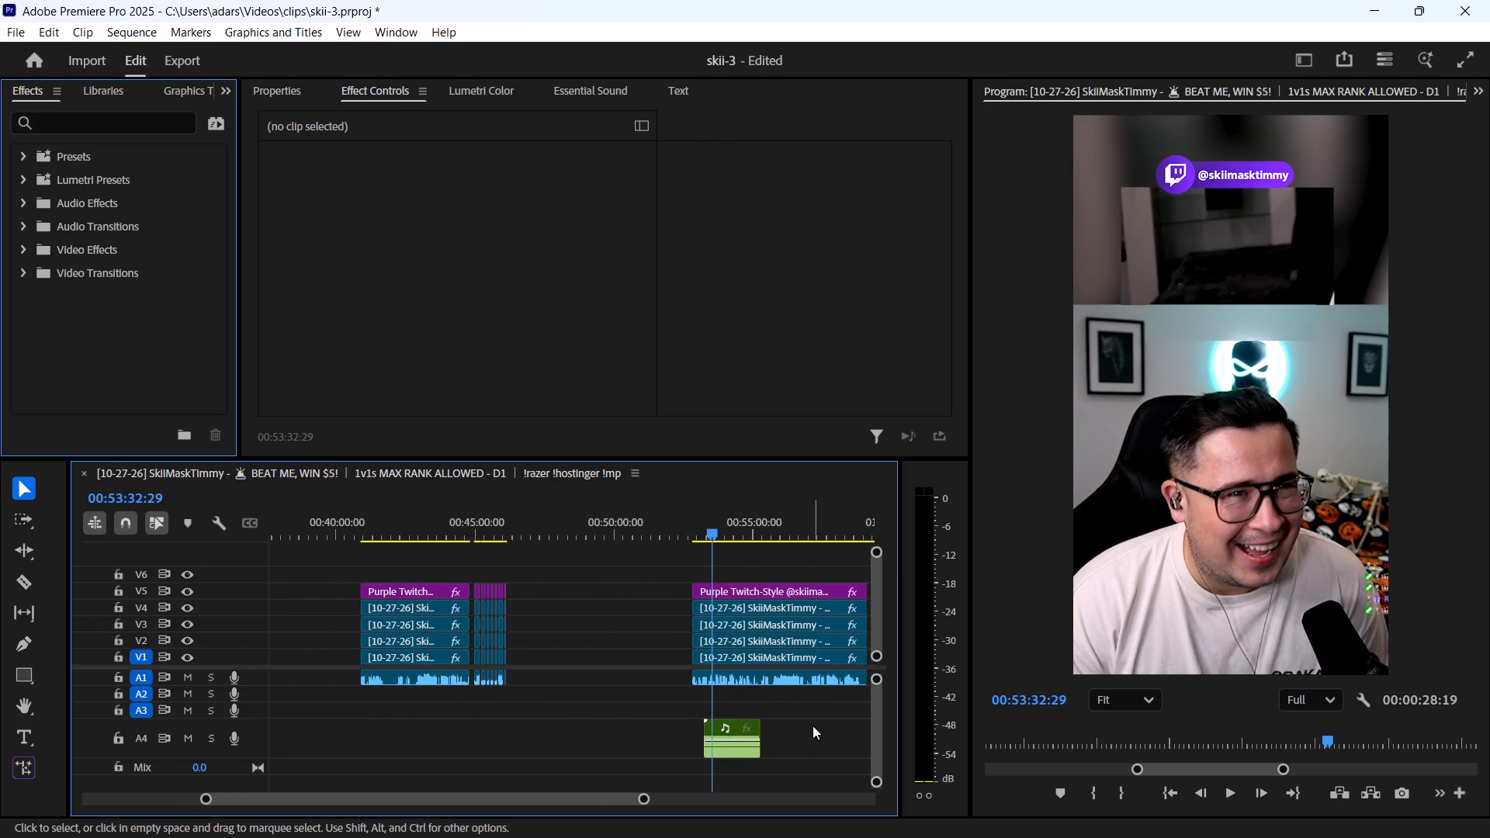
pyautogui.moveTo(813, 725); pyautogui.dragTo(810, 725)
pyautogui.moveTo(767, 767); pyautogui.dragTo(718, 739)
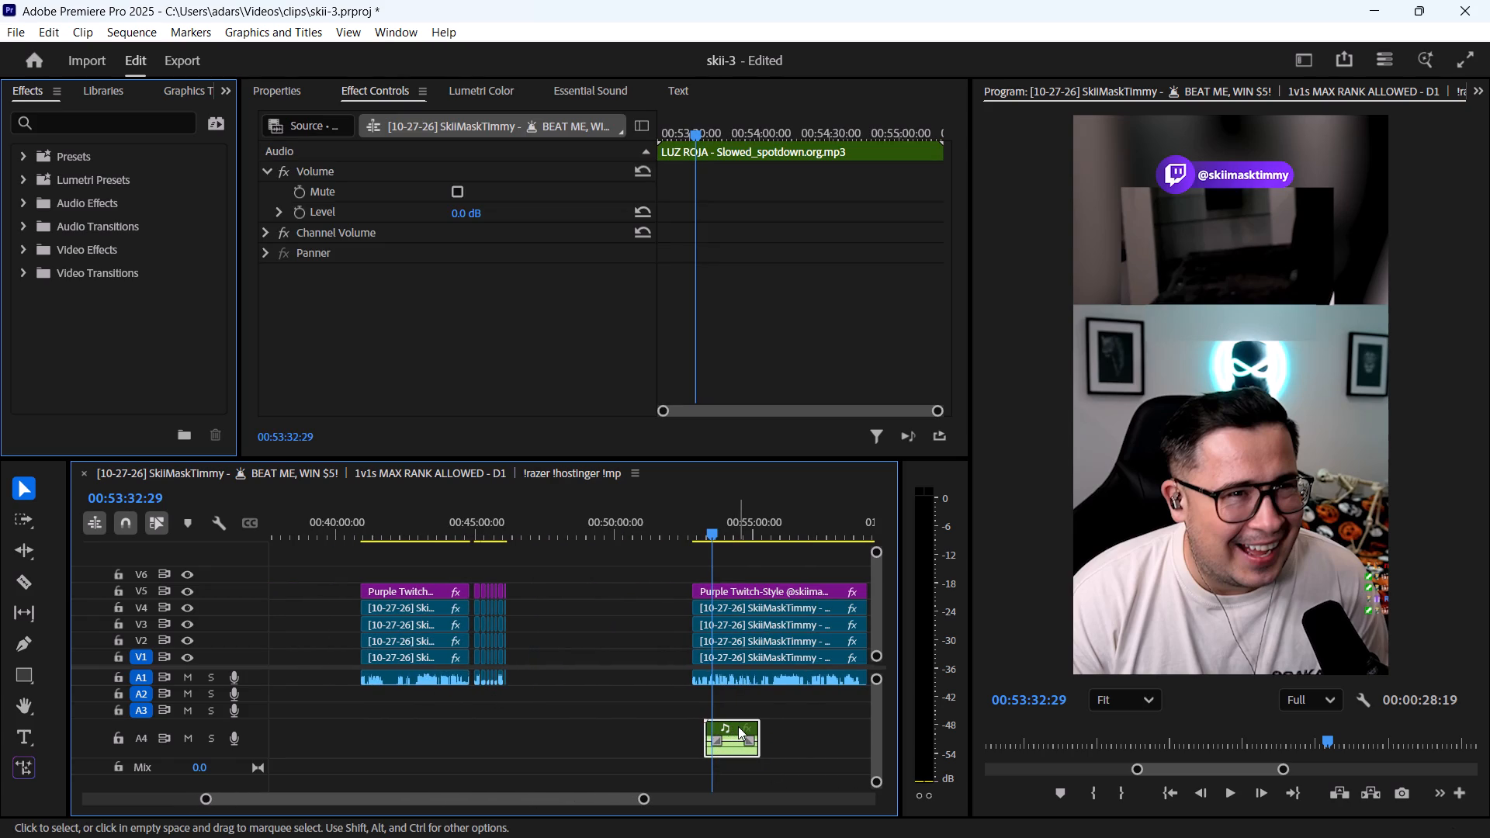
pyautogui.moveTo(735, 727); pyautogui.dragTo(299, 683)
pyautogui.keyDown('shift'); pyautogui.scroll(12, 327, 705); pyautogui.keyUp('shift')
pyautogui.keyDown('alt'); pyautogui.scroll(9, 625, 764); pyautogui.keyUp('alt')
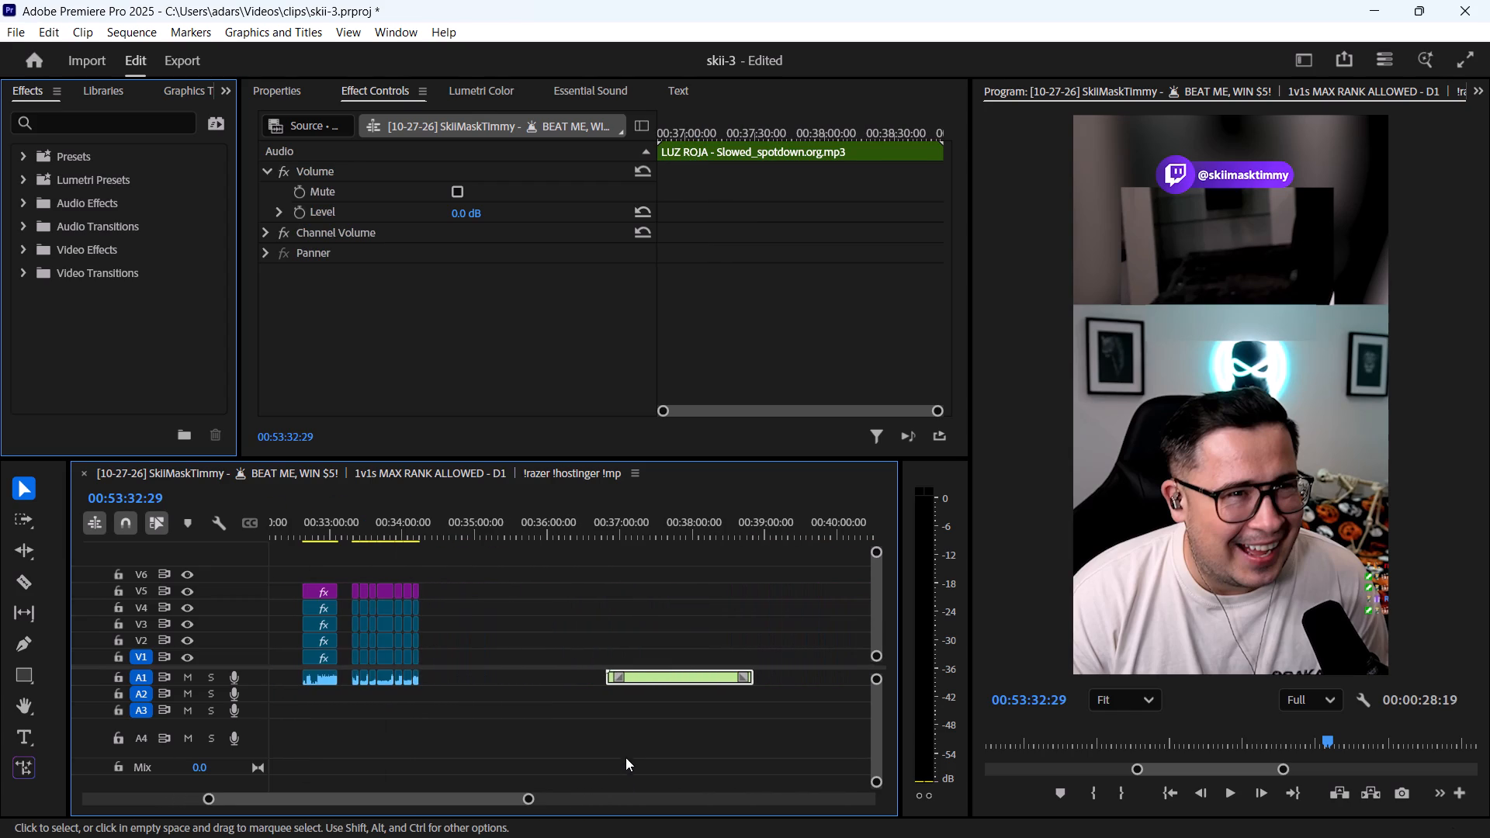
pyautogui.moveTo(650, 674); pyautogui.dragTo(624, 705)
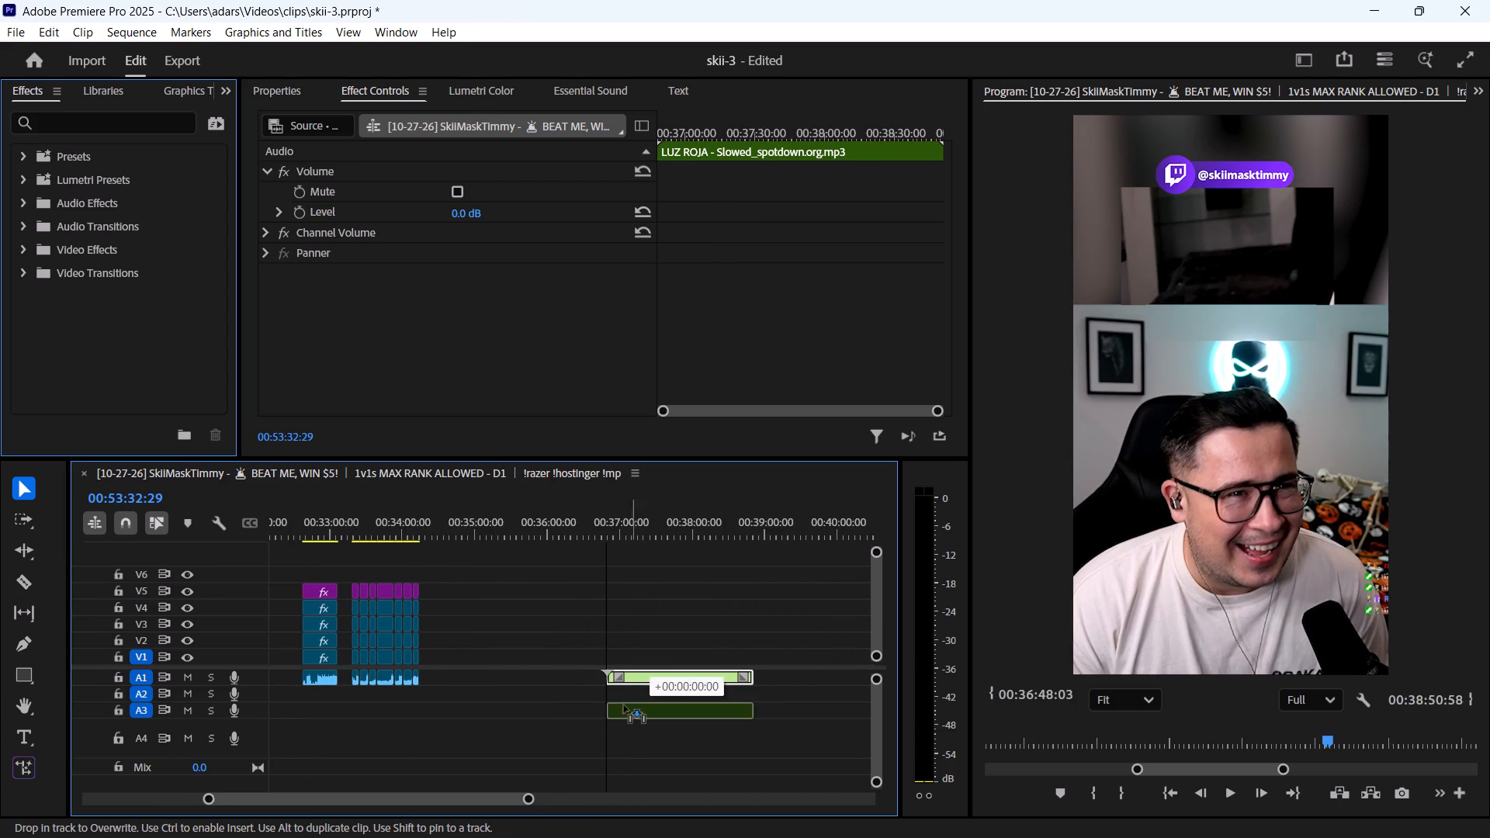
pyautogui.moveTo(624, 705); pyautogui.dragTo(403, 714)
# Align the song's start on A3 with the beginning of the group of cut segments at 00:33:18:11.
pyautogui.click(359, 525)
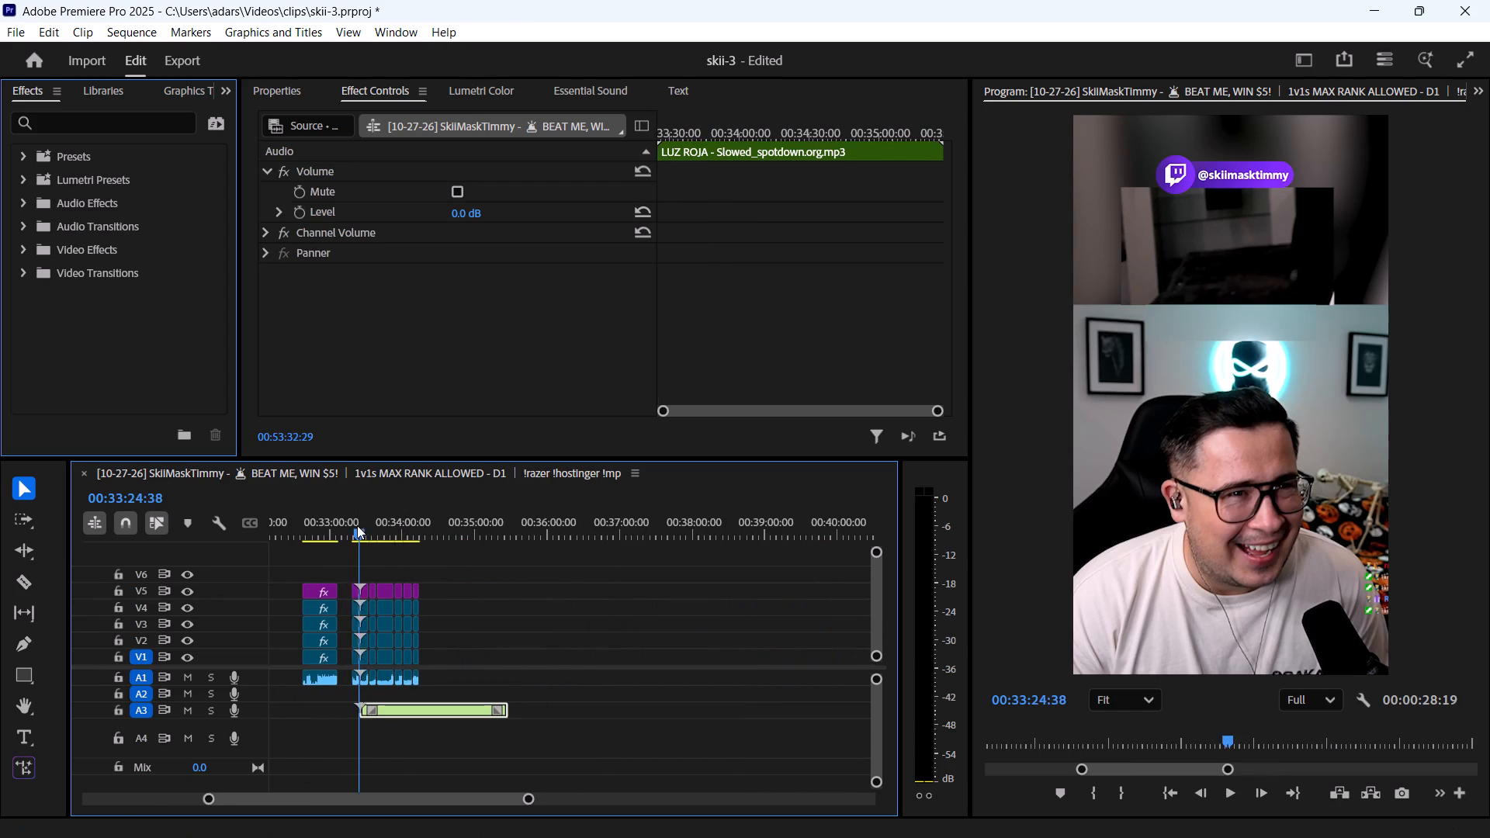
pyautogui.keyDown('alt'); pyautogui.scroll(13, 322, 646); pyautogui.keyUp('alt')
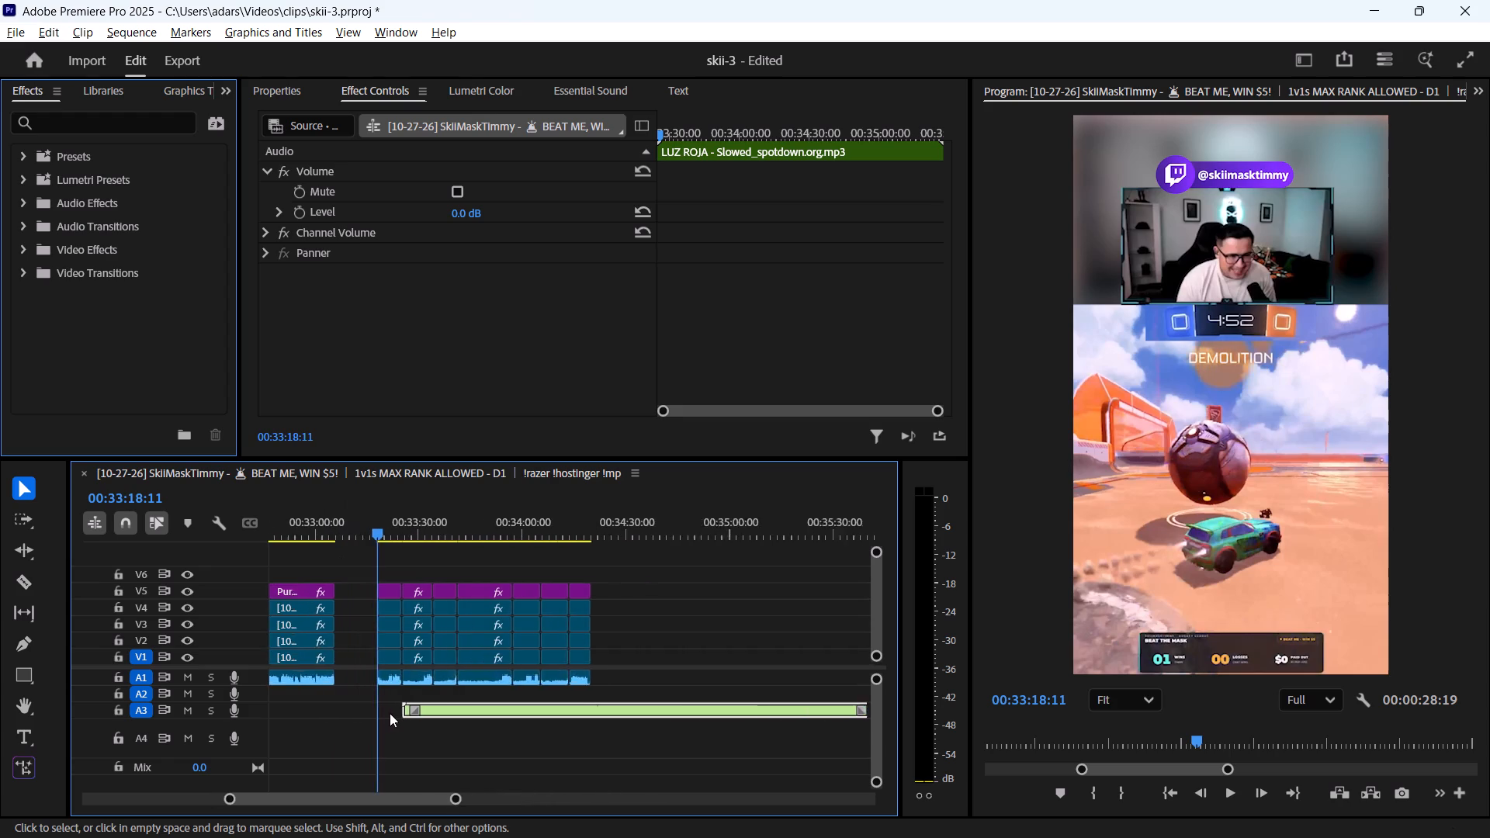
pyautogui.keyDown('alt'); pyautogui.scroll(3, 390, 713); pyautogui.keyUp('alt')
pyautogui.moveTo(470, 712); pyautogui.dragTo(822, 715)
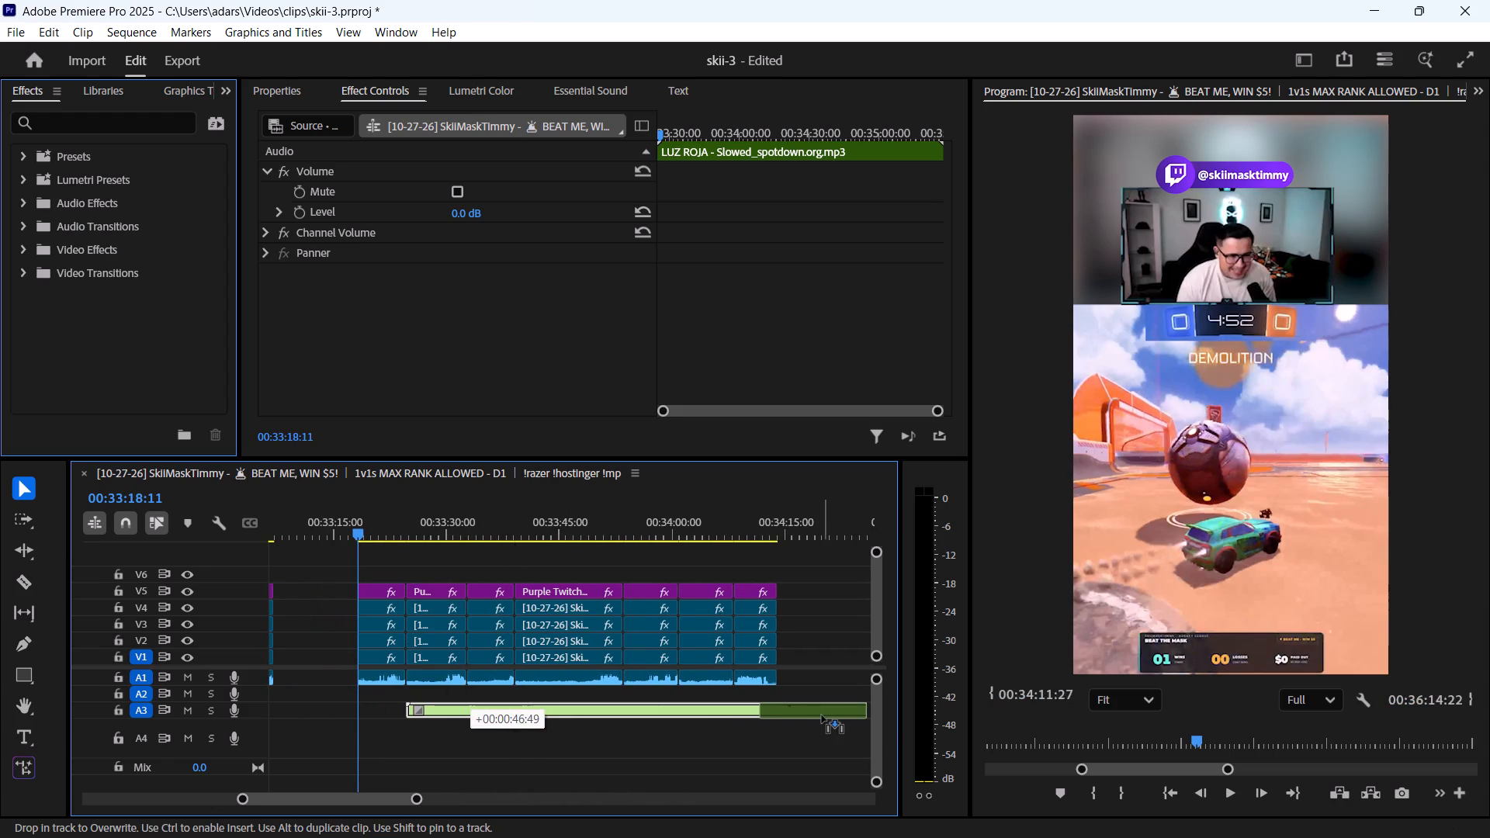
pyautogui.moveTo(822, 715); pyautogui.dragTo(425, 718)
# Play the cut segments from 00:33:18:11 to hear them with the song, adjusting the system volume and audio track view.
pyautogui.press('space')
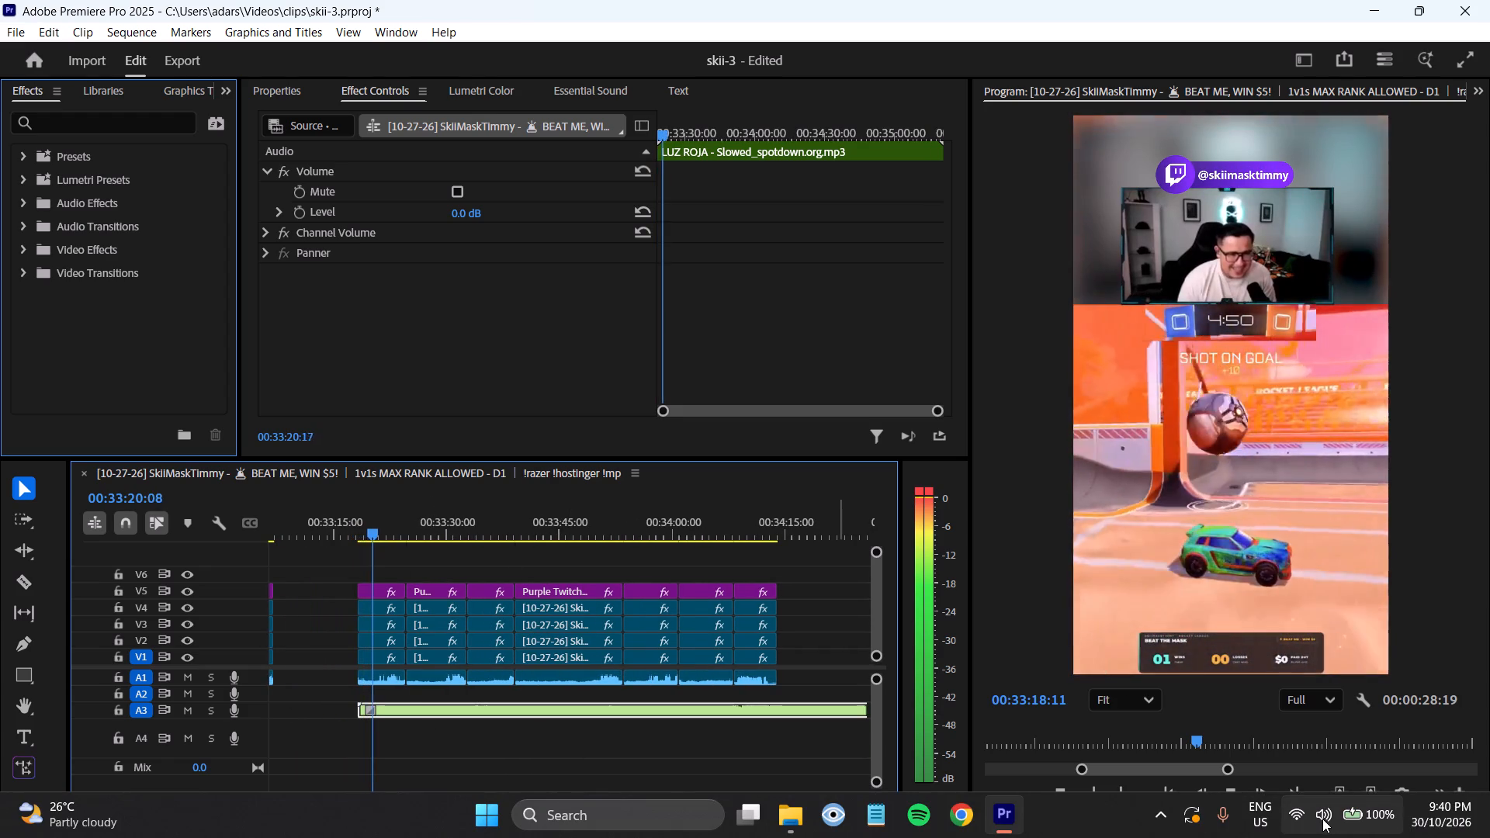
pyautogui.scroll(-11, 1322, 818)
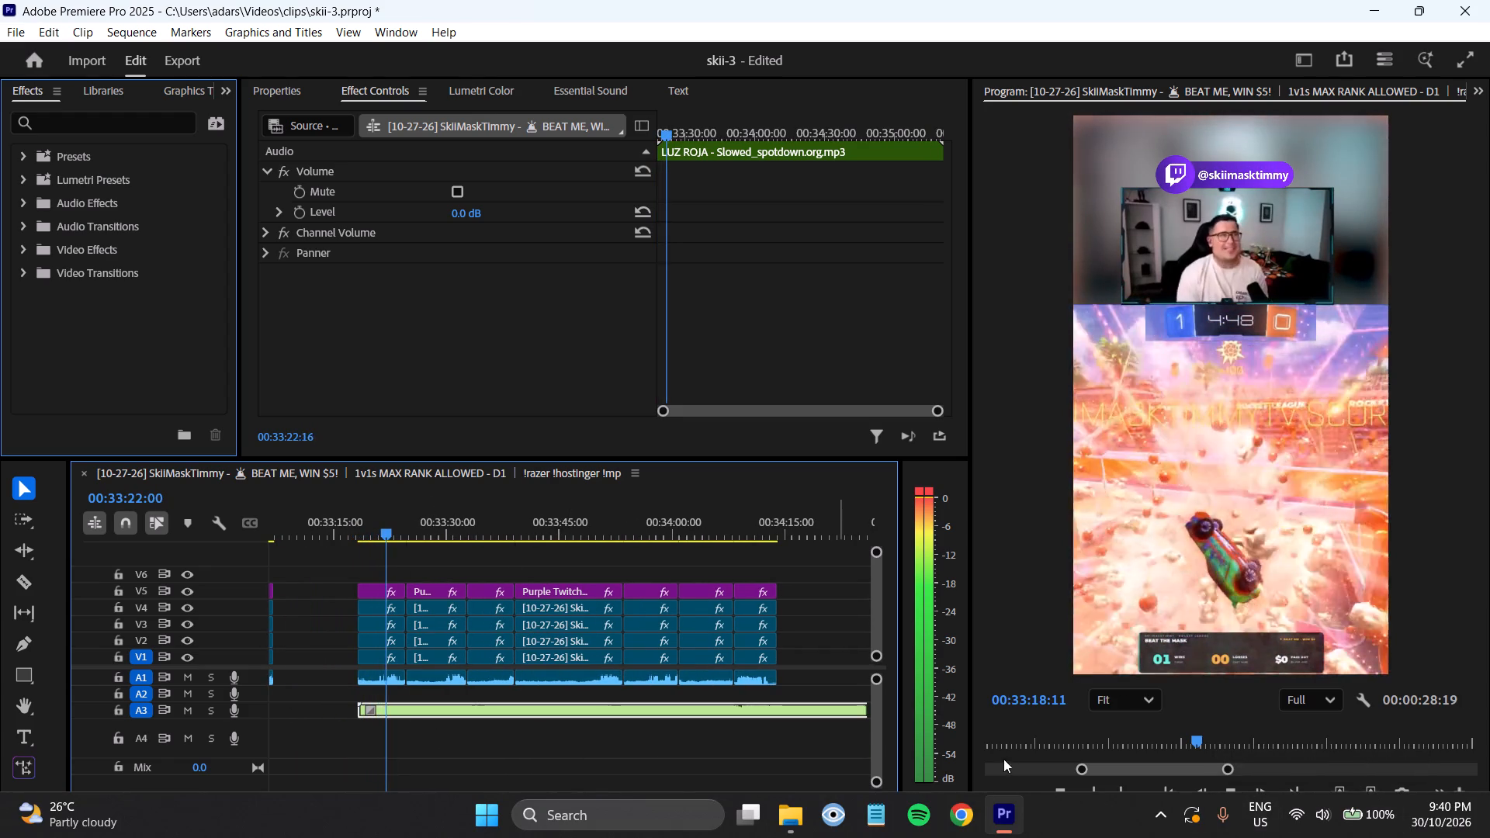
pyautogui.moveTo(878, 680); pyautogui.dragTo(877, 674)
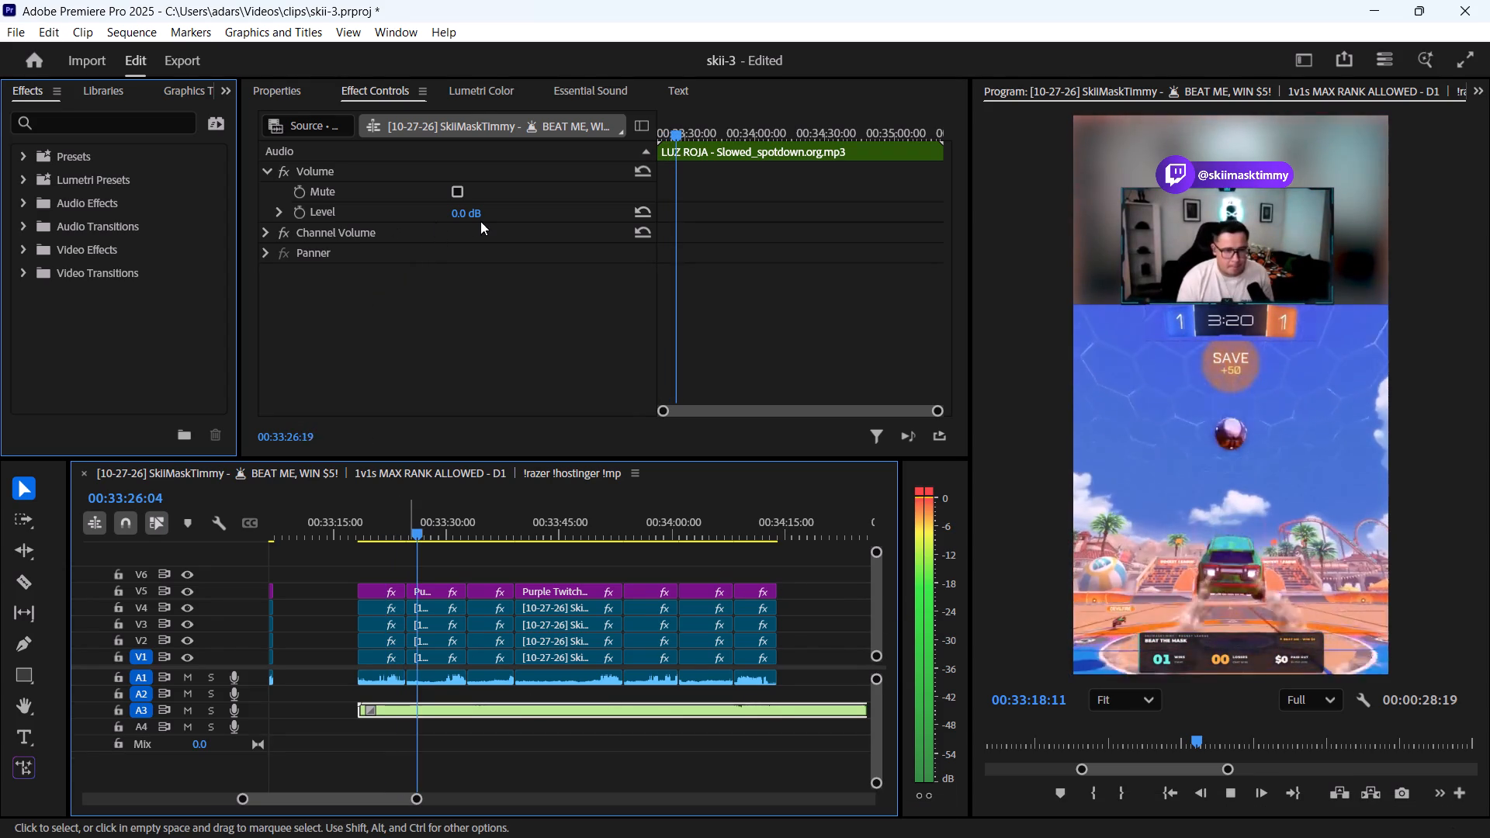
pyautogui.scroll(-4, 467, 216)
# Set the LUZ ROJA clip's volume level to -10.5 dB.
pyautogui.moveTo(460, 213); pyautogui.dragTo(451, 213)
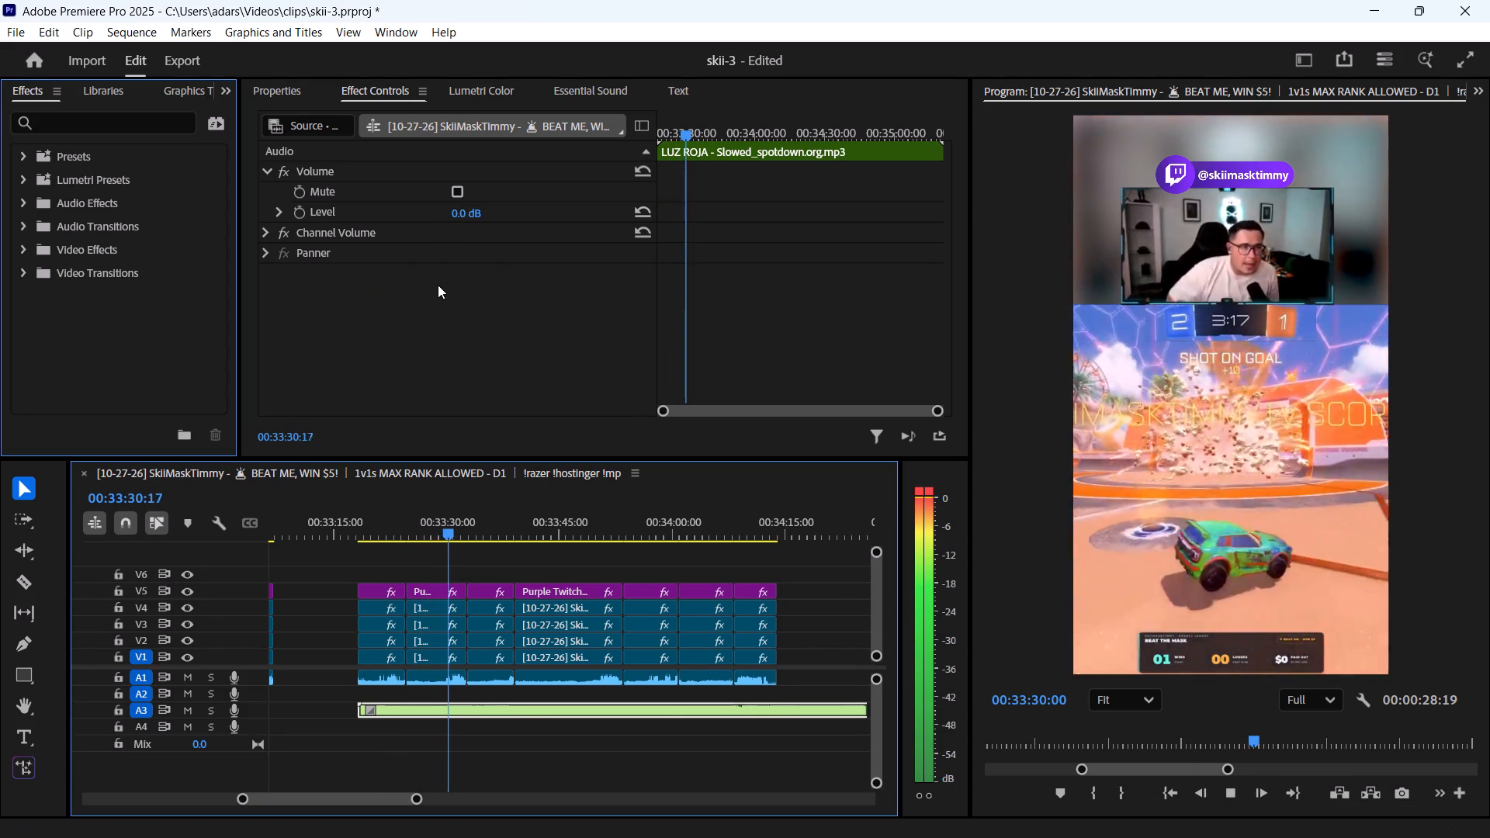
pyautogui.click(456, 213)
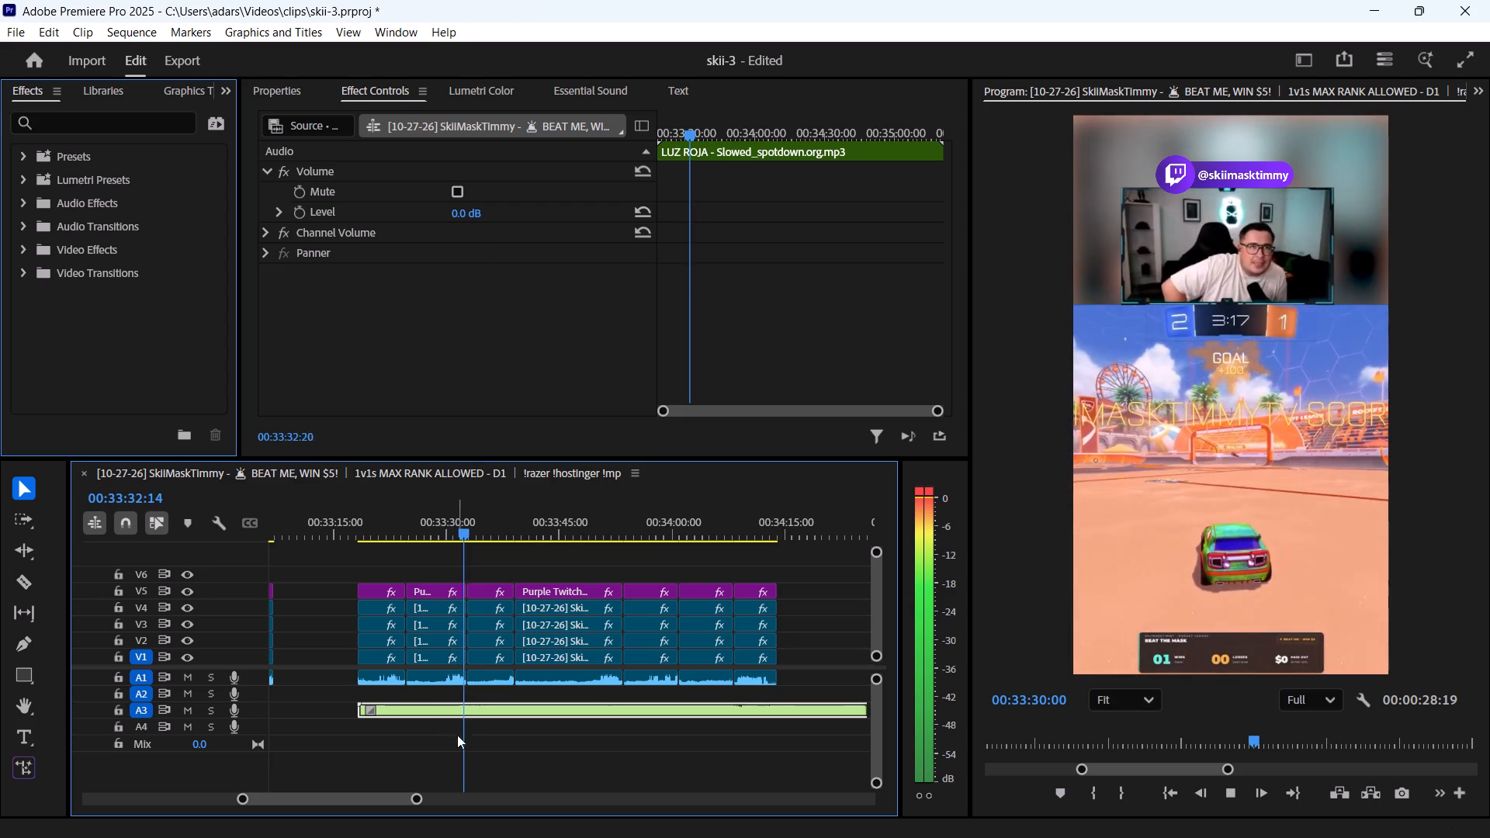
pyautogui.click(465, 715)
pyautogui.moveTo(457, 210); pyautogui.dragTo(441, 210)
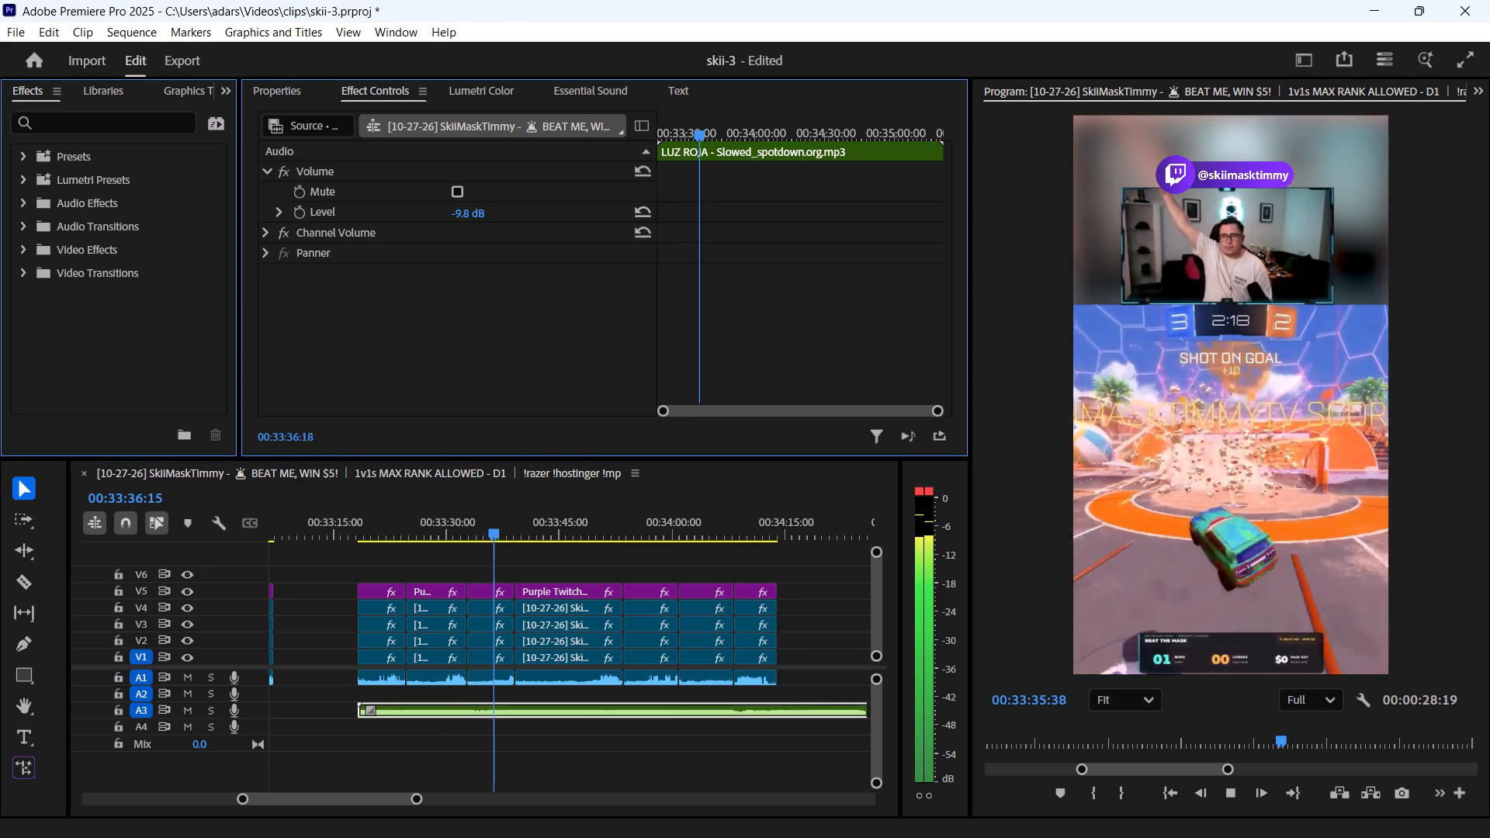
pyautogui.moveTo(441, 210); pyautogui.dragTo(442, 210)
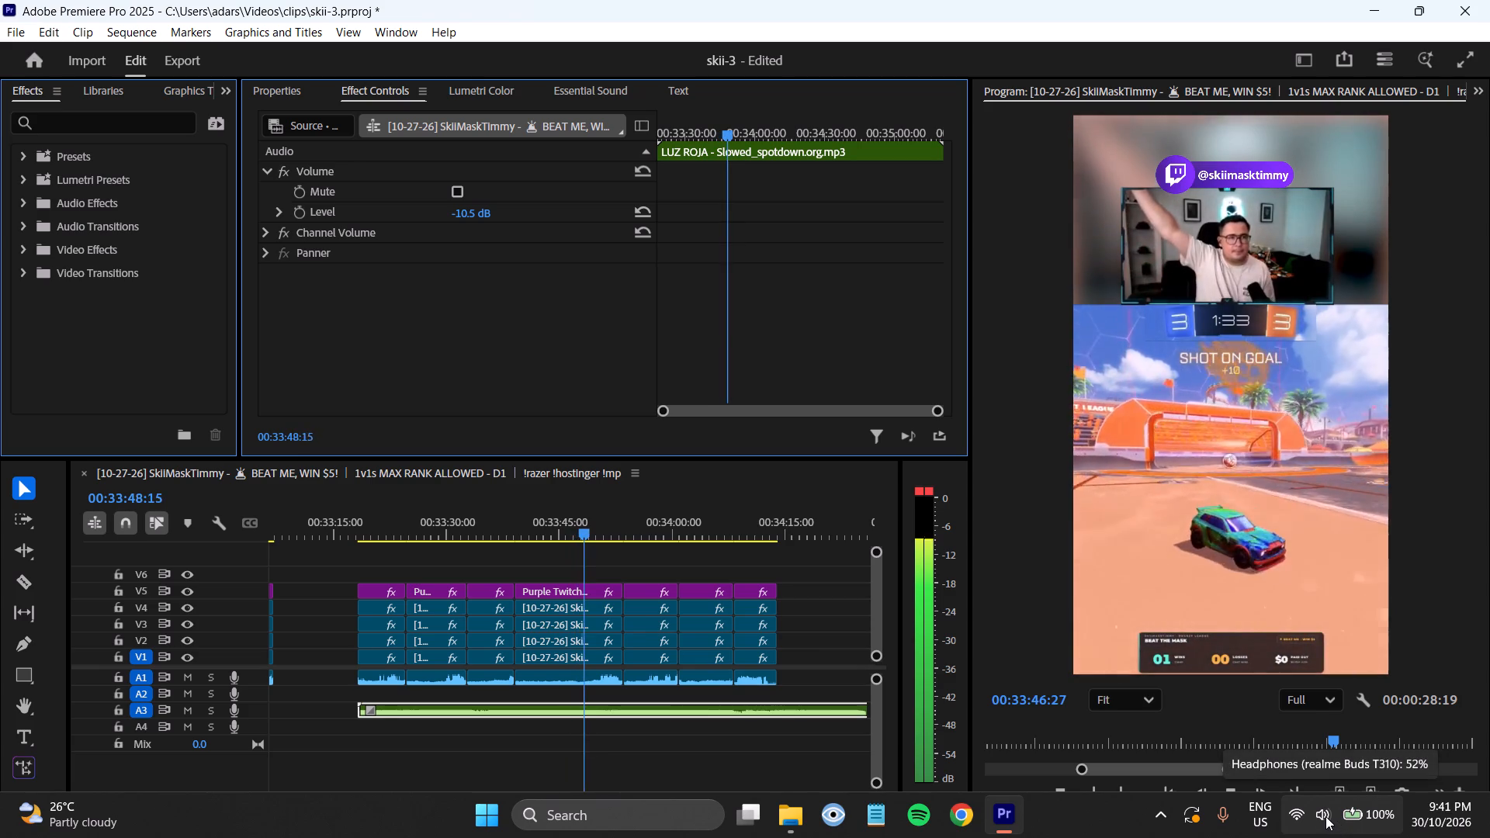
# Listen to the mix of song and stream audio while adjusting the headphone volume, and stop playback near 00:33:58.
pyautogui.scroll(8, 1325, 816)
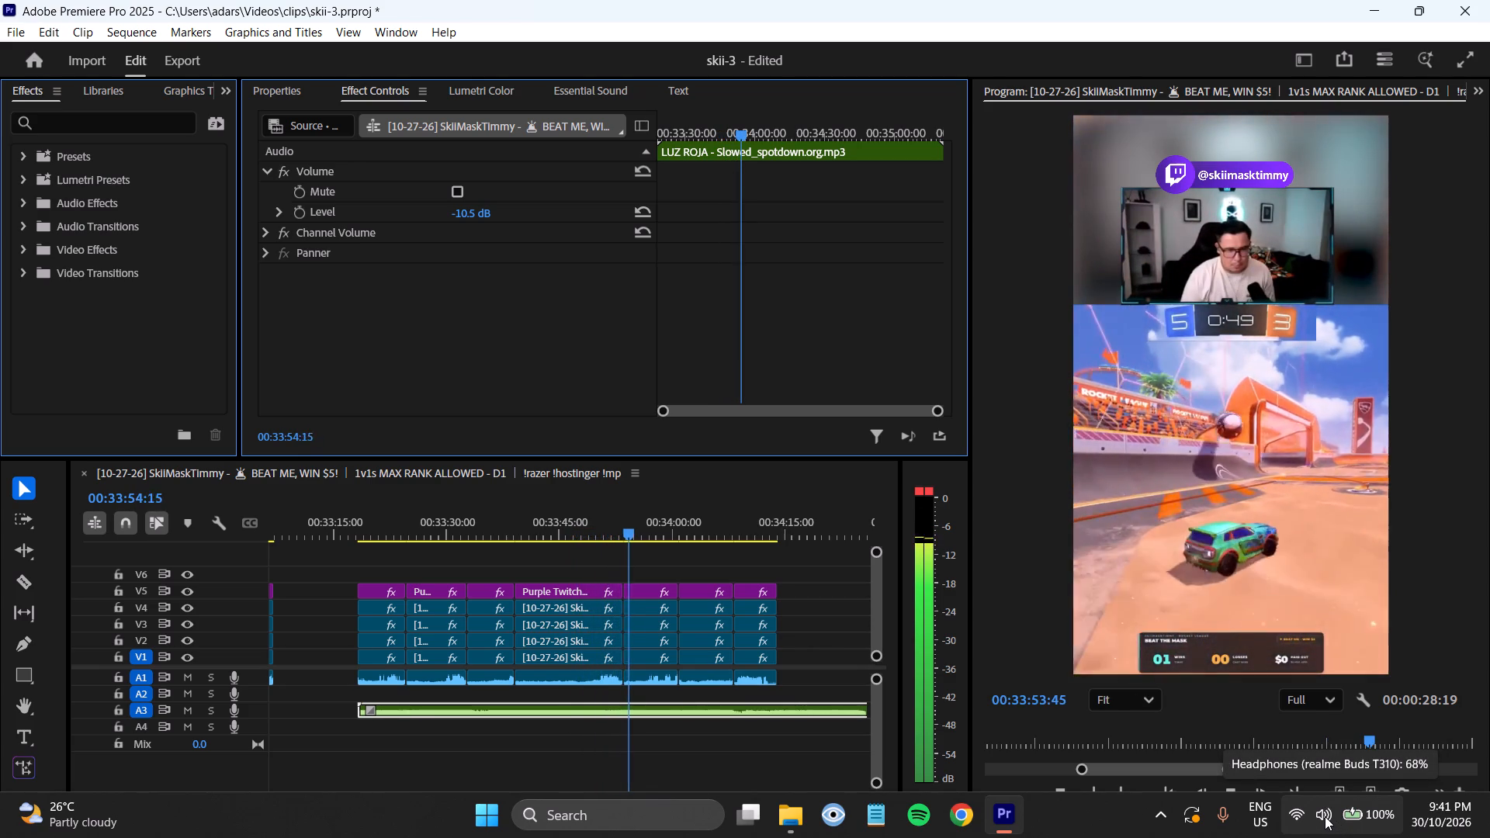
pyautogui.scroll(-7, 1325, 816)
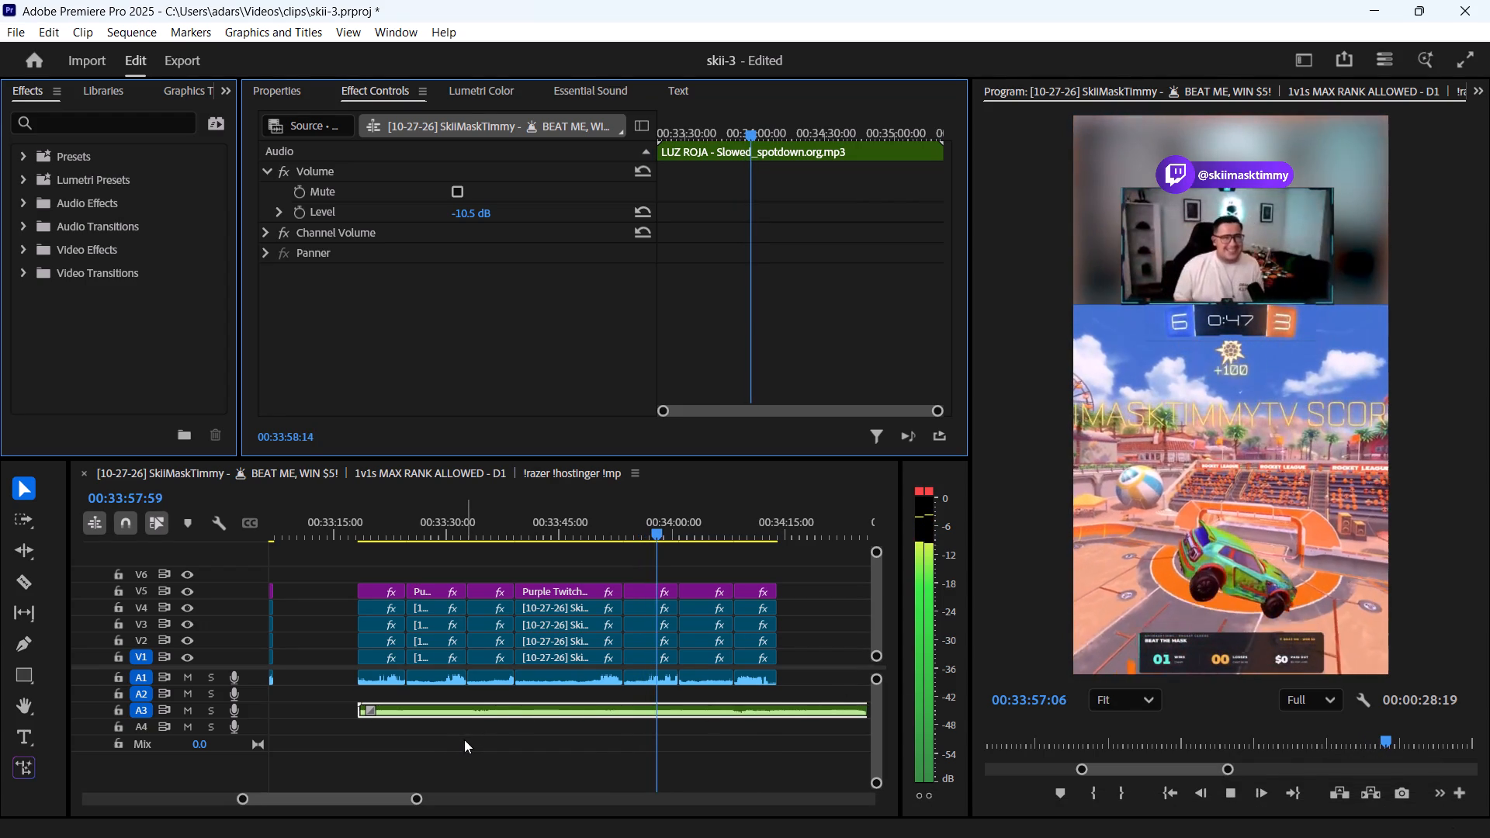
pyautogui.press('space')
# Play and replay the opening of the preceding uncut segment, from around 00:32:40, to review its footage.
pyautogui.keyDown('shift'); pyautogui.scroll(9, 466, 739); pyautogui.keyUp('shift')
pyautogui.keyDown('alt'); pyautogui.scroll(6, 497, 732); pyautogui.keyUp('alt')
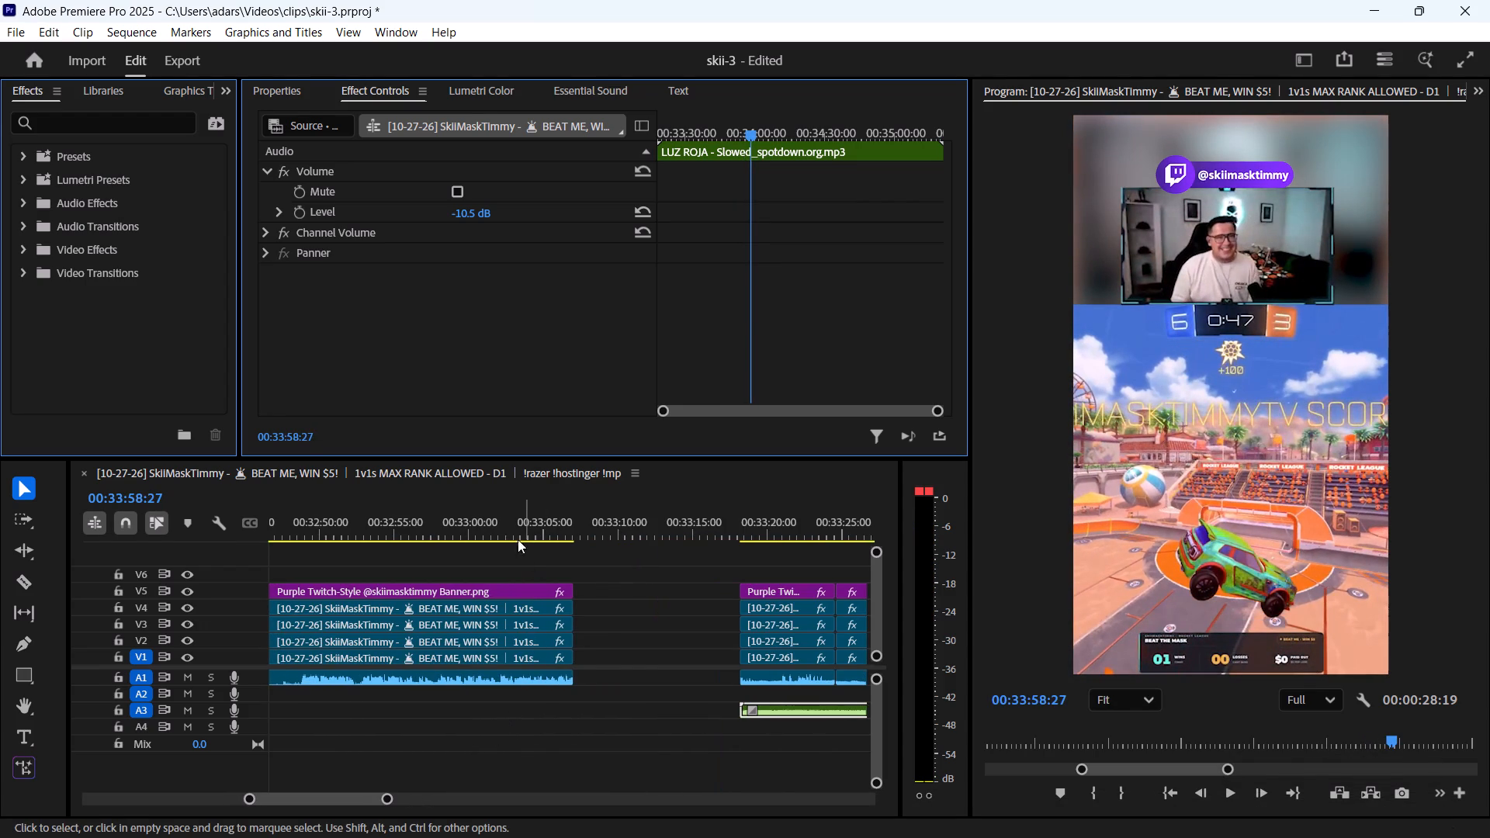
pyautogui.moveTo(515, 532); pyautogui.dragTo(359, 531)
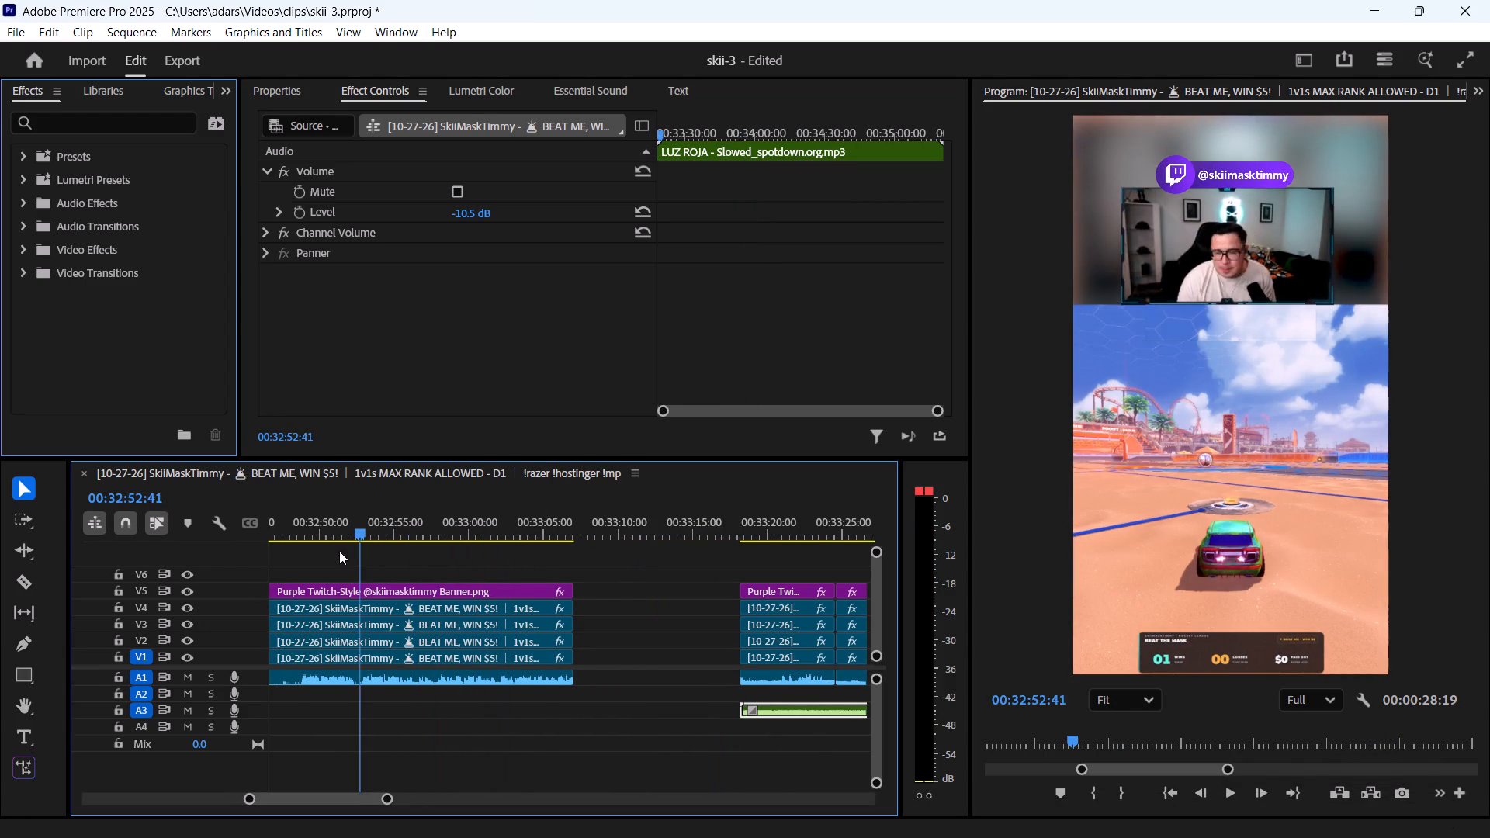
pyautogui.keyDown('shift'); pyautogui.scroll(7, 407, 708); pyautogui.keyUp('shift')
pyautogui.moveTo(388, 530); pyautogui.dragTo(378, 529)
pyautogui.press('space')
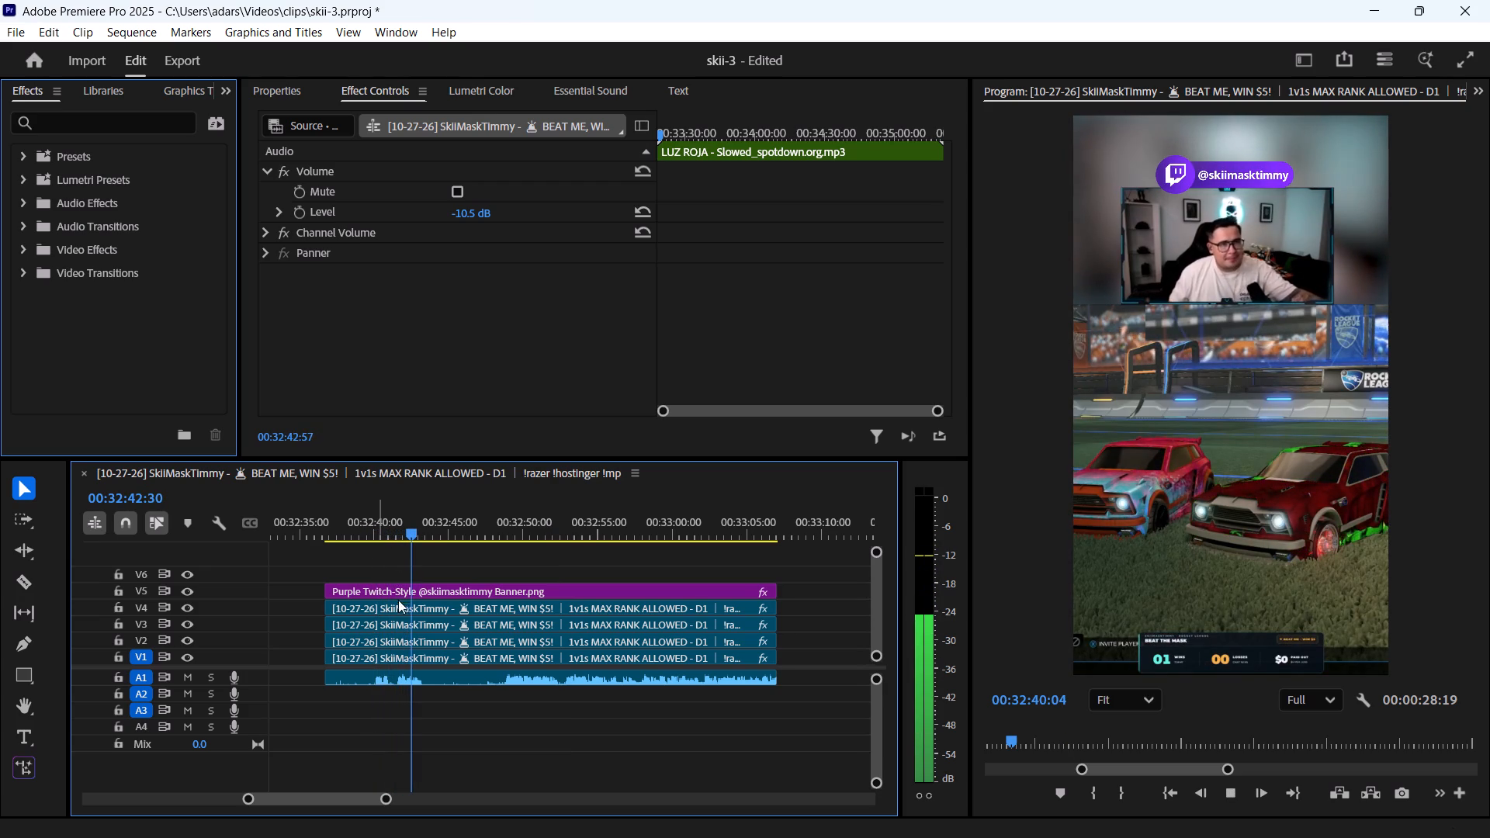
pyautogui.press('space')
pyautogui.keyDown('alt'); pyautogui.scroll(9, 429, 691); pyautogui.keyUp('alt')
pyautogui.press('space')
pyautogui.moveTo(370, 507); pyautogui.dragTo(356, 510)
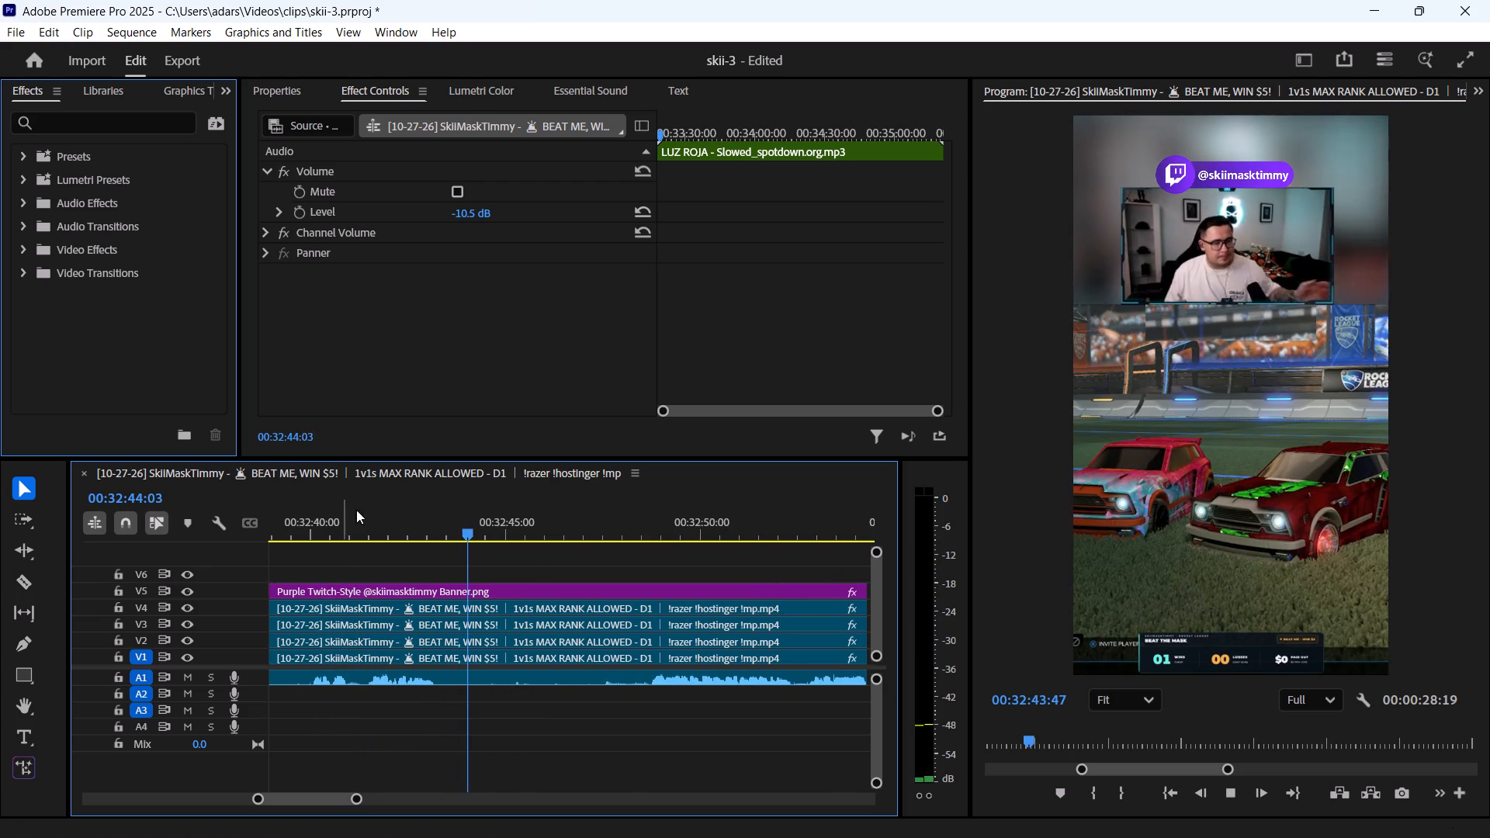
pyautogui.moveTo(356, 510); pyautogui.dragTo(326, 521)
pyautogui.moveTo(324, 526); pyautogui.dragTo(290, 533)
pyautogui.press('space')
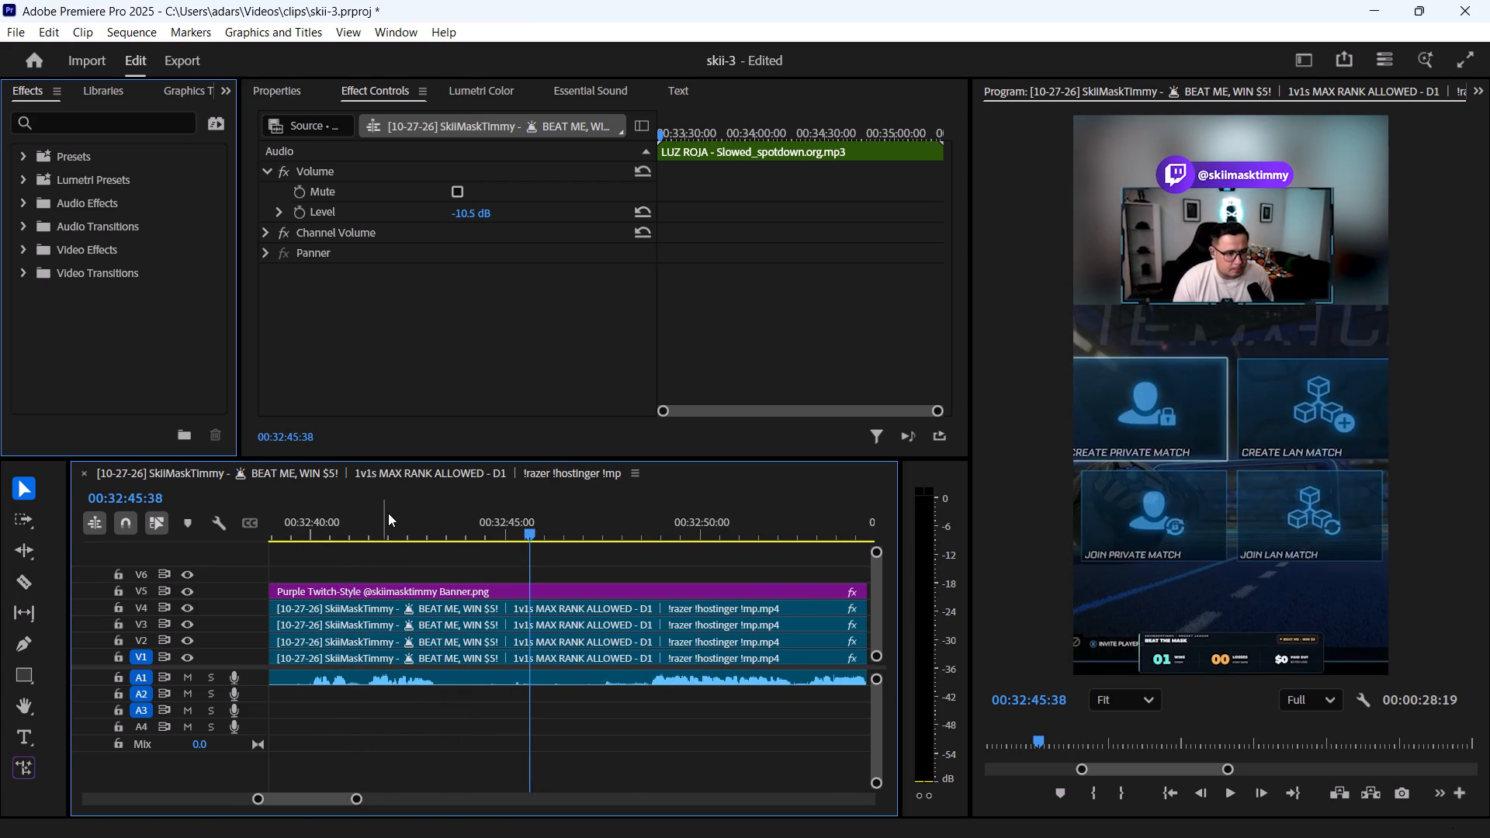
# Play and replay the uncut segment's opening from about 00:32:40 to find where the cut should begin.
pyautogui.moveTo(395, 515); pyautogui.dragTo(292, 528)
pyautogui.press('space')
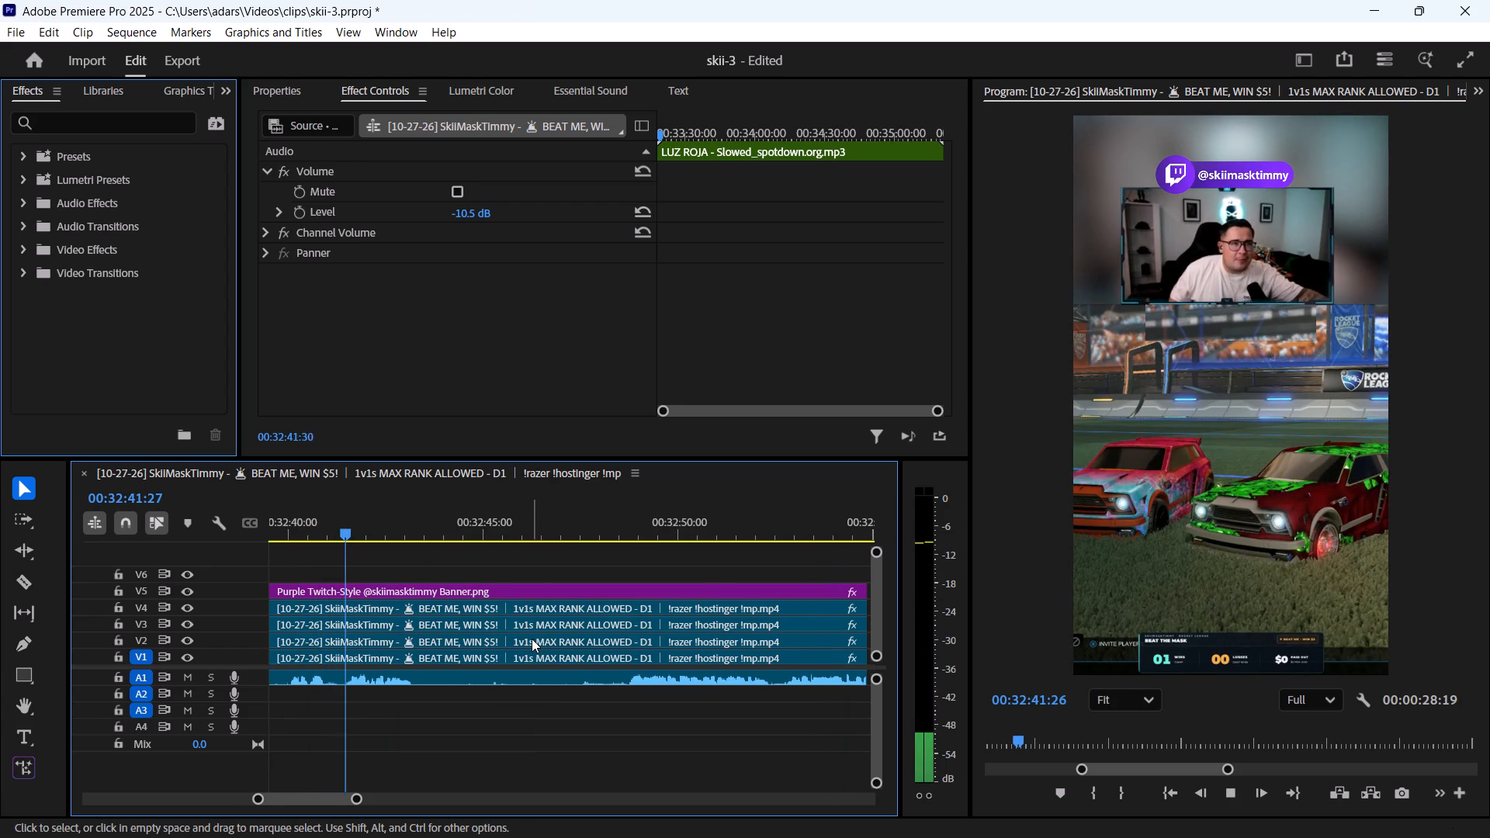
pyautogui.press('space')
pyautogui.keyDown('alt'); pyautogui.scroll(8, 362, 712); pyautogui.keyUp('alt')
pyautogui.keyDown('shift'); pyautogui.scroll(4, 362, 717); pyautogui.keyUp('shift')
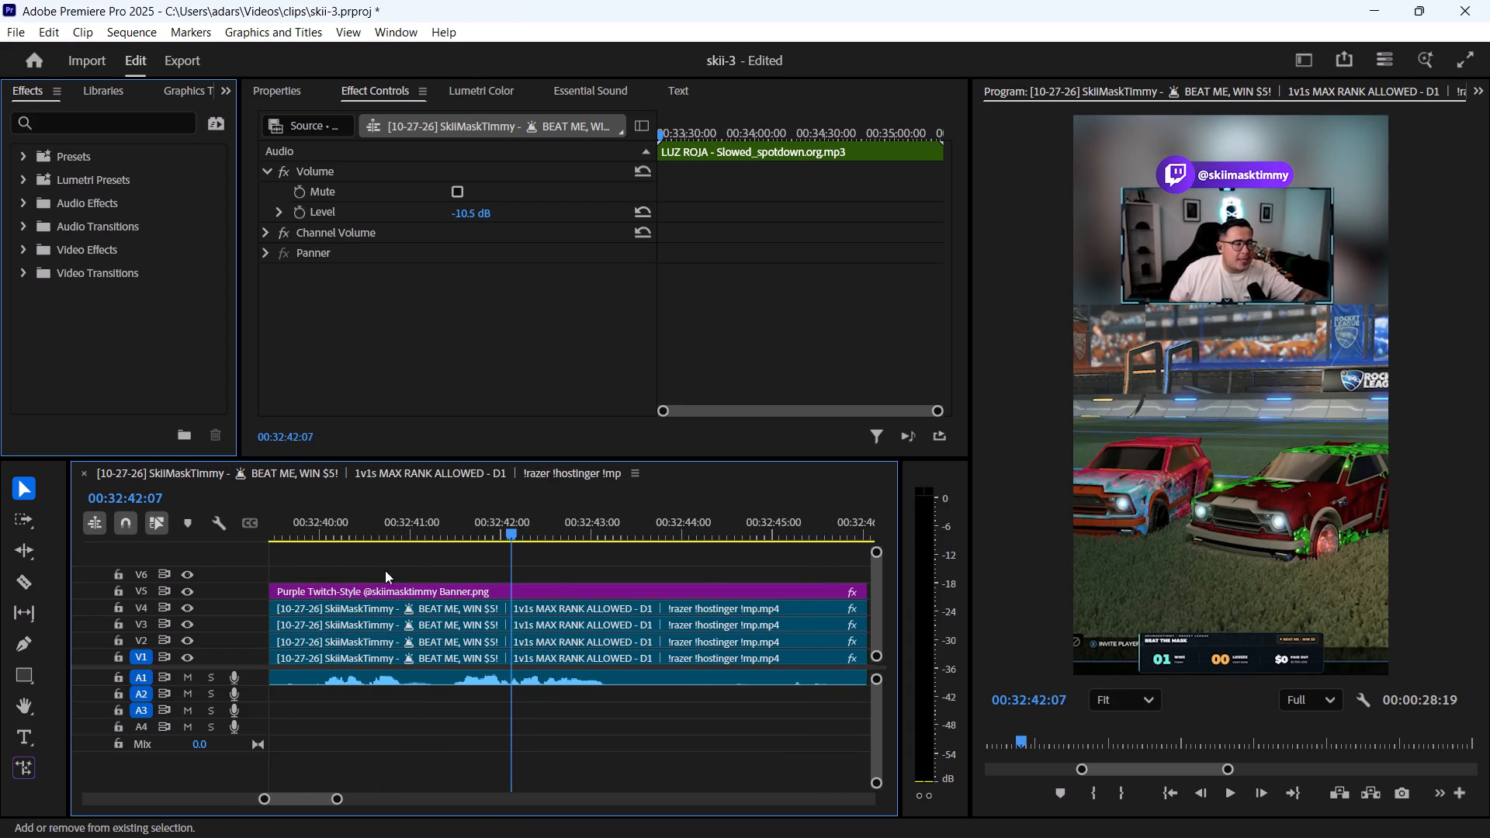
pyautogui.click(409, 526)
pyautogui.press('space')
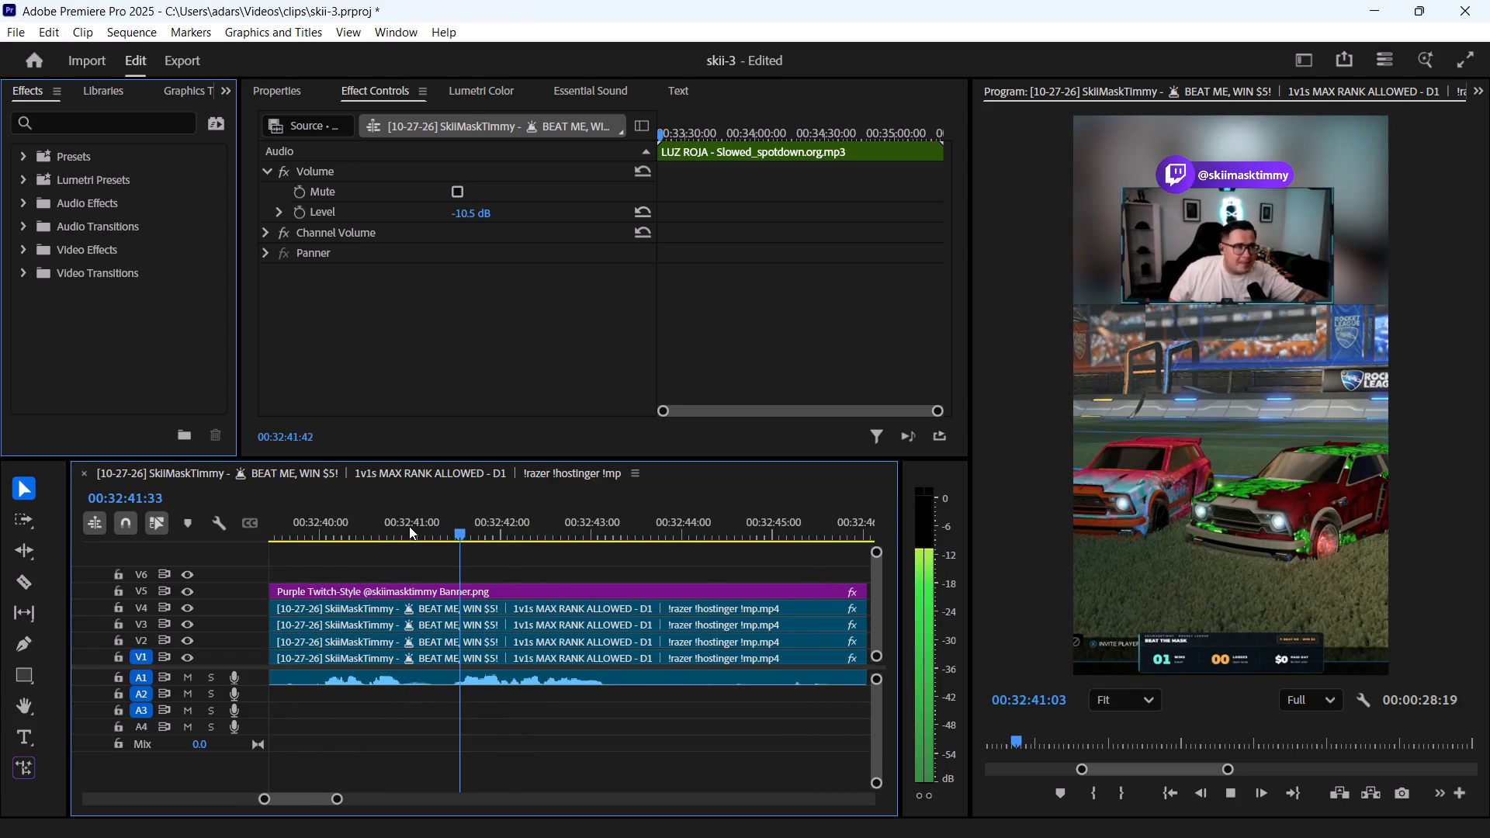
pyautogui.press('space')
pyautogui.moveTo(409, 526); pyautogui.dragTo(370, 533)
pyautogui.press('space')
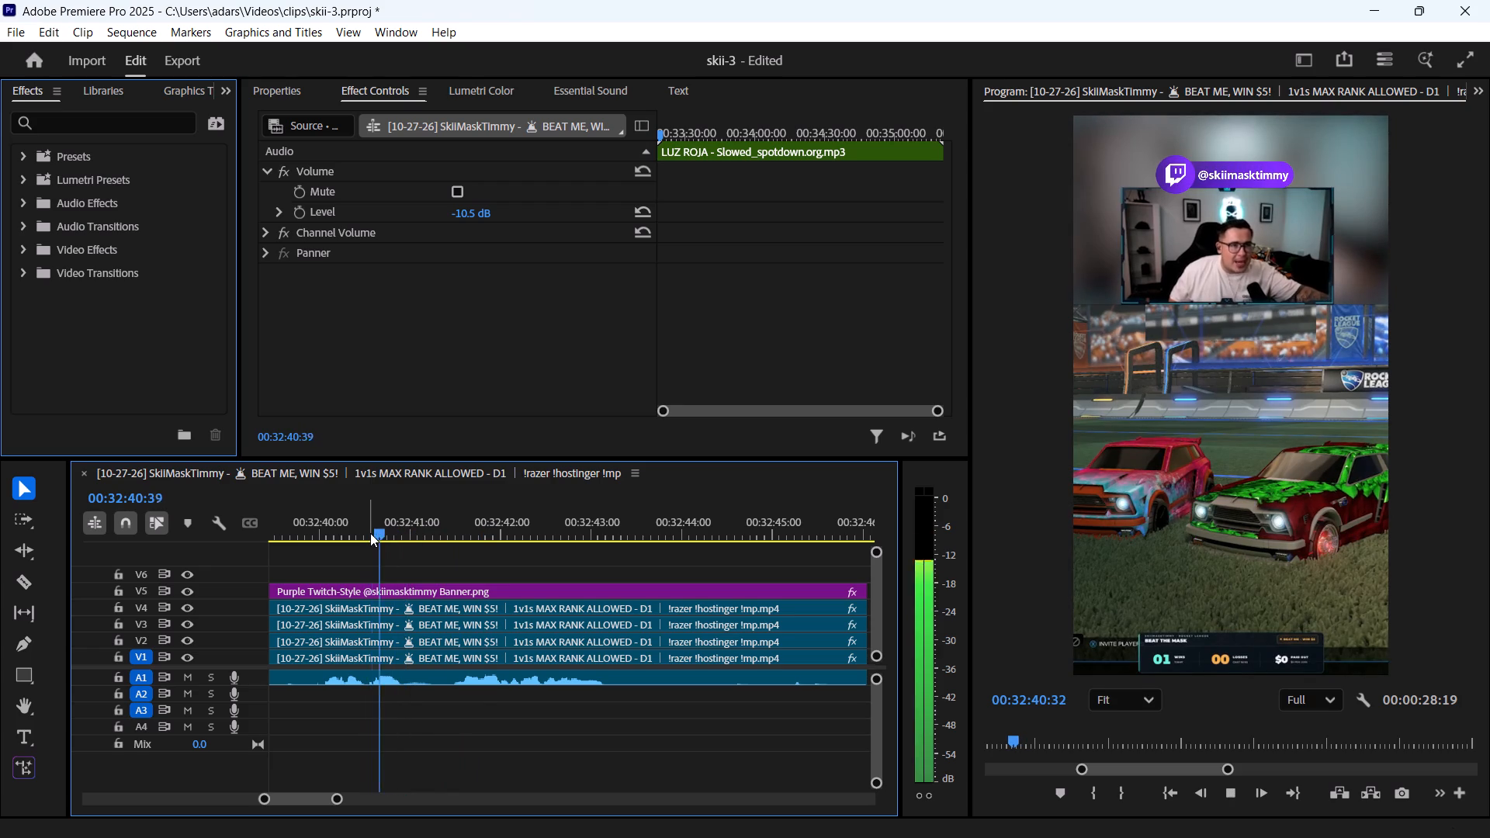
pyautogui.press('space')
# Split all the stacked clips at 00:32:40:54 and delete the portion before the cut.
pyautogui.moveTo(370, 533); pyautogui.dragTo(402, 533)
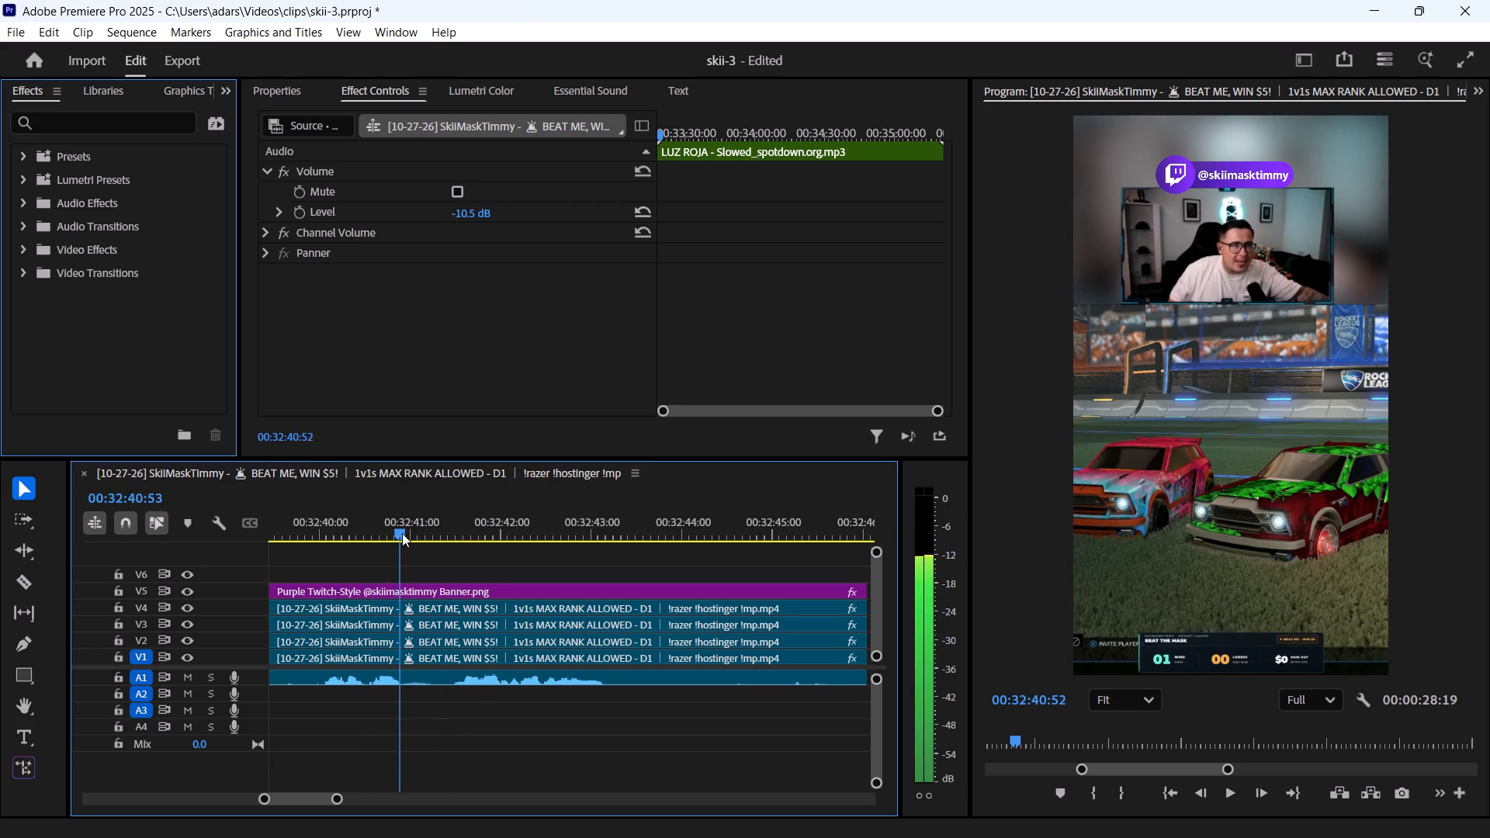
pyautogui.moveTo(402, 533); pyautogui.dragTo(403, 533)
pyautogui.press('c')
pyautogui.keyDown('shift'); pyautogui.click(401, 583); pyautogui.keyUp('shift')
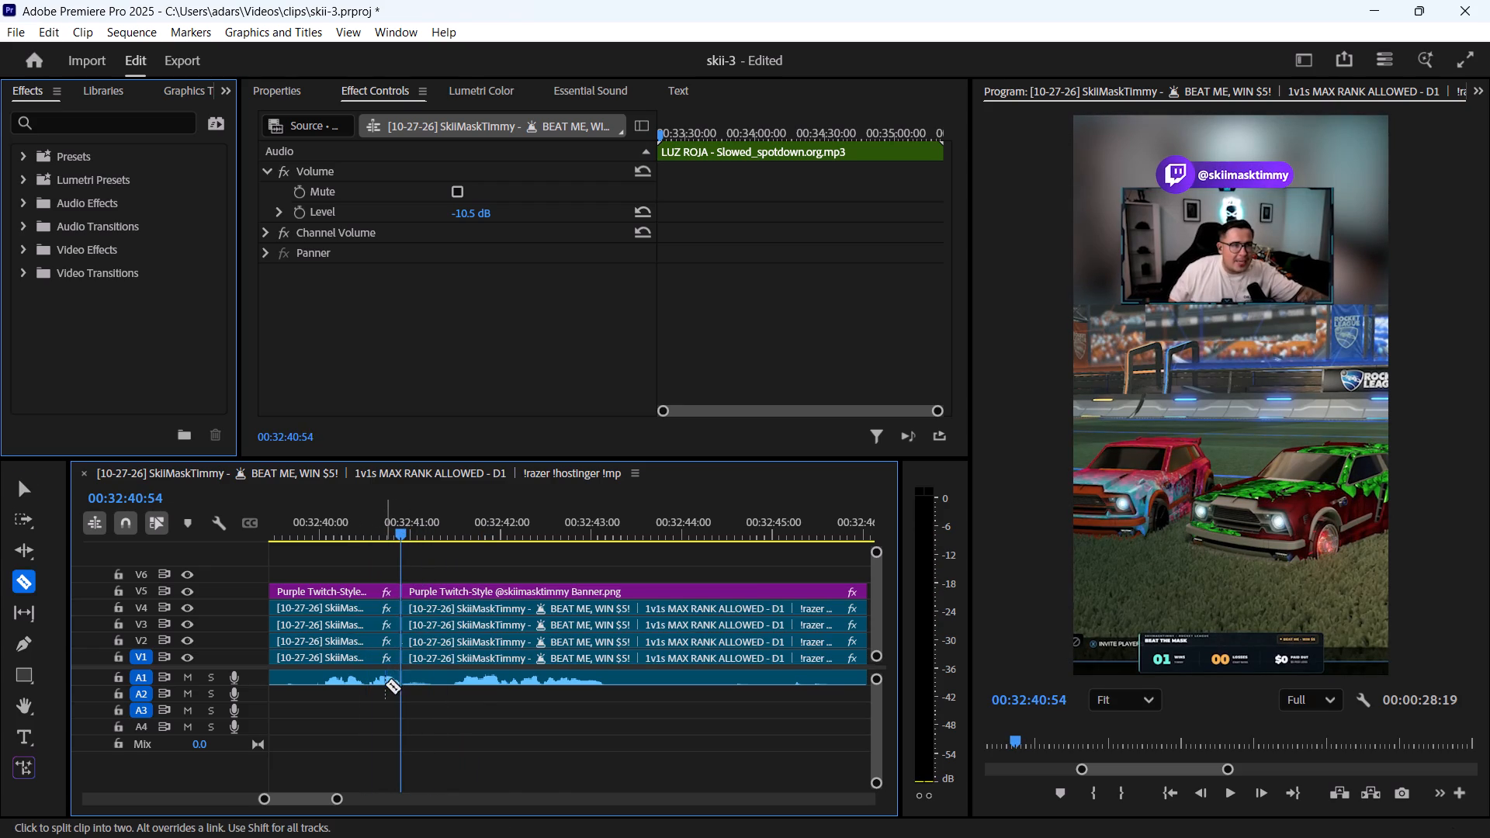
pyautogui.press('v')
pyautogui.moveTo(374, 705); pyautogui.dragTo(364, 585)
pyautogui.press('Delete')
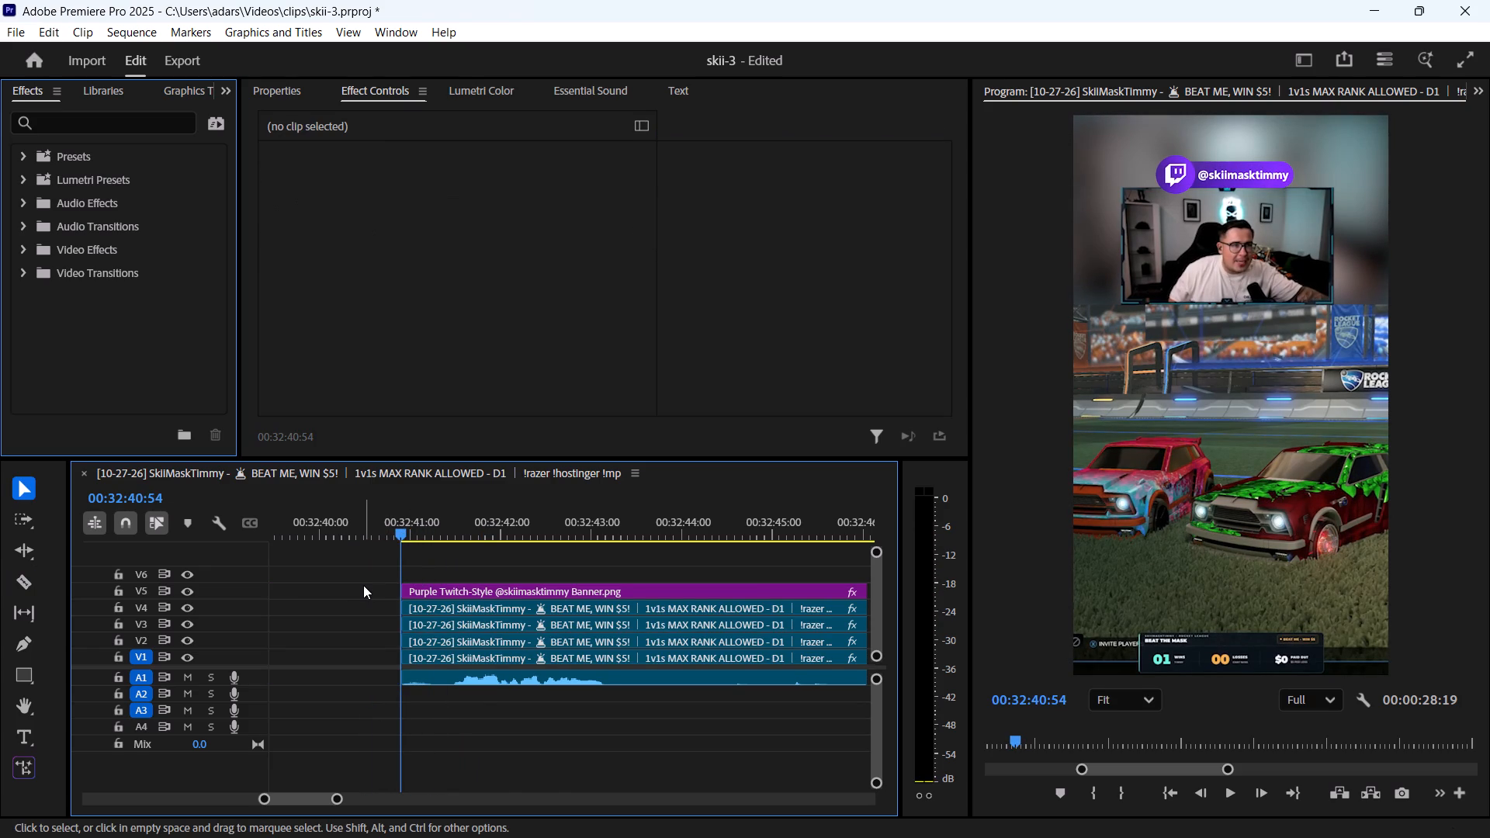
# Play on to 00:32:43:30, split all the stacked clips there and delete the portion after the cut.
pyautogui.keyDown('shift'); pyautogui.scroll(-6, 369, 595); pyautogui.keyUp('shift')
pyautogui.press('space')
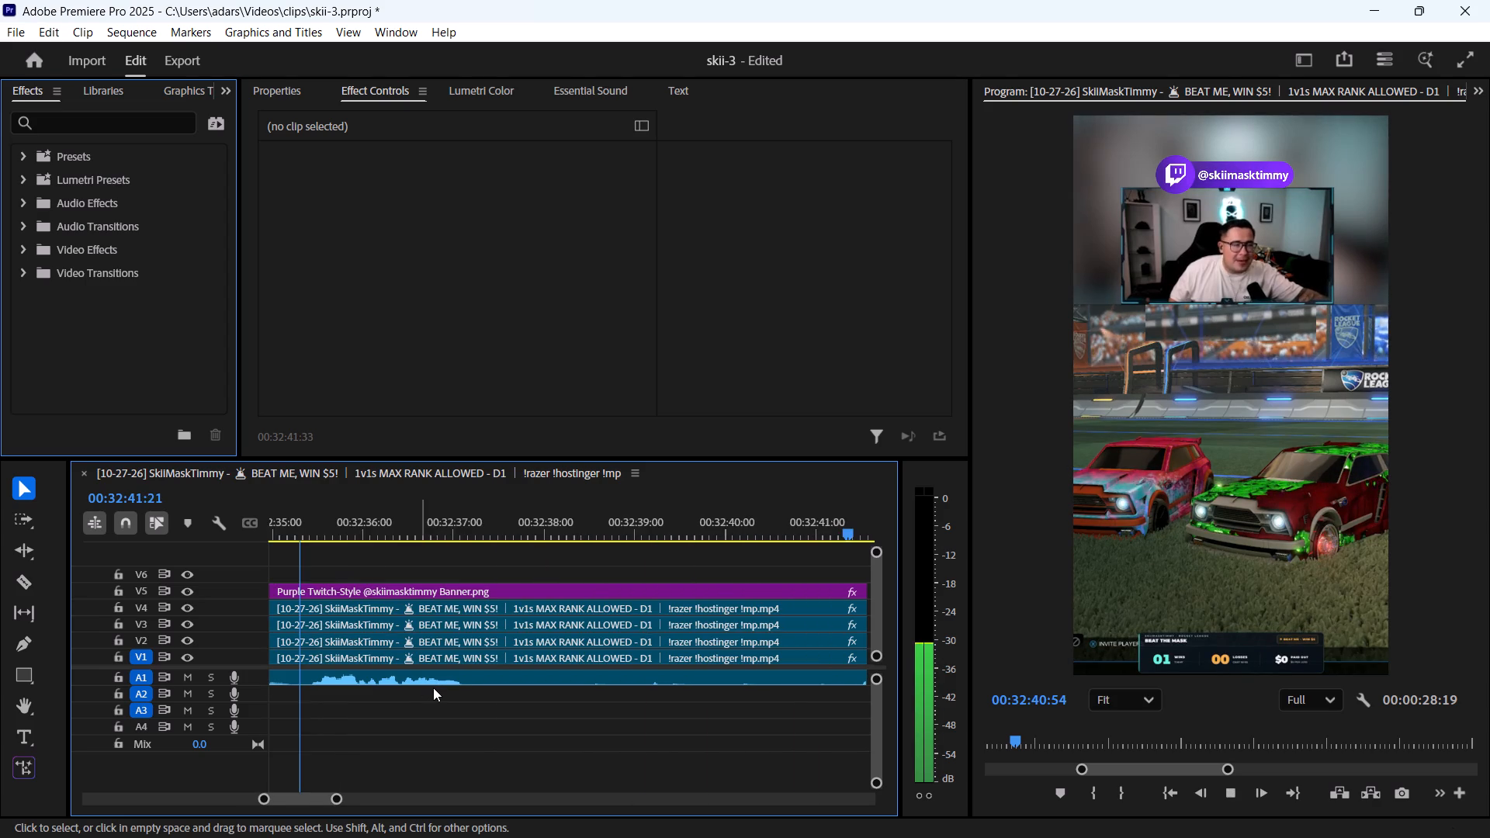
pyautogui.press('space')
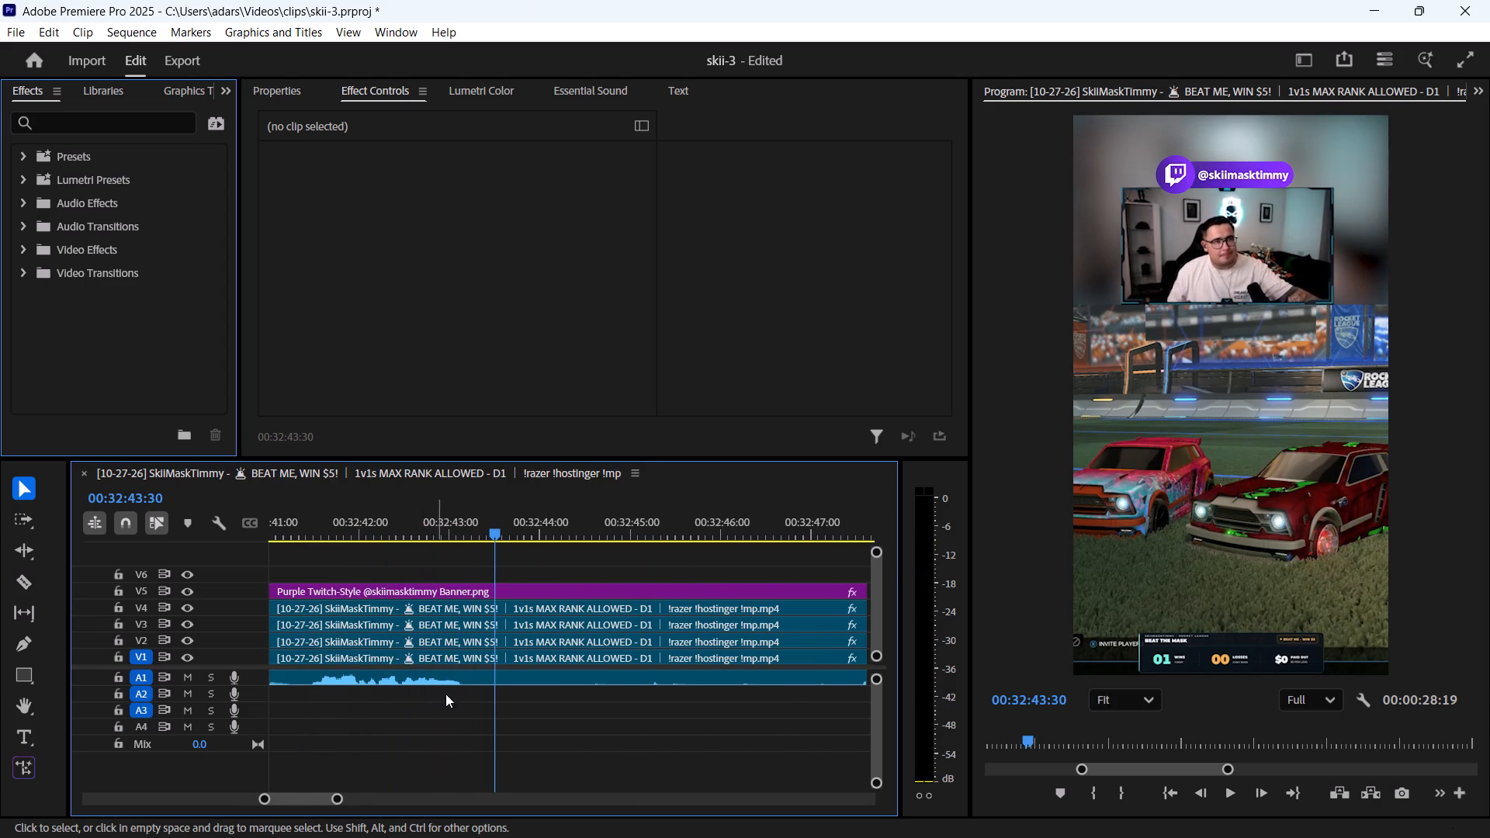
pyautogui.press('c')
pyautogui.keyDown('shift'); pyautogui.click(490, 677); pyautogui.keyUp('shift')
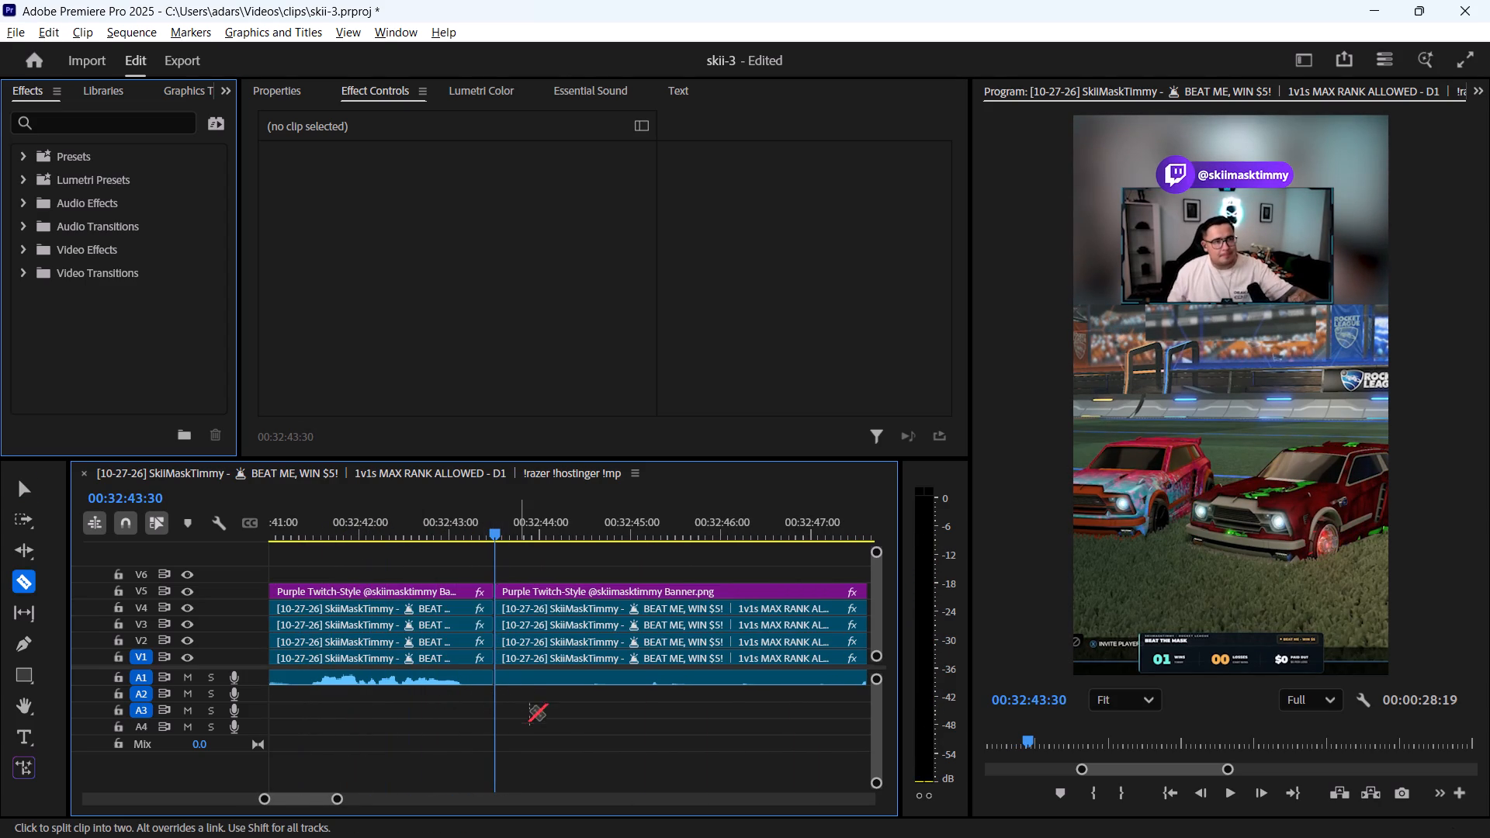
pyautogui.moveTo(567, 712); pyautogui.dragTo(587, 615)
pyautogui.press('v')
pyautogui.moveTo(587, 714); pyautogui.dragTo(608, 572)
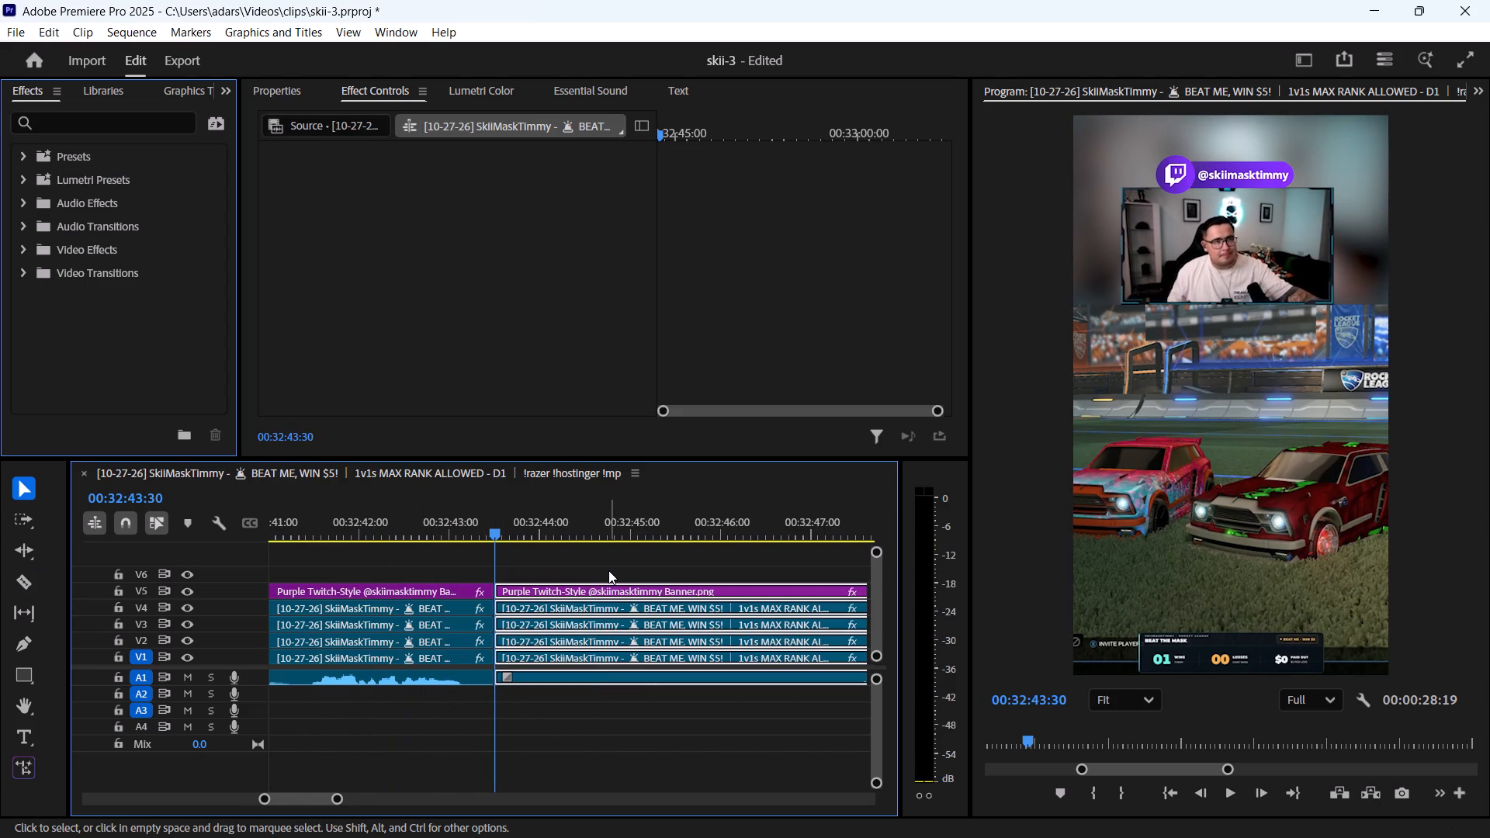
pyautogui.press('Delete')
# Move the short trimmed segment with its banner and audio directly against the start of the first cut goal segment.
pyautogui.keyDown('alt'); pyautogui.scroll(-10, 610, 566); pyautogui.keyUp('alt')
pyautogui.keyDown('shift'); pyautogui.scroll(-5, 656, 675); pyautogui.keyUp('shift')
pyautogui.keyDown('alt'); pyautogui.scroll(-3, 638, 665); pyautogui.keyUp('alt')
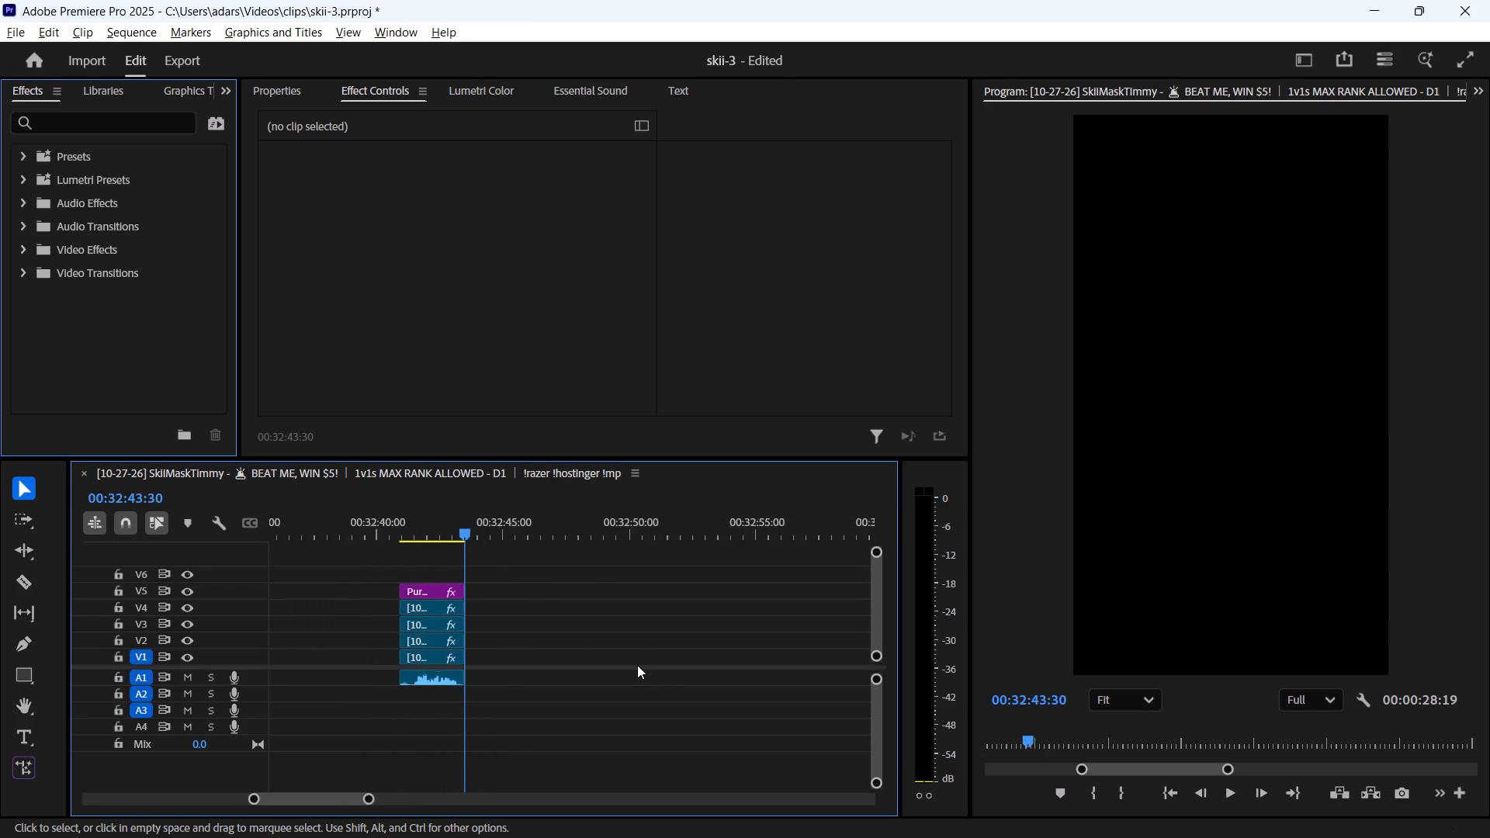
pyautogui.keyDown('alt'); pyautogui.scroll(-2, 637, 665); pyautogui.keyUp('alt')
pyautogui.keyDown('alt'); pyautogui.scroll(-5, 450, 753); pyautogui.keyUp('alt')
pyautogui.keyDown('shift'); pyautogui.scroll(-4, 456, 741); pyautogui.keyUp('shift')
pyautogui.moveTo(316, 728); pyautogui.dragTo(315, 726)
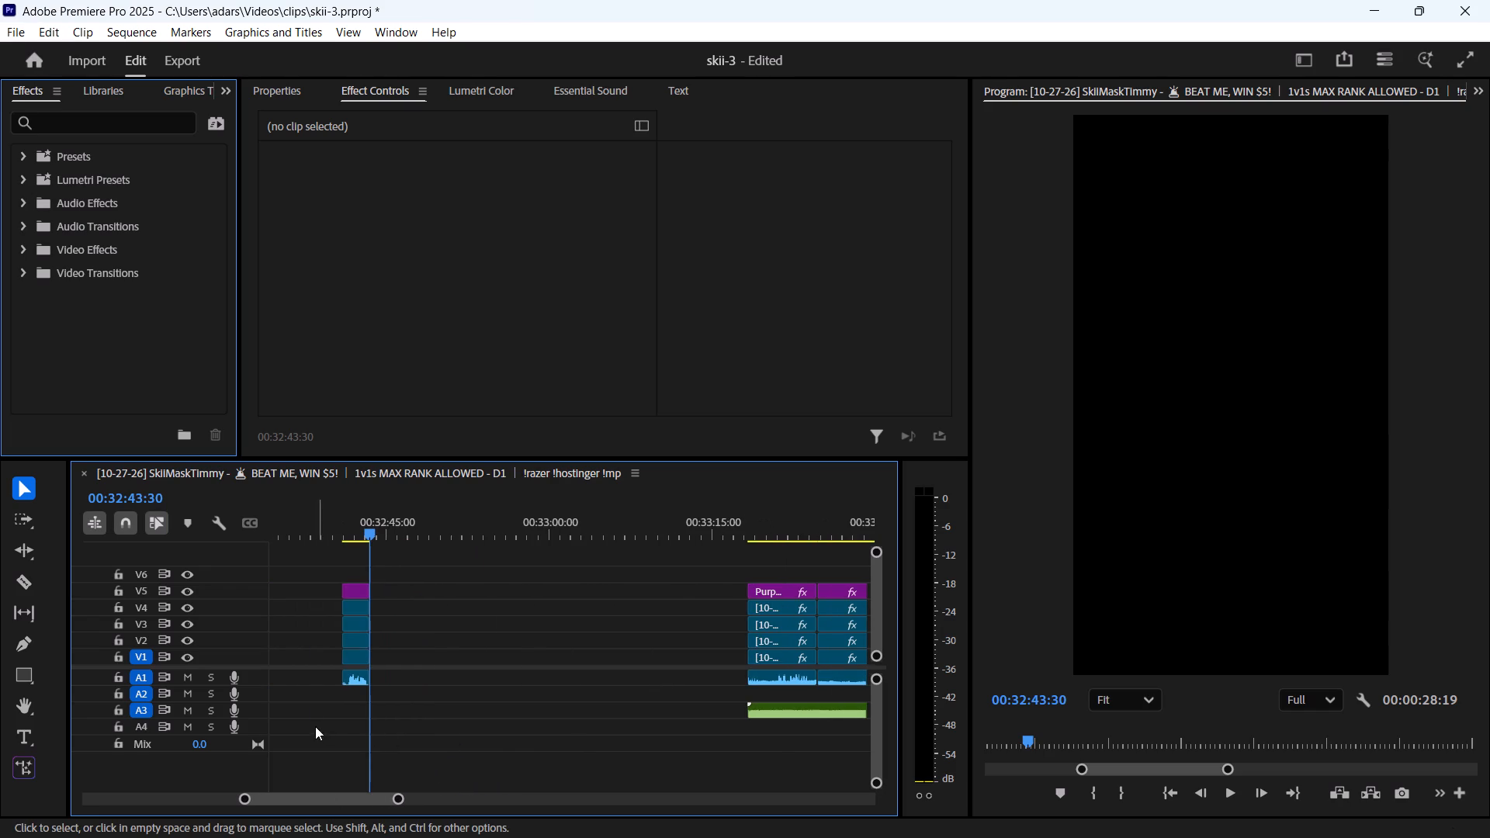
pyautogui.moveTo(315, 726); pyautogui.dragTo(369, 548)
pyautogui.moveTo(353, 607); pyautogui.dragTo(631, 622)
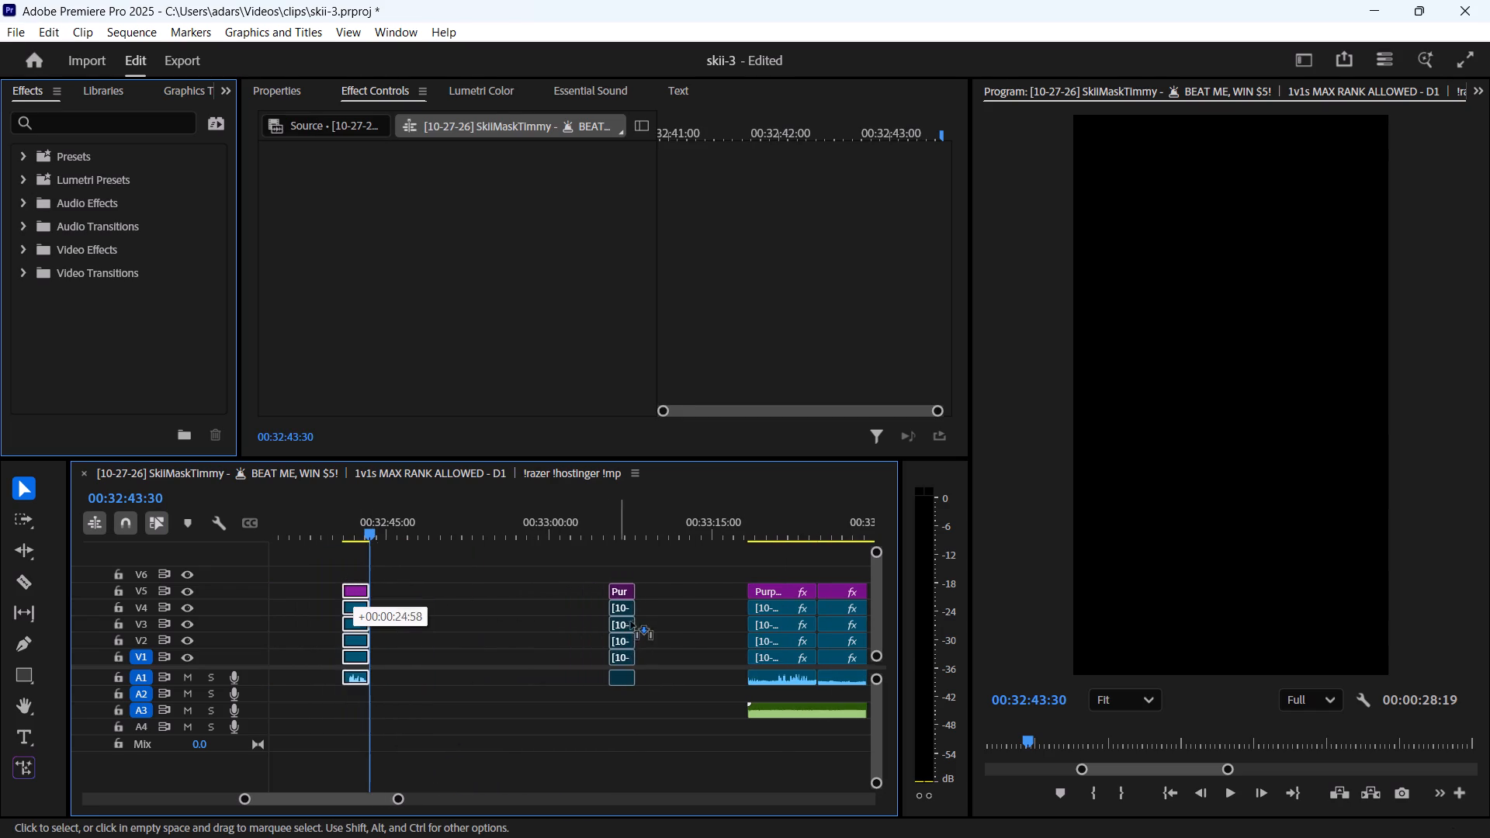
pyautogui.moveTo(631, 622); pyautogui.dragTo(722, 649)
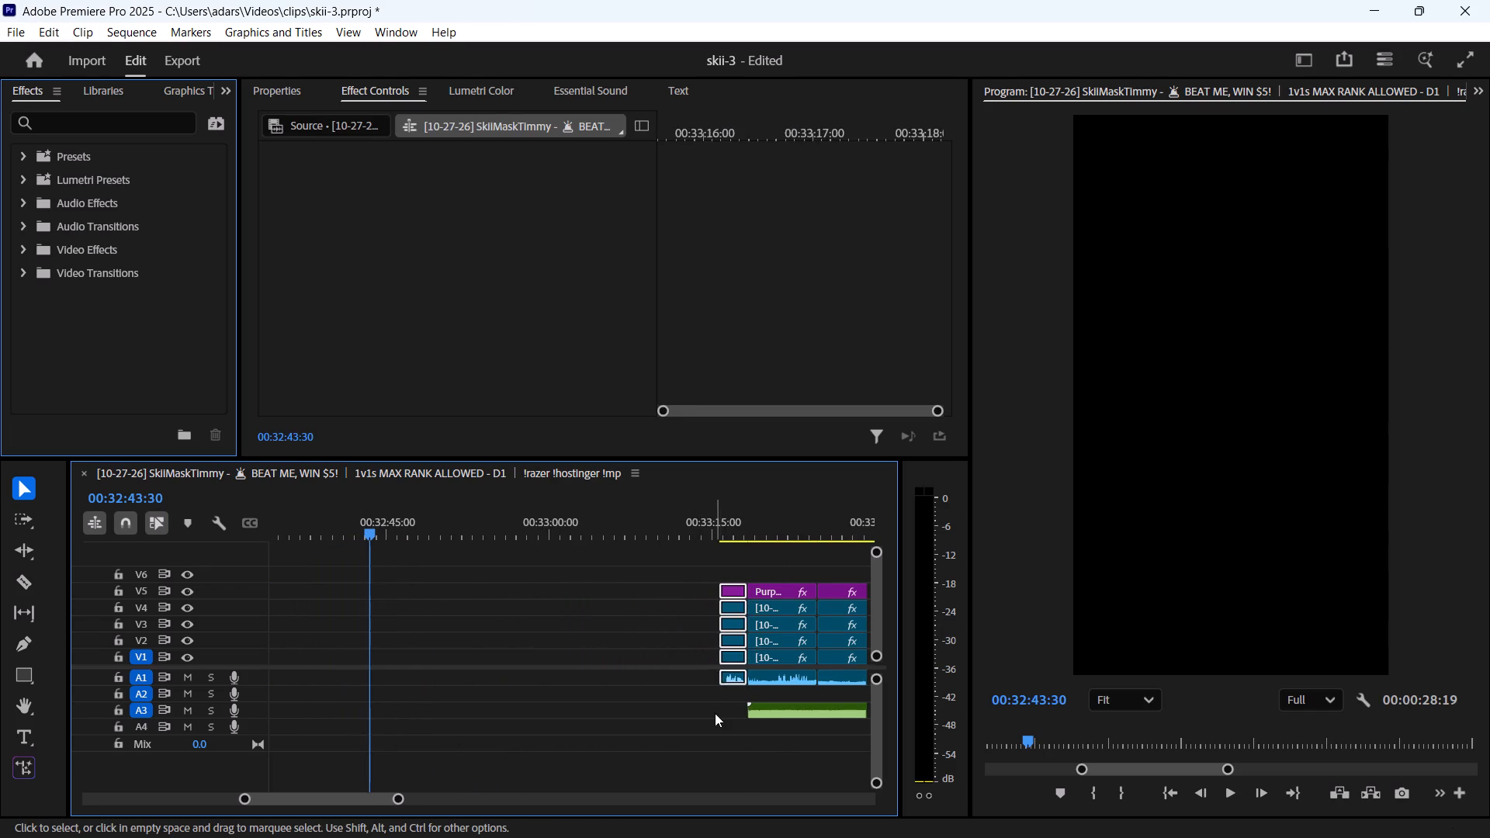
pyautogui.click(715, 715)
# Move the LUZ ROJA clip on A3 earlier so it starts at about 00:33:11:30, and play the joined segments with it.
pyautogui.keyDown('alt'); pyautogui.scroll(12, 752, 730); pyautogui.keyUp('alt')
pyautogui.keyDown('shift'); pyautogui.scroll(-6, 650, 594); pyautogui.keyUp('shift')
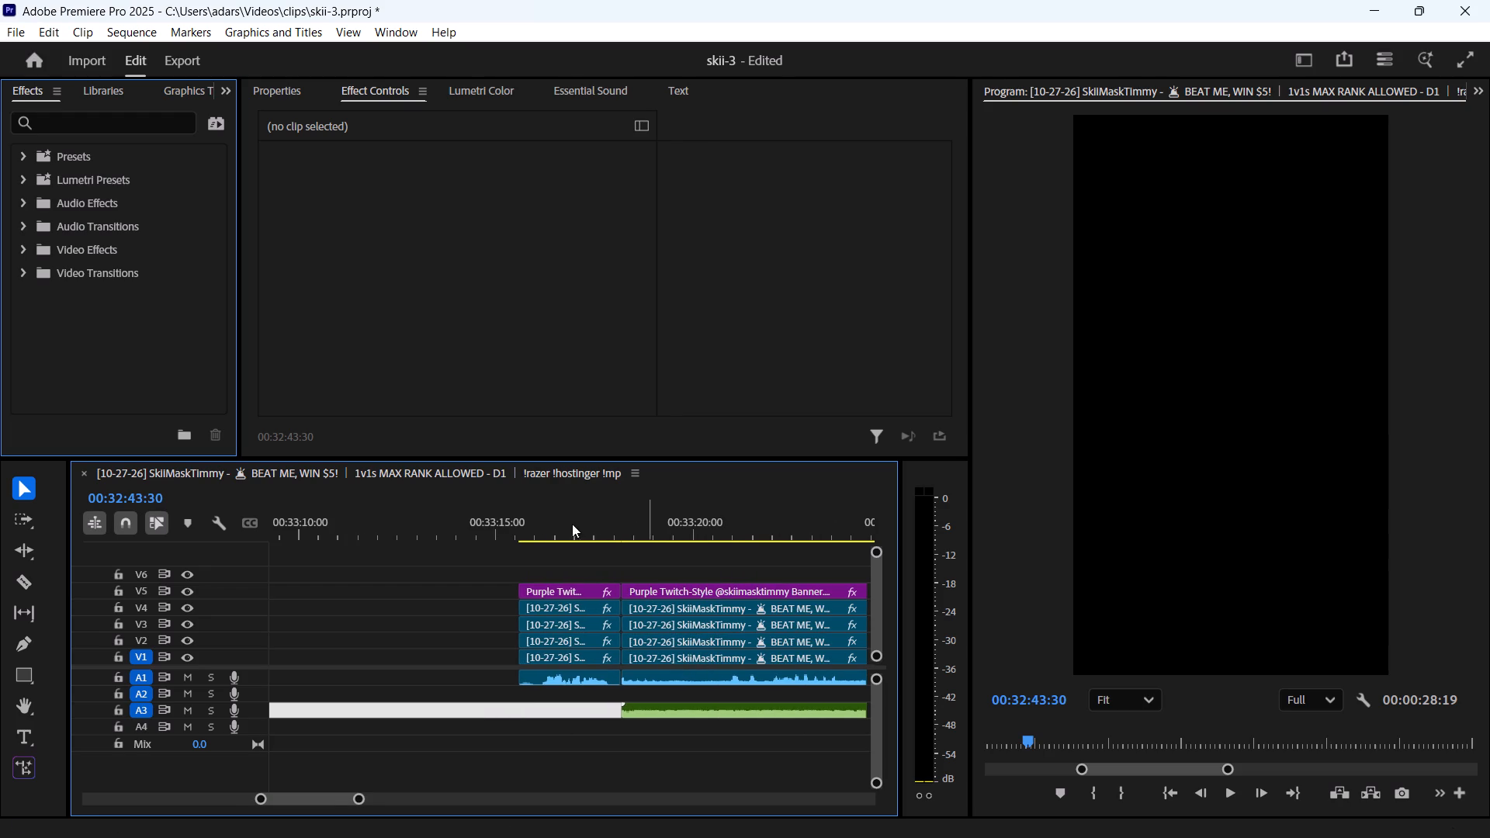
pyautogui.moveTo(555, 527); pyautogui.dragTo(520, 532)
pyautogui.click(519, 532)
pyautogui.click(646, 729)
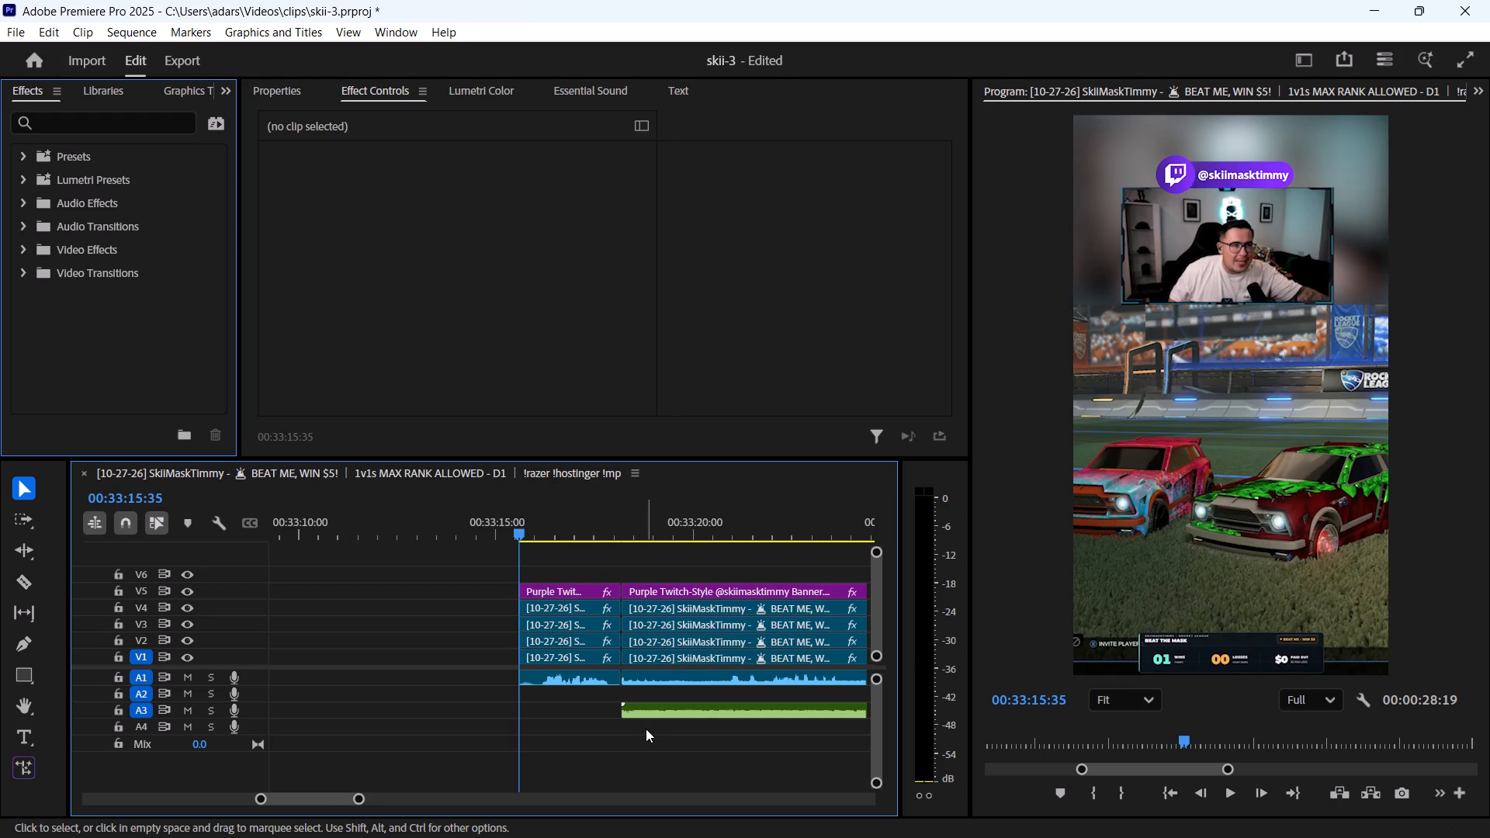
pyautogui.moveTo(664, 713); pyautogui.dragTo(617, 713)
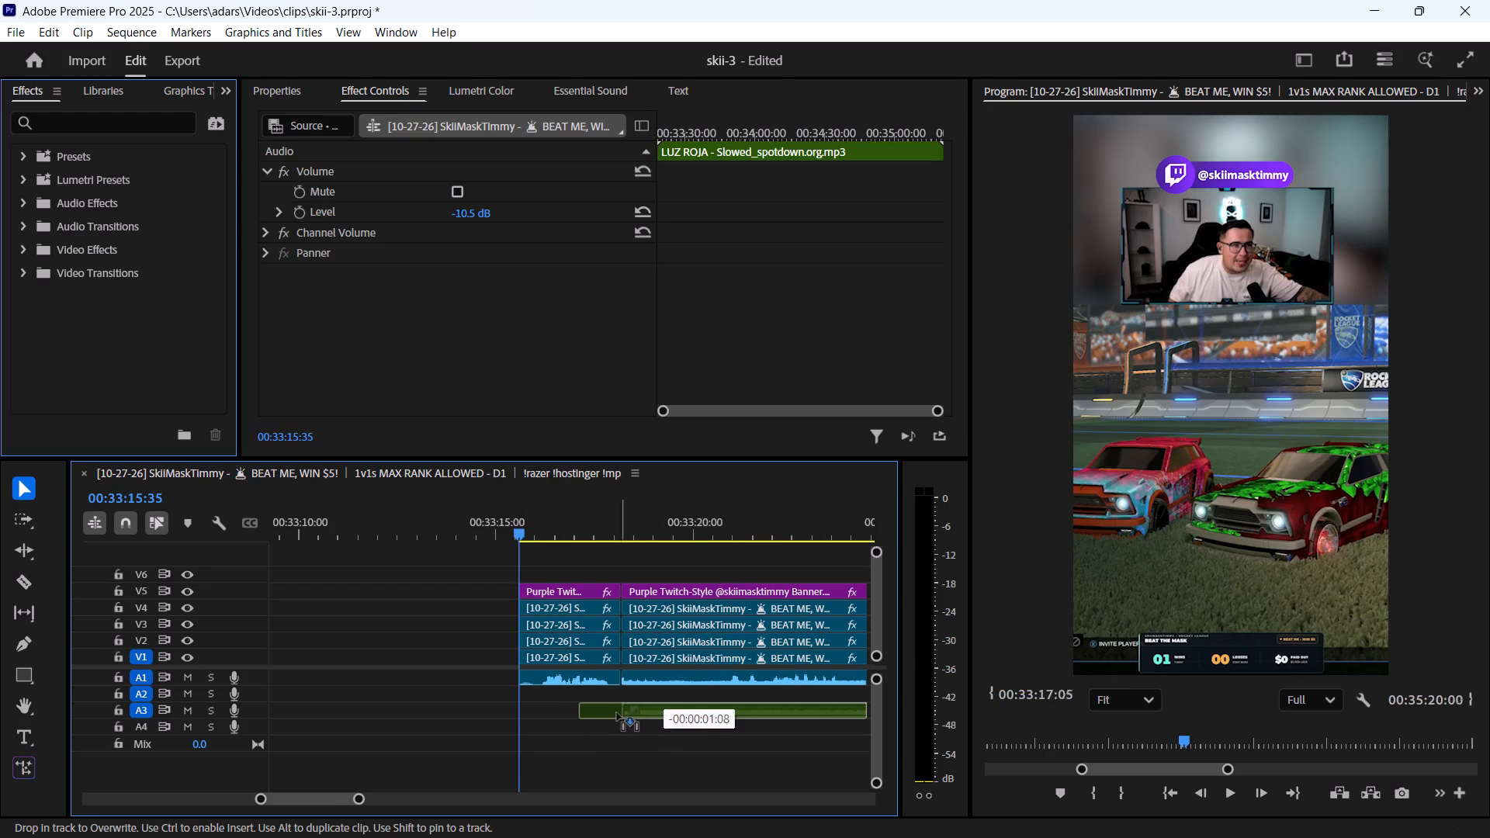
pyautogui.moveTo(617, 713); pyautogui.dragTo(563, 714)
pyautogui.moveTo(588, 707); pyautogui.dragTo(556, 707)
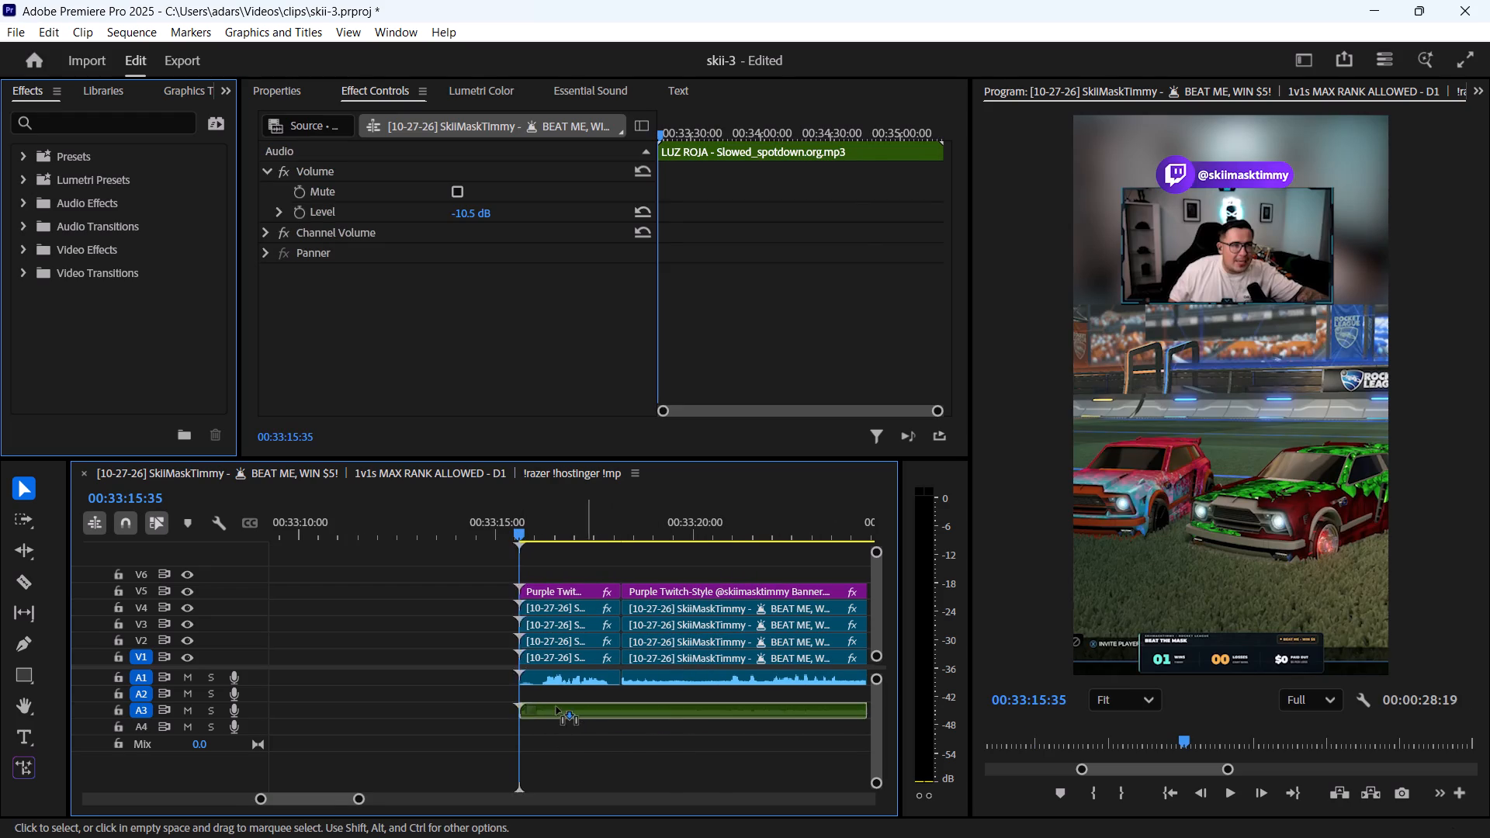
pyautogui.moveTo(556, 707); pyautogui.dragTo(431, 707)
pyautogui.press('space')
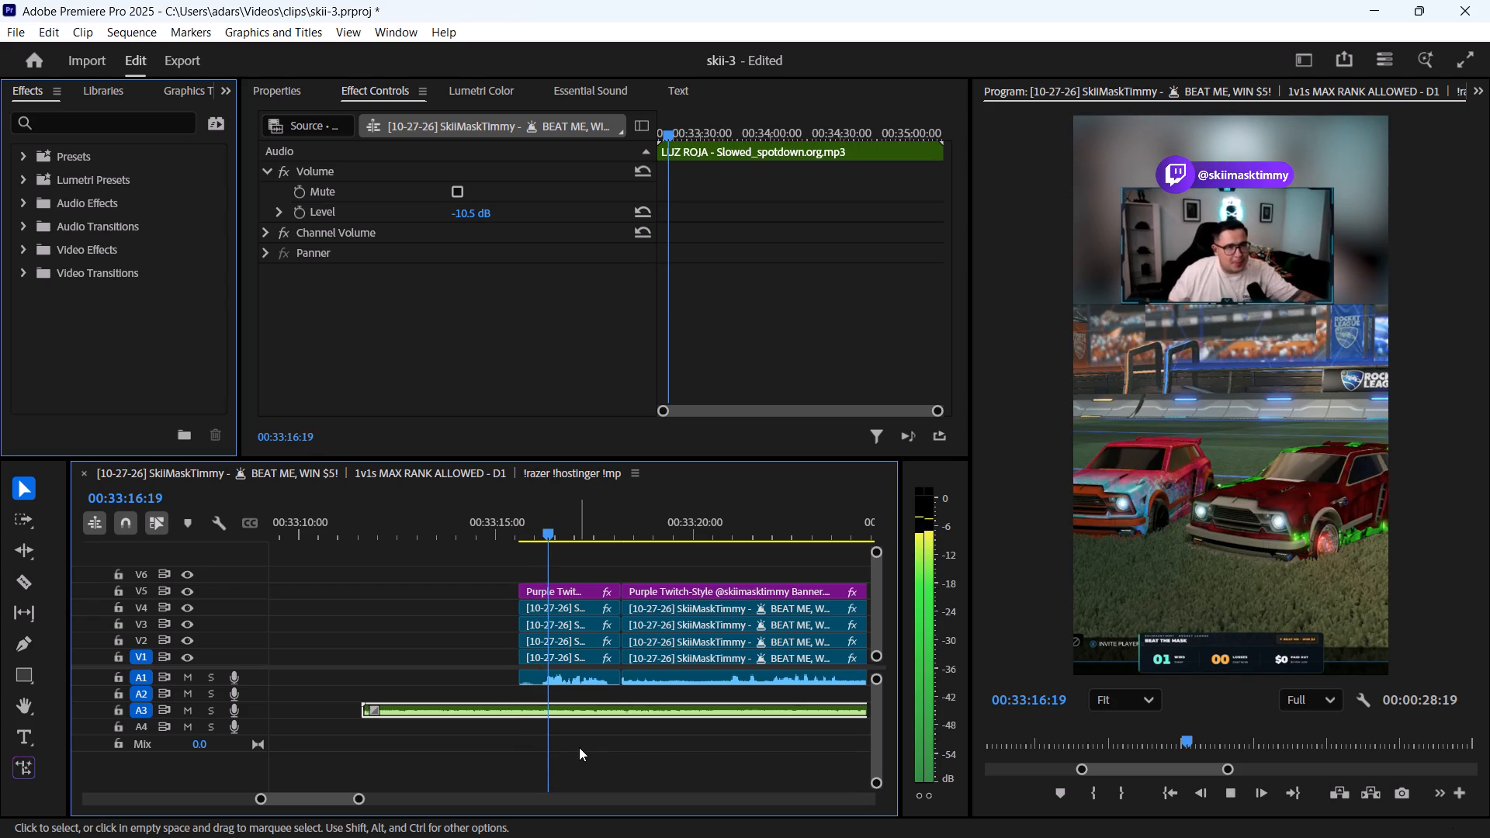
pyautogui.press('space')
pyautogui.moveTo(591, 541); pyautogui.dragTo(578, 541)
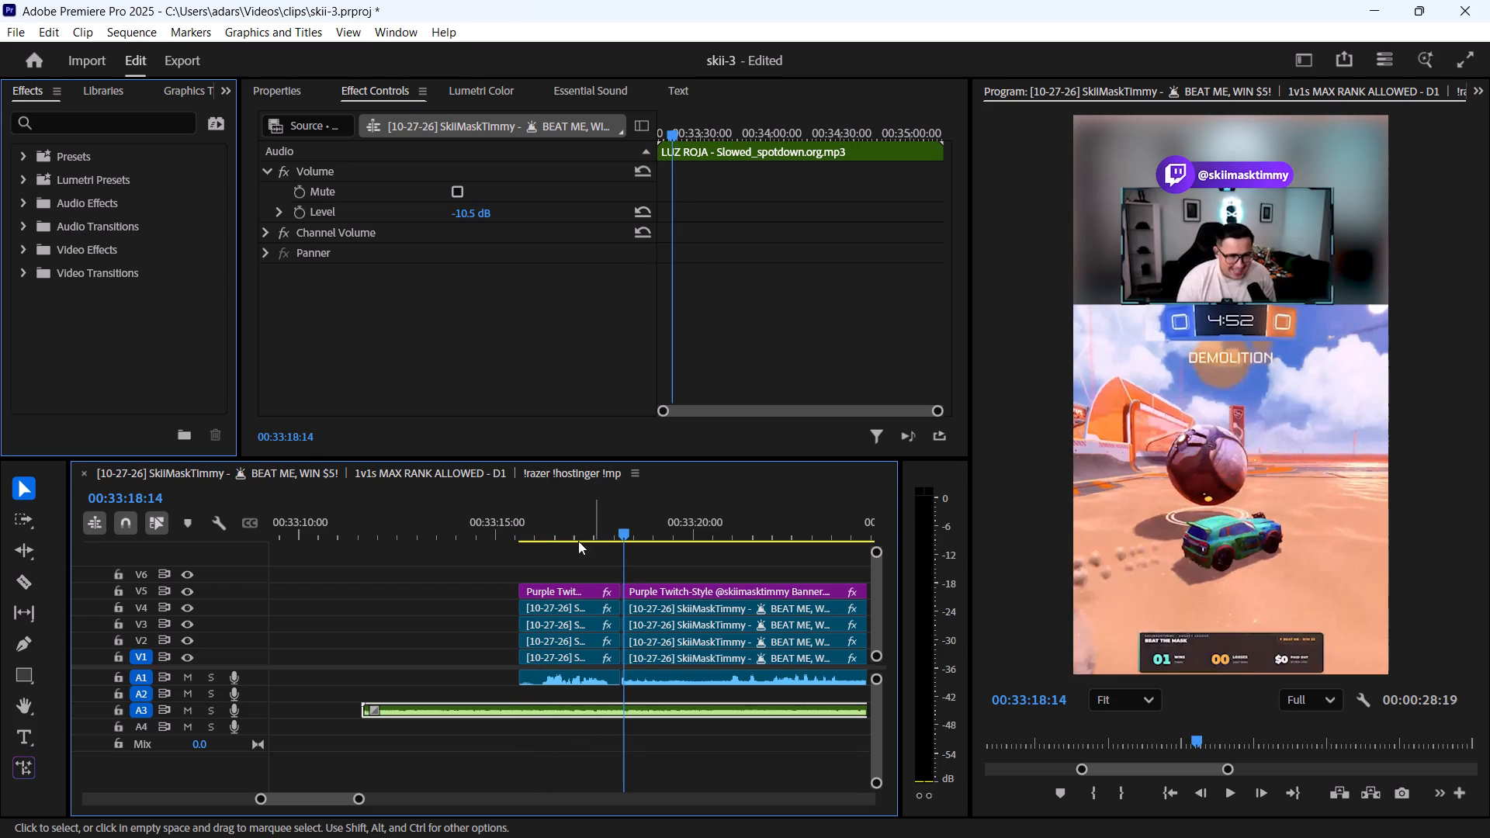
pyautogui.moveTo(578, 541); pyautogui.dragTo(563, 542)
# Set the LUZ ROJA clip's volume level to -11 dB and play from the start of the short segment to hear the mix.
pyautogui.click(461, 215)
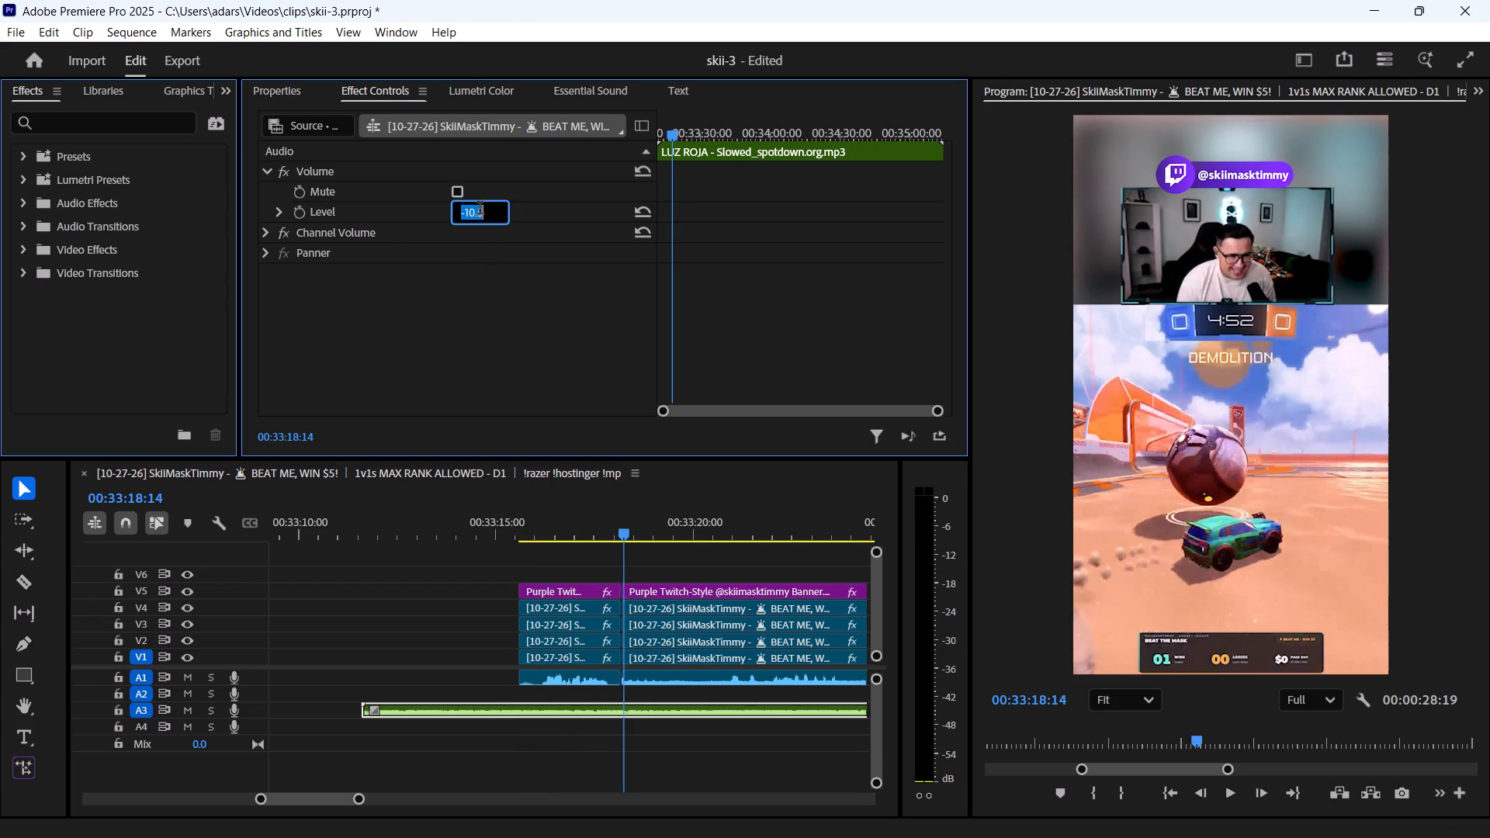
pyautogui.hotkey('ctrl', 'a')
pyautogui.press('BackSpace')
pyautogui.write('-11')
pyautogui.press('Return')
pyautogui.press('space')
pyautogui.press('space')
pyautogui.click(518, 528)
pyautogui.press('space')
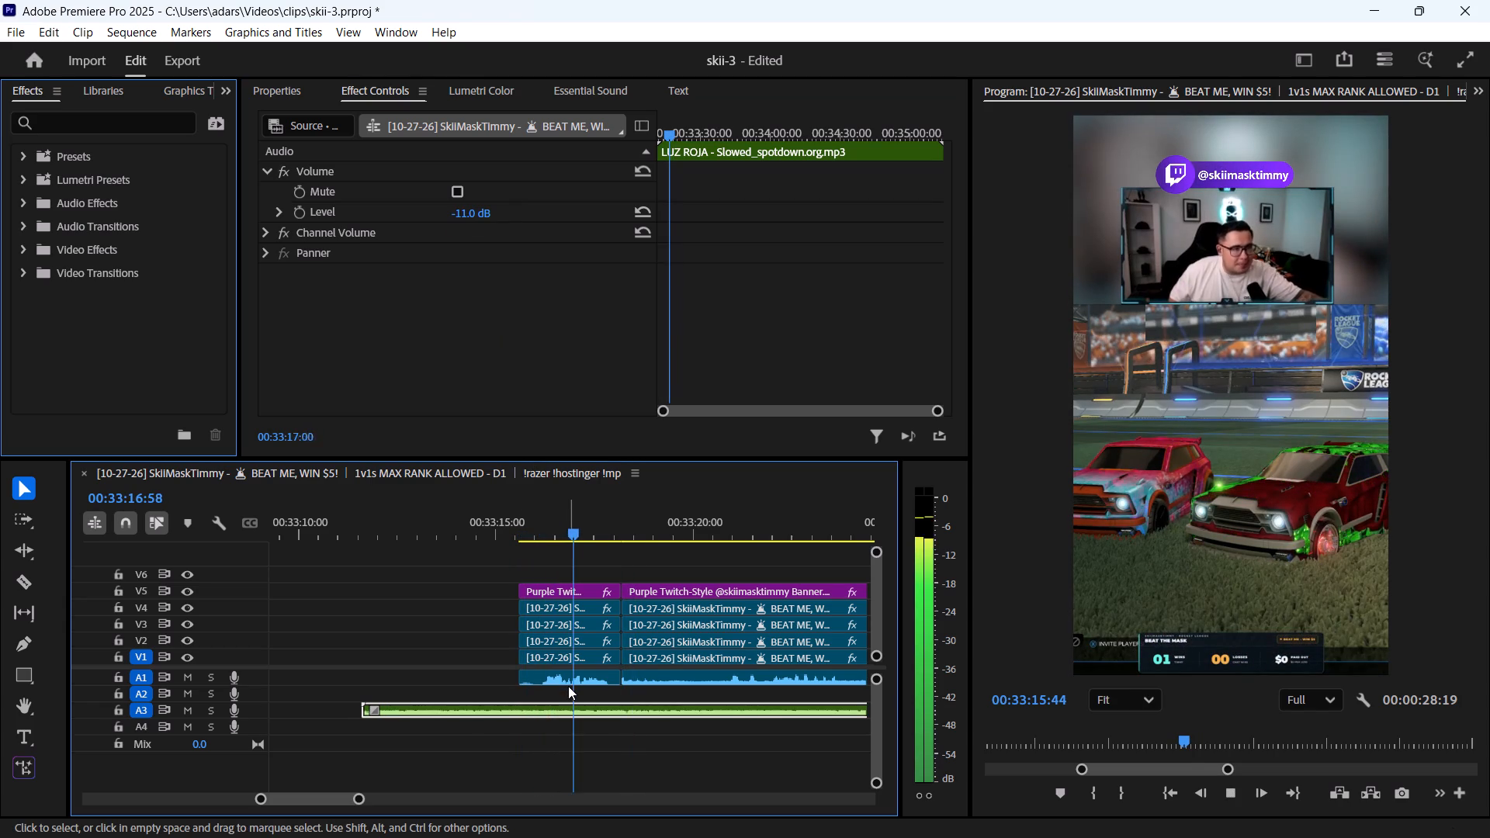
pyautogui.press('space')
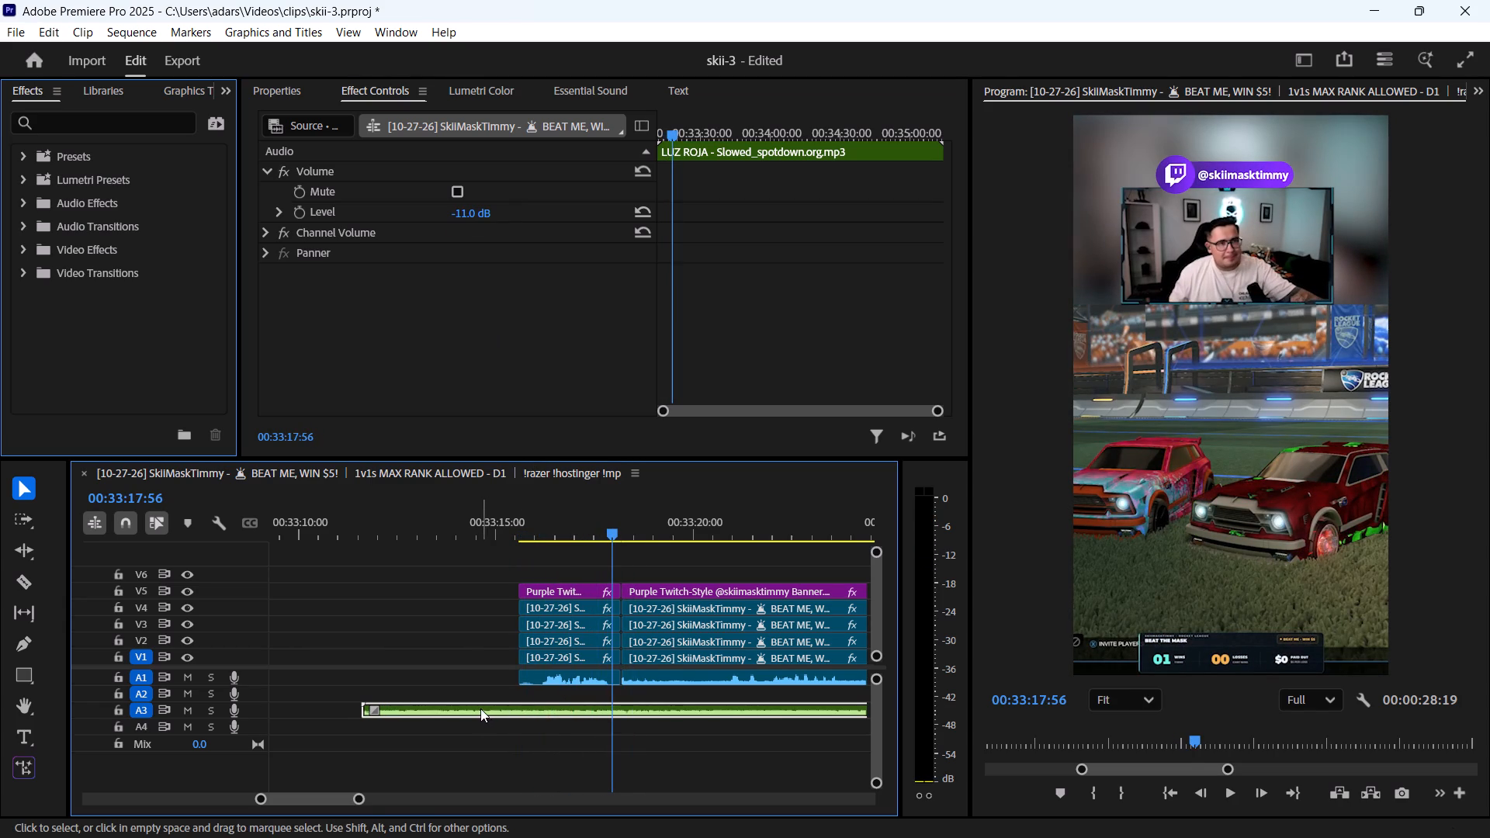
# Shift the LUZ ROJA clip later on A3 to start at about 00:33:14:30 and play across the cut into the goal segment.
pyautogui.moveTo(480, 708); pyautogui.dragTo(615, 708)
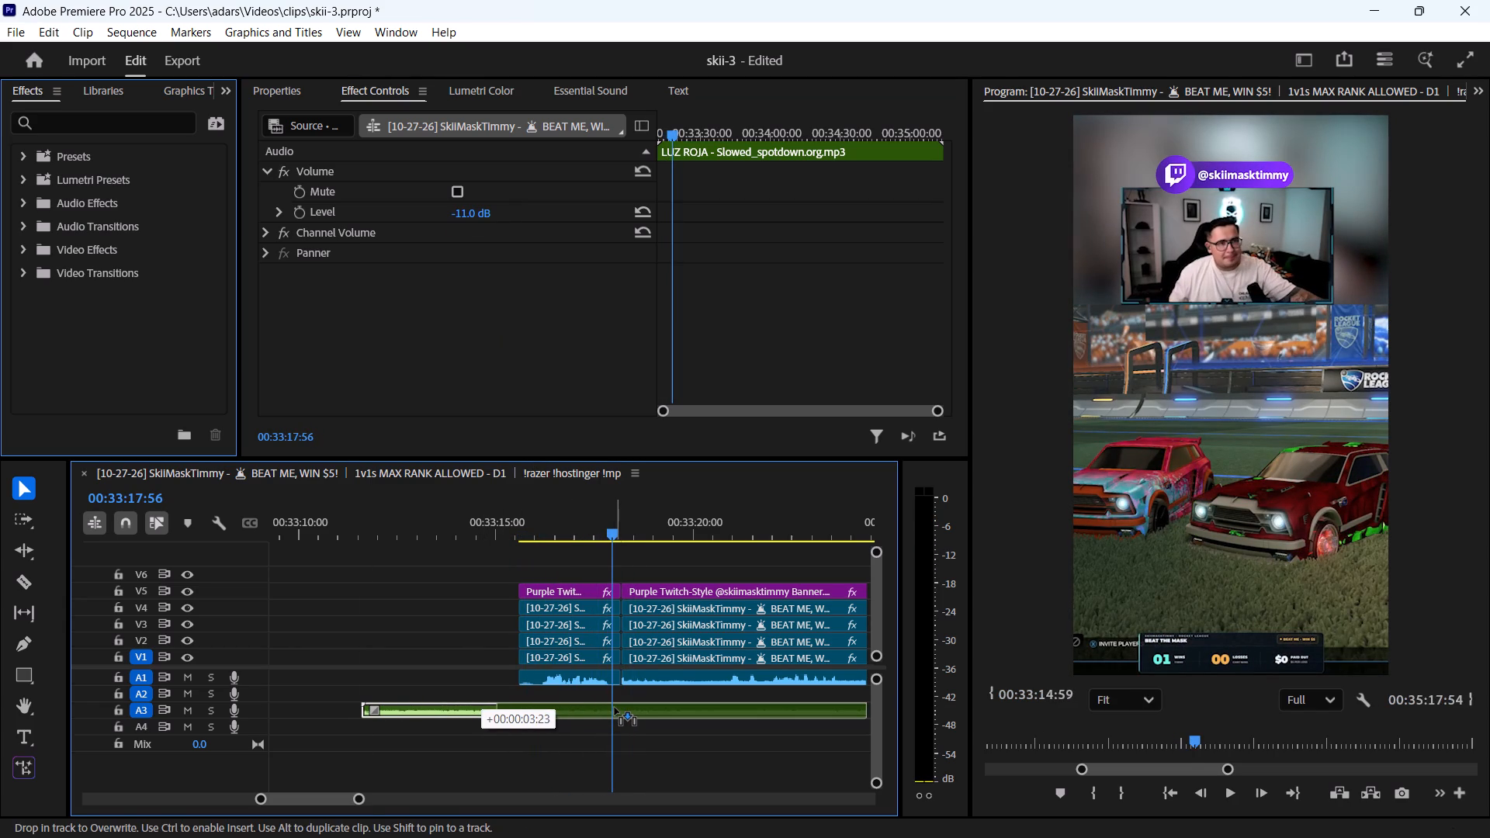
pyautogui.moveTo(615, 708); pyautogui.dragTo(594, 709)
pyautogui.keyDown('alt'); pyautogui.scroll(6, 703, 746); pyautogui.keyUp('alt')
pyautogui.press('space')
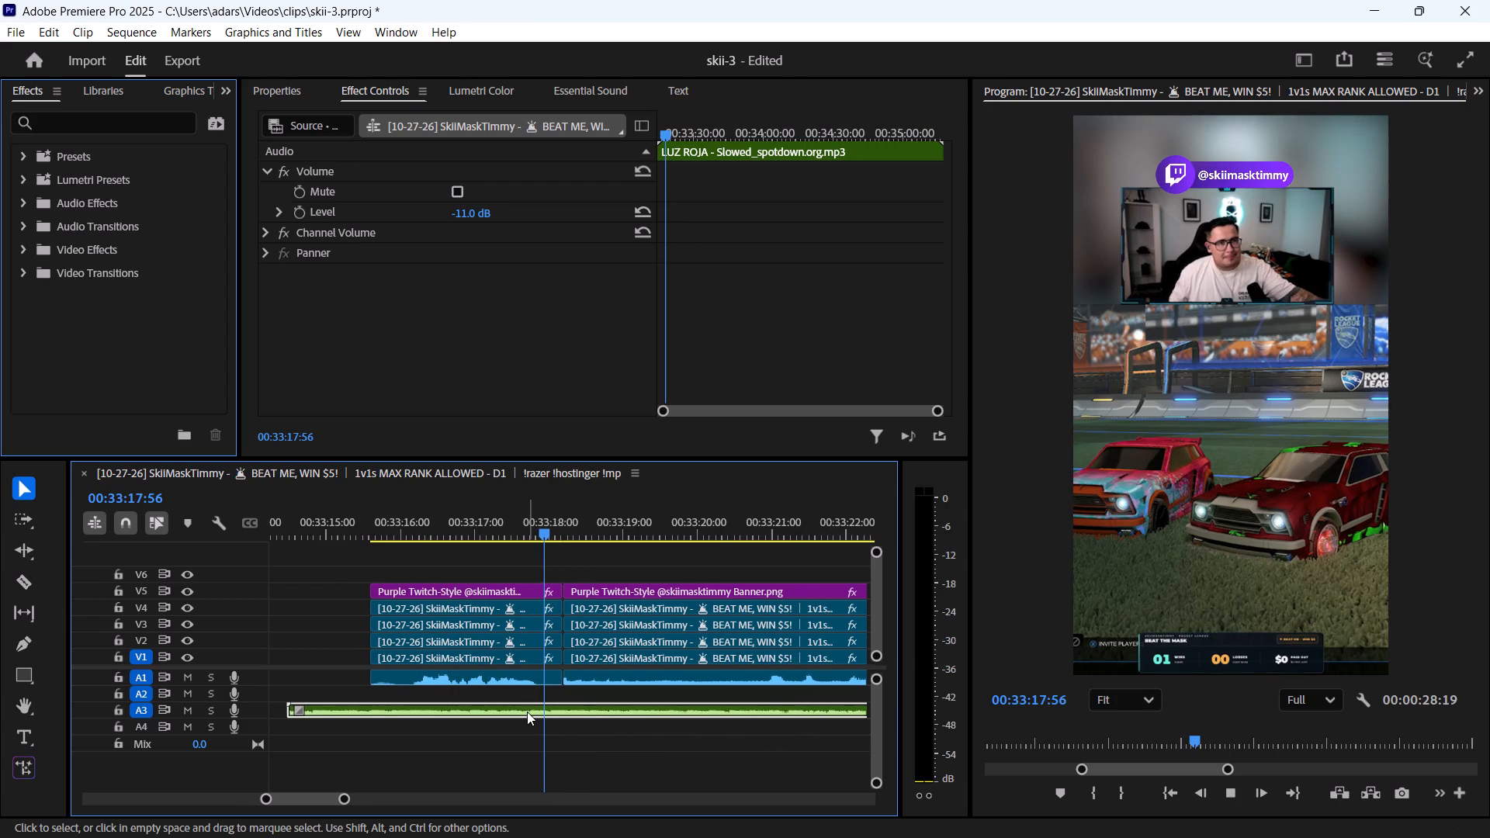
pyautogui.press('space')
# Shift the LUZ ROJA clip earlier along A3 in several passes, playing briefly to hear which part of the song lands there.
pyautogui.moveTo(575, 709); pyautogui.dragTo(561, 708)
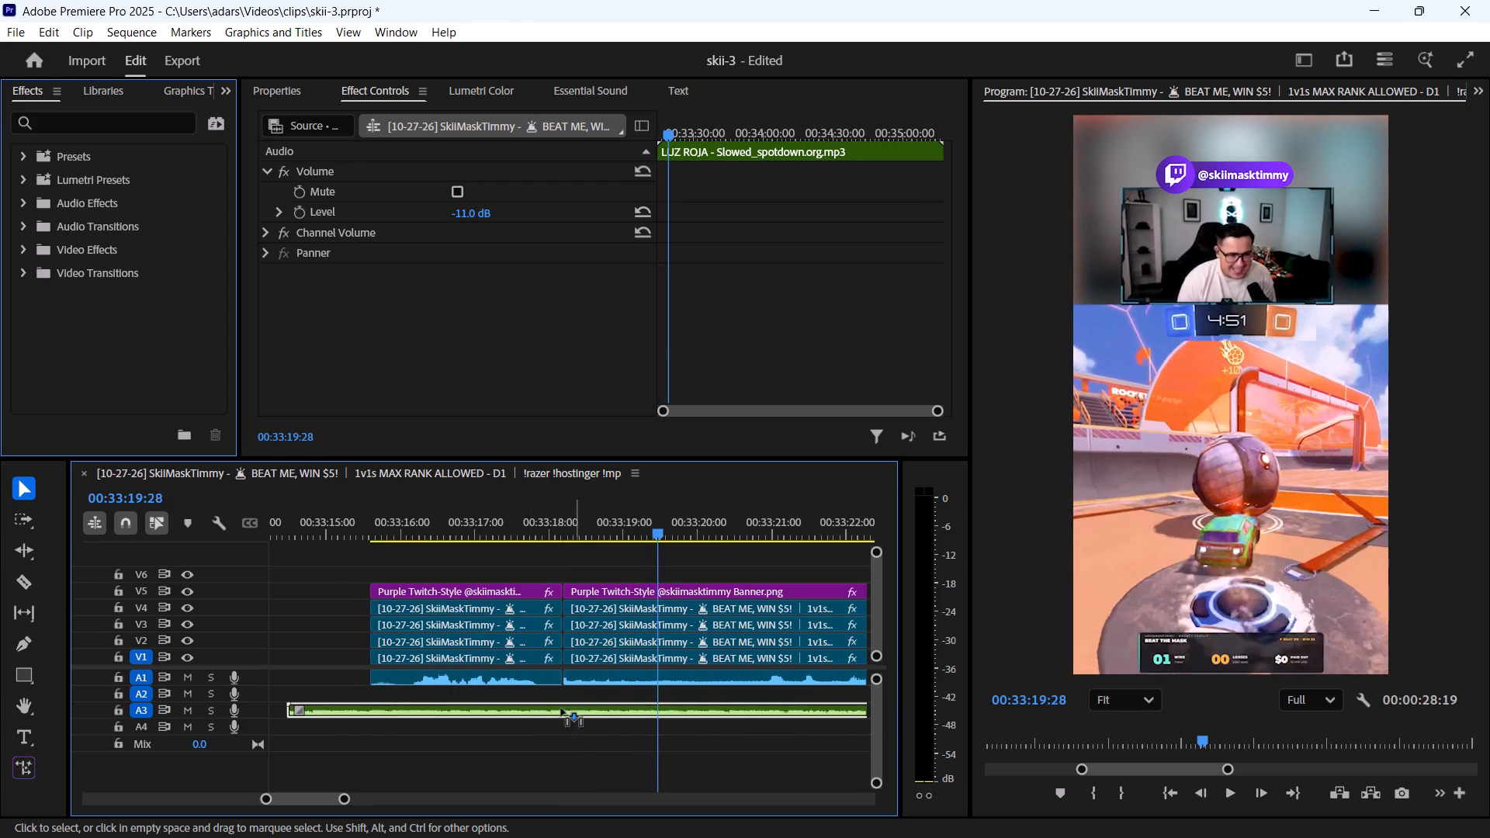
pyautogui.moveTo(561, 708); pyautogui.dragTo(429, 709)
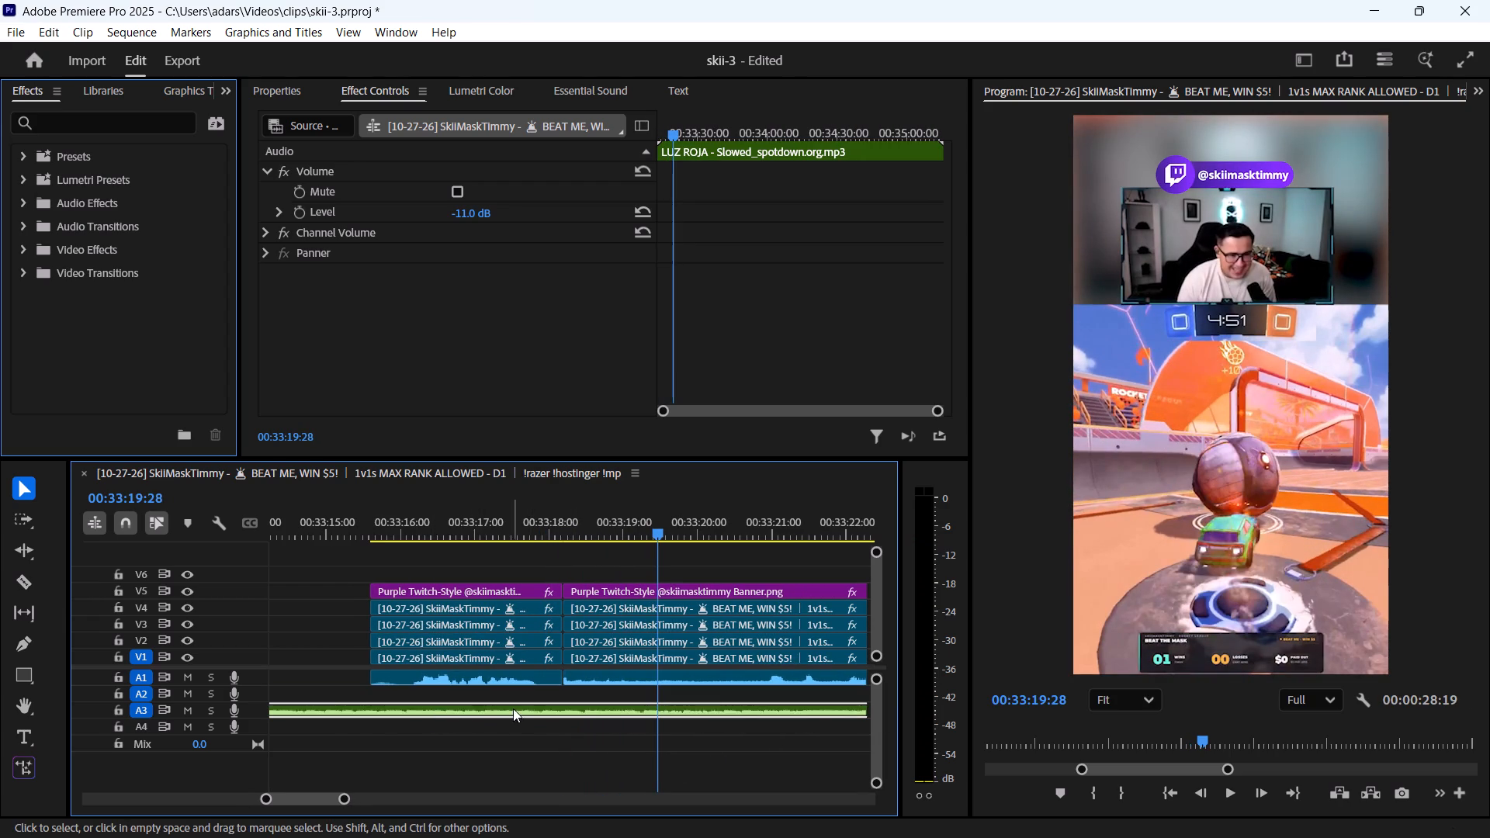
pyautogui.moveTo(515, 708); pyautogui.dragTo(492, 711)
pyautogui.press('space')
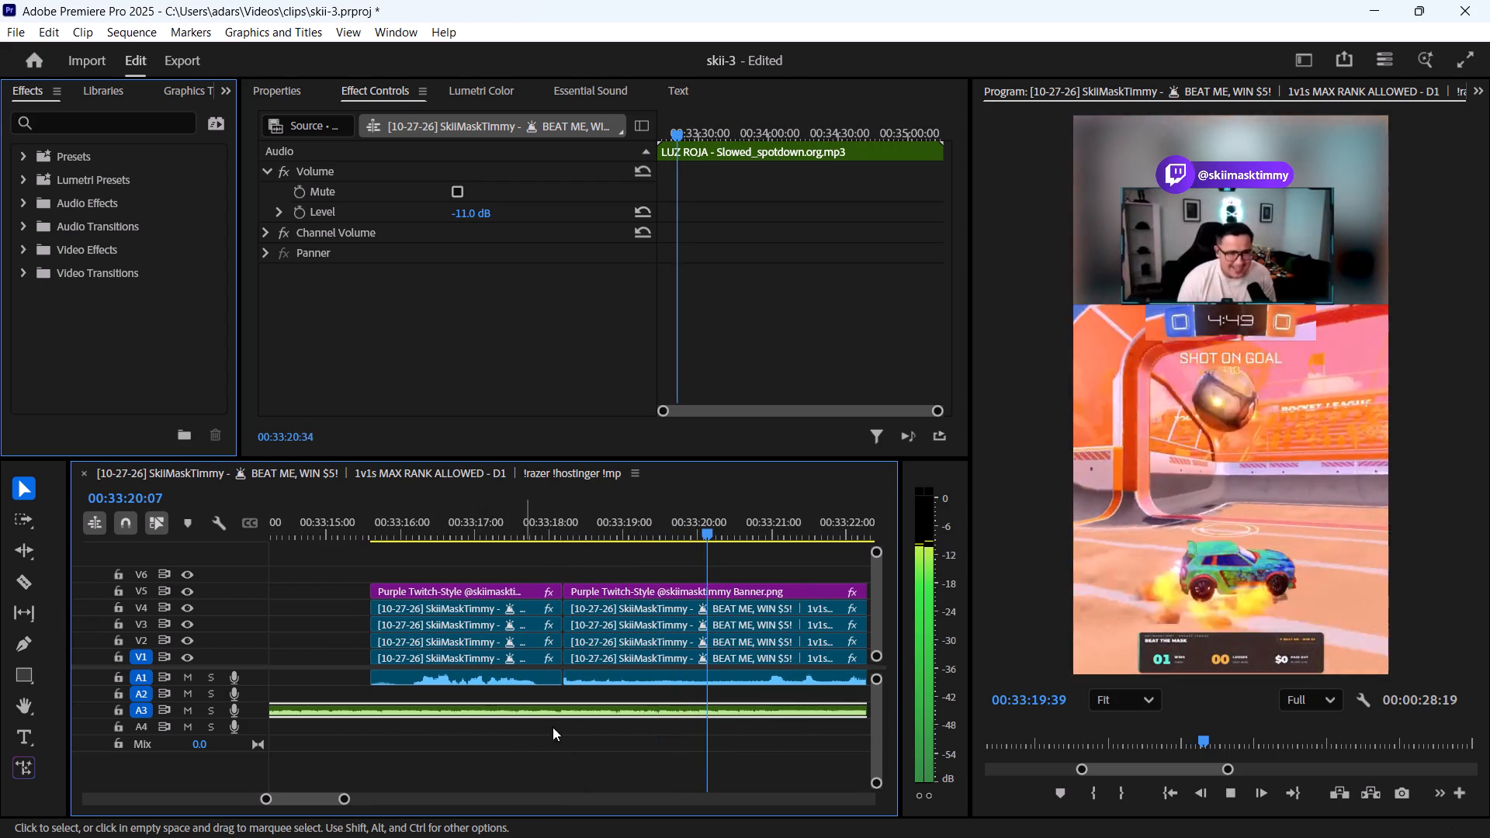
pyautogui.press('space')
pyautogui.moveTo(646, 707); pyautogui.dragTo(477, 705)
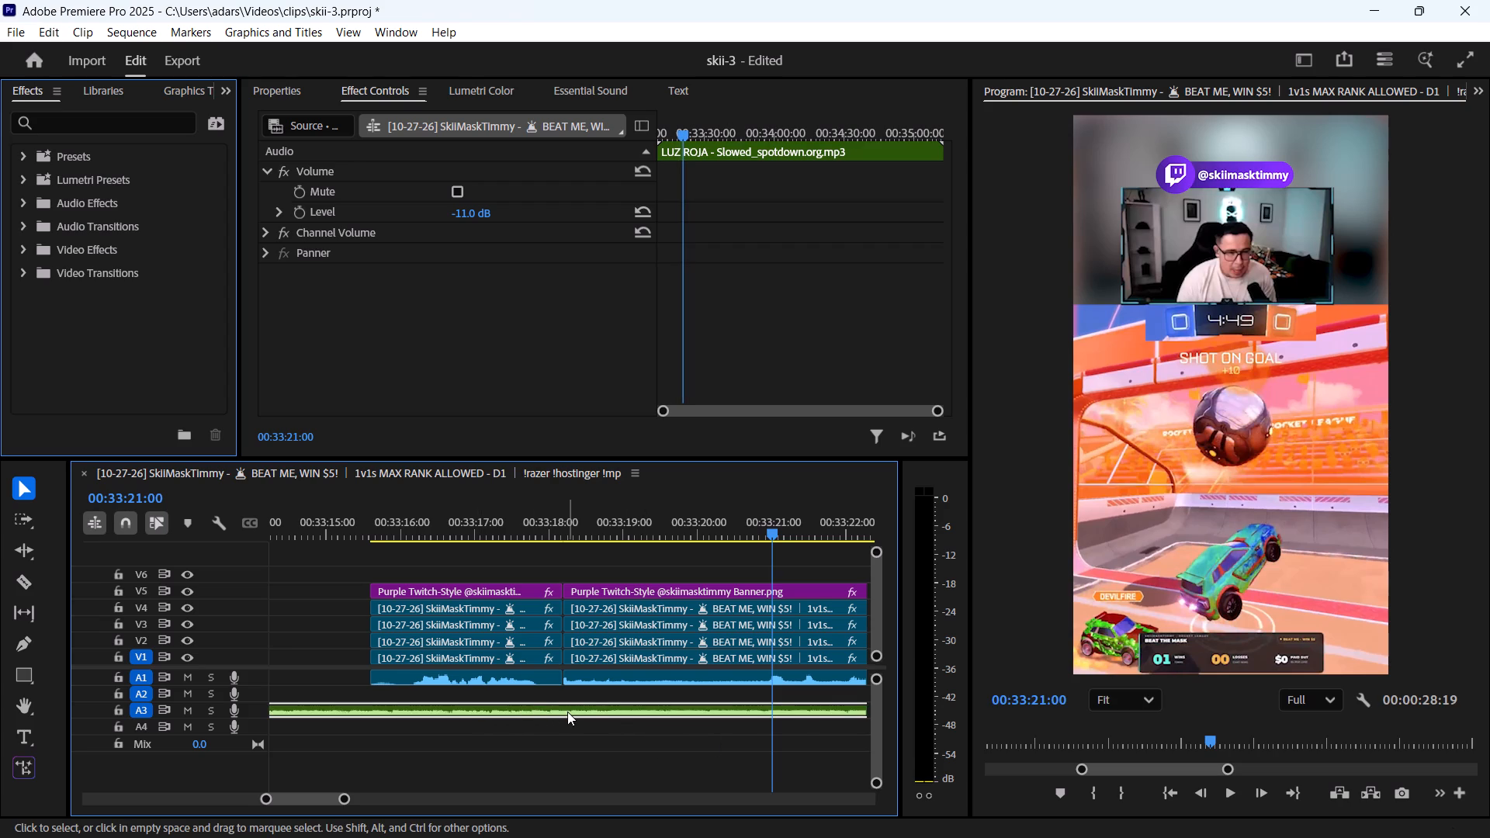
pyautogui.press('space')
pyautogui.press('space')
# Move the LUZ ROJA clip to audio track A2, starting at about 00:32:29, so a much later part plays under the segments.
pyautogui.moveTo(612, 708); pyautogui.dragTo(499, 722)
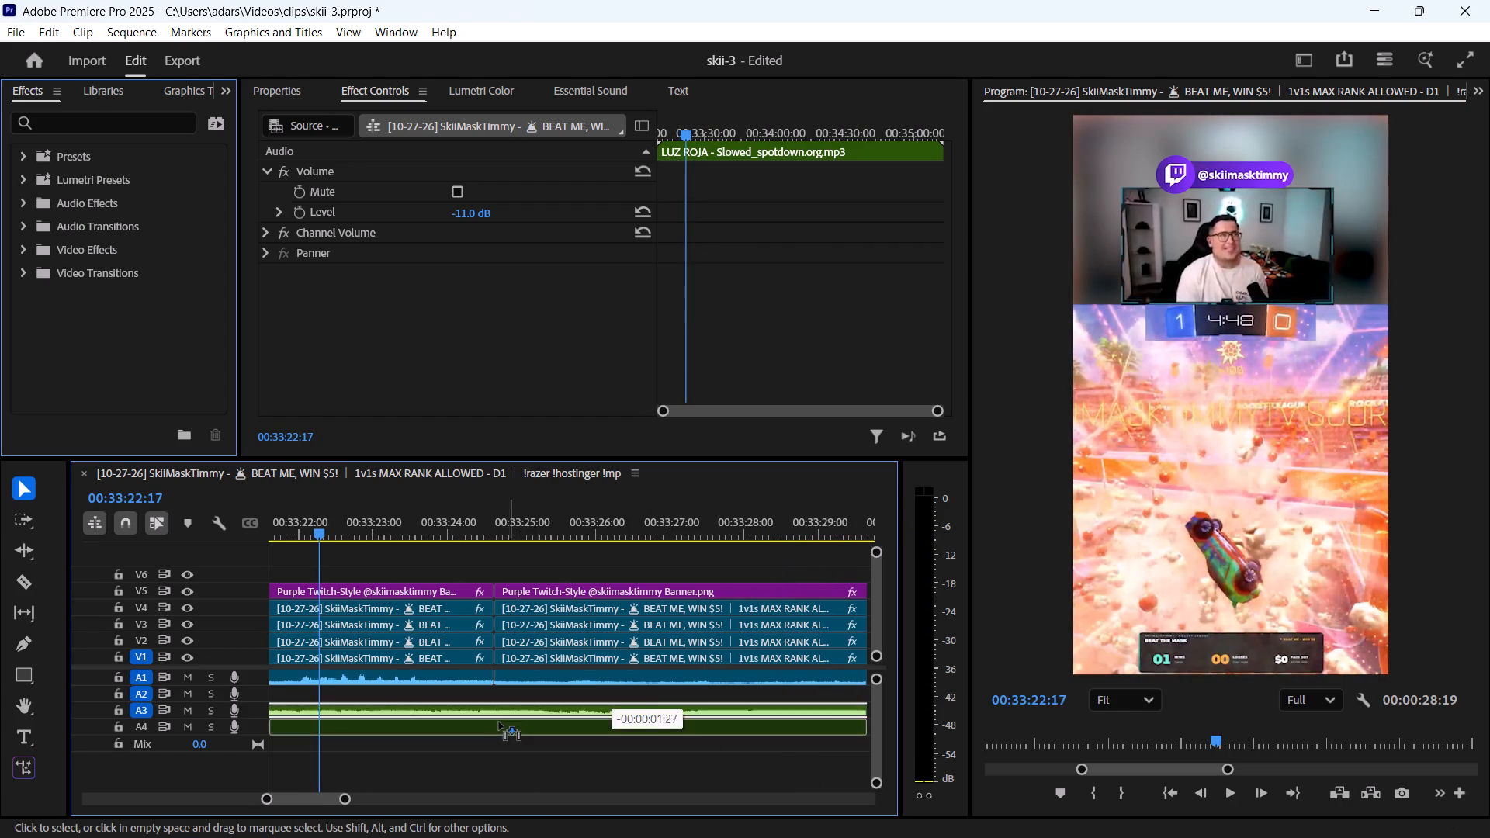
pyautogui.moveTo(499, 722); pyautogui.dragTo(494, 722)
pyautogui.keyDown('alt'); pyautogui.scroll(-9, 504, 728); pyautogui.keyUp('alt')
pyautogui.keyDown('alt'); pyautogui.scroll(-16, 524, 732); pyautogui.keyUp('alt')
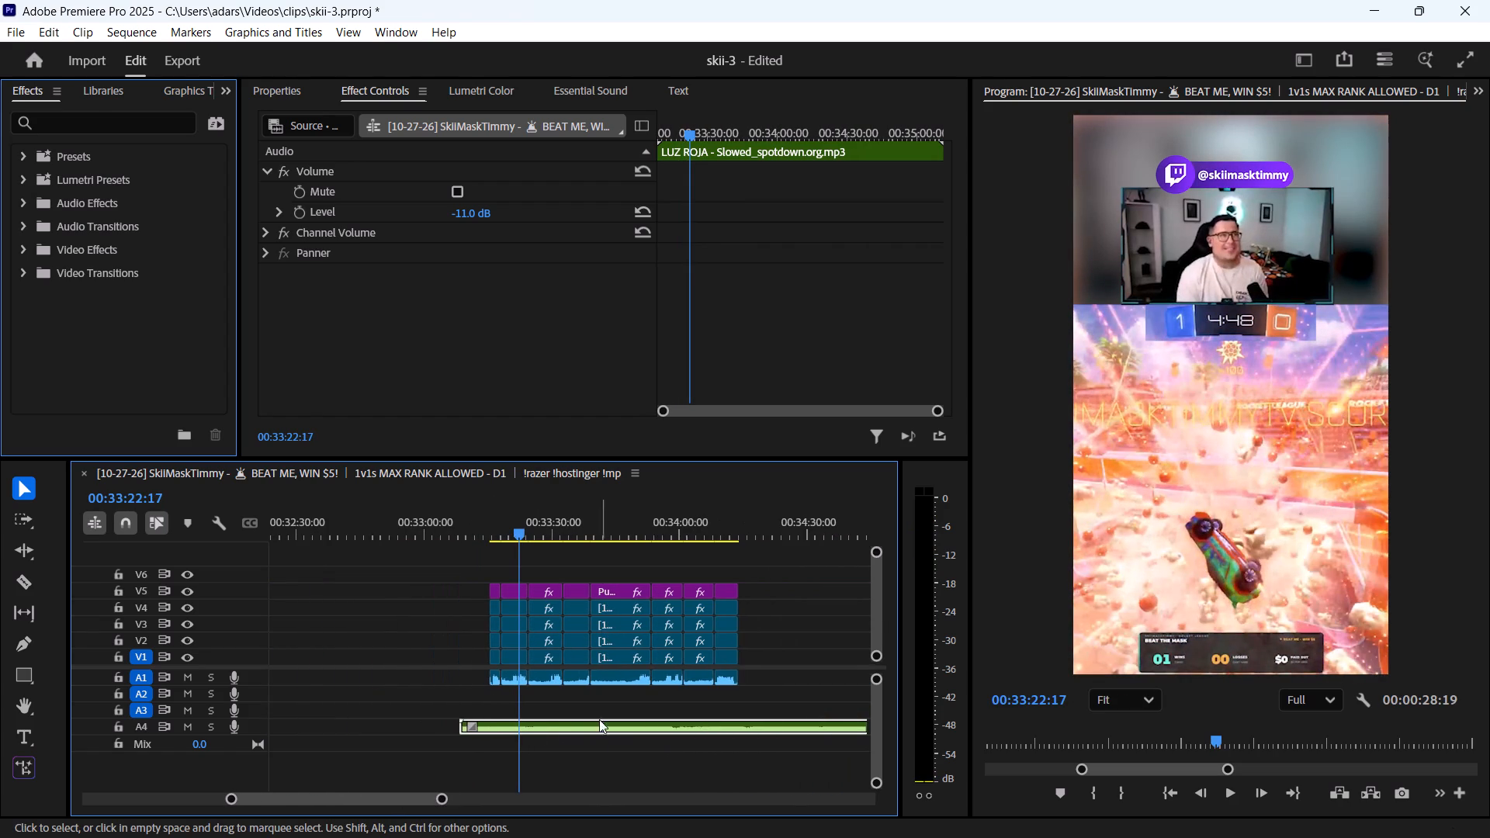
pyautogui.moveTo(594, 722); pyautogui.dragTo(425, 699)
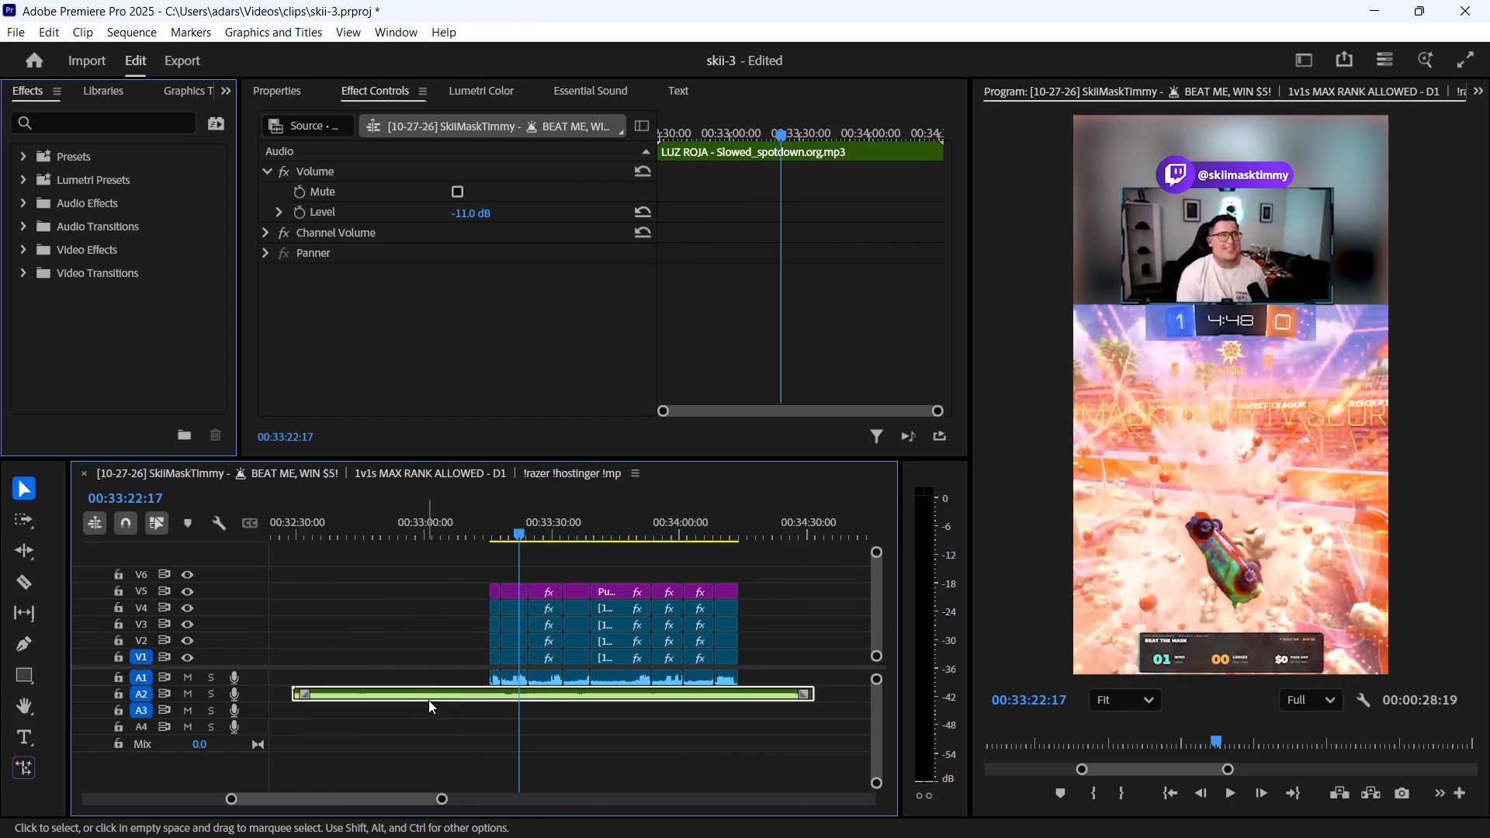
# Shift the LUZ ROJA clip along A2 to start at about 00:32:13:44, playing briefly between moves to hear the part under the goals.
pyautogui.press('space')
pyautogui.moveTo(597, 691); pyautogui.dragTo(553, 691)
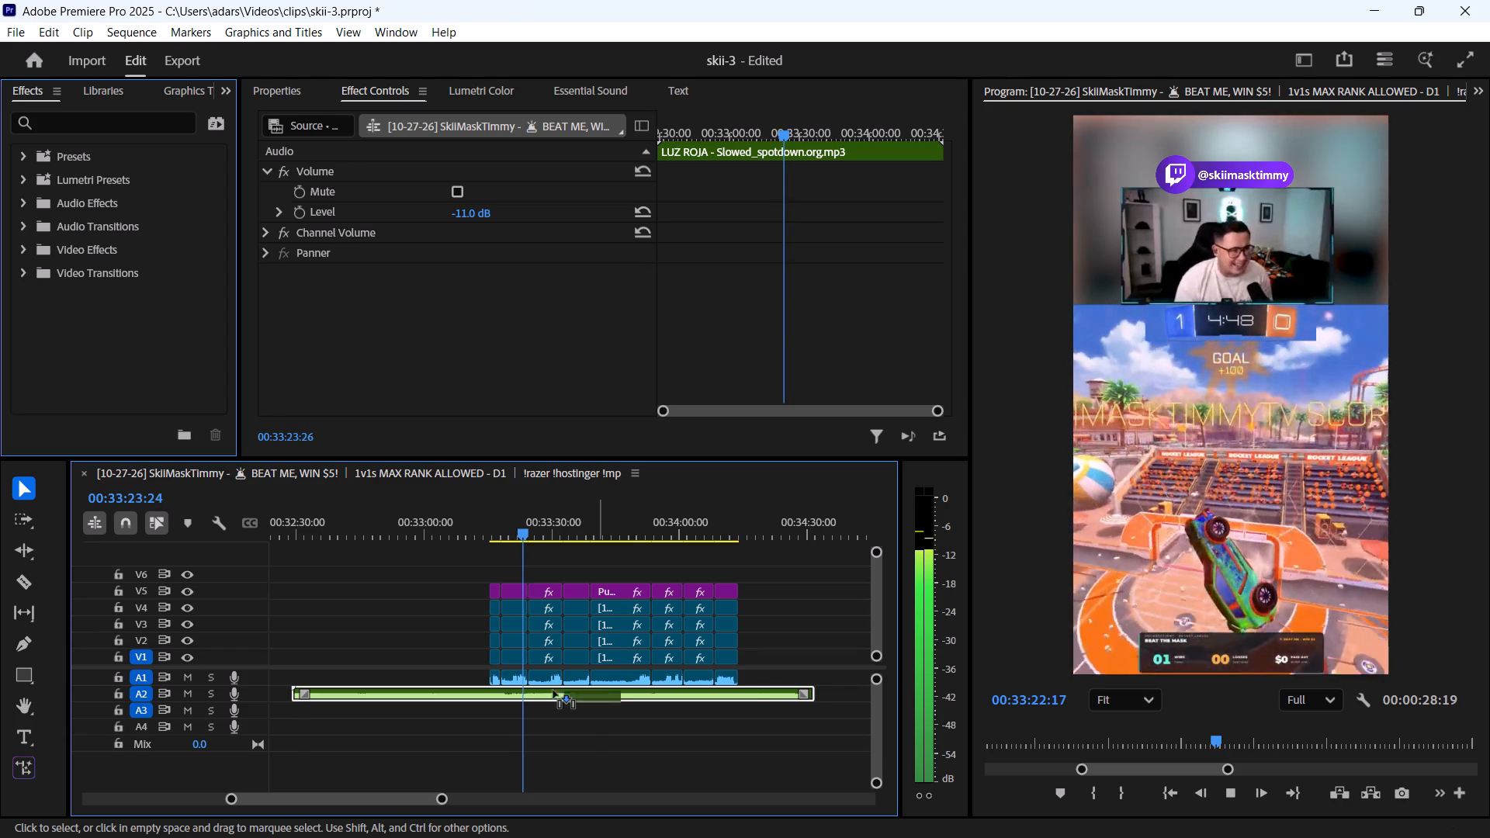
pyautogui.moveTo(553, 691); pyautogui.dragTo(496, 694)
pyautogui.press('space')
pyautogui.press('space')
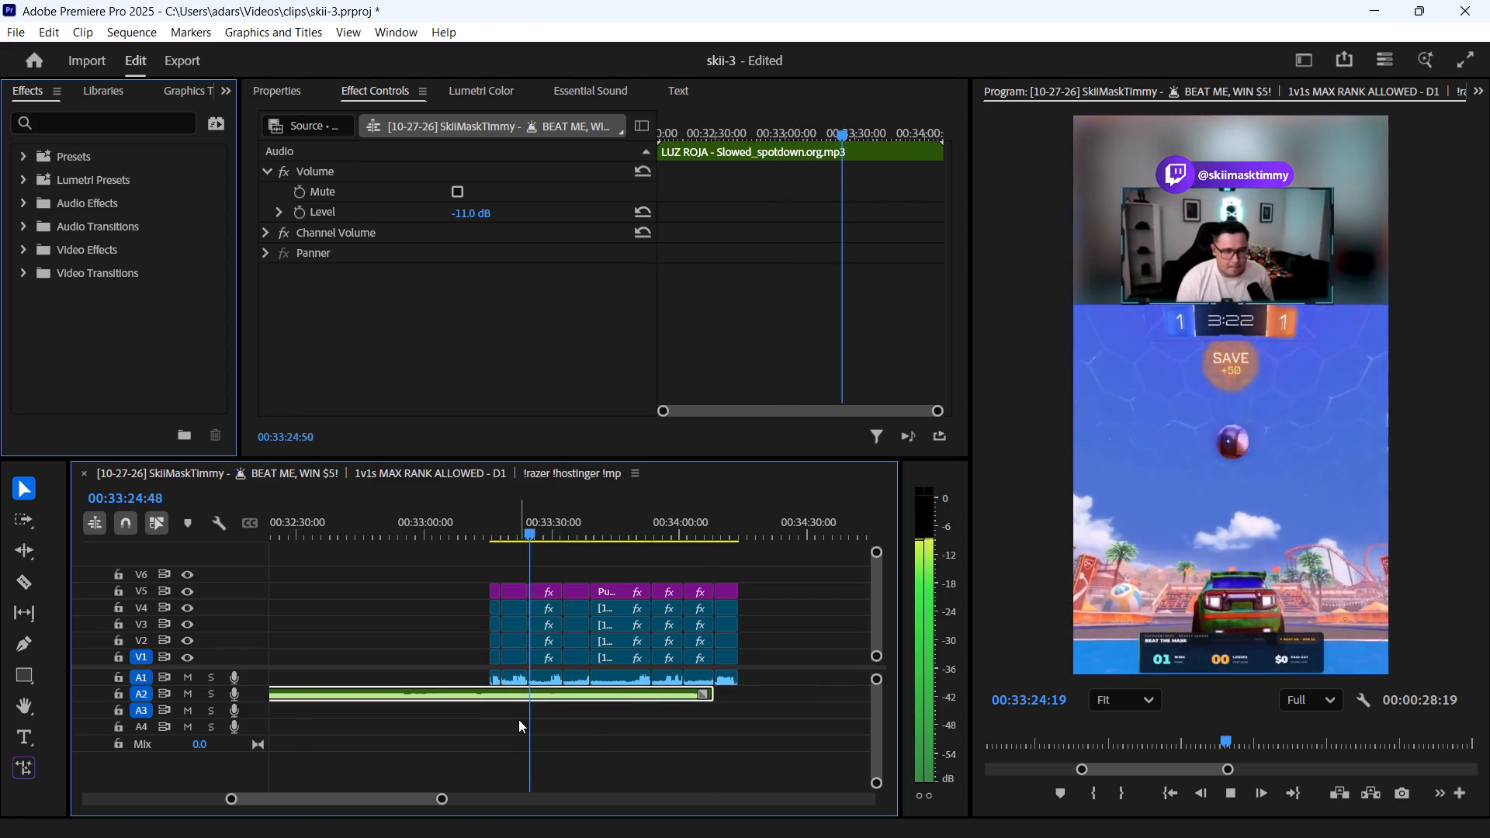
pyautogui.keyDown('alt'); pyautogui.scroll(6, 542, 725); pyautogui.keyUp('alt')
pyautogui.press('space')
pyautogui.moveTo(506, 694); pyautogui.dragTo(548, 694)
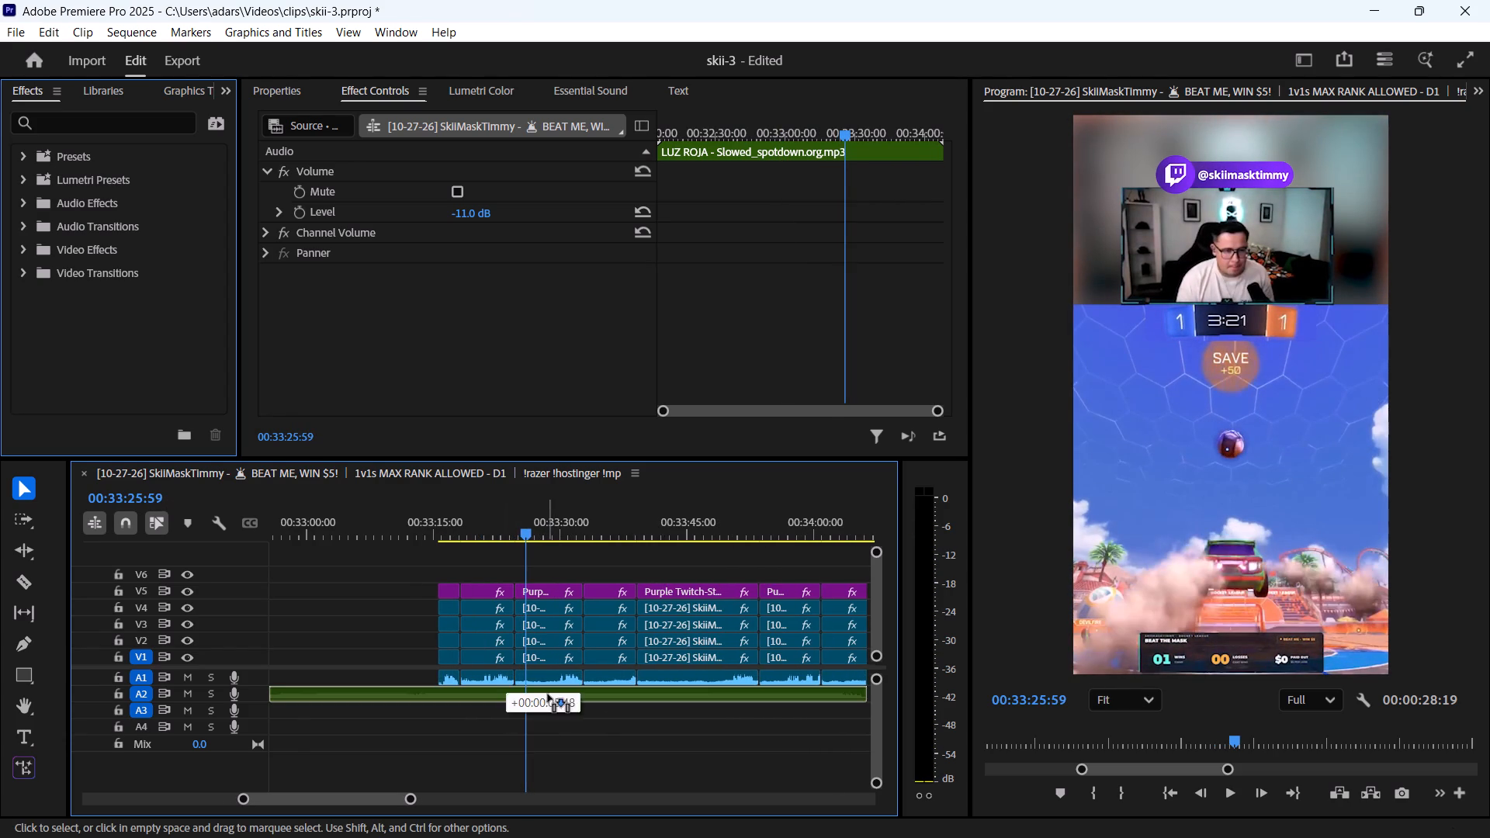
pyautogui.moveTo(548, 694); pyautogui.dragTo(578, 694)
# Play from just before the first segment through the first goal to check how the music lands.
pyautogui.click(390, 548)
pyautogui.click(388, 531)
pyautogui.press('space')
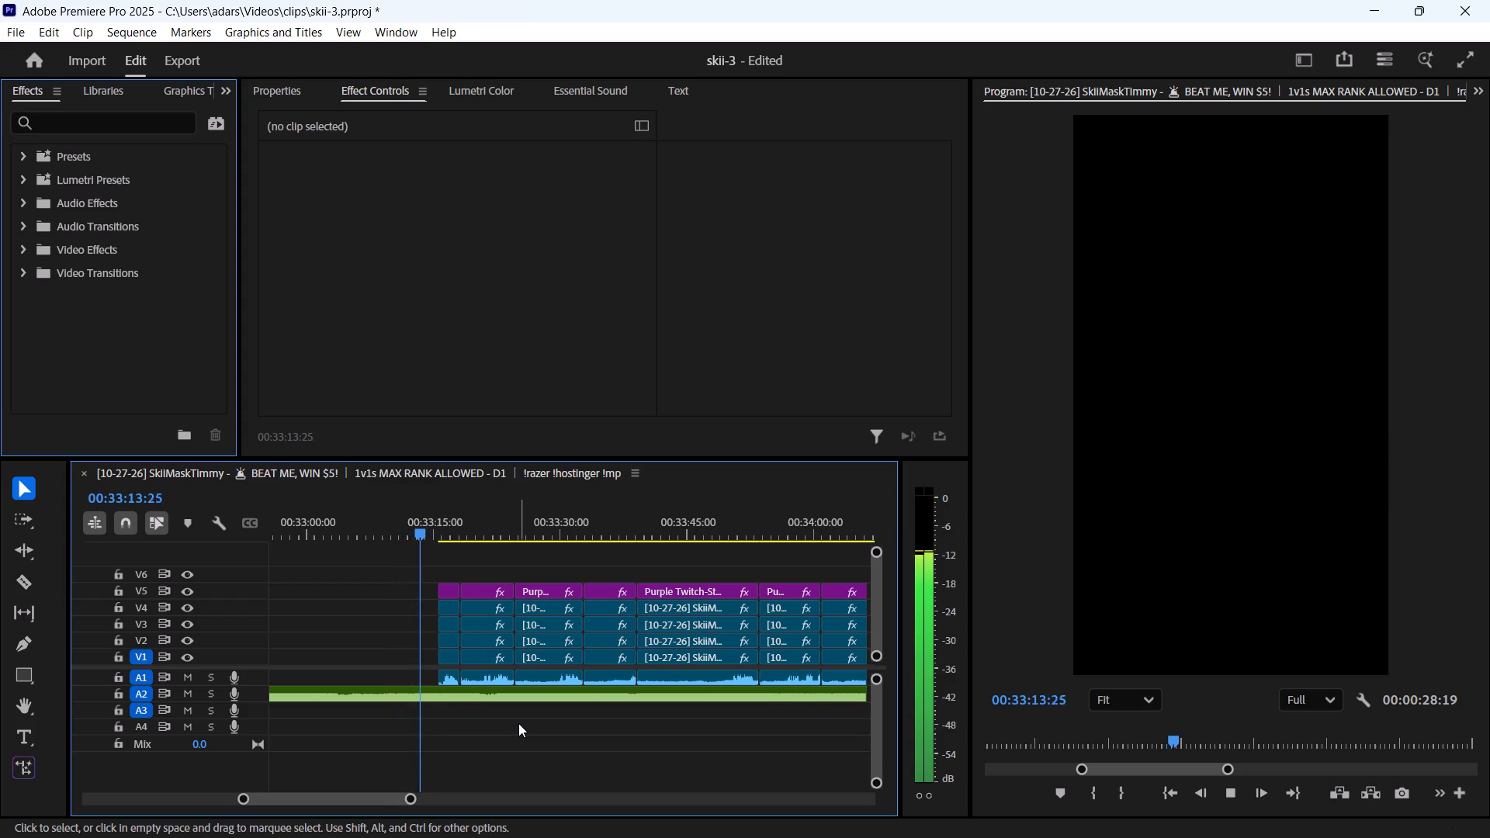
pyautogui.keyDown('alt'); pyautogui.scroll(5, 462, 725); pyautogui.keyUp('alt')
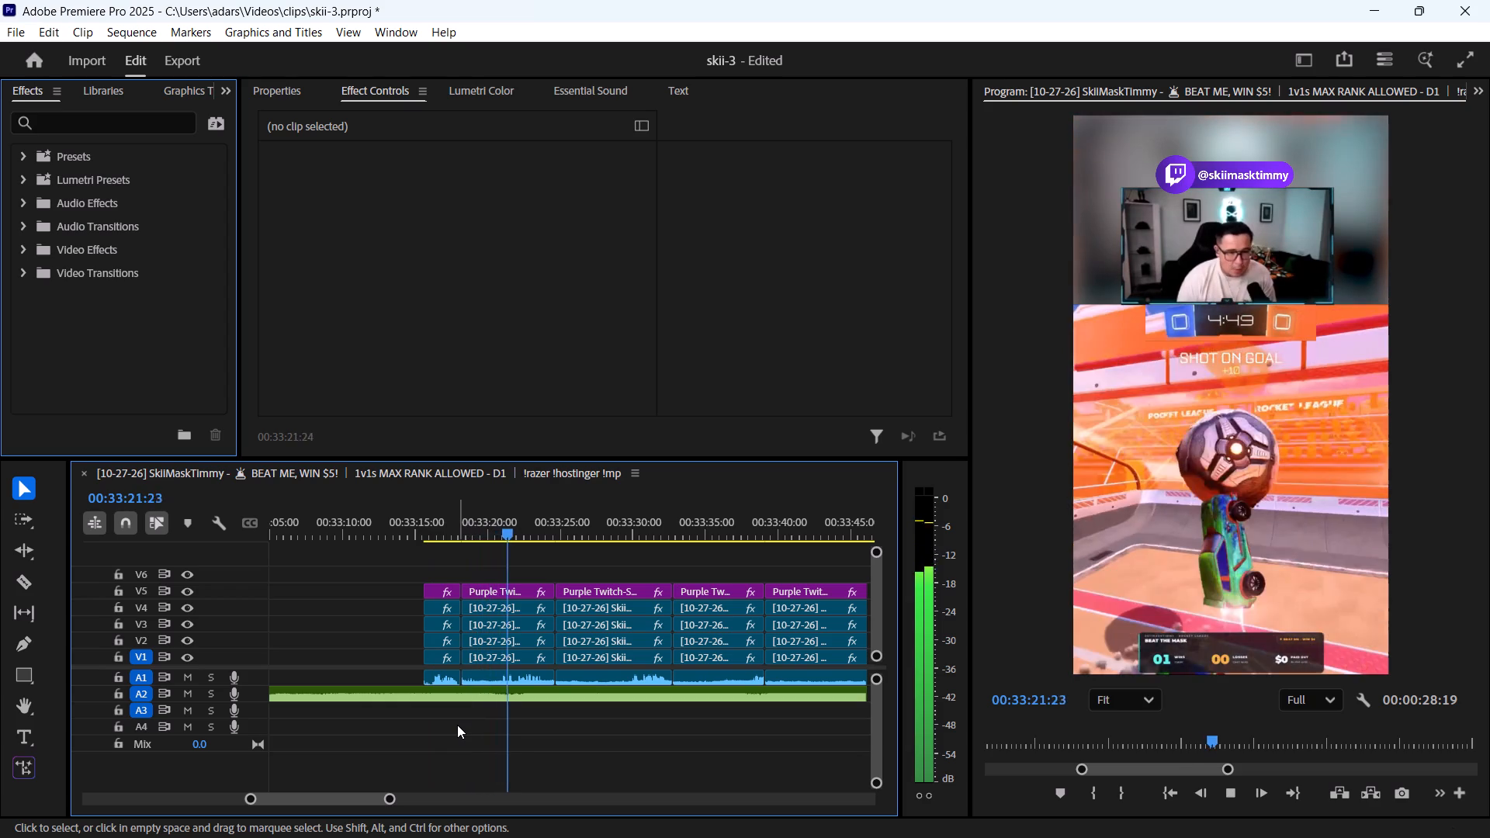
pyautogui.press('space')
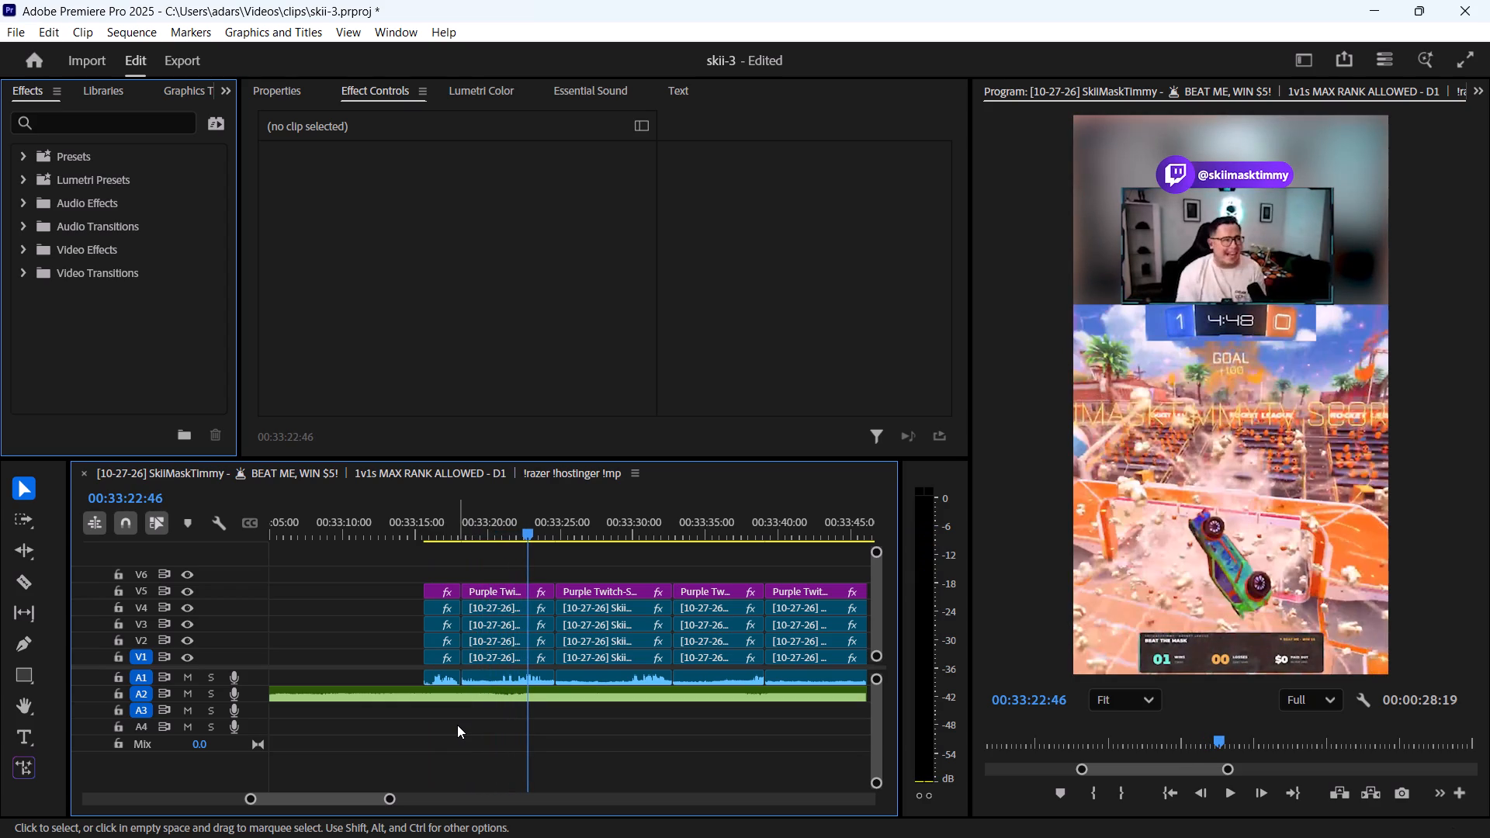
# Split the LUZ ROJA clip on A2 at 00:33:15:35, where the first segment begins, and delete the part before it.
pyautogui.keyDown('alt'); pyautogui.scroll(2, 457, 725); pyautogui.keyUp('alt')
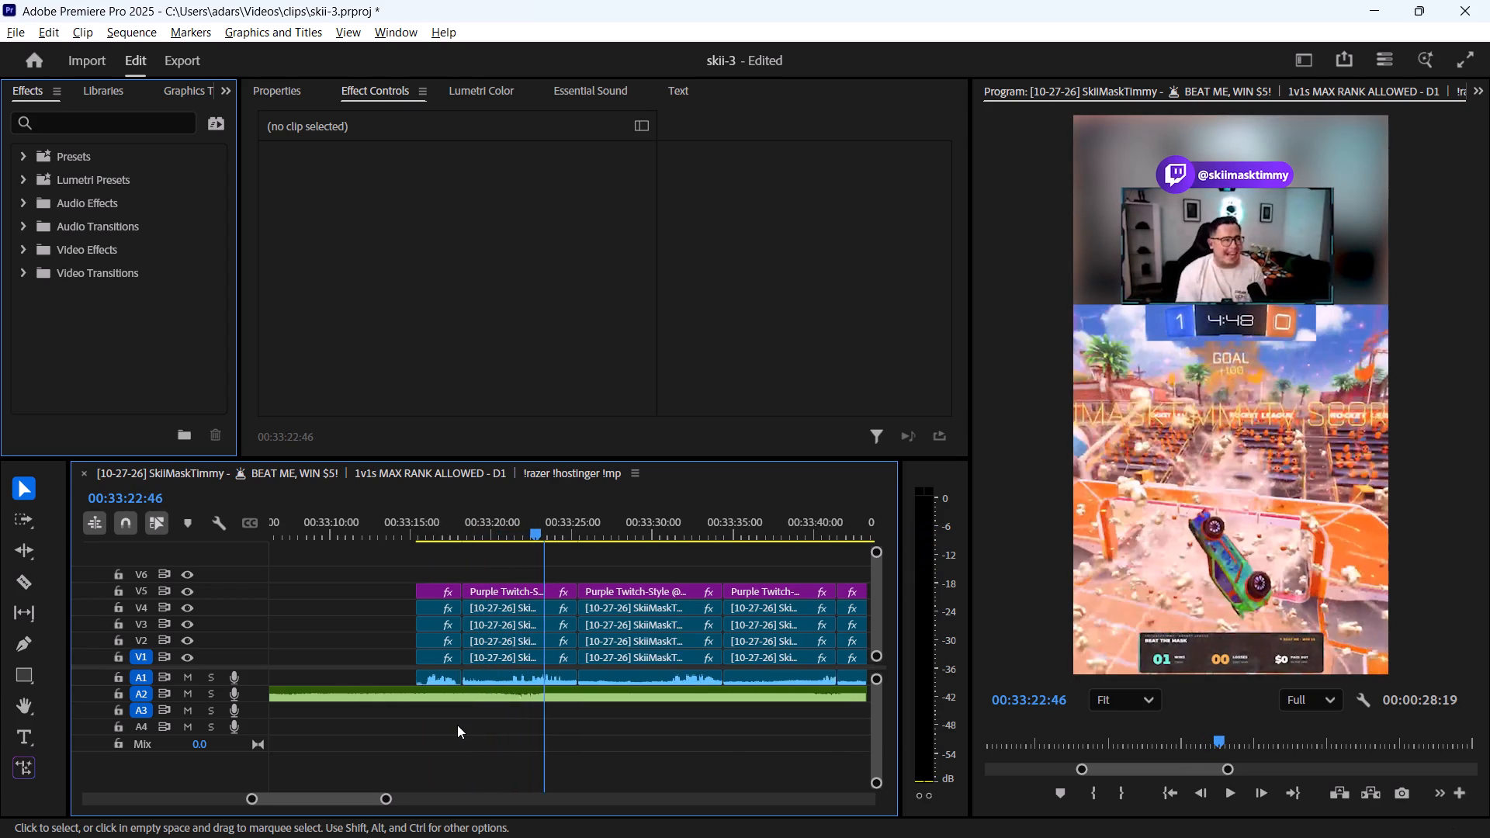
pyautogui.keyDown('alt'); pyautogui.scroll(5, 457, 725); pyautogui.keyUp('alt')
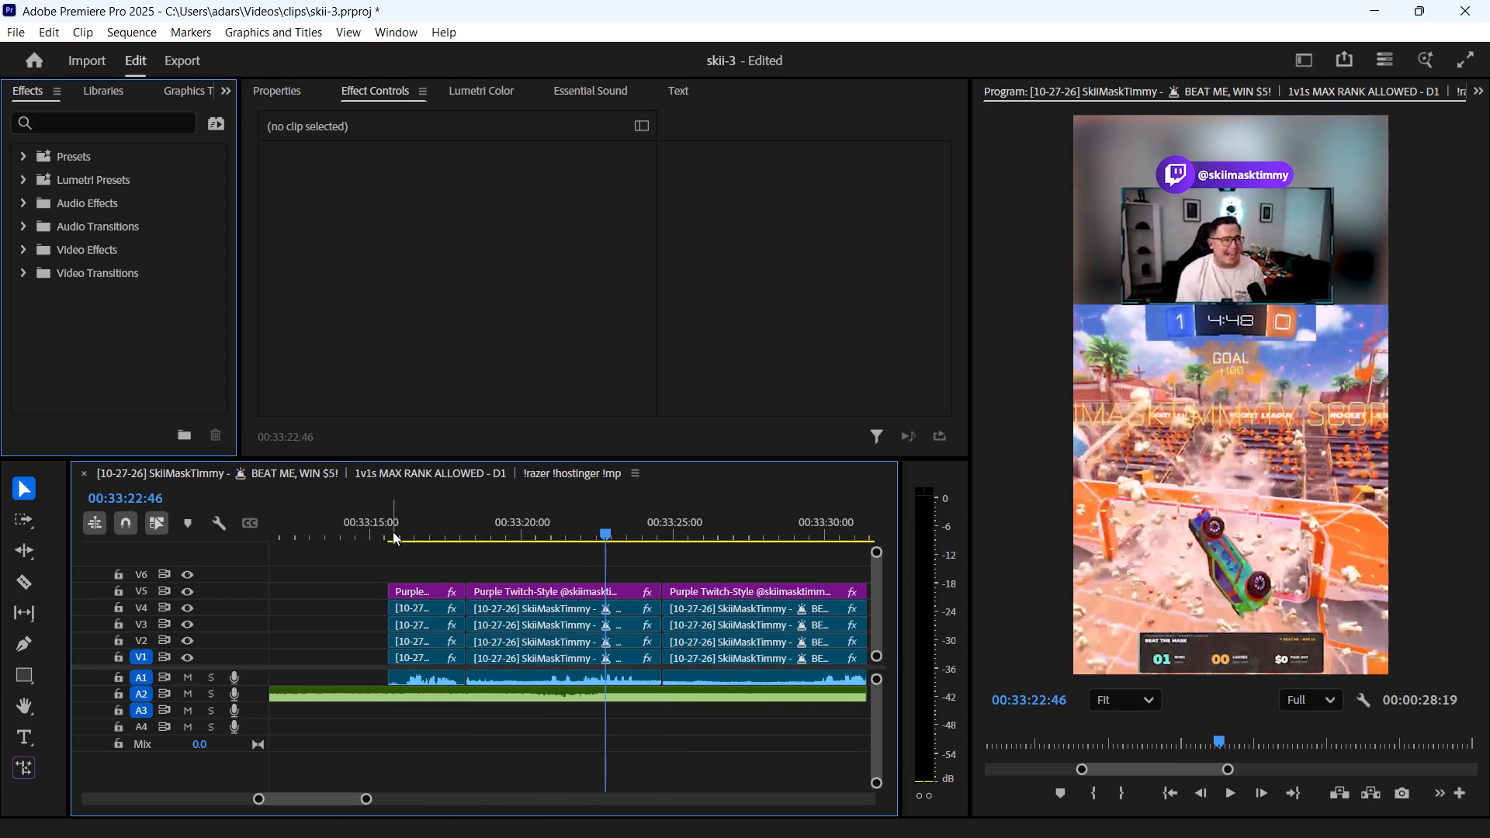
pyautogui.click(390, 527)
pyautogui.press('c')
pyautogui.keyDown('shift'); pyautogui.click(384, 688); pyautogui.keyUp('shift')
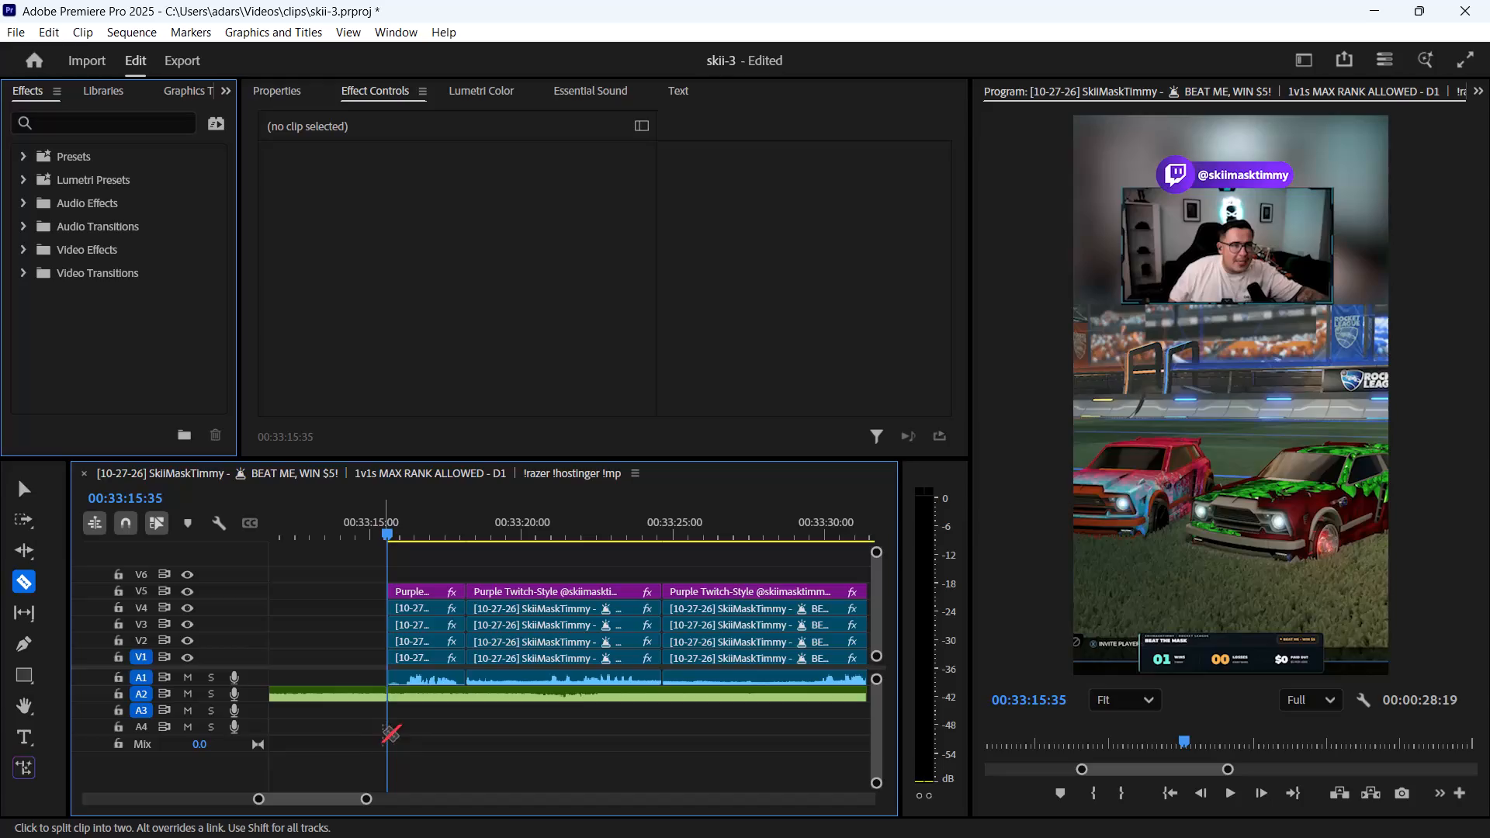
pyautogui.press('v')
pyautogui.moveTo(361, 744); pyautogui.dragTo(357, 691)
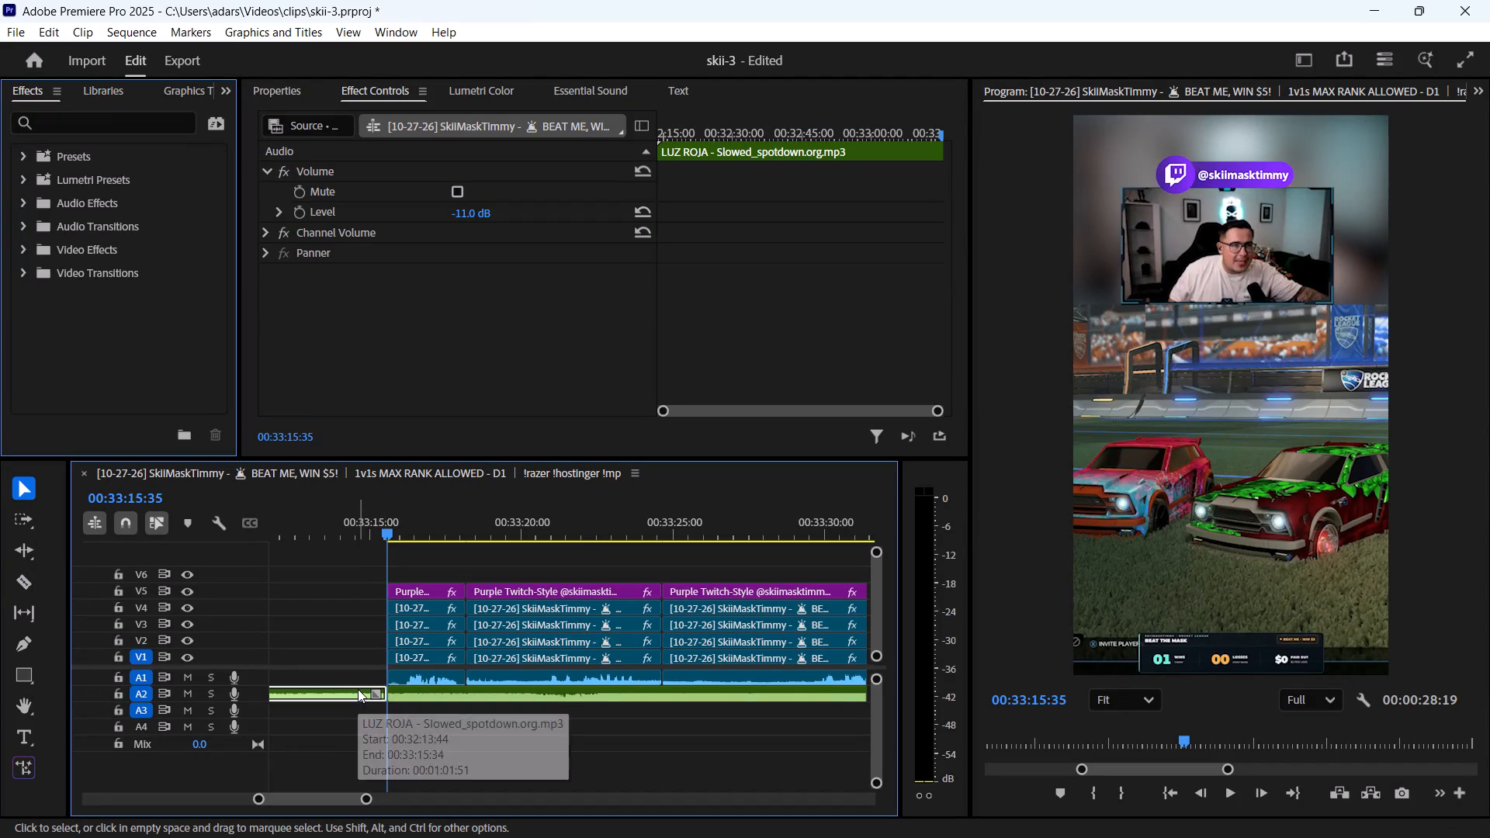
pyautogui.press('Delete')
# Play from the start of the first segment at 00:33:15:35 to the first goal at about 00:33:23 to hear the trimmed music.
pyautogui.moveTo(412, 531); pyautogui.dragTo(397, 532)
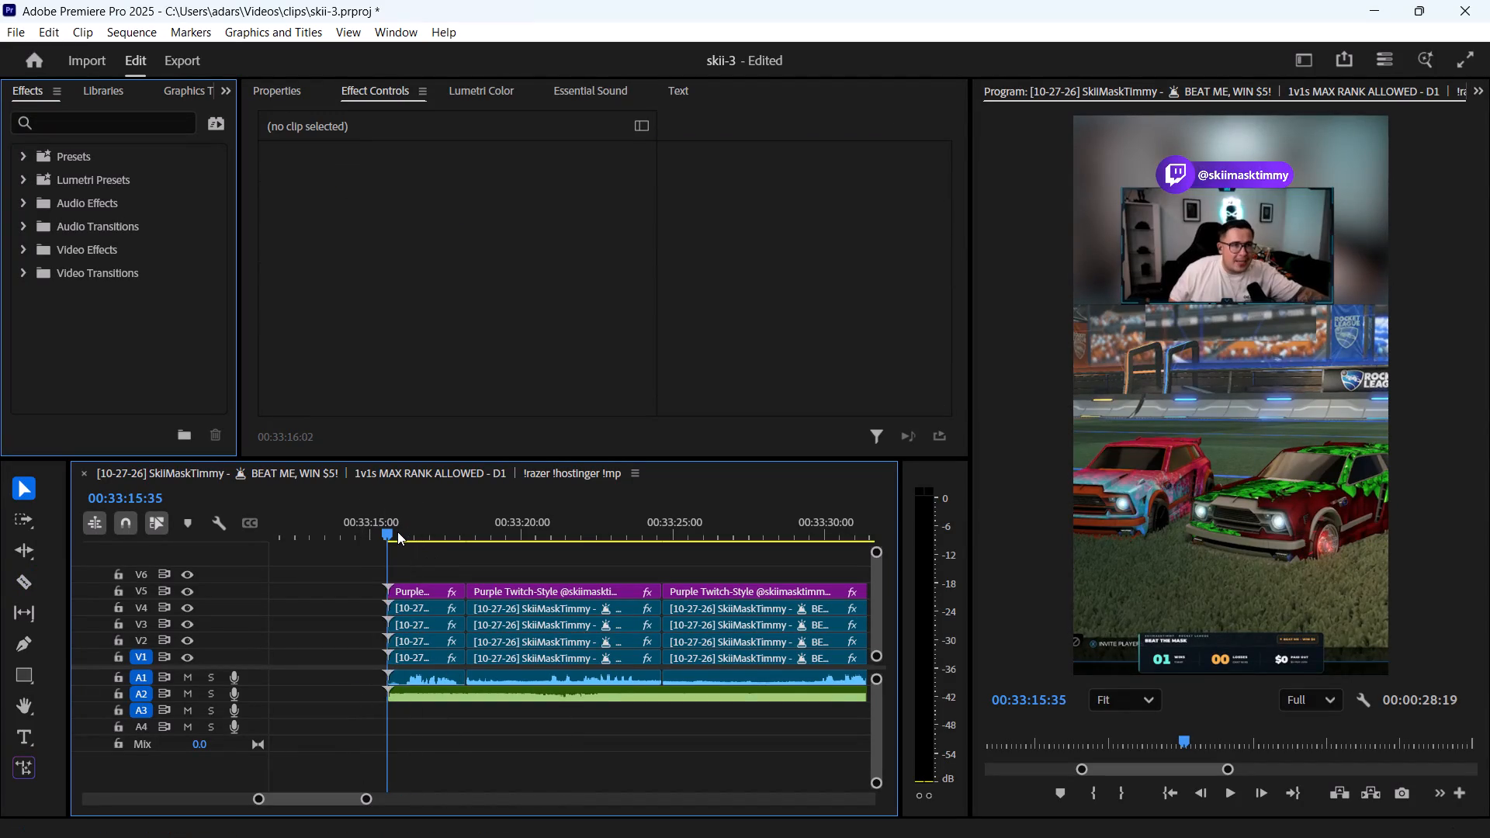
pyautogui.moveTo(397, 532); pyautogui.dragTo(394, 532)
pyautogui.press('space')
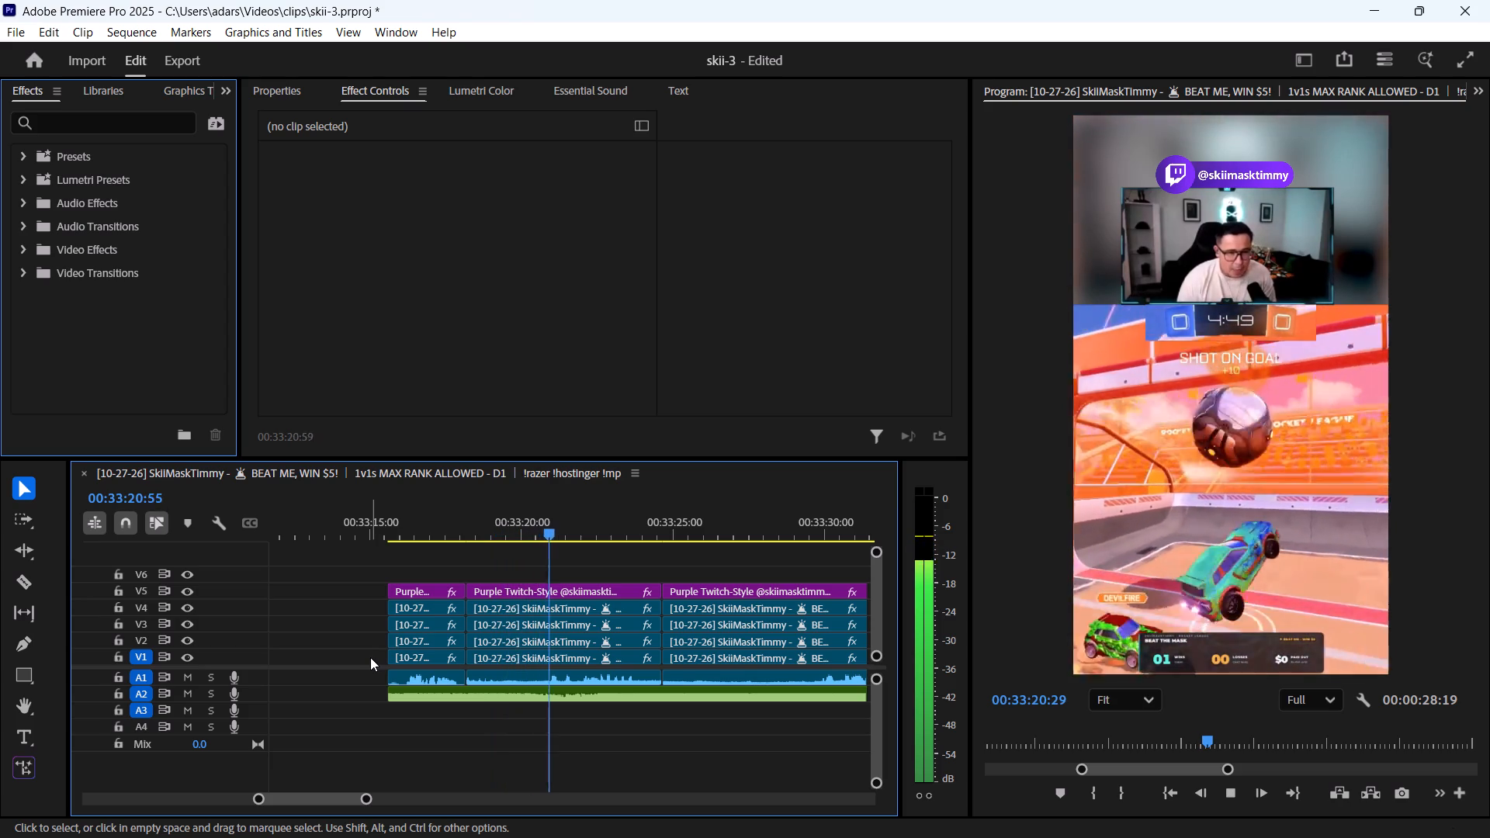
pyautogui.press('space')
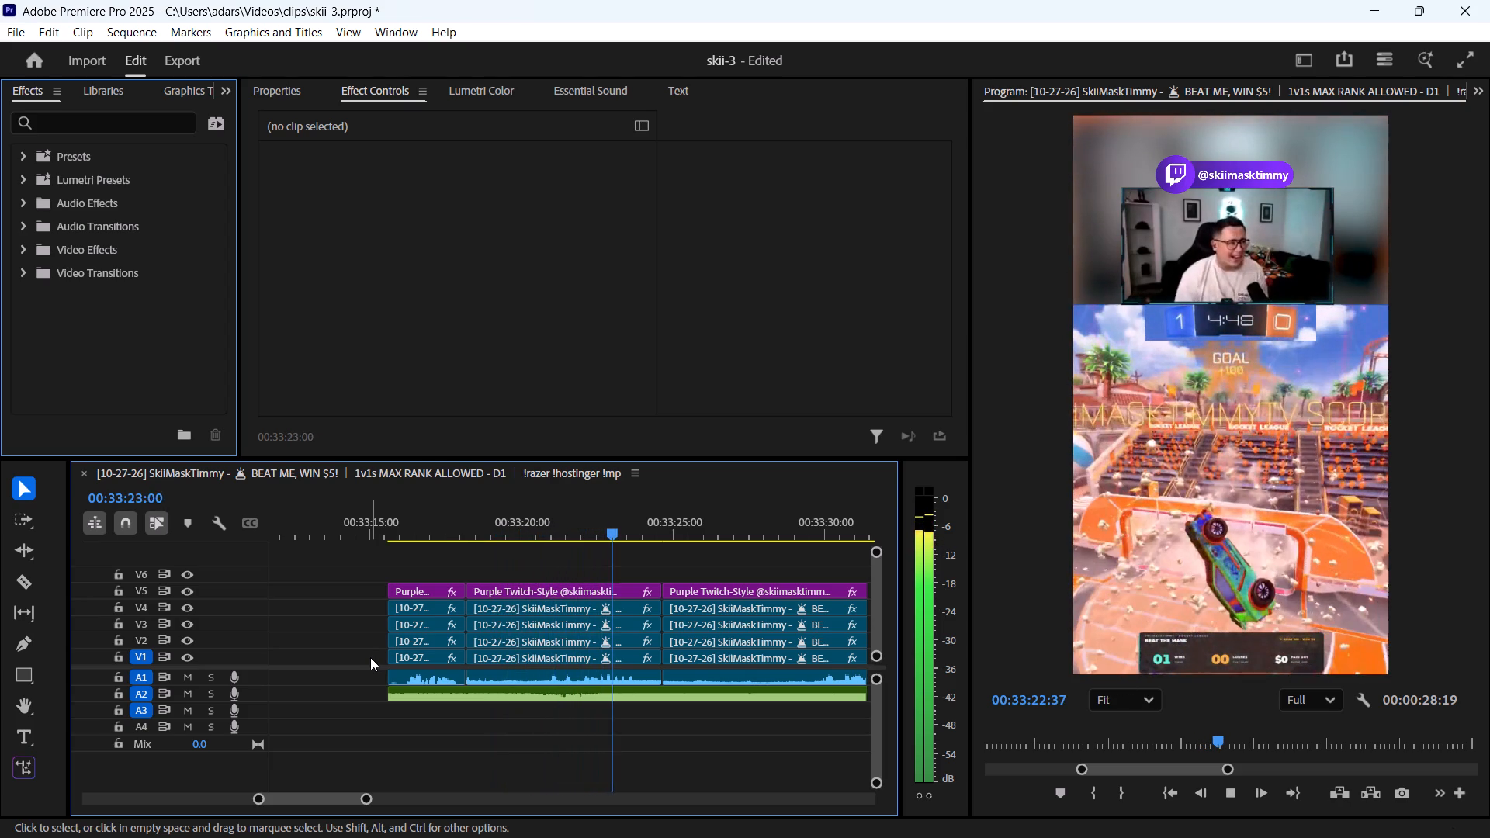
# Scrub through the goal segments from 00:33:18:11 to about 00:33:35:57 to check the footage against the music.
pyautogui.moveTo(477, 532); pyautogui.dragTo(469, 532)
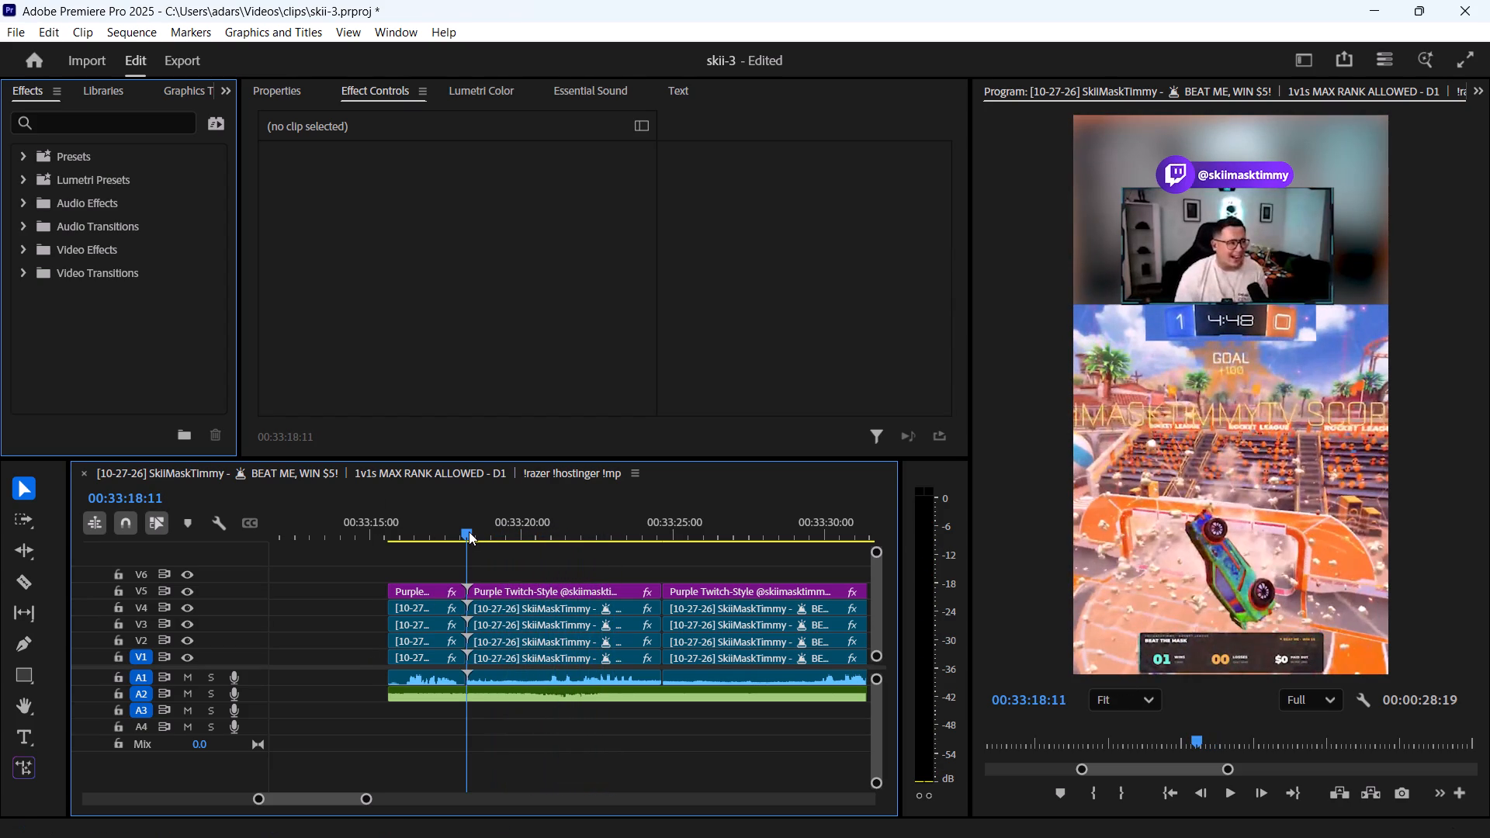
pyautogui.moveTo(469, 532); pyautogui.dragTo(506, 533)
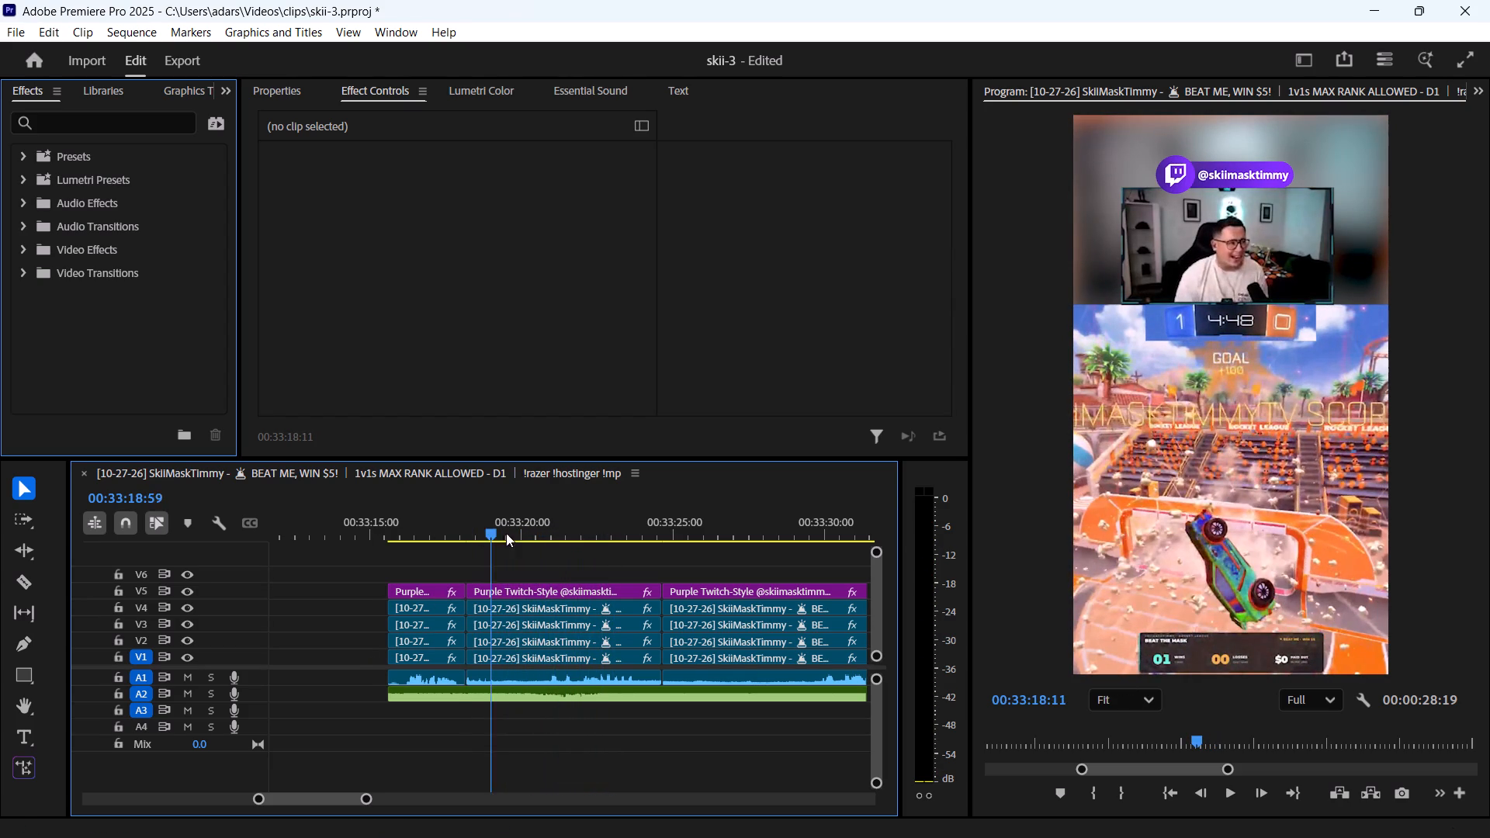
pyautogui.moveTo(506, 533); pyautogui.dragTo(591, 533)
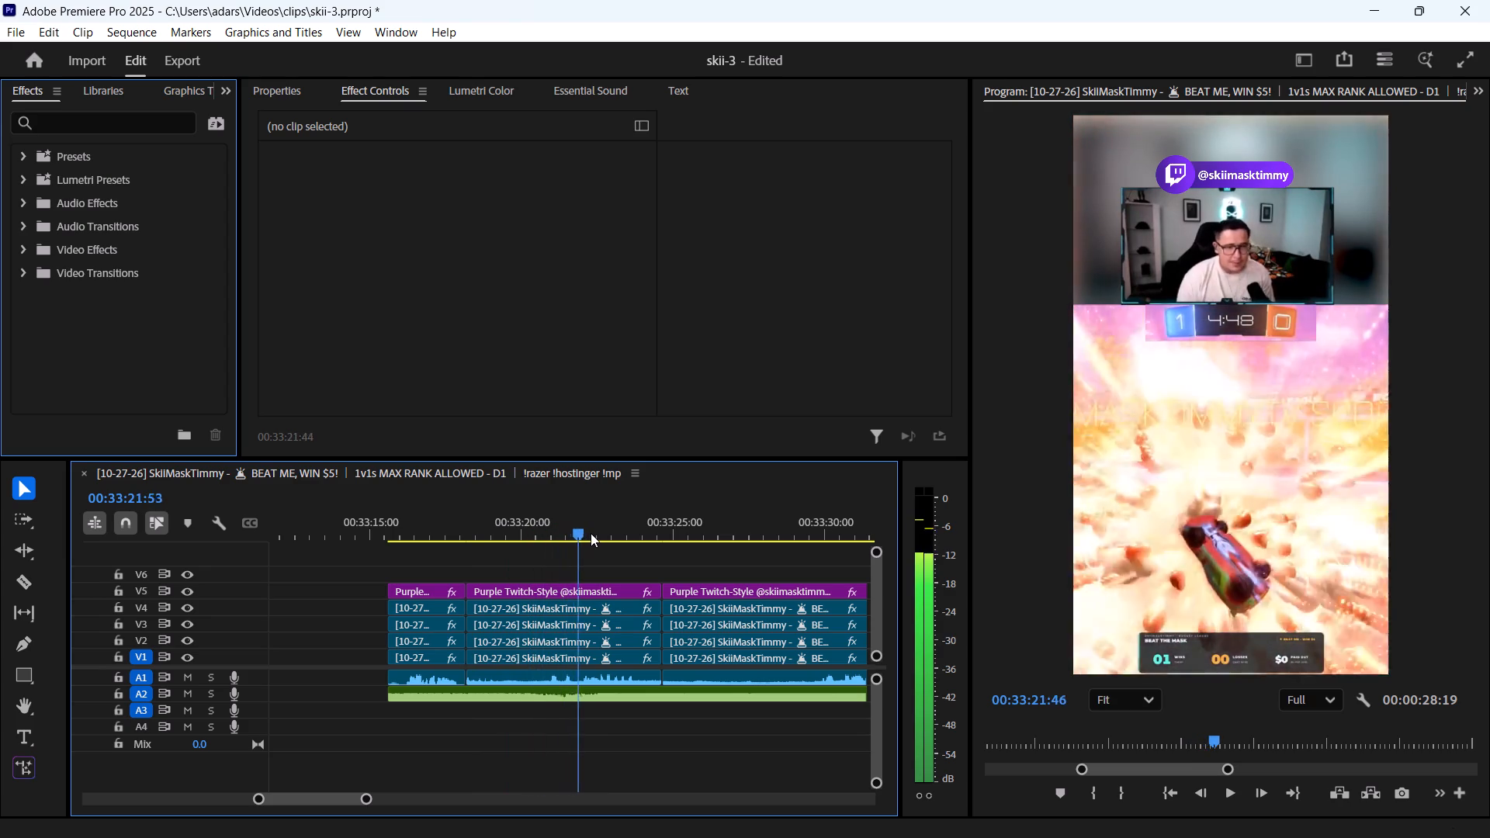
pyautogui.moveTo(591, 533); pyautogui.dragTo(607, 533)
pyautogui.keyDown('shift'); pyautogui.scroll(-6, 584, 556); pyautogui.keyUp('shift')
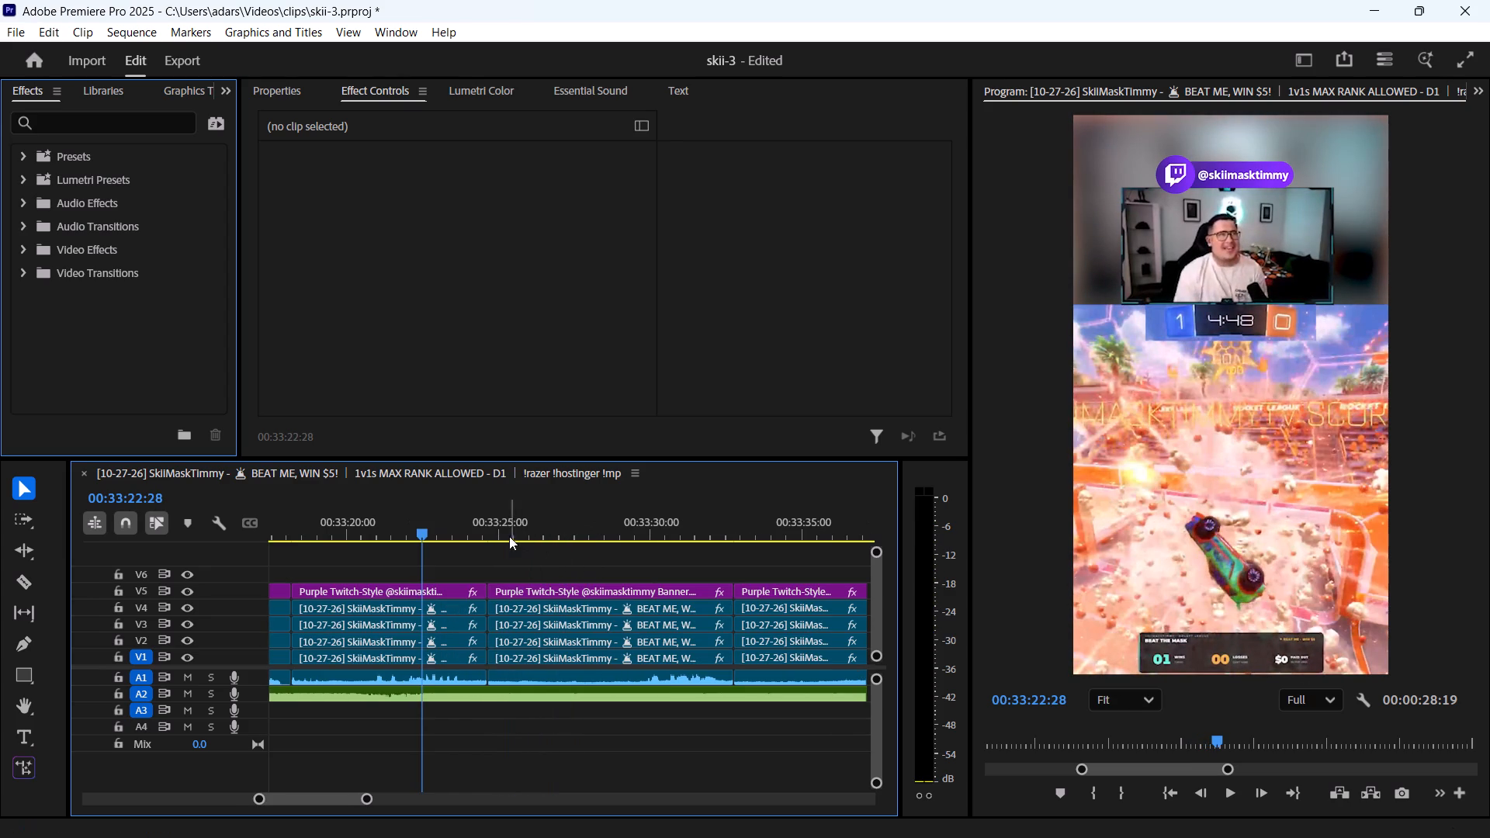
pyautogui.moveTo(489, 528); pyautogui.dragTo(574, 528)
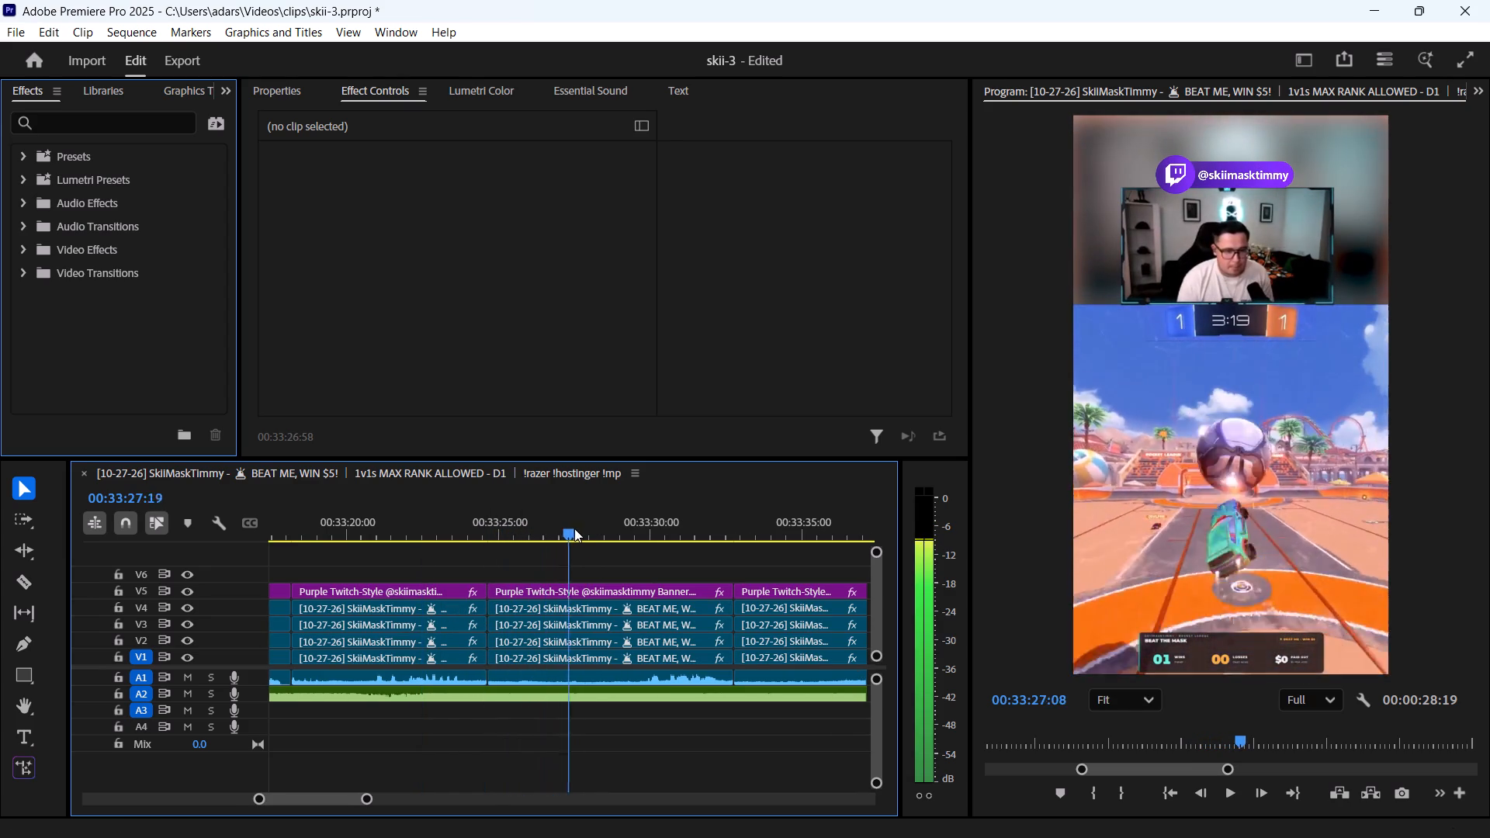
pyautogui.moveTo(574, 528); pyautogui.dragTo(622, 528)
pyautogui.keyDown('shift'); pyautogui.scroll(-6, 618, 537); pyautogui.keyUp('shift')
pyautogui.moveTo(564, 526); pyautogui.dragTo(578, 526)
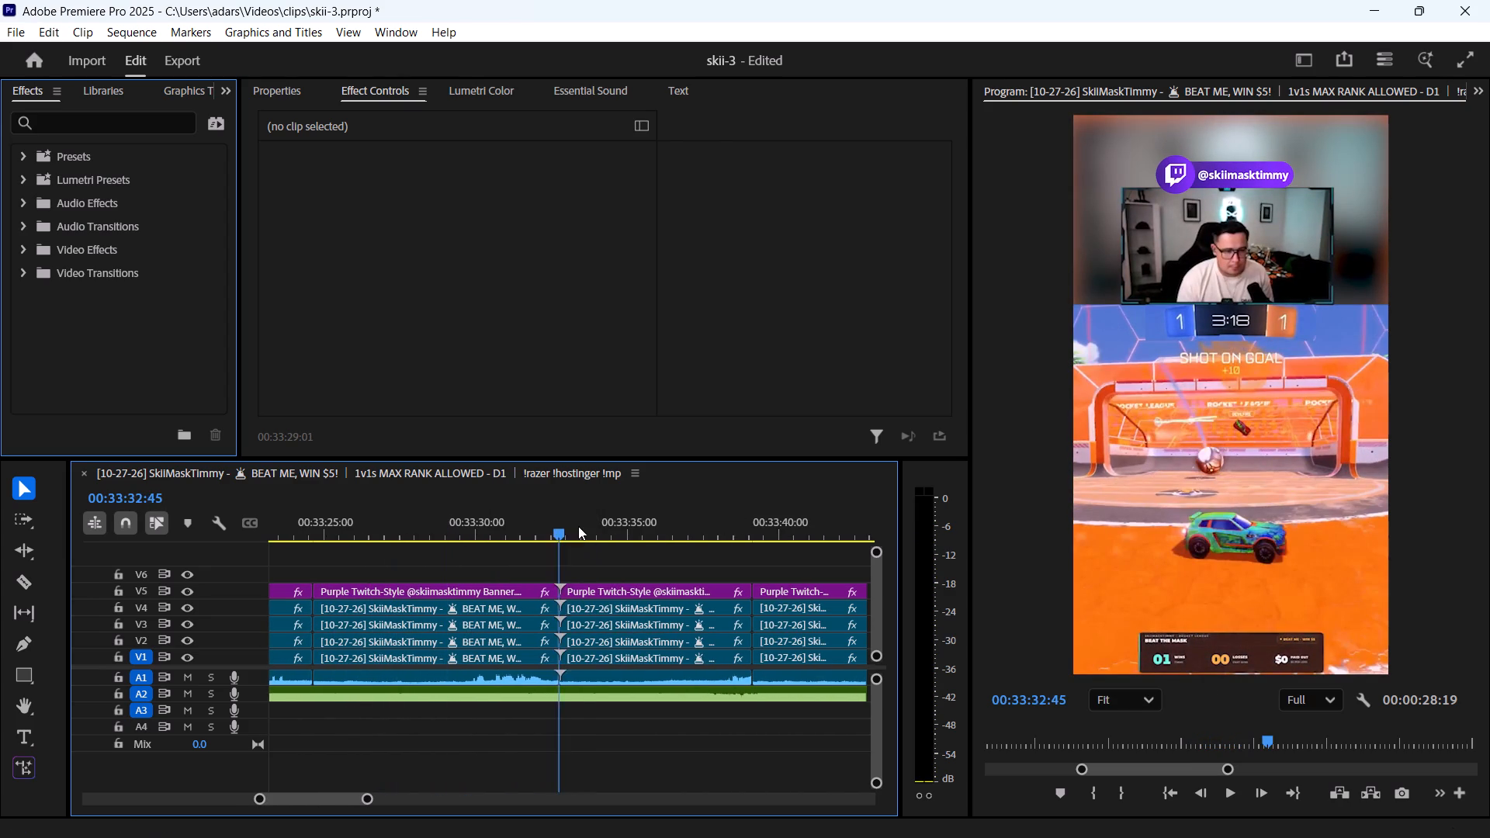
pyautogui.moveTo(578, 526); pyautogui.dragTo(618, 525)
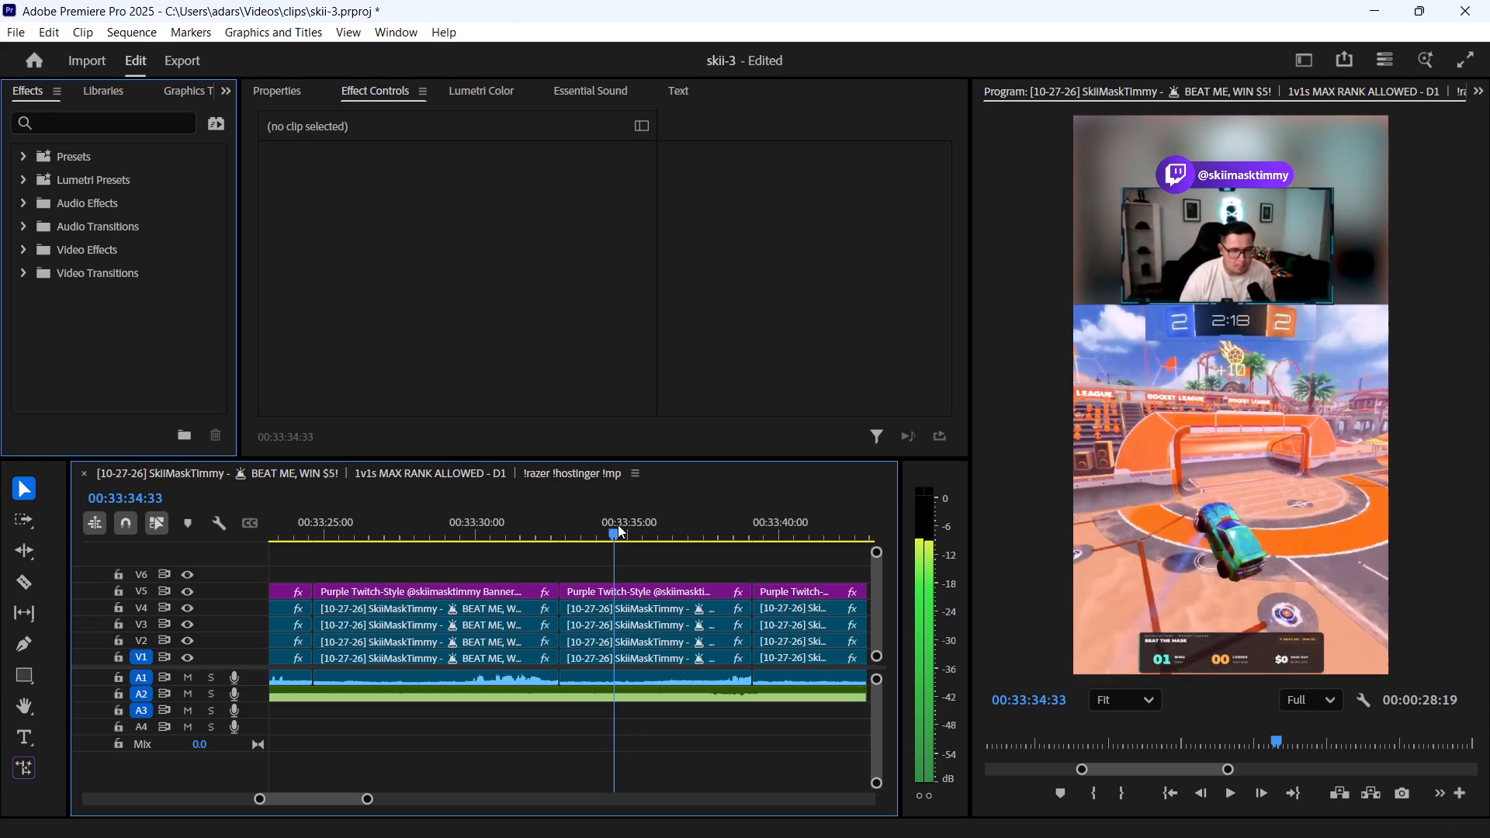
pyautogui.moveTo(618, 525); pyautogui.dragTo(578, 525)
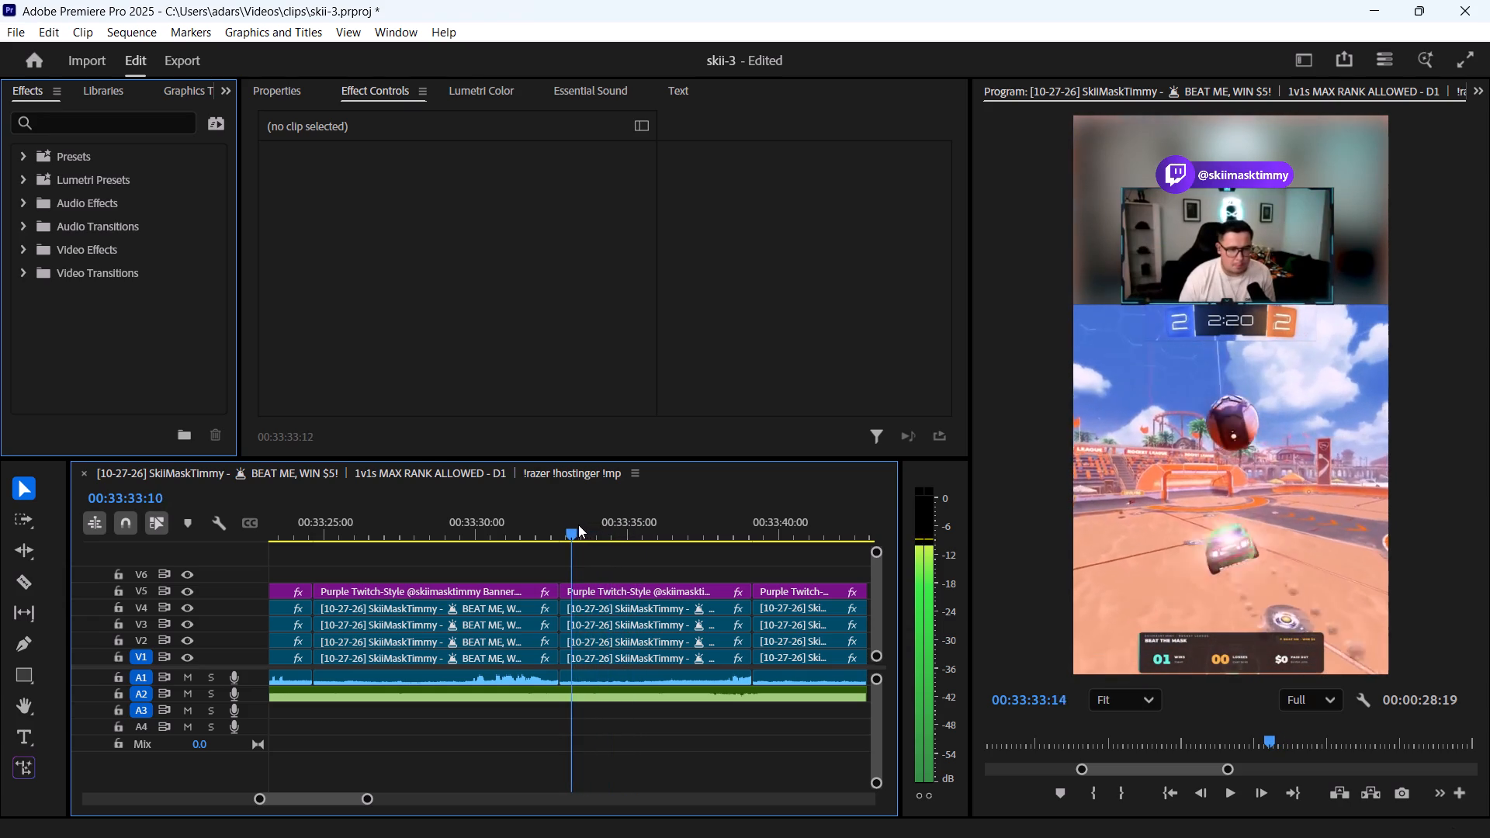
pyautogui.moveTo(578, 525); pyautogui.dragTo(657, 524)
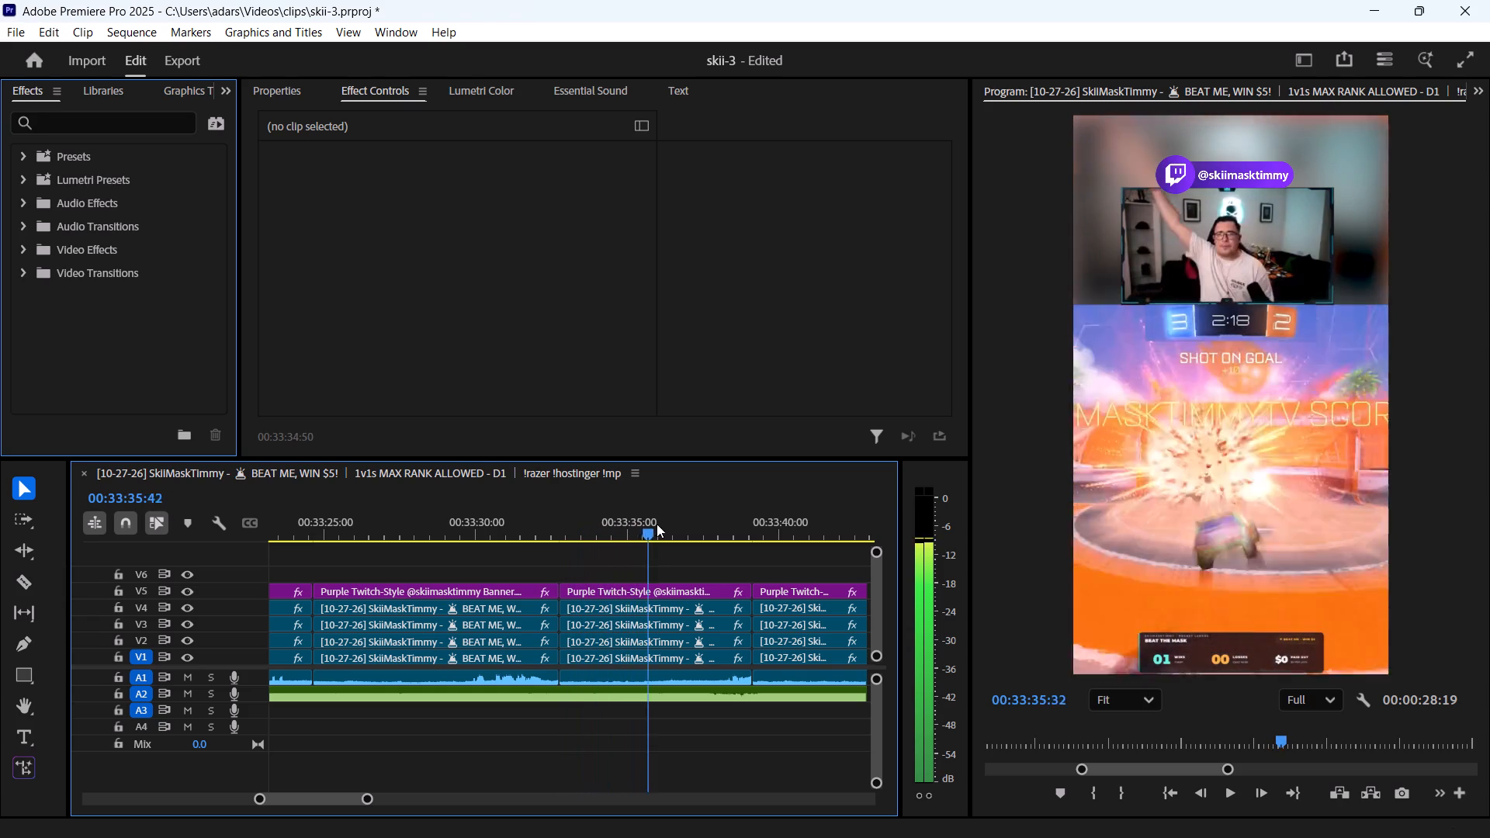
pyautogui.moveTo(657, 524); pyautogui.dragTo(662, 524)
# Scrub through the remaining goal segments from about 00:33:41 to 00:34:09:26 to review the footage up to the final segment.
pyautogui.keyDown('shift'); pyautogui.scroll(-5, 662, 524); pyautogui.keyUp('shift')
pyautogui.moveTo(622, 528); pyautogui.dragTo(670, 535)
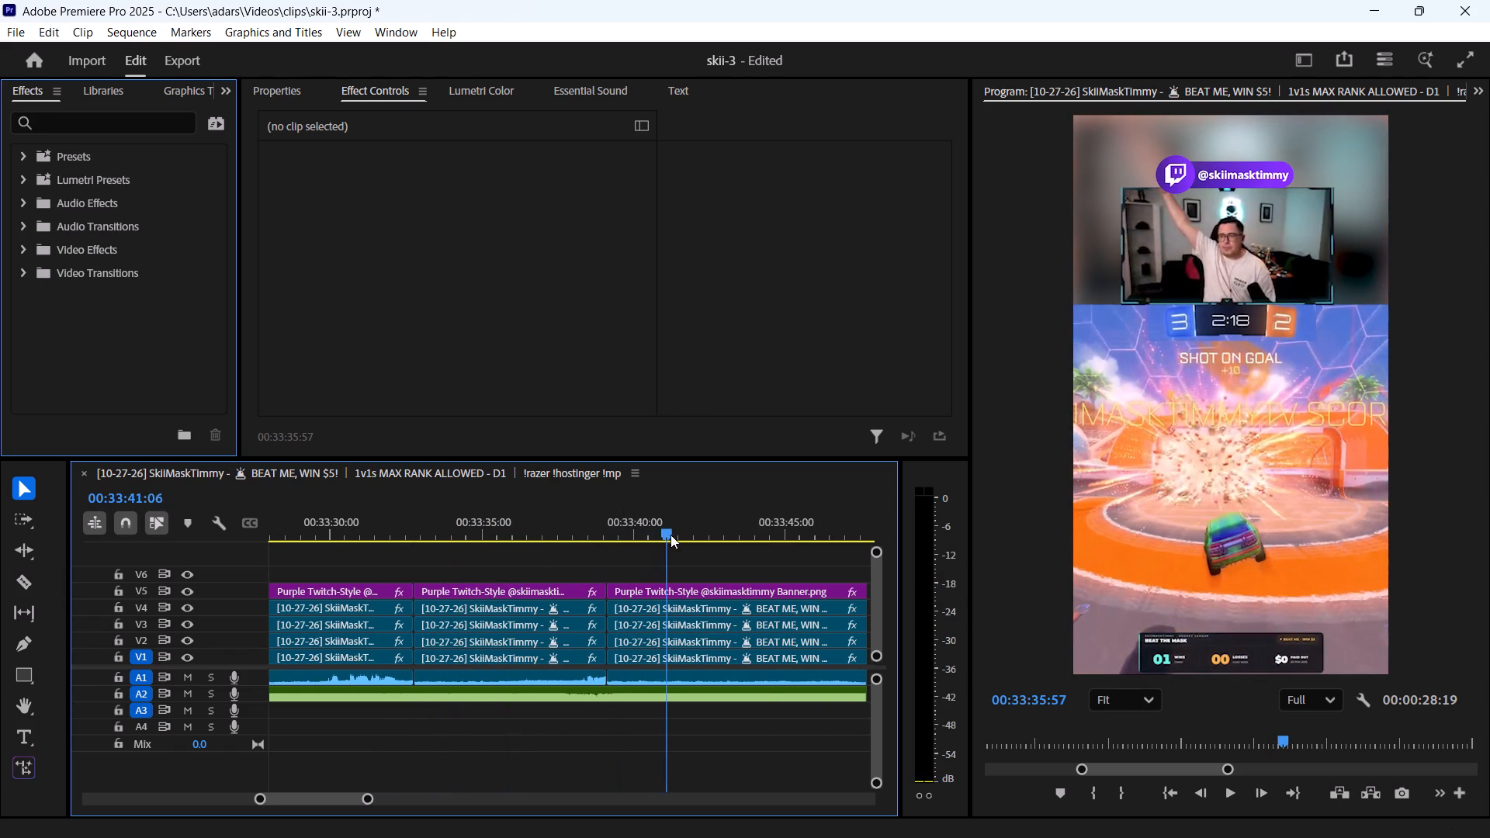
pyautogui.moveTo(670, 535); pyautogui.dragTo(678, 535)
pyautogui.keyDown('shift'); pyautogui.scroll(-2, 671, 560); pyautogui.keyUp('shift')
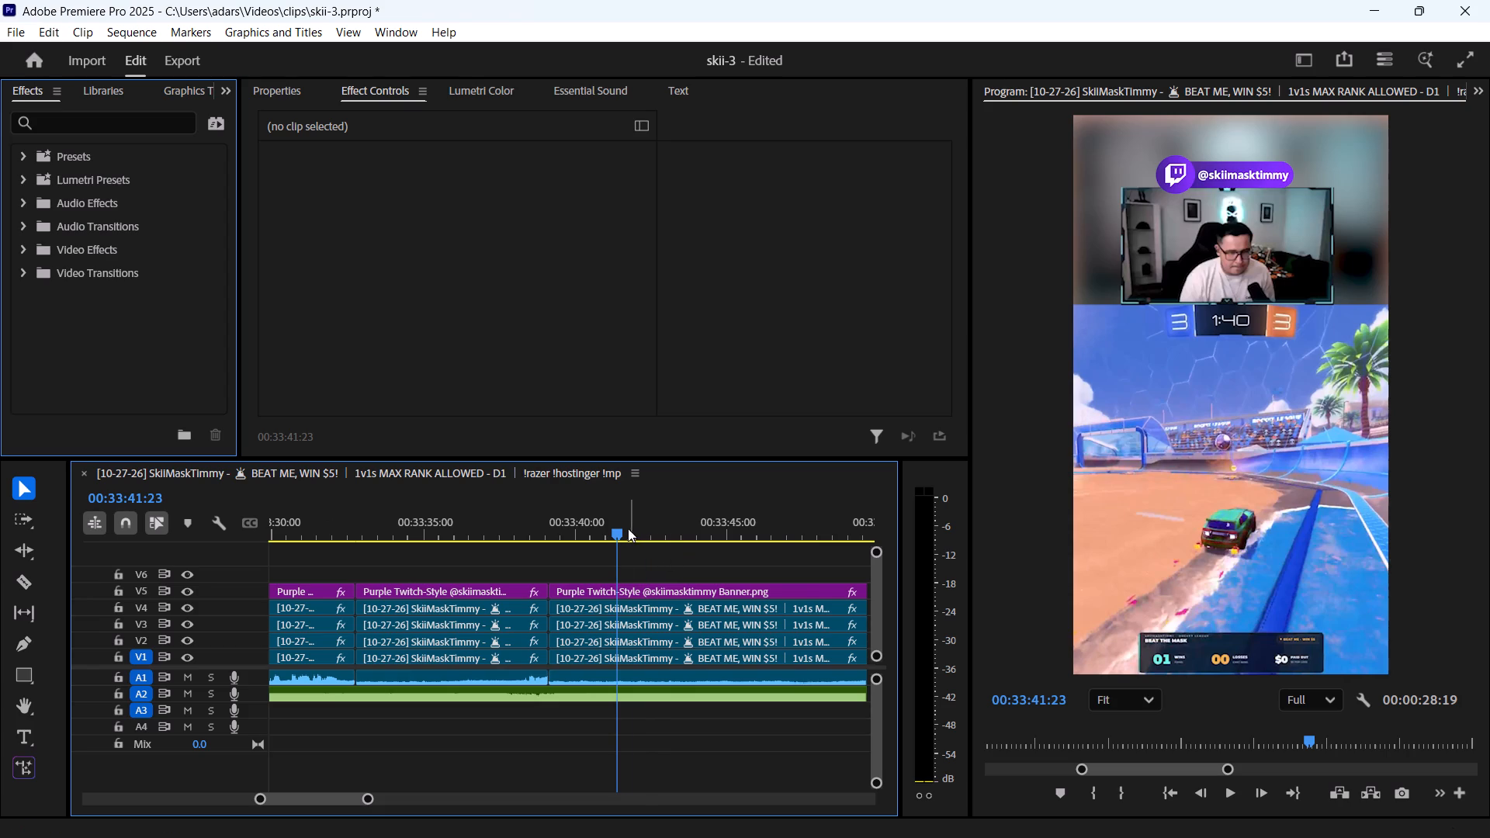
pyautogui.moveTo(628, 528); pyautogui.dragTo(749, 539)
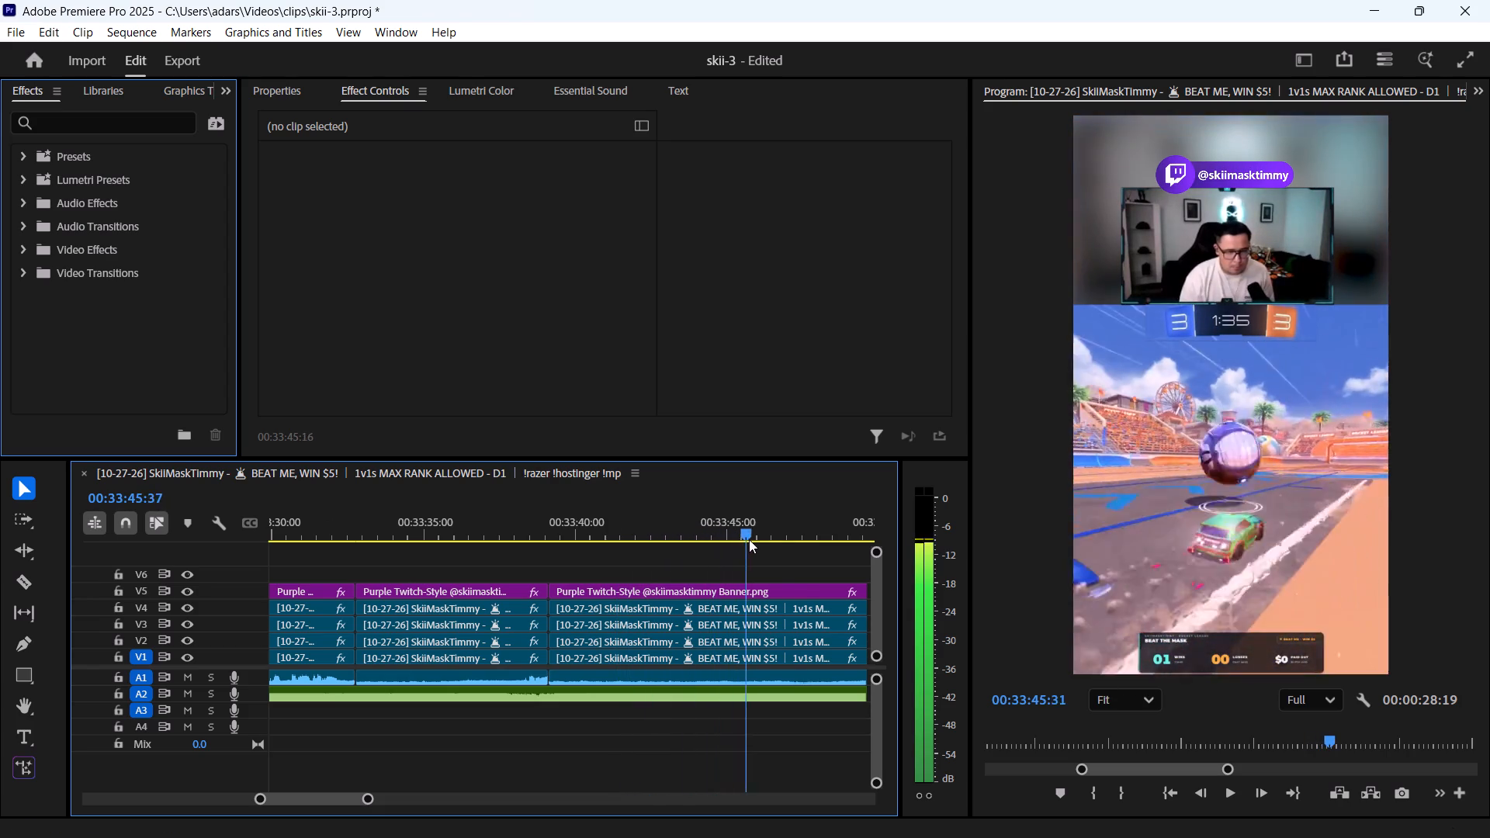
pyautogui.moveTo(749, 539); pyautogui.dragTo(785, 541)
pyautogui.keyDown('shift'); pyautogui.scroll(-9, 785, 543); pyautogui.keyUp('shift')
pyautogui.keyDown('shift'); pyautogui.scroll(-4, 673, 569); pyautogui.keyUp('shift')
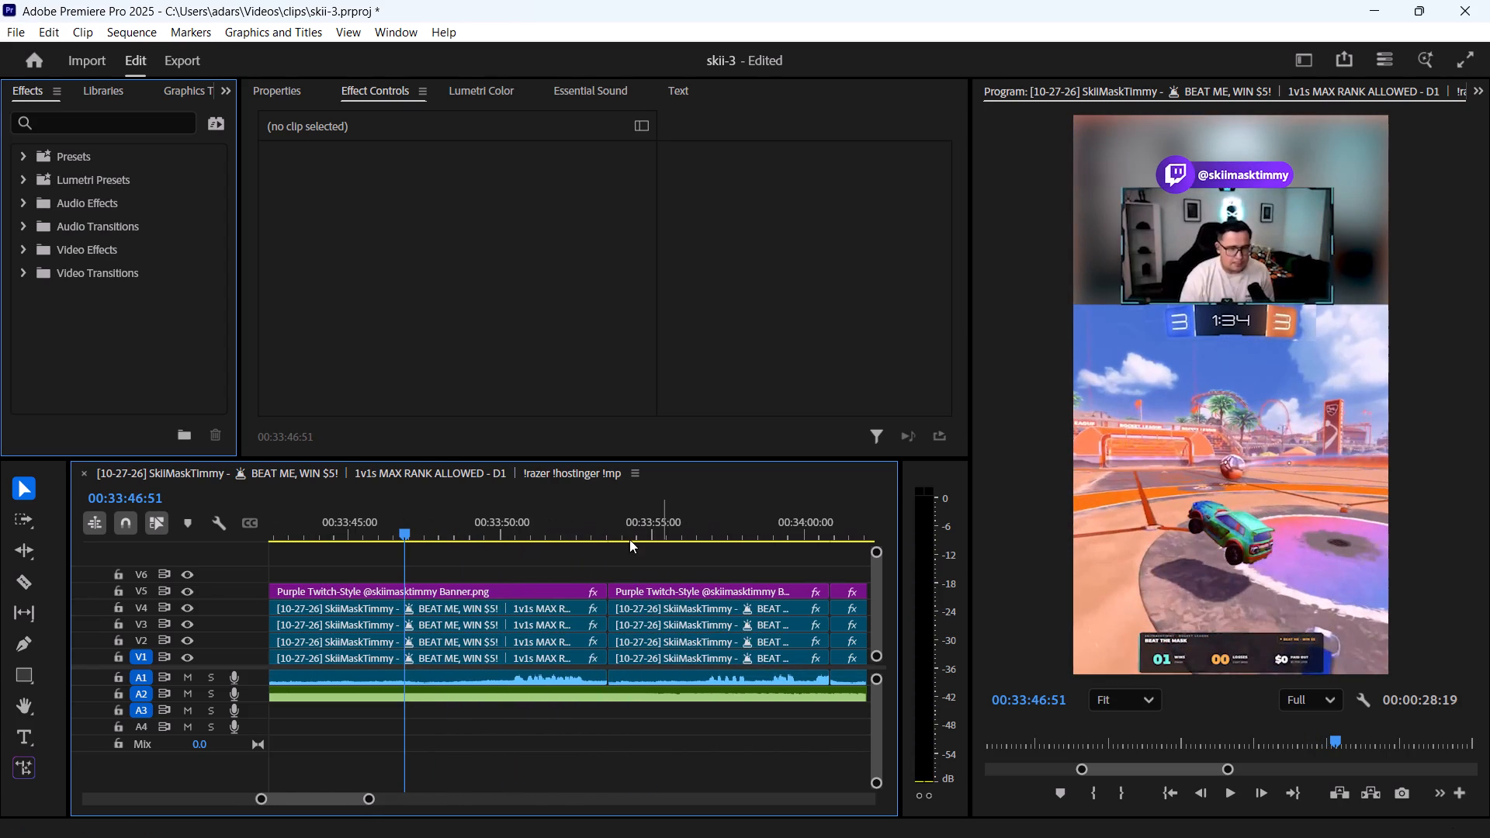
pyautogui.moveTo(614, 528); pyautogui.dragTo(714, 528)
pyautogui.keyDown('shift'); pyautogui.scroll(-10, 716, 533); pyautogui.keyUp('shift')
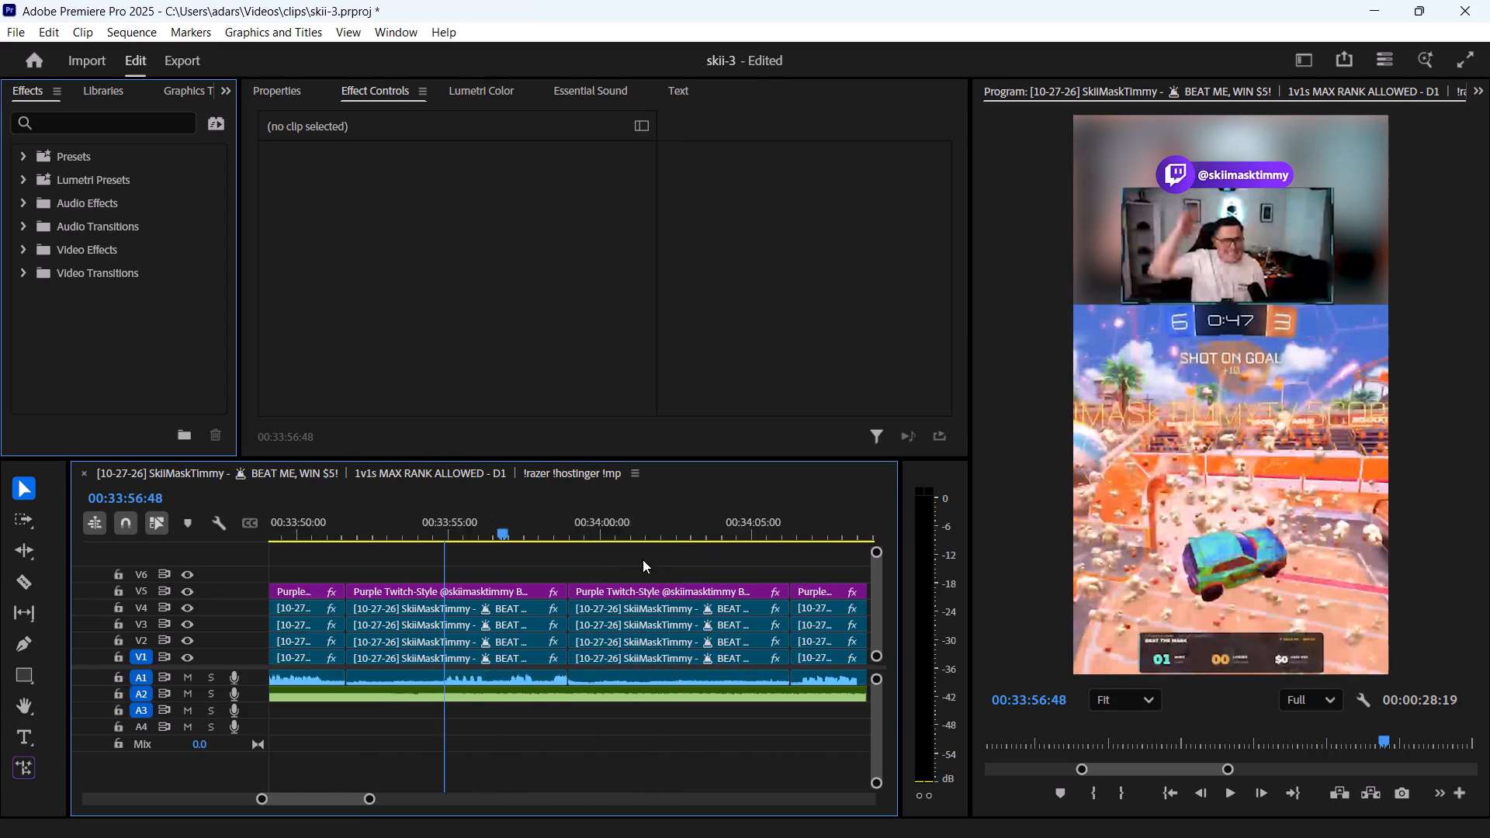
pyautogui.moveTo(547, 521); pyautogui.dragTo(633, 521)
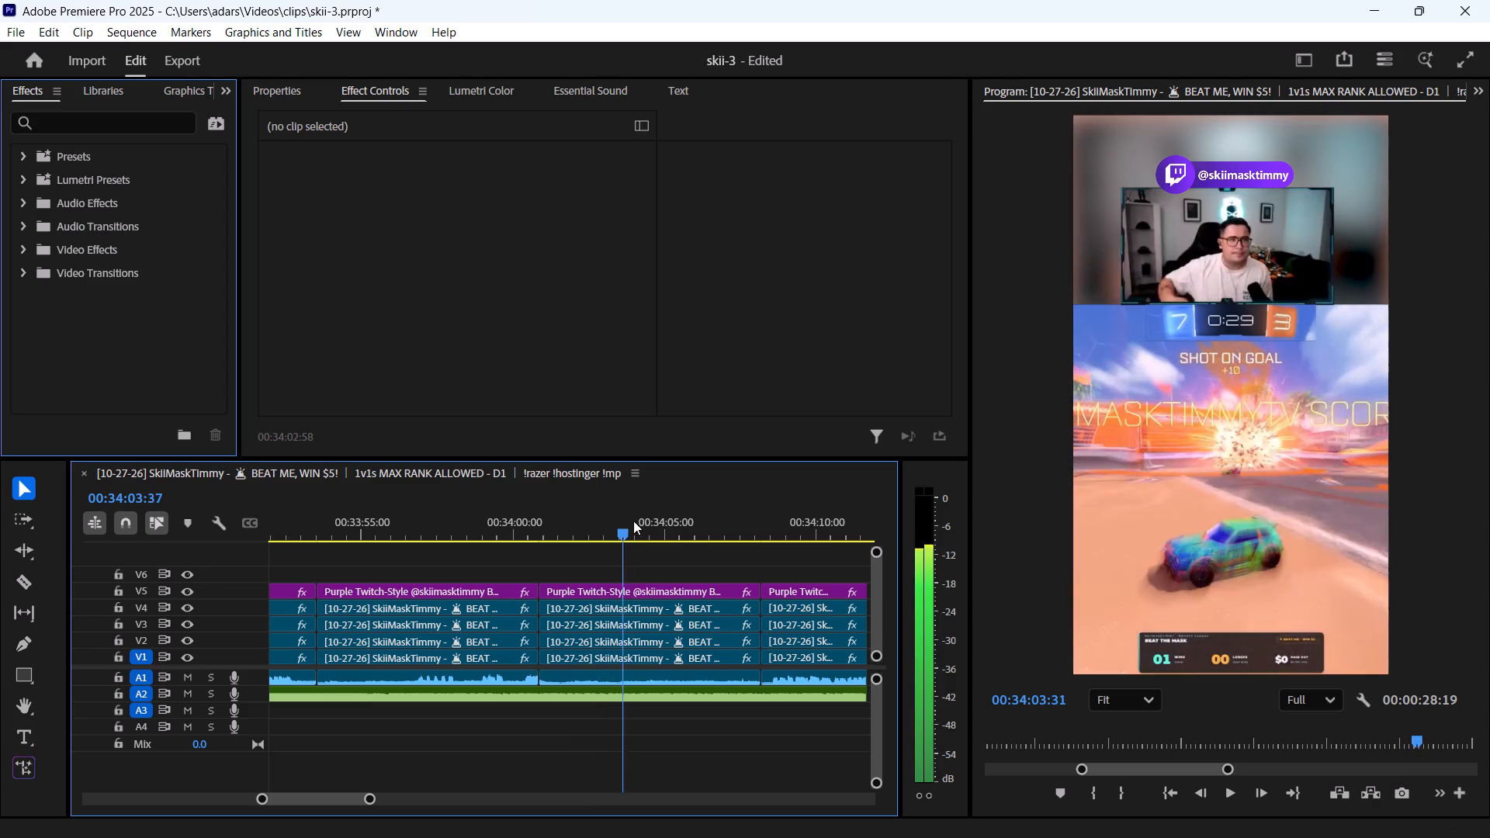
pyautogui.moveTo(633, 521); pyautogui.dragTo(636, 521)
pyautogui.keyDown('shift'); pyautogui.scroll(-7, 636, 526); pyautogui.keyUp('shift')
pyautogui.moveTo(574, 518); pyautogui.dragTo(597, 518)
pyautogui.keyDown('shift'); pyautogui.click(597, 518); pyautogui.keyUp('shift')
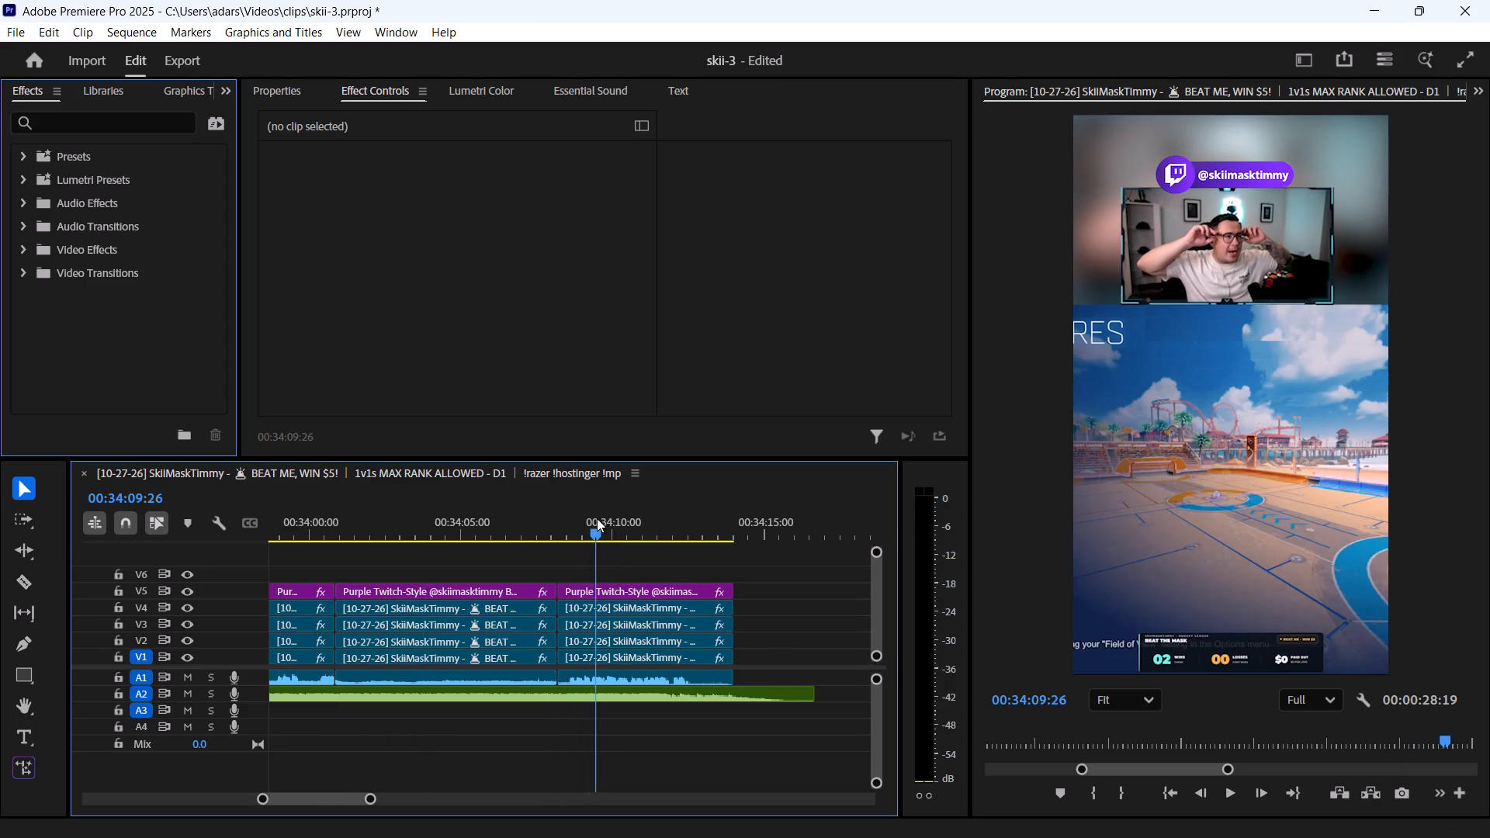
# Go back and re-examine the segments around 00:33:35:44 and 00:33:26:16, then the opening part of the sequence.
pyautogui.keyDown('shift'); pyautogui.scroll(20, 594, 659); pyautogui.keyUp('shift')
pyautogui.keyDown('shift'); pyautogui.scroll(12, 594, 659); pyautogui.keyUp('shift')
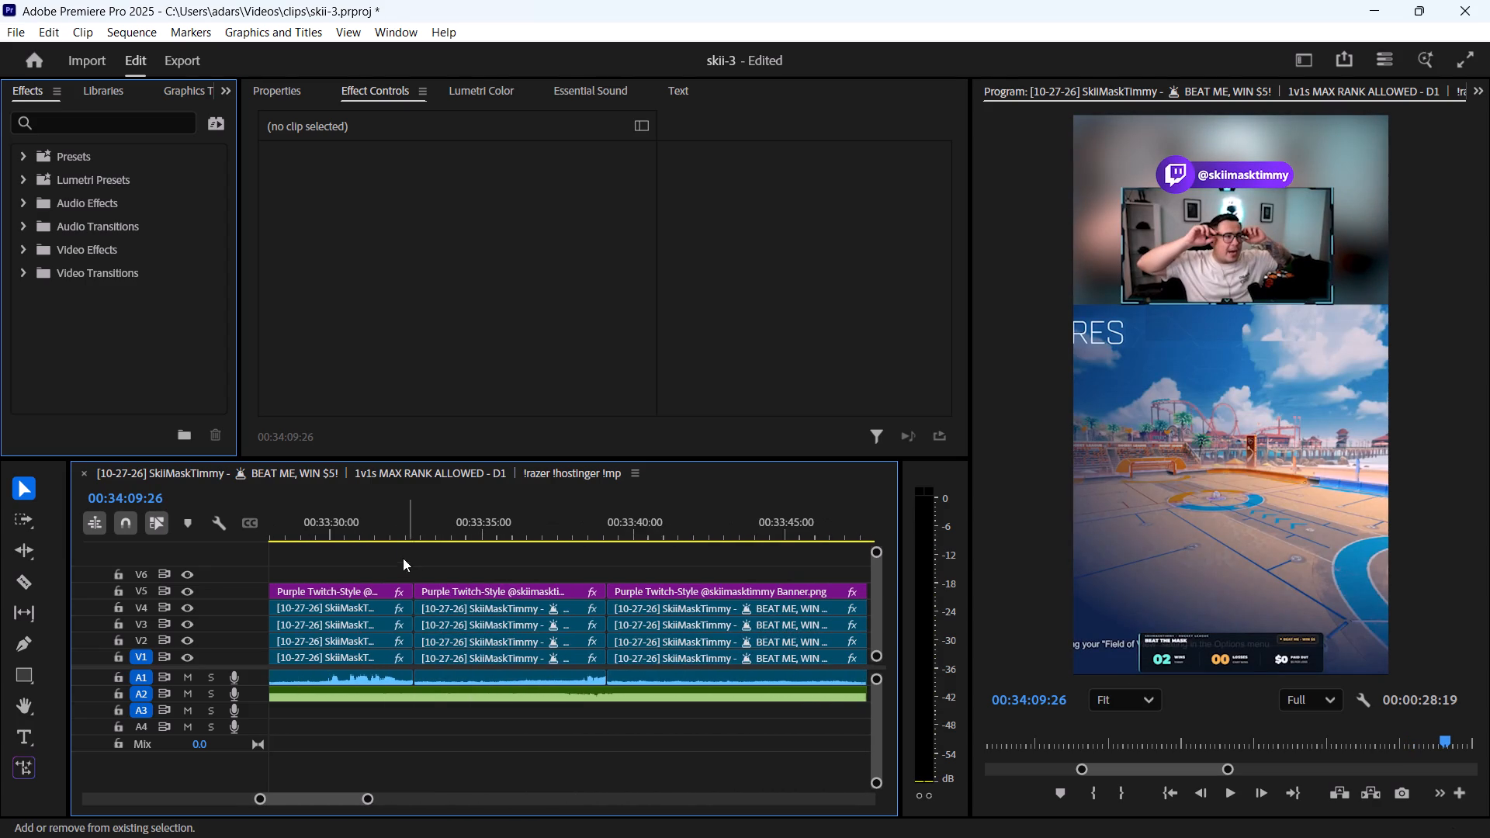
pyautogui.moveTo(435, 526); pyautogui.dragTo(506, 529)
pyautogui.keyDown('shift'); pyautogui.scroll(7, 509, 548); pyautogui.keyUp('shift')
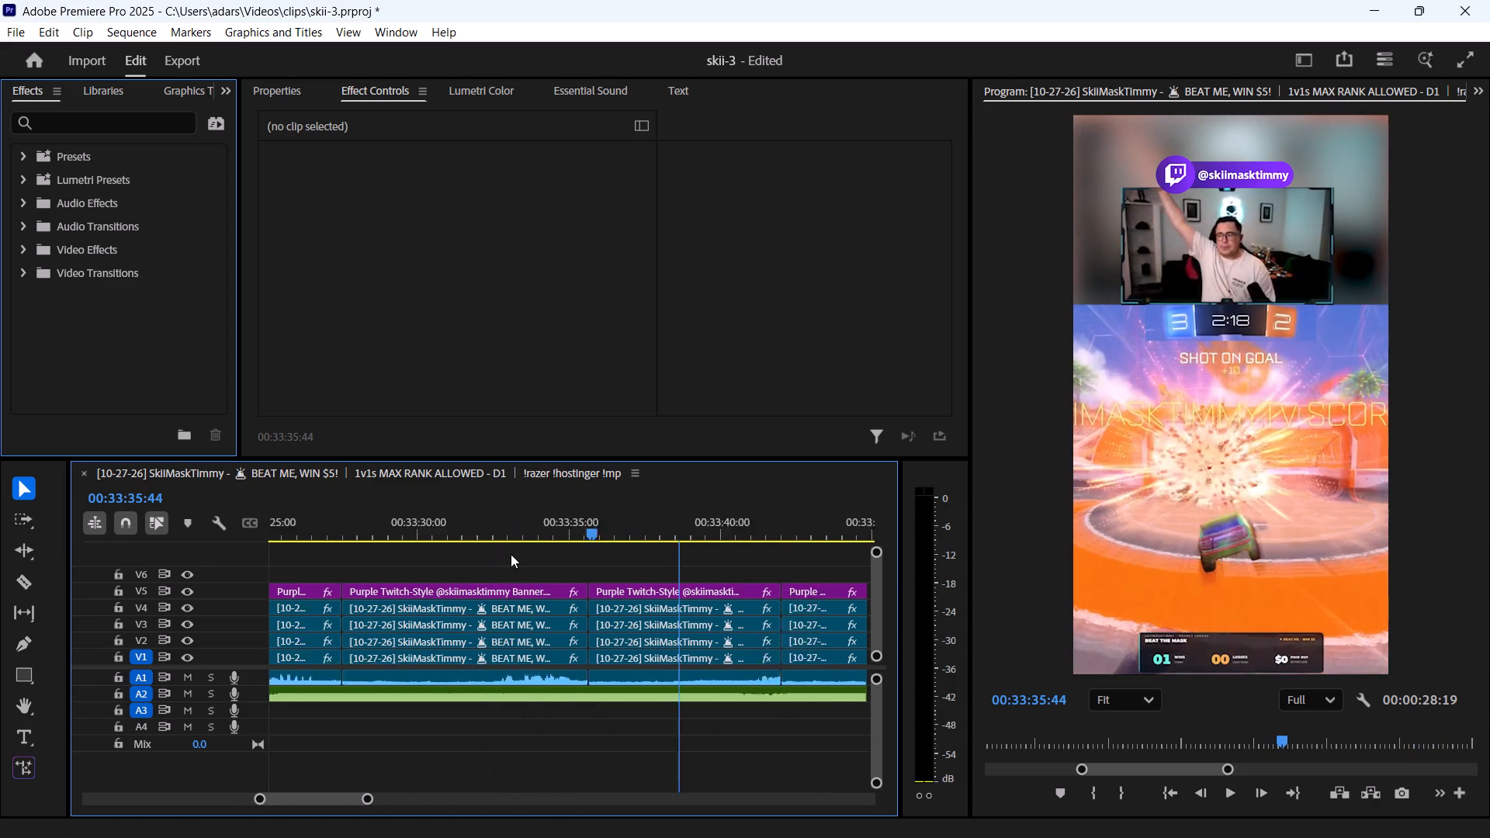
pyautogui.moveTo(400, 521); pyautogui.dragTo(494, 530)
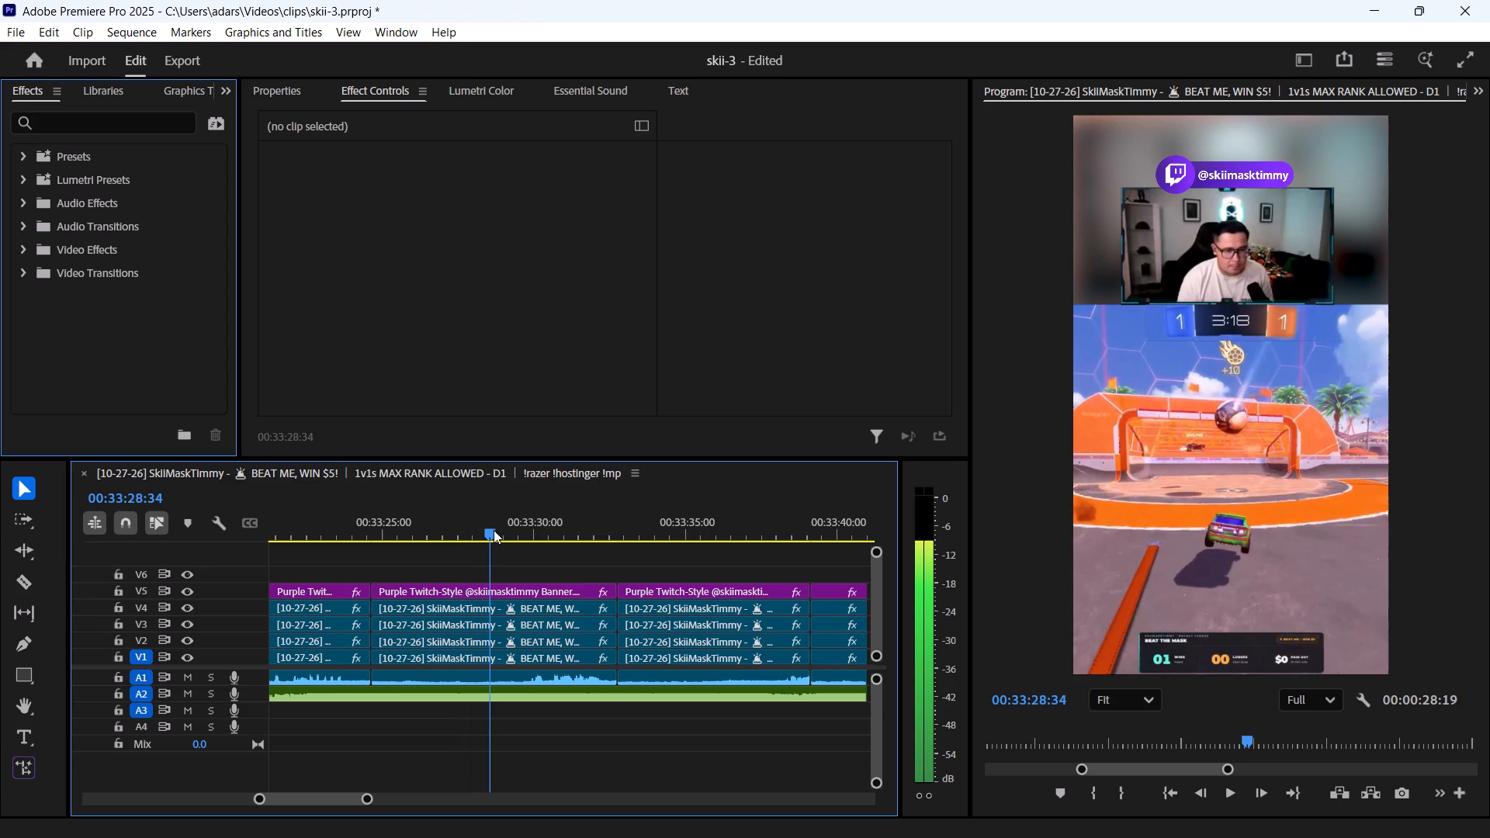
pyautogui.moveTo(494, 530); pyautogui.dragTo(432, 531)
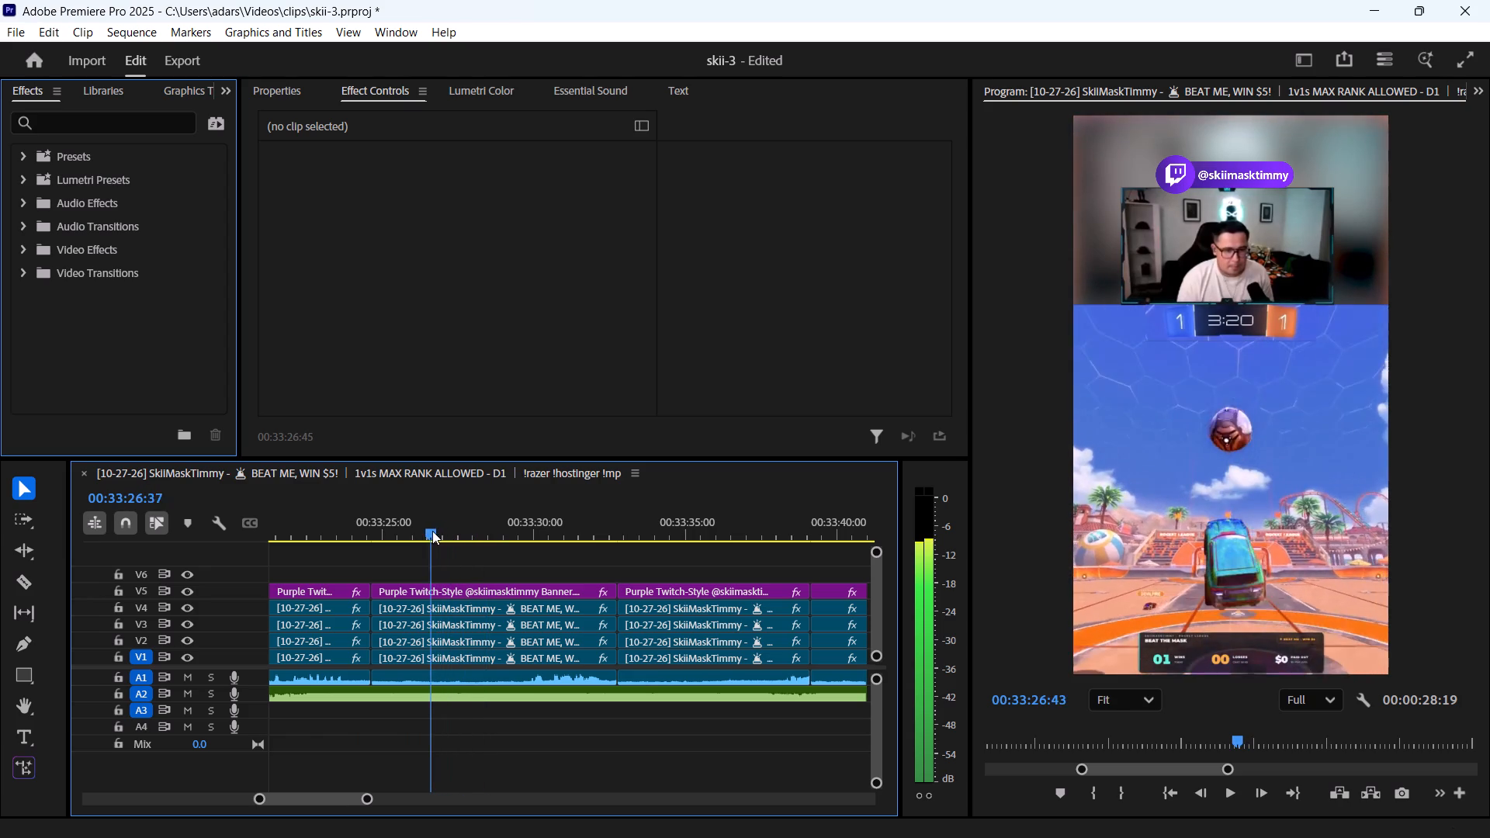
pyautogui.moveTo(432, 531); pyautogui.dragTo(424, 531)
pyautogui.keyDown('shift'); pyautogui.scroll(11, 459, 563); pyautogui.keyUp('shift')
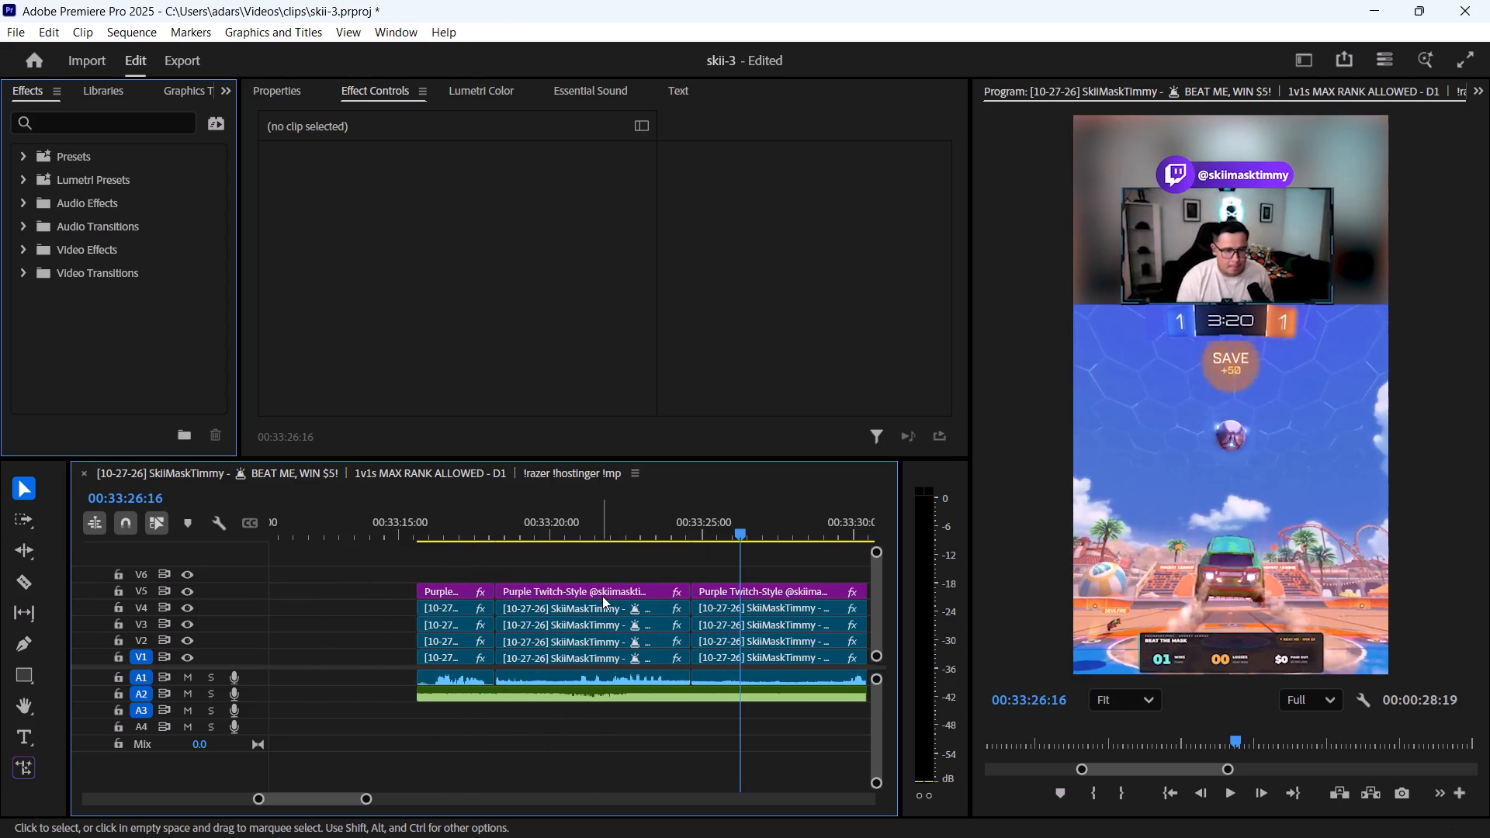
pyautogui.keyDown('alt'); pyautogui.scroll(-3, 615, 625); pyautogui.keyUp('alt')
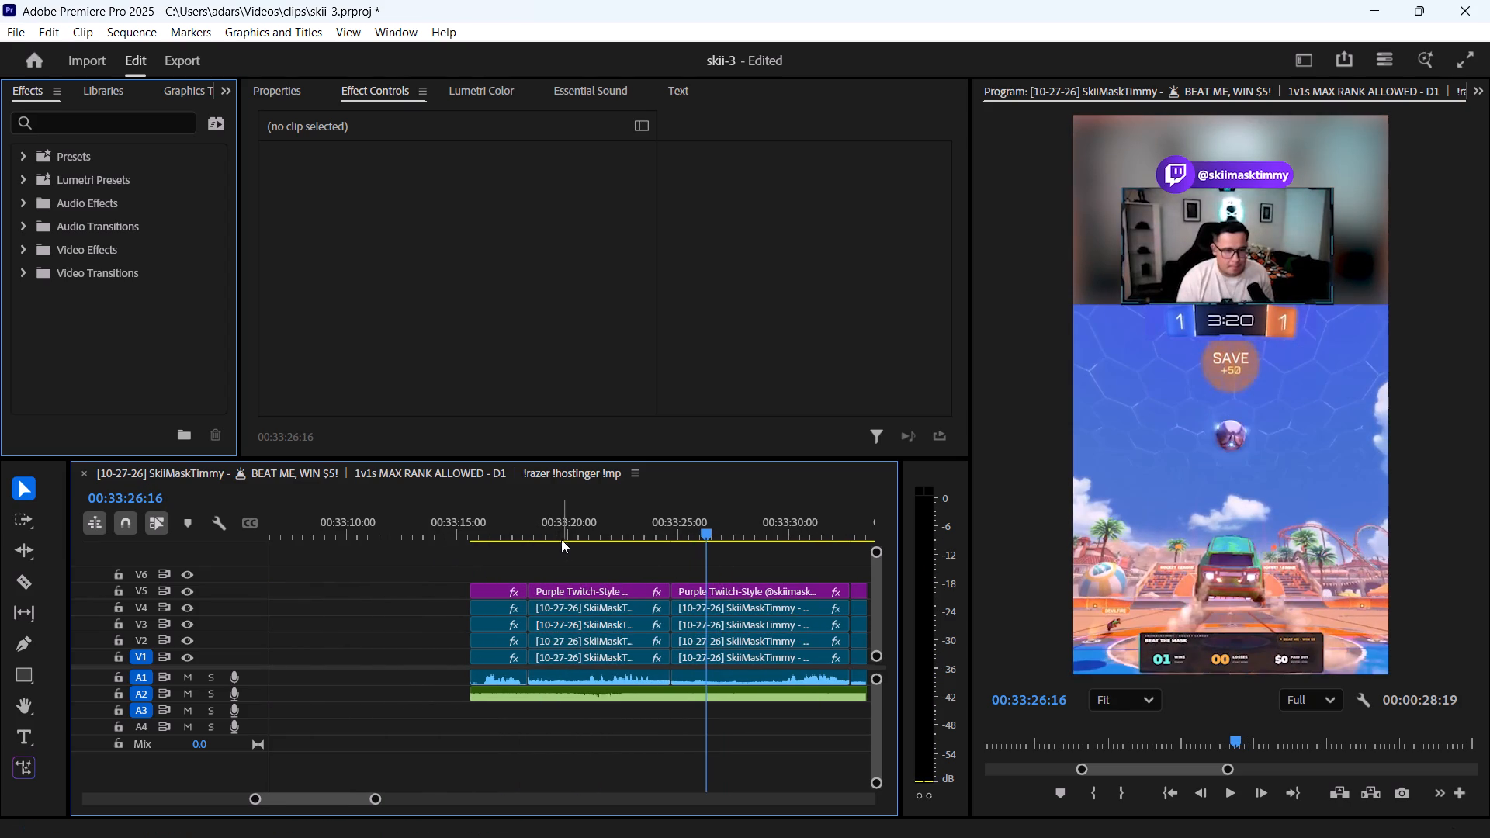
# Swap the 3:20 save segment with the 2:20 segment starting at 00:33:32:45, so the 2:20 segment comes third and the save fourth.
pyautogui.keyDown('shift'); pyautogui.scroll(-4, 628, 563); pyautogui.keyUp('shift')
pyautogui.moveTo(744, 529); pyautogui.dragTo(765, 529)
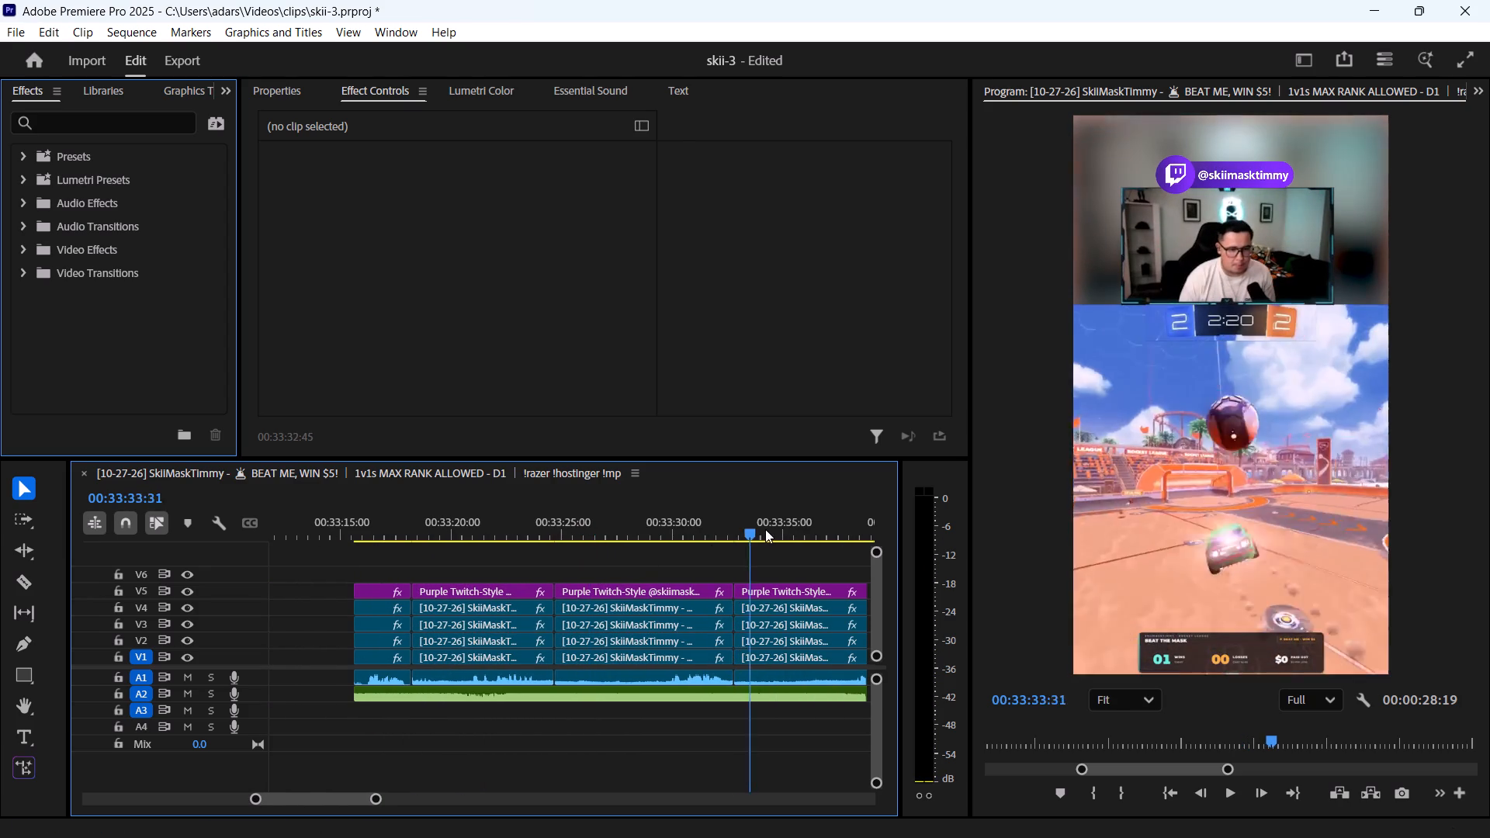
pyautogui.moveTo(765, 529); pyautogui.dragTo(756, 530)
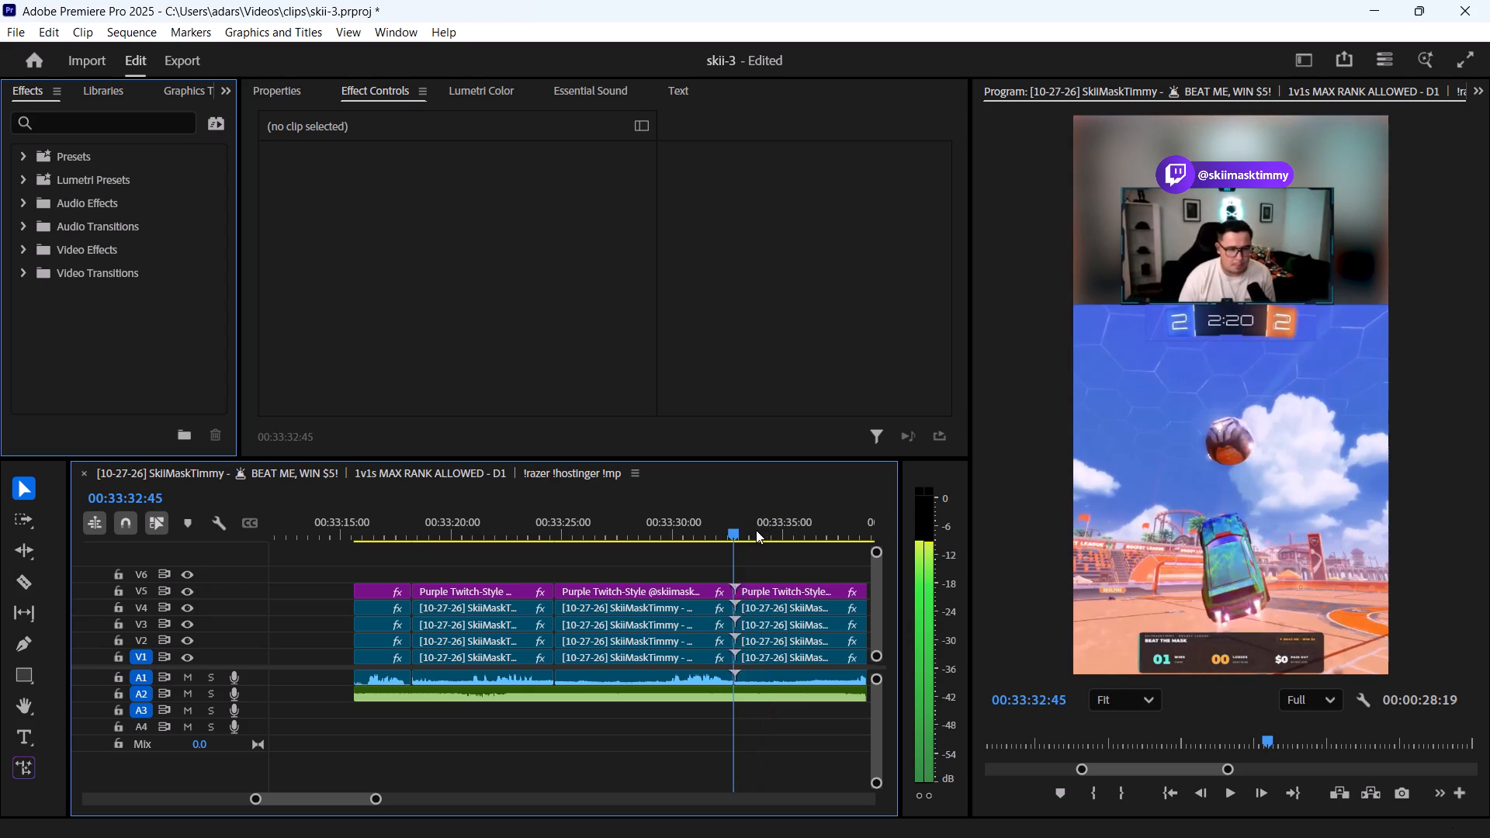
pyautogui.moveTo(756, 530); pyautogui.dragTo(754, 530)
pyautogui.keyDown('alt'); pyautogui.scroll(-7, 676, 644); pyautogui.keyUp('alt')
pyautogui.moveTo(662, 564); pyautogui.dragTo(661, 586)
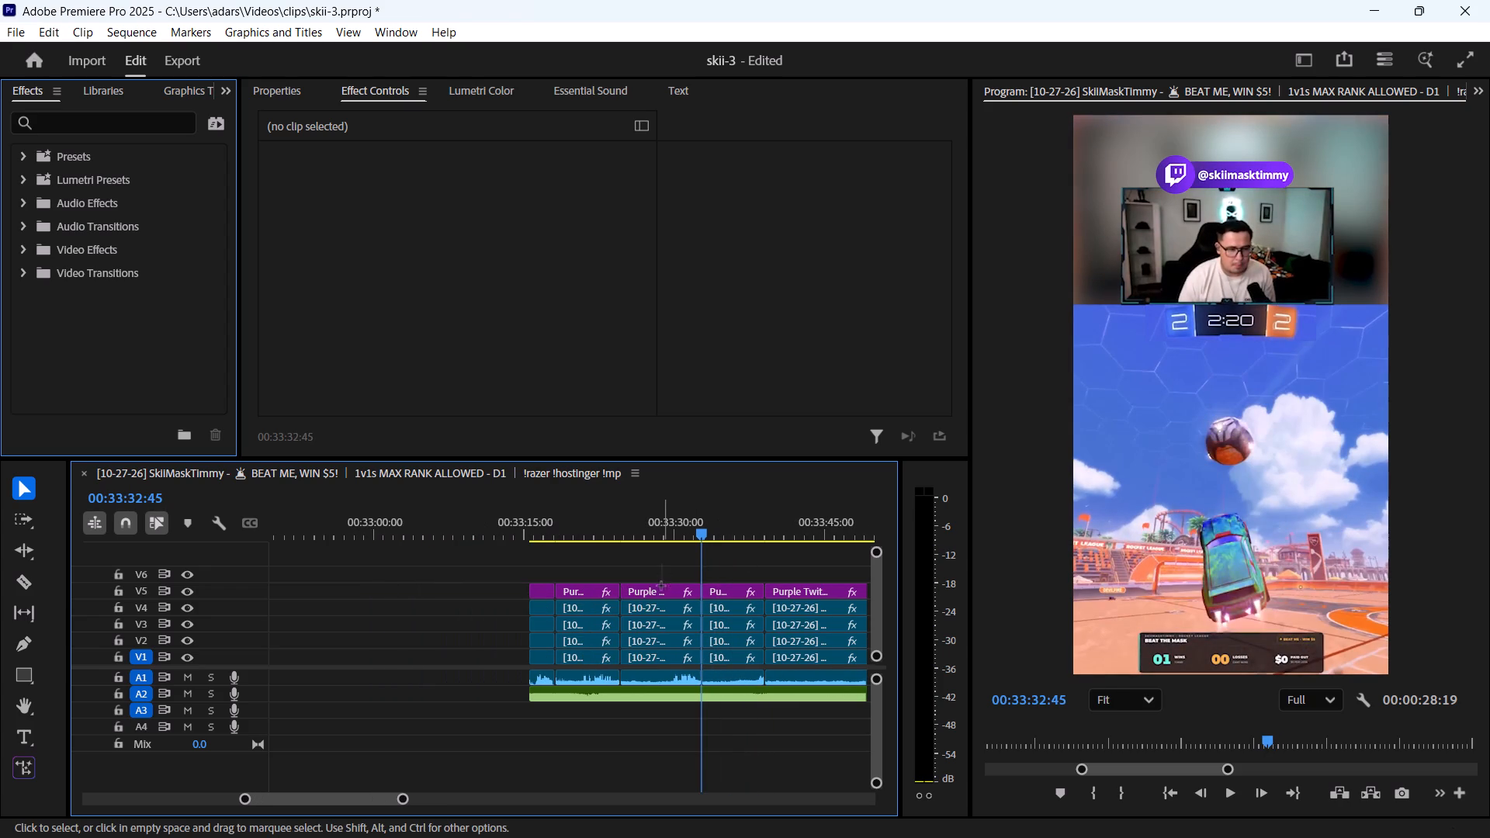
pyautogui.moveTo(661, 586); pyautogui.dragTo(657, 674)
pyautogui.moveTo(657, 677); pyautogui.dragTo(374, 668)
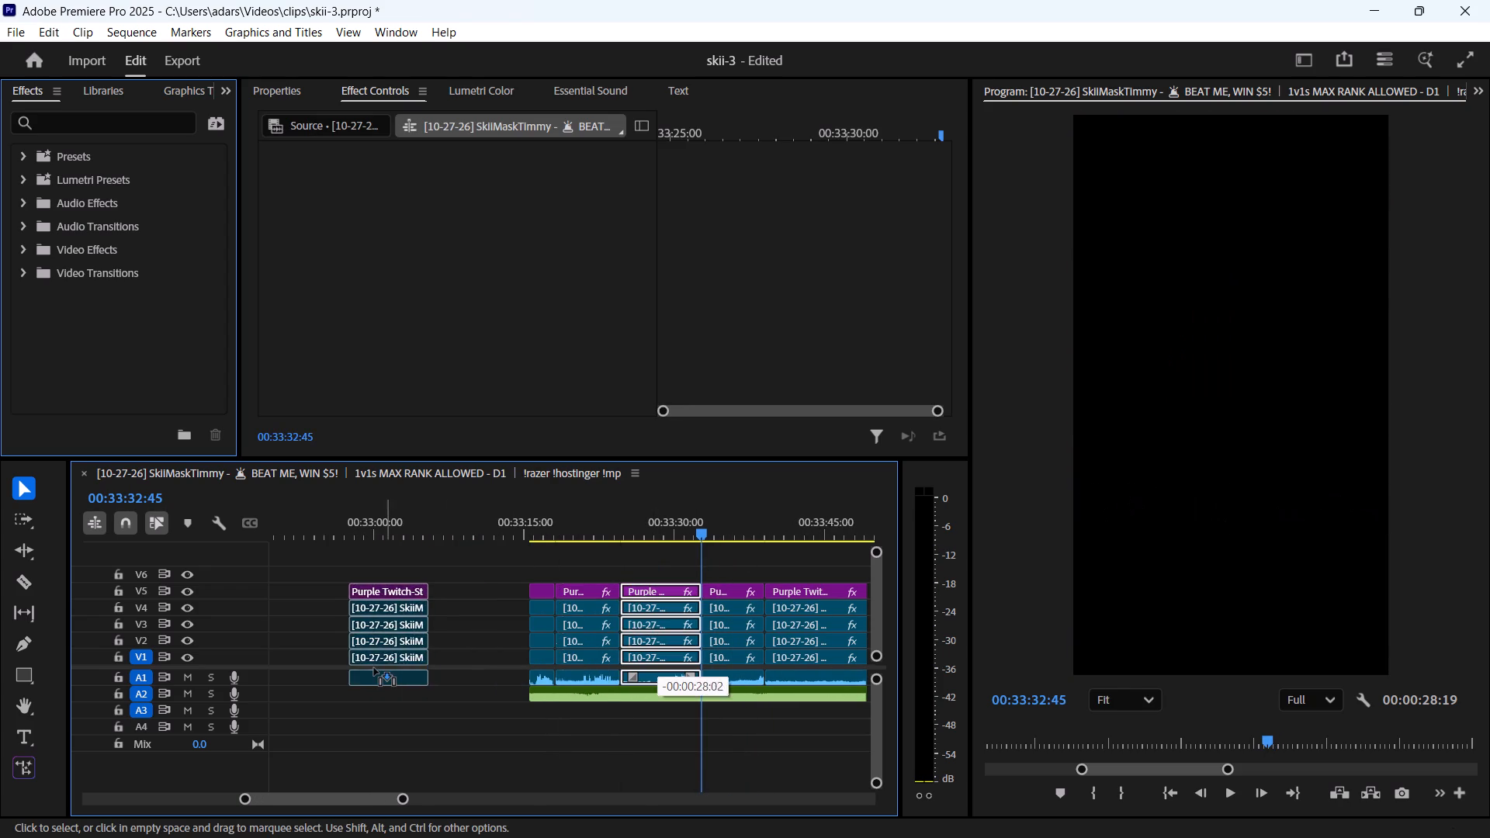
pyautogui.moveTo(374, 668); pyautogui.dragTo(356, 668)
pyautogui.moveTo(662, 563); pyautogui.dragTo(721, 680)
pyautogui.moveTo(729, 679); pyautogui.dragTo(653, 677)
pyautogui.moveTo(383, 566); pyautogui.dragTo(351, 694)
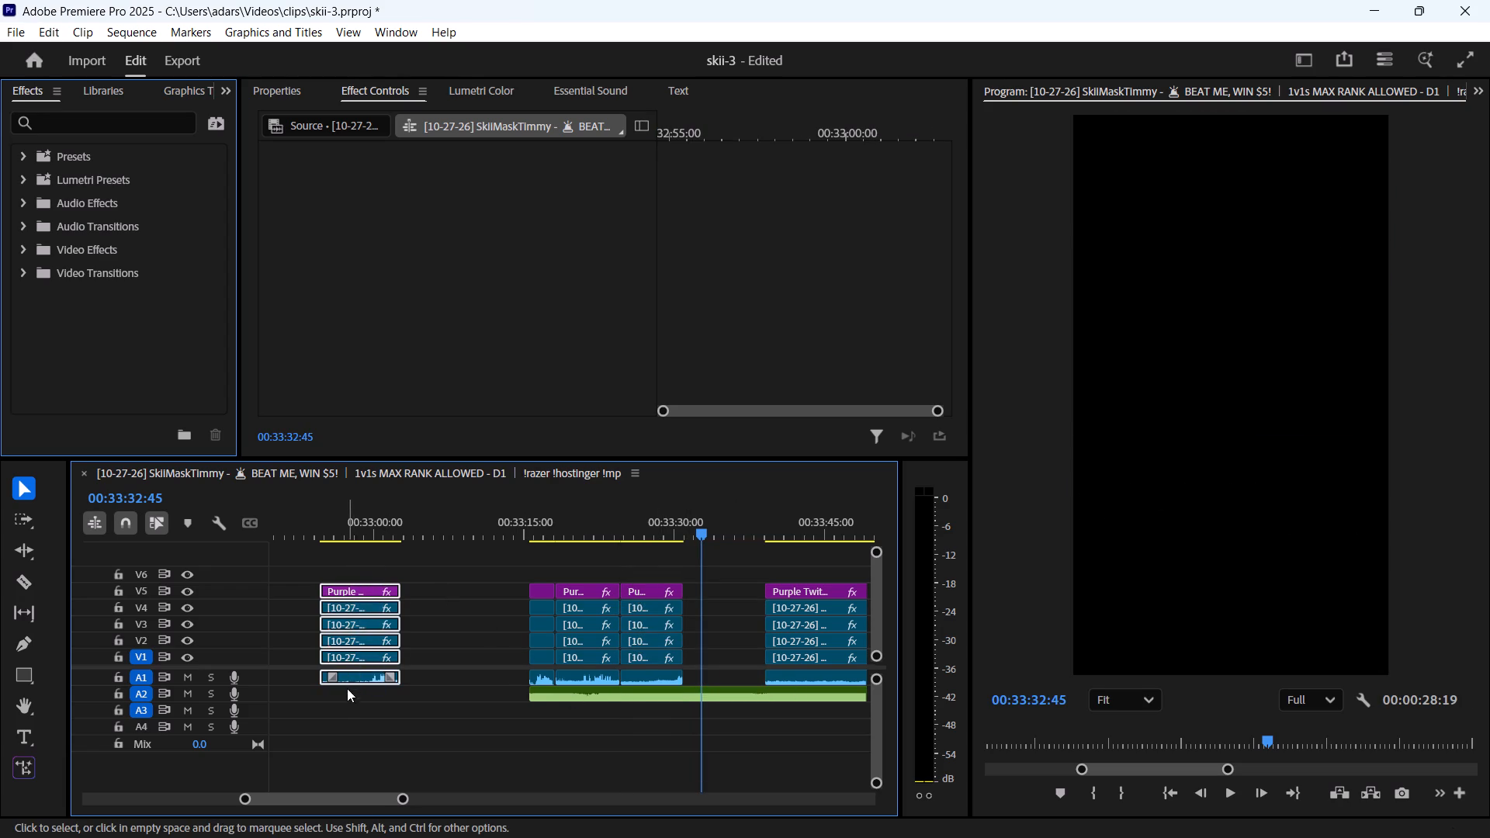
pyautogui.moveTo(354, 677); pyautogui.dragTo(720, 681)
pyautogui.click(715, 738)
# Play the sequence from the intro to about 00:33:21:48 to check the first goal against the music.
pyautogui.keyDown('alt'); pyautogui.scroll(8, 697, 751); pyautogui.keyUp('alt')
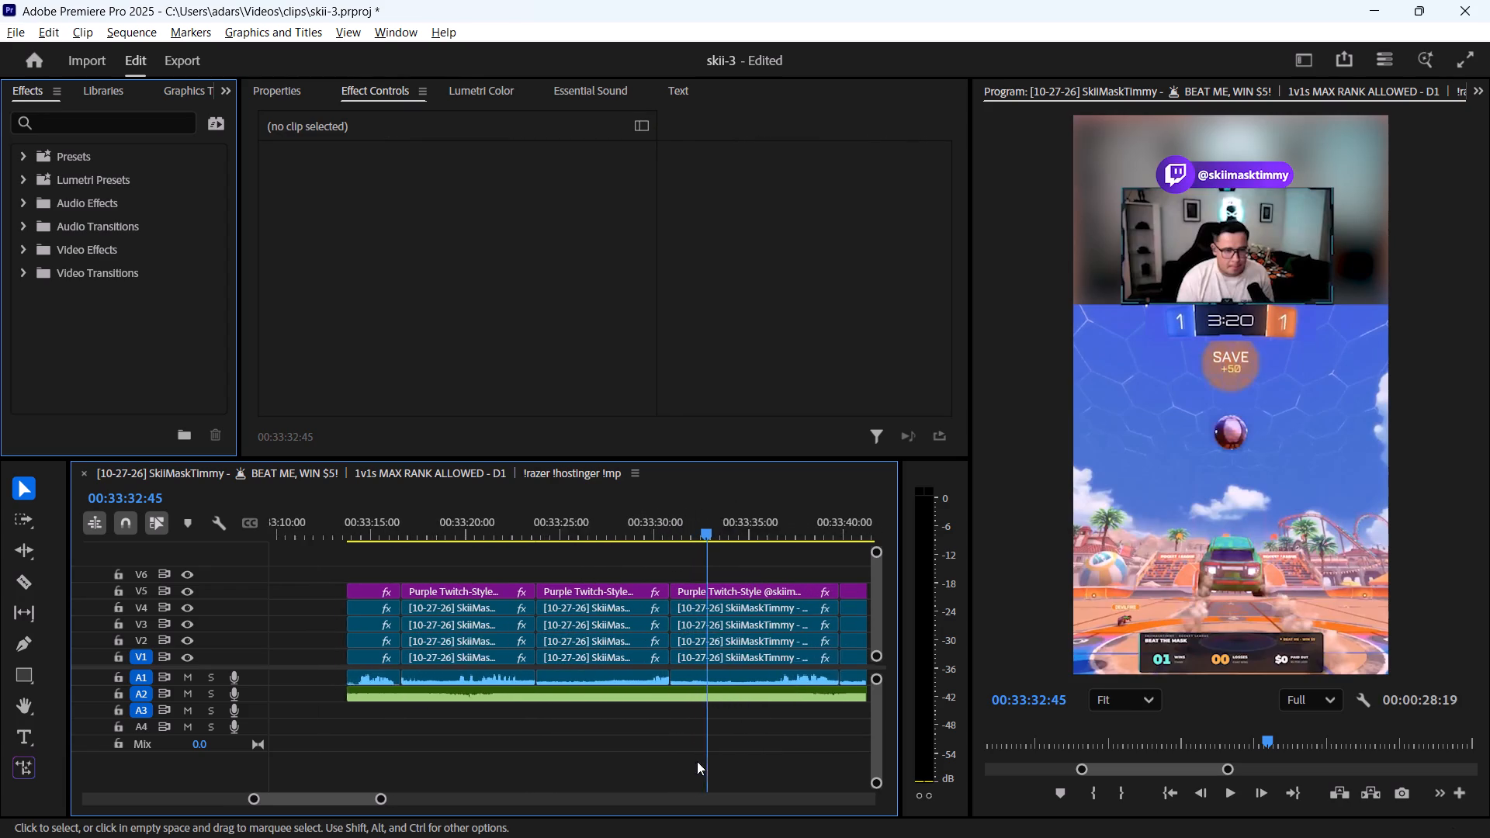
pyautogui.click(376, 531)
pyautogui.press('space')
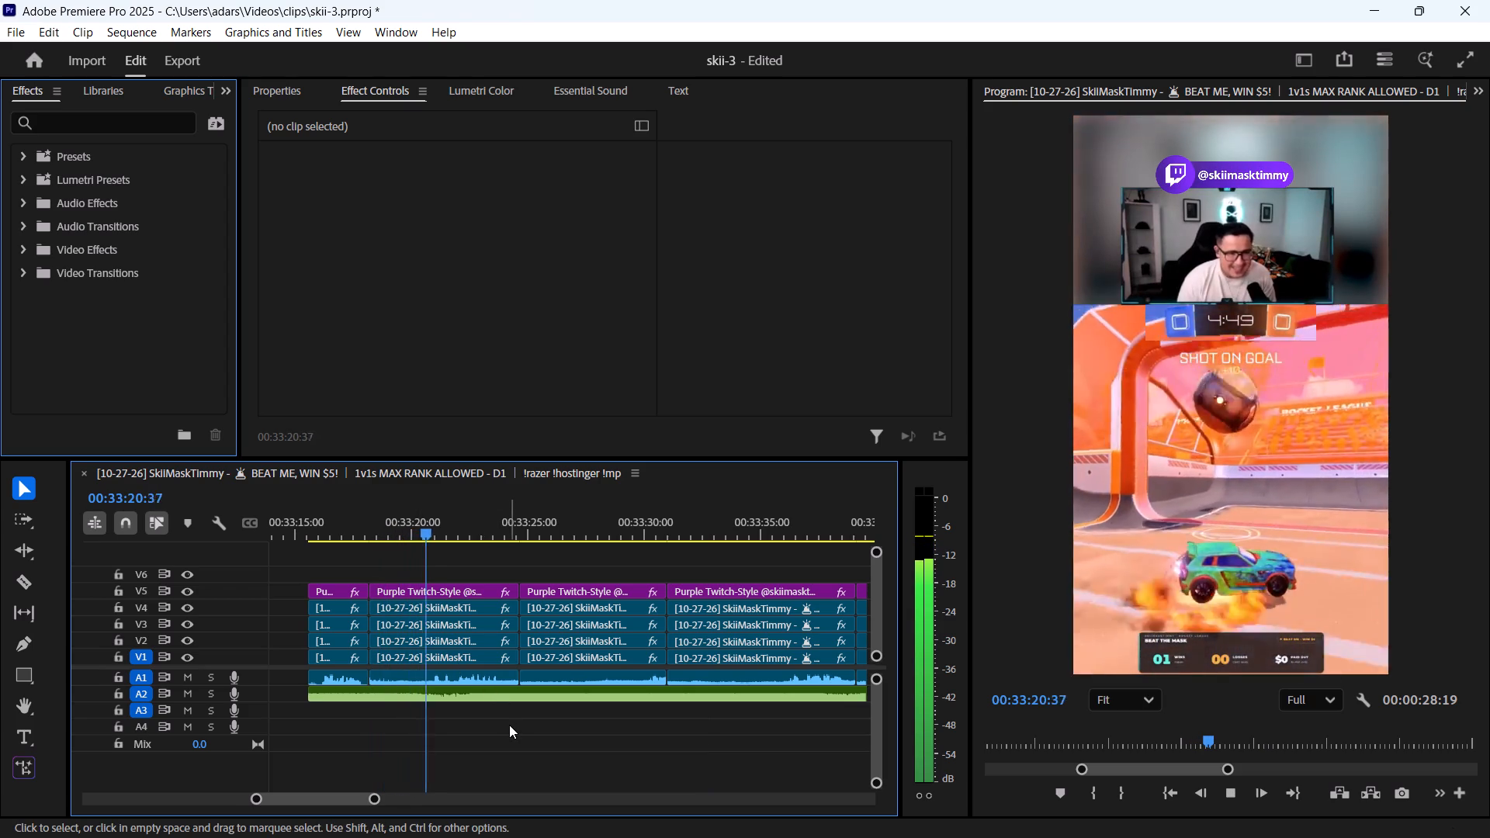
pyautogui.press('space')
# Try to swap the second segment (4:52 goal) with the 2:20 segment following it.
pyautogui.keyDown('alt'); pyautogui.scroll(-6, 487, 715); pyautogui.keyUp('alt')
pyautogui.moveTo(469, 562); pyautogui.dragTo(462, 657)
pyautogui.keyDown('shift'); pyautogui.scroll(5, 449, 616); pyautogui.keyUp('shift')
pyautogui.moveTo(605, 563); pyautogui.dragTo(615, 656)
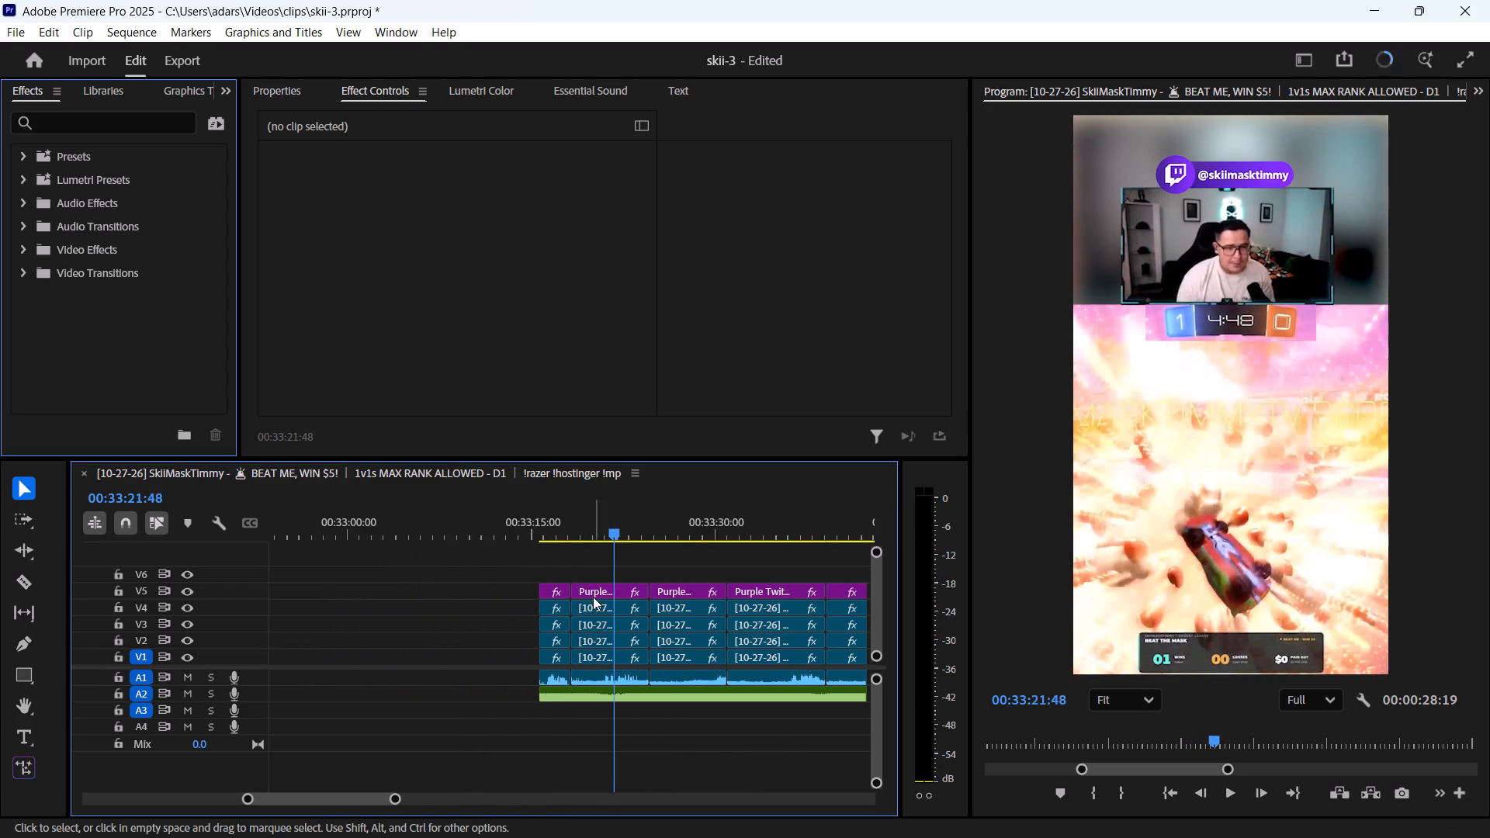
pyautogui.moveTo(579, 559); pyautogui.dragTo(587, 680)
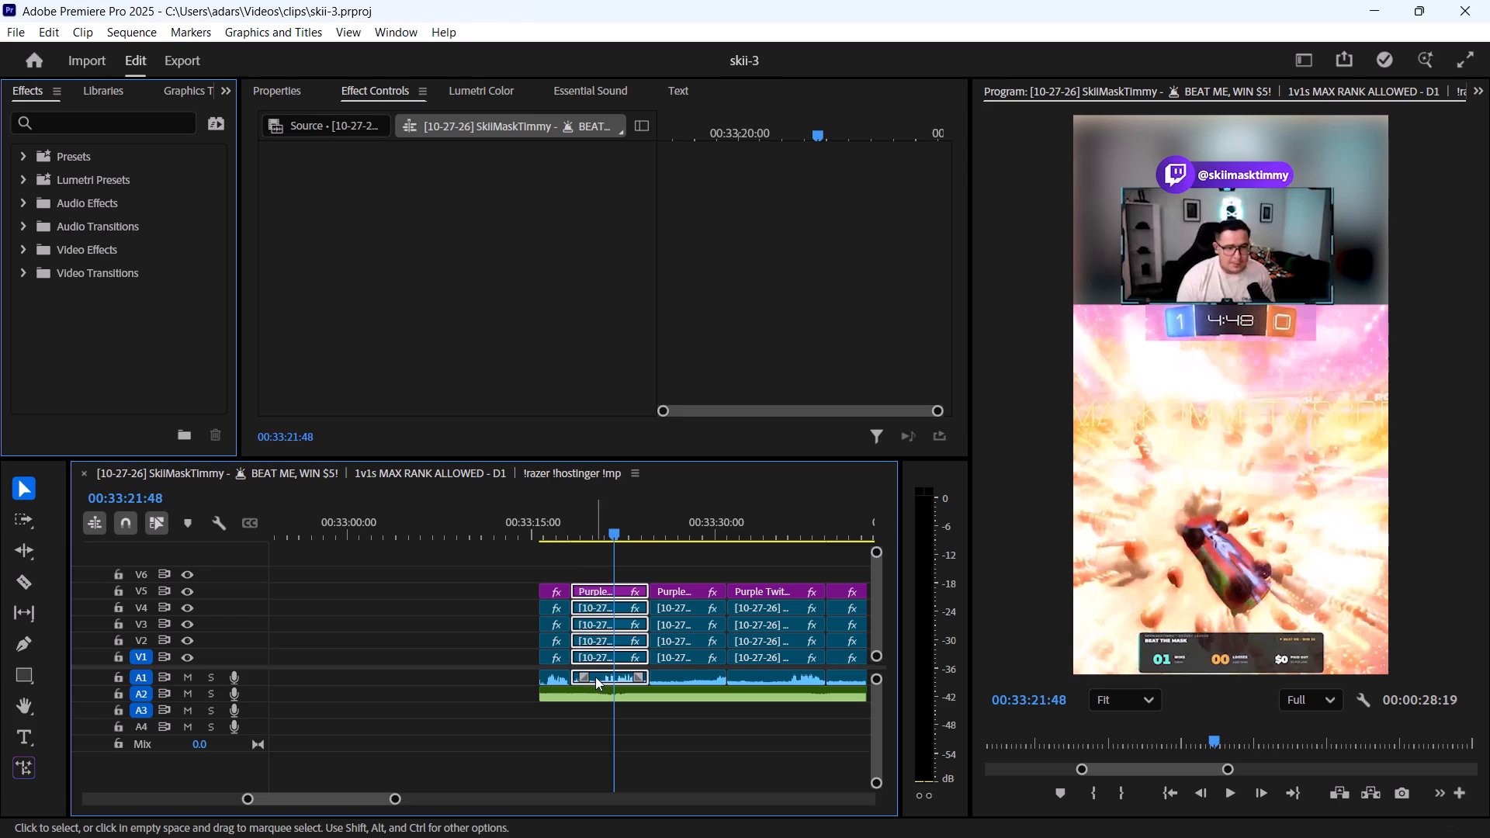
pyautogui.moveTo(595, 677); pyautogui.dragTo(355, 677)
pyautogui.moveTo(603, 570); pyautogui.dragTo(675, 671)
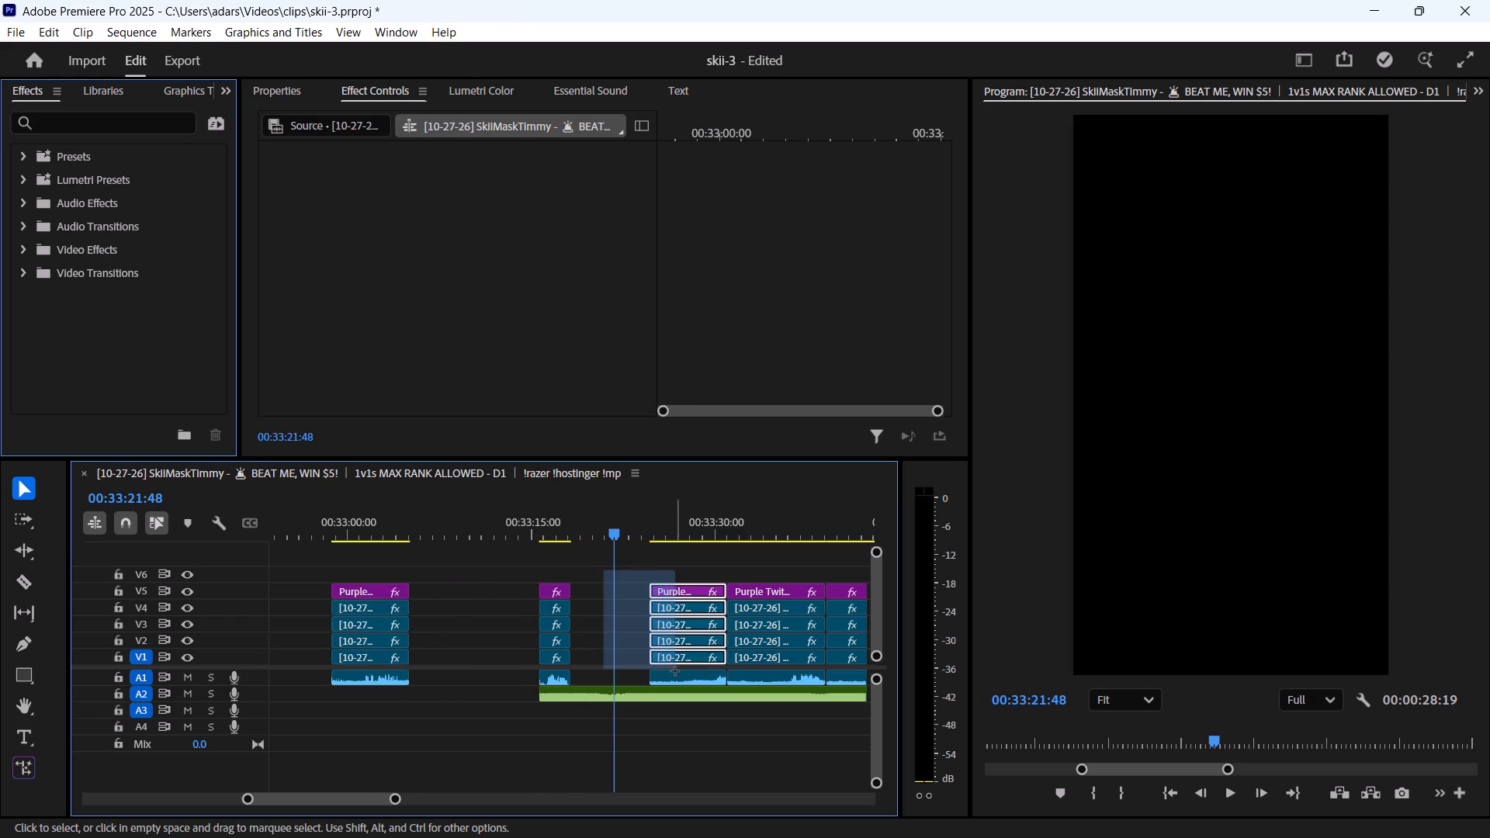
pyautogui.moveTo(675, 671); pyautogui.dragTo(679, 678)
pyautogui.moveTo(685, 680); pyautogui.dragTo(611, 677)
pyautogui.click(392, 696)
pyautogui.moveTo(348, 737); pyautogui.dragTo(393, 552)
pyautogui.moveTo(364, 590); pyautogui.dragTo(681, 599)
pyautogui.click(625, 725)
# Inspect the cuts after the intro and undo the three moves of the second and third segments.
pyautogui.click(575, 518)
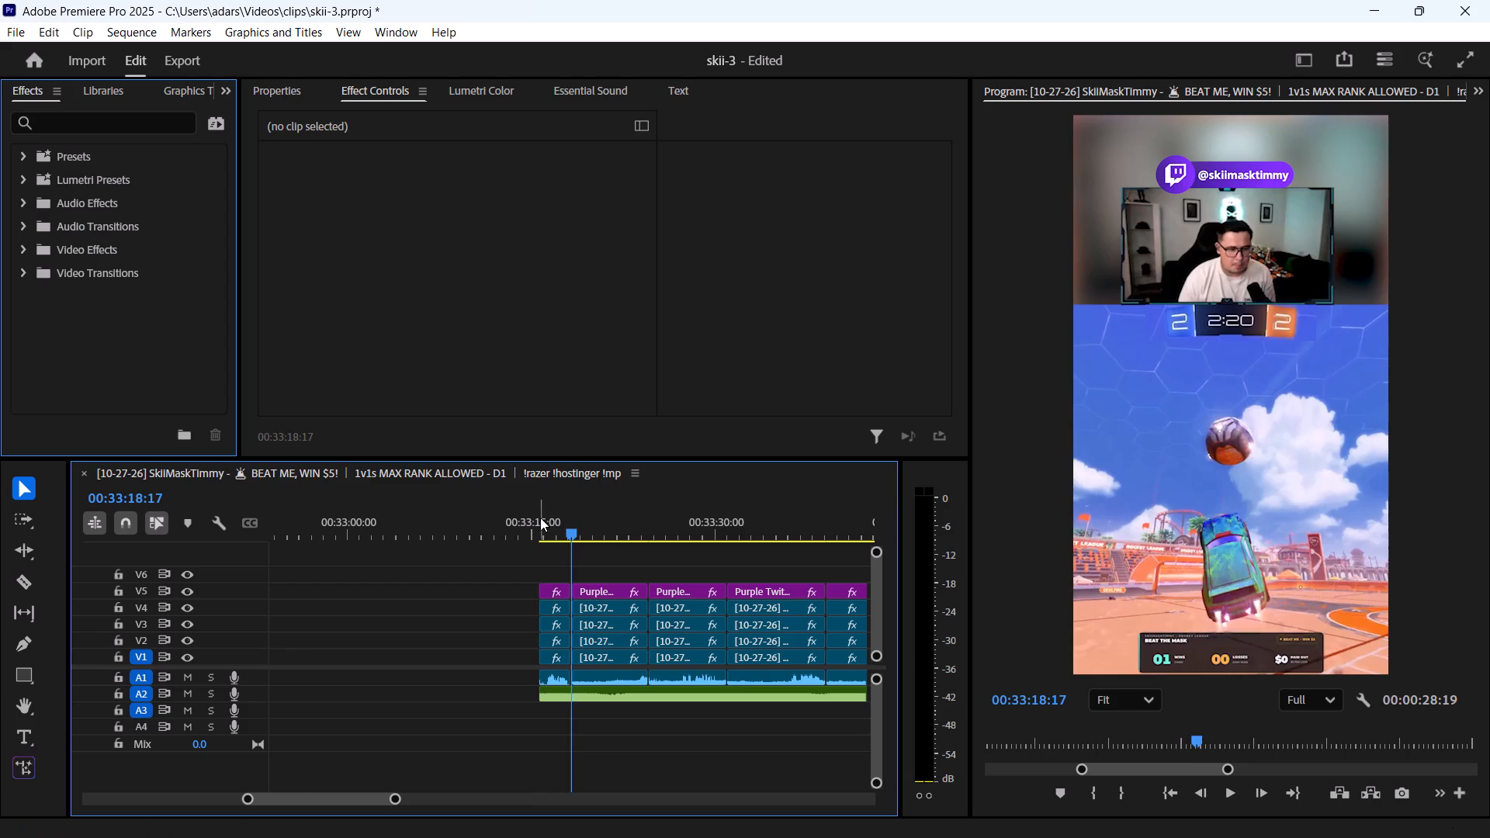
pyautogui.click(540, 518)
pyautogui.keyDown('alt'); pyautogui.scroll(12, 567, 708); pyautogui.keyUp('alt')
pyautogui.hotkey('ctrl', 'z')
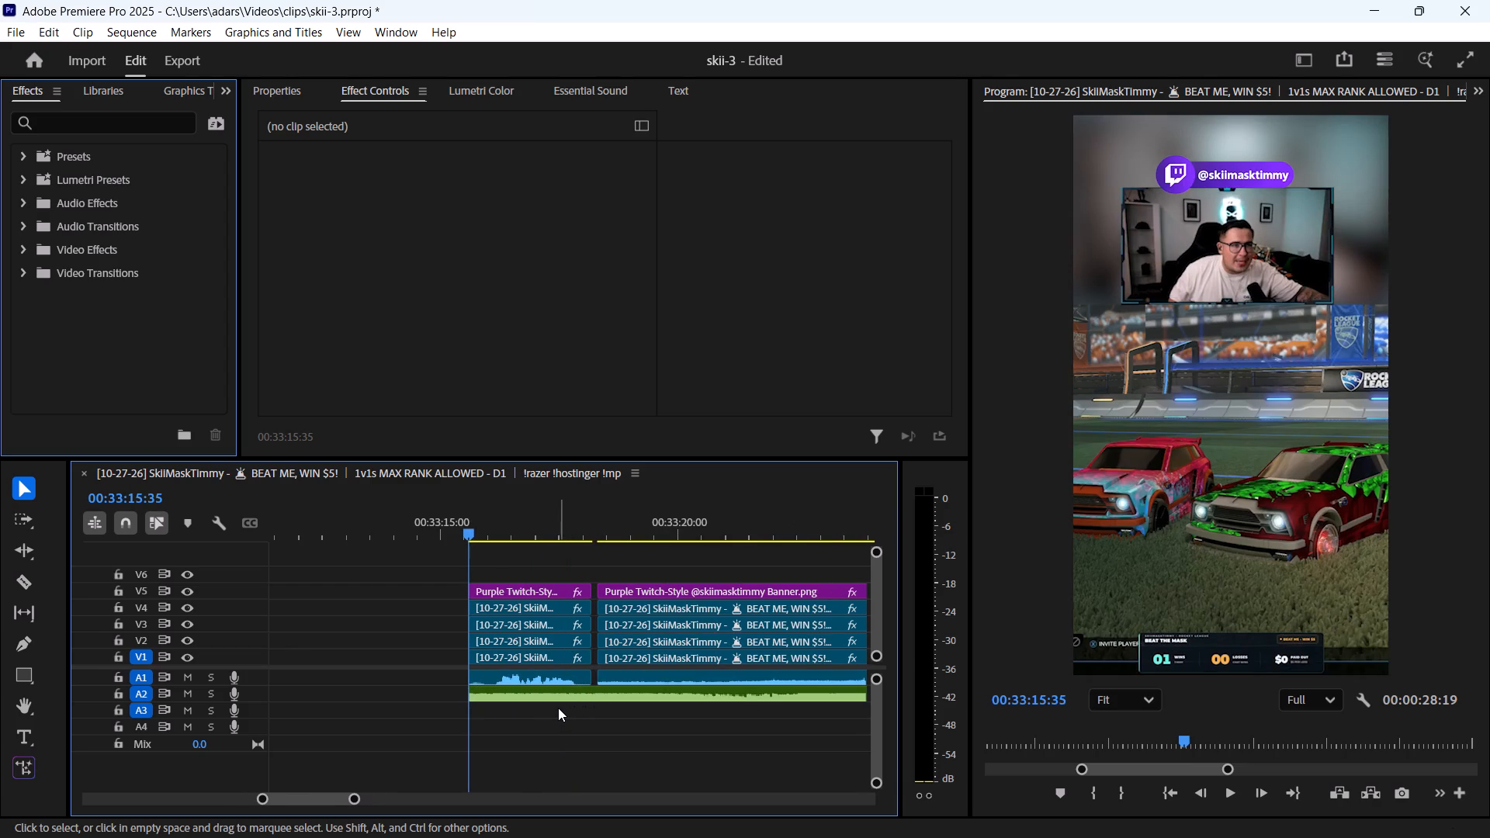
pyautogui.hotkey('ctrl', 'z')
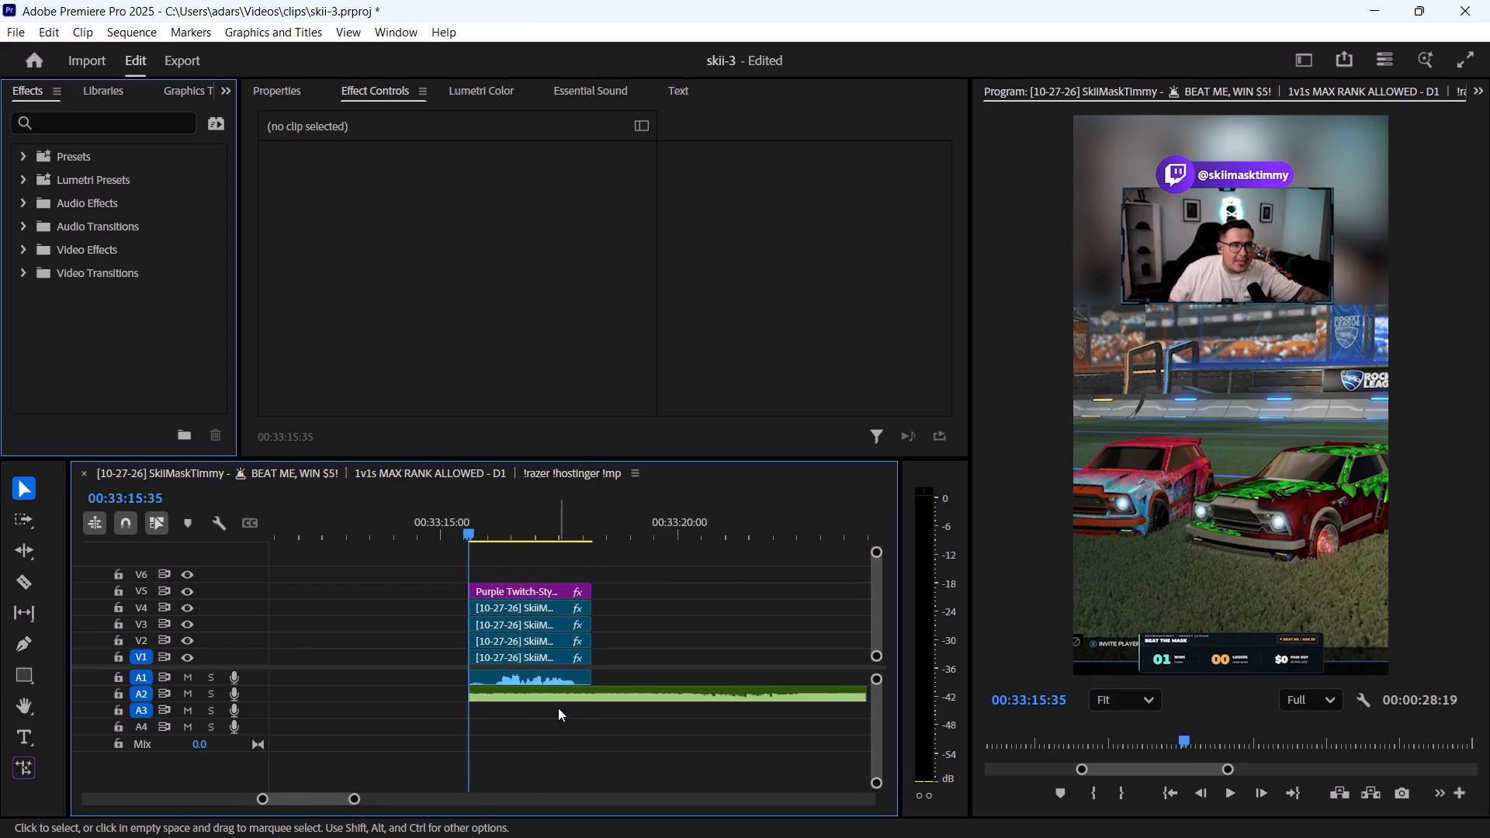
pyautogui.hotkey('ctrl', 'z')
# Set the 2:20 segment at 00:33:24:38 aside before the sequence and move the 4:52 goal segment to start at 00:33:24:38.
pyautogui.keyDown('alt'); pyautogui.scroll(-8, 558, 708); pyautogui.keyUp('alt')
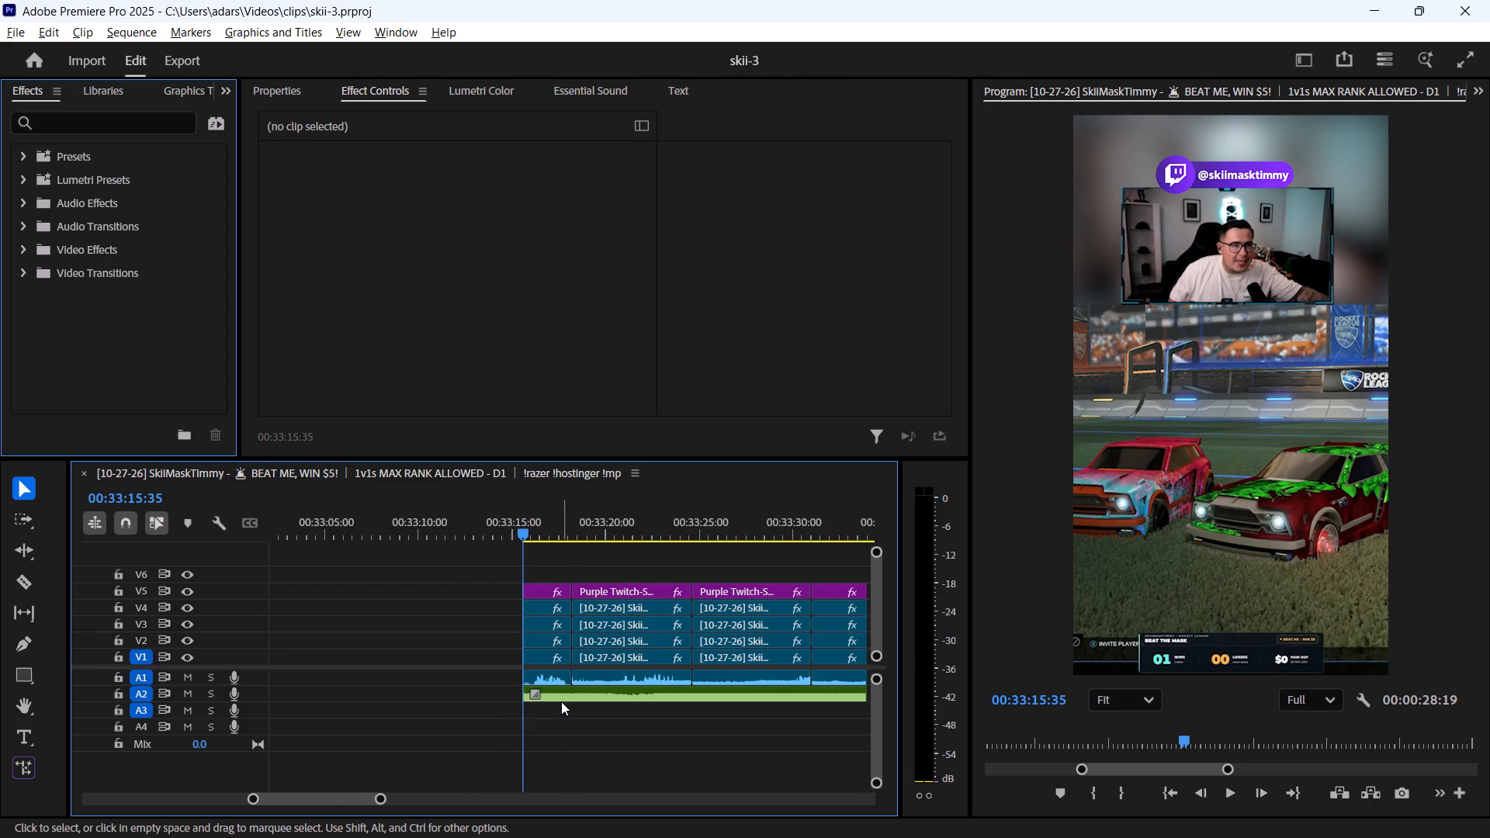
pyautogui.keyDown('alt'); pyautogui.scroll(-5, 723, 577); pyautogui.keyUp('alt')
pyautogui.moveTo(654, 532); pyautogui.dragTo(670, 531)
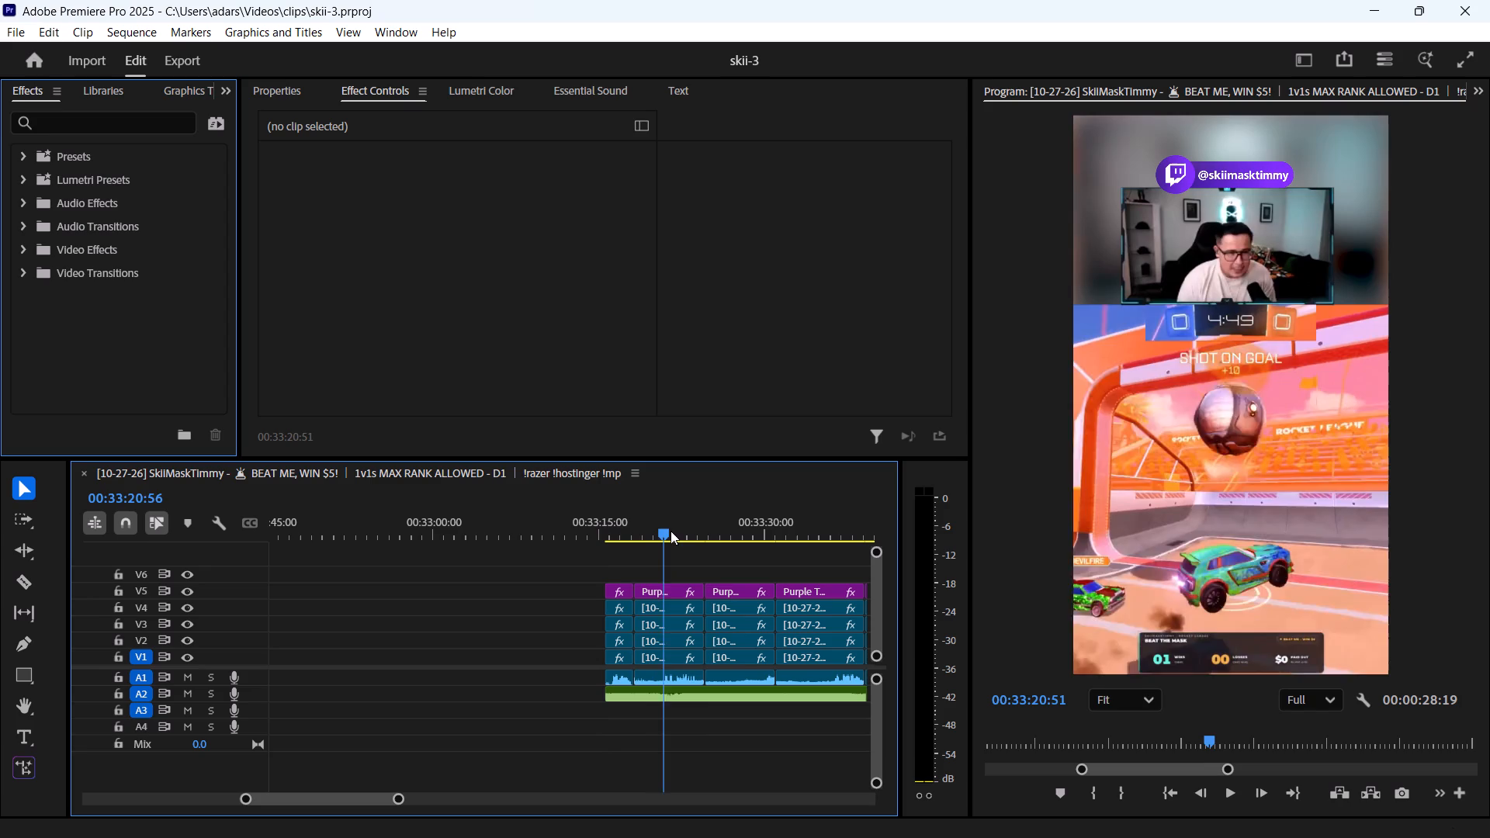
pyautogui.moveTo(670, 531); pyautogui.dragTo(712, 535)
pyautogui.moveTo(730, 563); pyautogui.dragTo(730, 618)
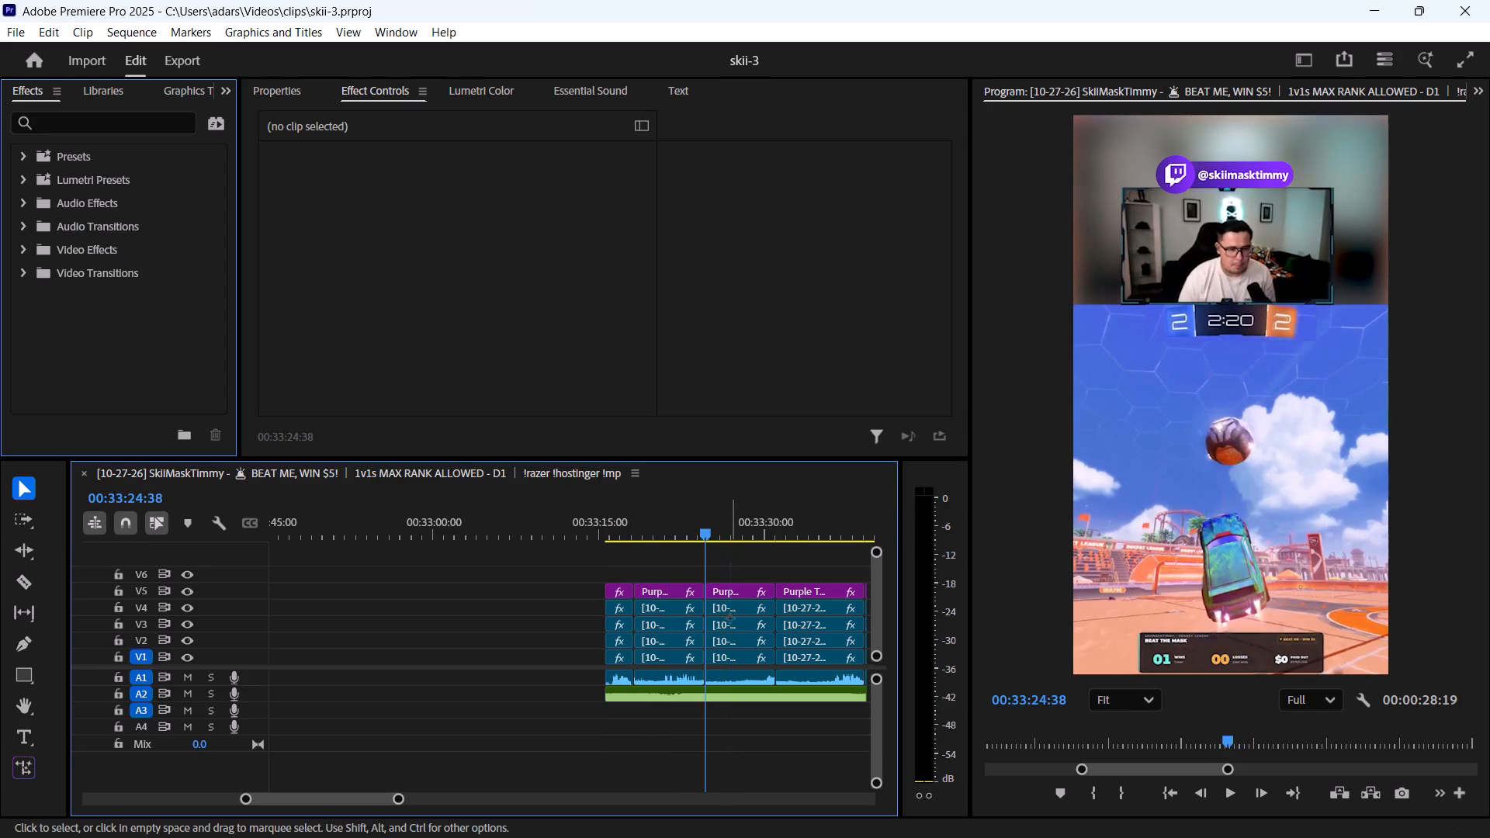
pyautogui.moveTo(730, 618); pyautogui.dragTo(730, 650)
pyautogui.moveTo(722, 560); pyautogui.dragTo(726, 674)
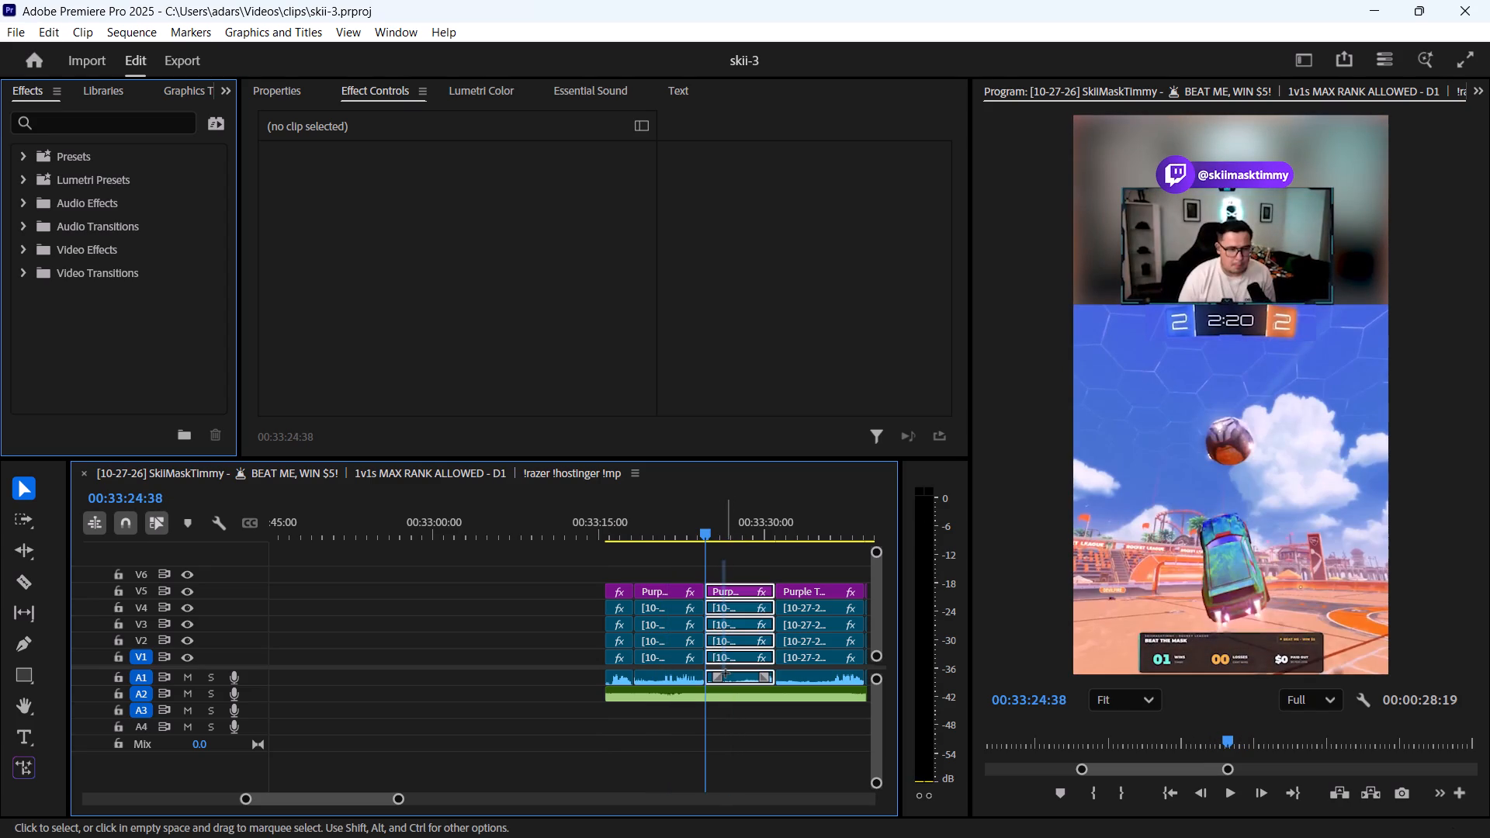
pyautogui.moveTo(726, 674); pyautogui.dragTo(726, 675)
pyautogui.moveTo(733, 679); pyautogui.dragTo(481, 679)
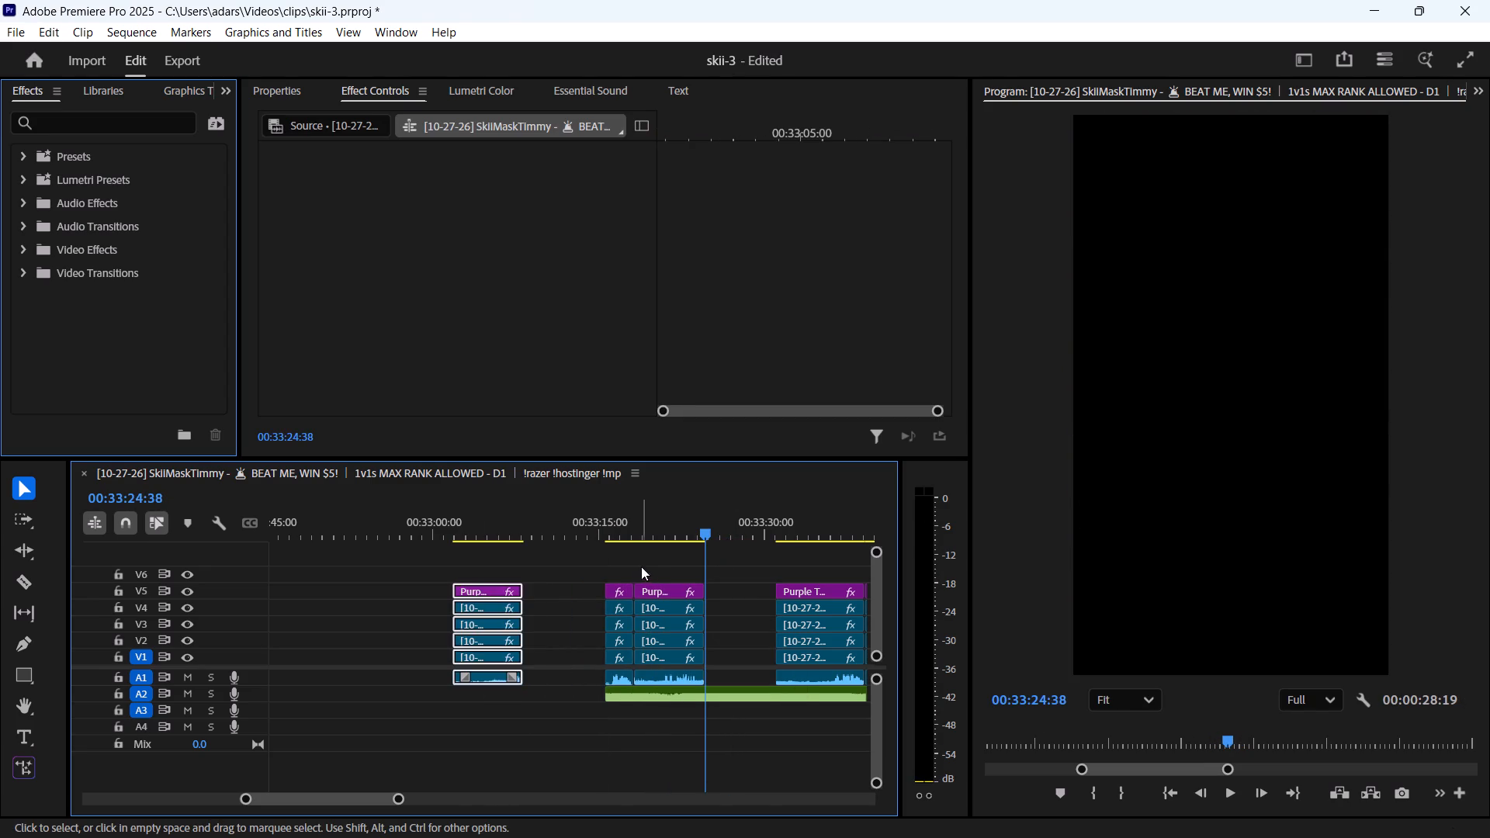
pyautogui.moveTo(652, 566); pyautogui.dragTo(676, 680)
pyautogui.moveTo(664, 678); pyautogui.dragTo(701, 678)
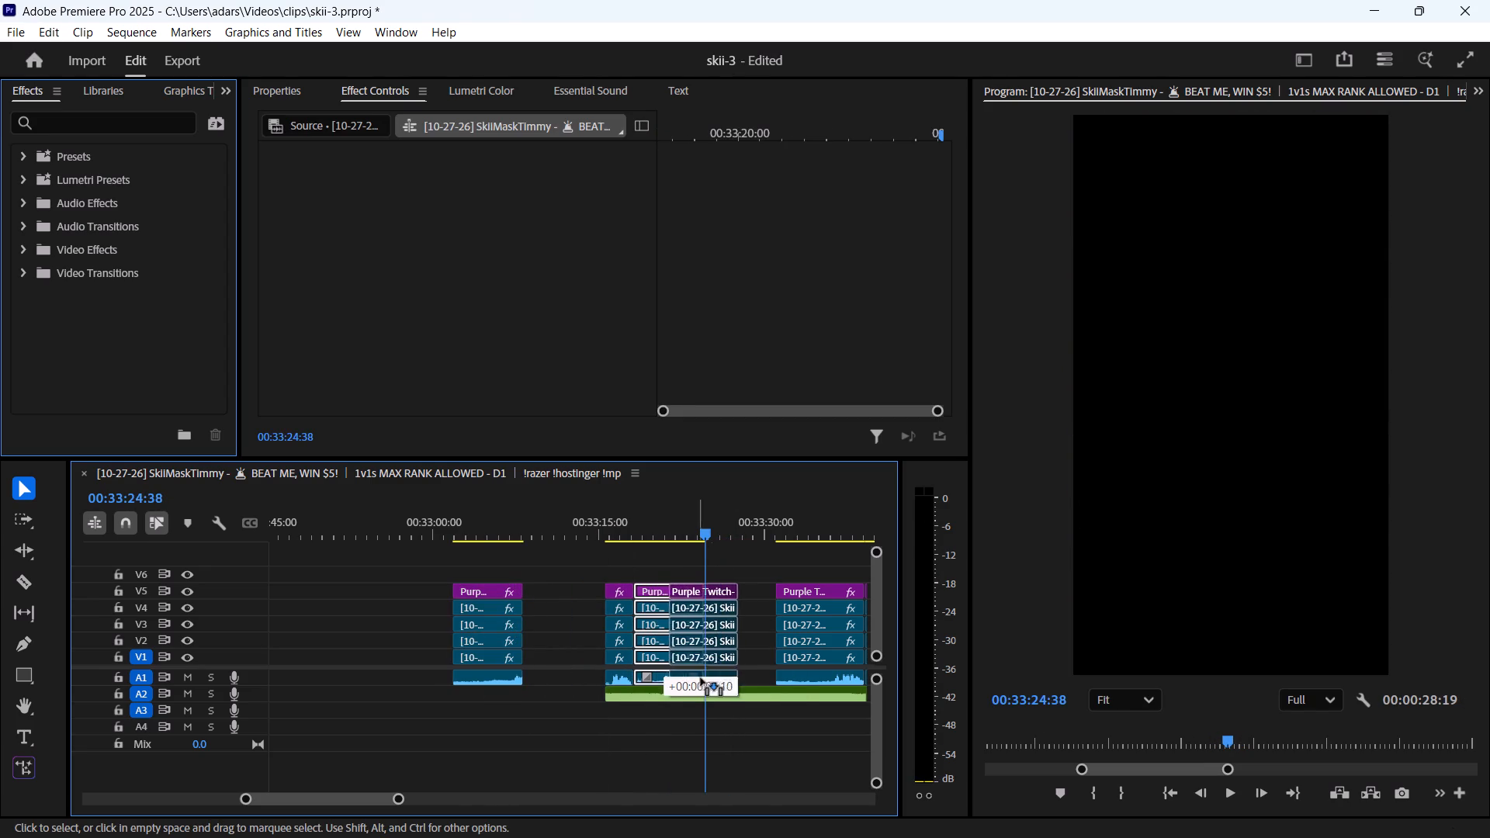
pyautogui.moveTo(701, 678); pyautogui.dragTo(725, 677)
pyautogui.doubleClick(528, 741)
# Place the set-aside 2:20 segment in the gap directly after the intro, starting at 00:33:18:11.
pyautogui.moveTo(464, 739); pyautogui.dragTo(512, 559)
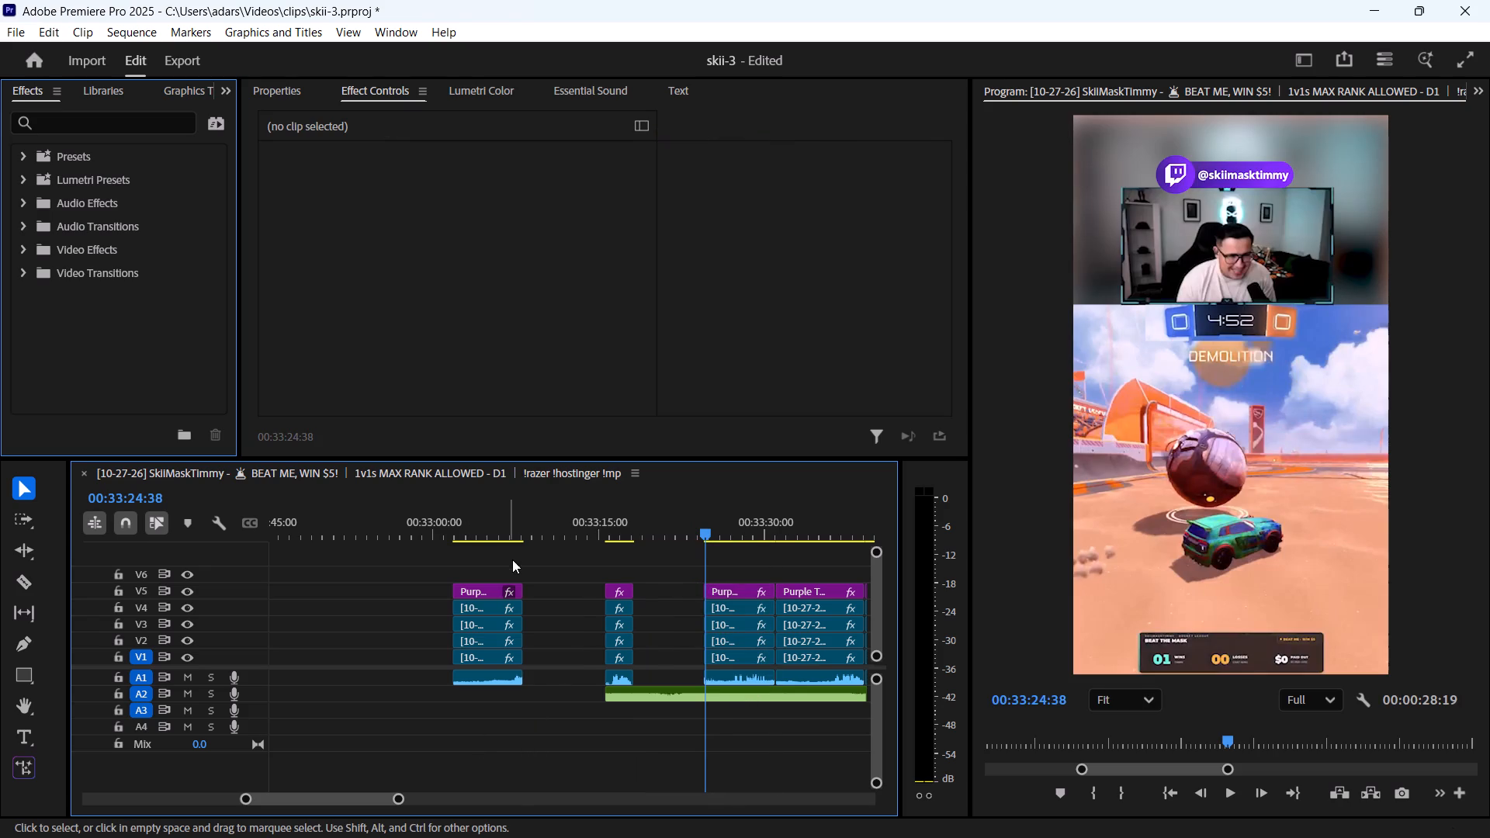
pyautogui.moveTo(512, 559); pyautogui.dragTo(511, 552)
pyautogui.moveTo(506, 565); pyautogui.dragTo(495, 682)
pyautogui.moveTo(487, 674); pyautogui.dragTo(663, 674)
# Play from the start of the intro at 00:33:15:35 to about 00:33:21:38 to check the 2:20 goal against the music.
pyautogui.click(632, 525)
pyautogui.moveTo(632, 524); pyautogui.dragTo(609, 525)
pyautogui.click(605, 525)
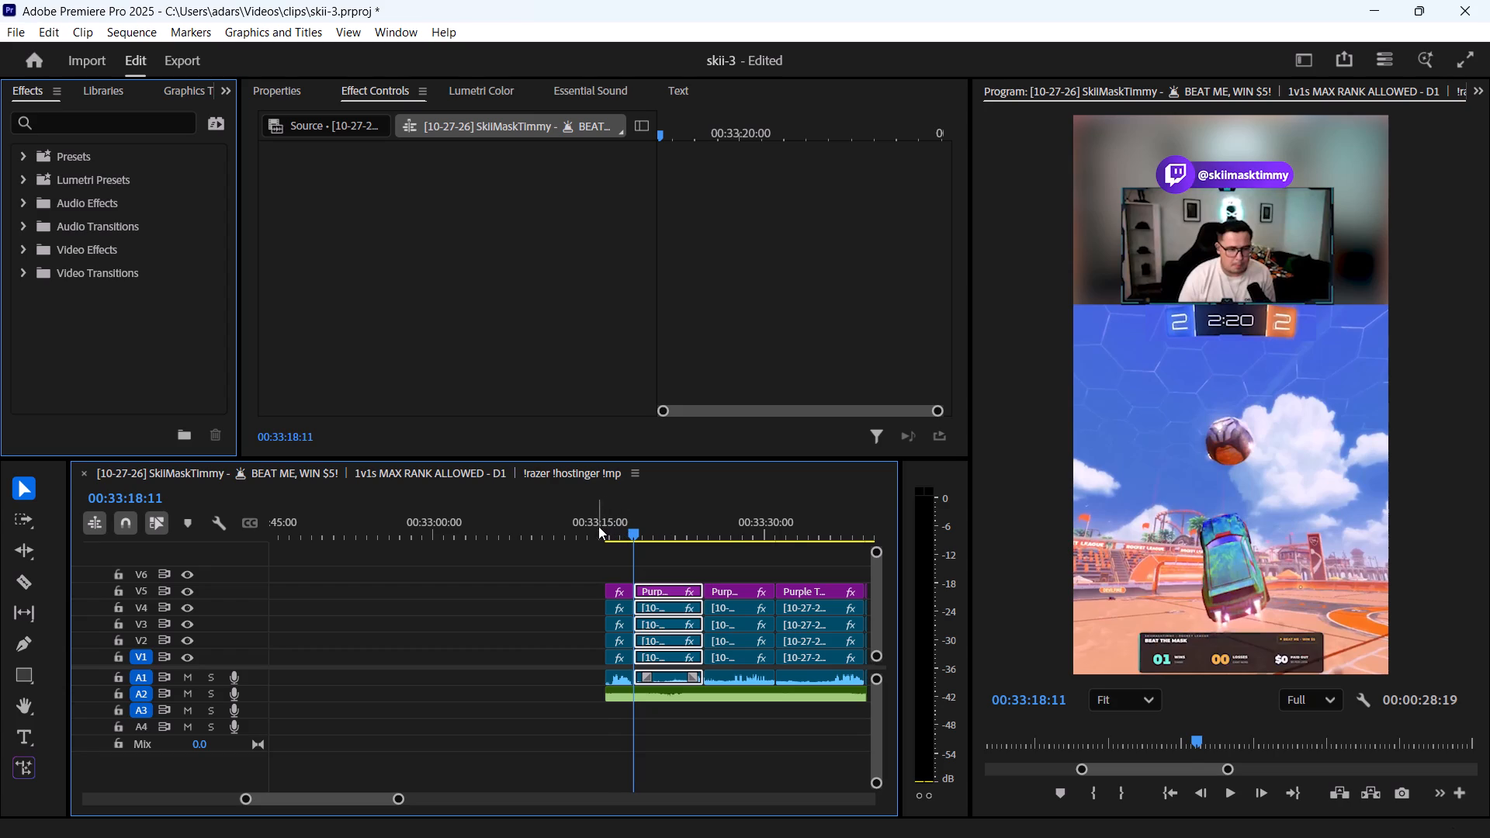
pyautogui.click(598, 526)
pyautogui.press('space')
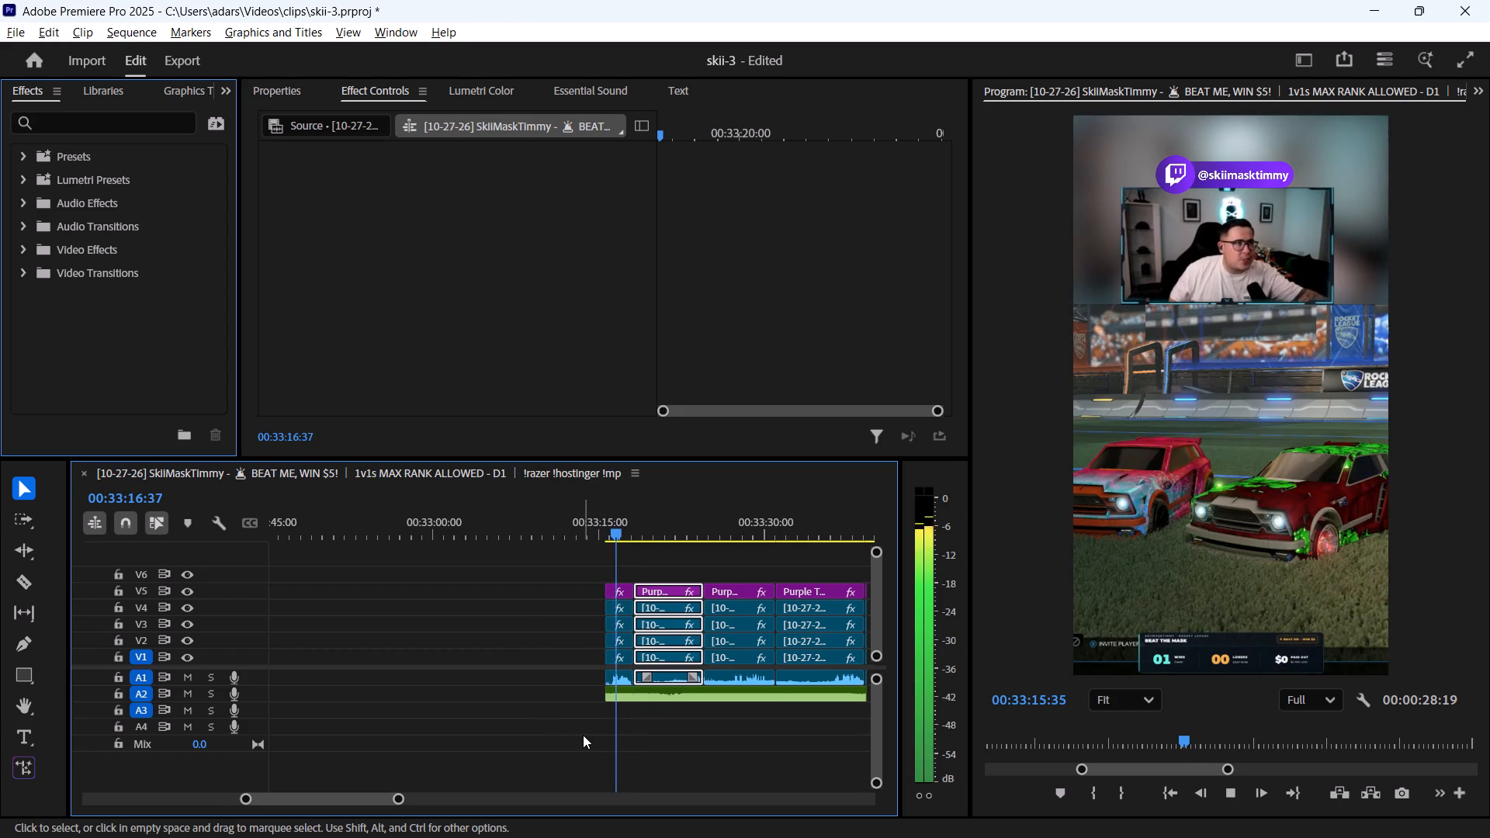
pyautogui.keyDown('alt'); pyautogui.scroll(10, 583, 735); pyautogui.keyUp('alt')
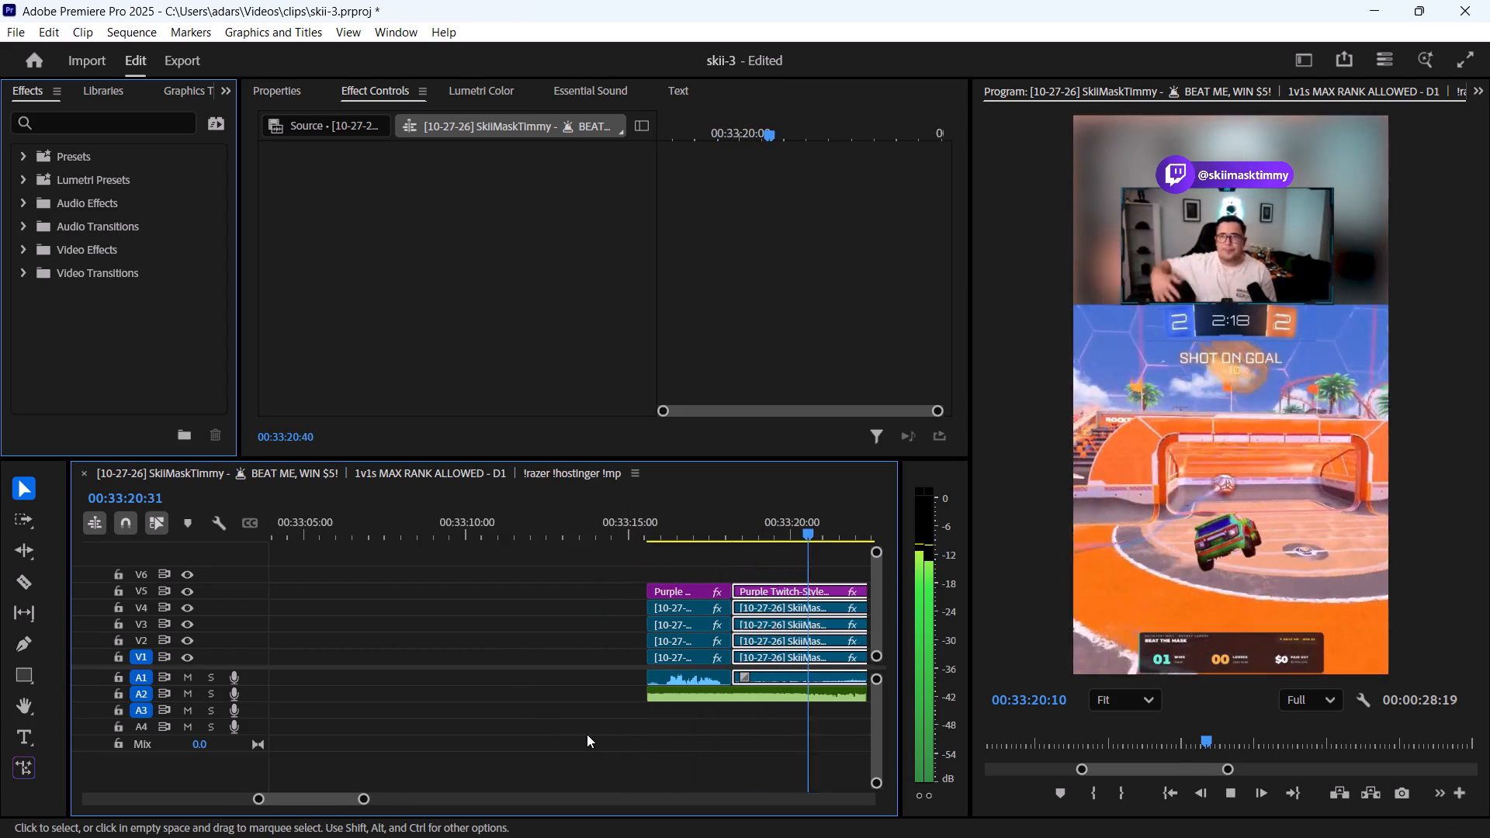
pyautogui.press('space')
# Move all video and audio clips of the intro segment about 1.6 seconds earlier, leaving a gap before the 2:20 segment.
pyautogui.keyDown('shift'); pyautogui.scroll(-2, 610, 736); pyautogui.keyUp('shift')
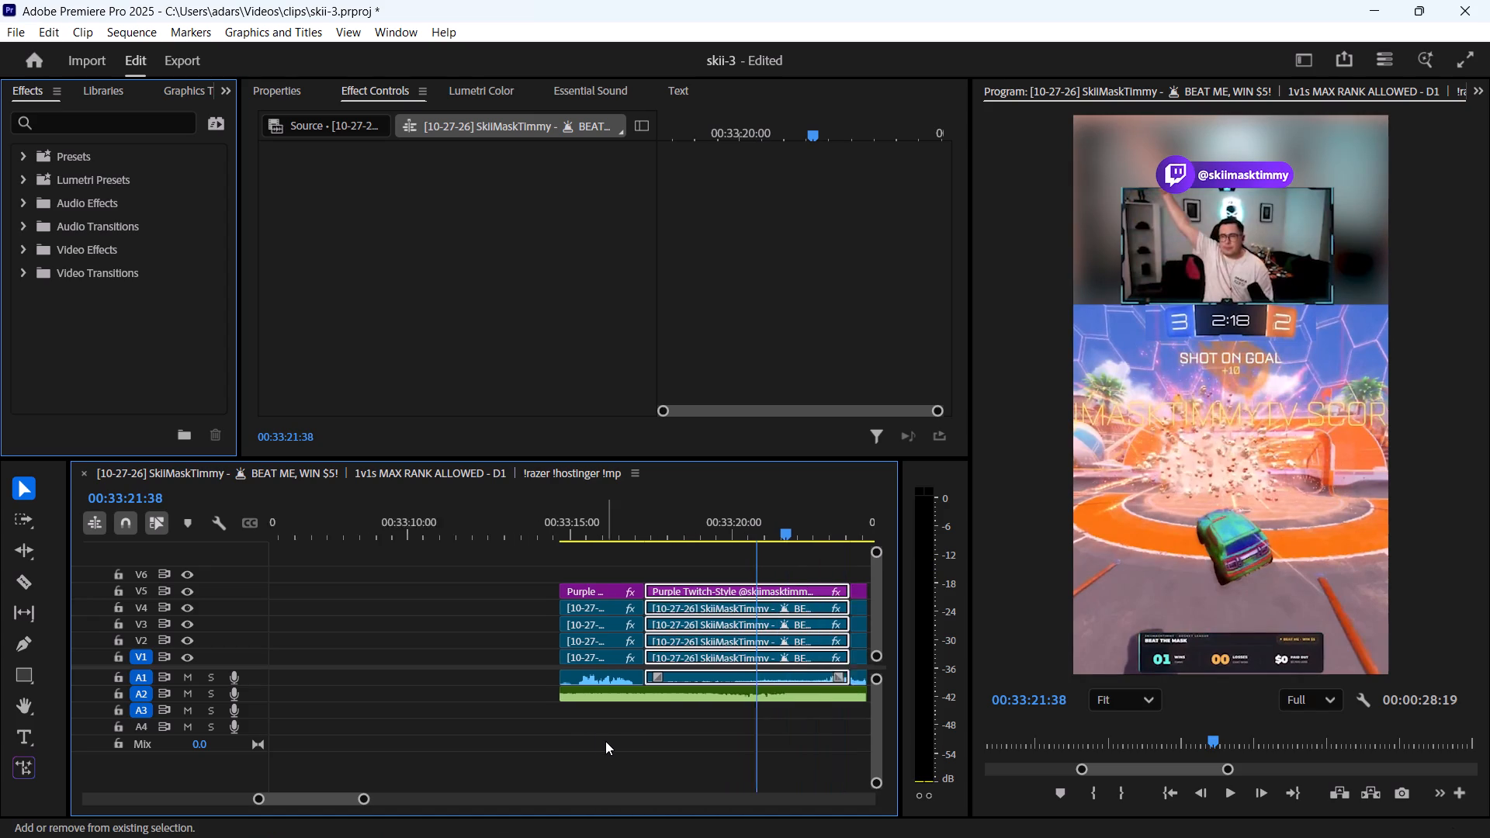
pyautogui.keyDown('shift'); pyautogui.scroll(-4, 605, 741); pyautogui.keyUp('shift')
pyautogui.click(418, 587)
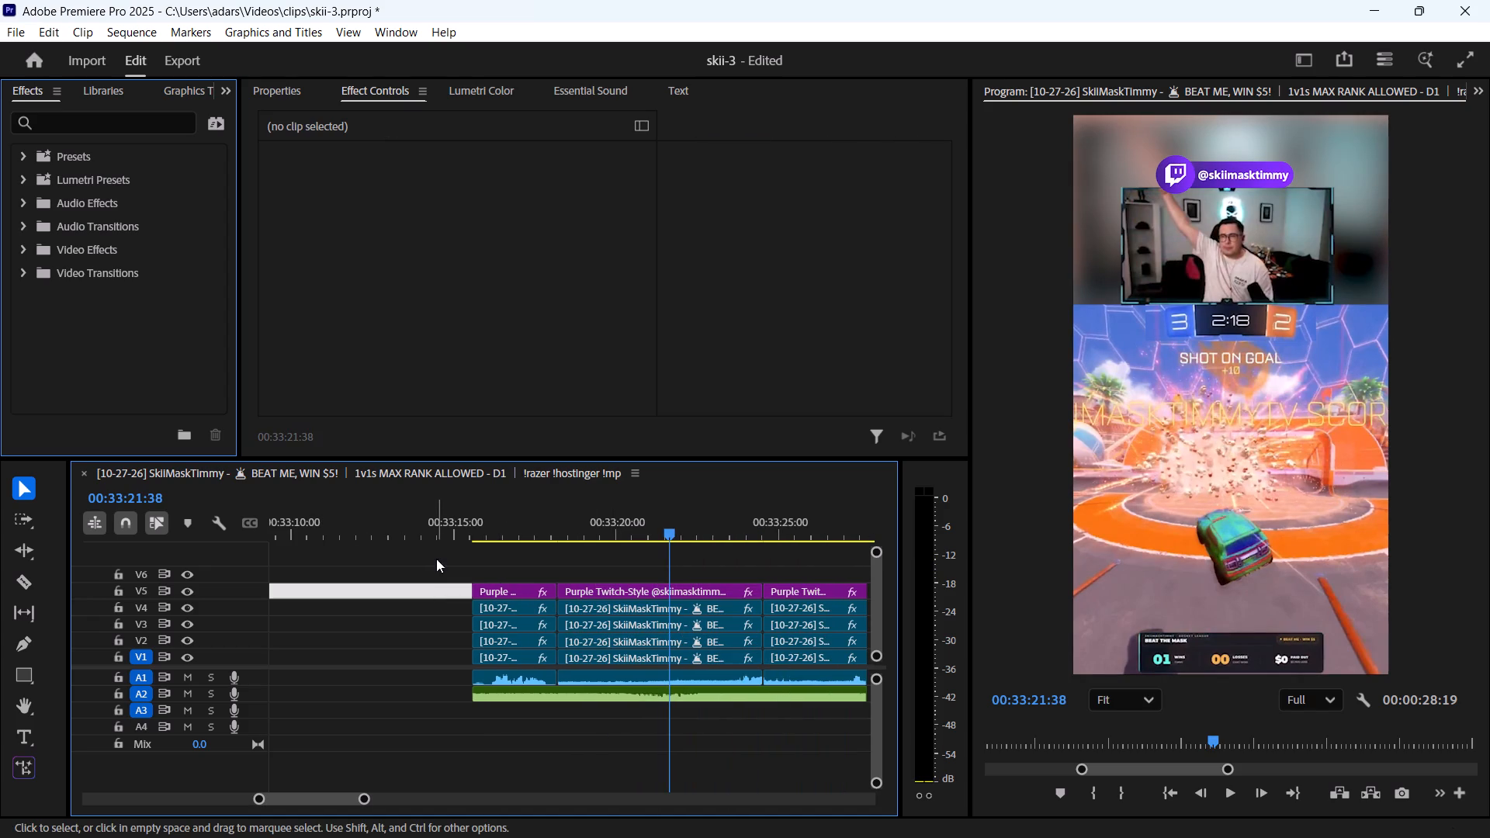
pyautogui.moveTo(438, 558); pyautogui.dragTo(511, 676)
pyautogui.moveTo(511, 680); pyautogui.dragTo(470, 681)
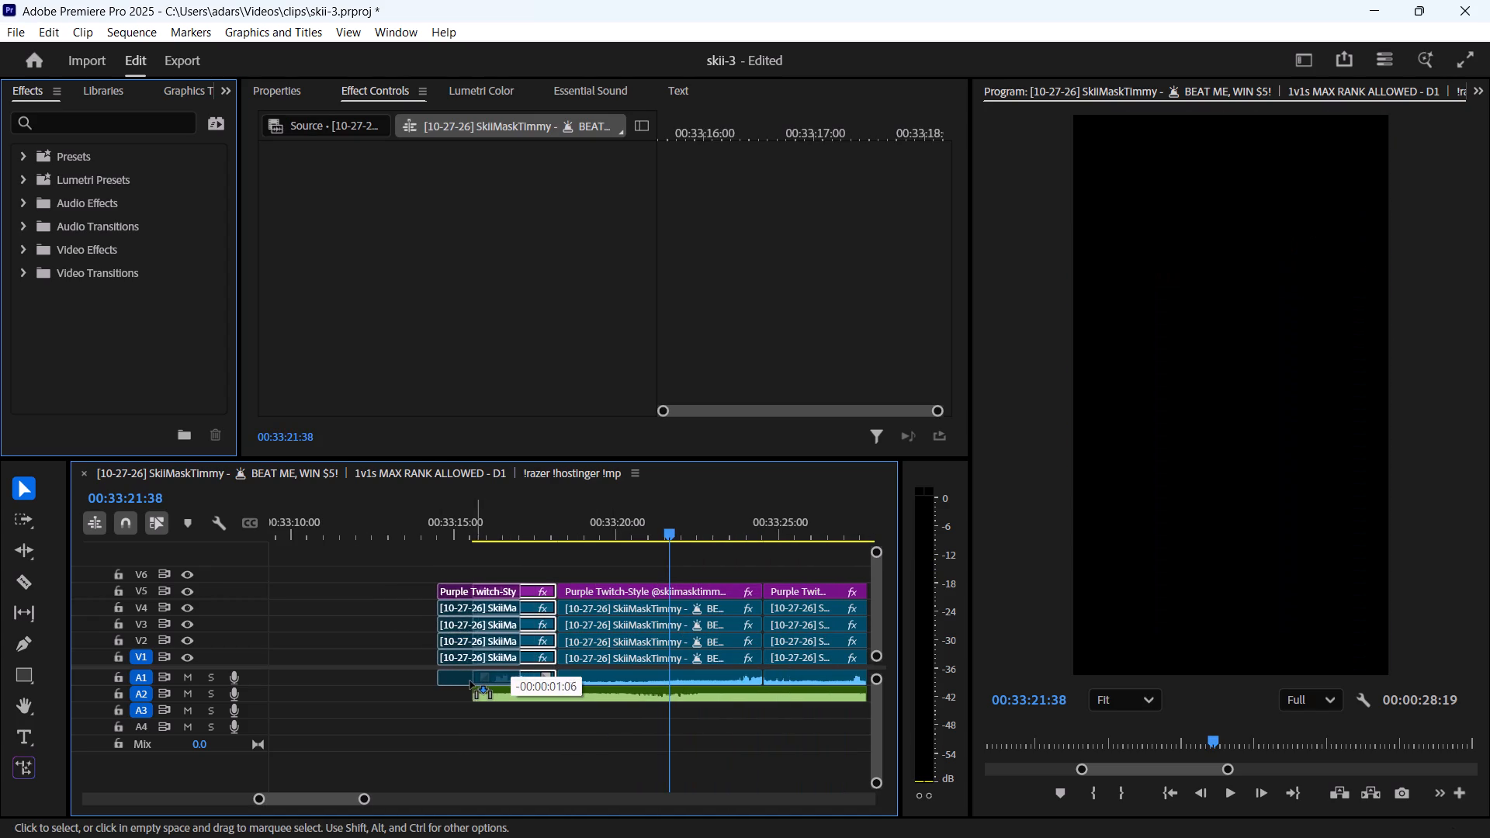
pyautogui.moveTo(470, 681); pyautogui.dragTo(459, 681)
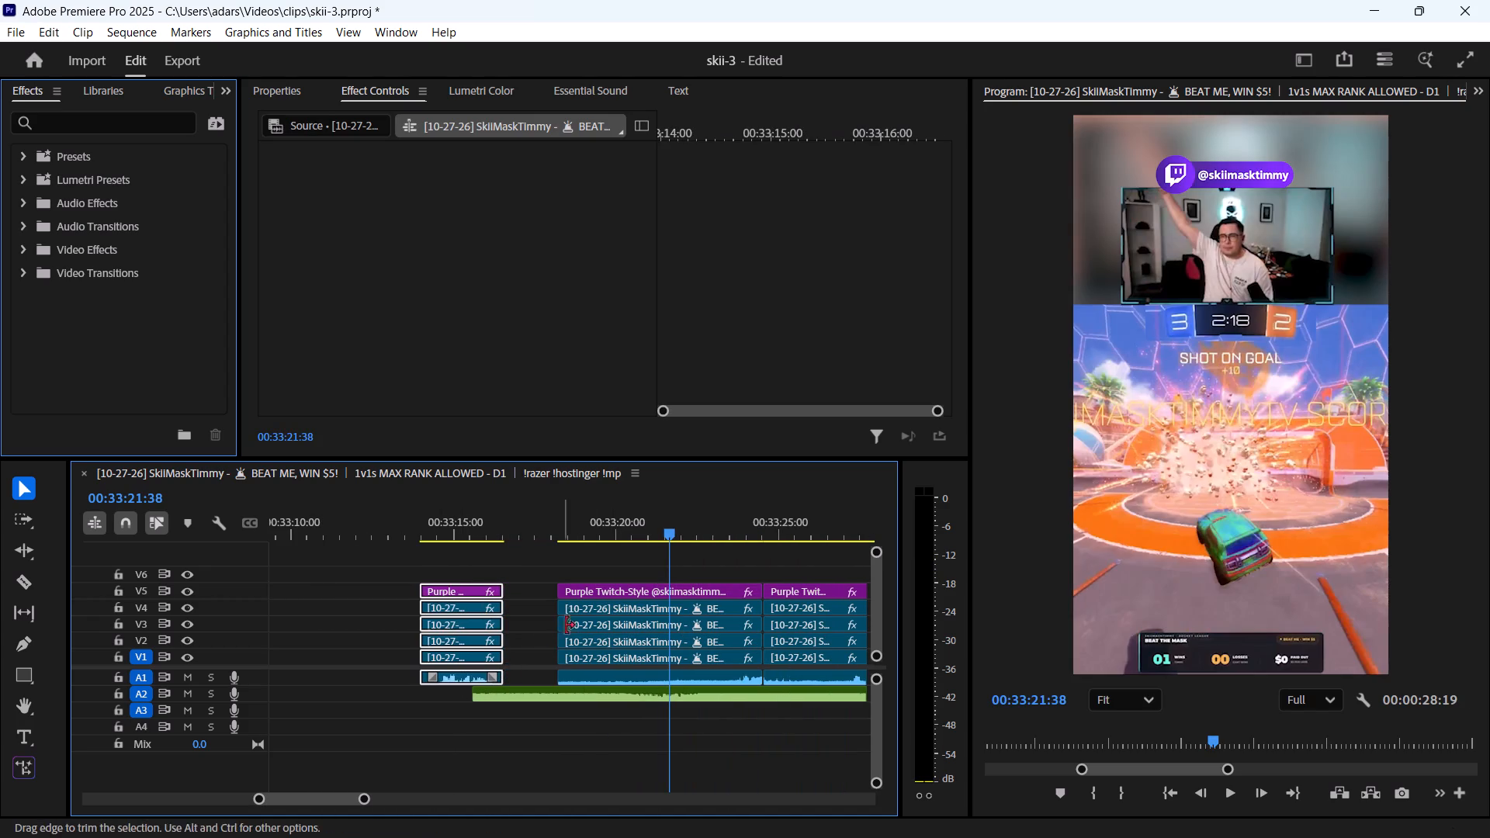
# Extend the start of all the 2:20 segment's clips about 1.1 seconds earlier, keeping its end in place.
pyautogui.moveTo(576, 563); pyautogui.dragTo(576, 673)
pyautogui.moveTo(563, 565); pyautogui.dragTo(577, 660)
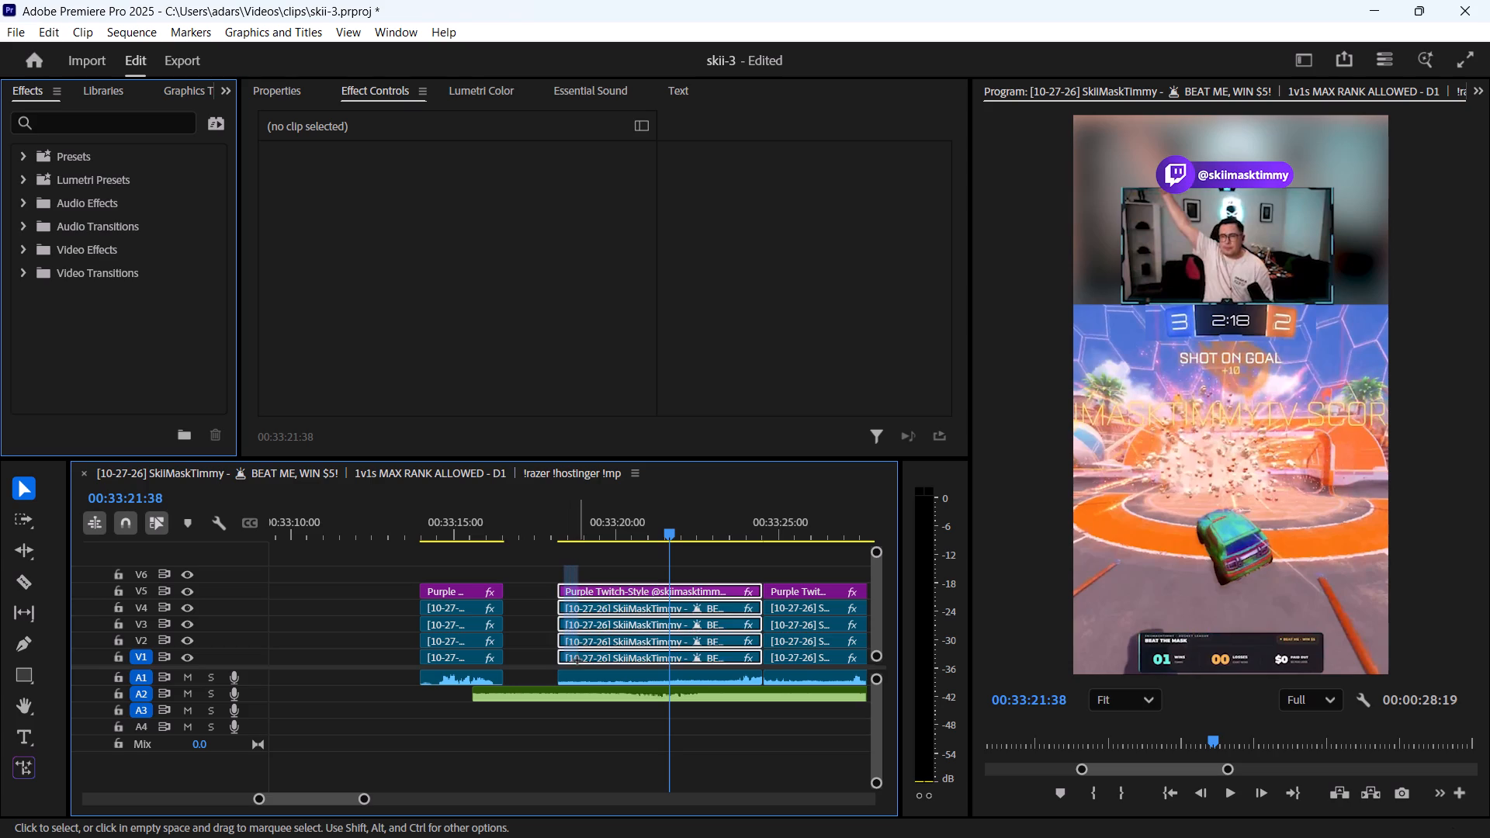
pyautogui.moveTo(577, 660); pyautogui.dragTo(577, 676)
pyautogui.moveTo(558, 676); pyautogui.dragTo(539, 676)
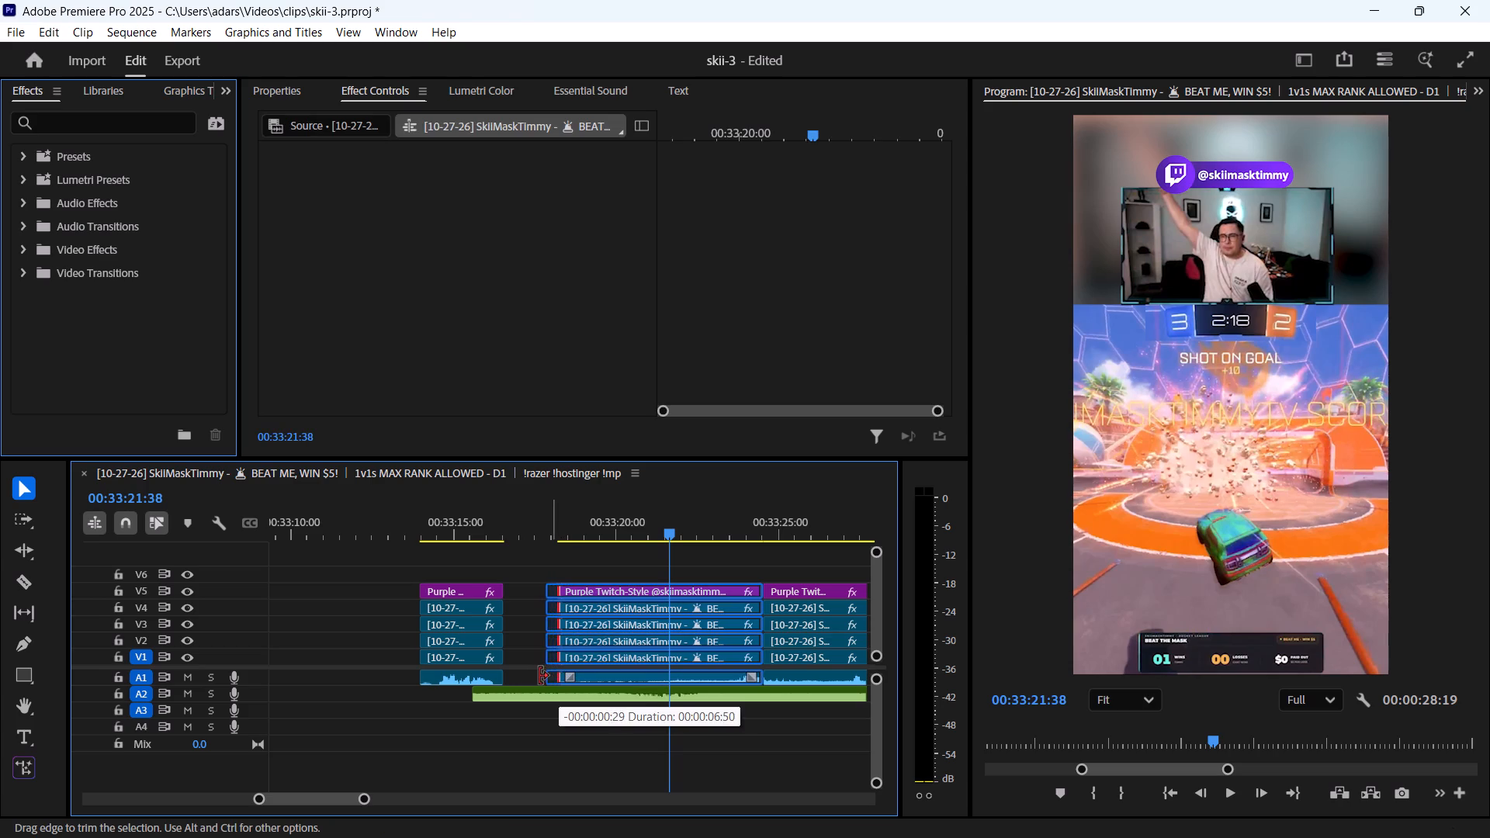
pyautogui.moveTo(539, 676); pyautogui.dragTo(521, 676)
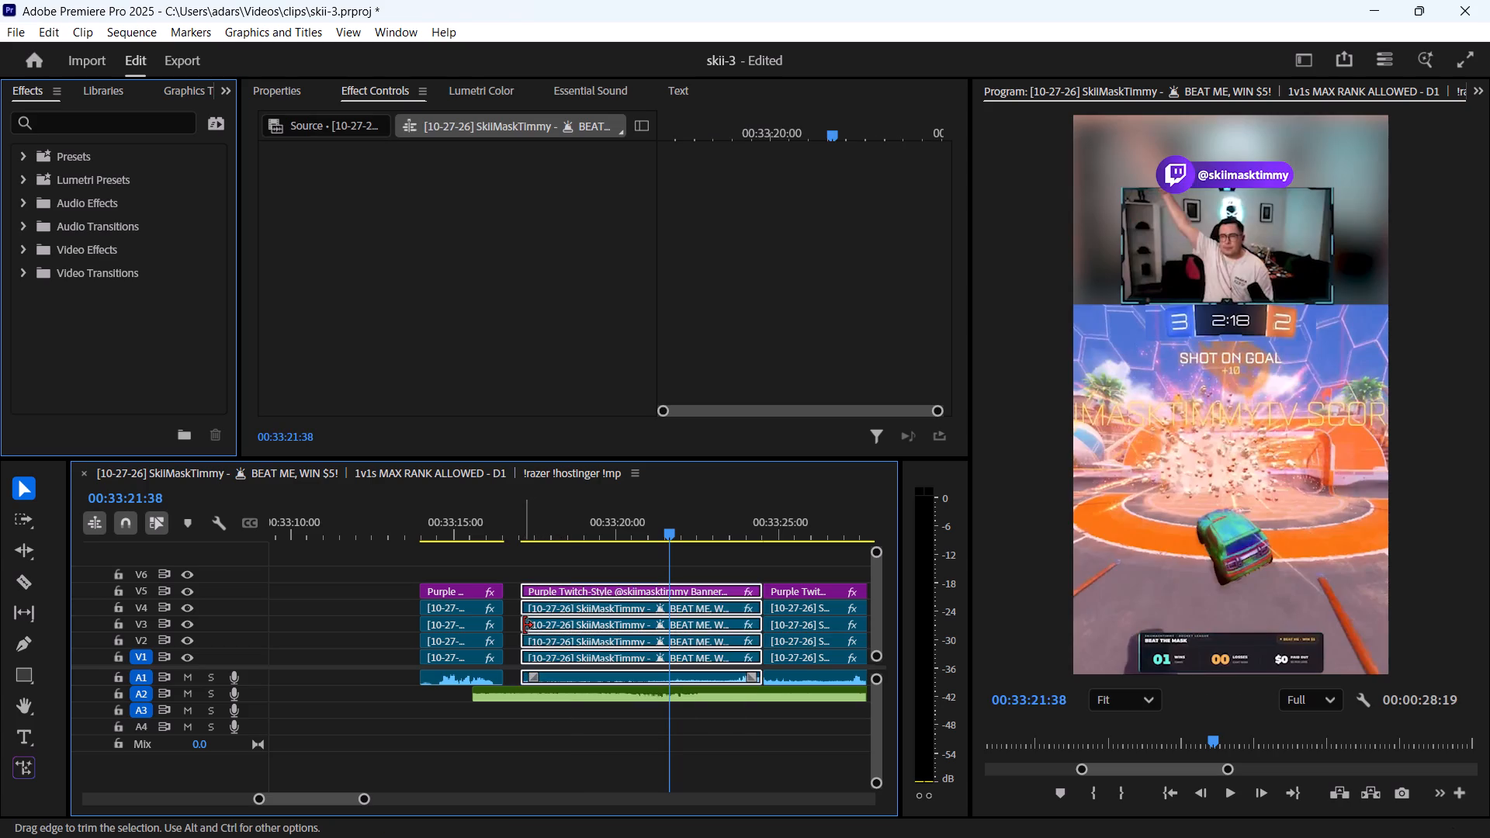
# Move the intro segment against the extended 2:20 segment, so that it starts at 00:33:14:27.
pyautogui.click(404, 614)
pyautogui.moveTo(390, 569); pyautogui.dragTo(453, 663)
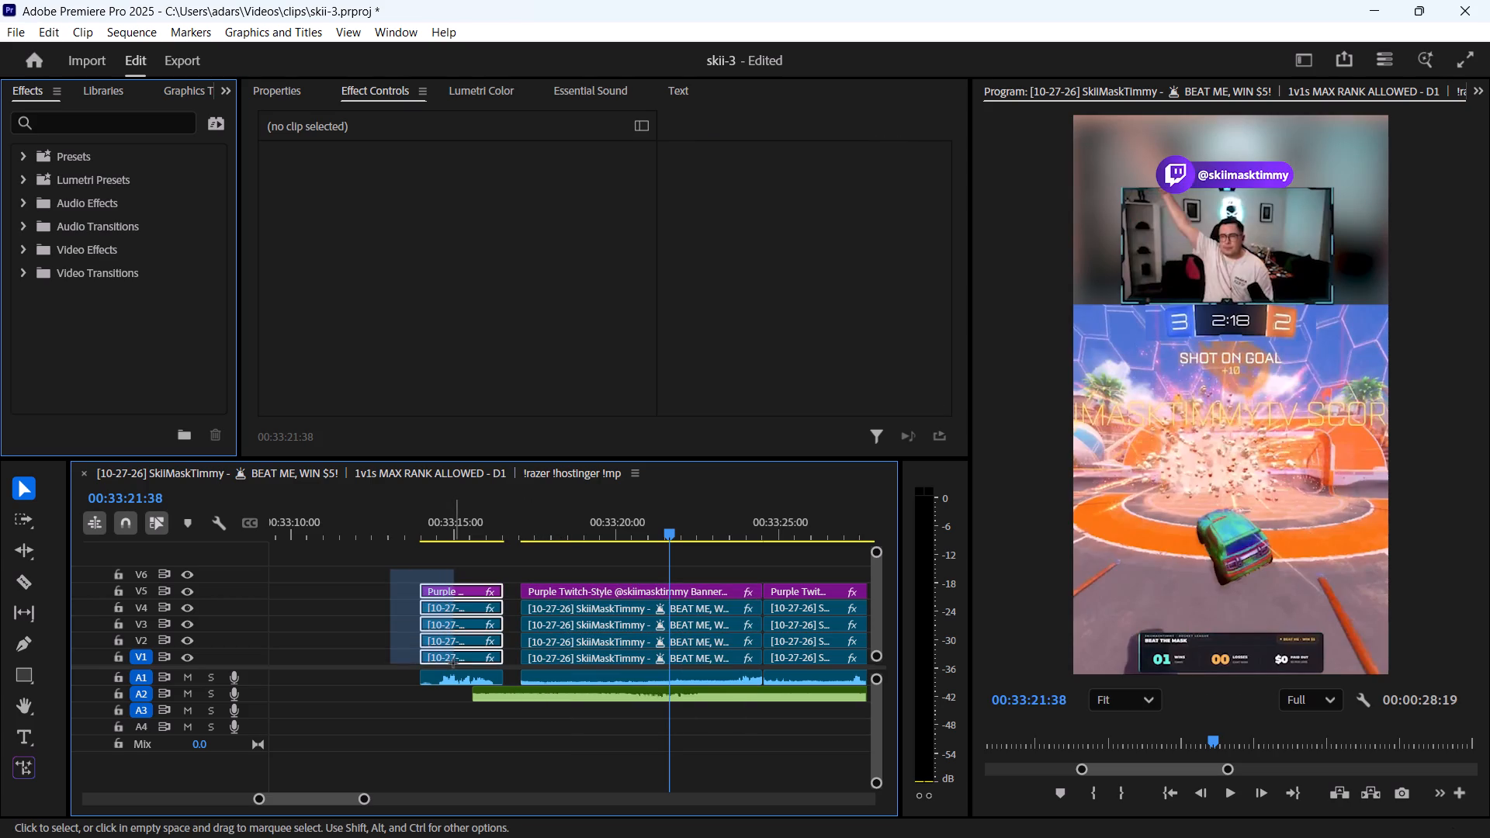
pyautogui.moveTo(453, 663); pyautogui.dragTo(456, 674)
pyautogui.moveTo(450, 674); pyautogui.dragTo(459, 676)
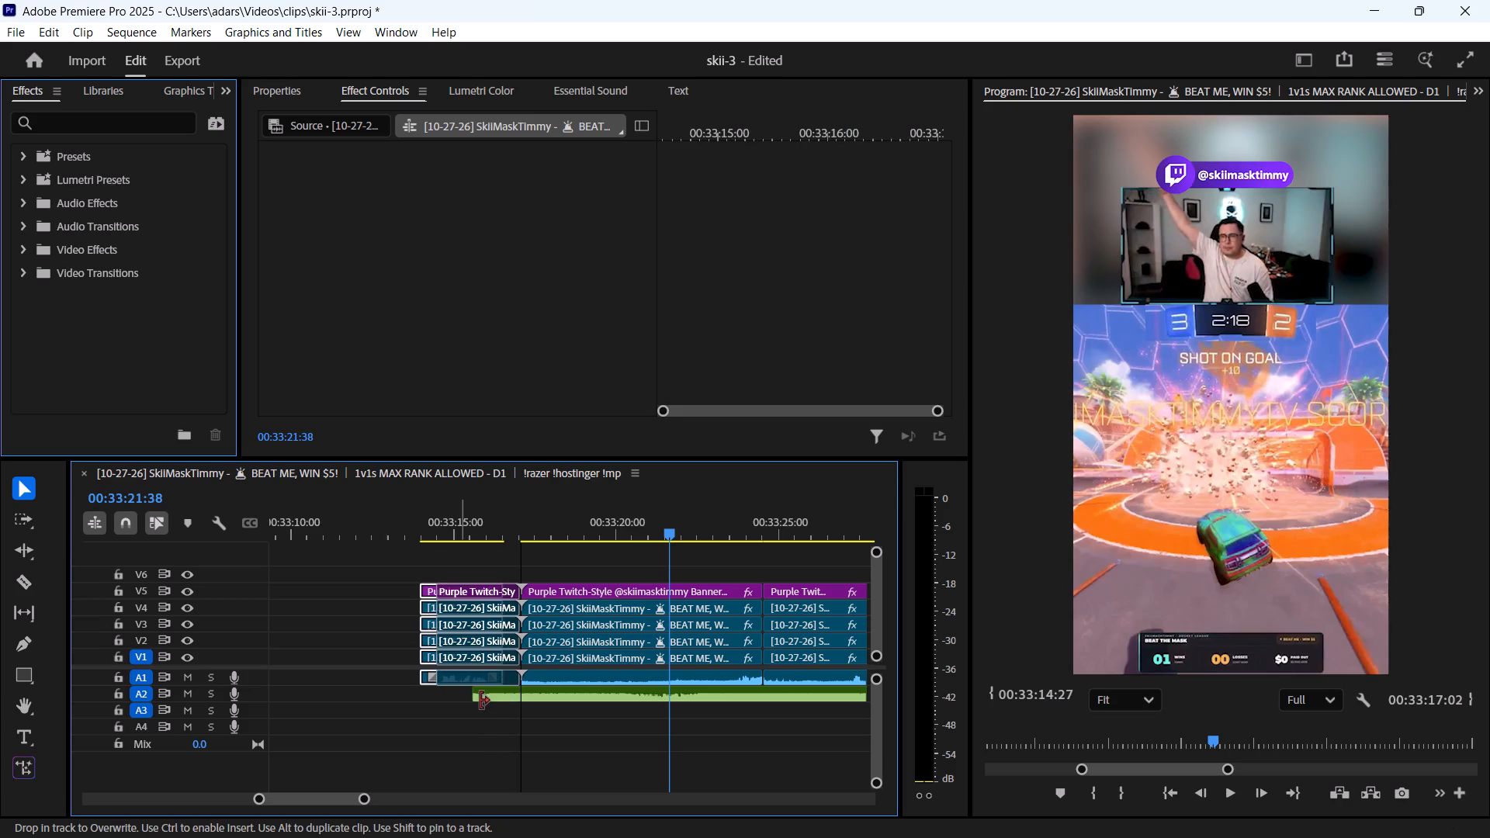
# Shift the LUZ ROJA - Slowed music clip earlier so it starts together with the intro segment.
pyautogui.moveTo(525, 698); pyautogui.dragTo(501, 698)
# Play from the start of the intro to about 00:33:21:43 to check the music against the 2:20 goal.
pyautogui.click(447, 532)
pyautogui.press('space')
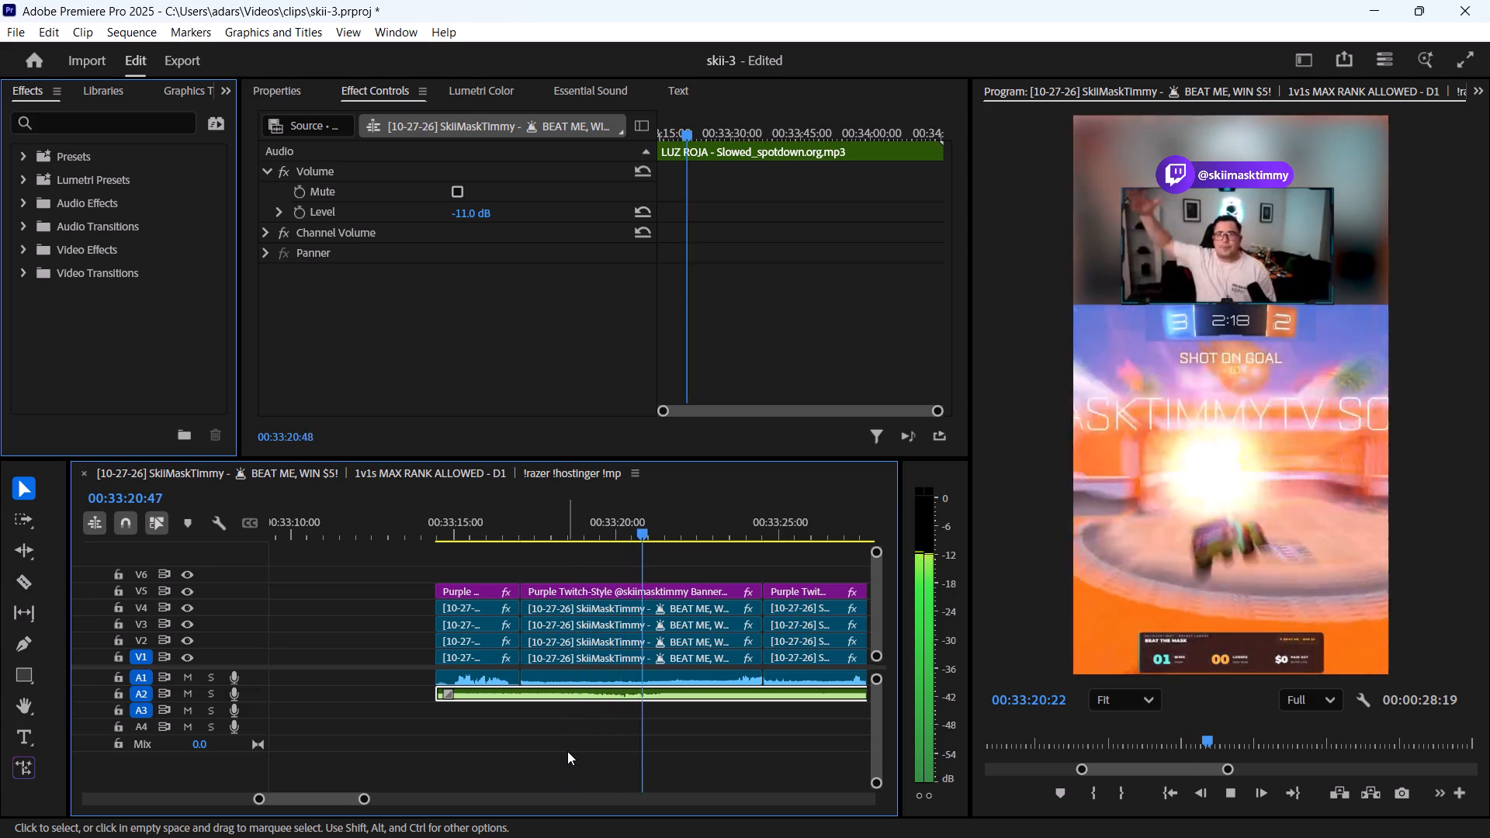
pyautogui.press('space')
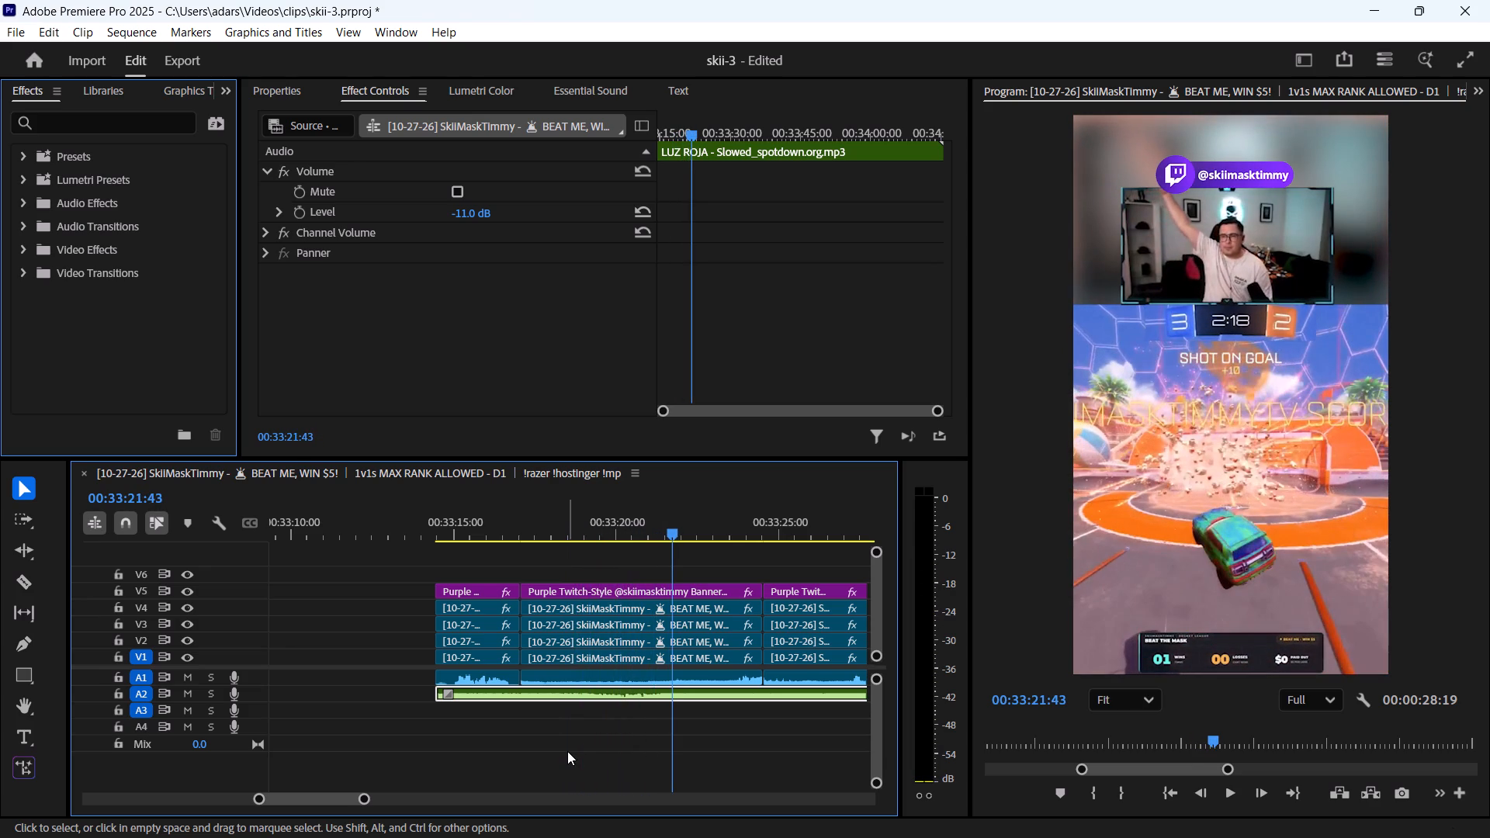
# Move the intro segment and the LUZ ROJA - Slowed music clip together about 0.6 seconds earlier.
pyautogui.click(472, 742)
pyautogui.moveTo(458, 760); pyautogui.dragTo(464, 580)
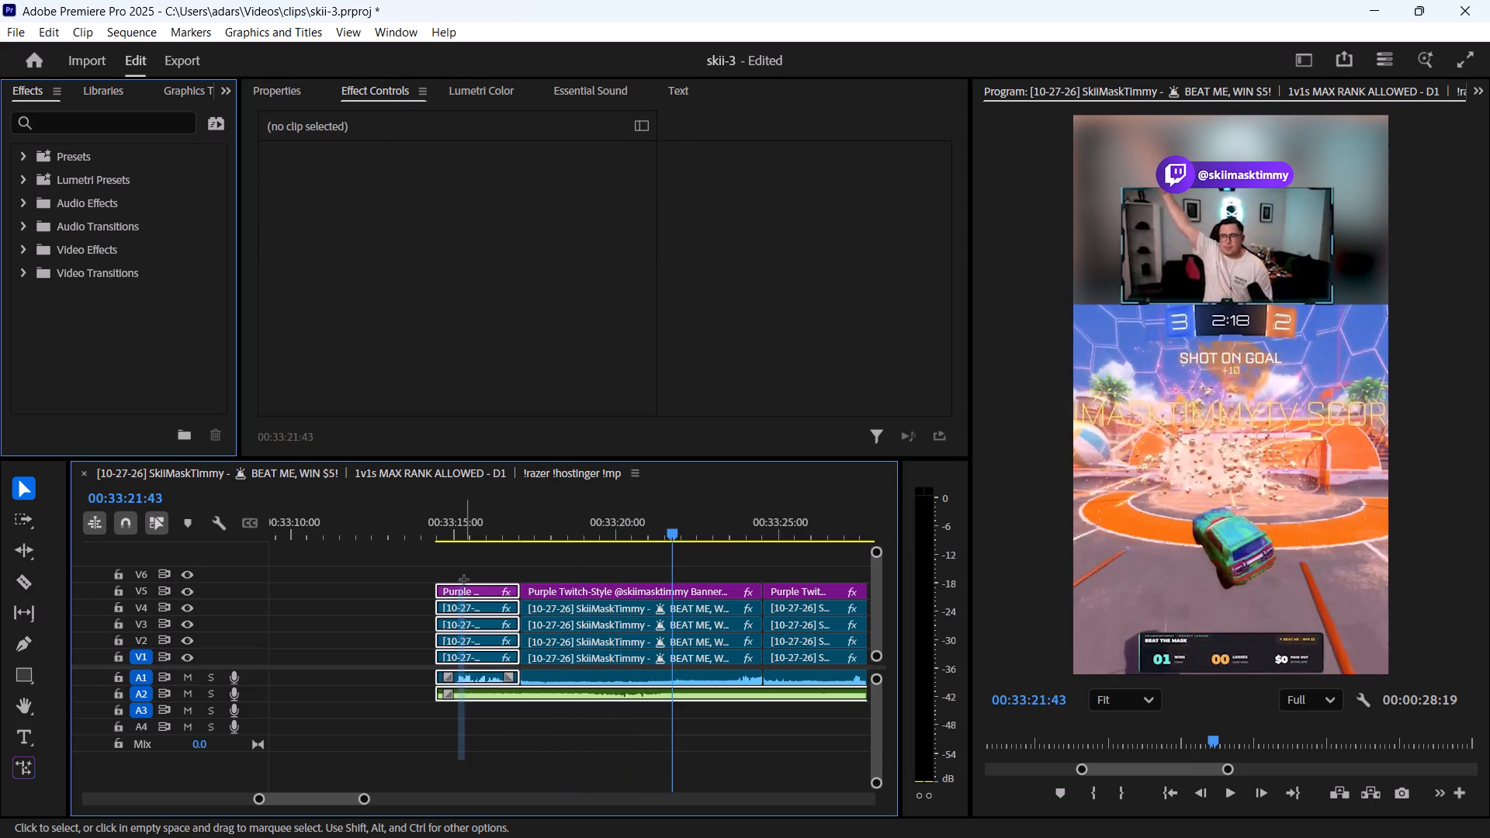
pyautogui.moveTo(464, 580); pyautogui.dragTo(466, 566)
pyautogui.moveTo(473, 673); pyautogui.dragTo(452, 672)
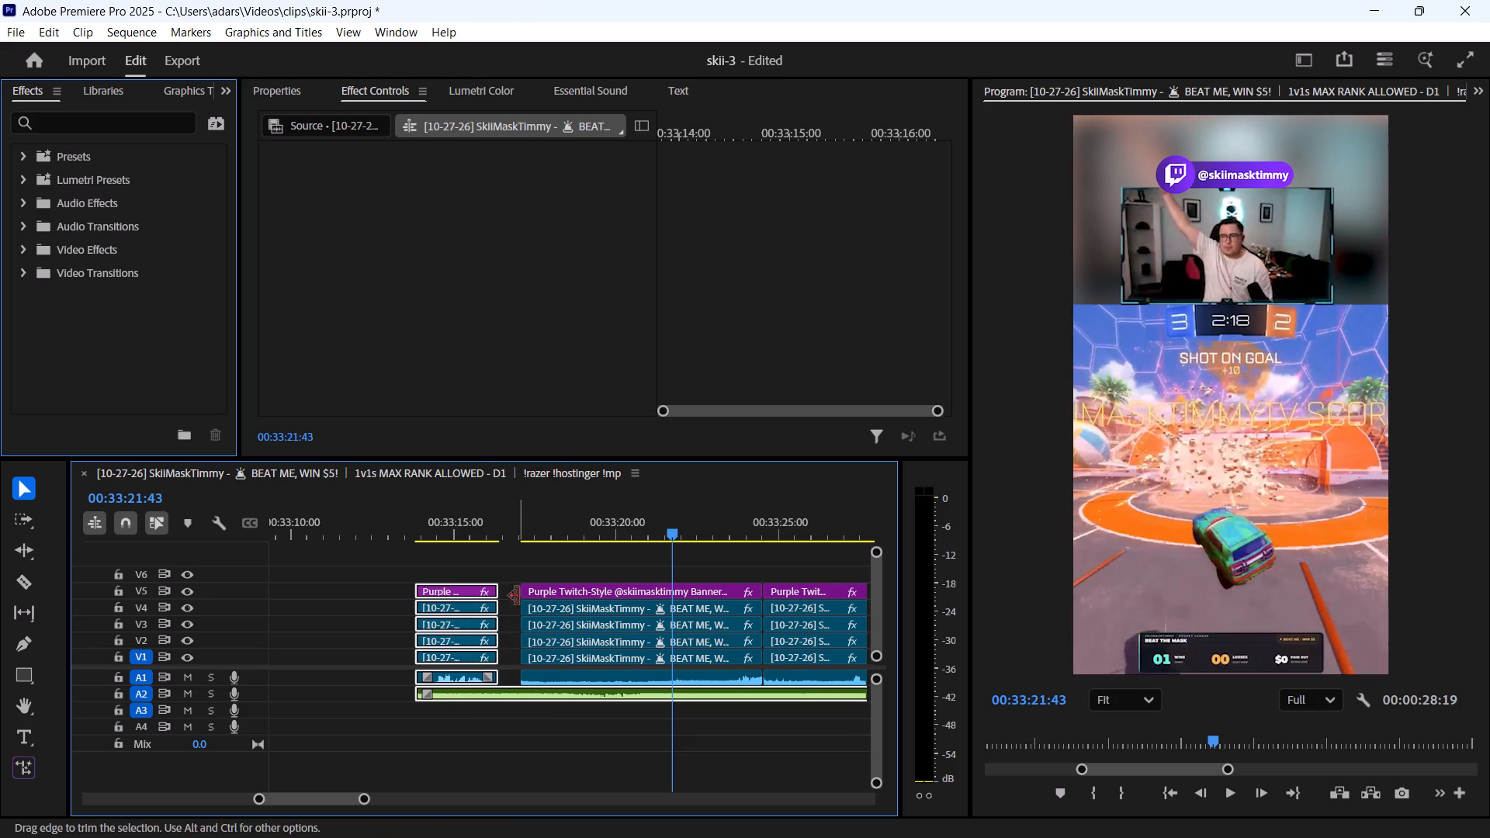
# Play the 2:20 segment around its goal, from about 00:33:19 to 00:33:23, to check it against the shifted music.
pyautogui.moveTo(579, 533); pyautogui.dragTo(598, 533)
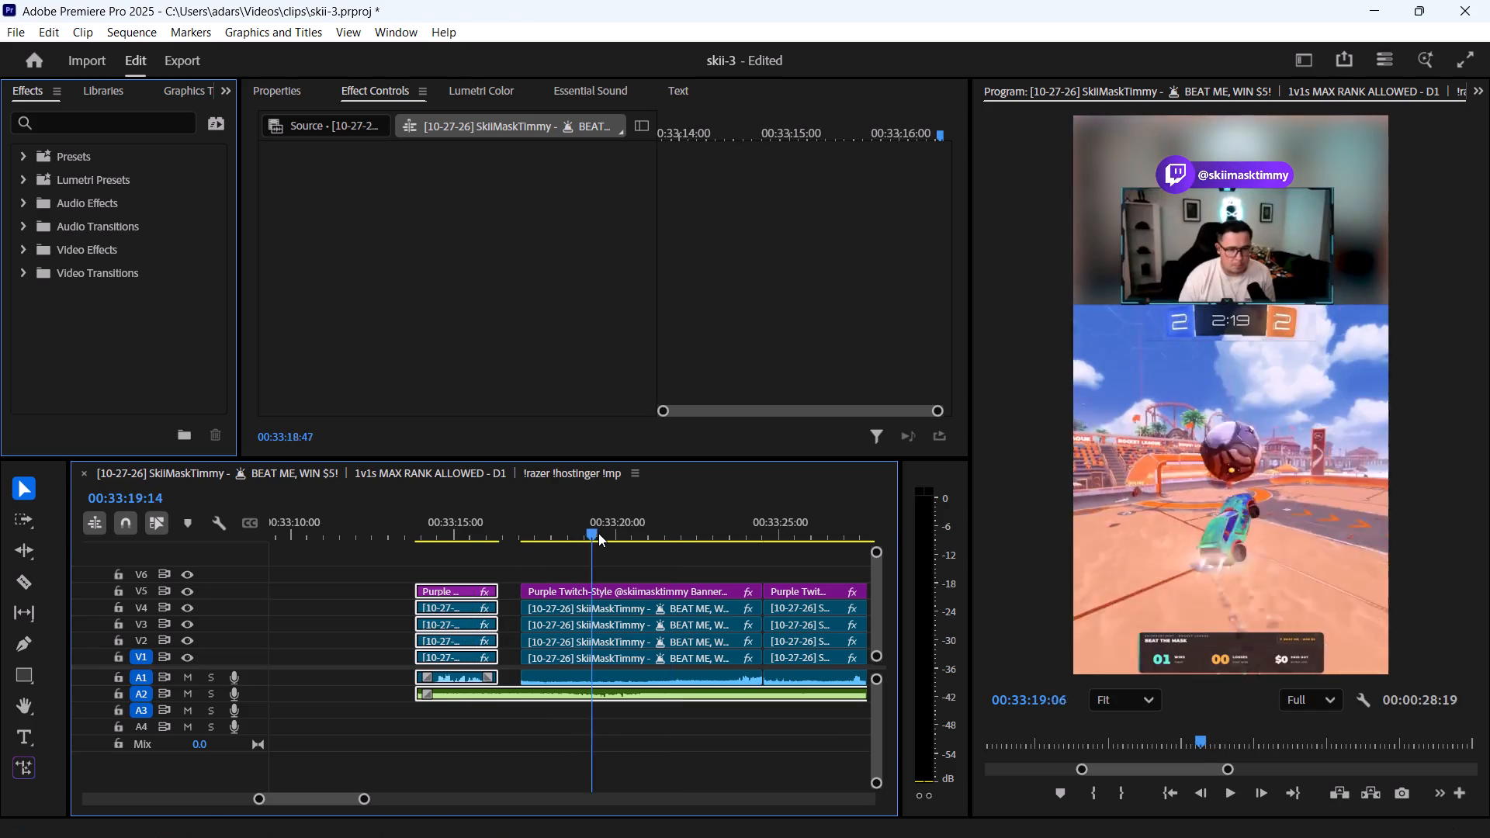
pyautogui.moveTo(598, 533); pyautogui.dragTo(611, 533)
pyautogui.press('space')
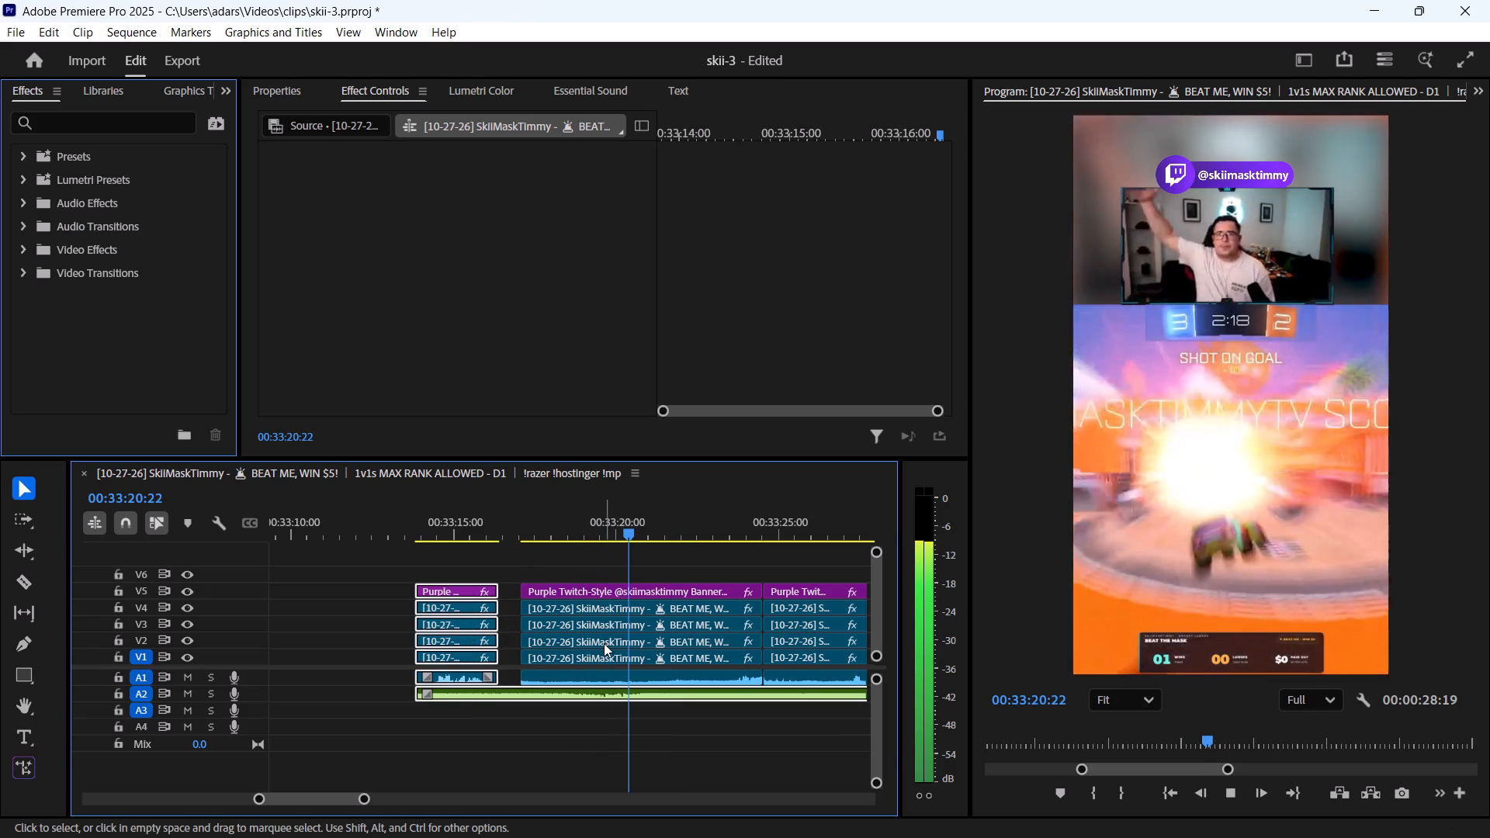
pyautogui.press('space')
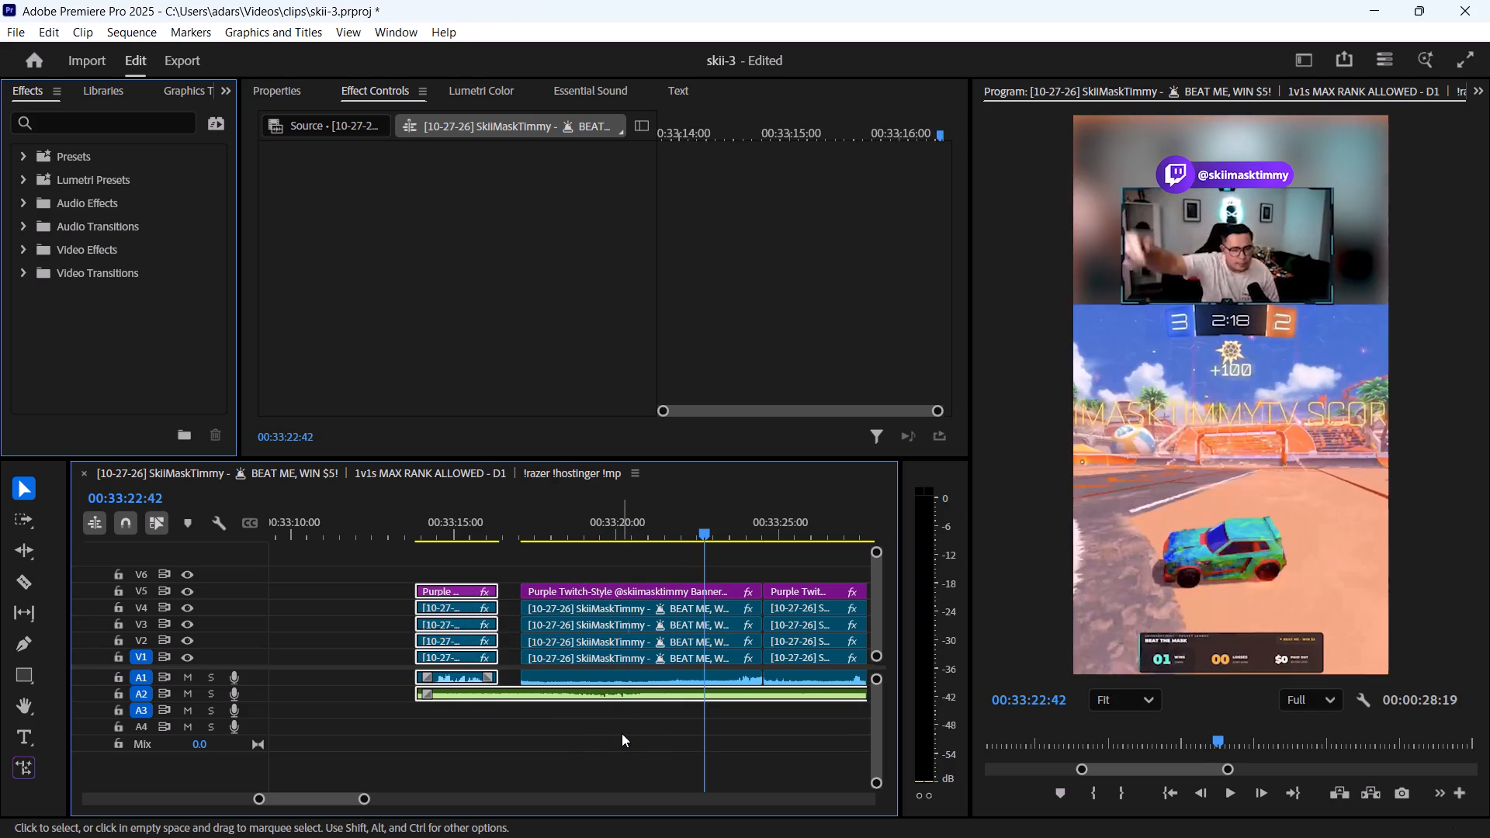
pyautogui.press('space')
pyautogui.press('space')
pyautogui.keyDown('alt'); pyautogui.scroll(5, 639, 734); pyautogui.keyUp('alt')
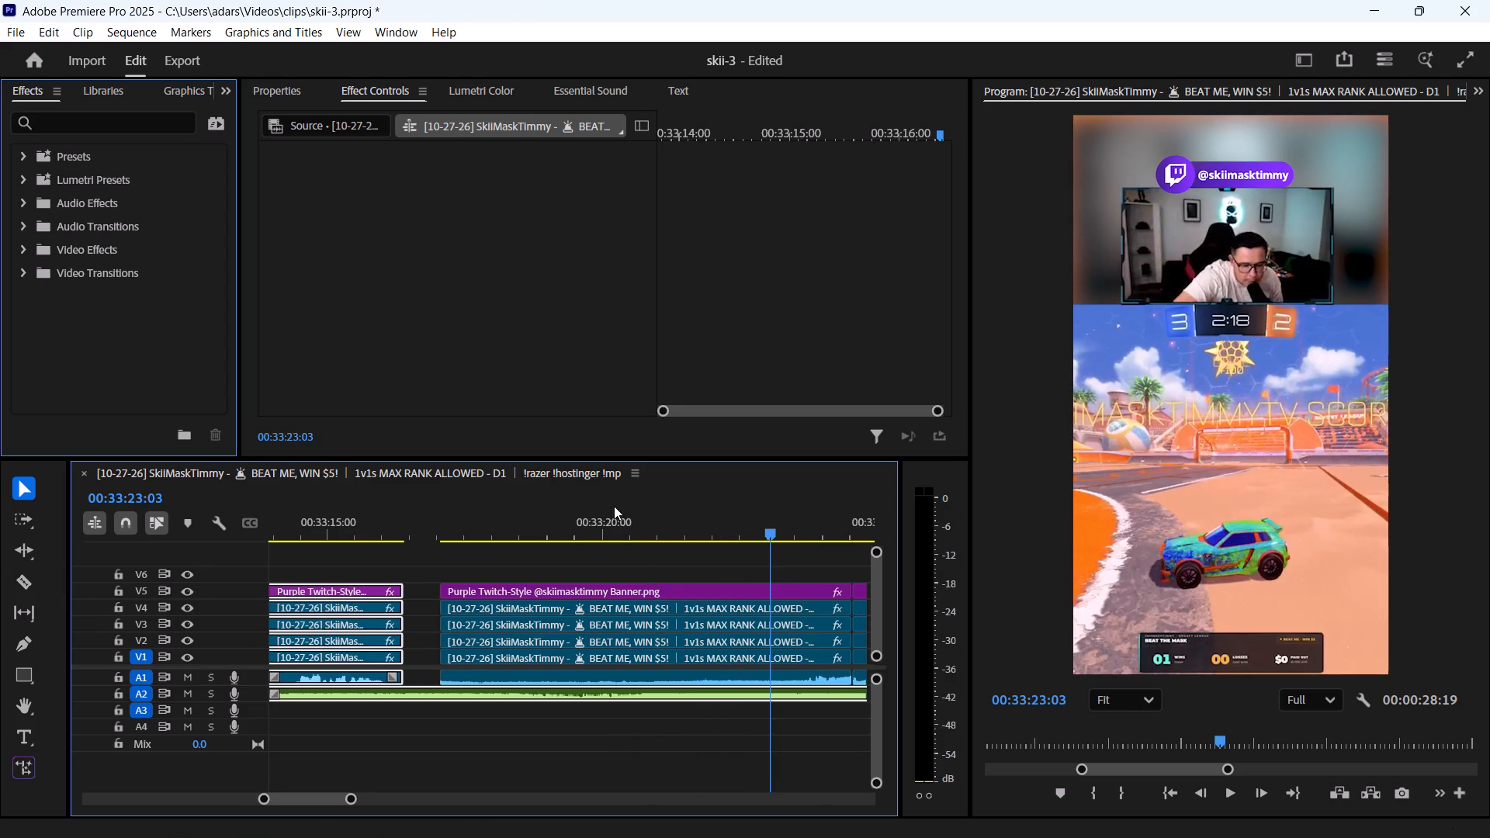
pyautogui.click(574, 533)
pyautogui.press('space')
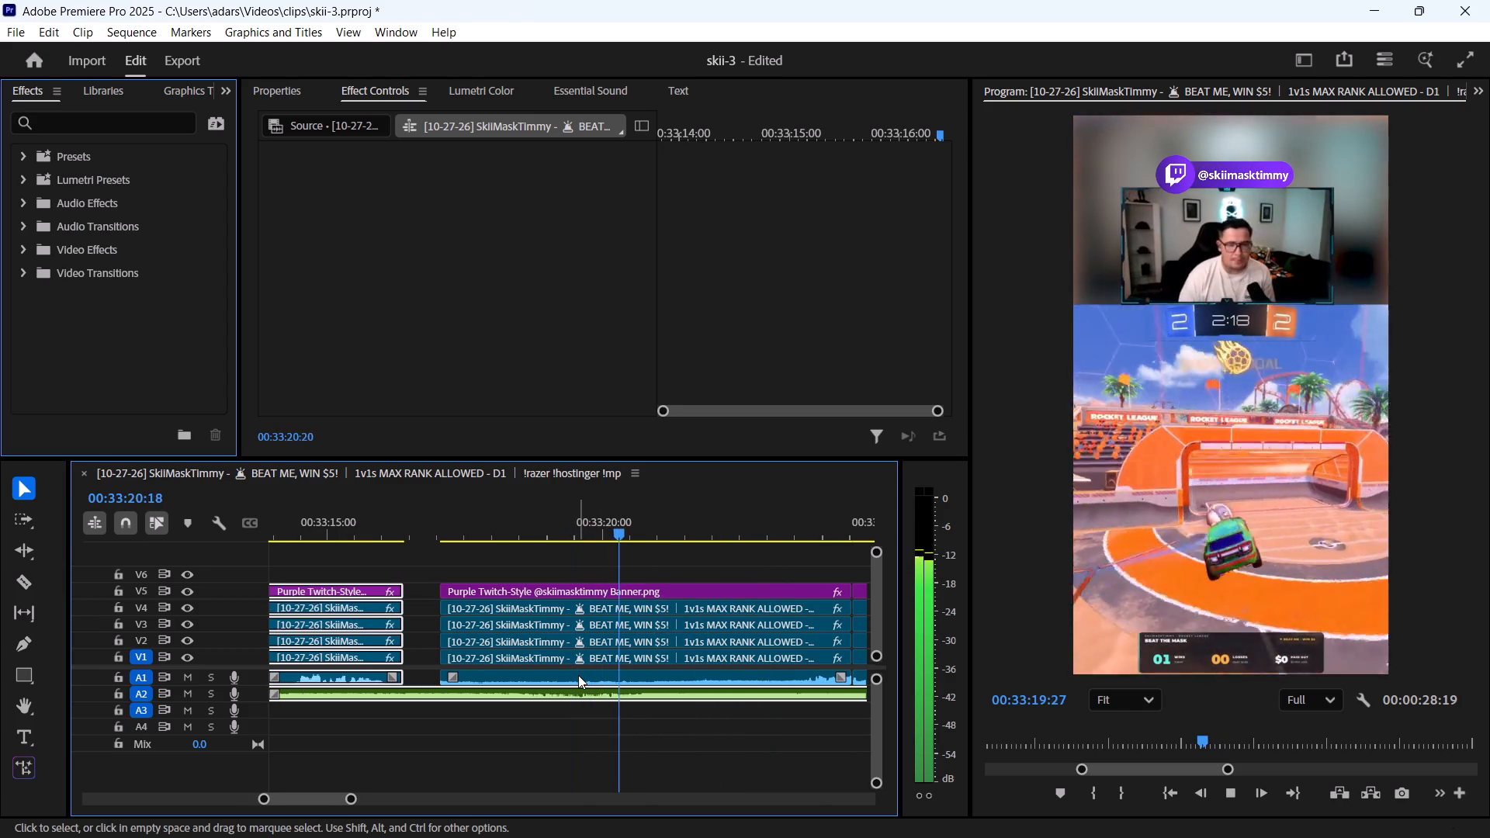
pyautogui.press('space')
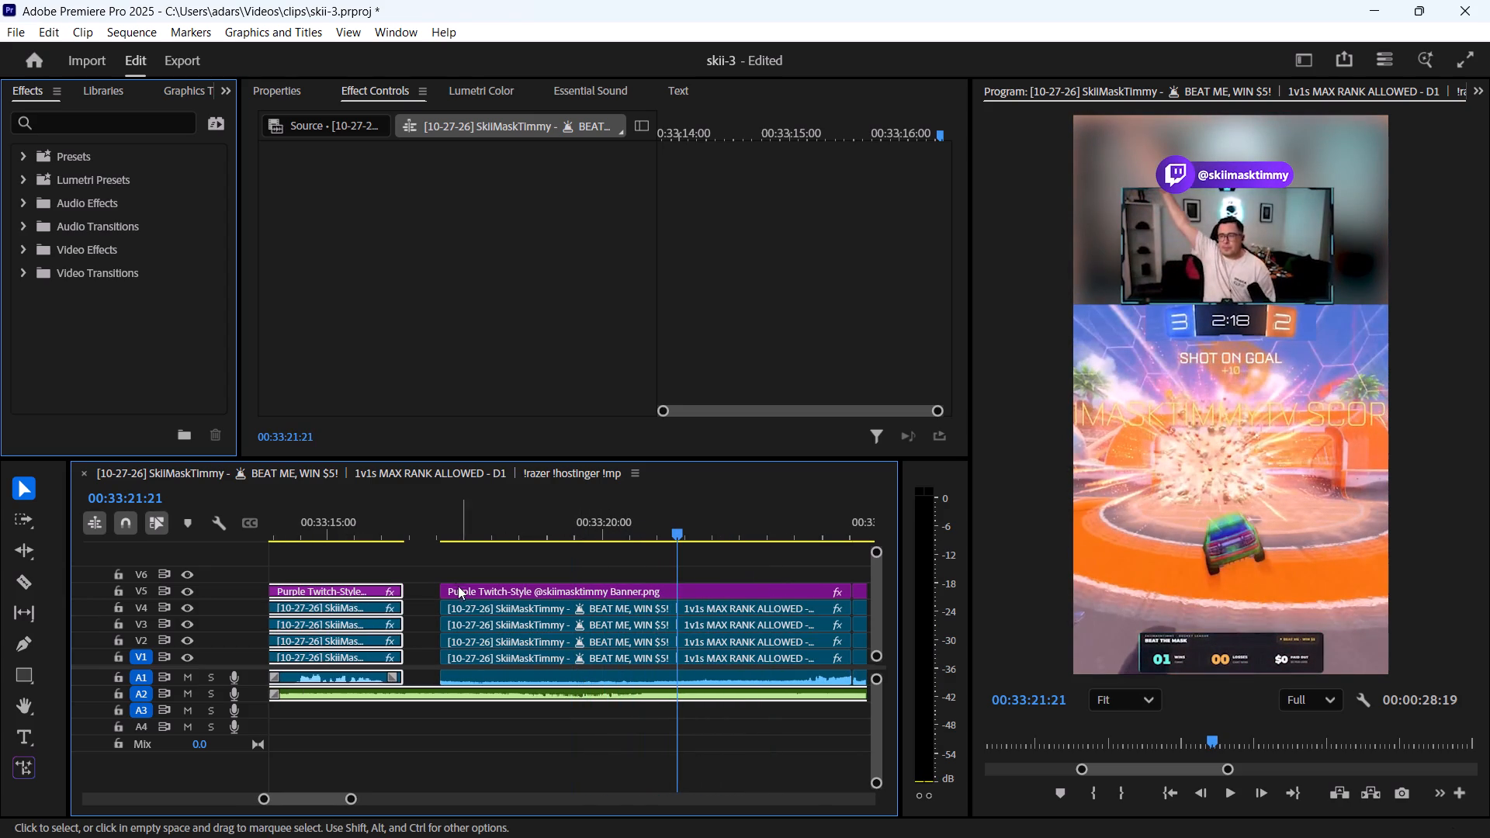
# Extend the start of all the 2:20 segment's clips about 0.6 seconds earlier, up to the end of the intro.
pyautogui.click(450, 566)
pyautogui.moveTo(449, 566); pyautogui.dragTo(452, 649)
pyautogui.moveTo(430, 574); pyautogui.dragTo(434, 584)
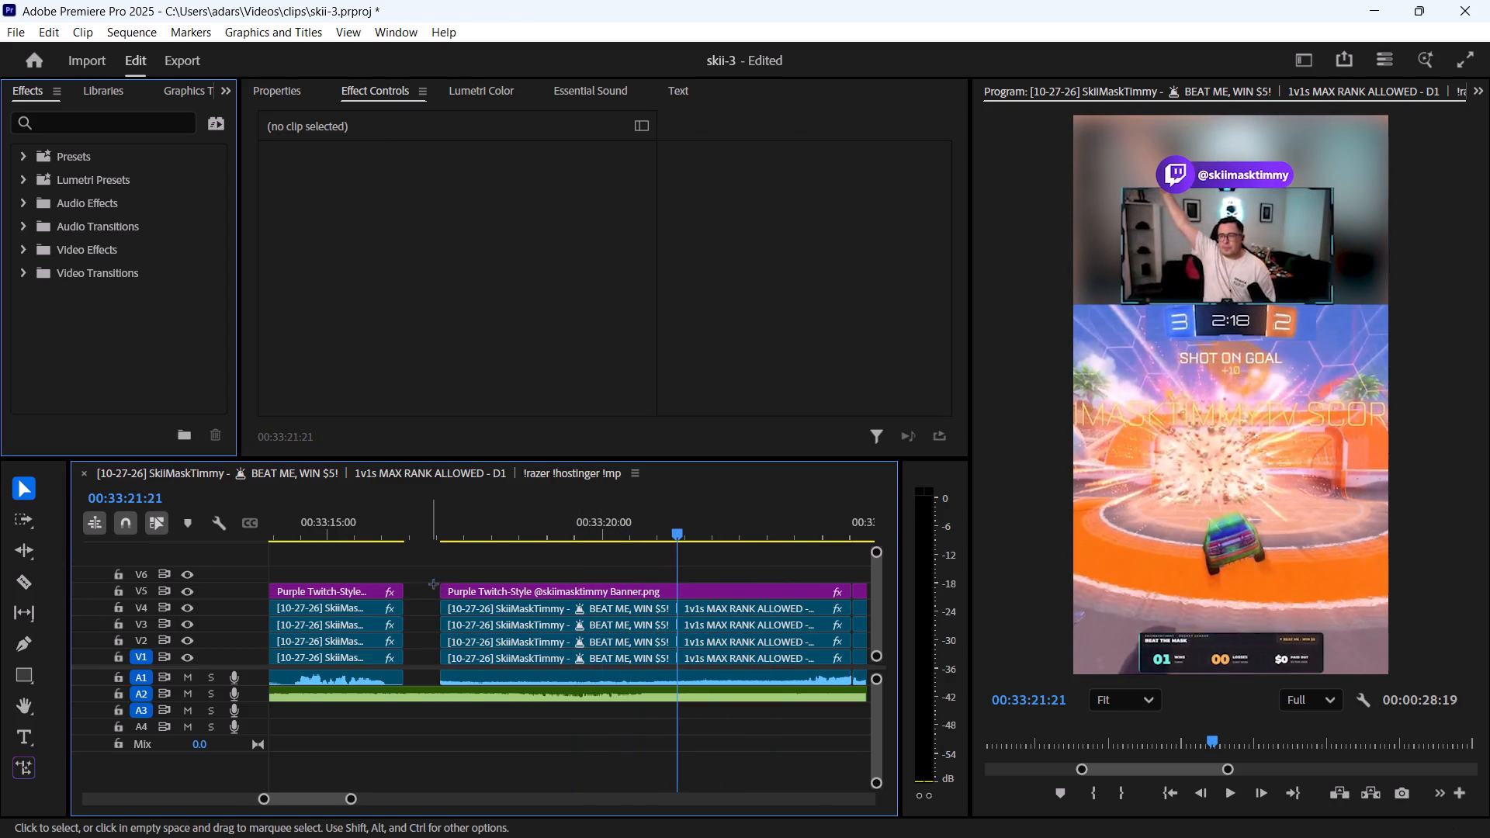
pyautogui.moveTo(434, 584); pyautogui.dragTo(459, 674)
pyautogui.moveTo(443, 674); pyautogui.dragTo(418, 675)
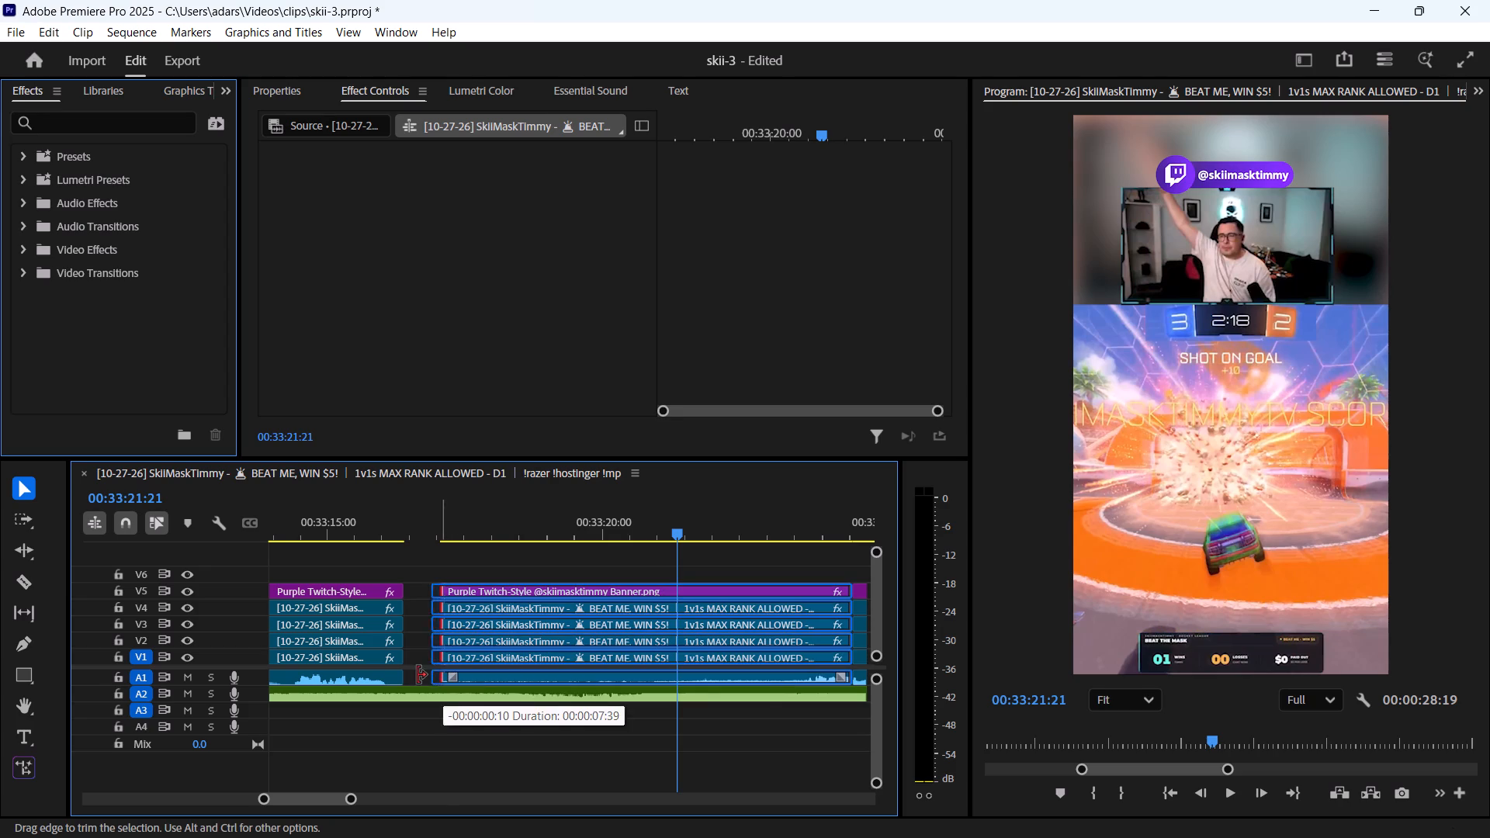
pyautogui.moveTo(418, 675); pyautogui.dragTo(405, 675)
# Play from the start of the intro past the 2:20 segment's goal and review the celebration around 00:33:22:59.
pyautogui.click(438, 771)
pyautogui.keyDown('alt'); pyautogui.scroll(-5, 439, 761); pyautogui.keyUp('alt')
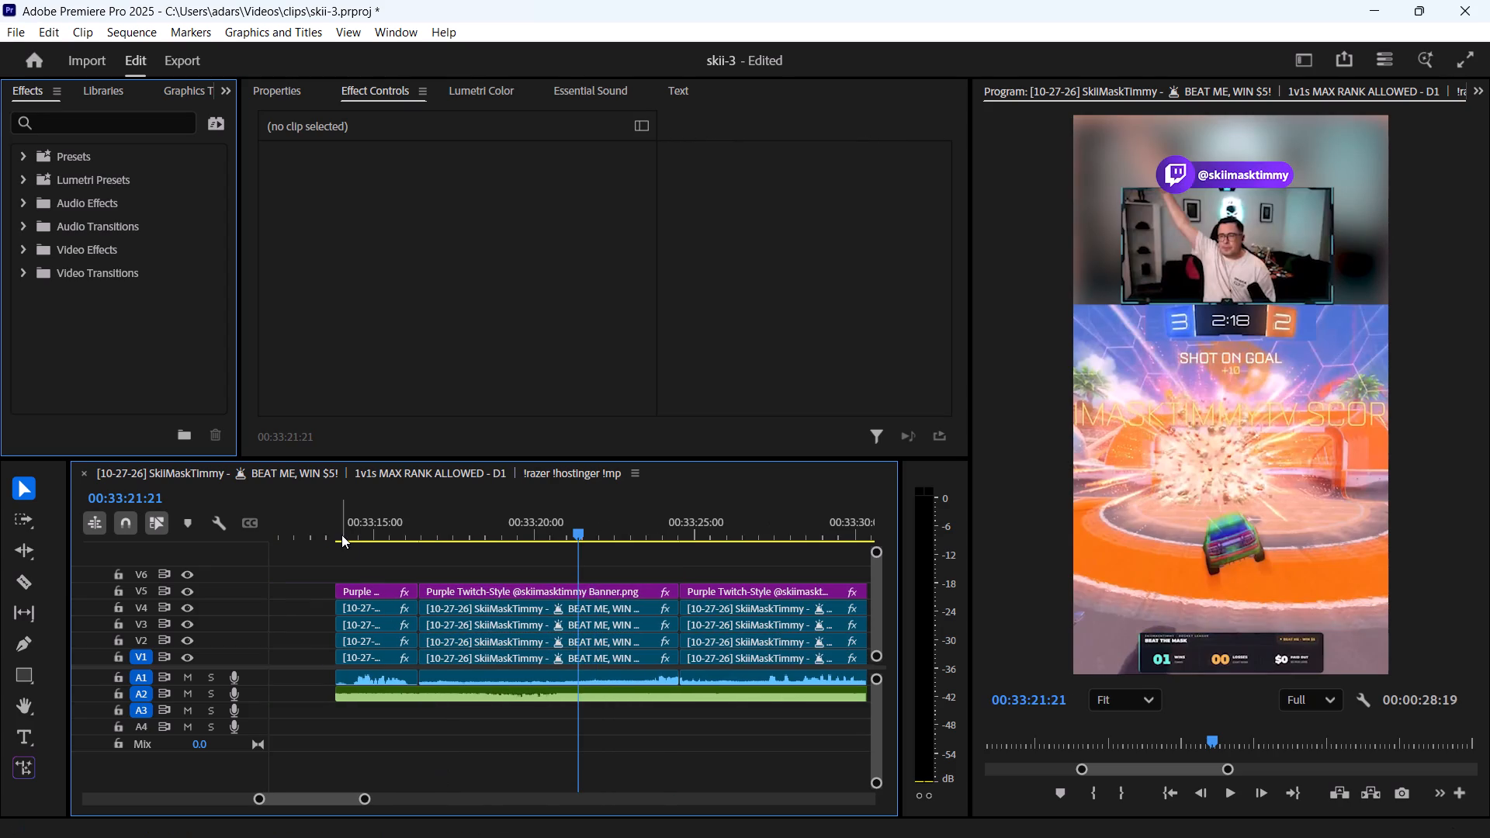
pyautogui.click(339, 535)
pyautogui.press('space')
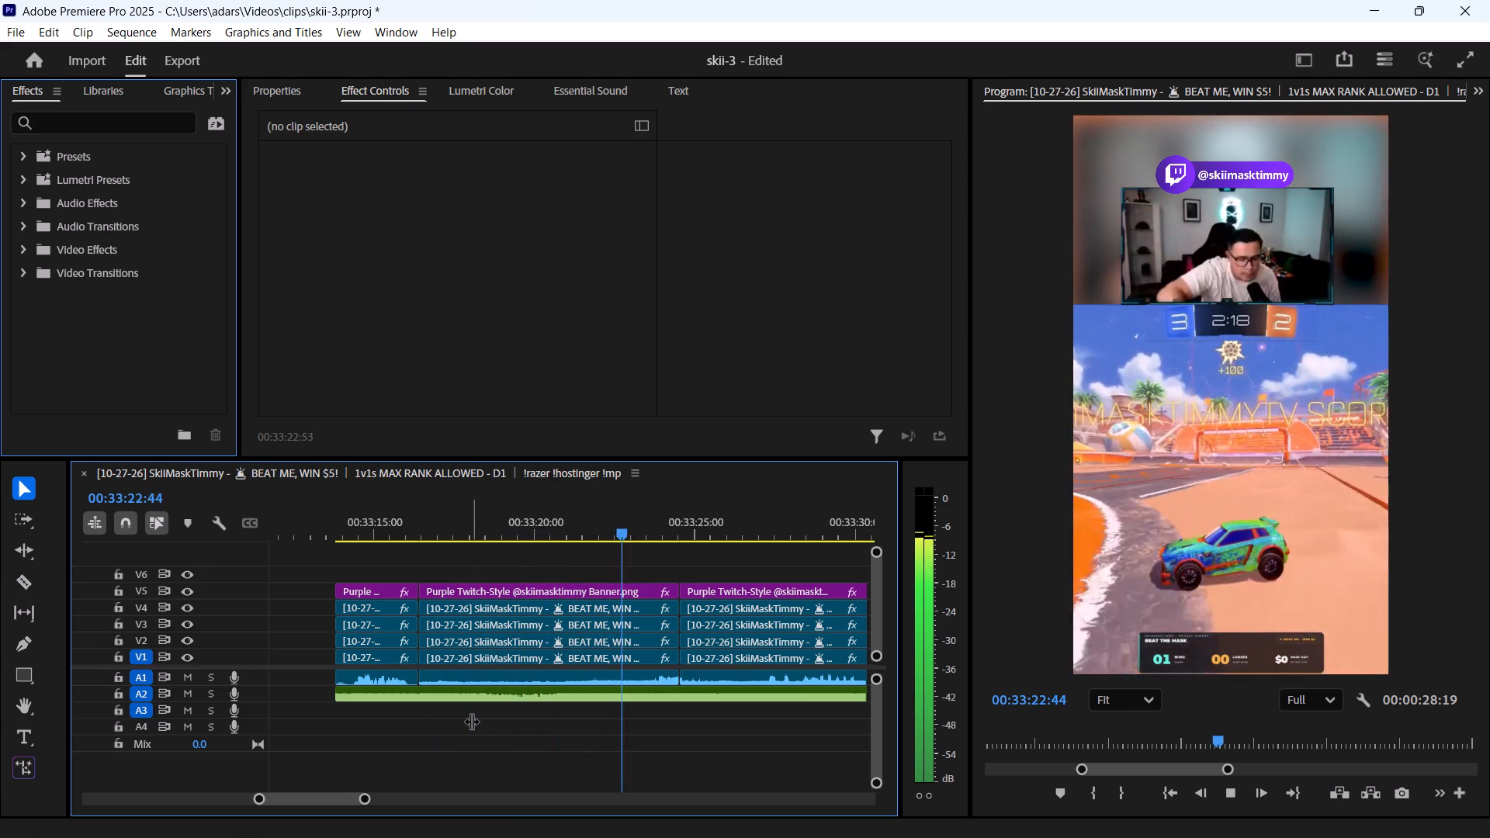
pyautogui.press('space')
pyautogui.keyDown('alt'); pyautogui.scroll(4, 636, 661); pyautogui.keyUp('alt')
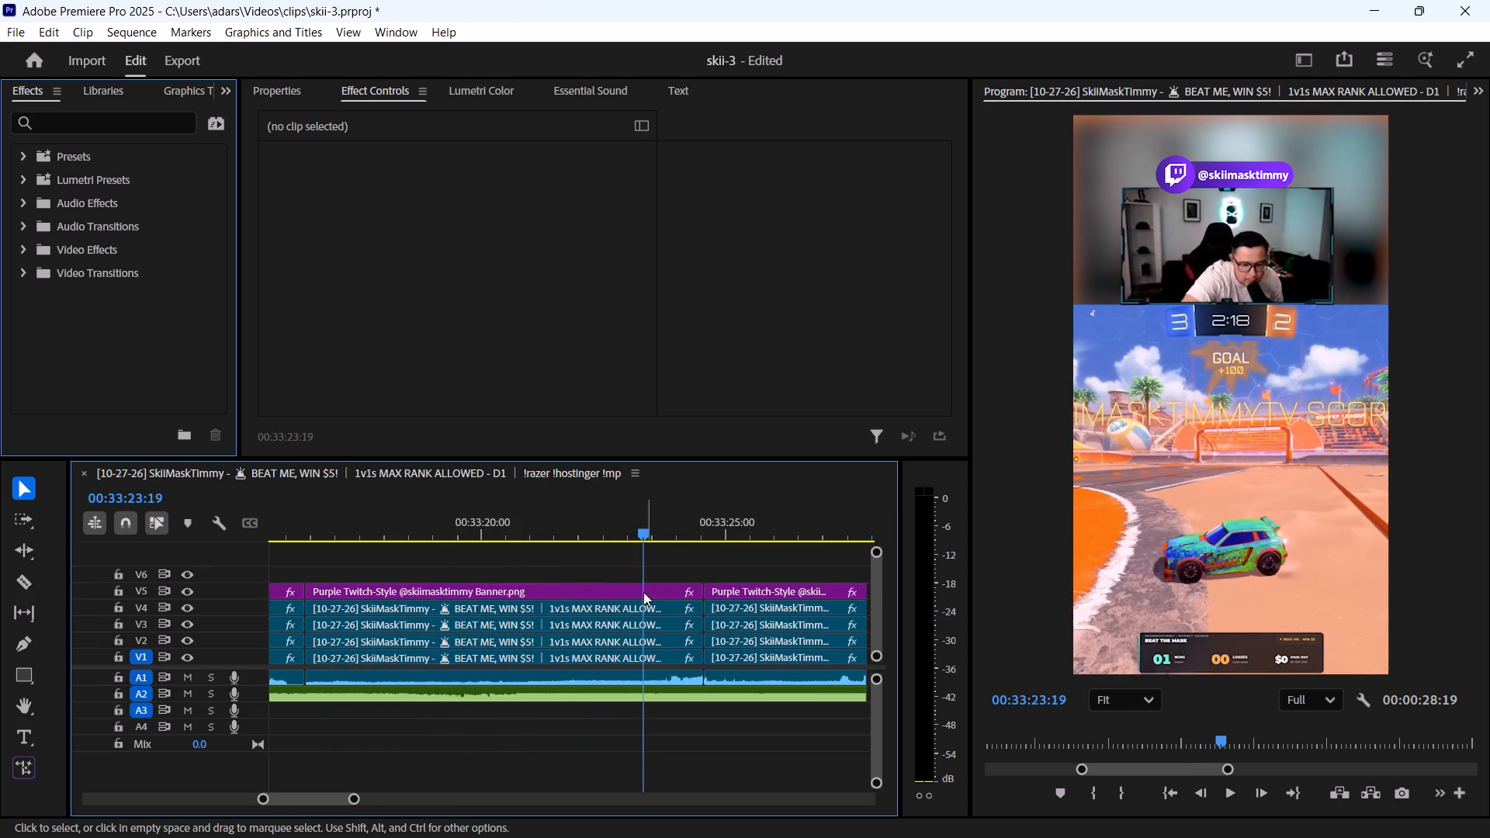
pyautogui.moveTo(641, 530); pyautogui.dragTo(605, 535)
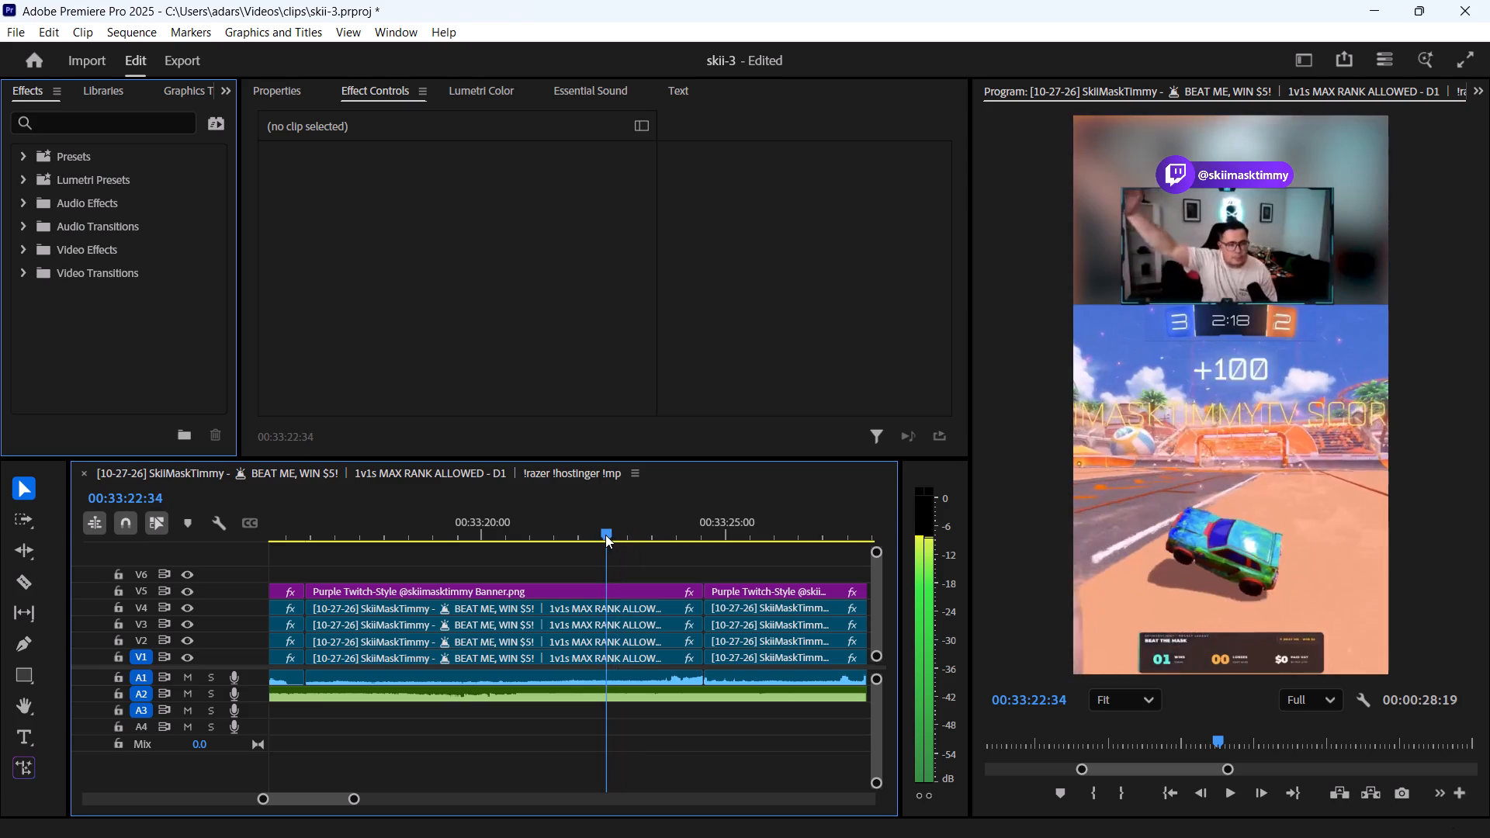
pyautogui.moveTo(605, 535); pyautogui.dragTo(625, 535)
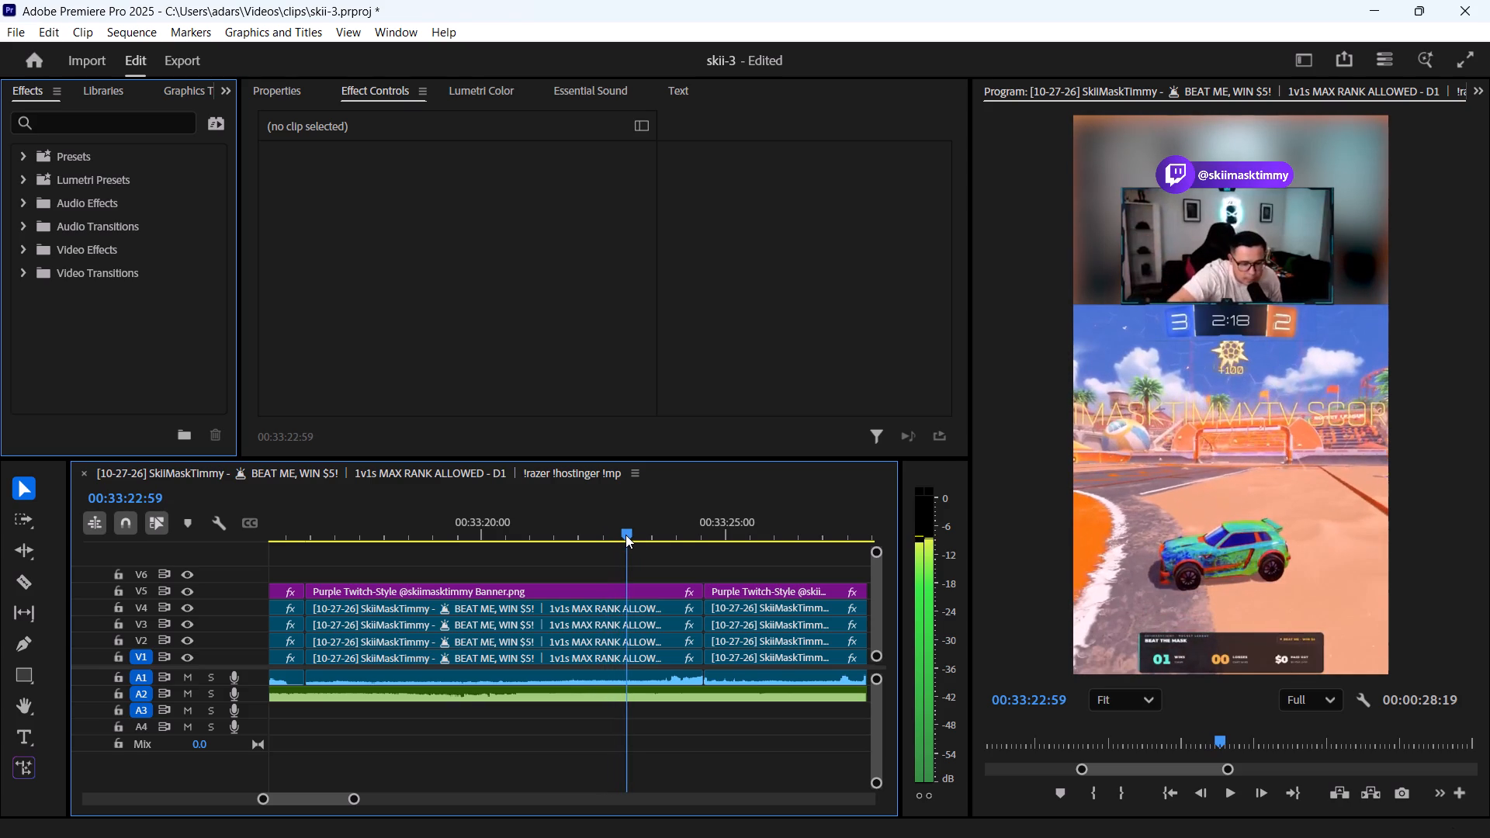
# Trim about 2 seconds off the end of all the 2:20 segment's clips.
pyautogui.click(672, 572)
pyautogui.moveTo(672, 570); pyautogui.dragTo(662, 665)
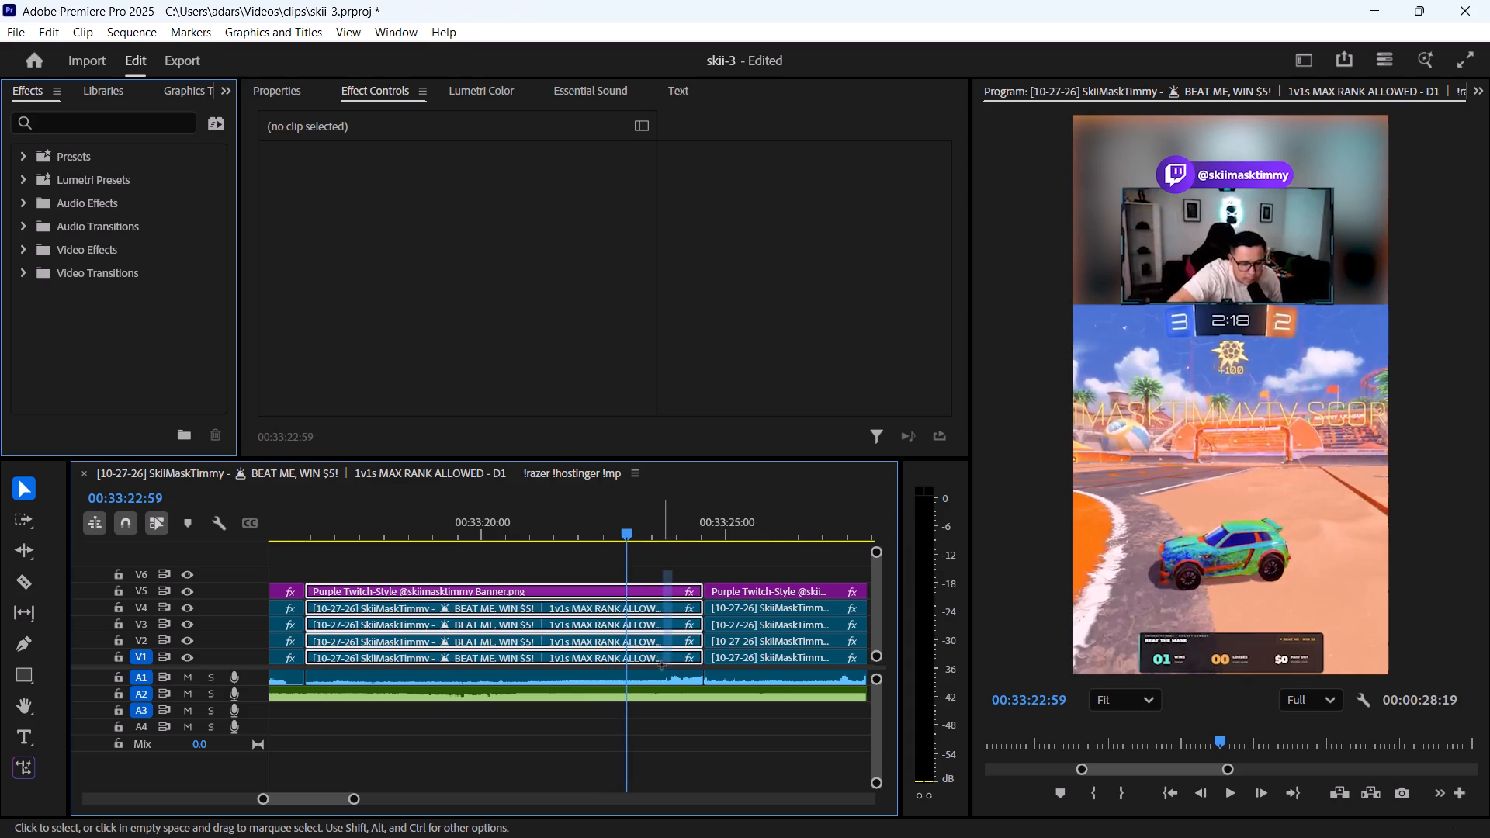
pyautogui.moveTo(662, 665); pyautogui.dragTo(662, 677)
pyautogui.moveTo(699, 674); pyautogui.dragTo(630, 670)
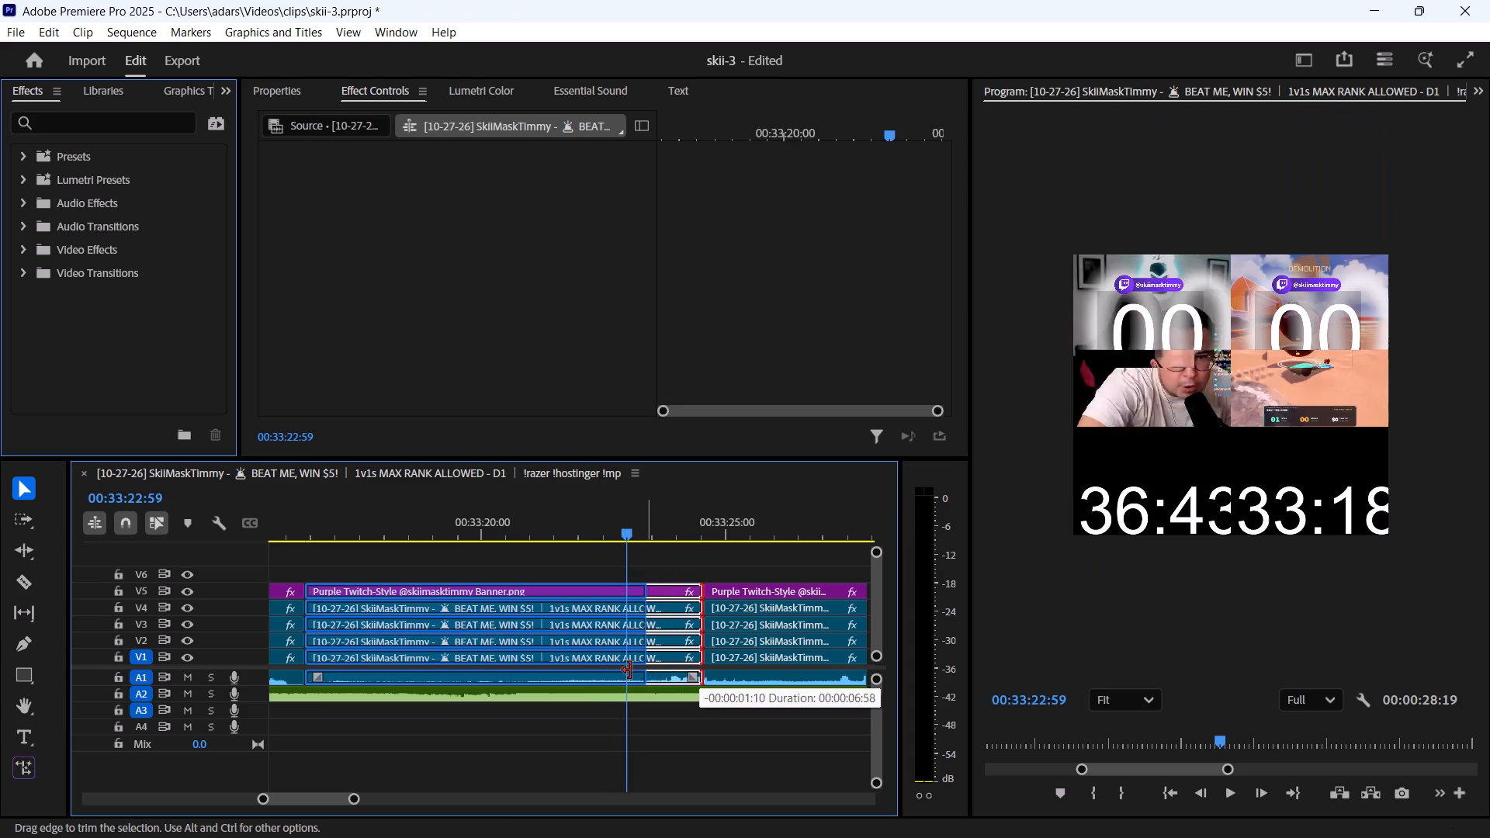
pyautogui.moveTo(630, 670); pyautogui.dragTo(605, 672)
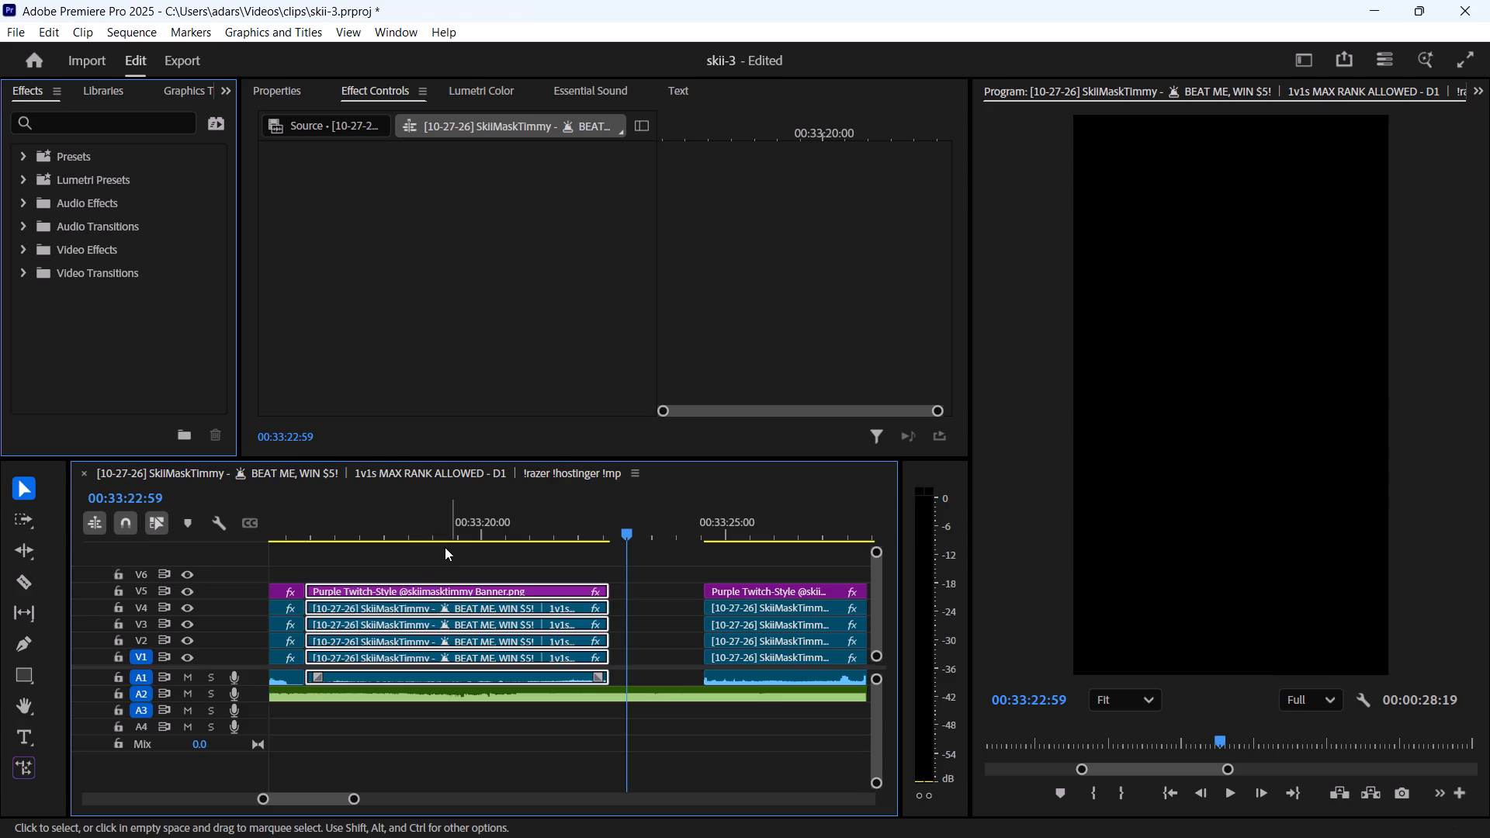
# Check the goal against the music and trim the end of the 2:20 segment's clips further back, to 00:33:21:42.
pyautogui.moveTo(420, 533); pyautogui.dragTo(442, 532)
pyautogui.press('space')
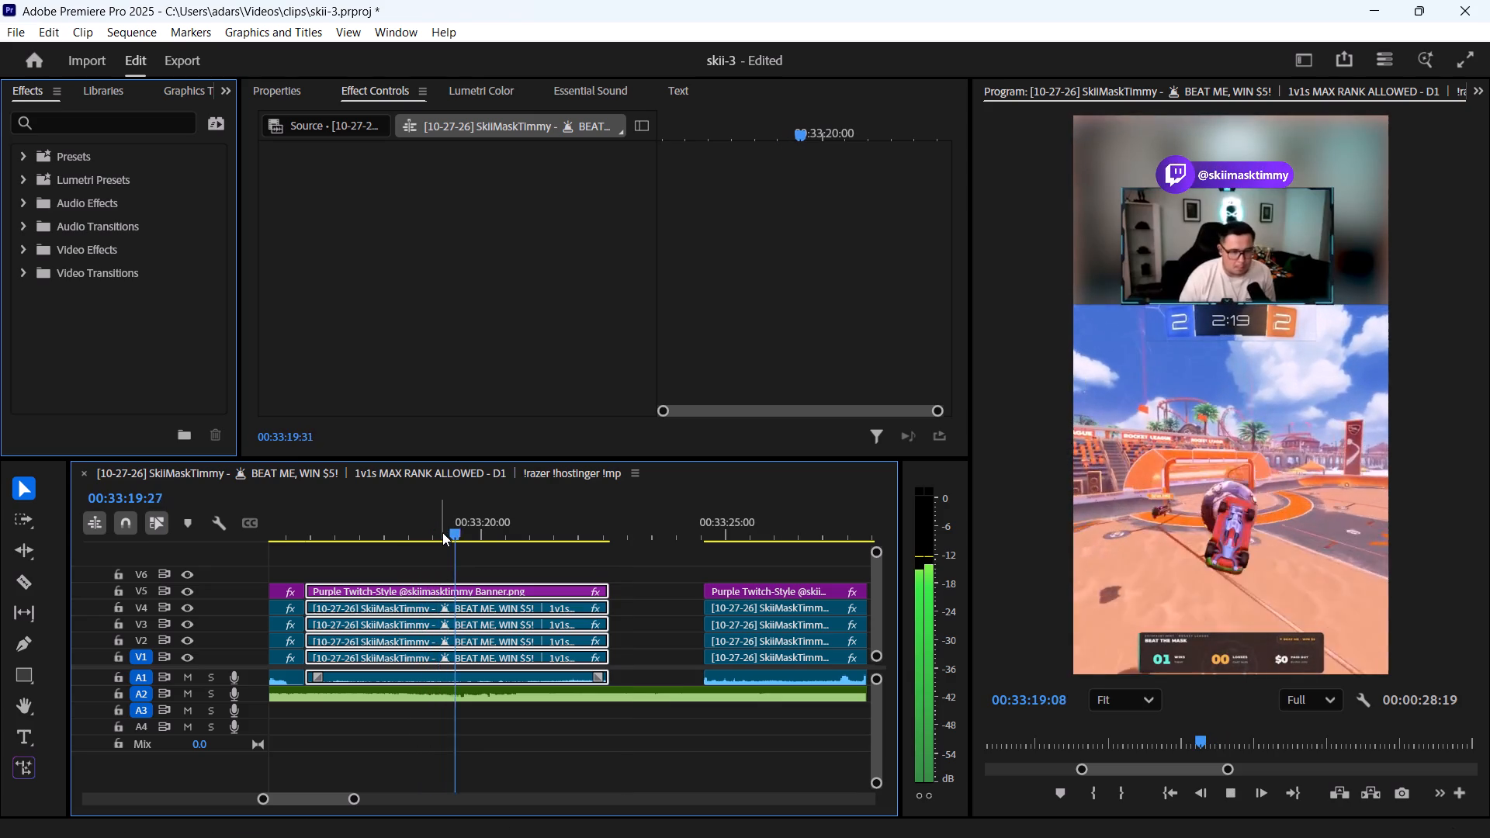
pyautogui.press('space')
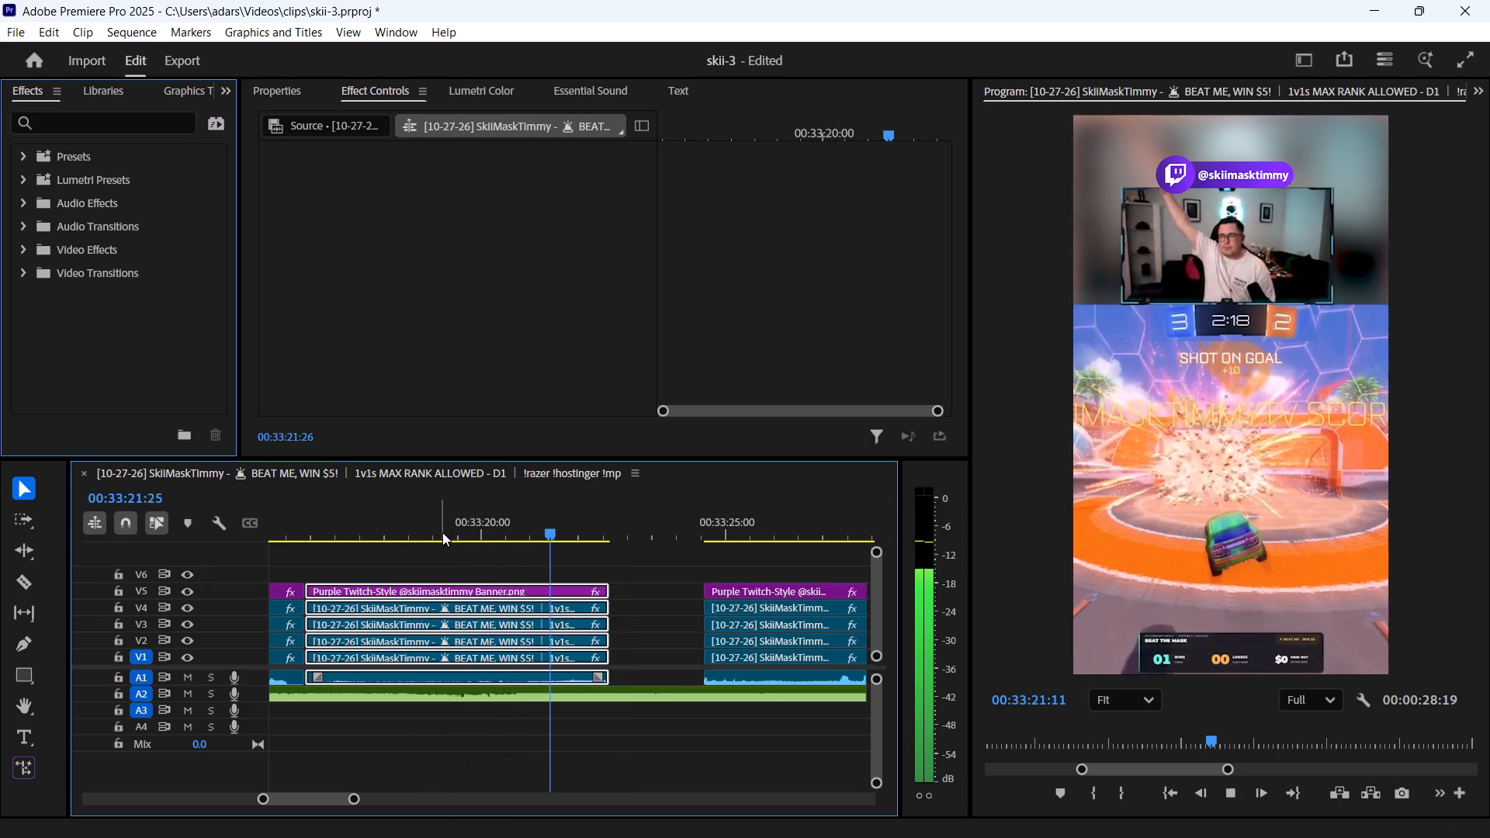
pyautogui.press('space')
pyautogui.press('space')
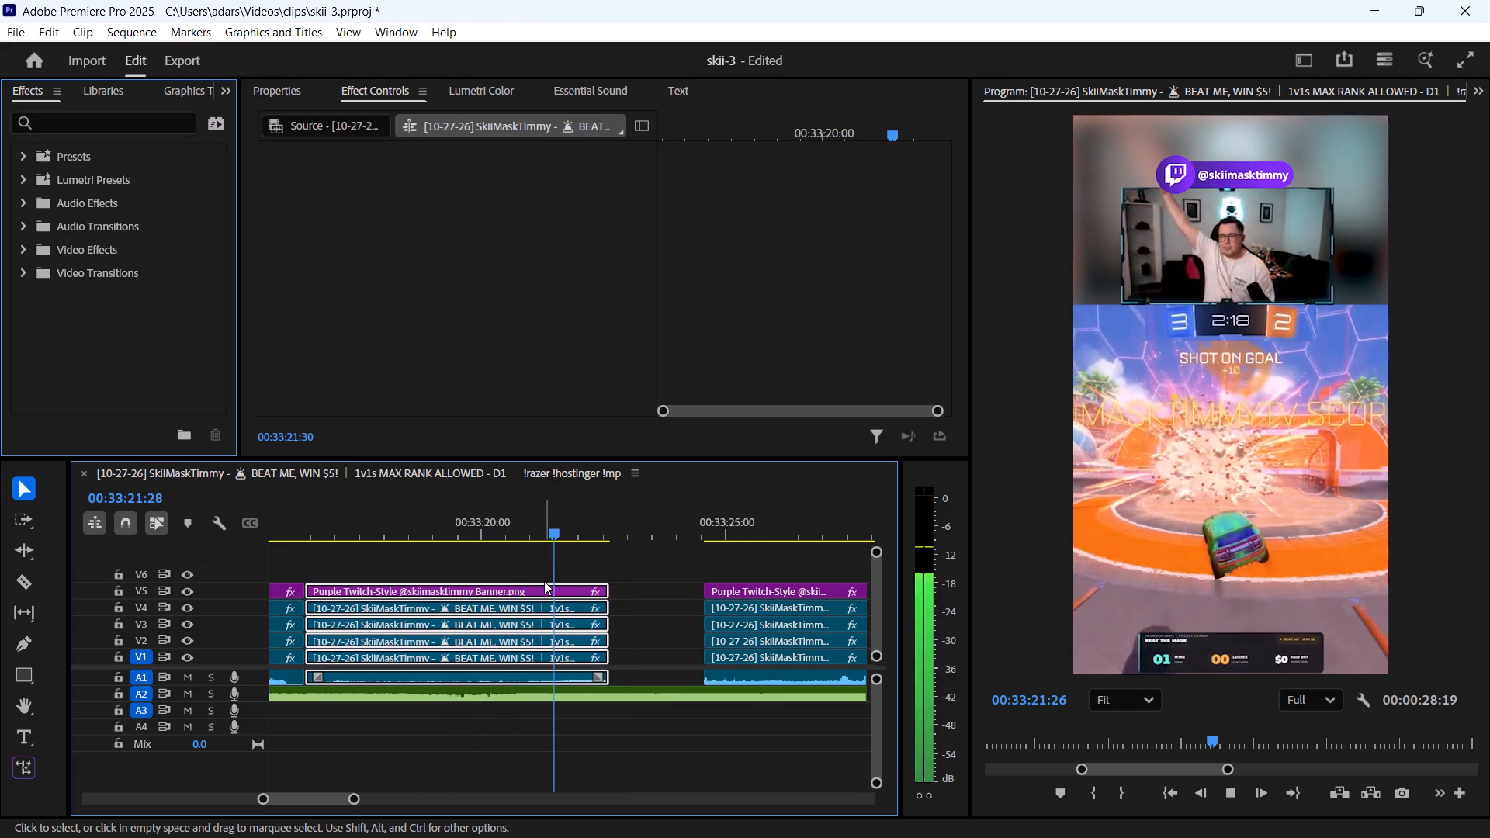
pyautogui.moveTo(608, 596); pyautogui.dragTo(600, 595)
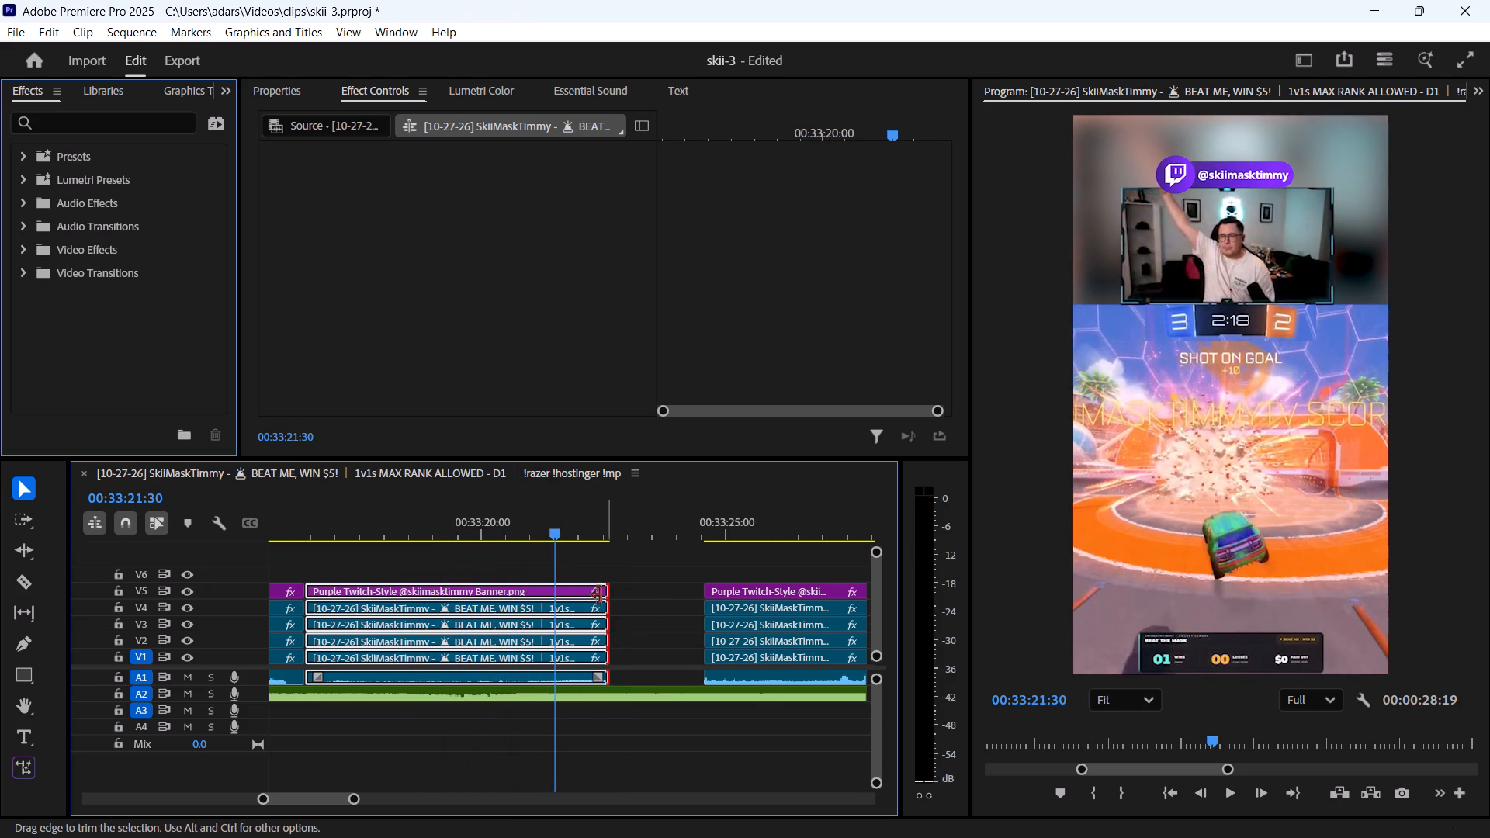
pyautogui.moveTo(600, 595); pyautogui.dragTo(563, 598)
# Move the 4:51 segment's clips against the trimmed 2:20 segment, so that they start at 00:33:21:42.
pyautogui.keyDown('alt'); pyautogui.scroll(-3, 608, 612); pyautogui.keyUp('alt')
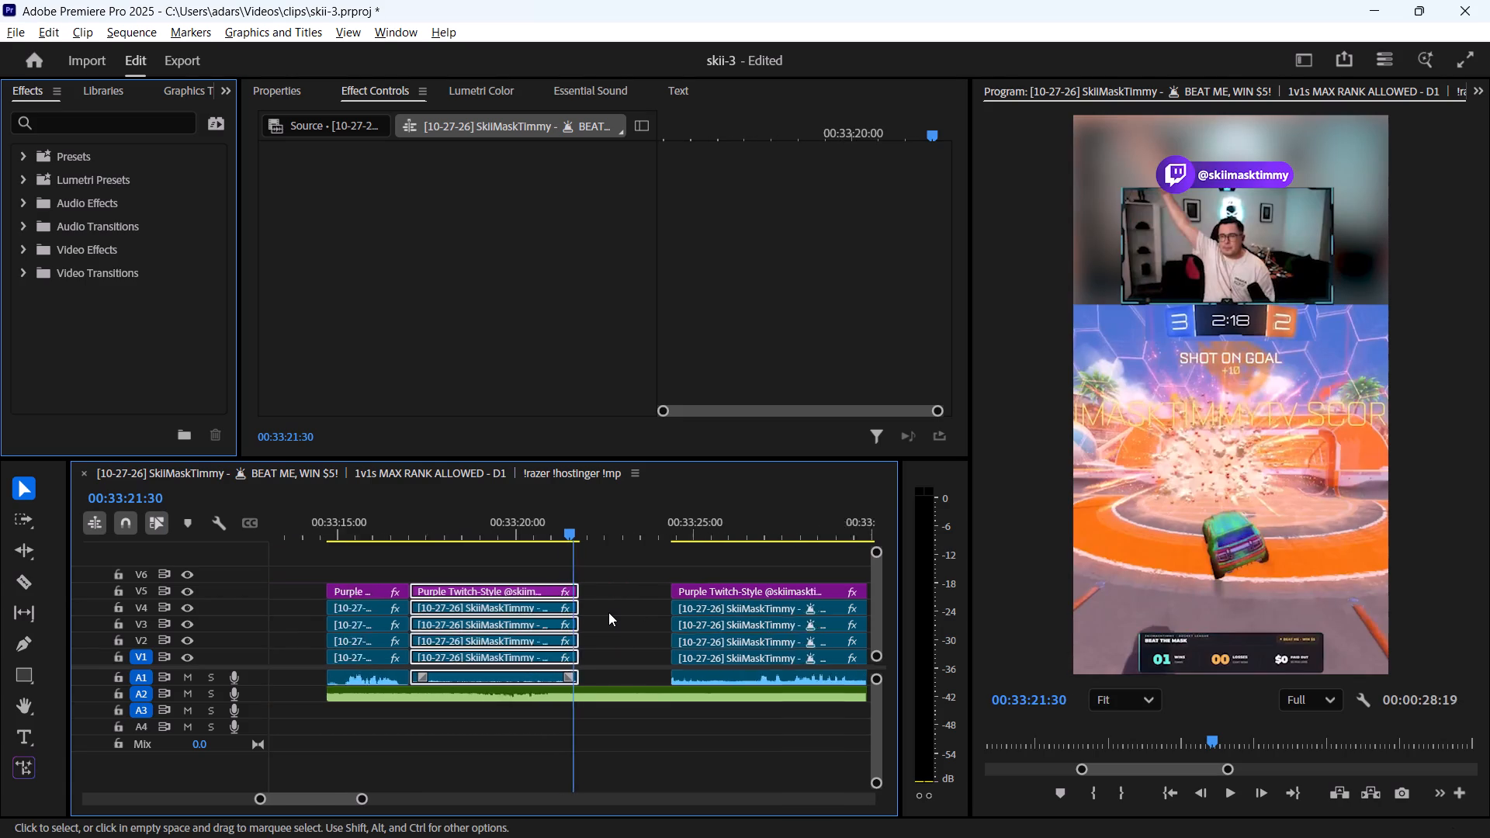
pyautogui.keyDown('alt'); pyautogui.scroll(-3, 608, 612); pyautogui.keyUp('alt')
pyautogui.keyDown('shift'); pyautogui.scroll(-4, 648, 577); pyautogui.keyUp('shift')
pyautogui.moveTo(629, 569); pyautogui.dragTo(594, 672)
pyautogui.moveTo(590, 674); pyautogui.dragTo(527, 674)
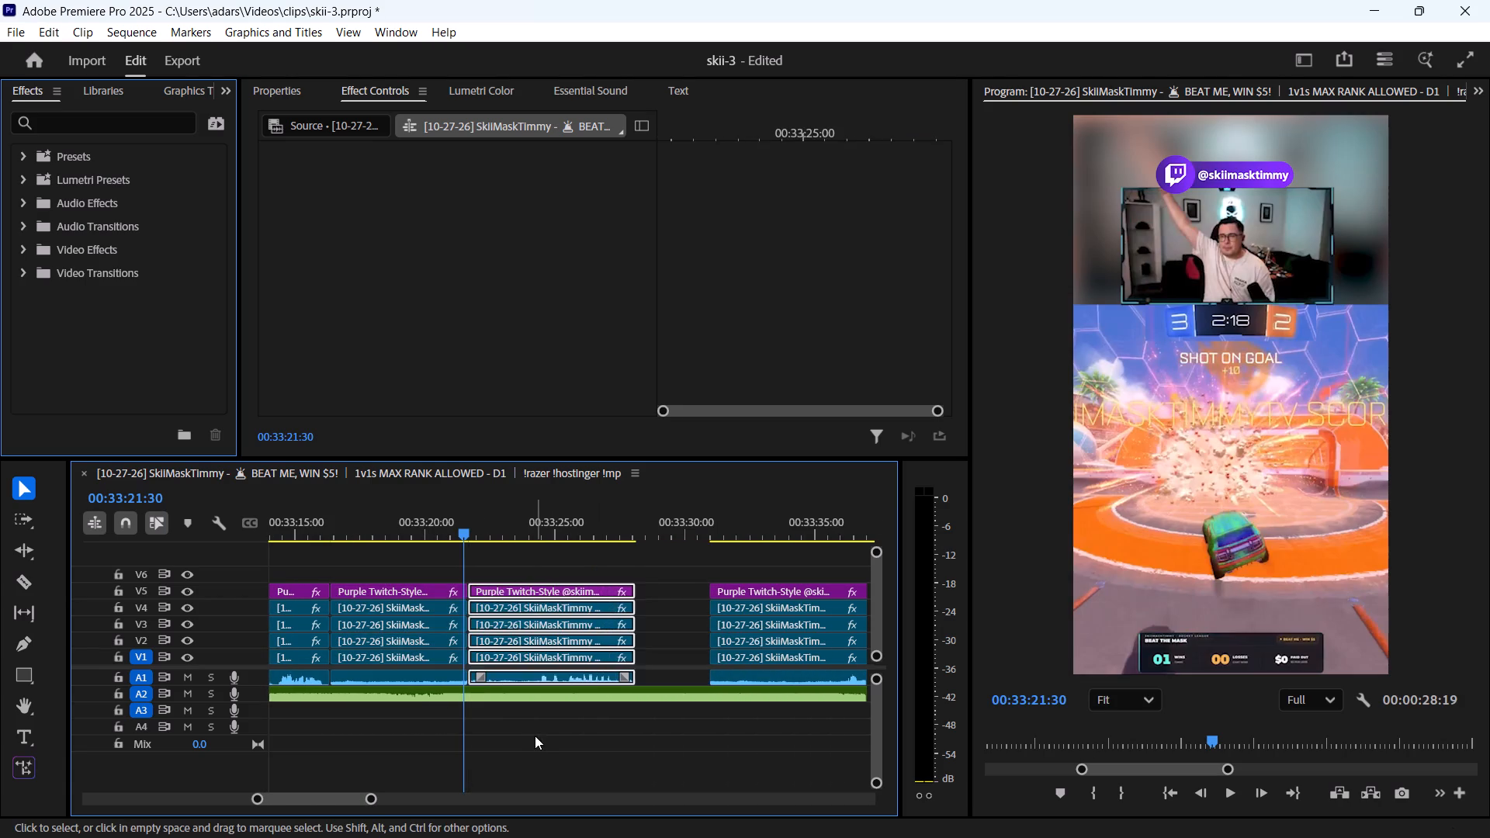
# Play from the end of the 2:20 segment into the 4:51 segment, stopping at 00:33:23:30.
pyautogui.click(535, 736)
pyautogui.press('space')
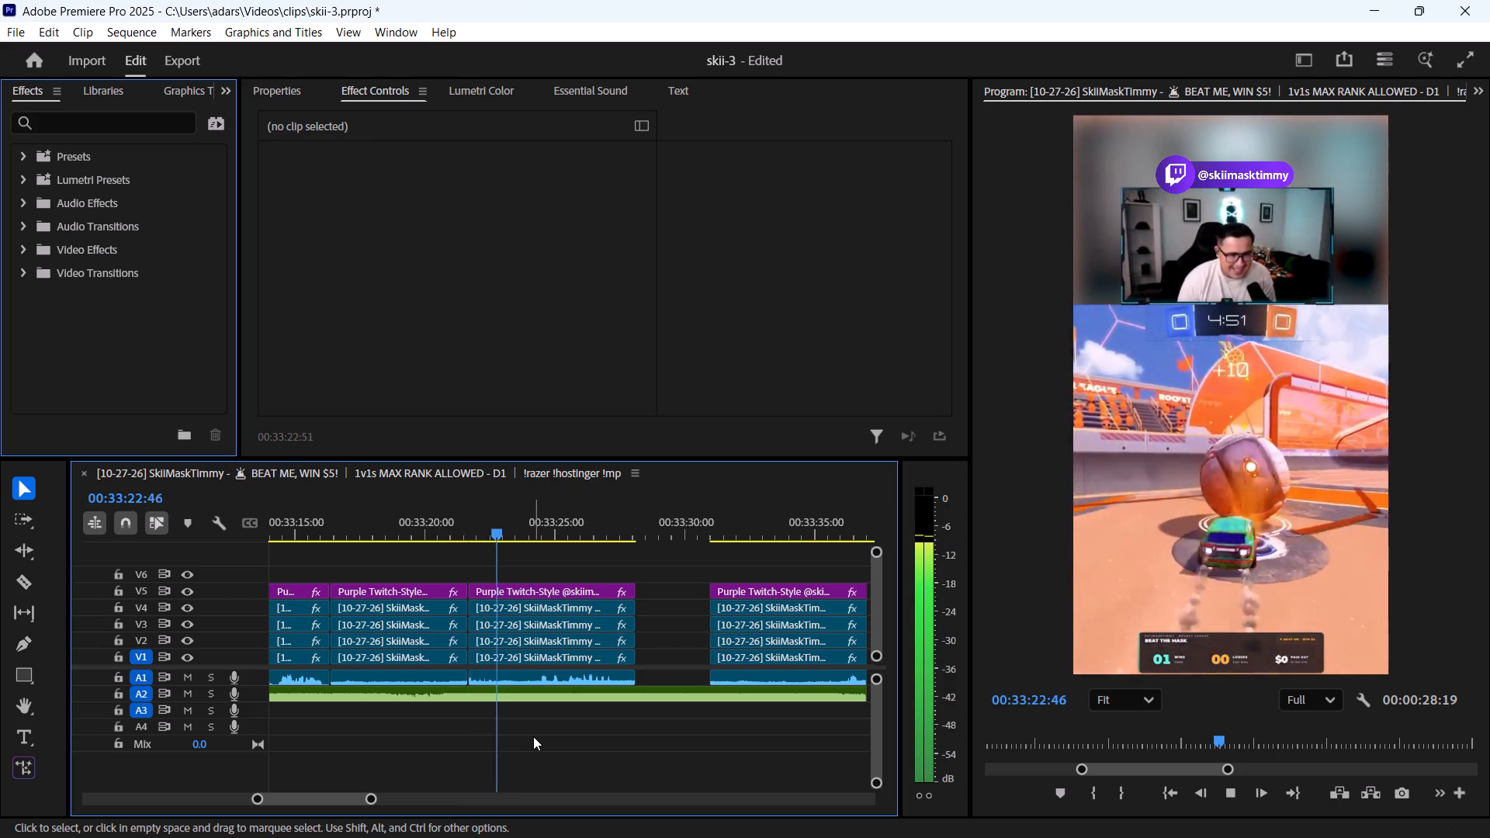
pyautogui.press('space')
pyautogui.keyDown('alt'); pyautogui.scroll(4, 533, 736); pyautogui.keyUp('alt')
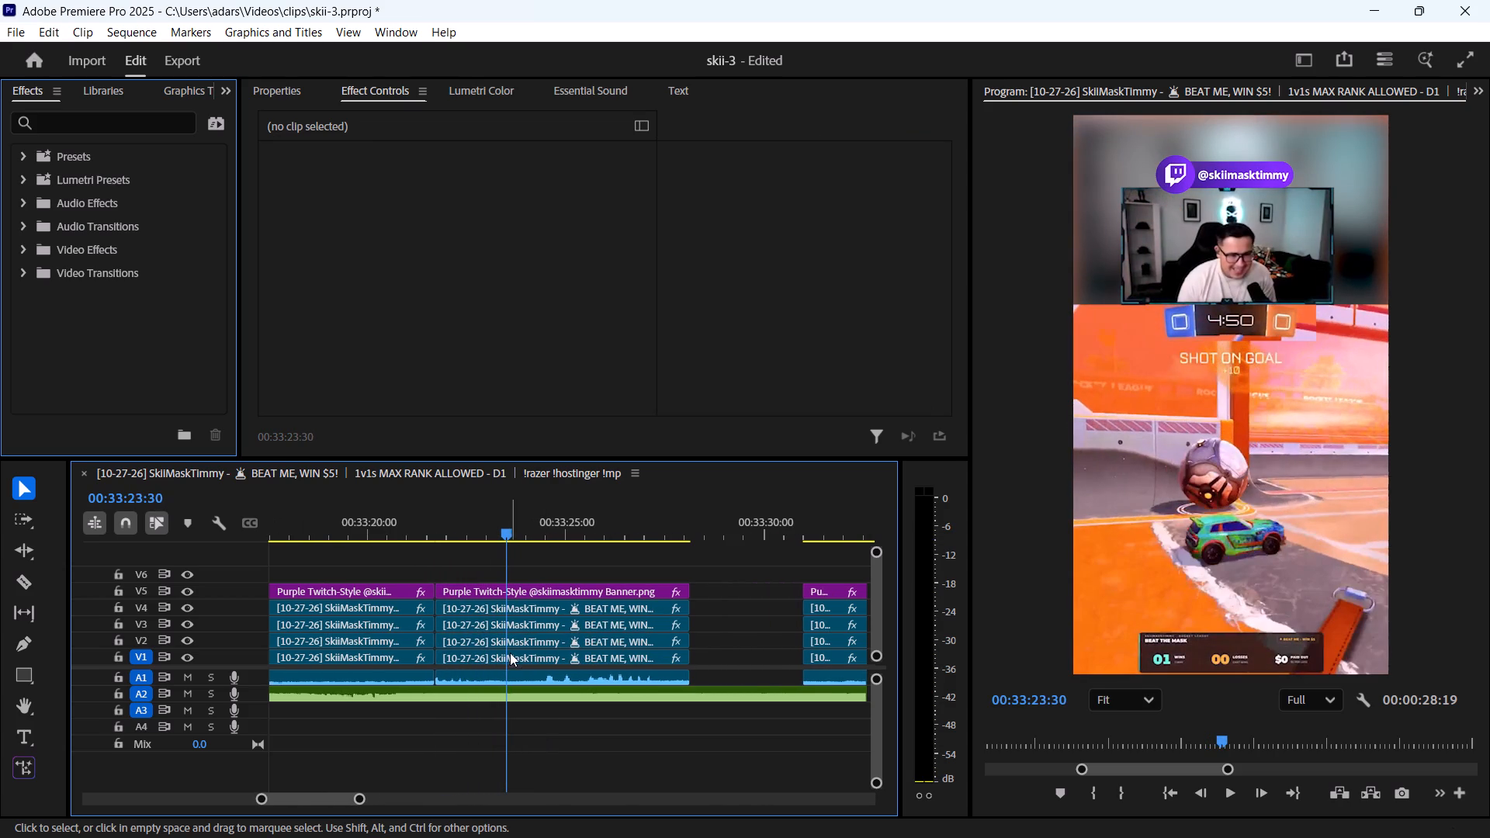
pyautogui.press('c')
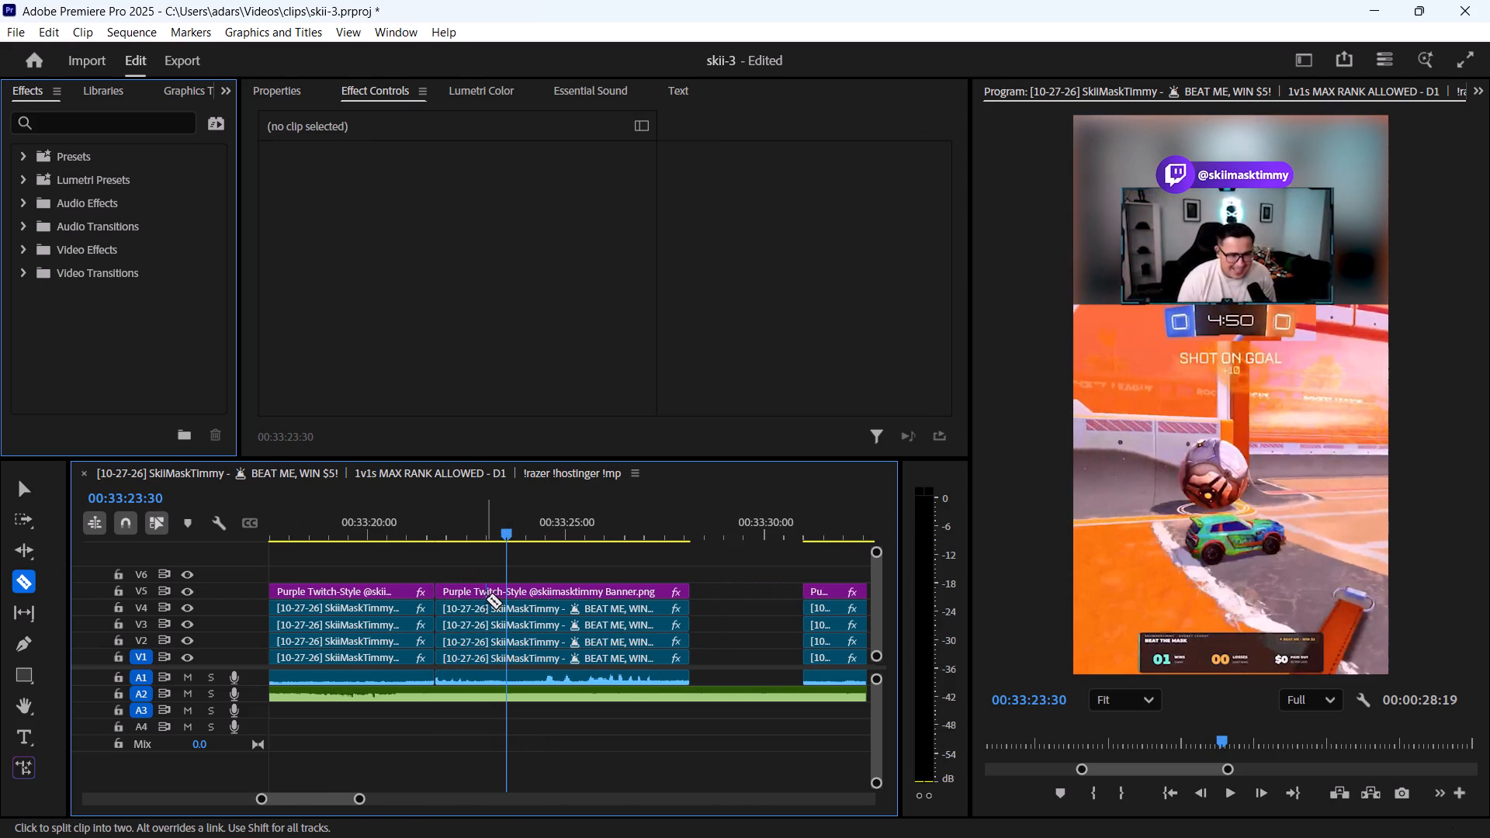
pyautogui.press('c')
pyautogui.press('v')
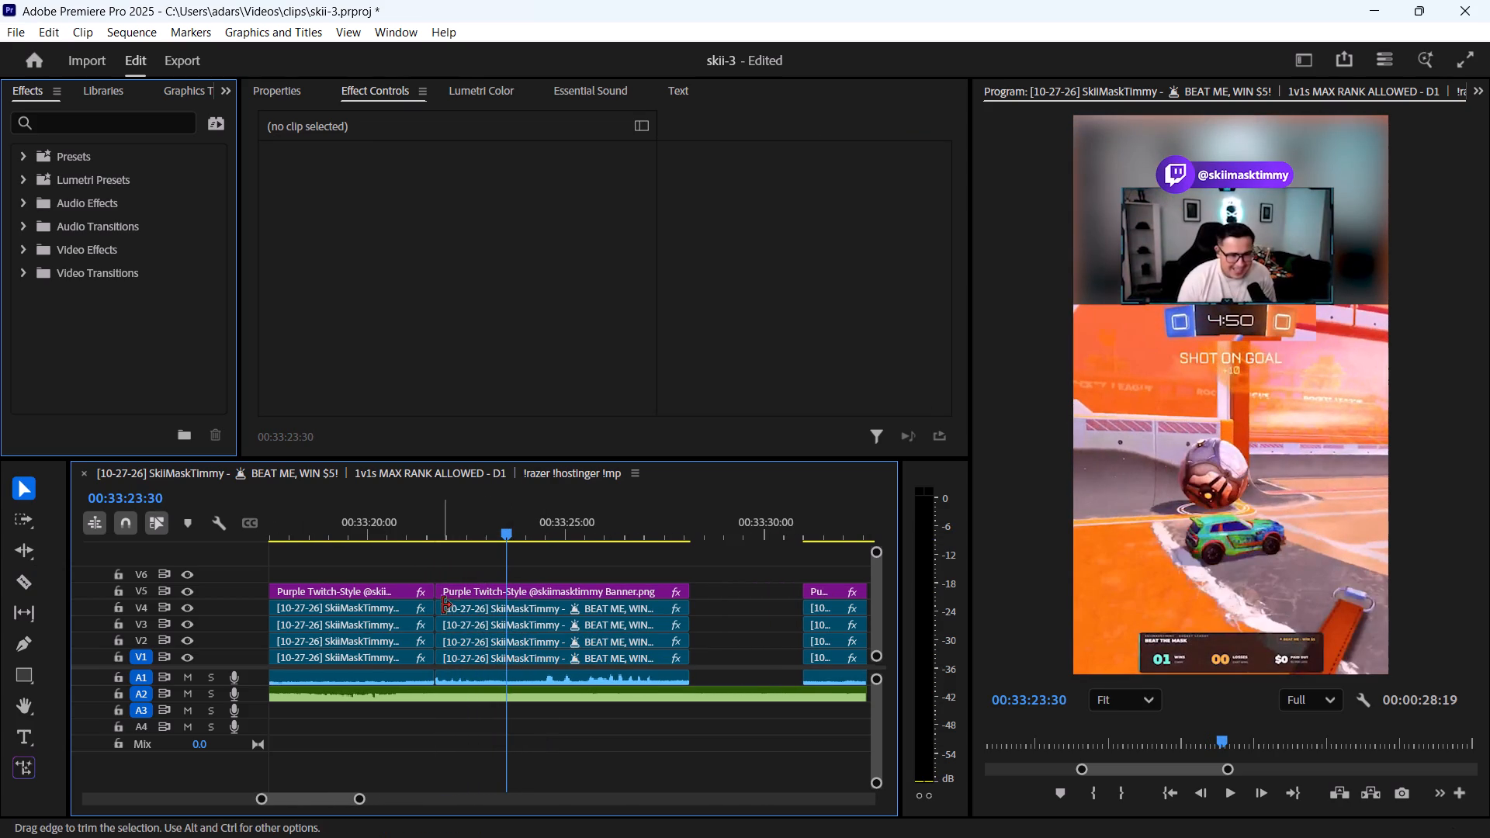
# Trim the start of all the 4:51 segment's clips to the playhead at 00:33:23:30.
pyautogui.moveTo(468, 571); pyautogui.dragTo(452, 678)
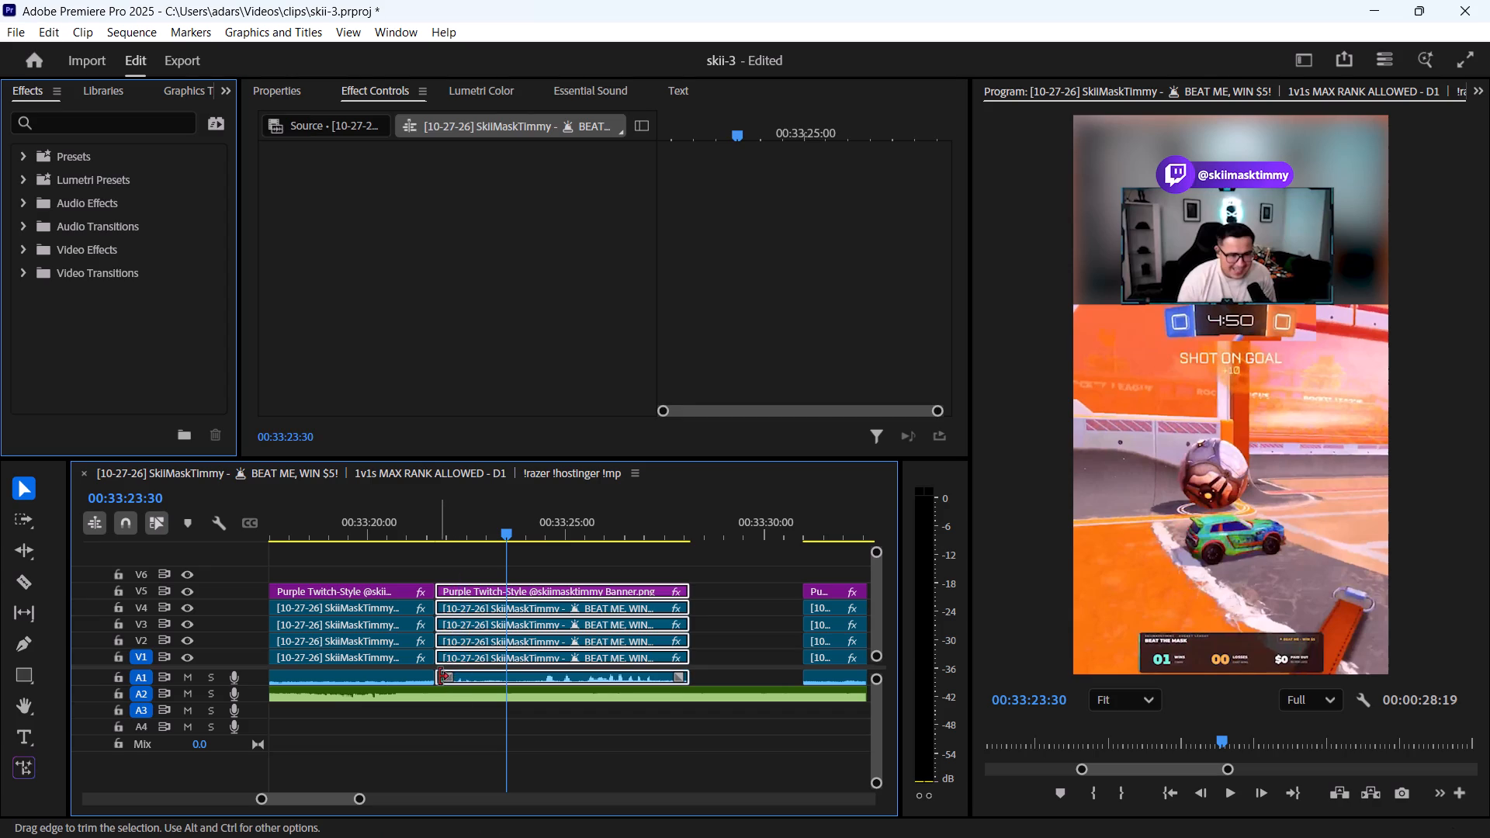
pyautogui.moveTo(439, 677); pyautogui.dragTo(503, 677)
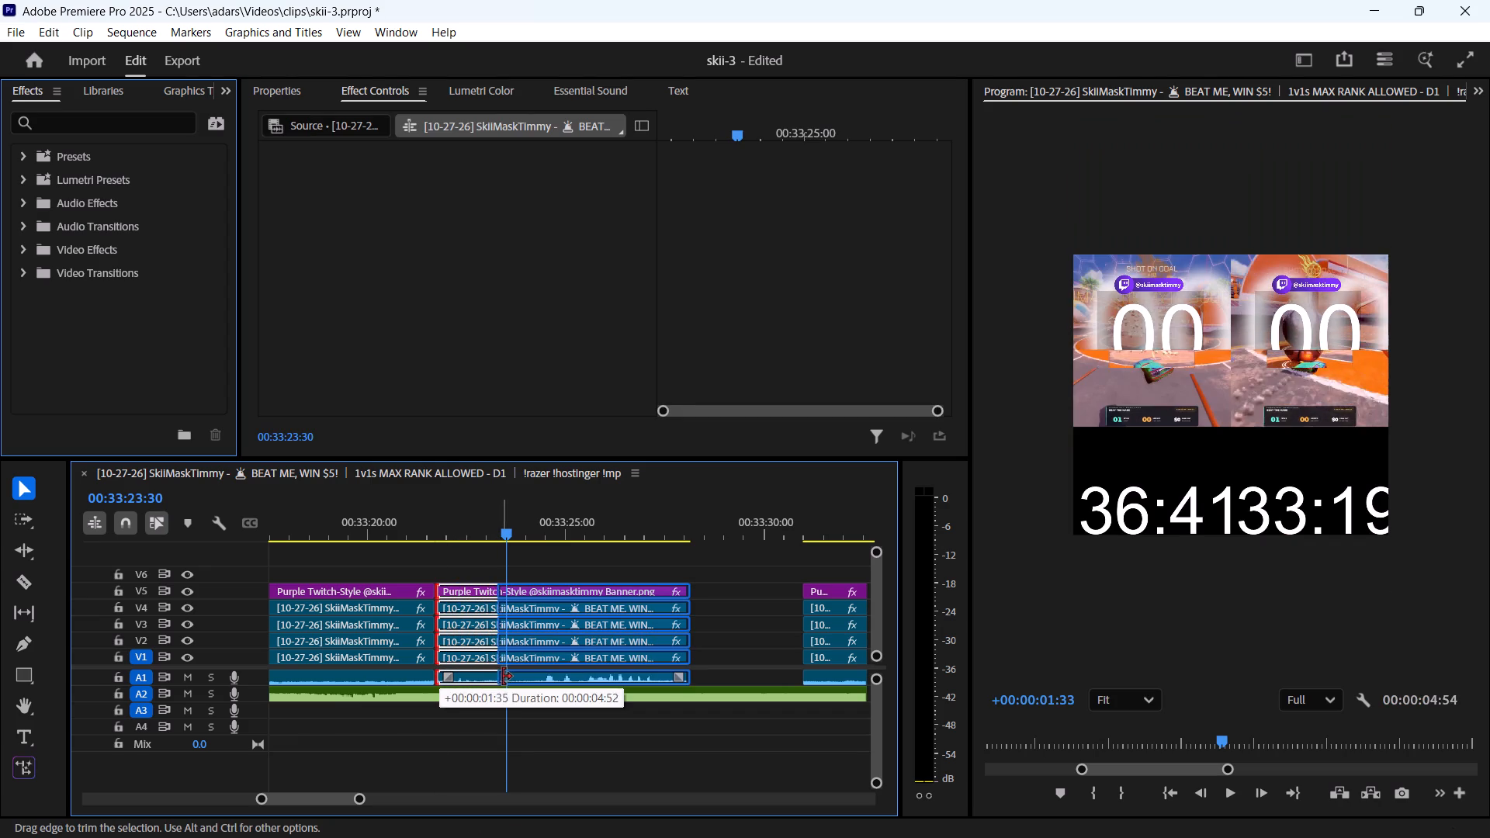
pyautogui.moveTo(503, 677); pyautogui.dragTo(504, 677)
# Move the trimmed 4:51 segment's clips back against the end of the 2:20 segment.
pyautogui.click(727, 624)
pyautogui.click(713, 573)
pyautogui.moveTo(716, 569); pyautogui.dragTo(558, 675)
pyautogui.moveTo(567, 673); pyautogui.dragTo(525, 671)
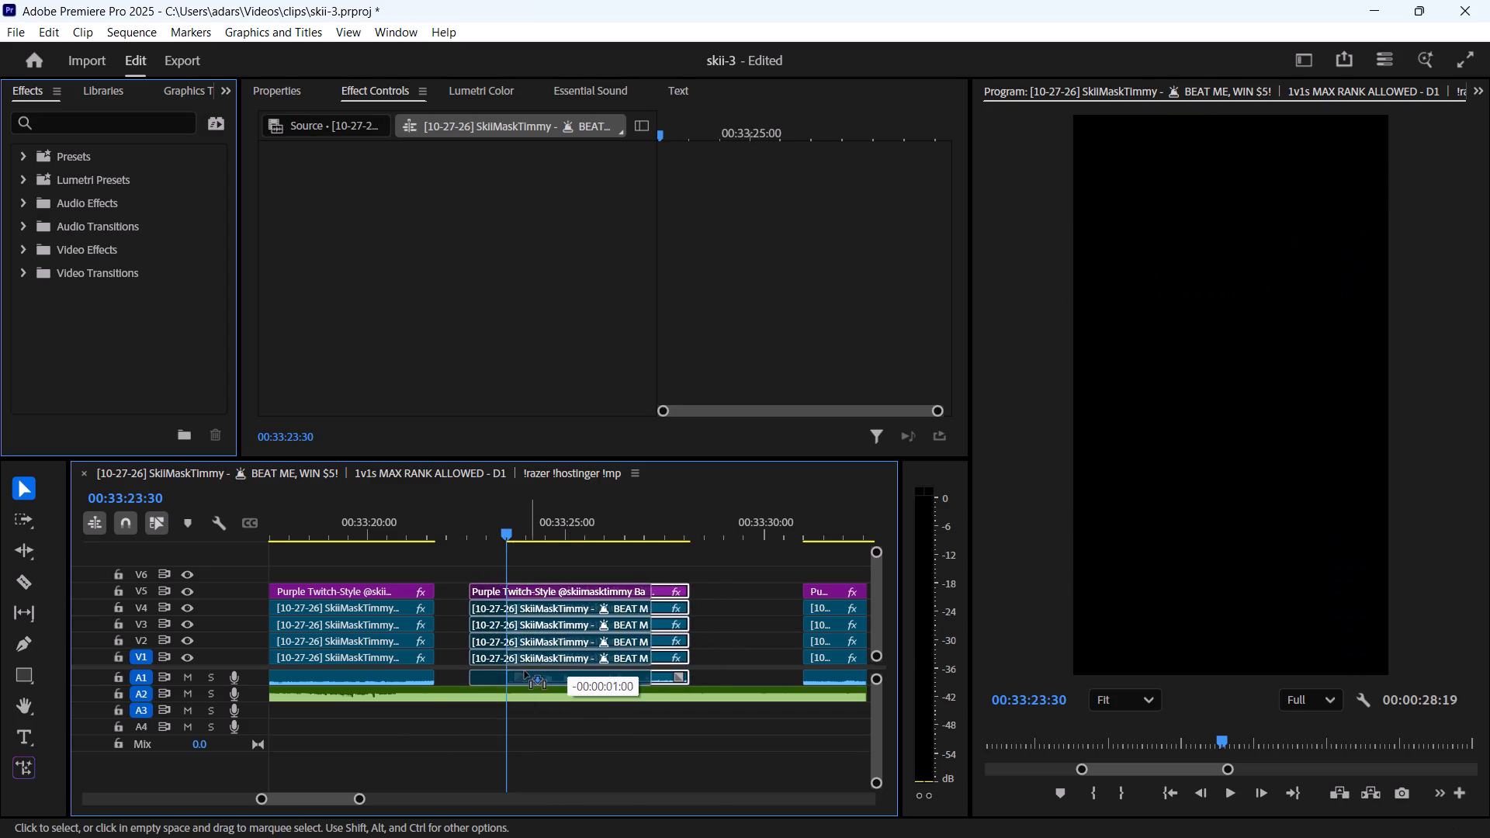
pyautogui.moveTo(525, 671); pyautogui.dragTo(503, 671)
# Play across the cut into the 4:51 segment and trim about 0.3 seconds more off the start of its clips.
pyautogui.click(304, 523)
pyautogui.press('space')
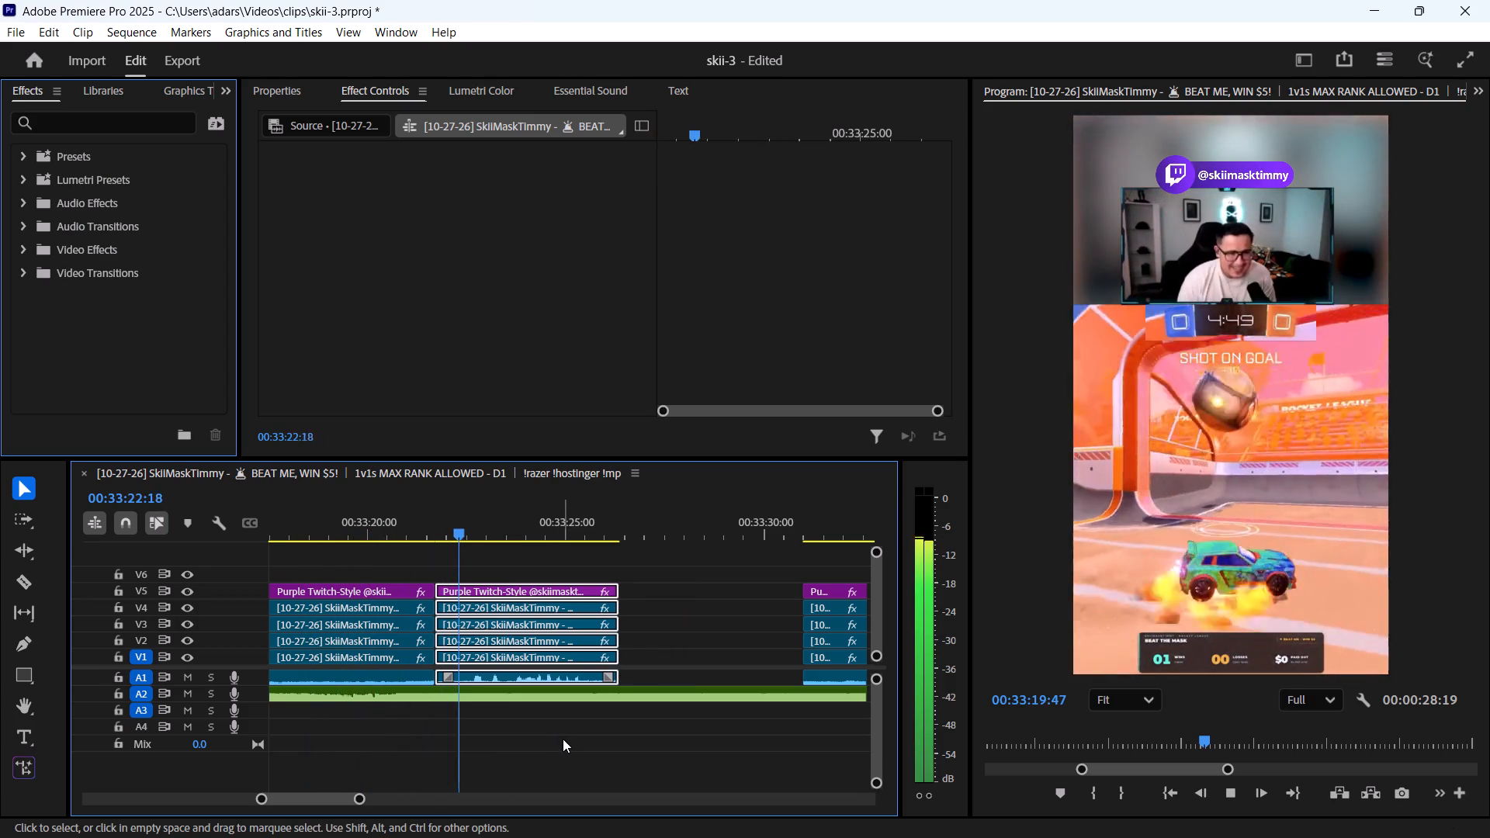
pyautogui.press('space')
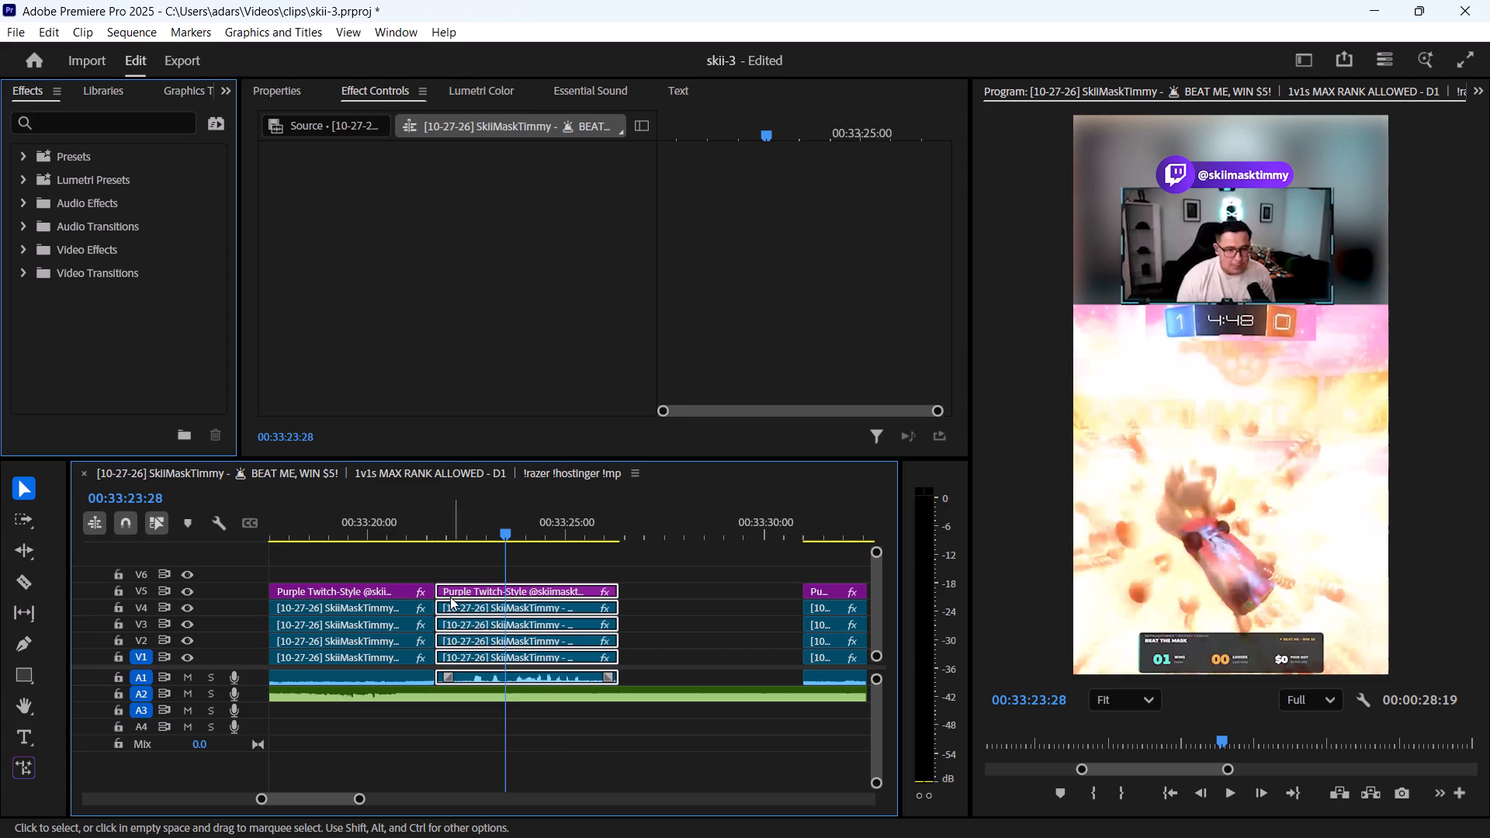
pyautogui.moveTo(437, 596); pyautogui.dragTo(449, 596)
# Move the 4:51 segment's clips back against the 2:20 segment, so that they start at 00:33:21:42.
pyautogui.click(466, 571)
pyautogui.moveTo(477, 561); pyautogui.dragTo(473, 627)
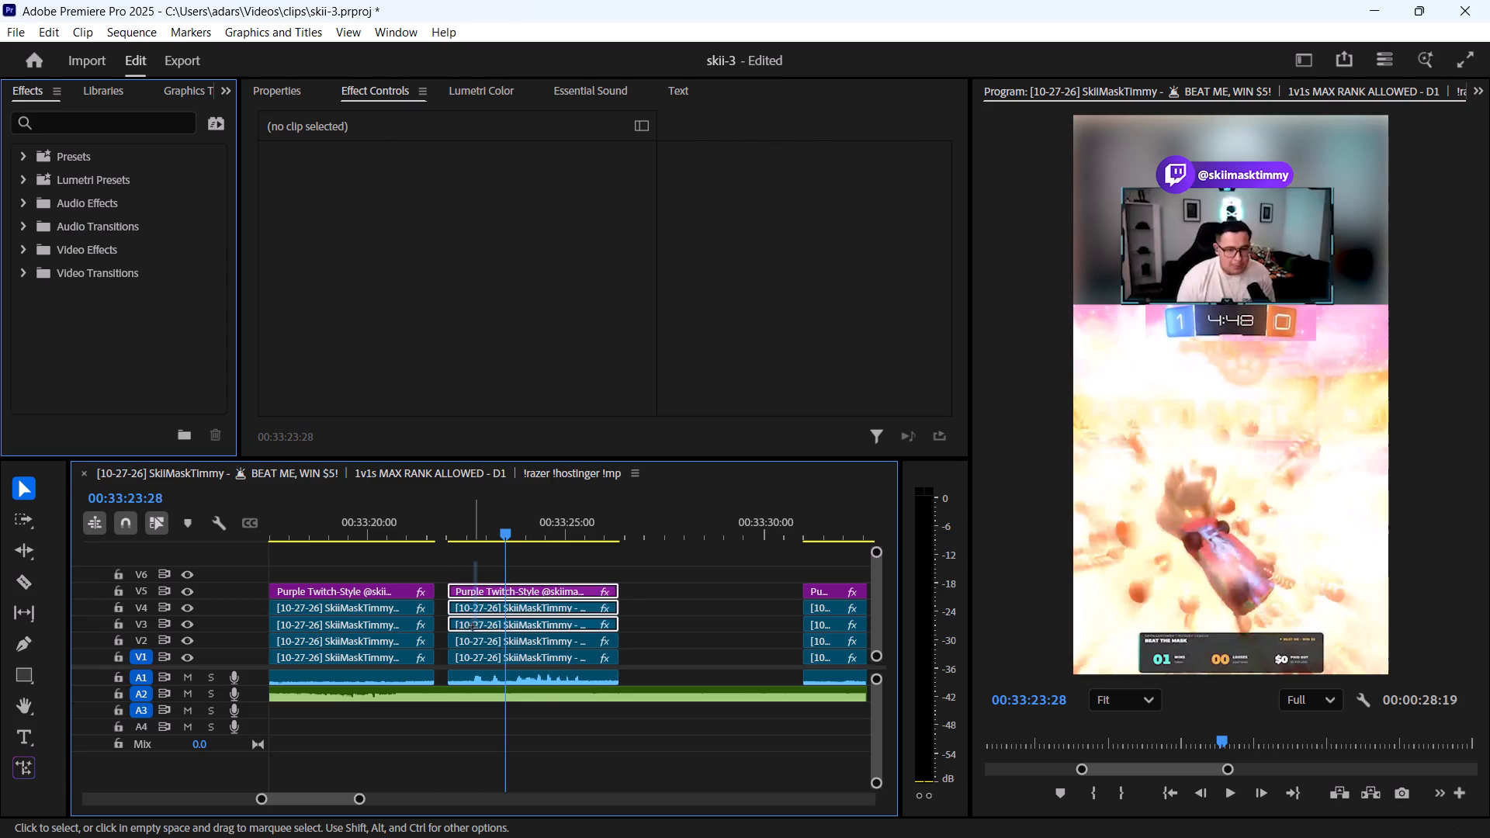
pyautogui.moveTo(473, 627); pyautogui.dragTo(473, 672)
pyautogui.moveTo(476, 673); pyautogui.dragTo(469, 673)
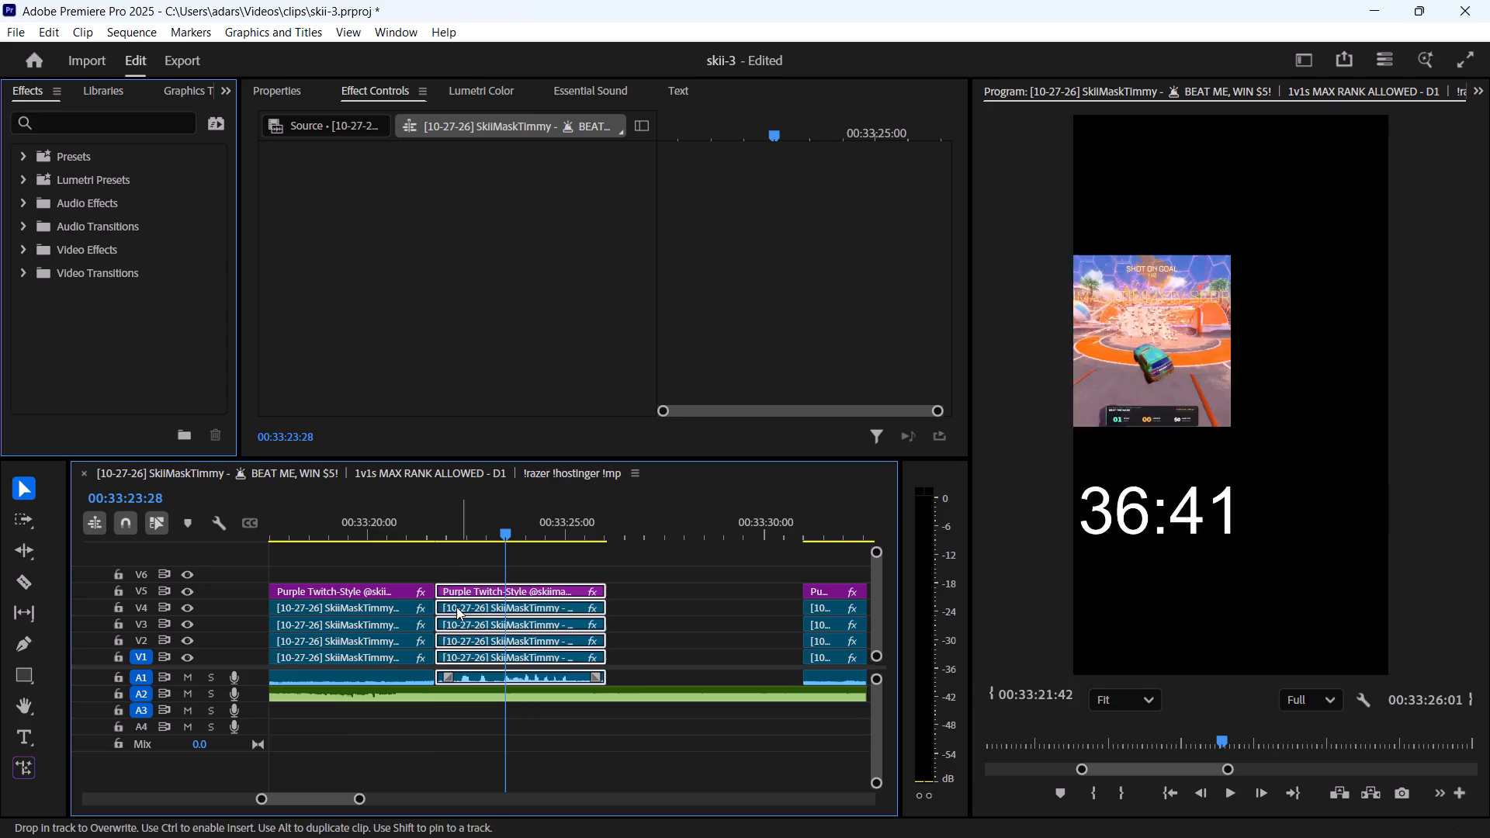
# Play the 4:51 segment, and the edit from its beginning through that segment, to check the cuts against the music.
pyautogui.click(442, 535)
pyautogui.press('space')
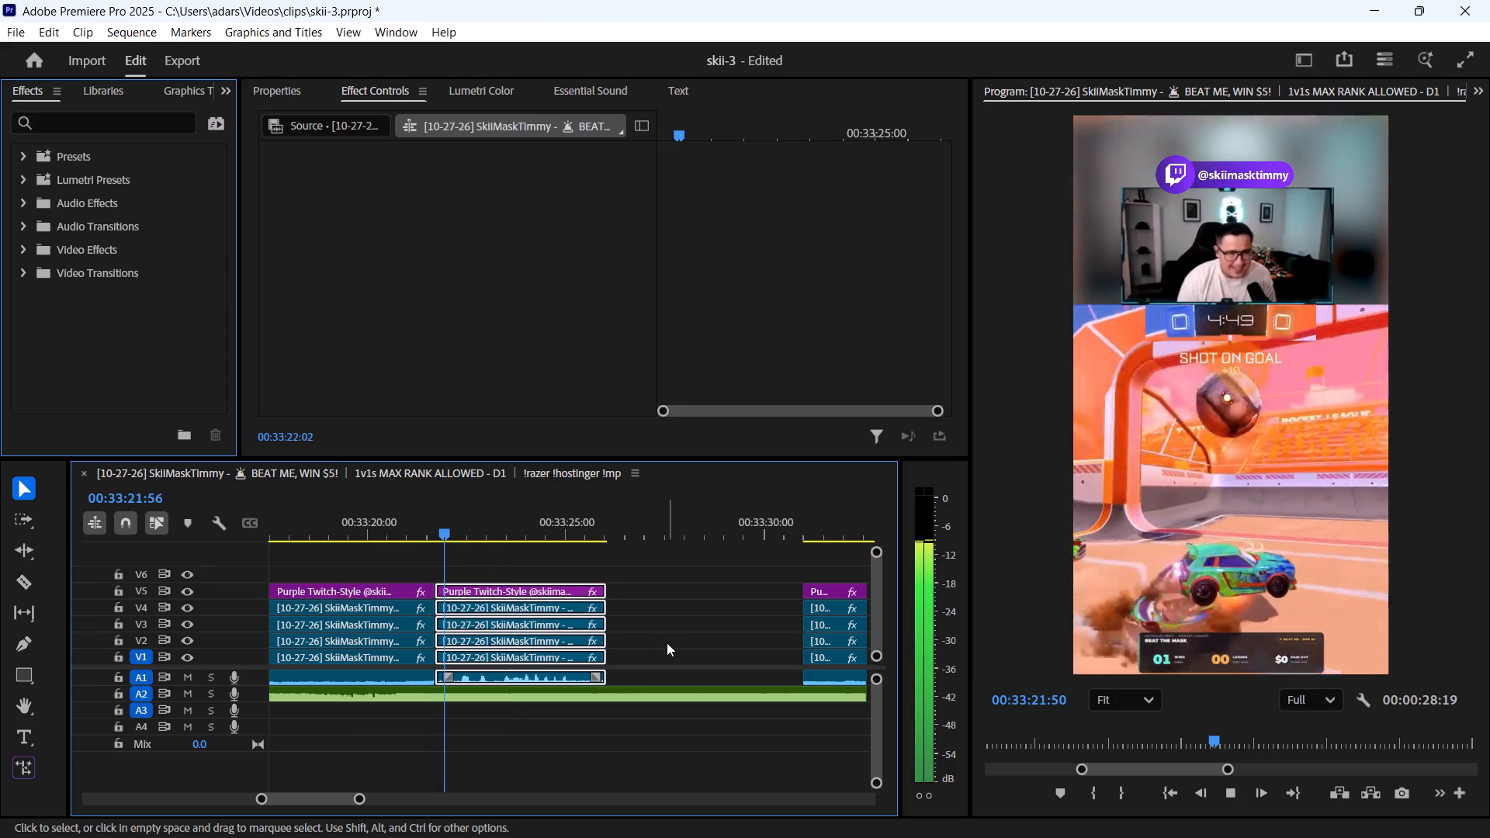
pyautogui.press('space')
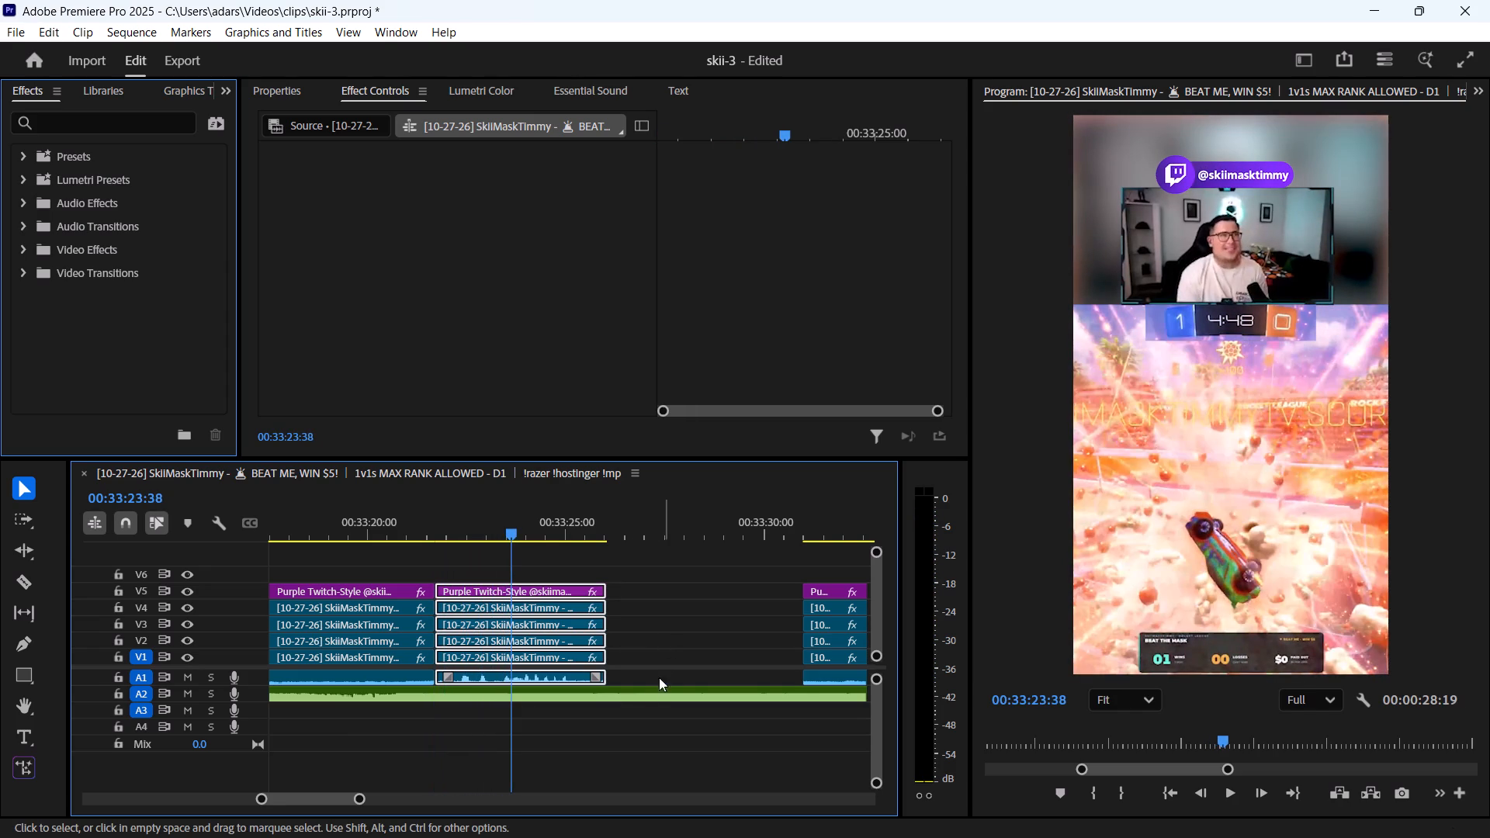
pyautogui.keyDown('alt'); pyautogui.scroll(-5, 575, 766); pyautogui.keyUp('alt')
pyautogui.keyDown('shift'); pyautogui.scroll(3, 509, 725); pyautogui.keyUp('shift')
pyautogui.click(400, 535)
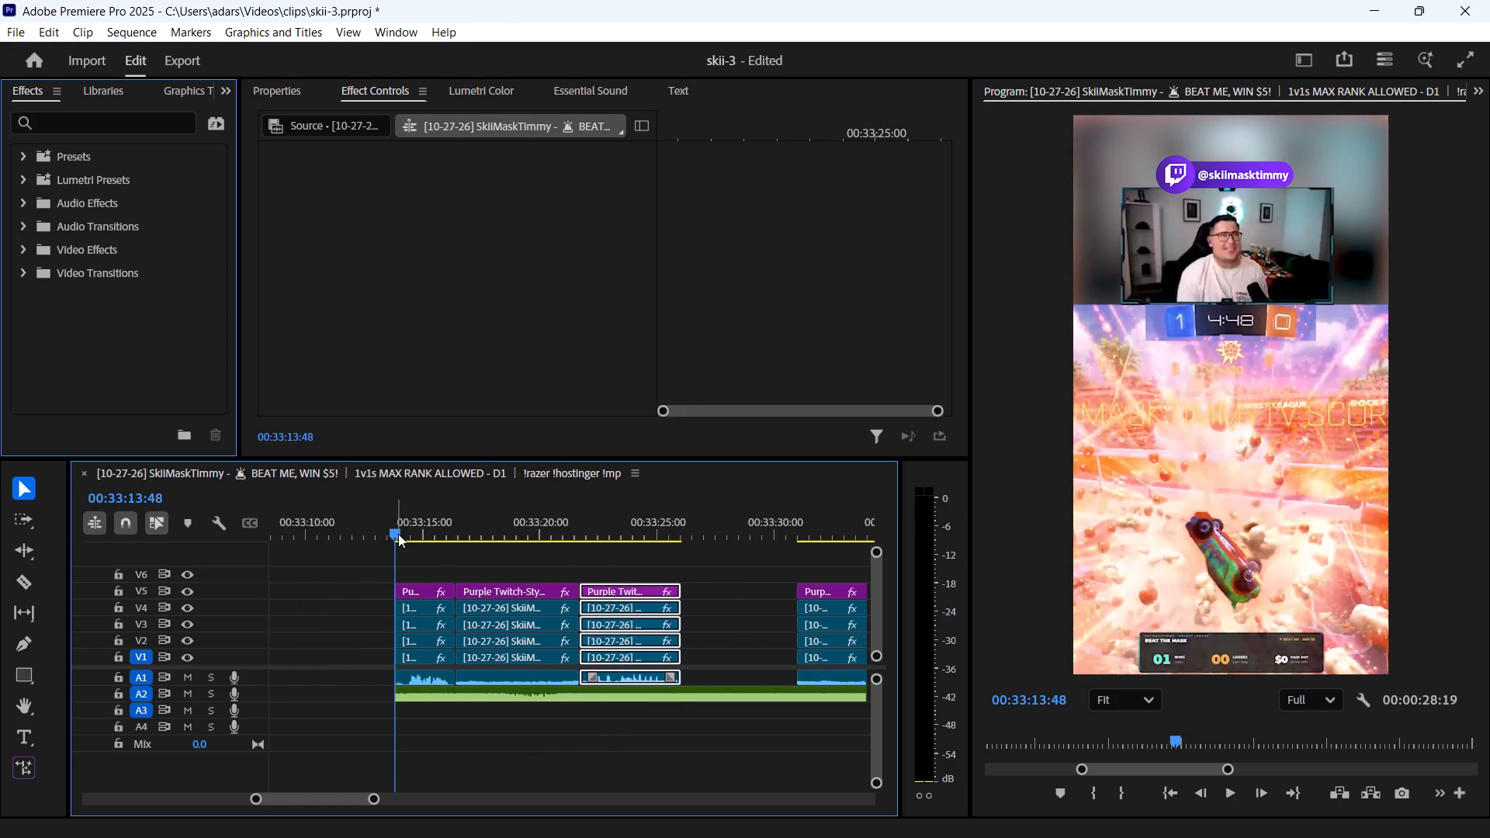
pyautogui.press('space')
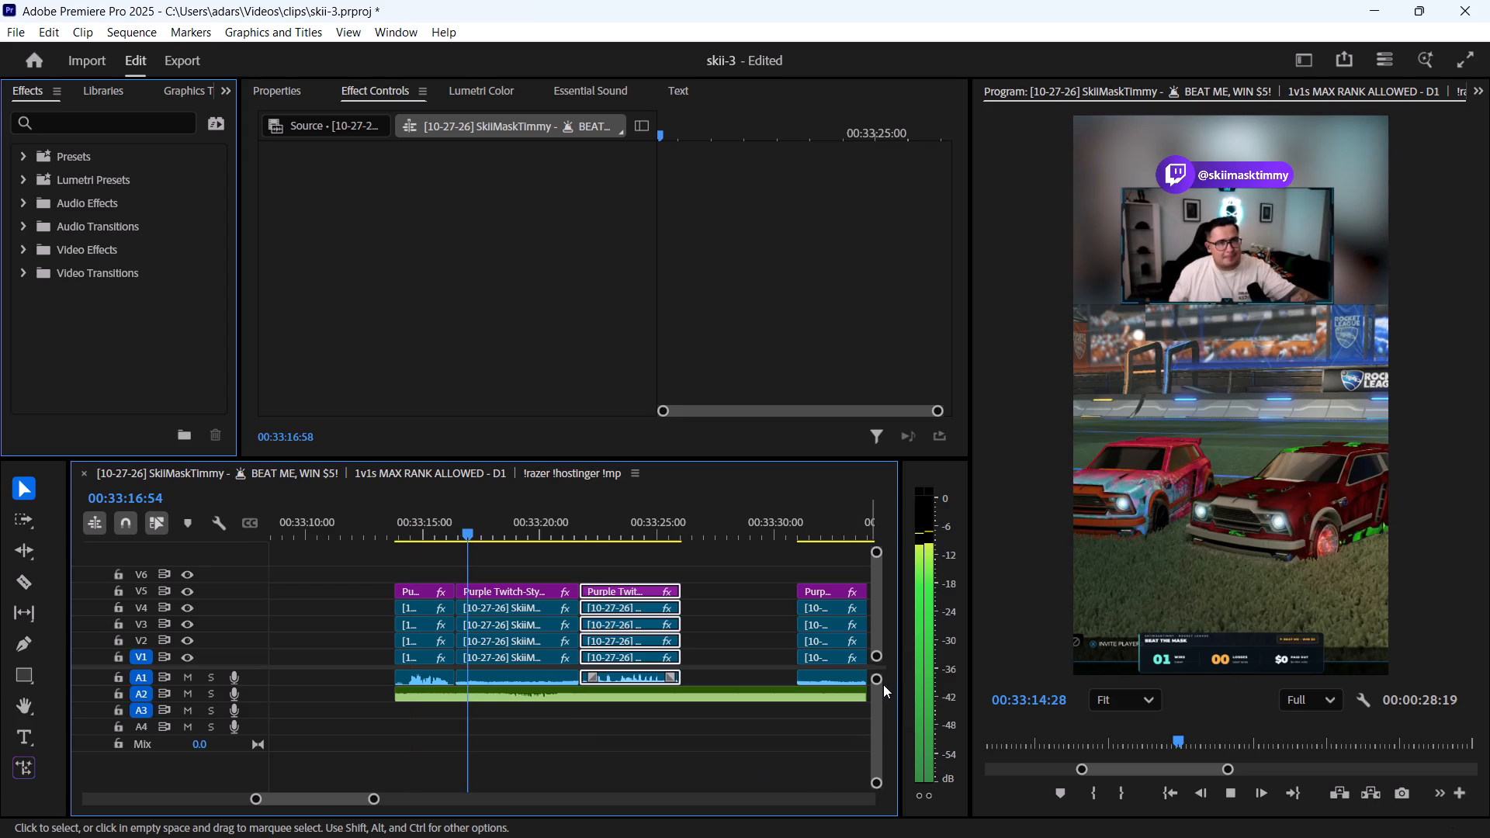
pyautogui.scroll(4, 1325, 810)
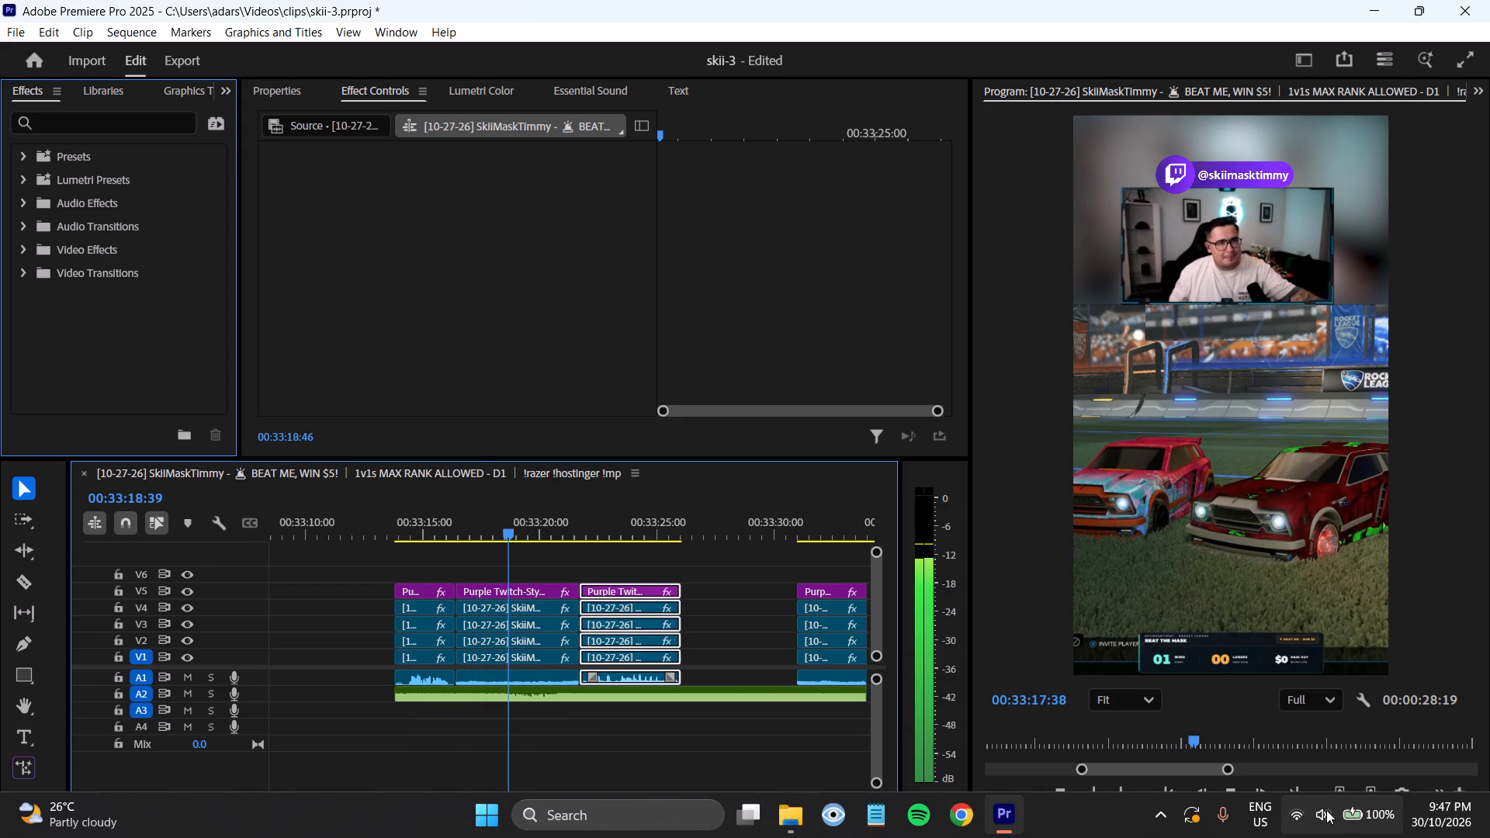
pyautogui.scroll(7, 1326, 810)
pyautogui.press('space')
pyautogui.click(732, 763)
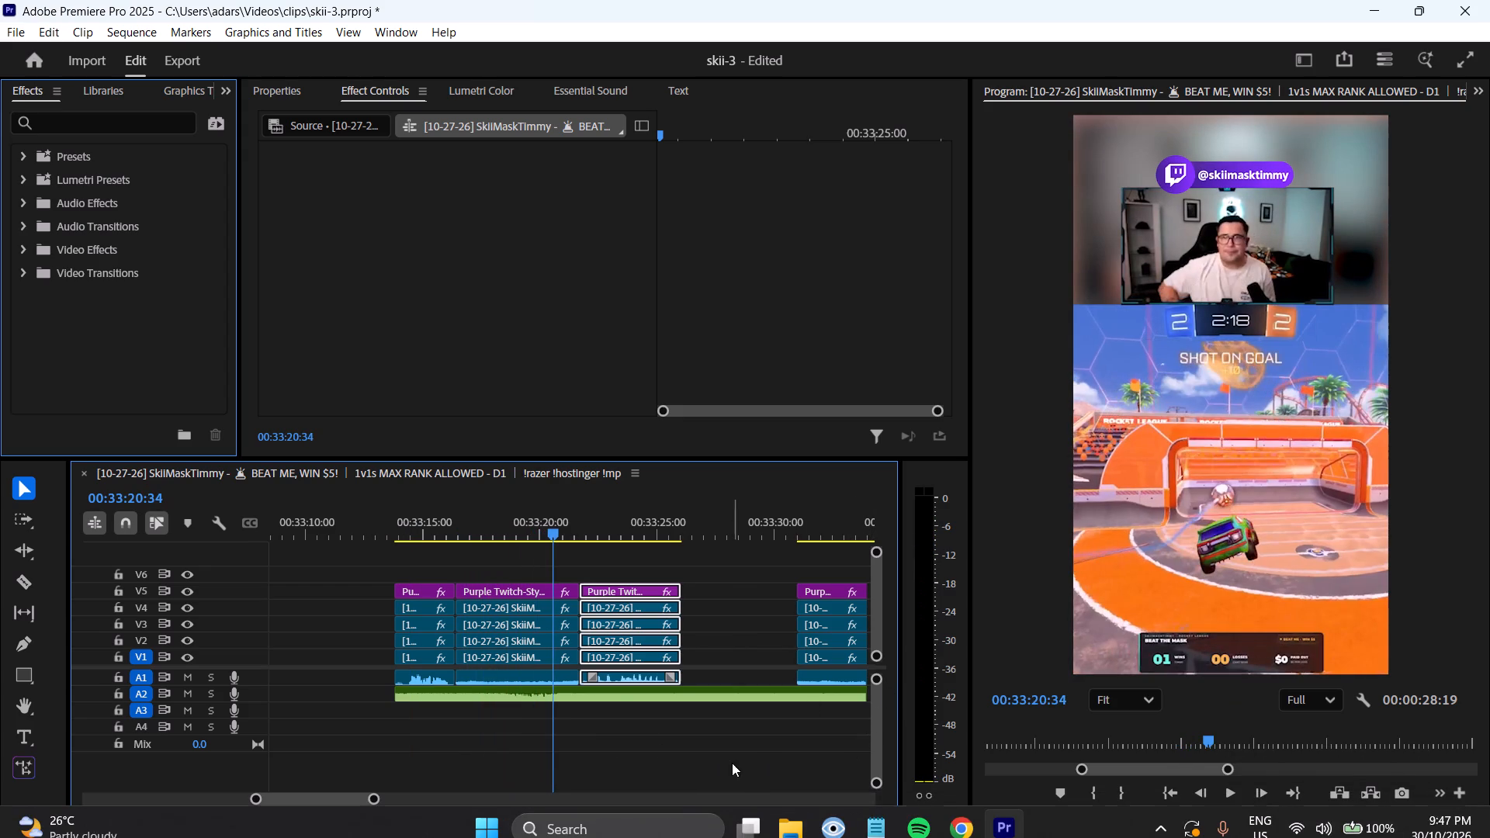
pyautogui.click(386, 528)
pyautogui.press('space')
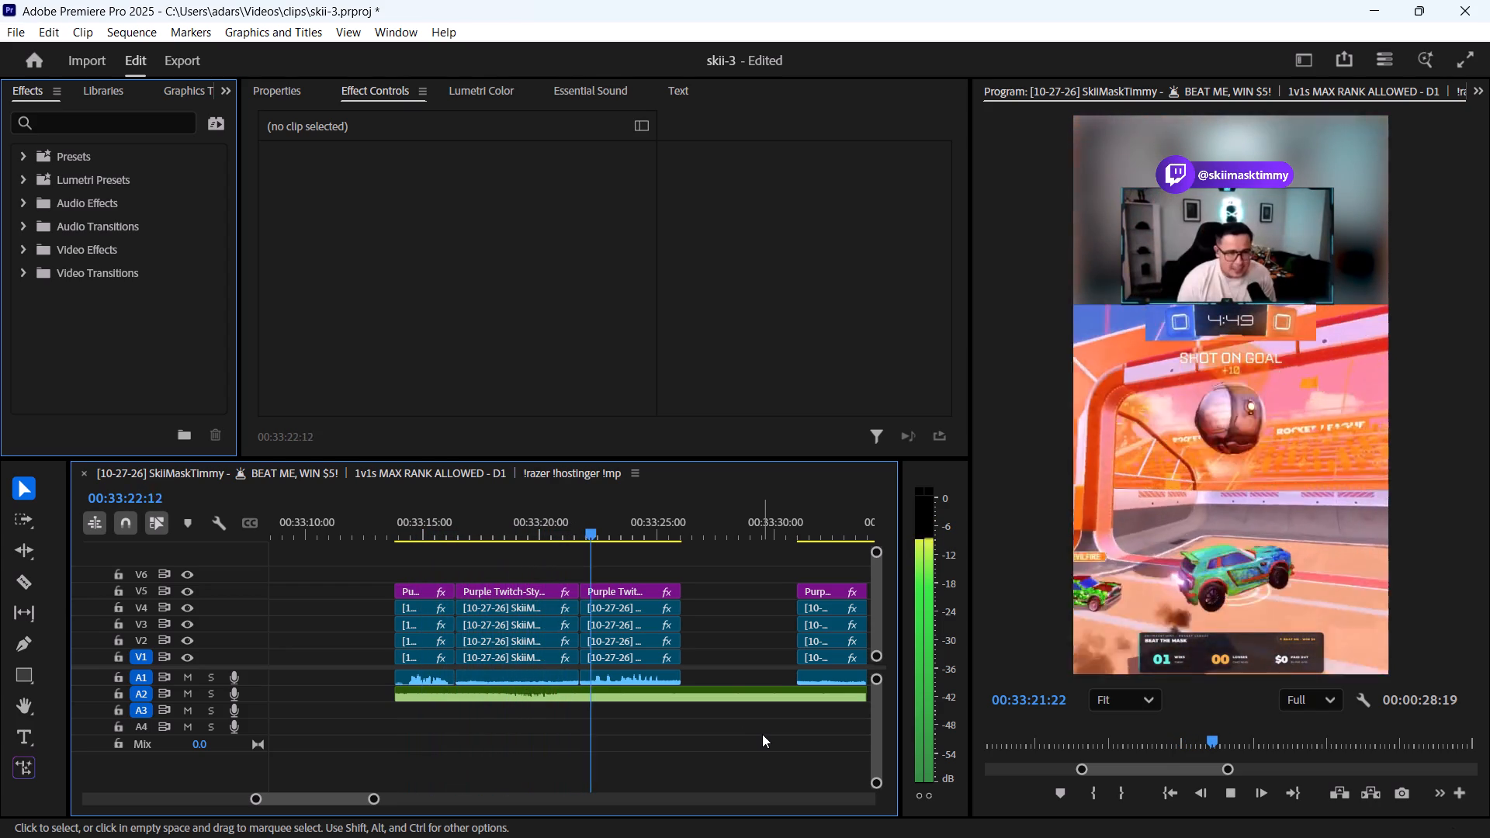
pyautogui.press('space')
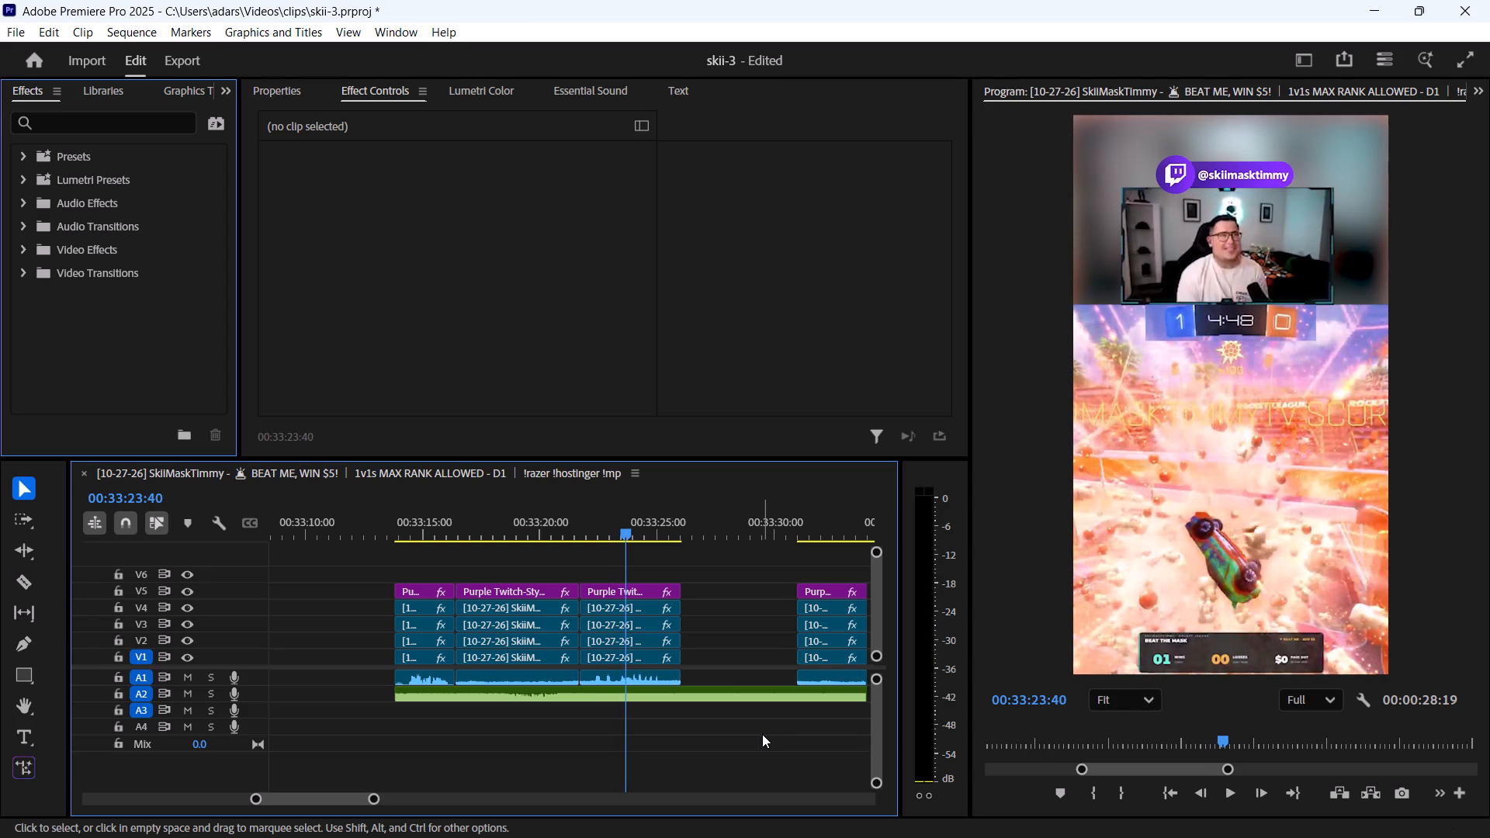
pyautogui.press('space')
pyautogui.press('space')
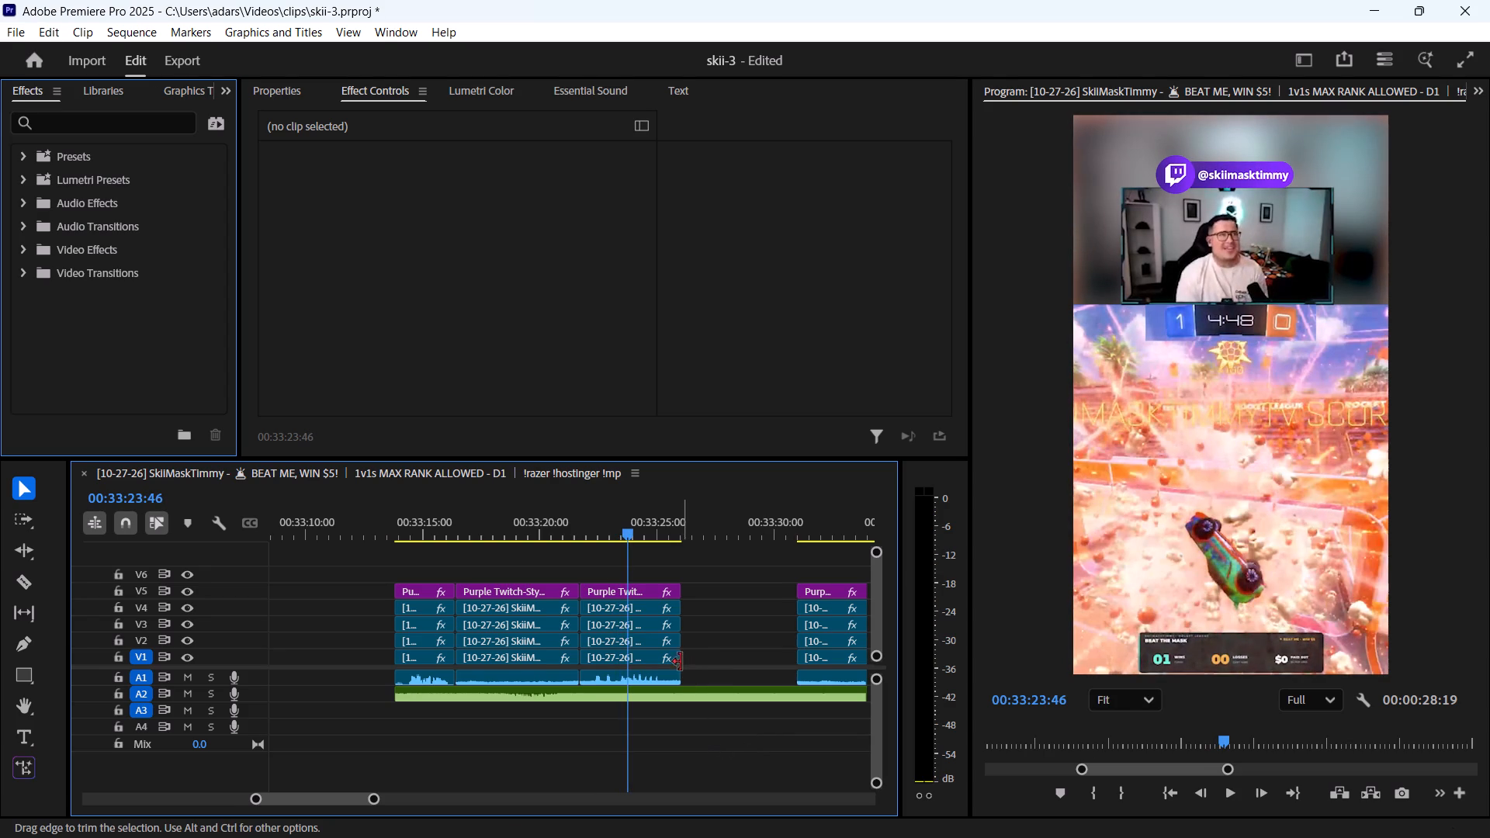
# Trim the end of all the 4:51 segment's clips, including the banner and audio, to 00:33:23:53, just after the goal.
pyautogui.keyDown('alt'); pyautogui.scroll(8, 671, 651); pyautogui.keyUp('alt')
pyautogui.moveTo(572, 532); pyautogui.dragTo(561, 532)
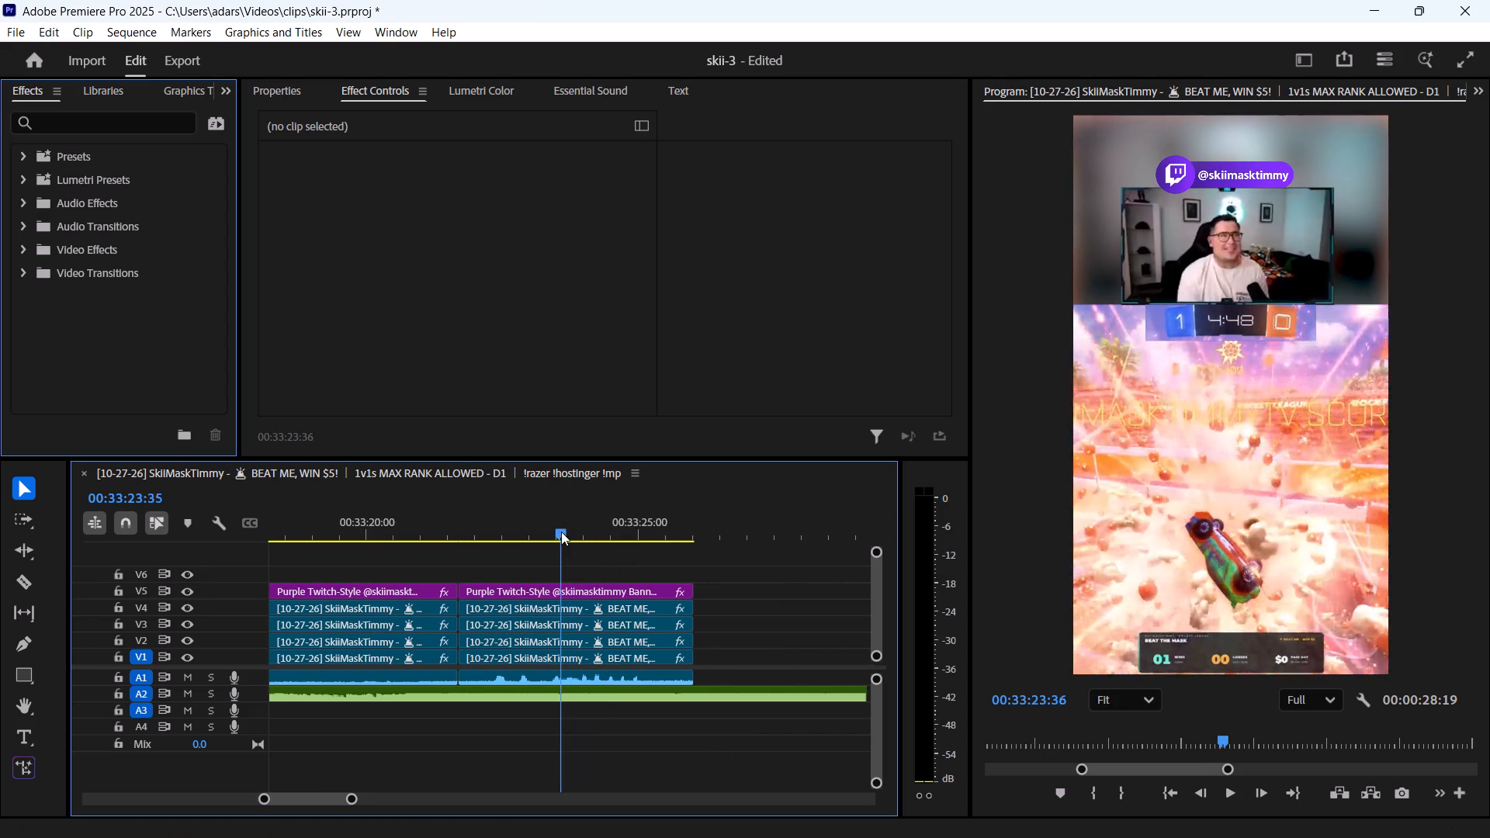
pyautogui.moveTo(561, 532); pyautogui.dragTo(578, 535)
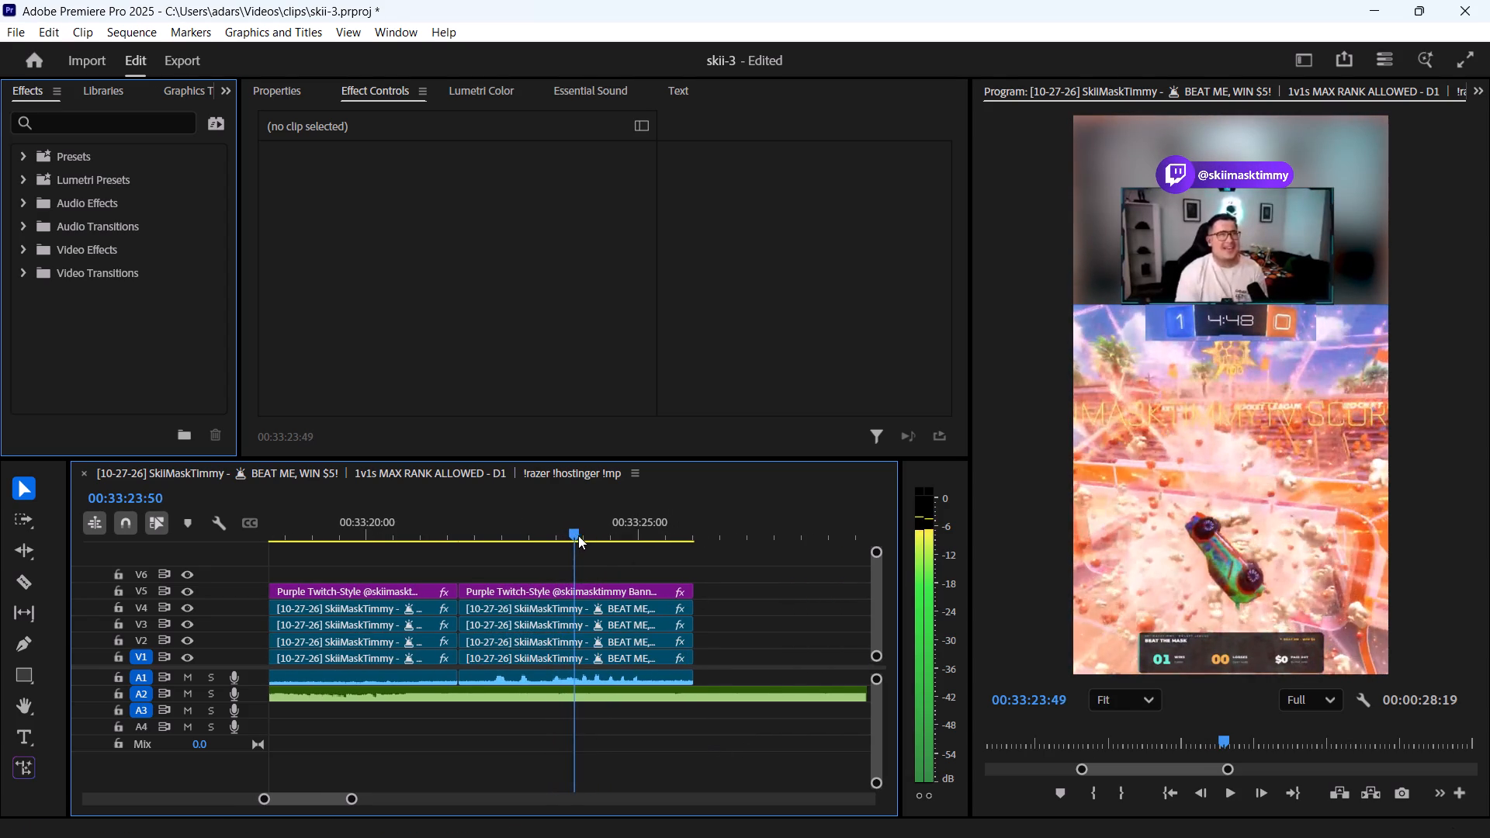
pyautogui.moveTo(578, 535); pyautogui.dragTo(579, 535)
pyautogui.moveTo(702, 573); pyautogui.dragTo(702, 573)
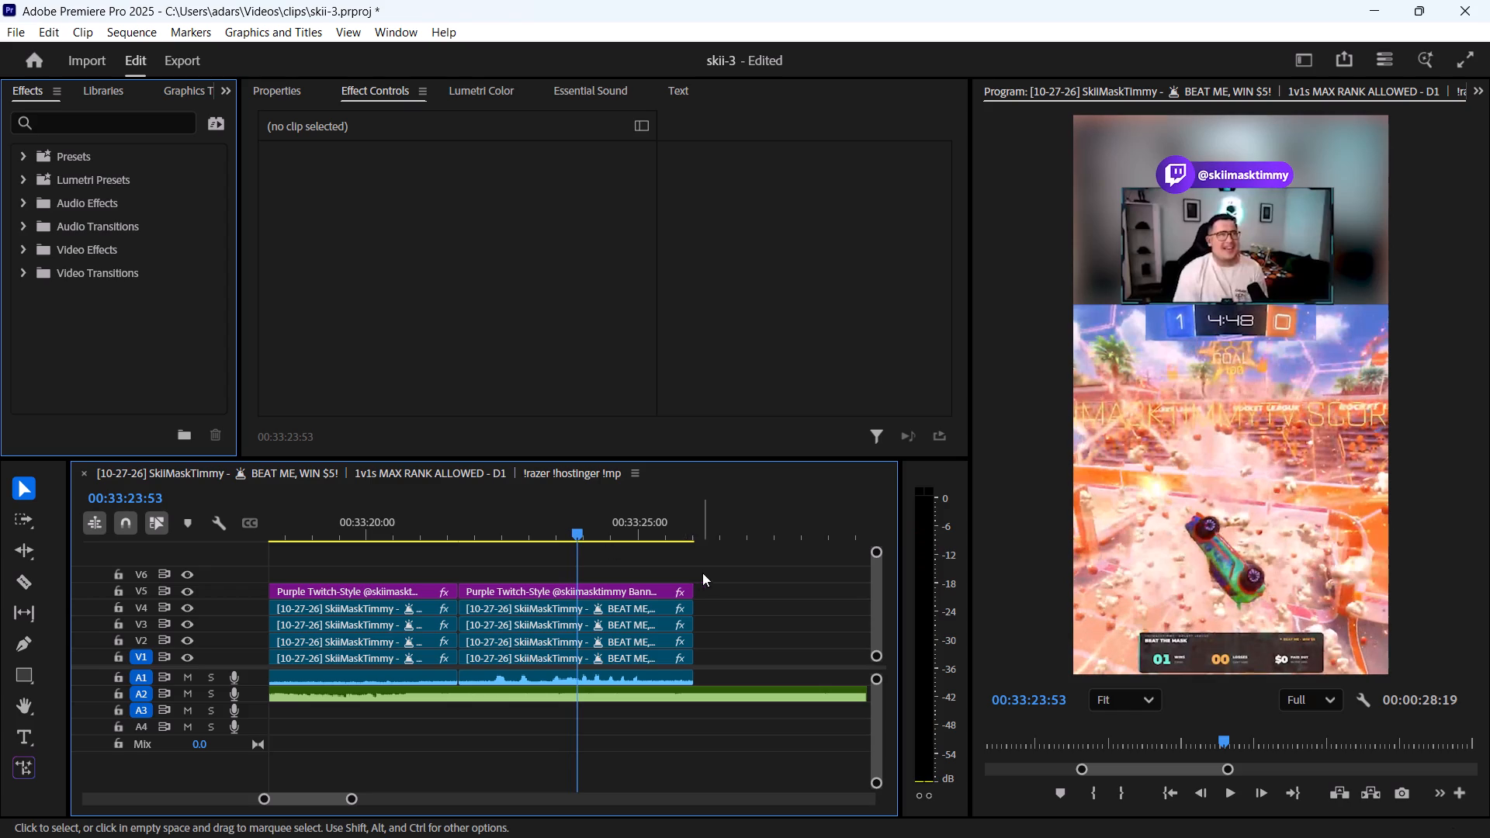
pyautogui.moveTo(702, 573); pyautogui.dragTo(667, 677)
pyautogui.moveTo(691, 674); pyautogui.dragTo(627, 674)
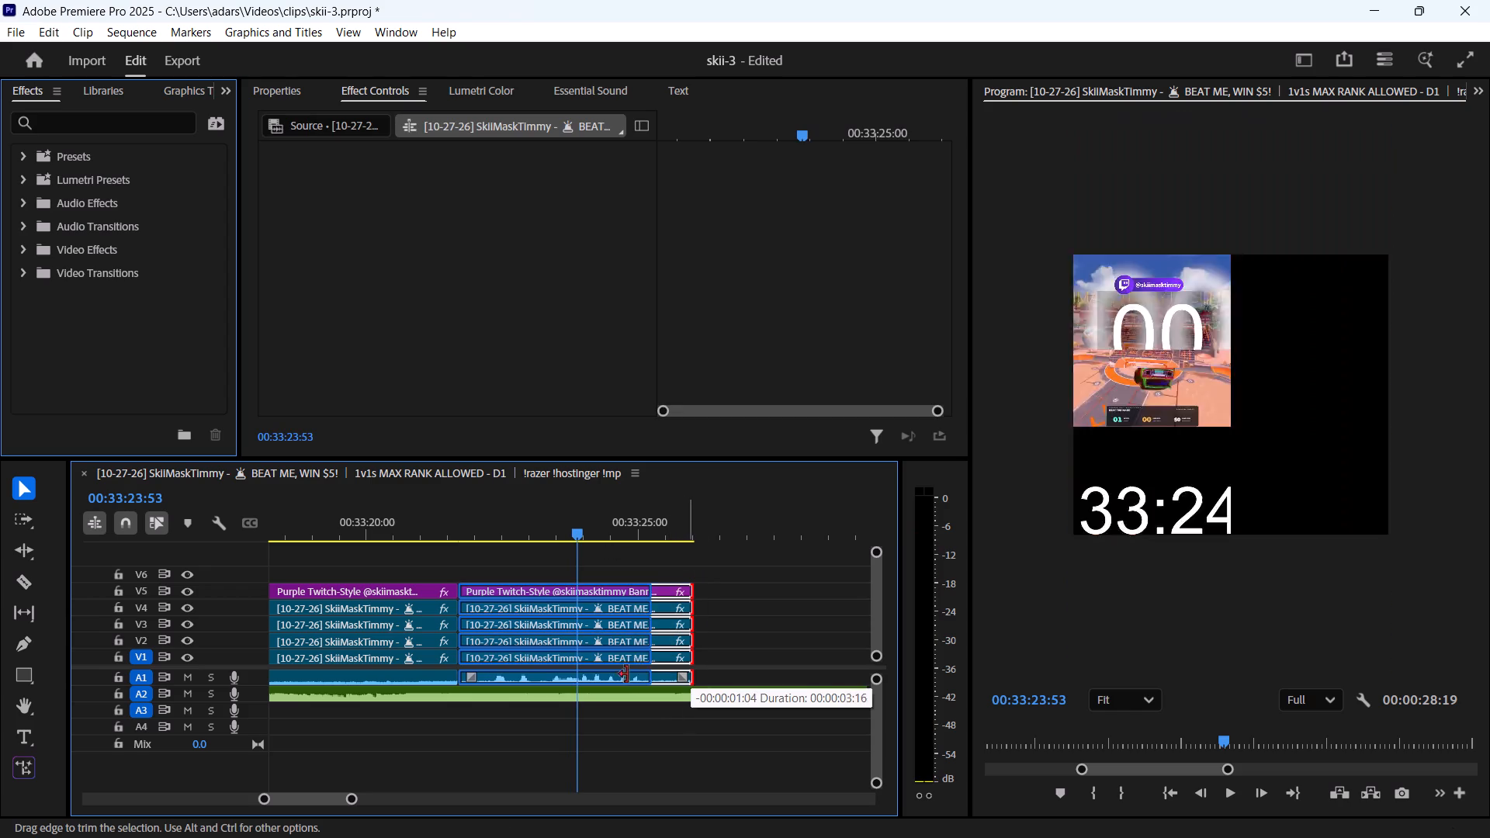
pyautogui.moveTo(627, 674); pyautogui.dragTo(573, 674)
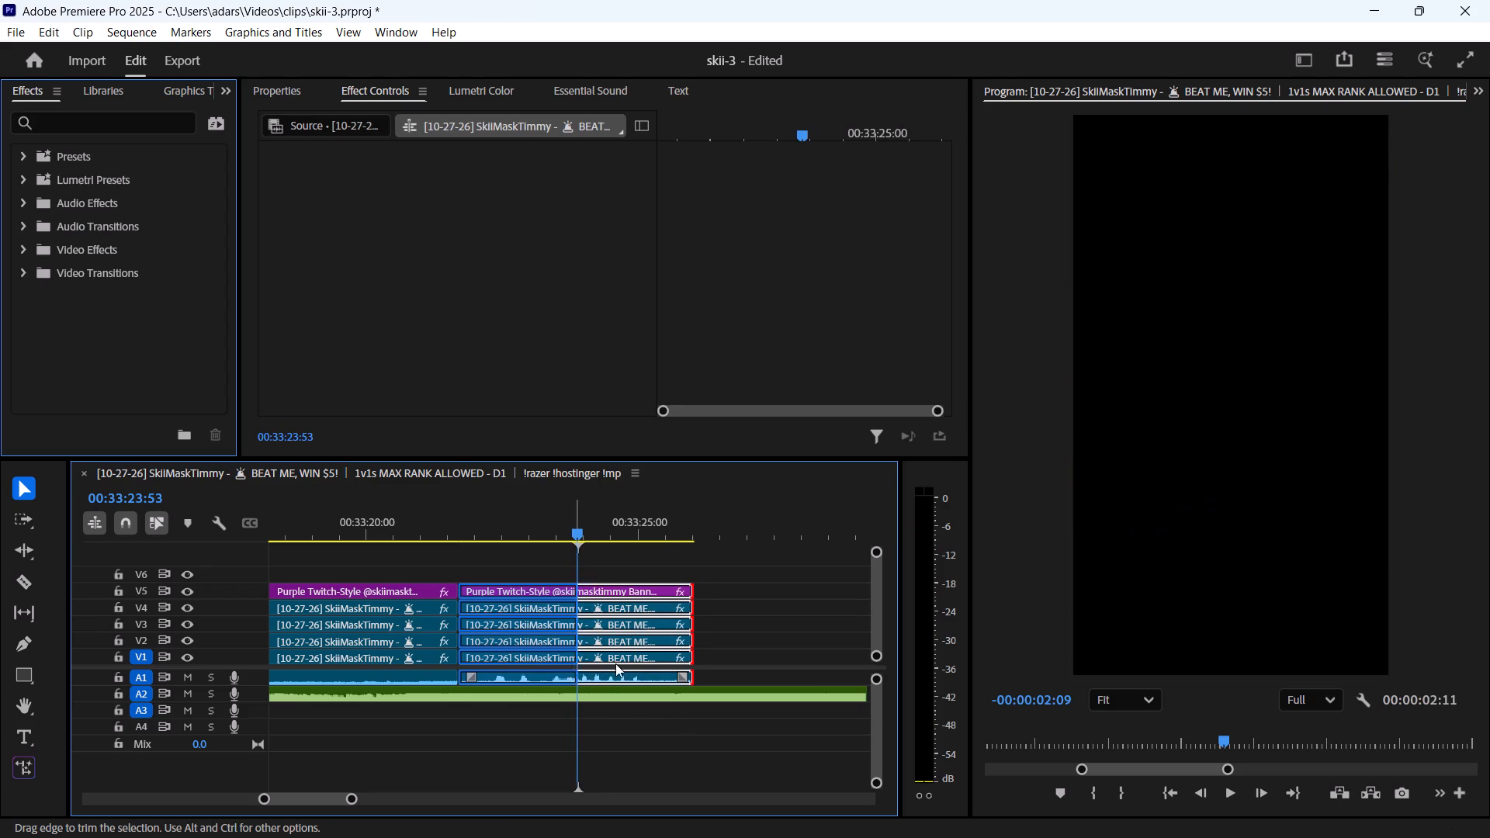
pyautogui.click(670, 633)
# Move the 3:22 segment's clips back against the end of the 4:51 segment, so that they start at 00:33:23:53.
pyautogui.keyDown('alt'); pyautogui.scroll(-12, 670, 633); pyautogui.keyUp('alt')
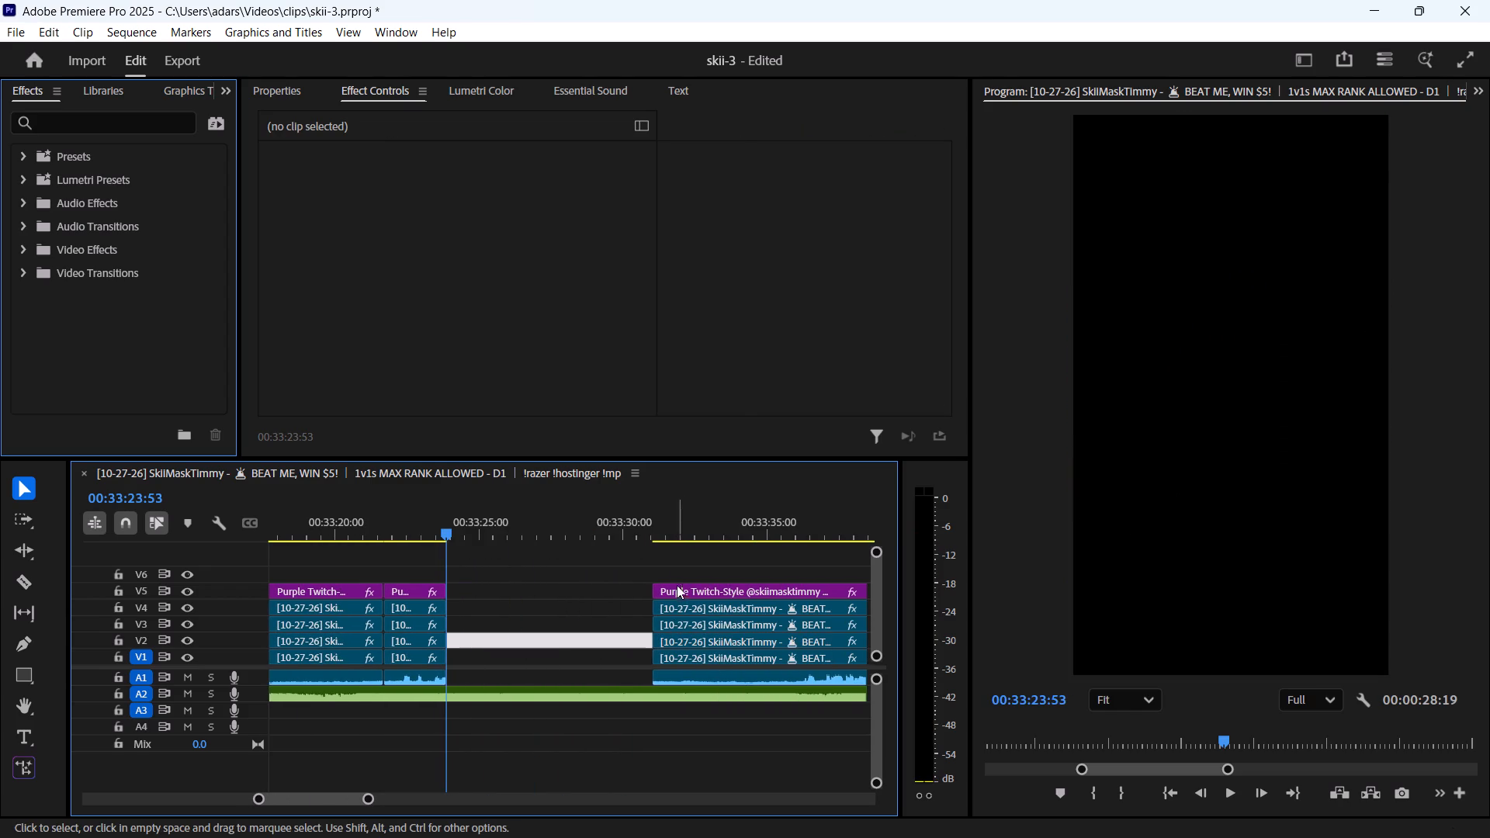
pyautogui.moveTo(654, 566); pyautogui.dragTo(678, 679)
pyautogui.moveTo(678, 679); pyautogui.dragTo(521, 679)
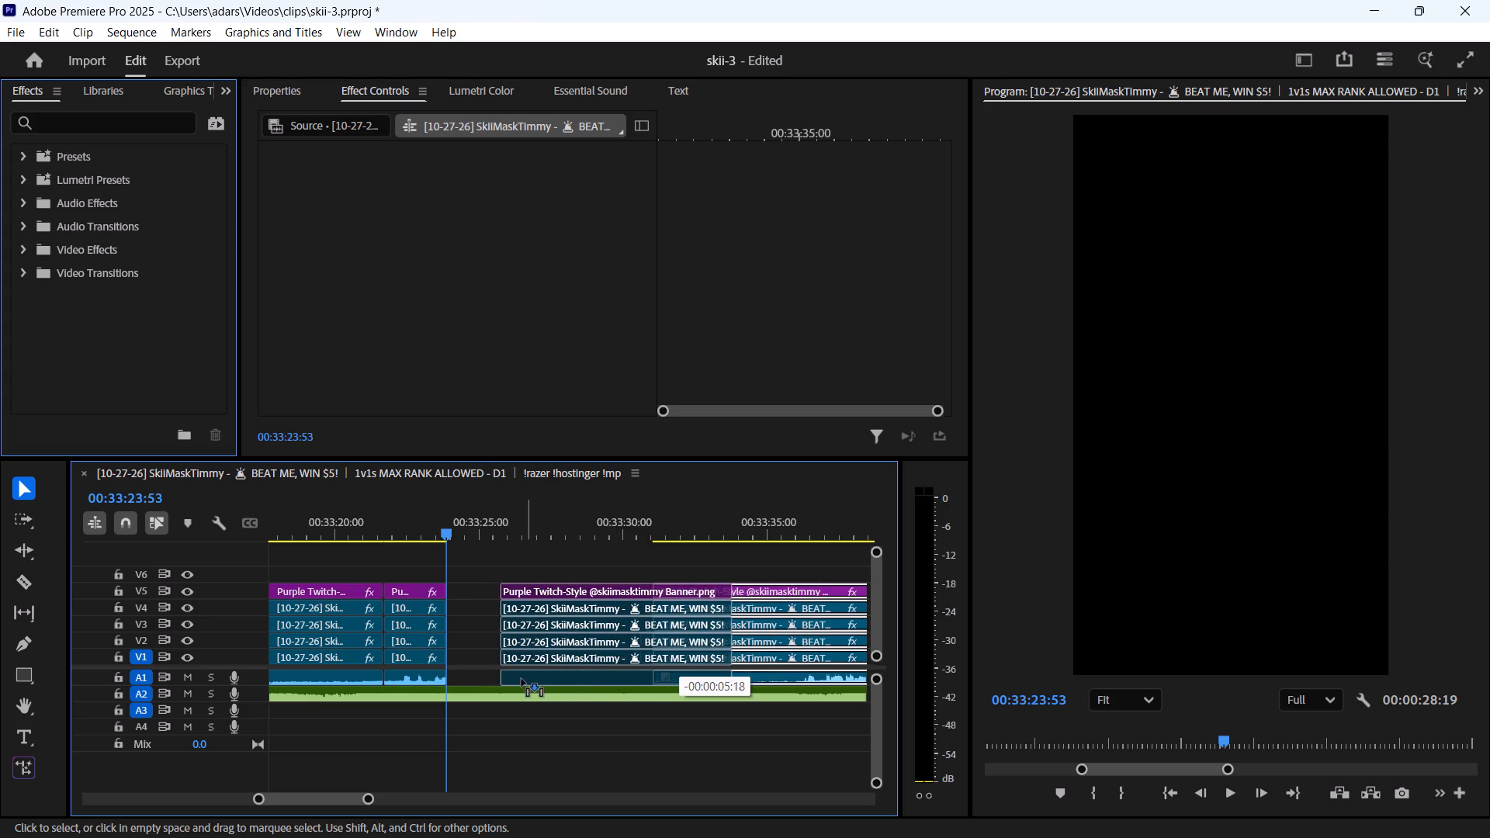
pyautogui.moveTo(521, 679); pyautogui.dragTo(480, 679)
# Trim the start of all the 3:22 segment's clips to 00:33:26:25, where the game clock shows 3:20.
pyautogui.moveTo(450, 529); pyautogui.dragTo(452, 532)
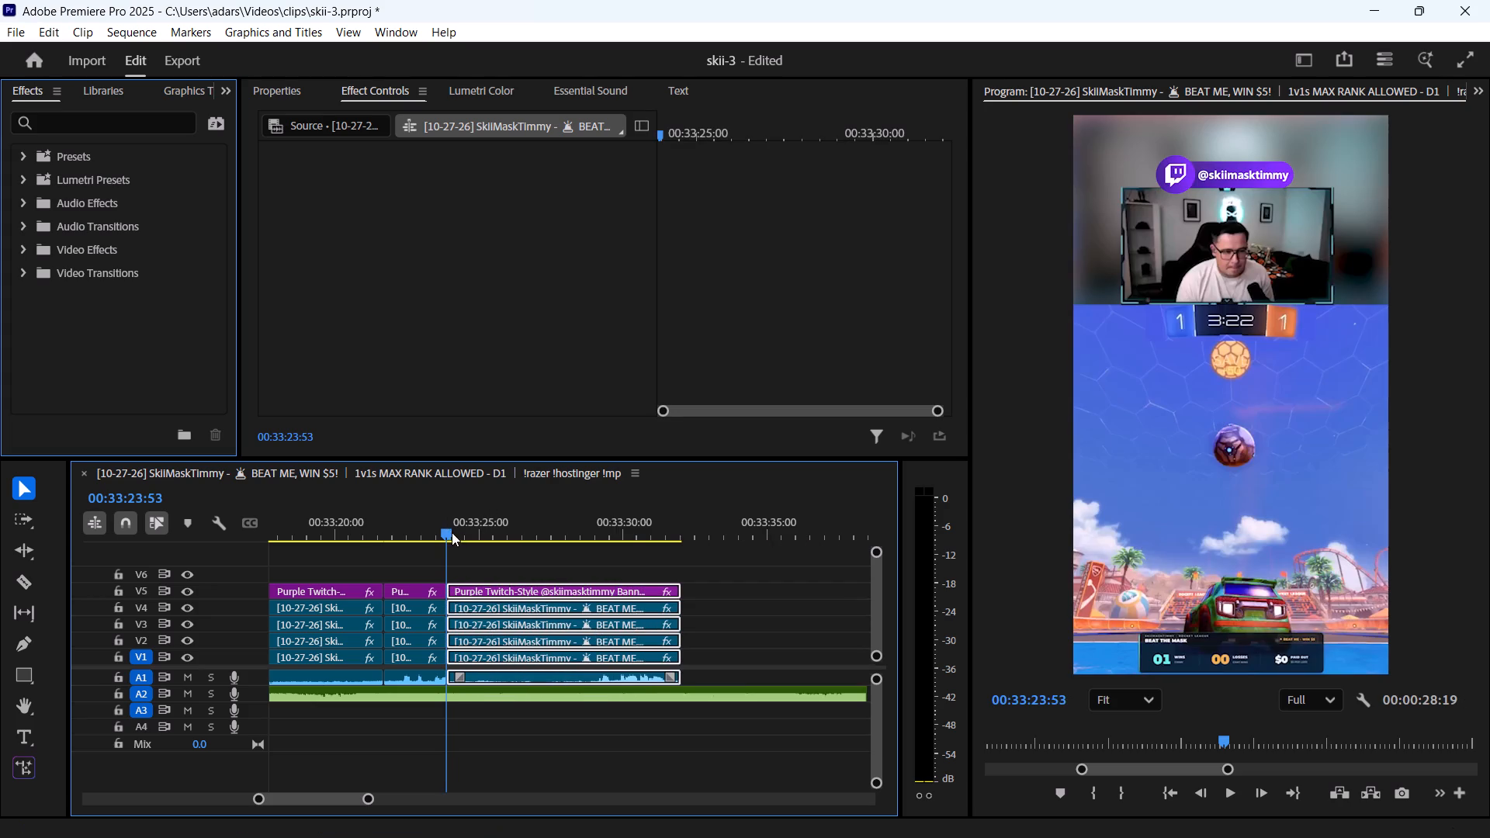
pyautogui.moveTo(452, 532); pyautogui.dragTo(515, 542)
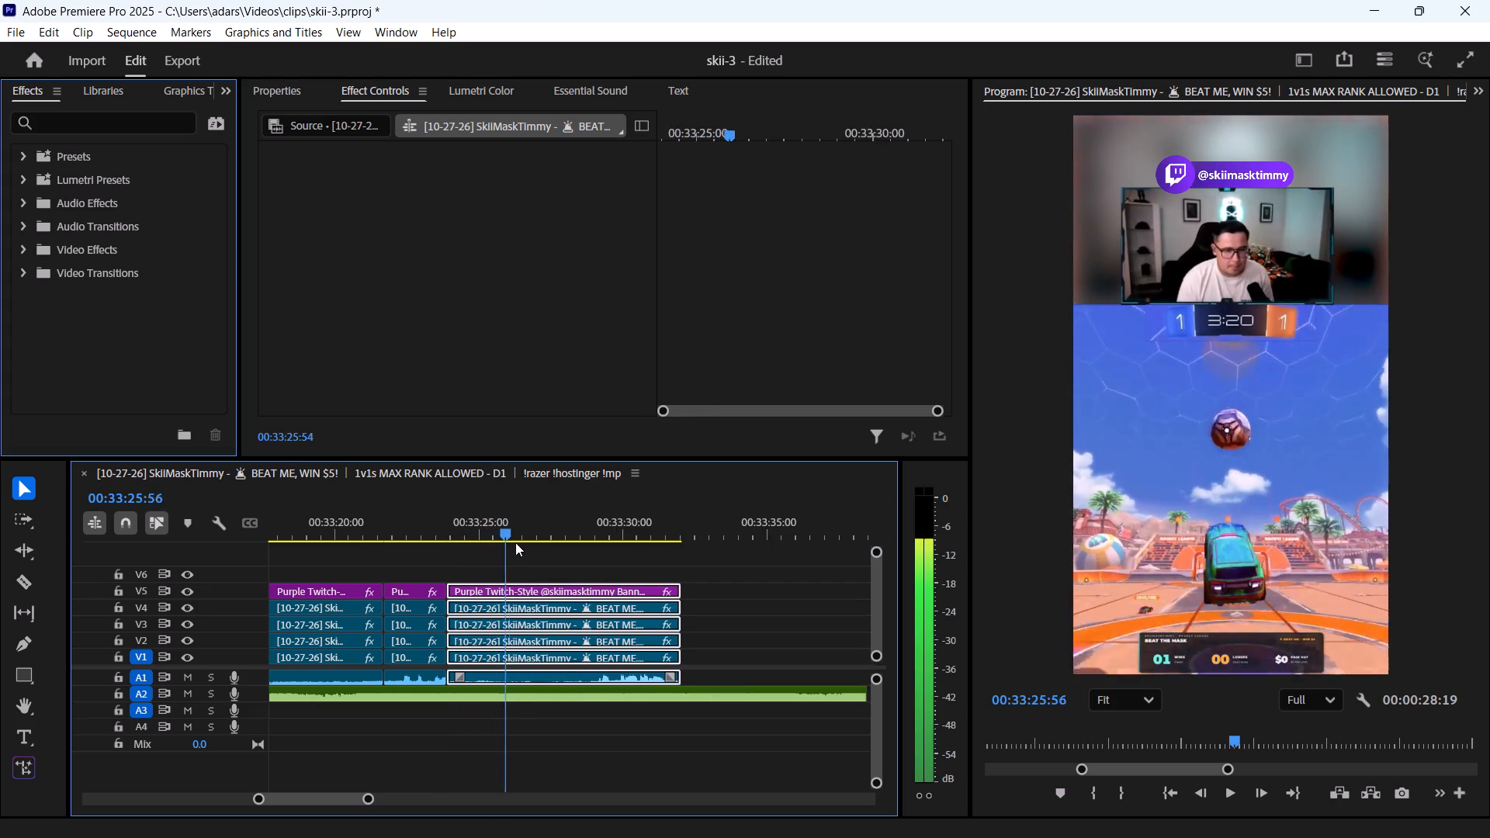
pyautogui.moveTo(515, 542); pyautogui.dragTo(524, 549)
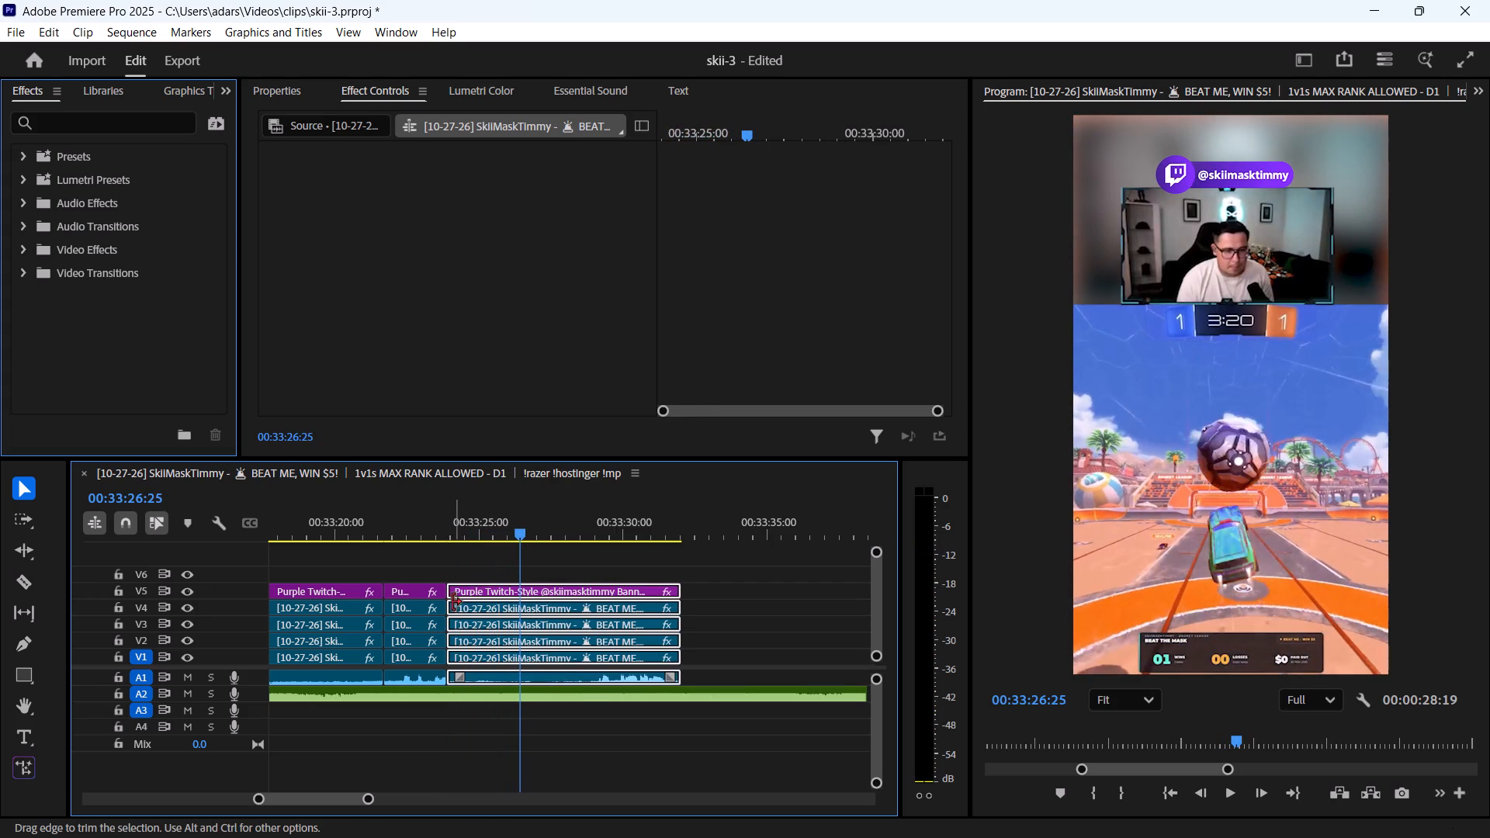
pyautogui.moveTo(449, 602); pyautogui.dragTo(518, 611)
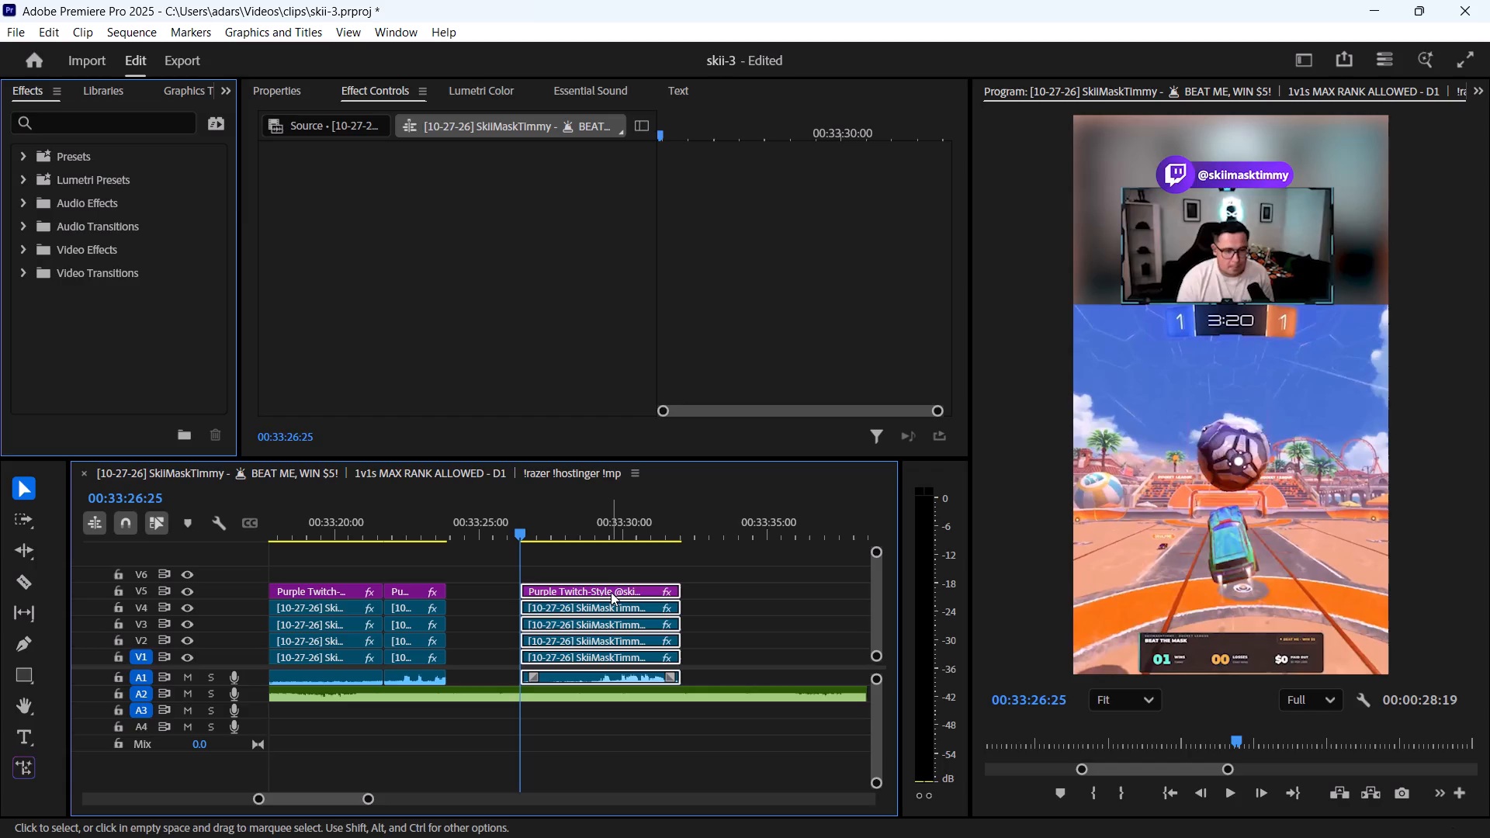
pyautogui.click(608, 566)
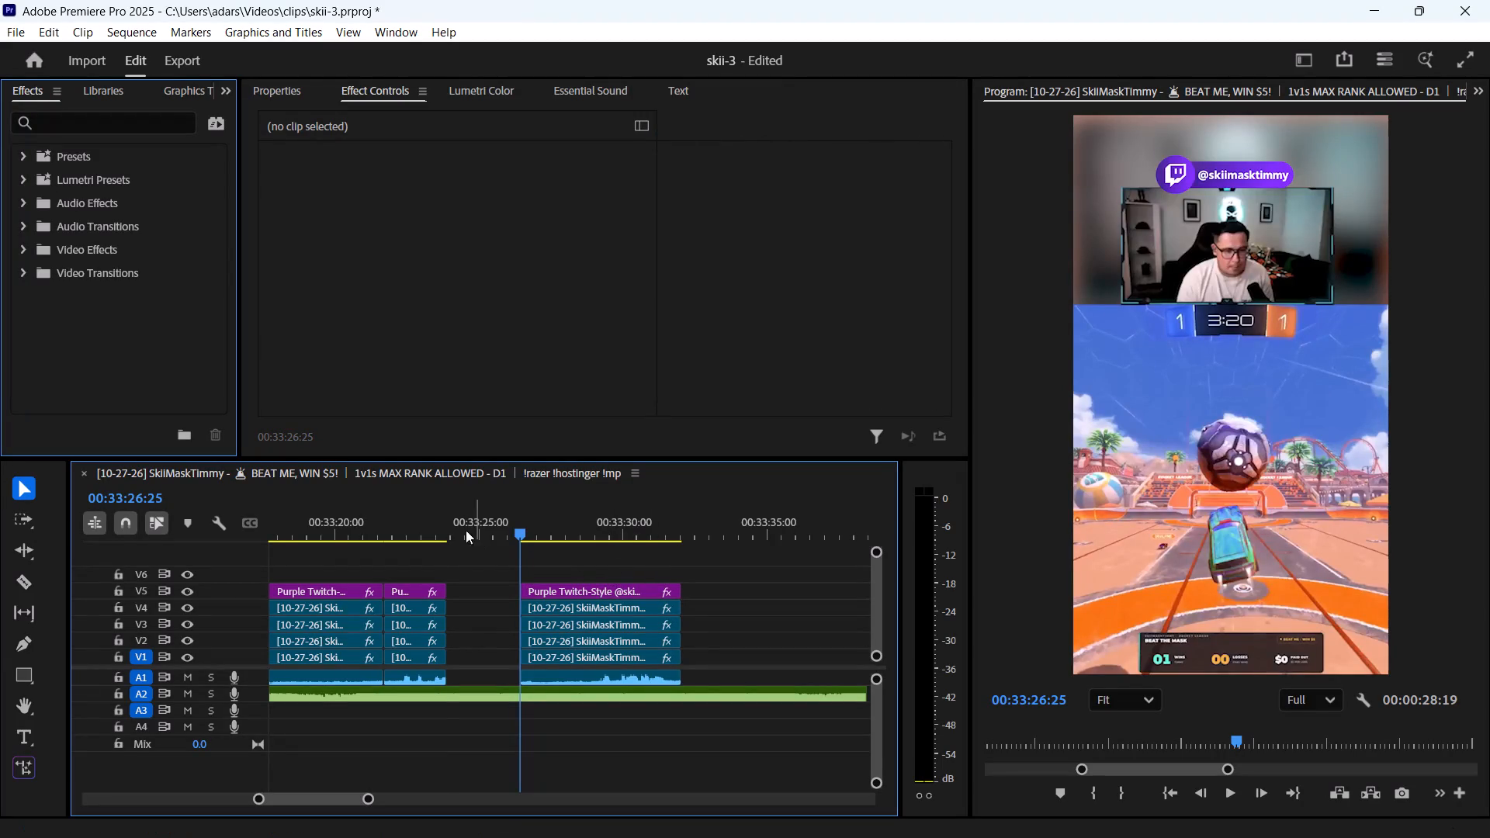
# Play past the end of the 4:51 segment and move the trimmed 3:22 segment's clips back against it at 00:33:23:53.
pyautogui.click(438, 529)
pyautogui.press('space')
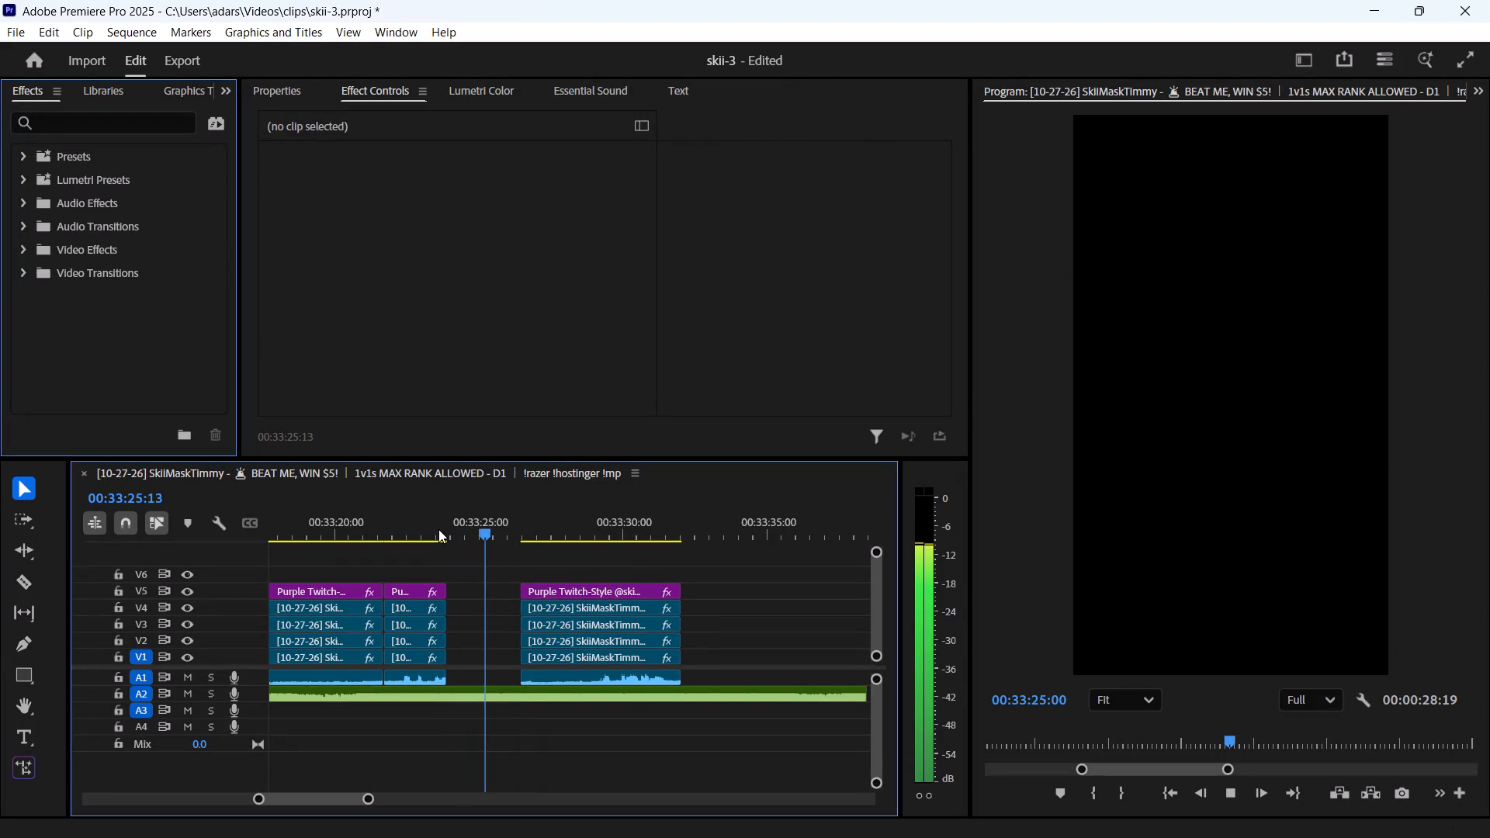
pyautogui.press('space')
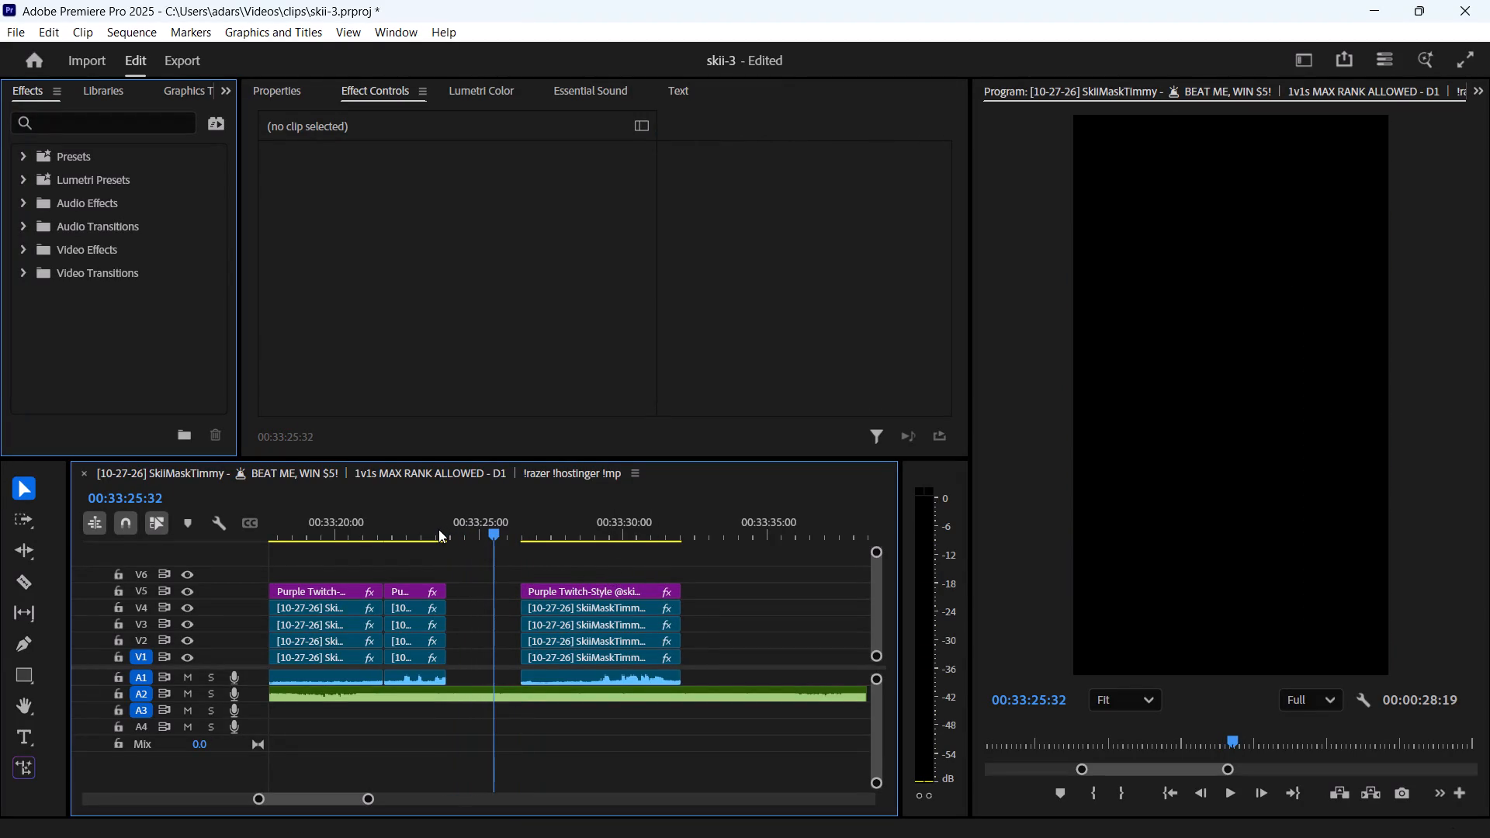
pyautogui.moveTo(525, 574); pyautogui.dragTo(580, 674)
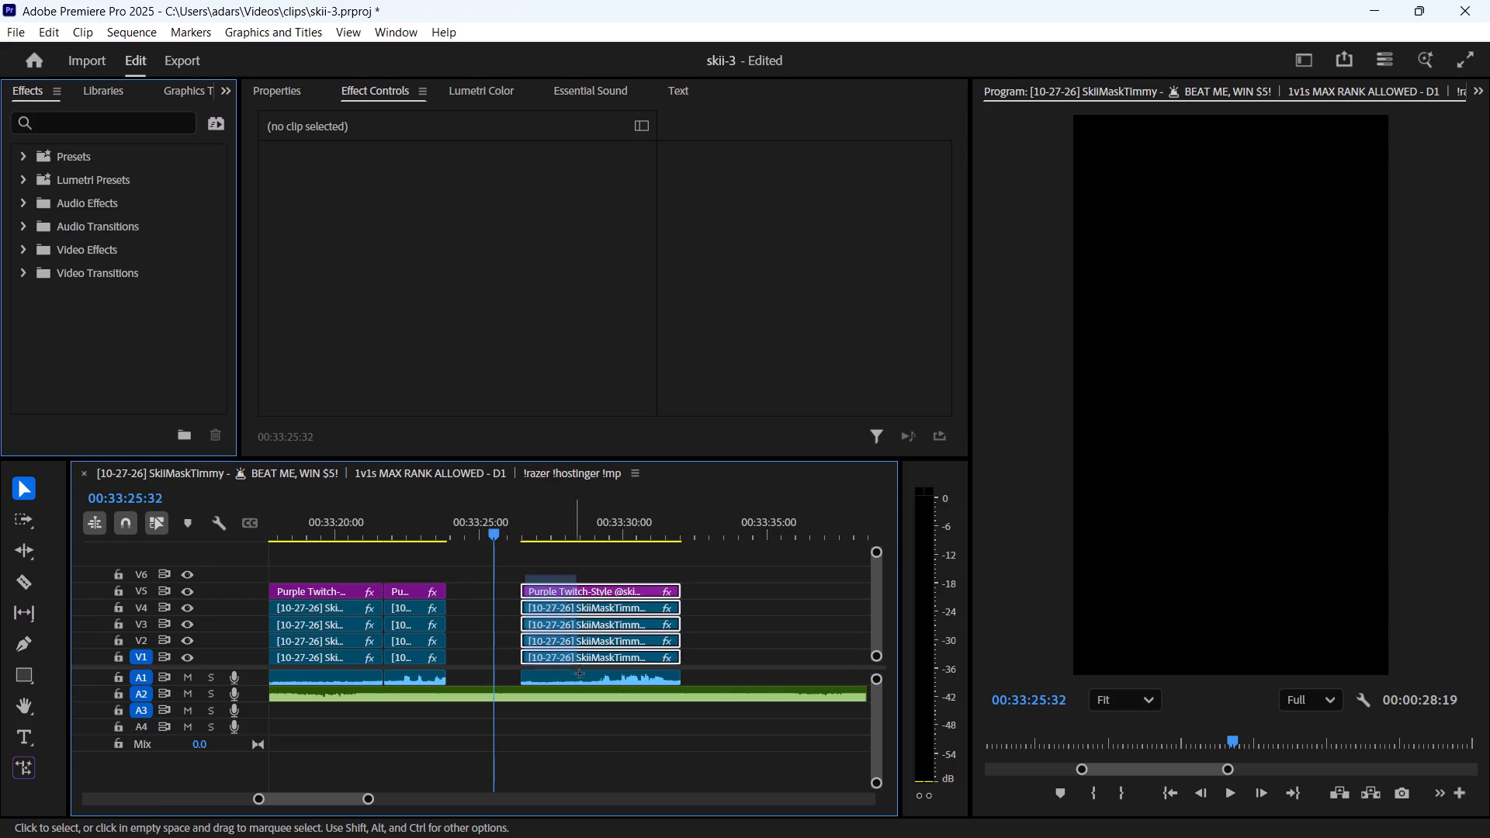
pyautogui.moveTo(580, 674); pyautogui.dragTo(581, 679)
pyautogui.moveTo(581, 679); pyautogui.dragTo(514, 680)
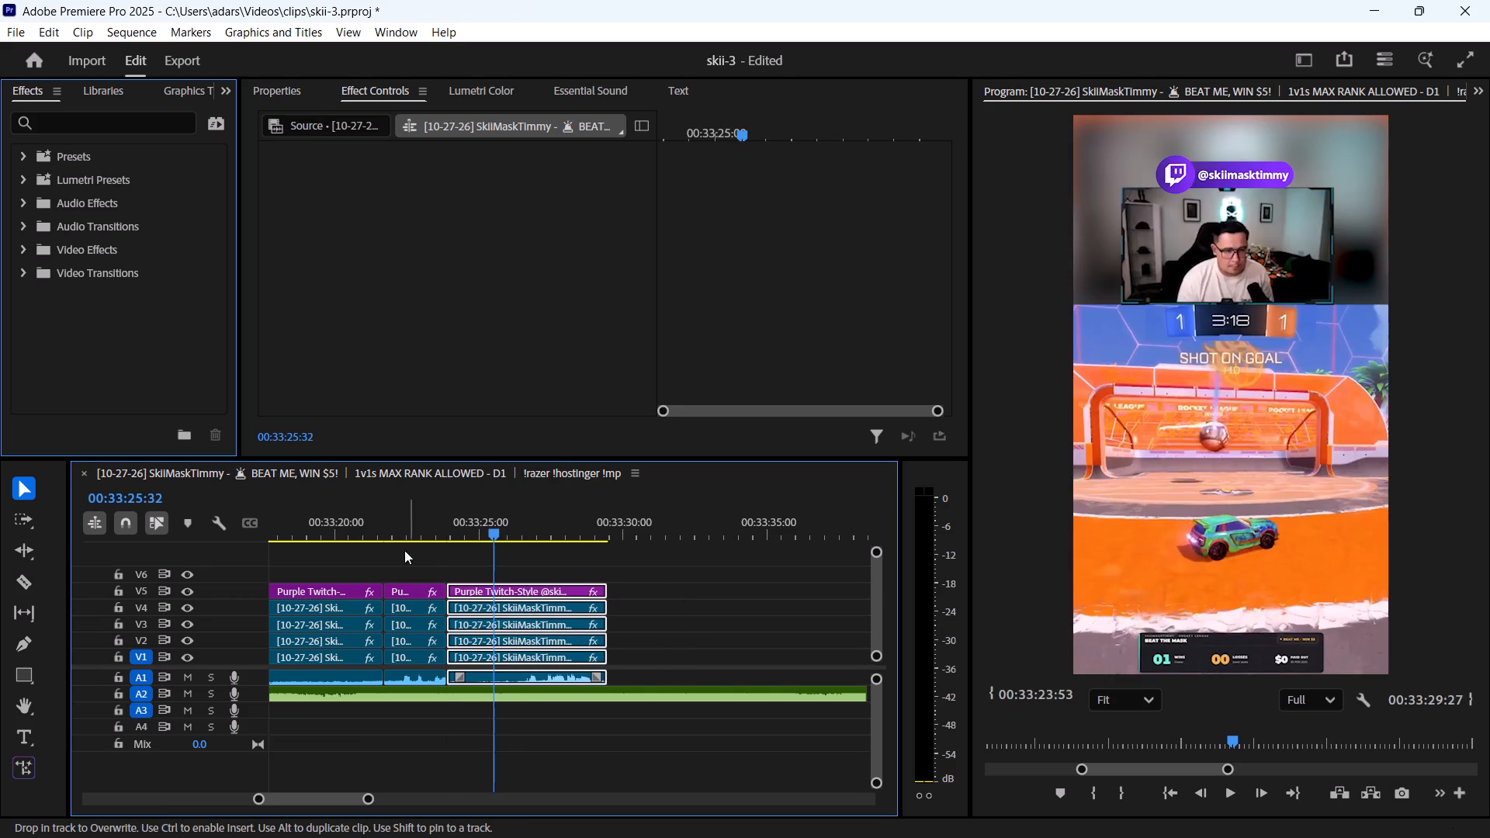
# Play across the cut, trim about 0.5 seconds more off the start of the 3:22 segment's clips, and close the gap.
pyautogui.click(388, 532)
pyautogui.press('space')
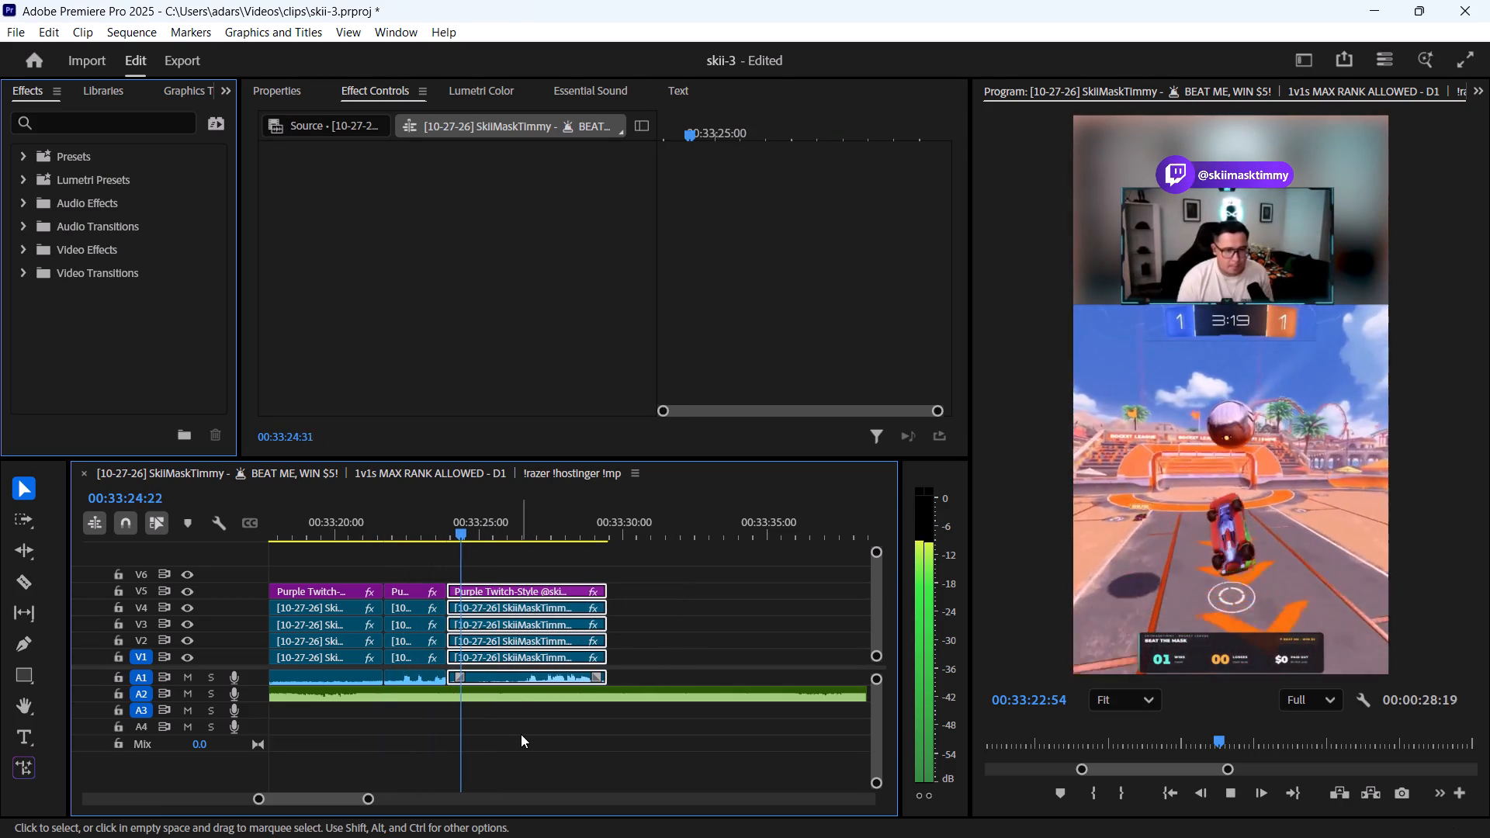
pyautogui.press('space')
pyautogui.keyDown('alt'); pyautogui.scroll(5, 521, 734); pyautogui.keyUp('alt')
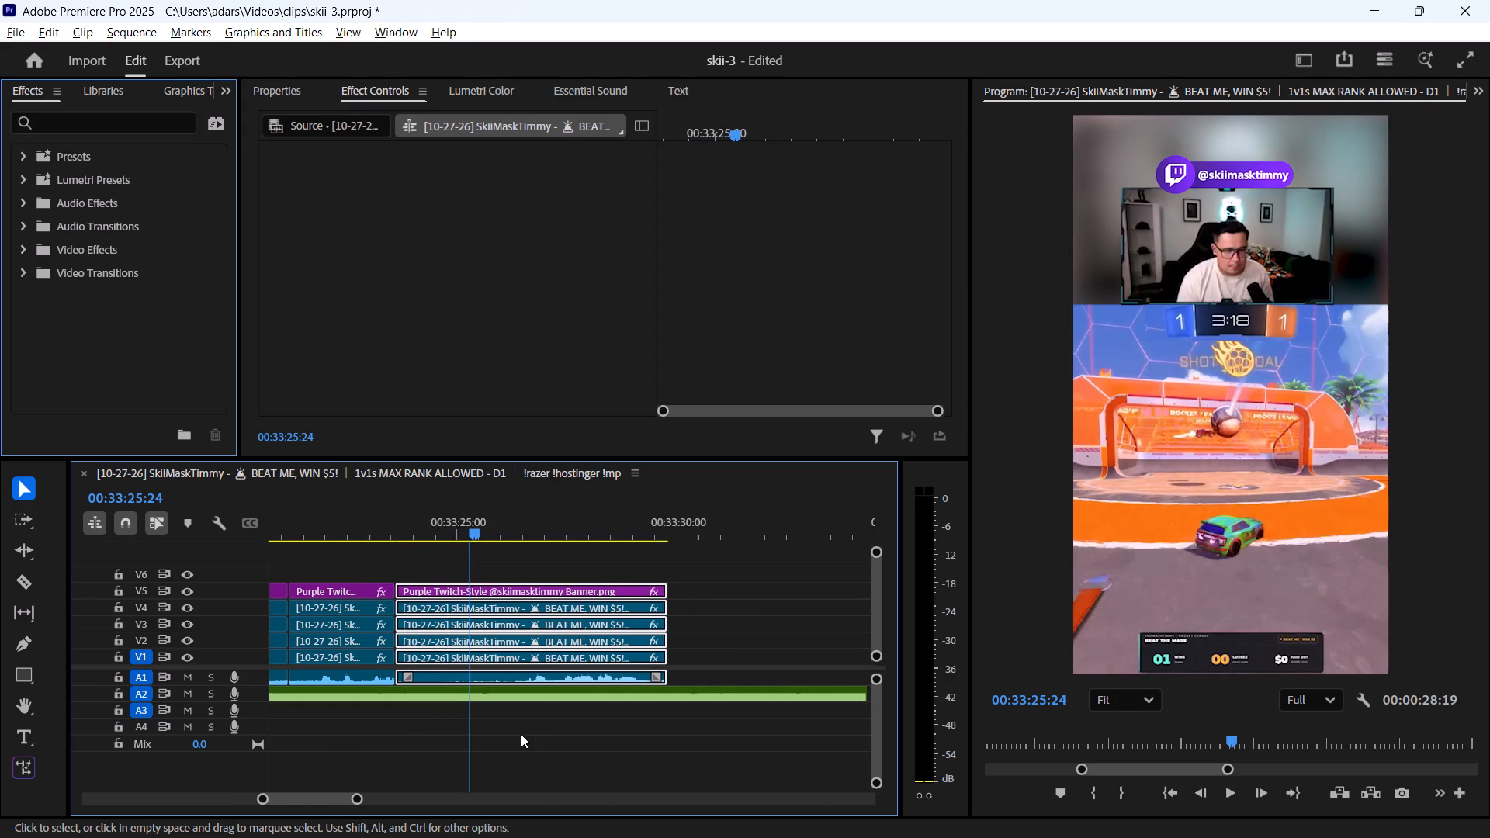
pyautogui.moveTo(399, 629); pyautogui.dragTo(411, 629)
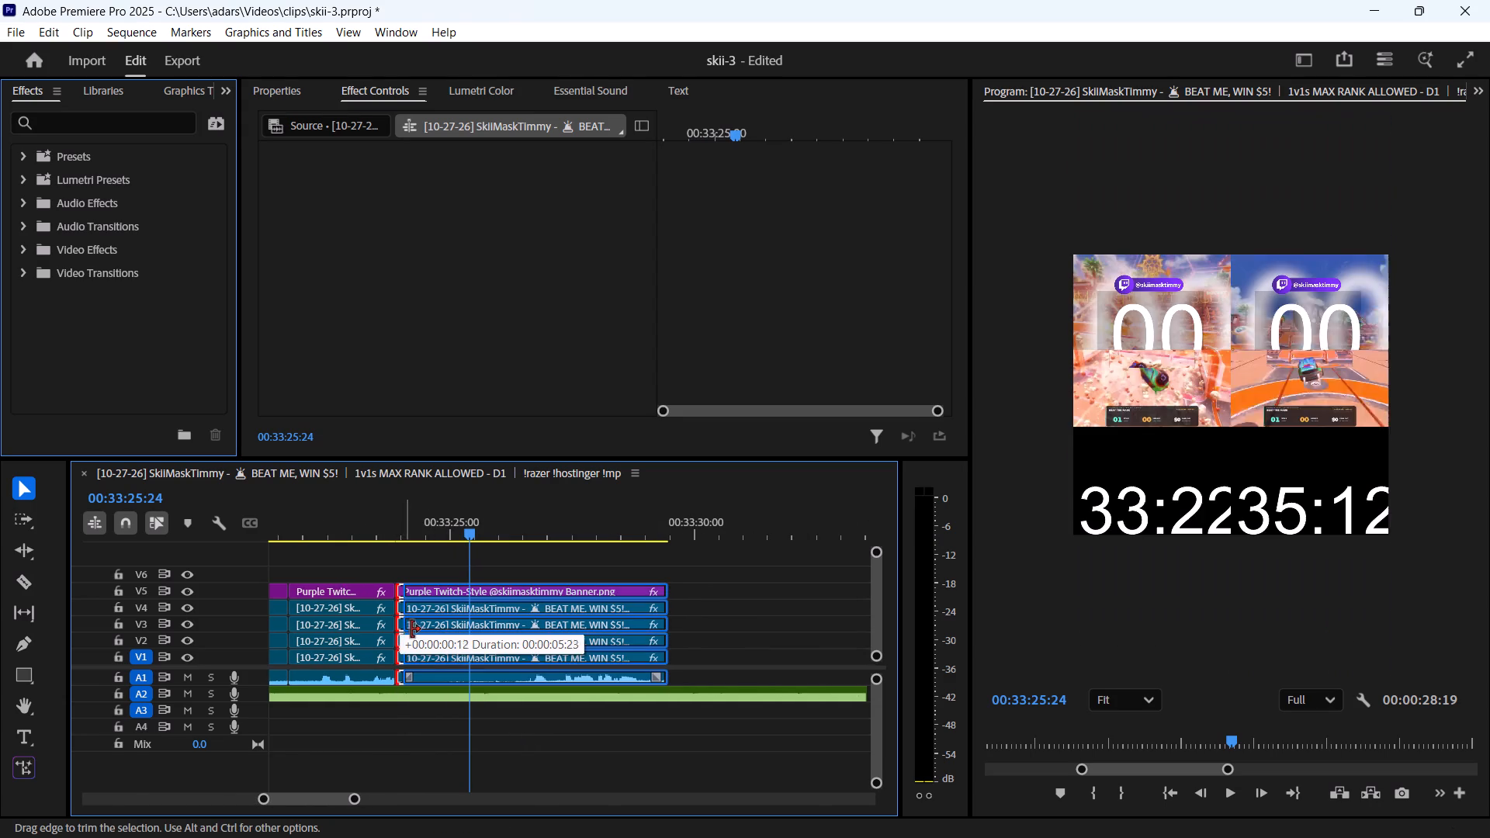
pyautogui.moveTo(411, 629); pyautogui.dragTo(422, 629)
pyautogui.moveTo(448, 626); pyautogui.dragTo(432, 627)
# Play the 3:22 segment, trim about 0.4 seconds more off the start of its clips, and close the gap before it.
pyautogui.click(397, 534)
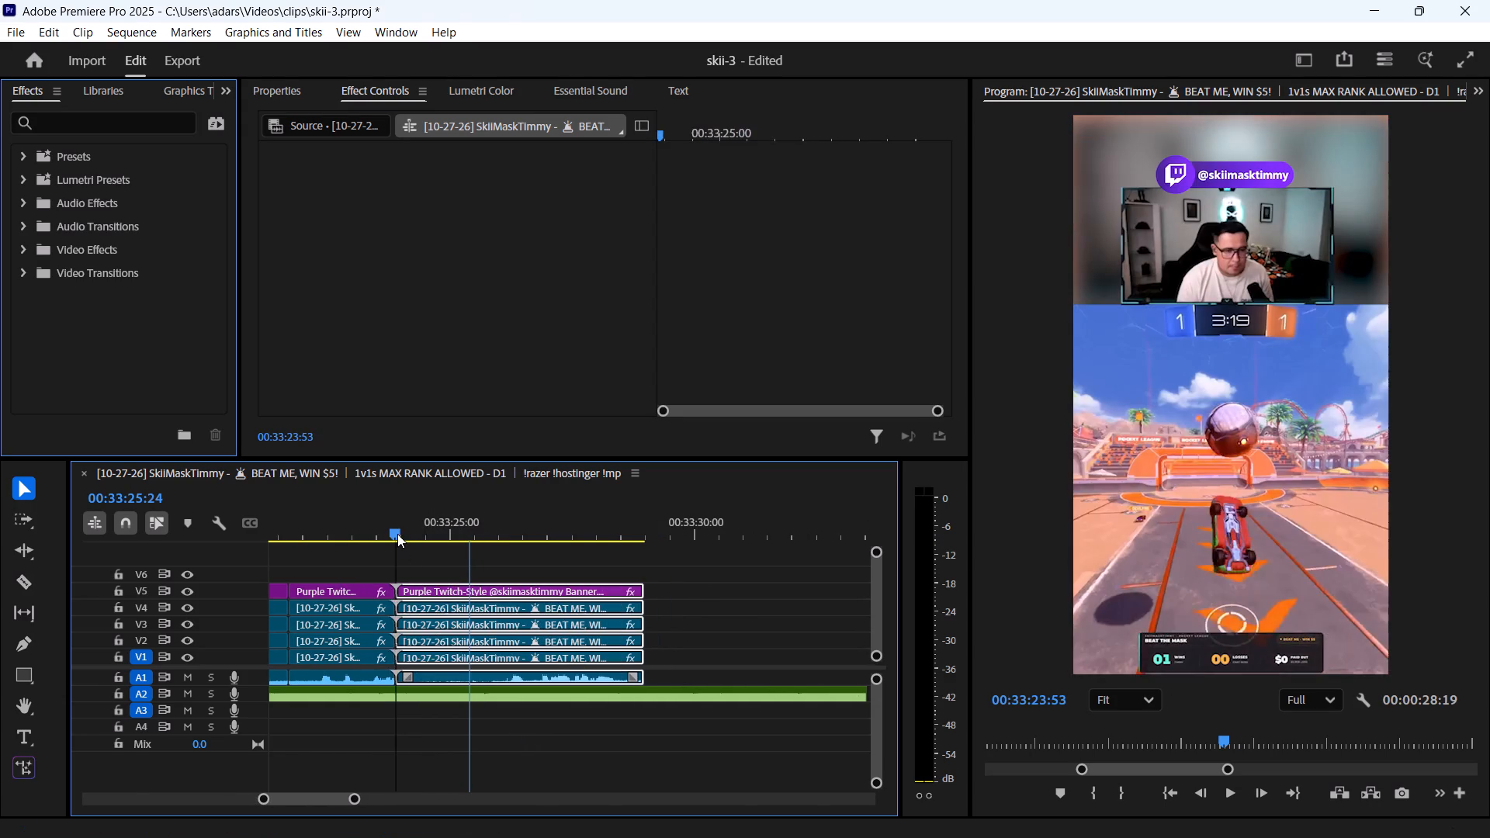
pyautogui.press('space')
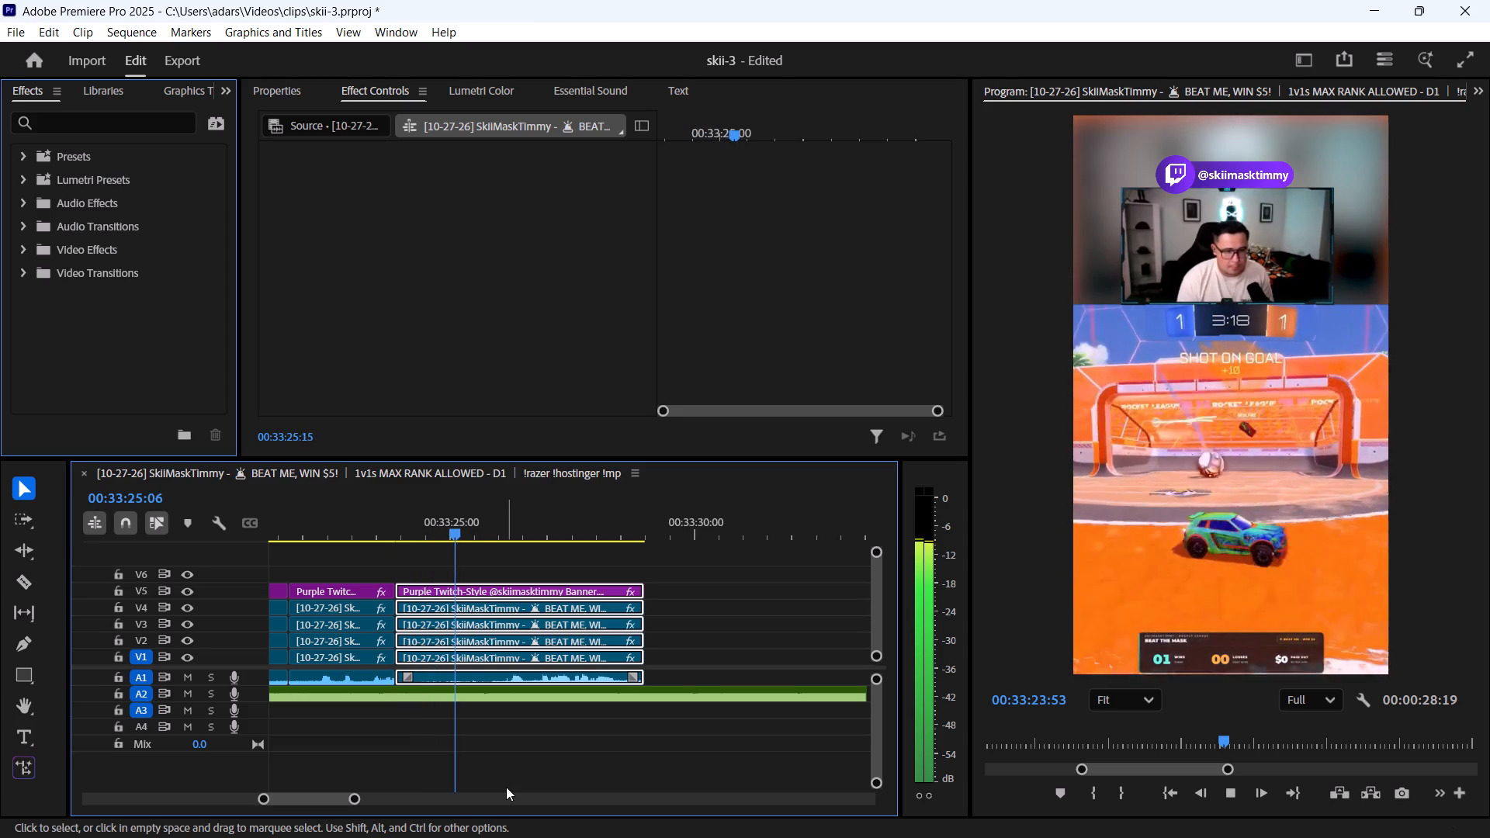
pyautogui.press('space')
pyautogui.moveTo(400, 648); pyautogui.dragTo(412, 648)
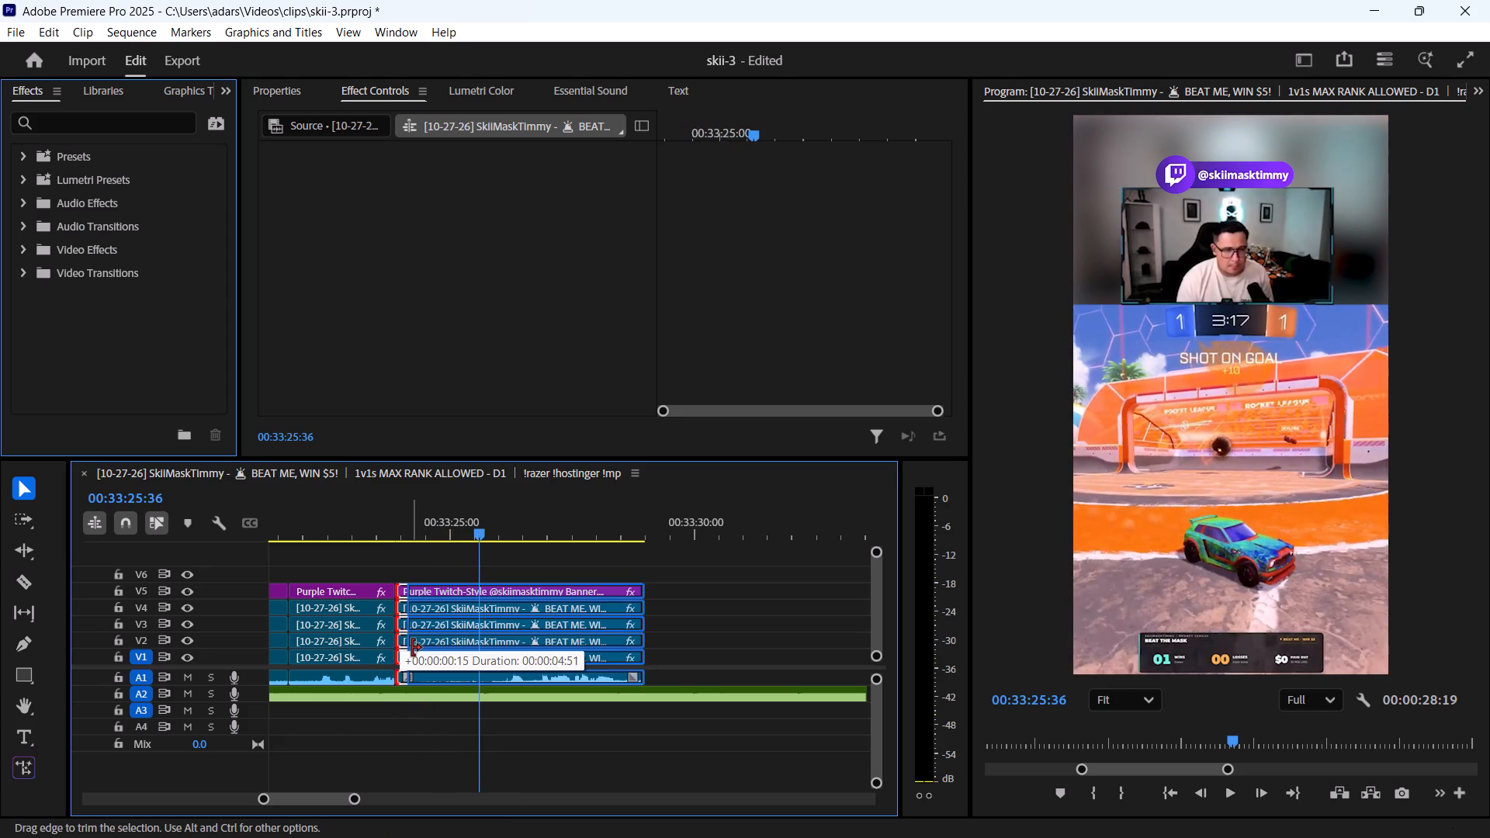
pyautogui.moveTo(412, 648); pyautogui.dragTo(419, 648)
pyautogui.moveTo(447, 642); pyautogui.dragTo(435, 642)
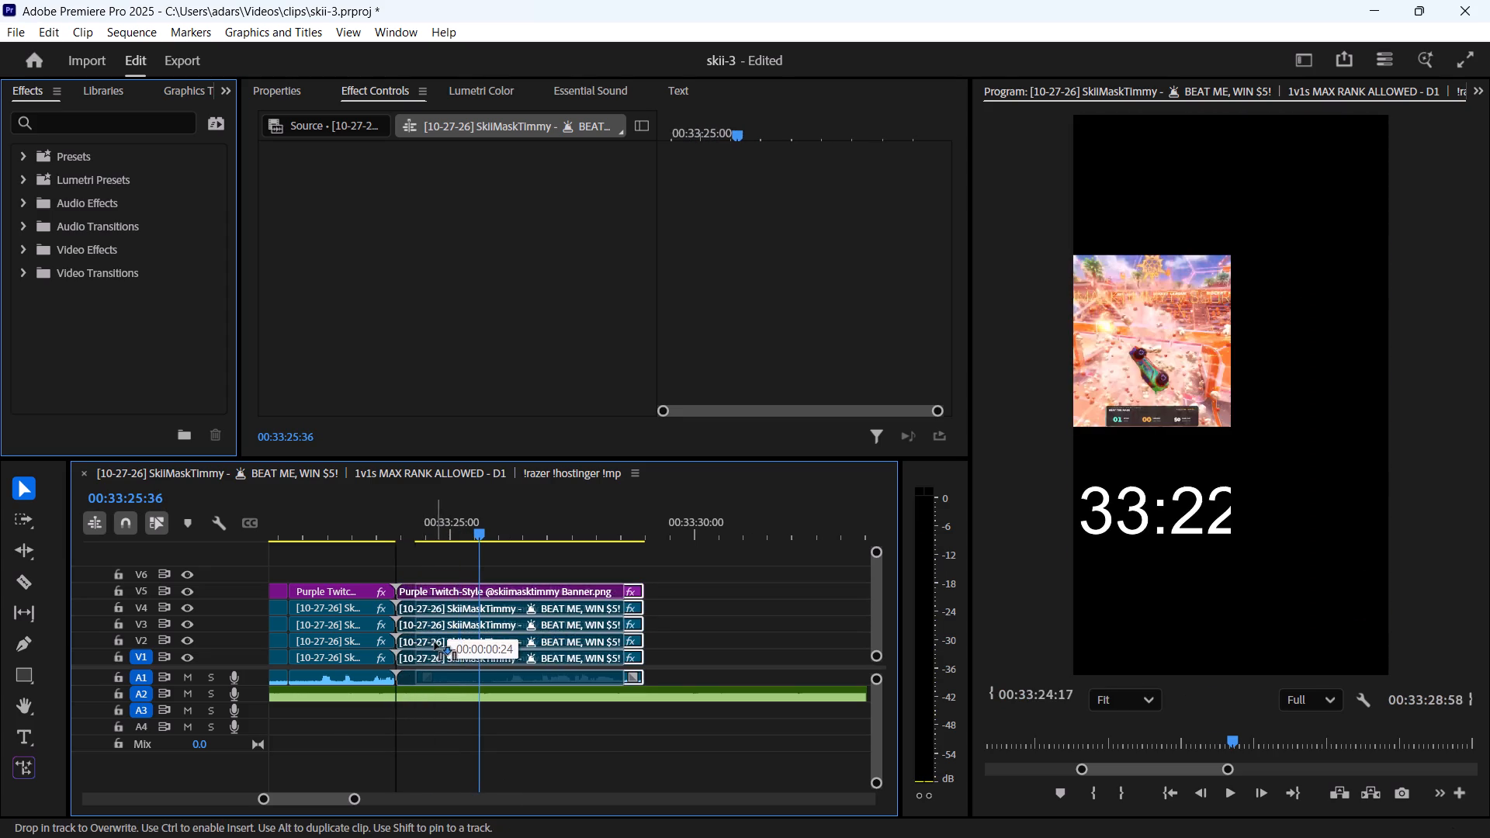
pyautogui.moveTo(435, 642); pyautogui.dragTo(430, 643)
# Replay the 3:22 segment, trim about 0.2 seconds more off the start of its clips, and close the gap before it.
pyautogui.click(401, 535)
pyautogui.press('space')
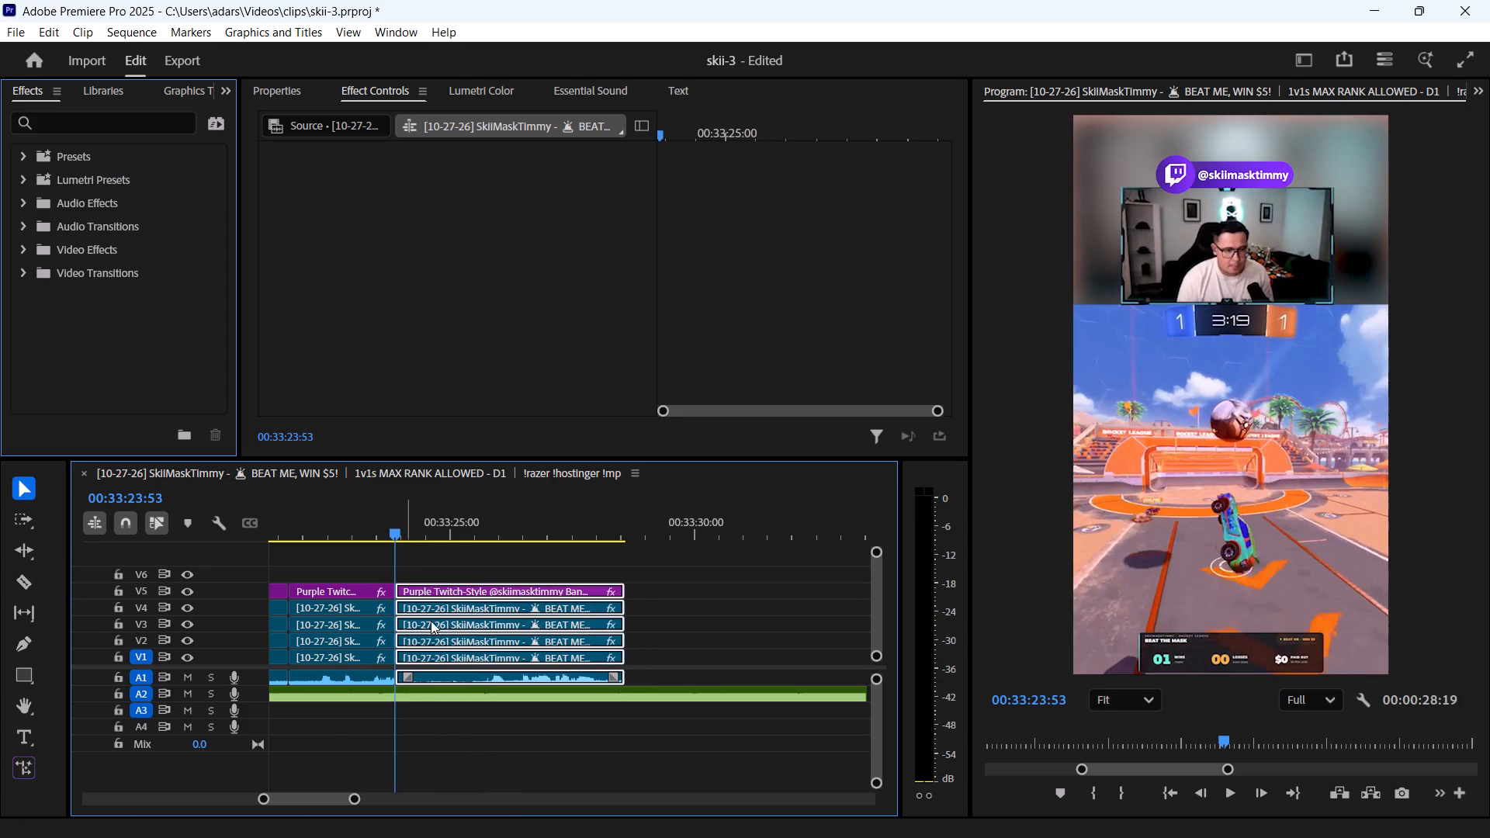
pyautogui.press('space')
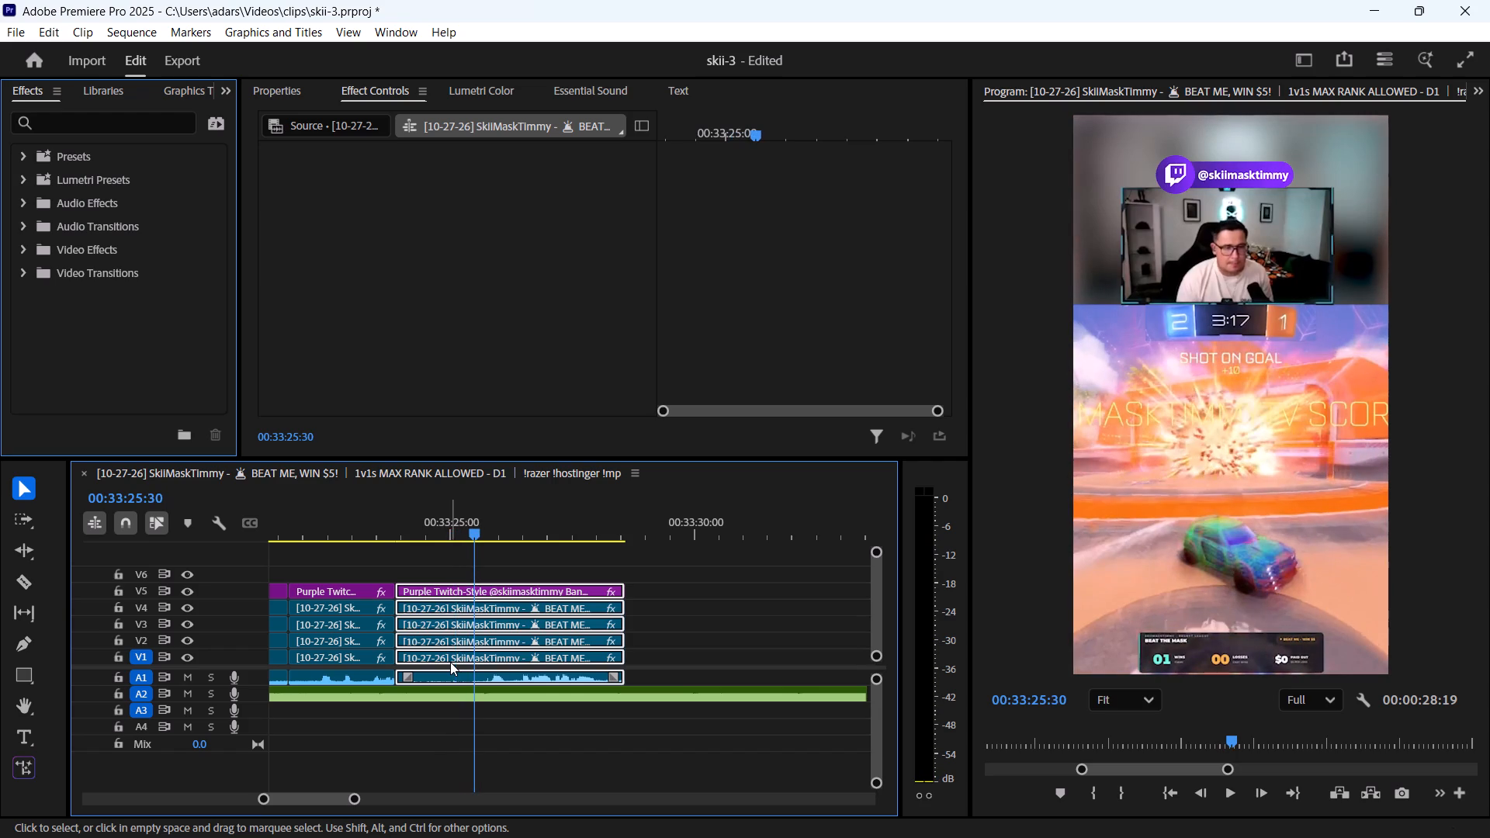
pyautogui.moveTo(400, 625); pyautogui.dragTo(411, 625)
pyautogui.moveTo(454, 624); pyautogui.dragTo(442, 625)
# Replay across the cut, trim about 0.15 seconds more off the start of the 3:22 segment's clips, and close the gap.
pyautogui.click(406, 531)
pyautogui.press('space')
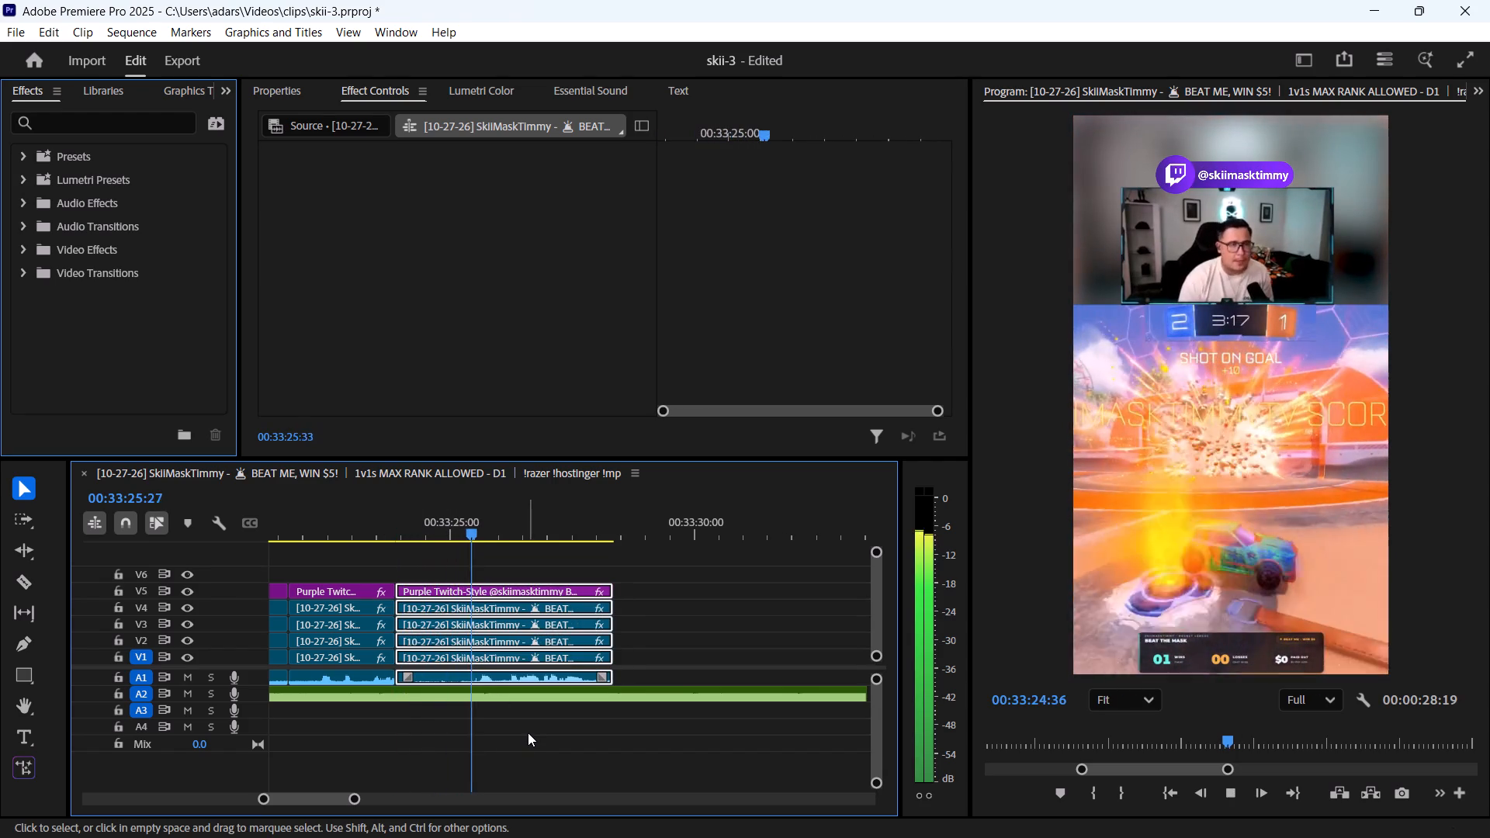
pyautogui.press('space')
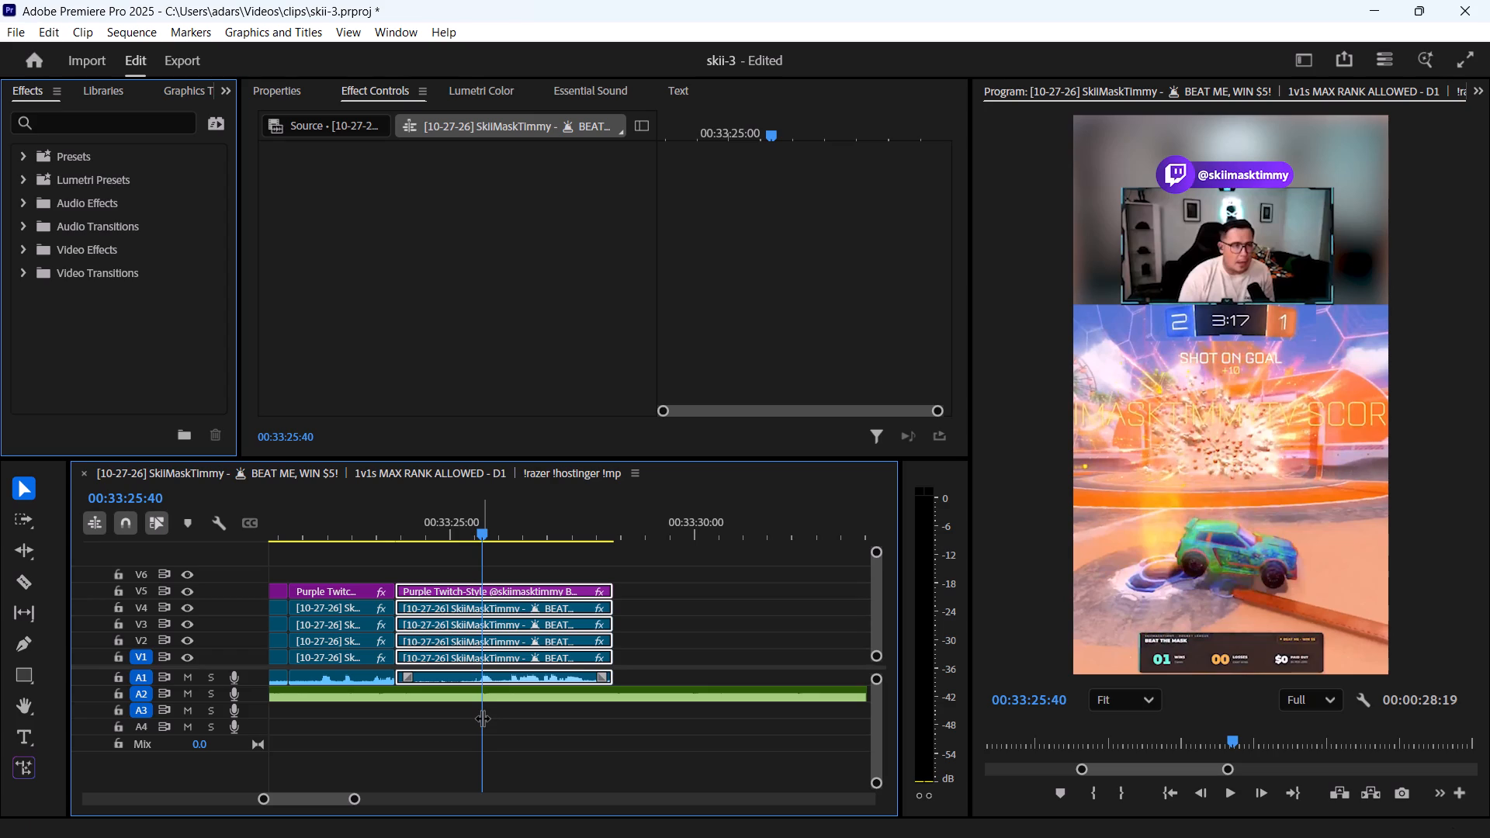
pyautogui.click(343, 521)
pyautogui.press('space')
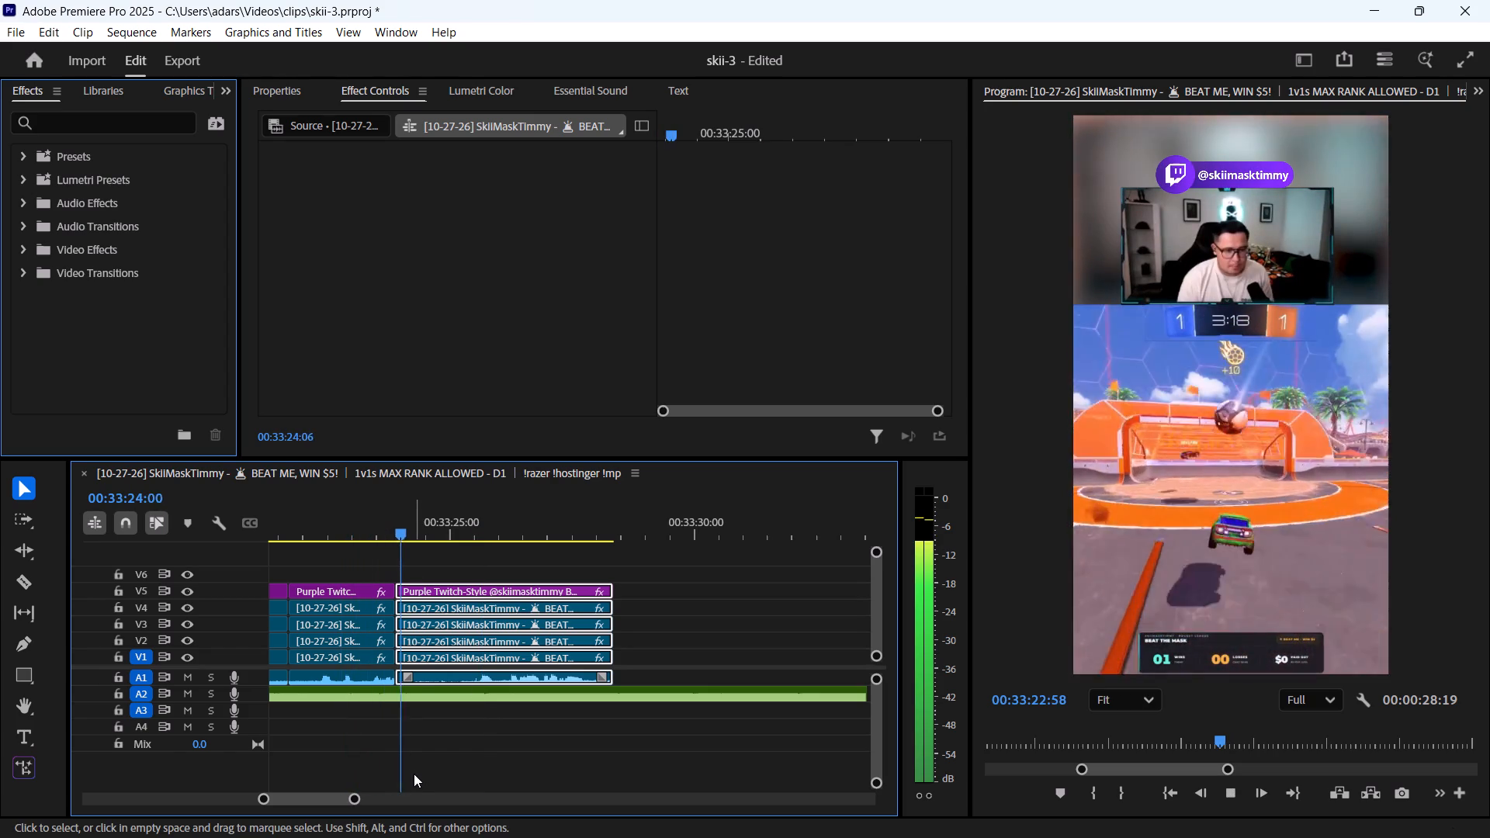
pyautogui.press('space')
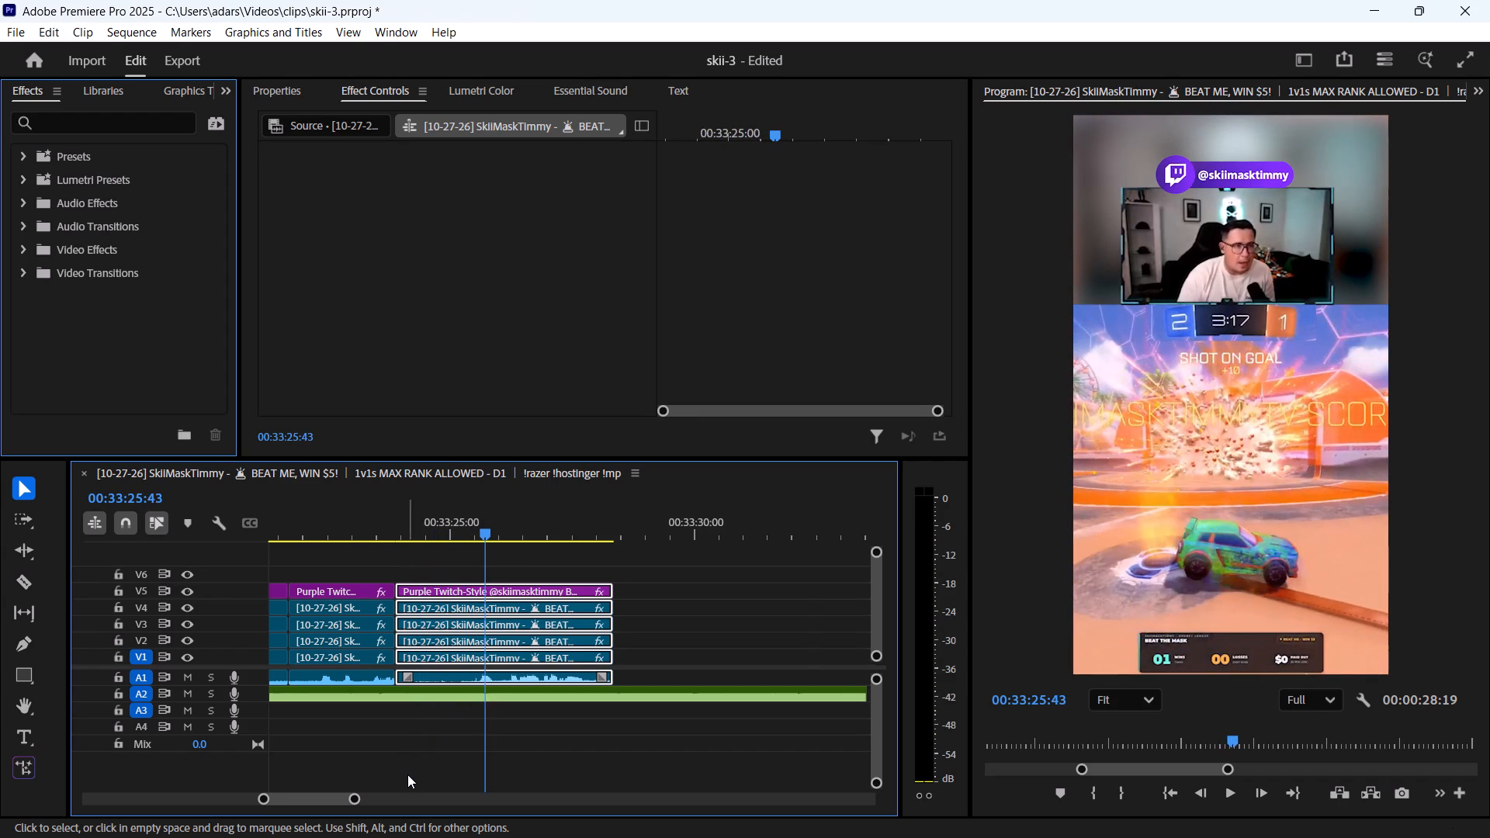
pyautogui.keyDown('alt'); pyautogui.scroll(6, 395, 776); pyautogui.keyUp('alt')
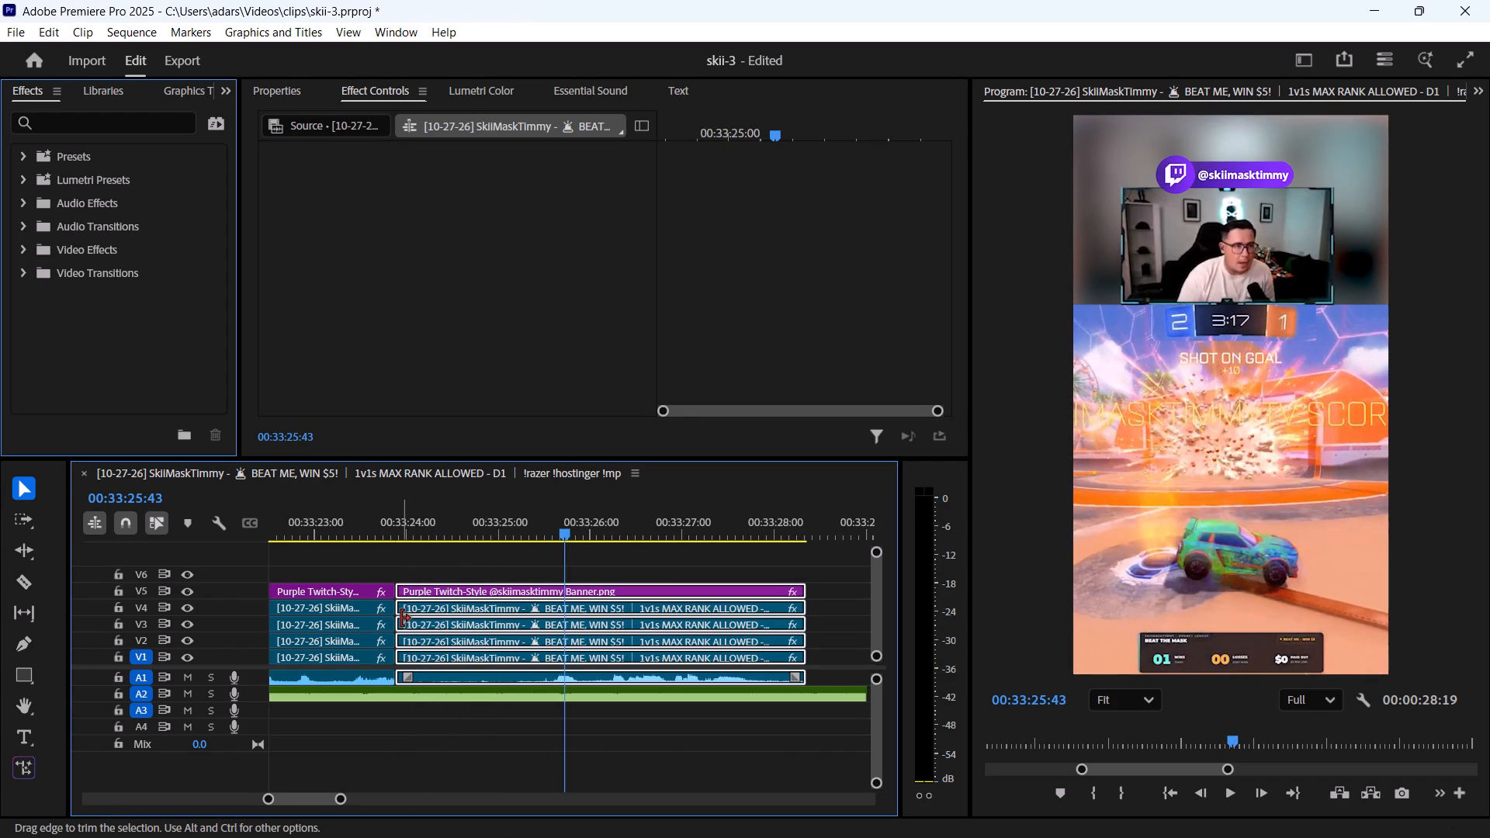
pyautogui.moveTo(399, 618); pyautogui.dragTo(413, 618)
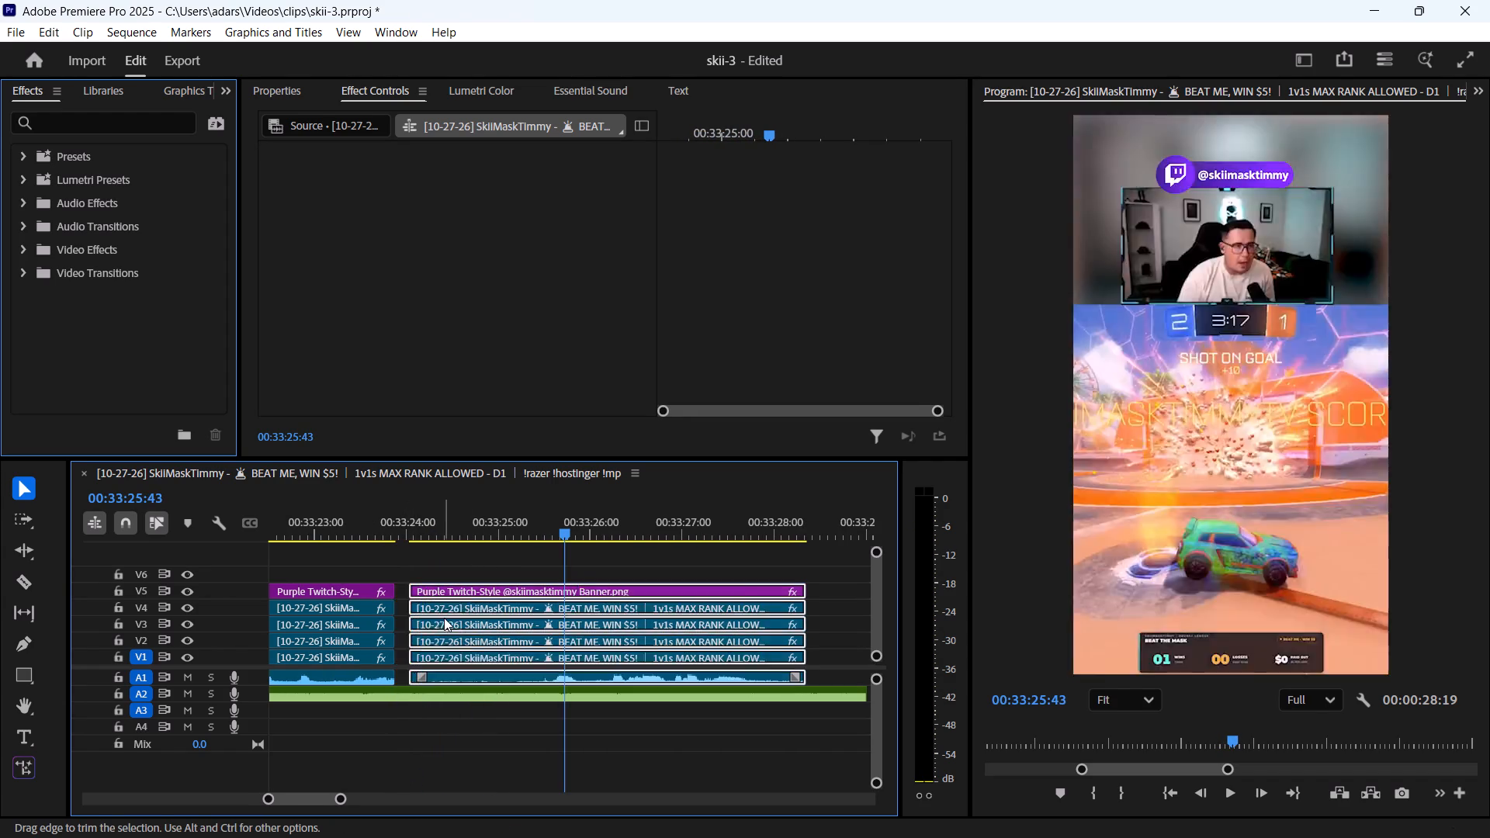
pyautogui.moveTo(444, 618); pyautogui.dragTo(430, 619)
# Play across the cut, shift the 3:22 segment's clips about one frame later, and extend their start back to 00:33:23:53.
pyautogui.click(390, 518)
pyautogui.press('space')
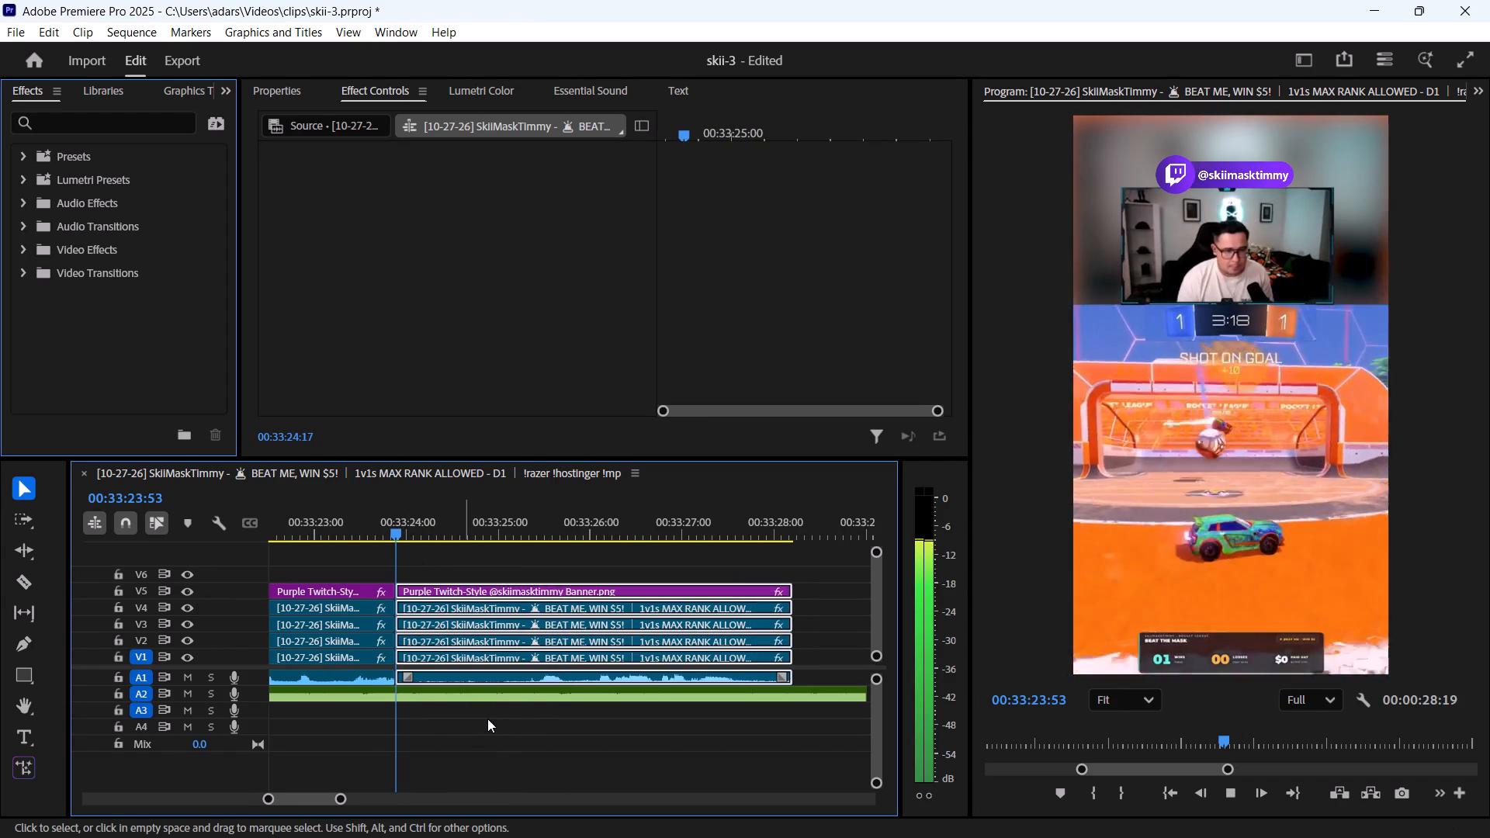
pyautogui.press('space')
pyautogui.keyDown('alt'); pyautogui.scroll(5, 487, 719); pyautogui.keyUp('alt')
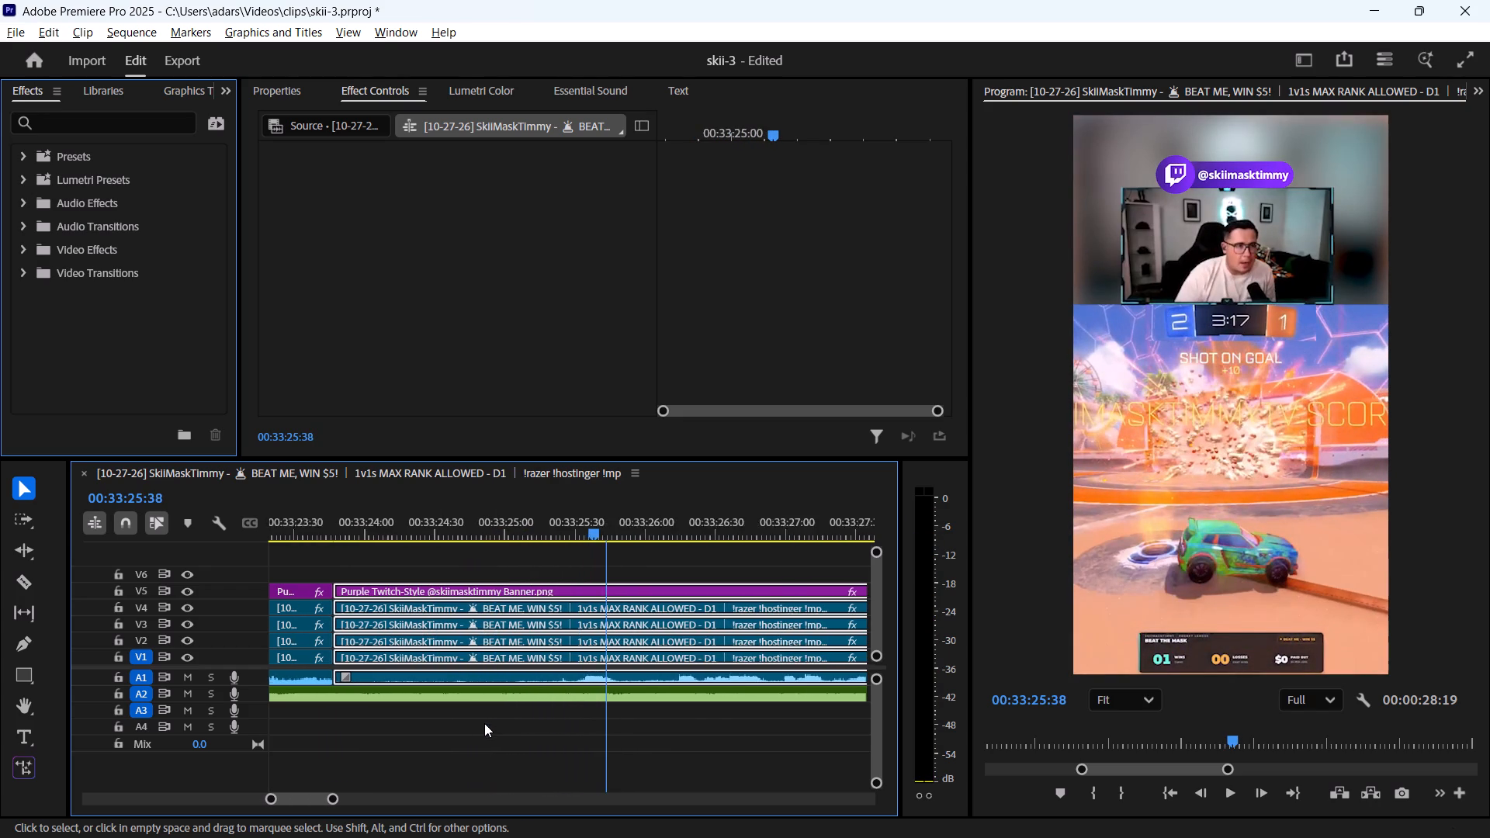
pyautogui.moveTo(414, 646); pyautogui.dragTo(424, 646)
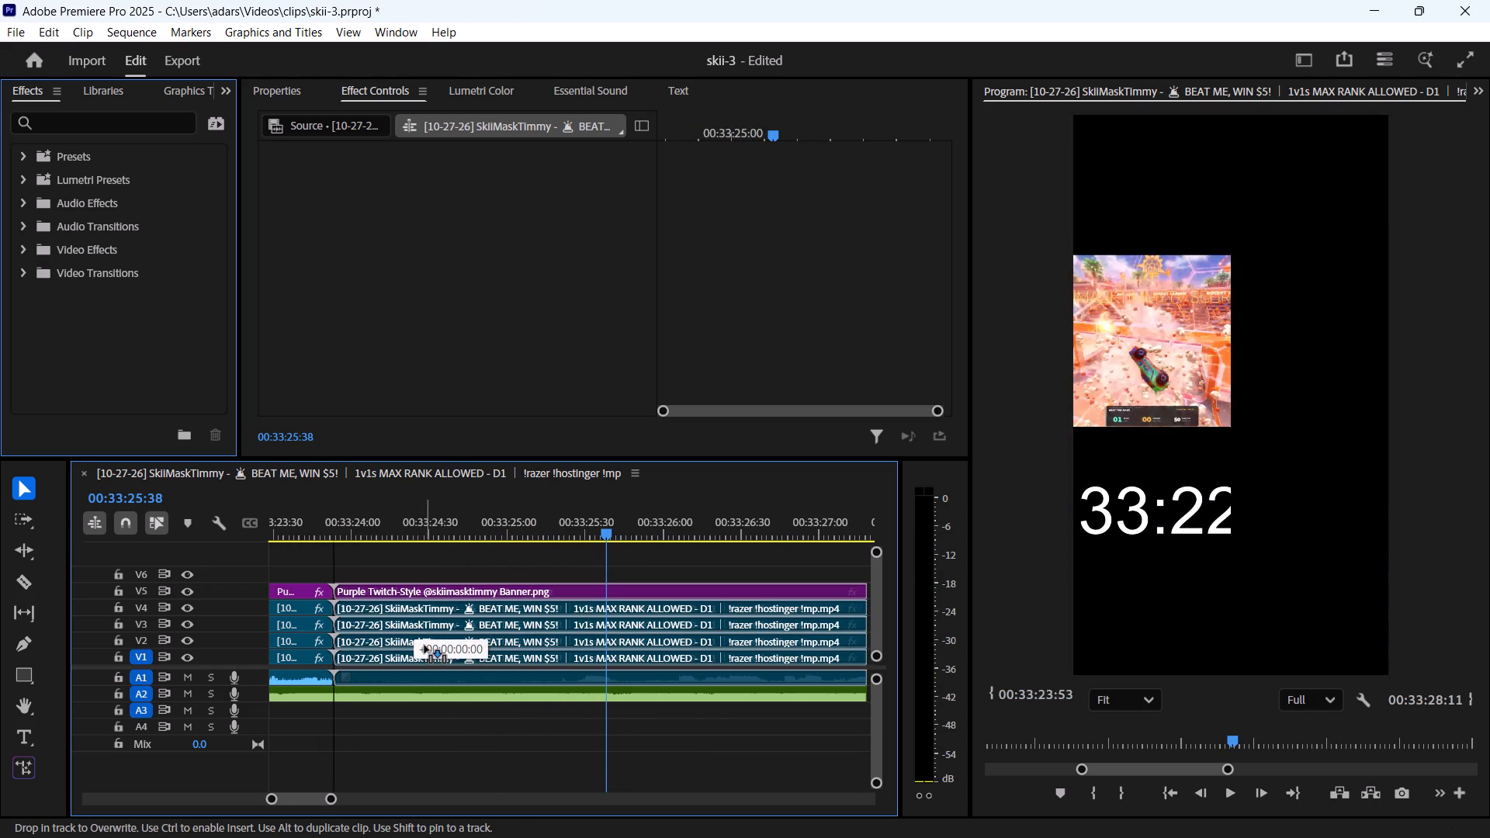
pyautogui.moveTo(424, 646); pyautogui.dragTo(424, 646)
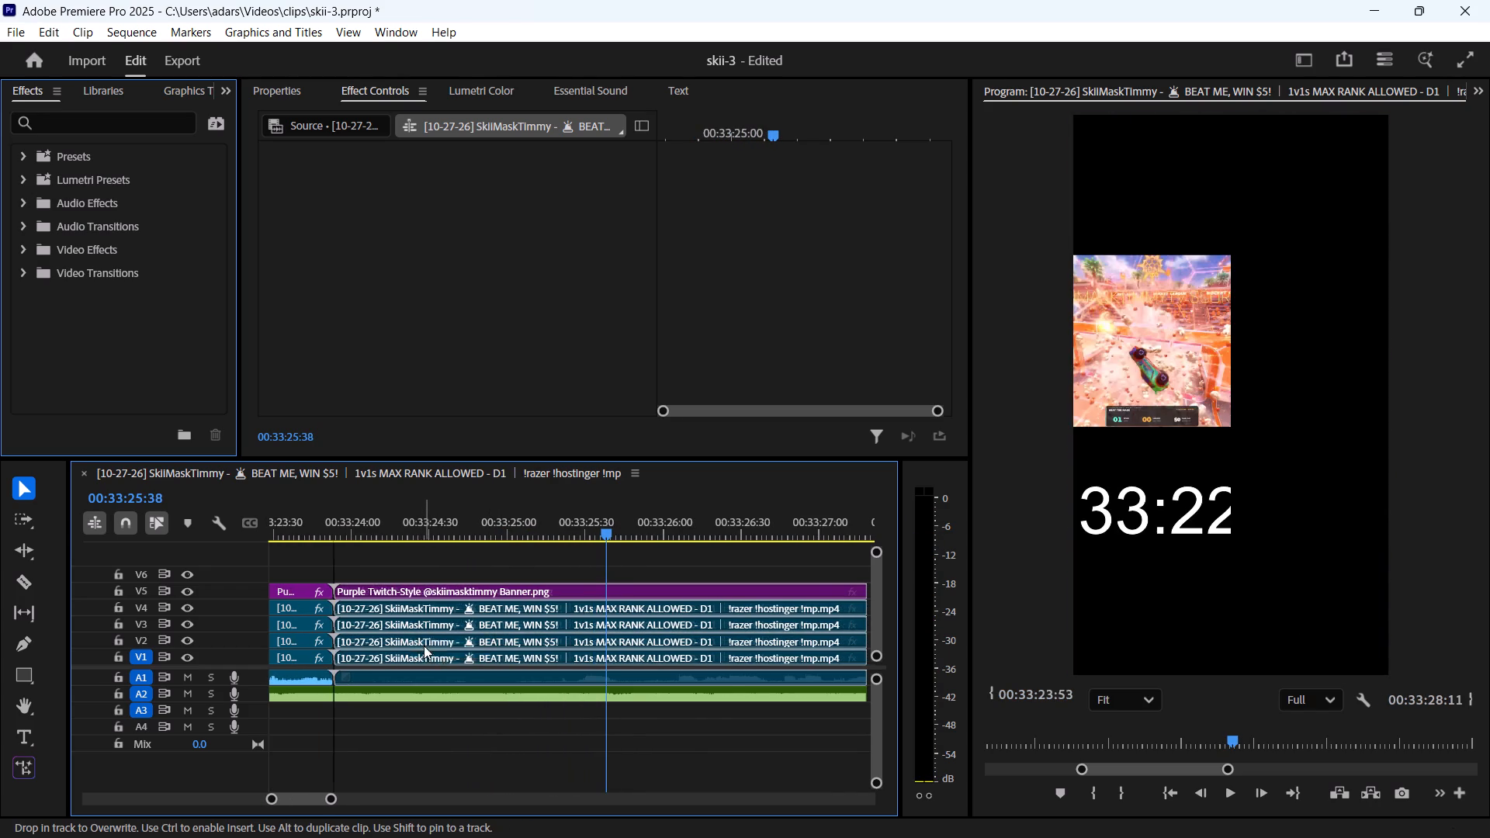
pyautogui.keyDown('alt'); pyautogui.scroll(20, 369, 641); pyautogui.keyUp('alt')
pyautogui.keyDown('alt'); pyautogui.scroll(1, 369, 641); pyautogui.keyUp('alt')
pyautogui.moveTo(430, 620); pyautogui.dragTo(437, 620)
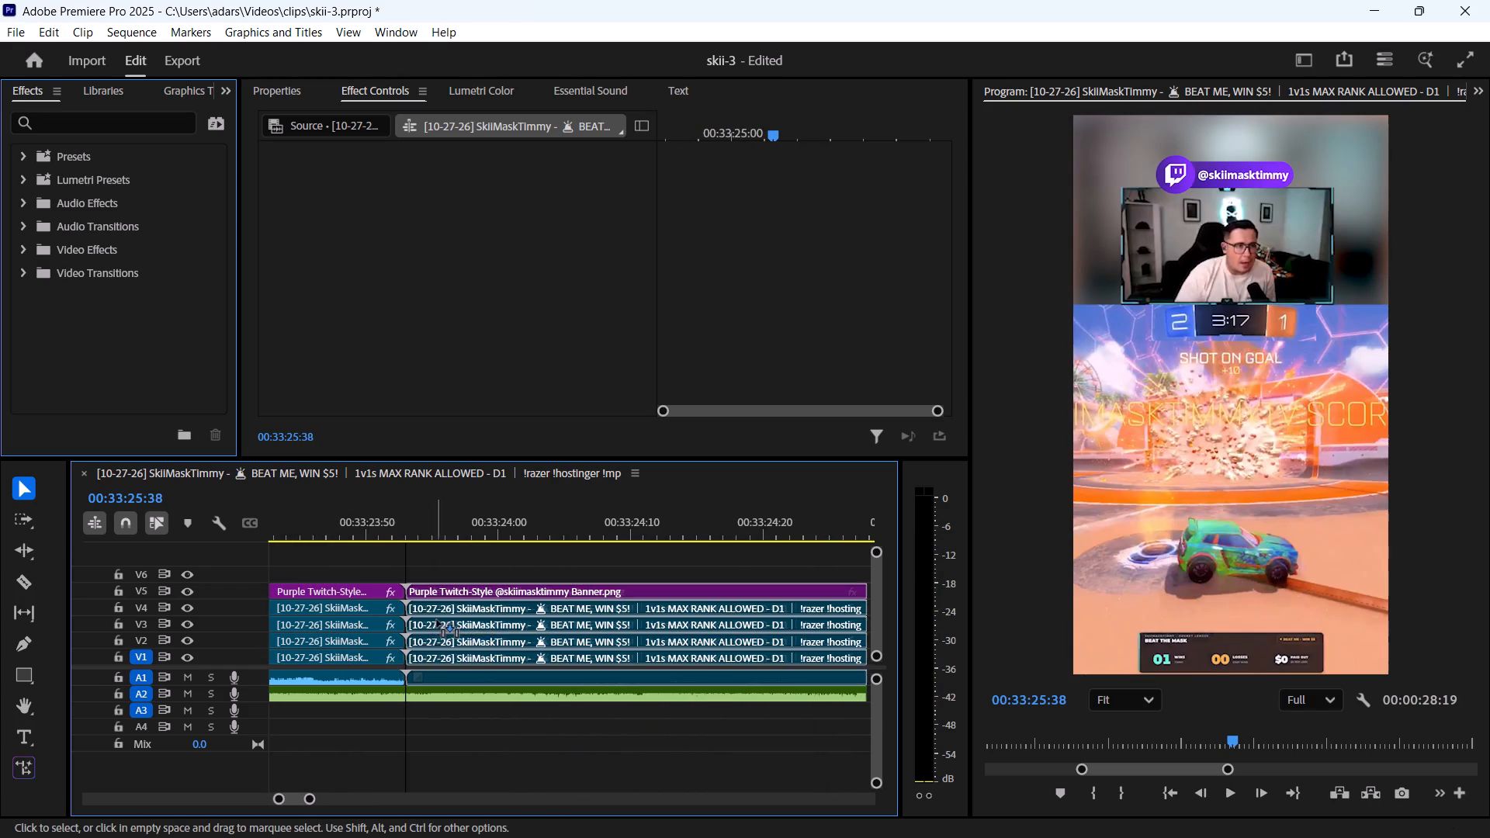
pyautogui.moveTo(437, 620); pyautogui.dragTo(442, 620)
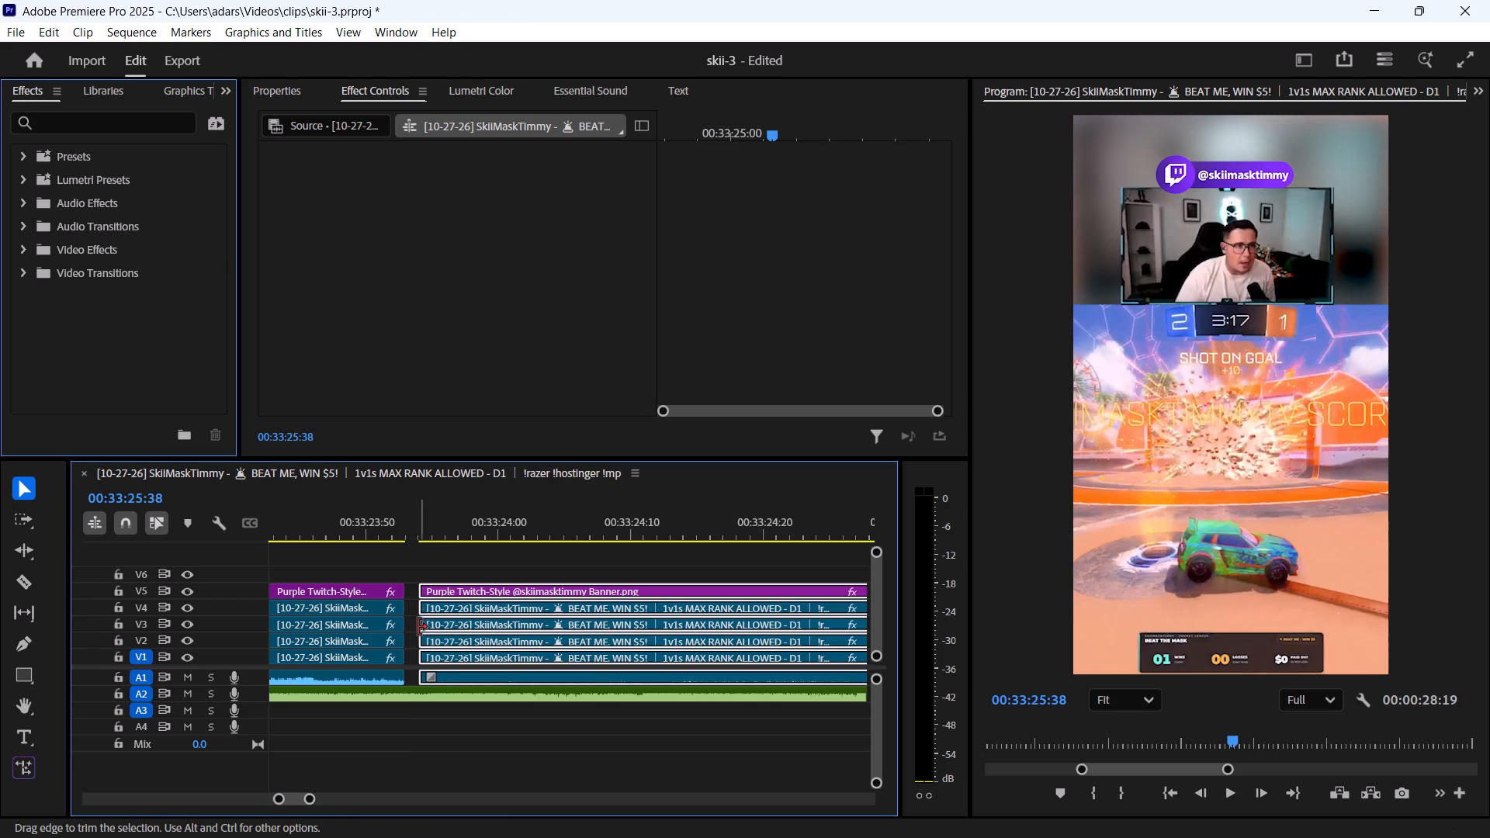
pyautogui.moveTo(420, 628); pyautogui.dragTo(407, 628)
# Play and scrub the goal explosion around 00:33:25:29, and move the 3:22 segment's clips about 0.12 seconds later.
pyautogui.click(407, 535)
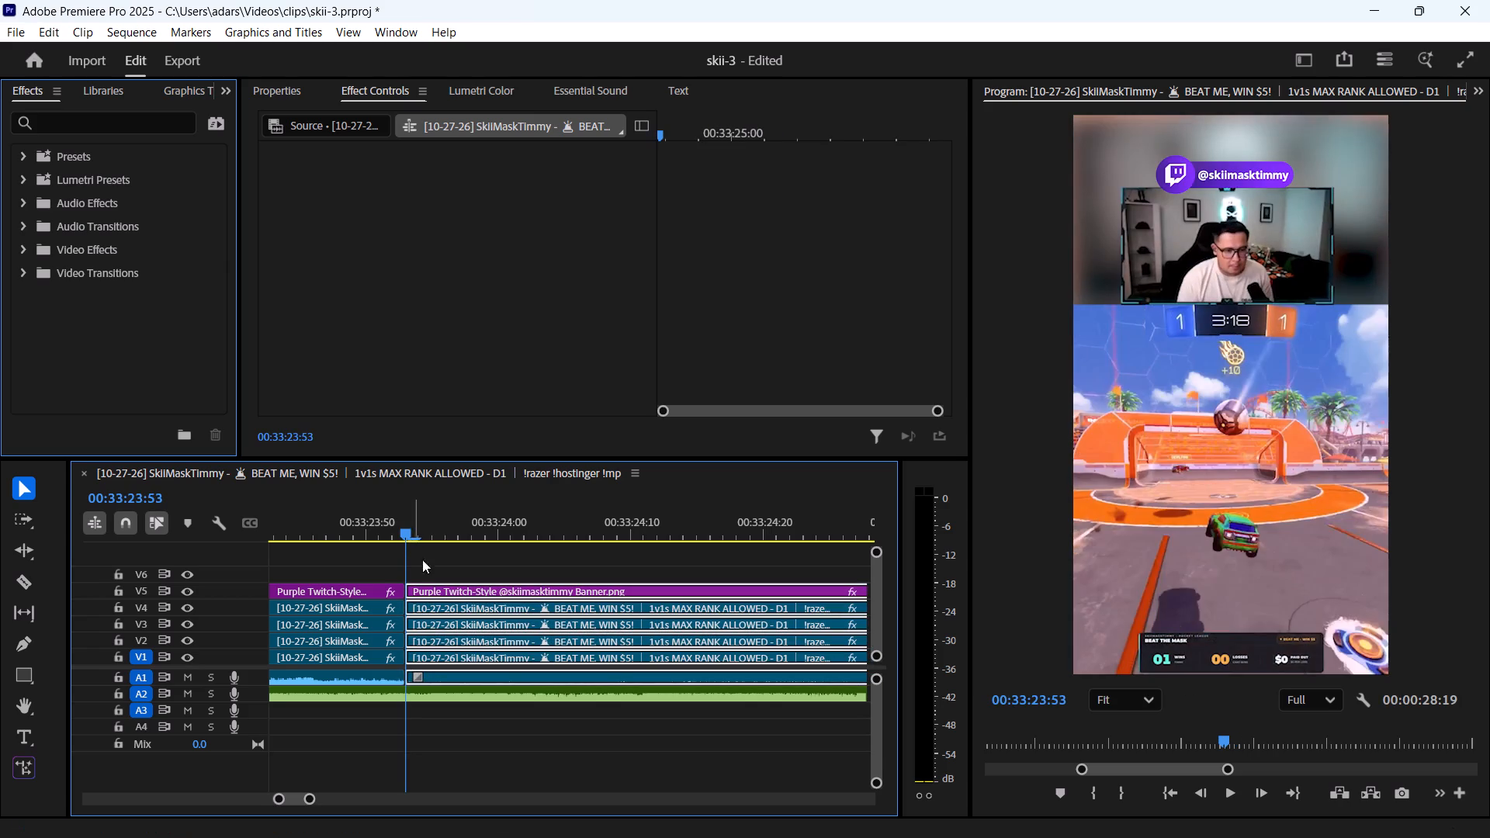
pyautogui.press('space')
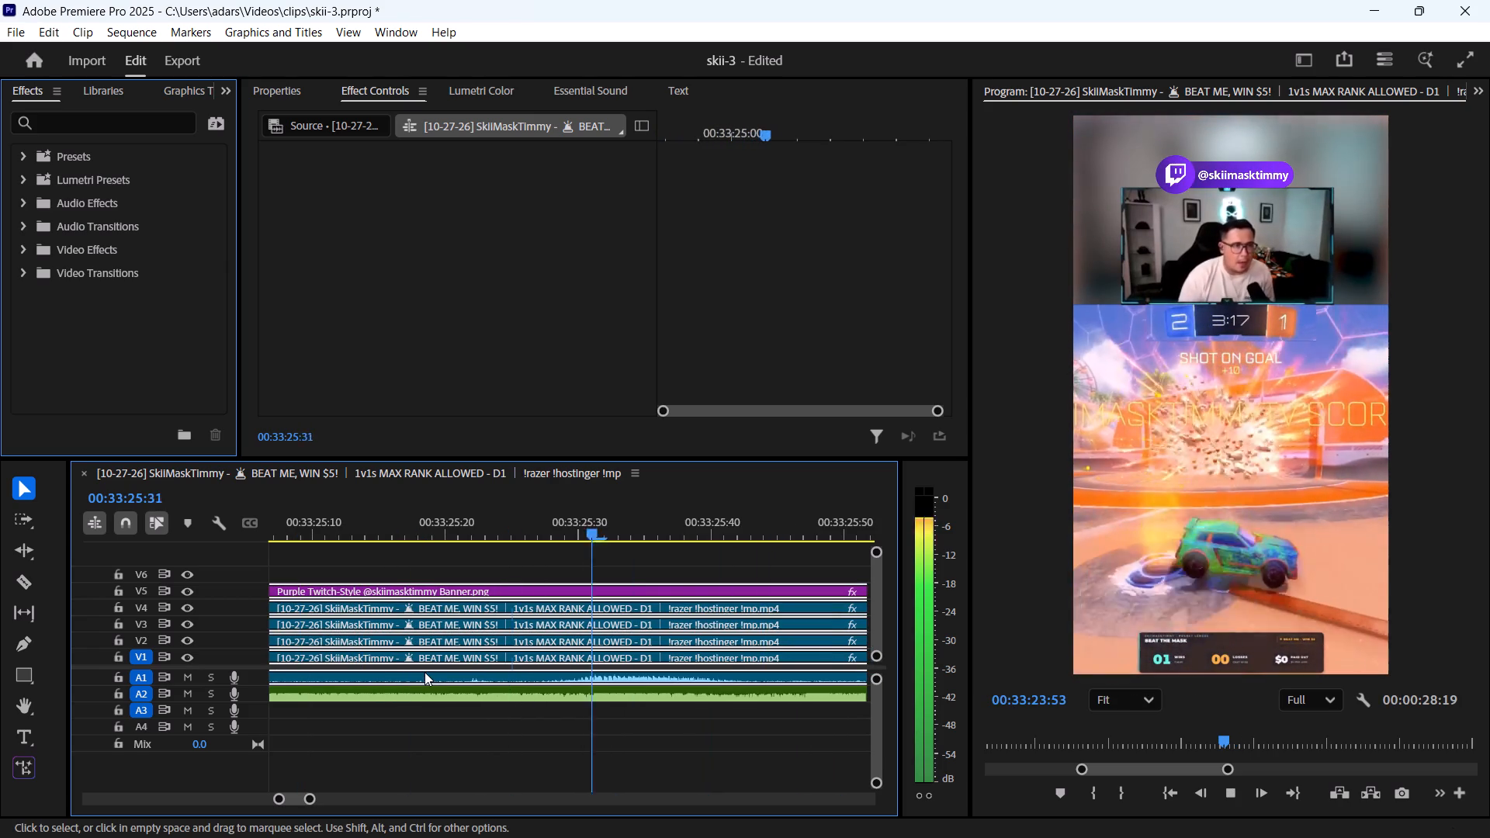
pyautogui.press('space')
pyautogui.keyDown('alt'); pyautogui.scroll(-4, 427, 680); pyautogui.keyUp('alt')
pyautogui.keyDown('alt'); pyautogui.scroll(2, 427, 681); pyautogui.keyUp('alt')
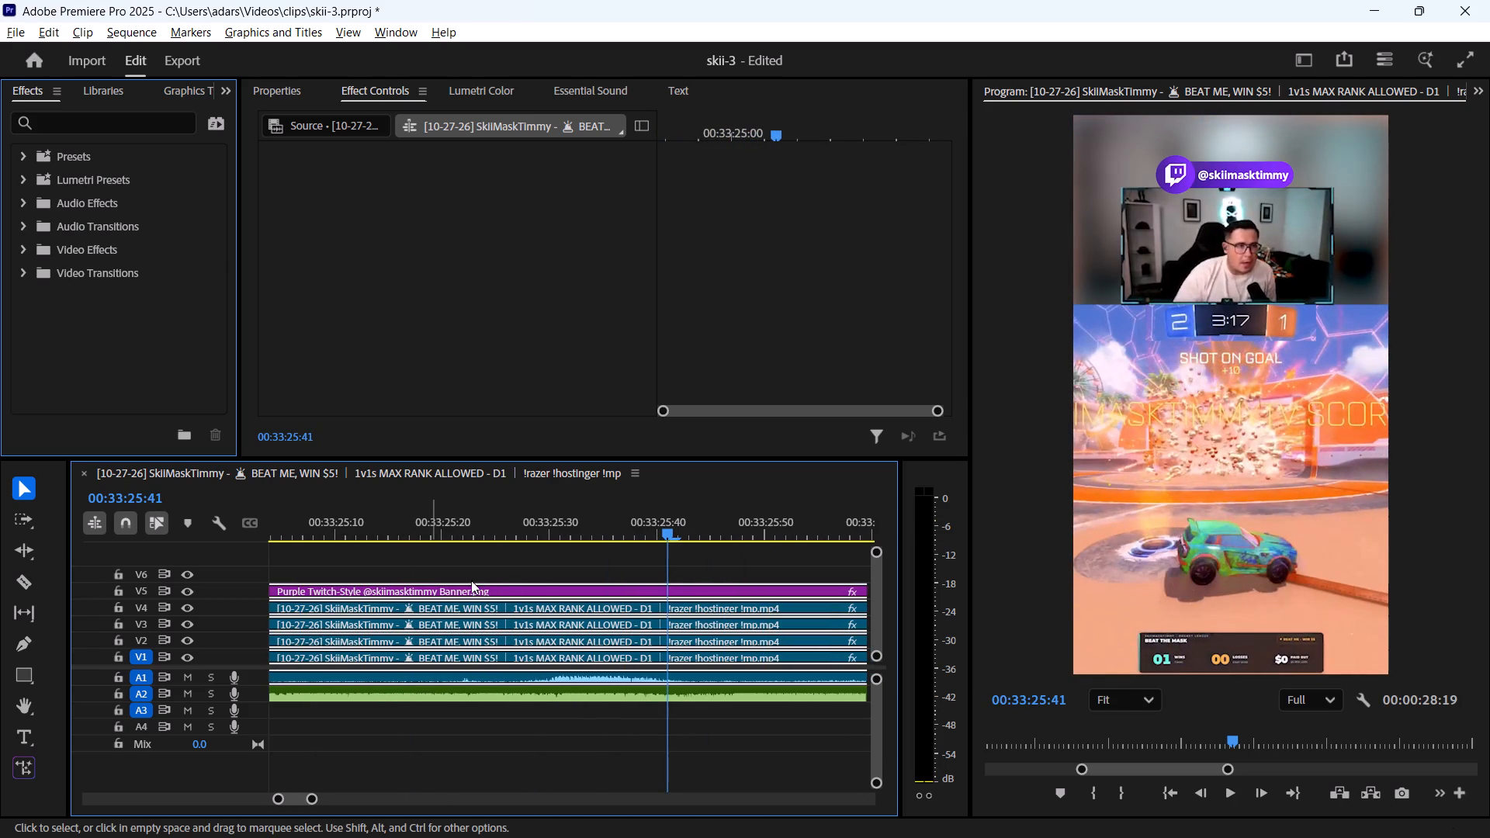
pyautogui.moveTo(438, 522); pyautogui.dragTo(556, 538)
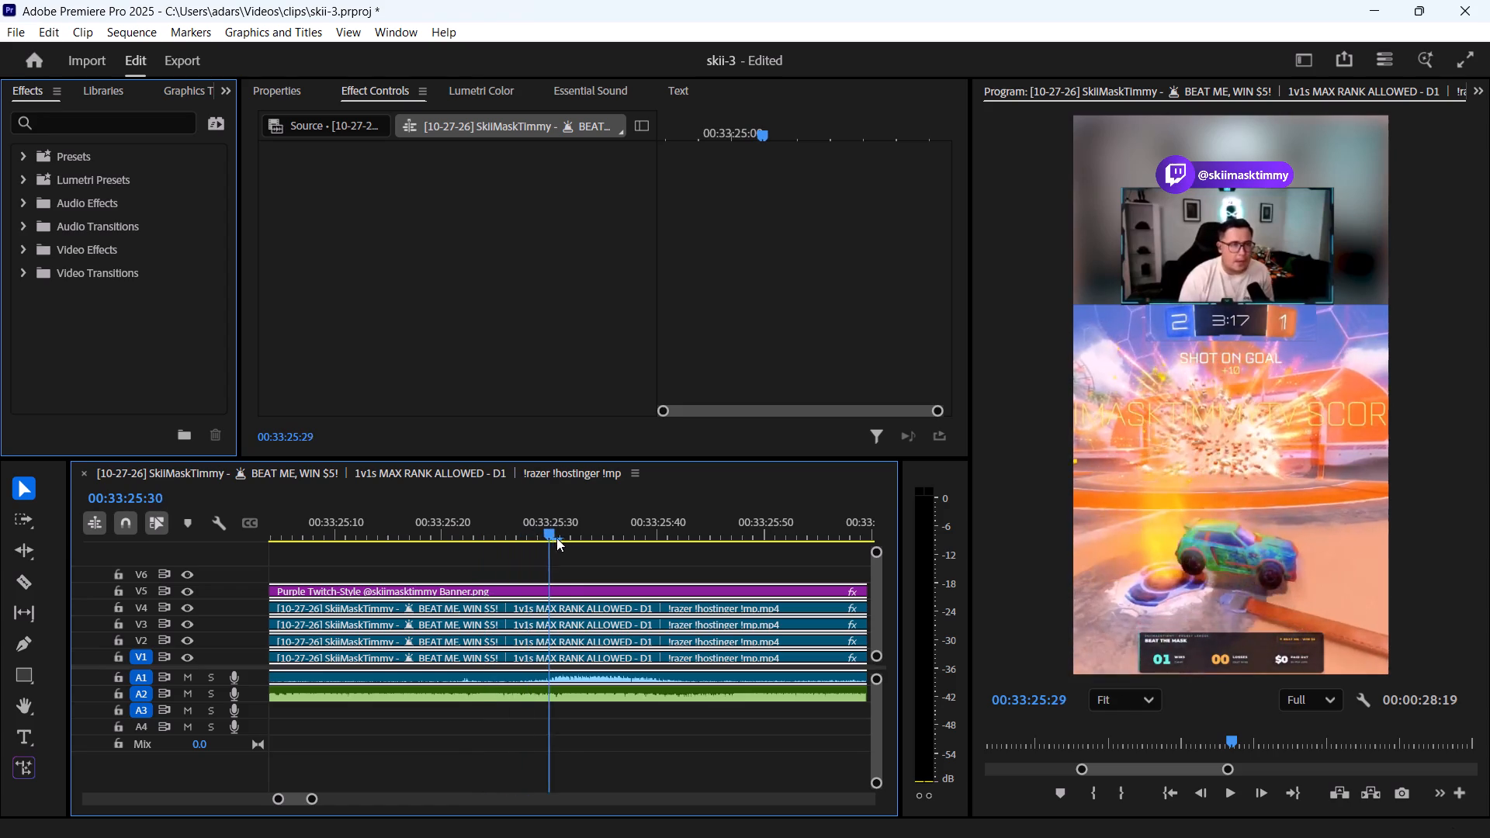
pyautogui.moveTo(556, 538); pyautogui.dragTo(326, 544)
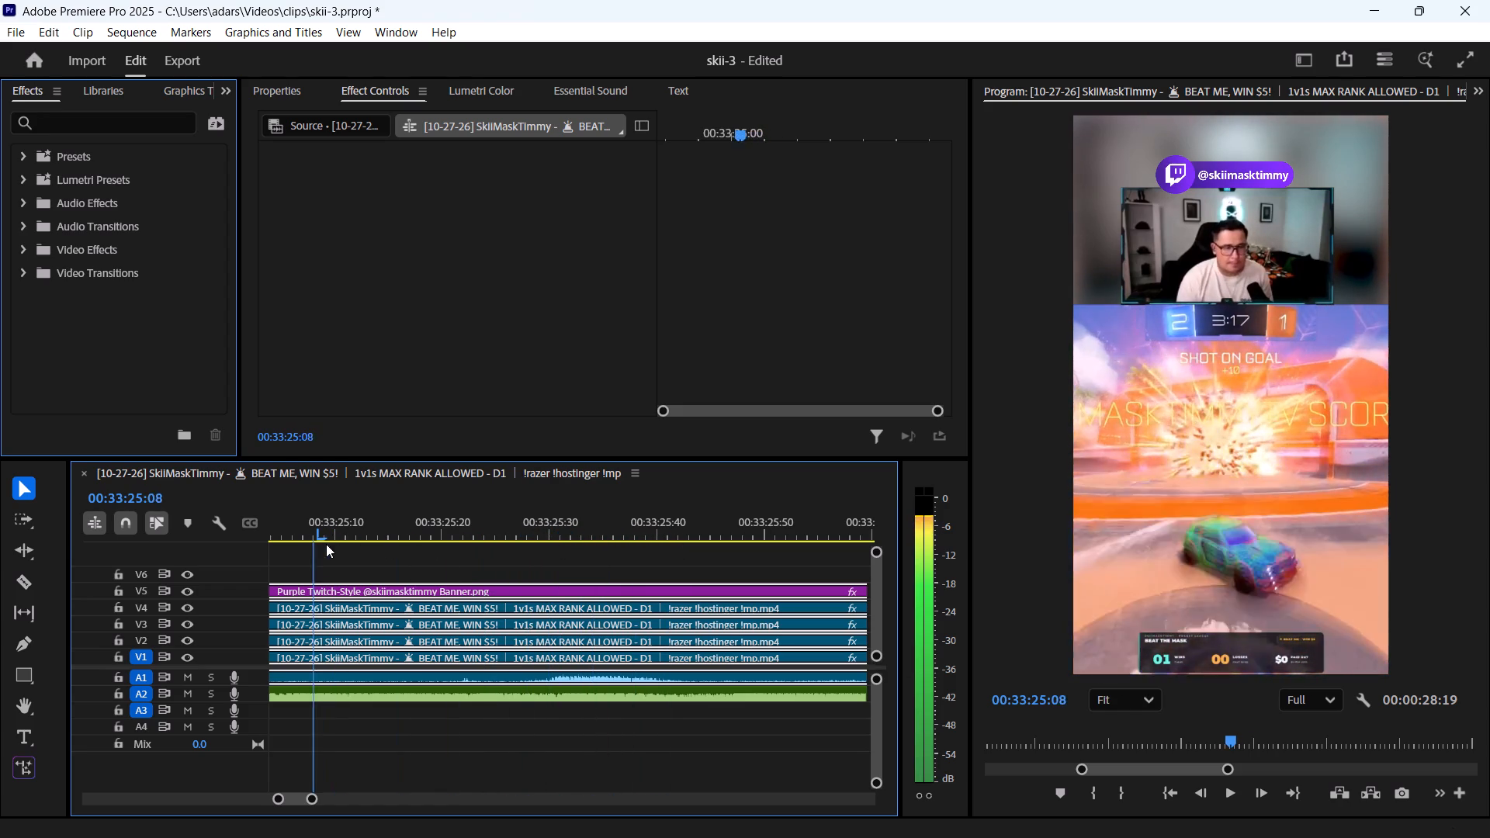
pyautogui.moveTo(326, 544); pyautogui.dragTo(549, 543)
pyautogui.keyDown('alt'); pyautogui.scroll(-8, 549, 543); pyautogui.keyUp('alt')
pyautogui.moveTo(427, 587); pyautogui.dragTo(439, 587)
pyautogui.keyDown('alt'); pyautogui.scroll(-5, 439, 587); pyautogui.keyUp('alt')
pyautogui.keyDown('shift'); pyautogui.scroll(4, 429, 559); pyautogui.keyUp('shift')
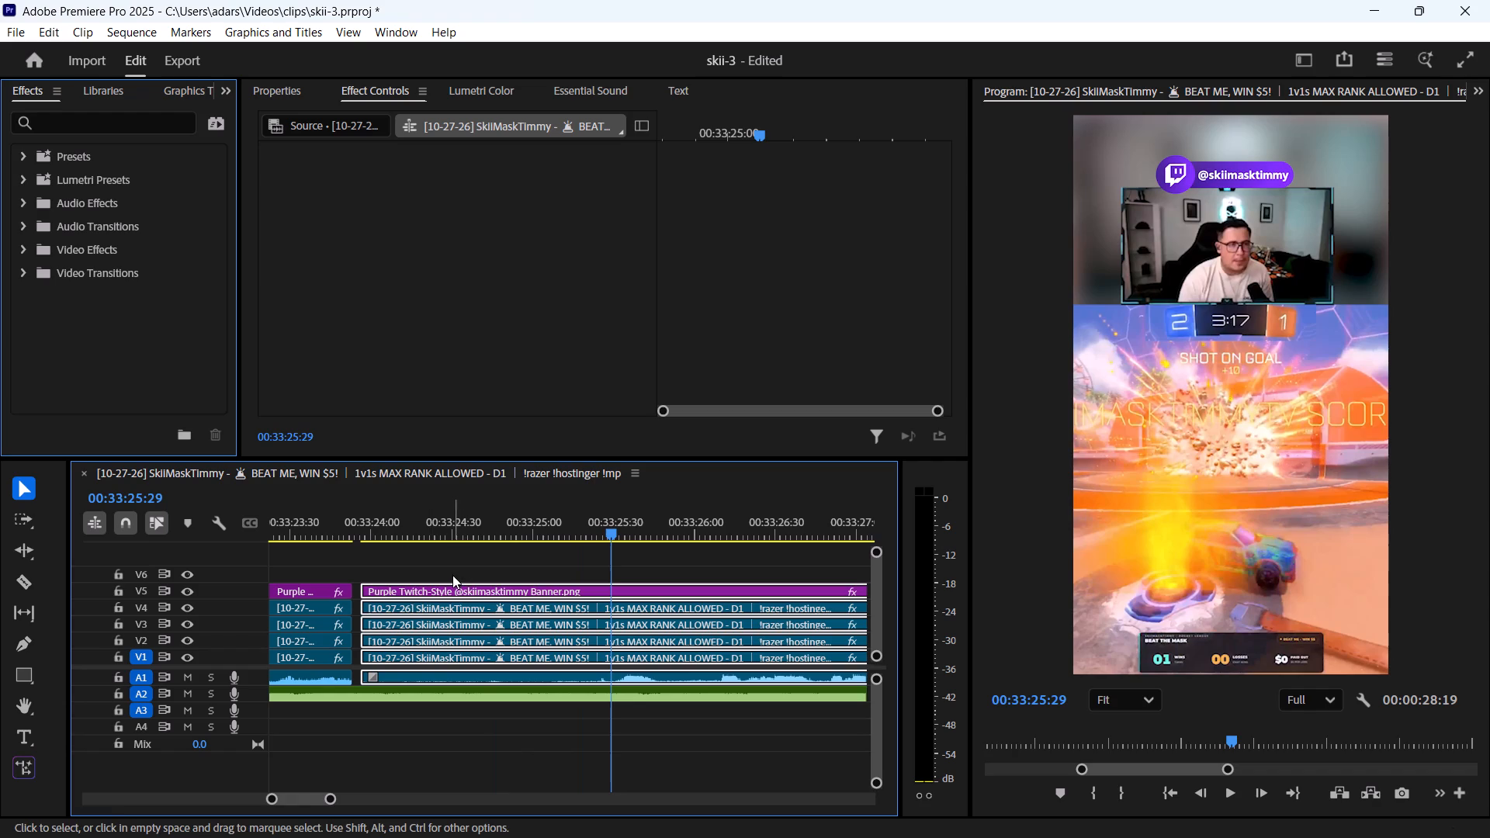
pyautogui.moveTo(490, 618); pyautogui.dragTo(501, 618)
# Play the shifted 3:22 segment from several points before the goal explosion to check its sync with the music.
pyautogui.click(501, 536)
pyautogui.press('space')
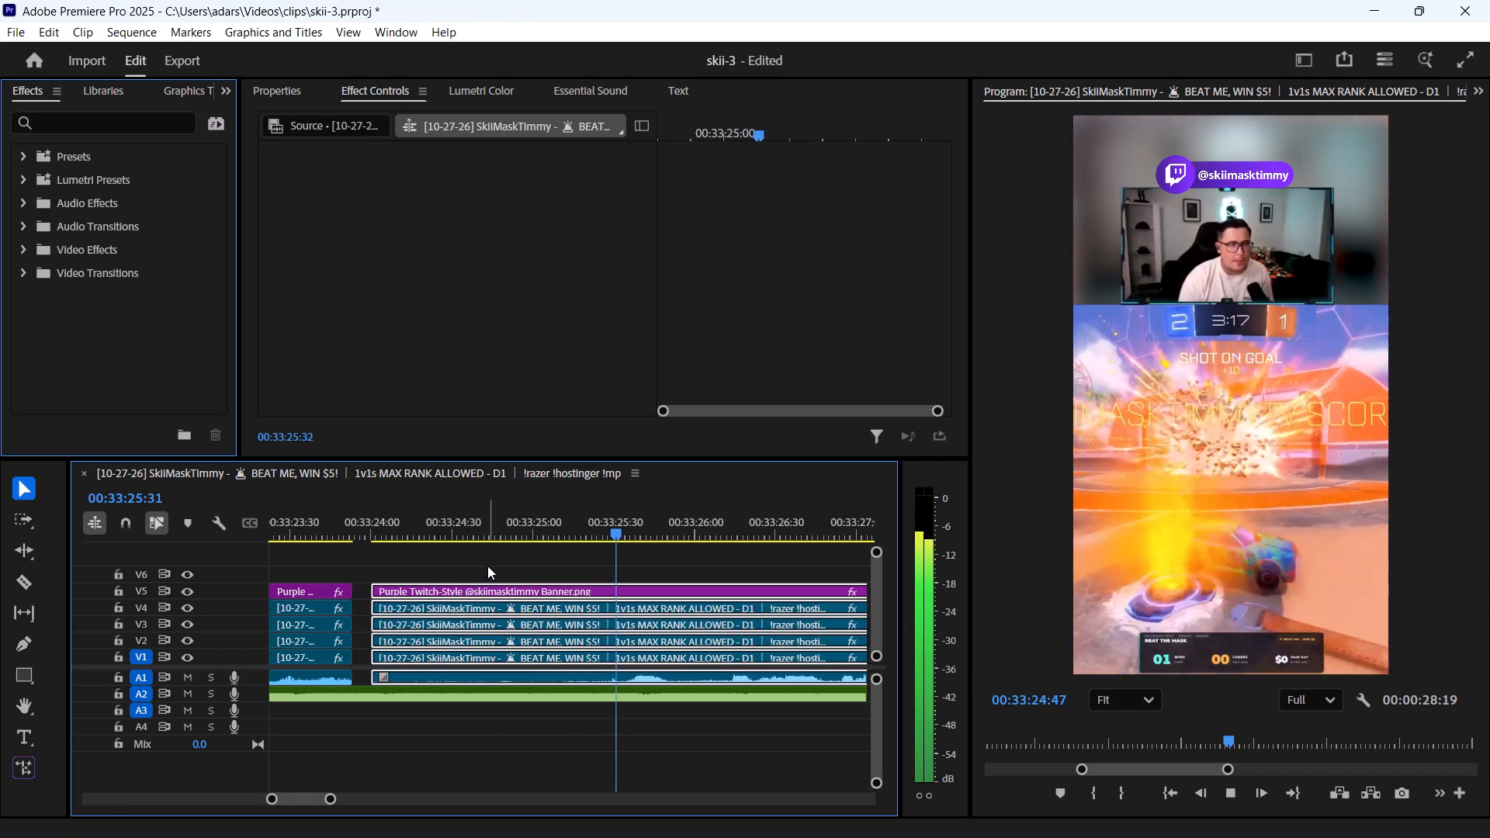
pyautogui.press('space')
pyautogui.press('space')
pyautogui.press('space')
pyautogui.click(591, 532)
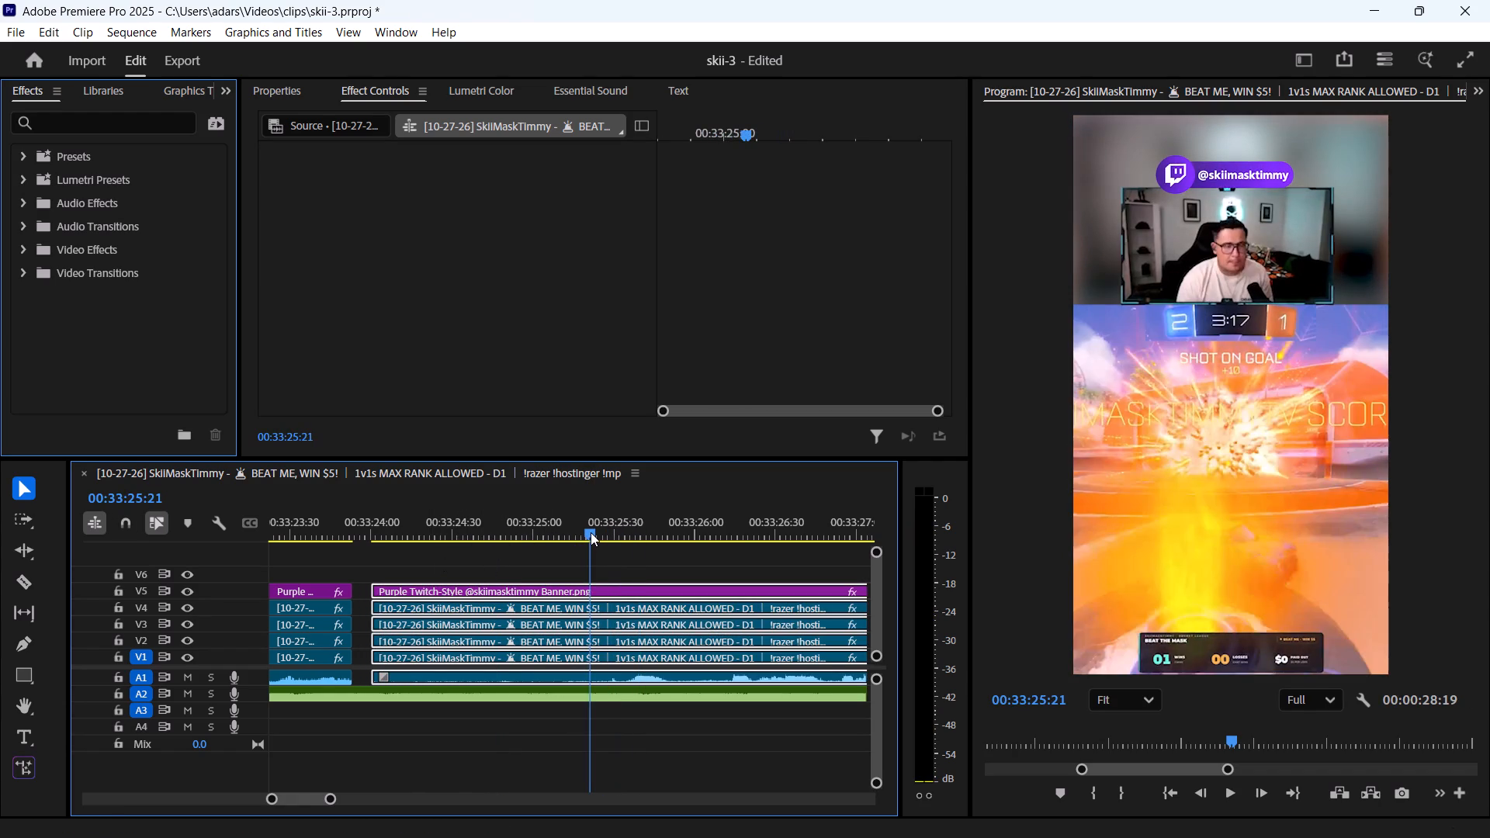
pyautogui.press('space')
pyautogui.press('space')
pyautogui.click(456, 515)
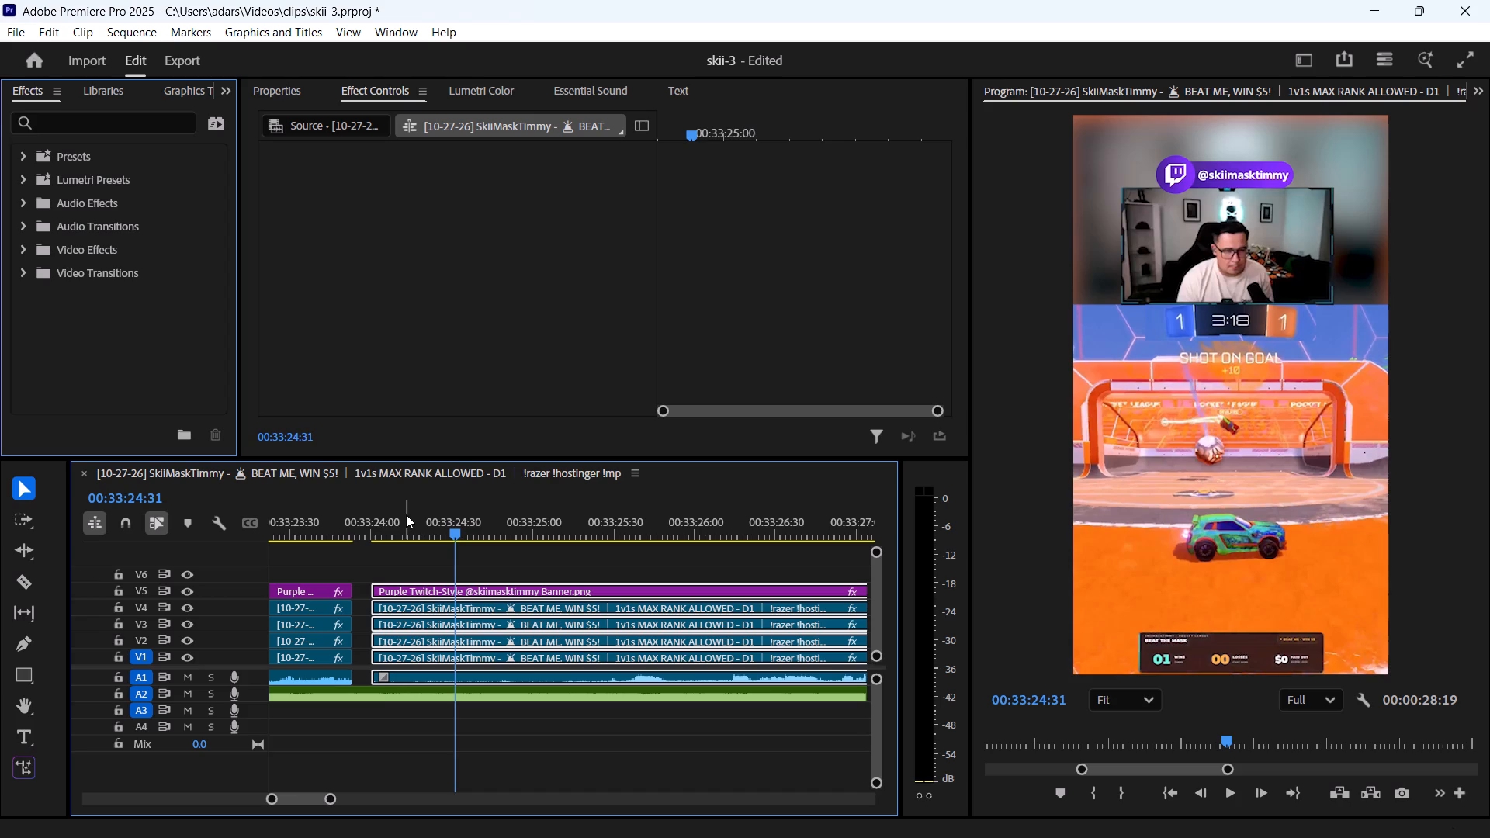
pyautogui.click(380, 518)
pyautogui.press('space')
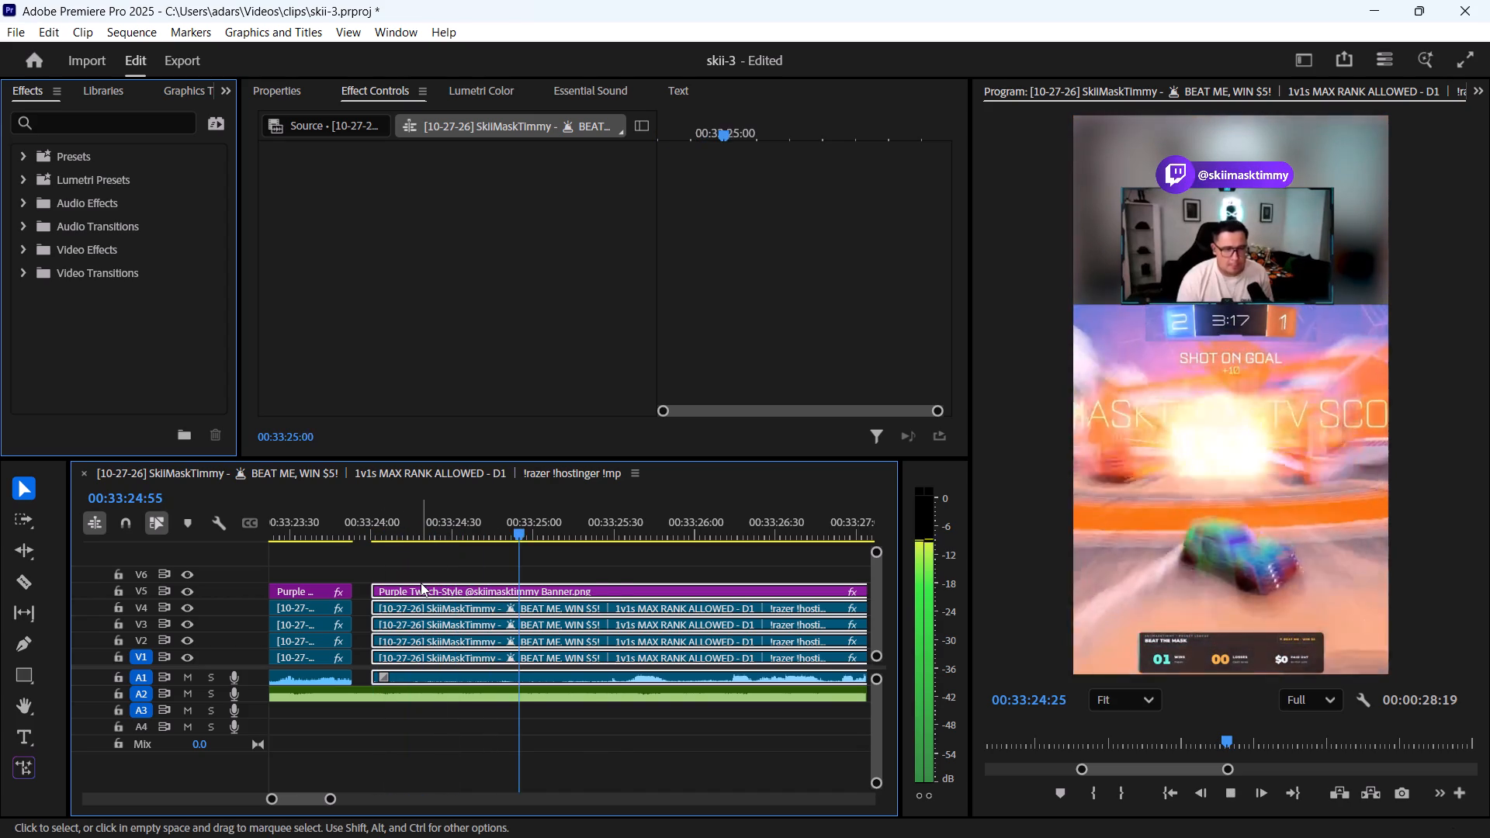
pyautogui.press('space')
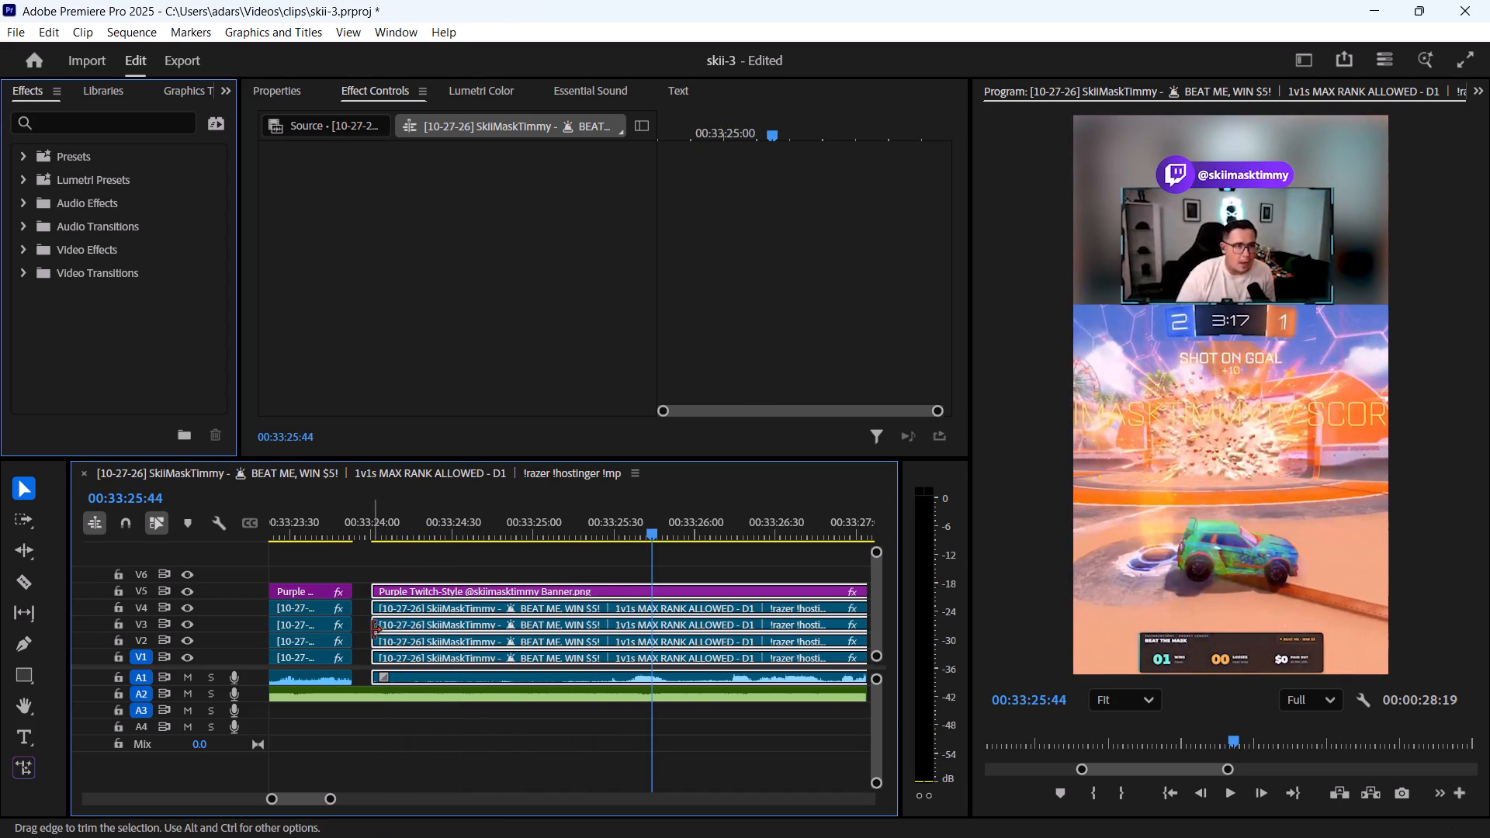
# Replay the goal explosion repeatedly from 00:33:24:59 to check its timing against the music beat.
pyautogui.click(532, 514)
pyautogui.press('space')
pyautogui.press('space')
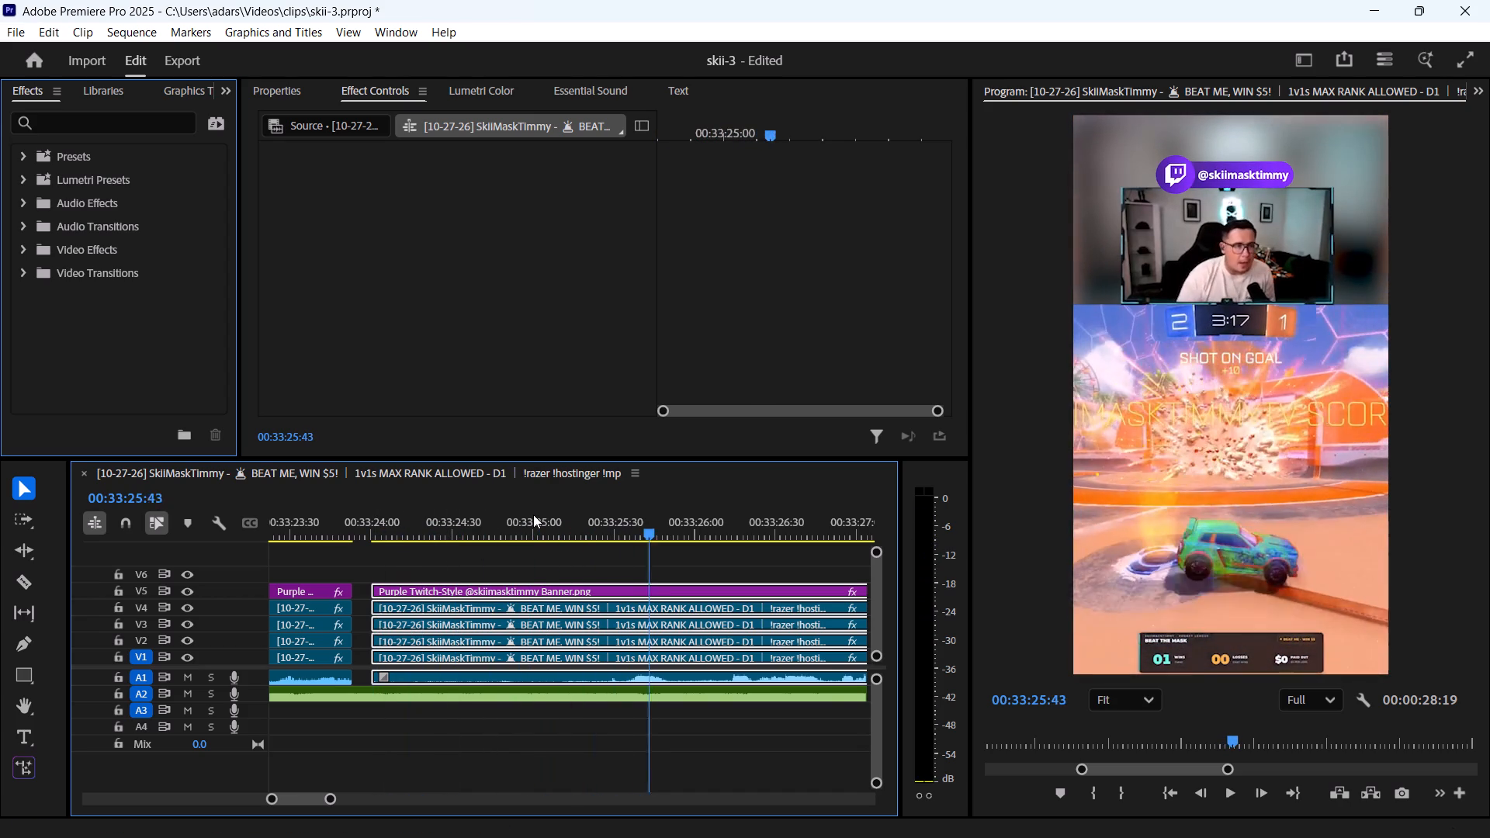
pyautogui.click(533, 514)
pyautogui.press('space')
pyautogui.press('space')
pyautogui.click(533, 514)
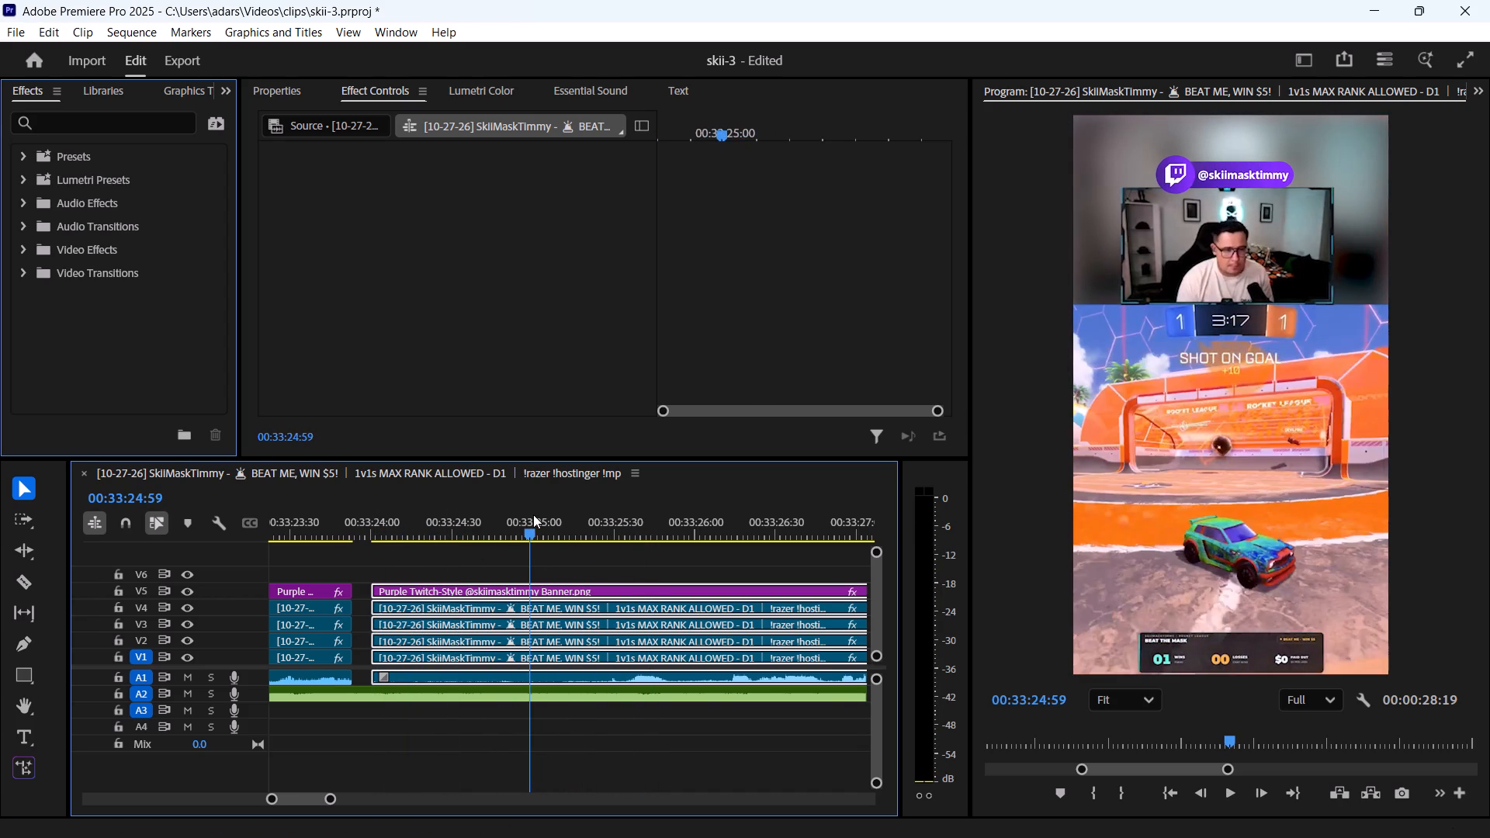
pyautogui.press('space')
pyautogui.press('space')
pyautogui.click(533, 514)
pyautogui.press('space')
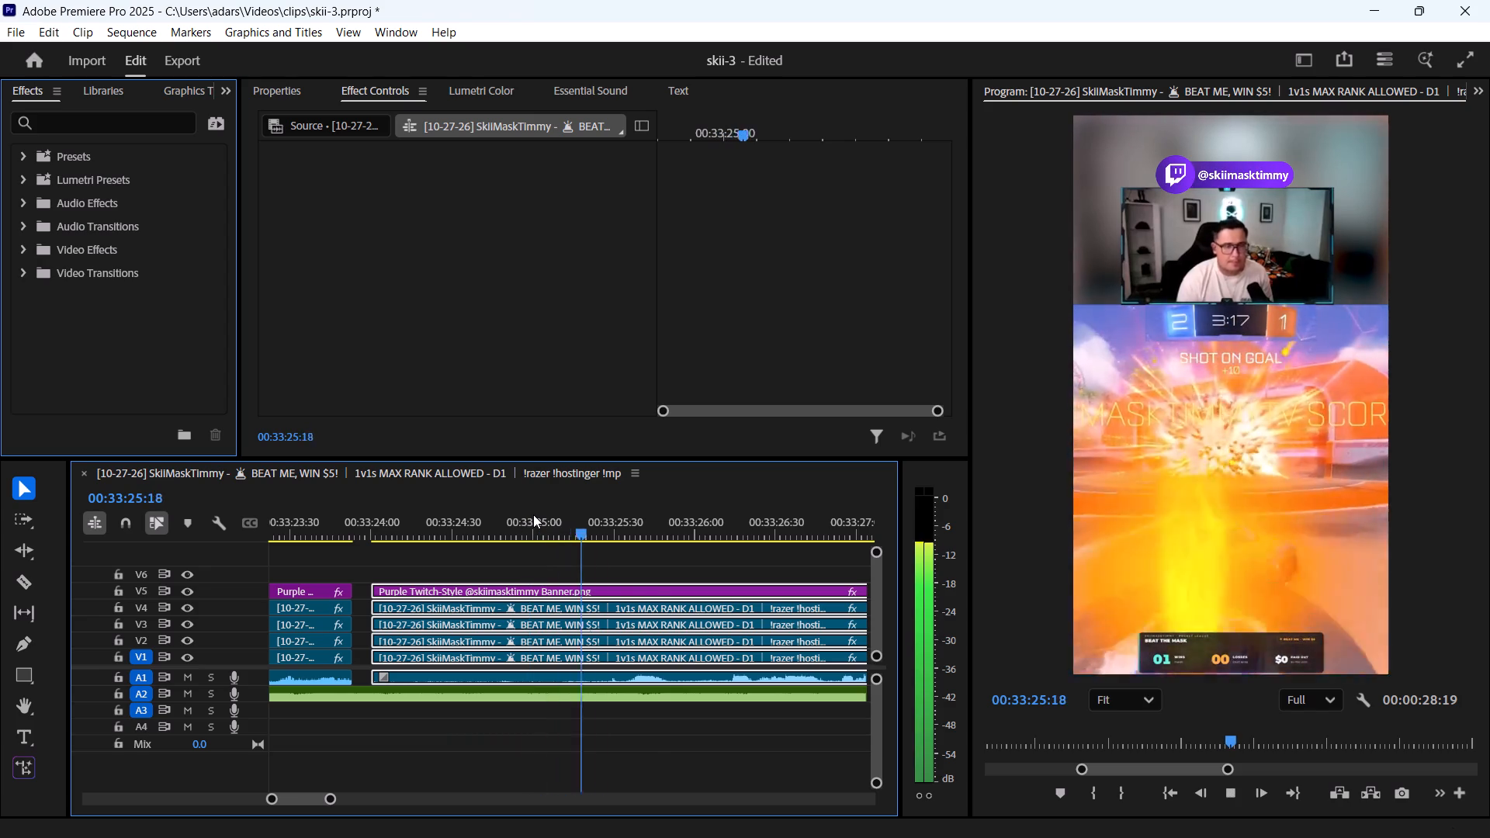
pyautogui.press('space')
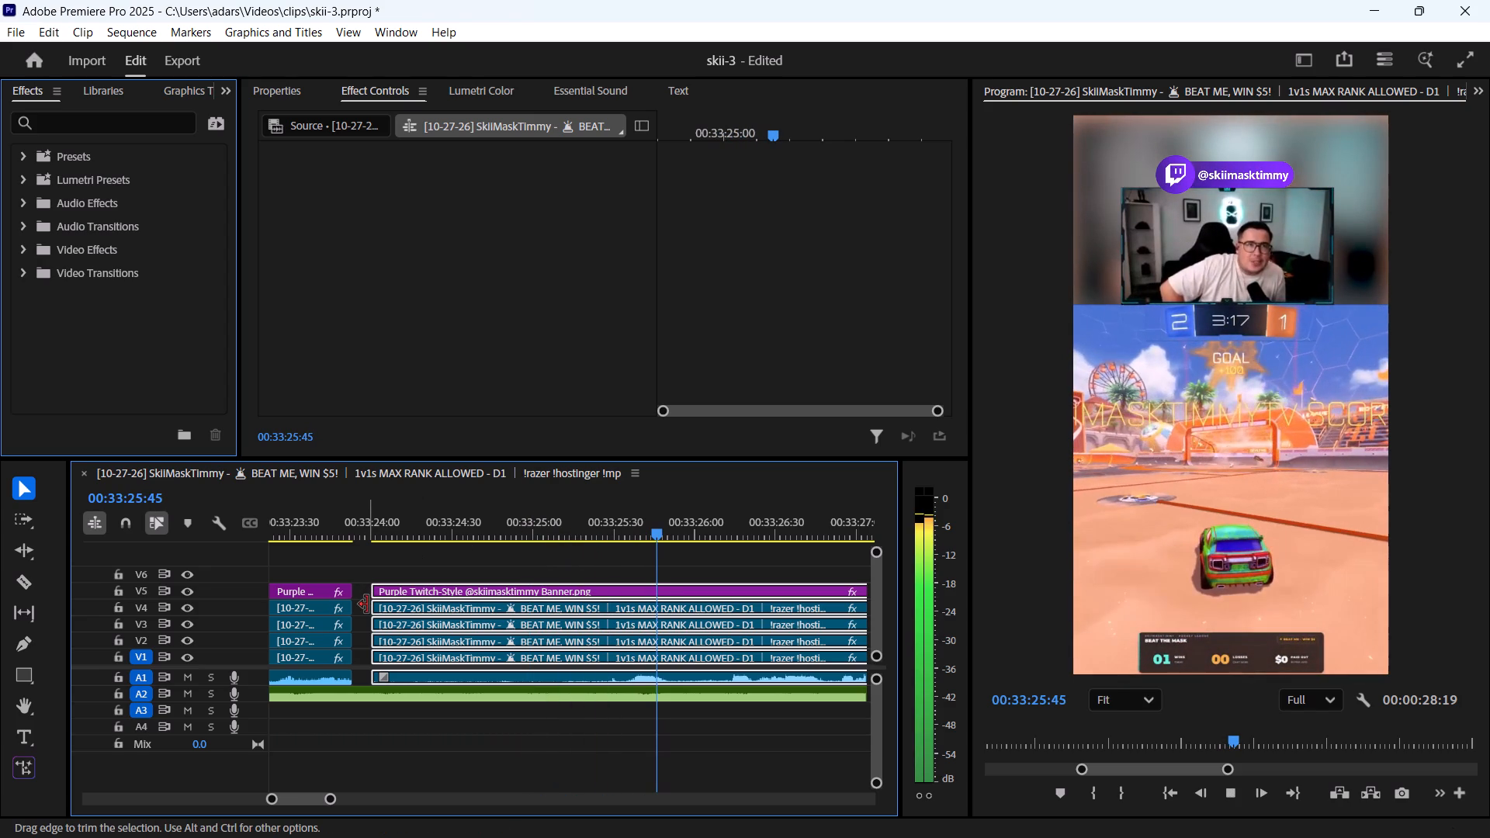
pyautogui.press('space')
# Turn snapping on and extend the start of the 3:22 segment's clips back to the preceding segment at 00:33:23:53.
pyautogui.write('േ')
pyautogui.press('space')
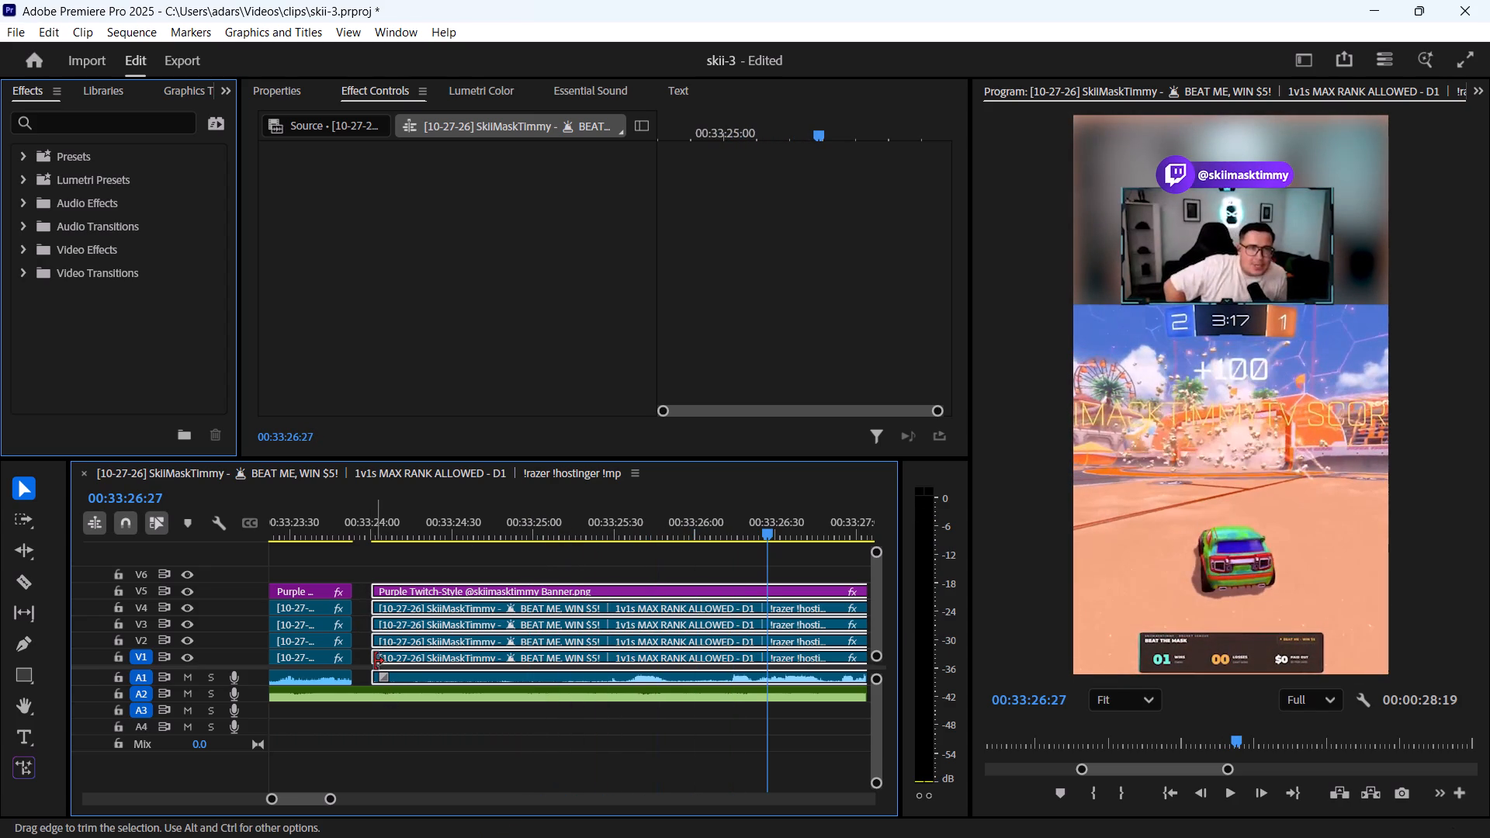
pyautogui.moveTo(369, 653); pyautogui.dragTo(349, 653)
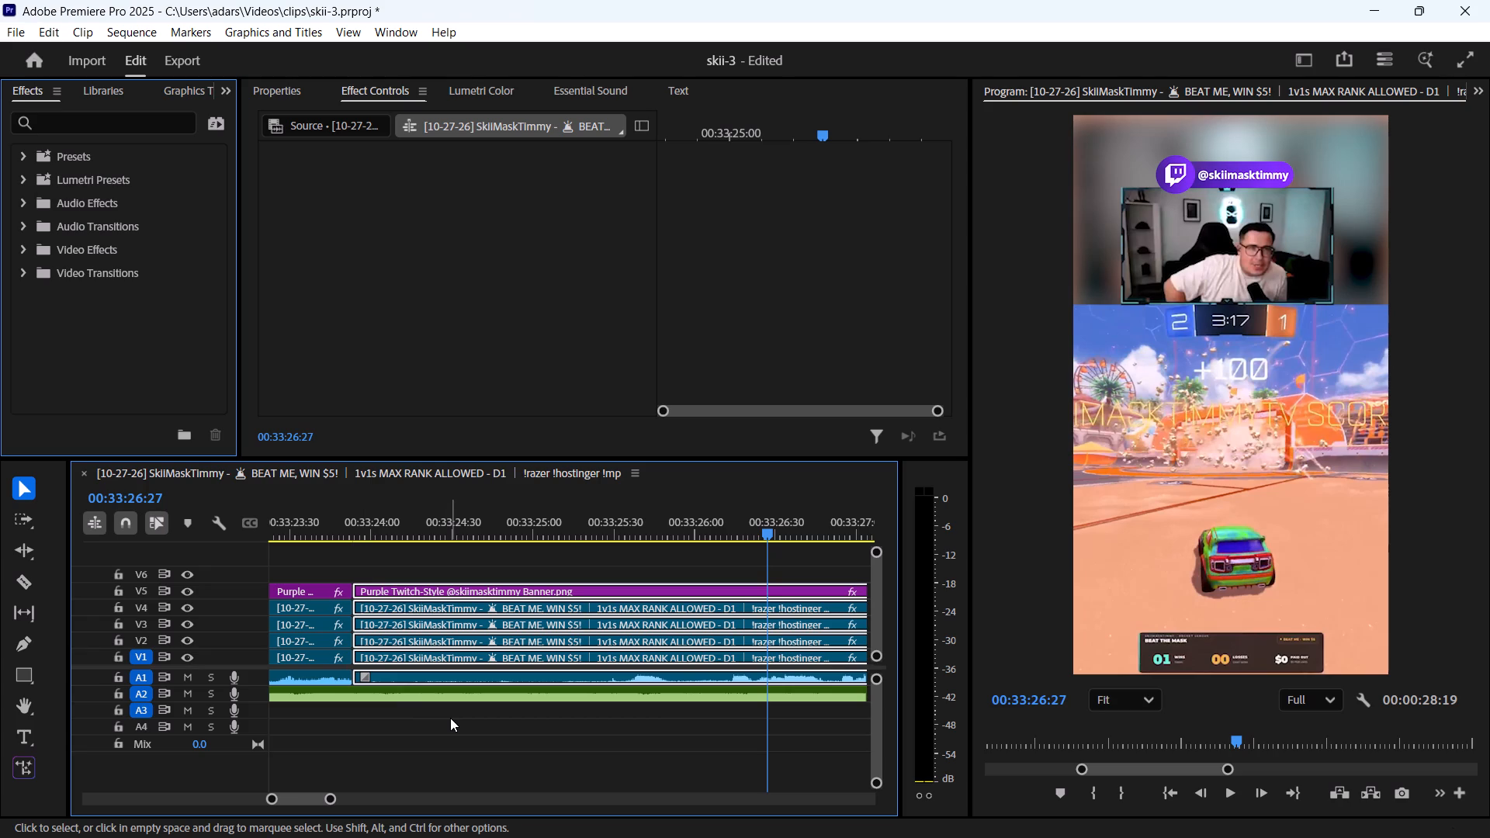
# Move the 3:22 segment's clips about 7.4 seconds later, into the empty space before the 1:38 segment.
pyautogui.keyDown('alt'); pyautogui.scroll(-17, 467, 721); pyautogui.keyUp('alt')
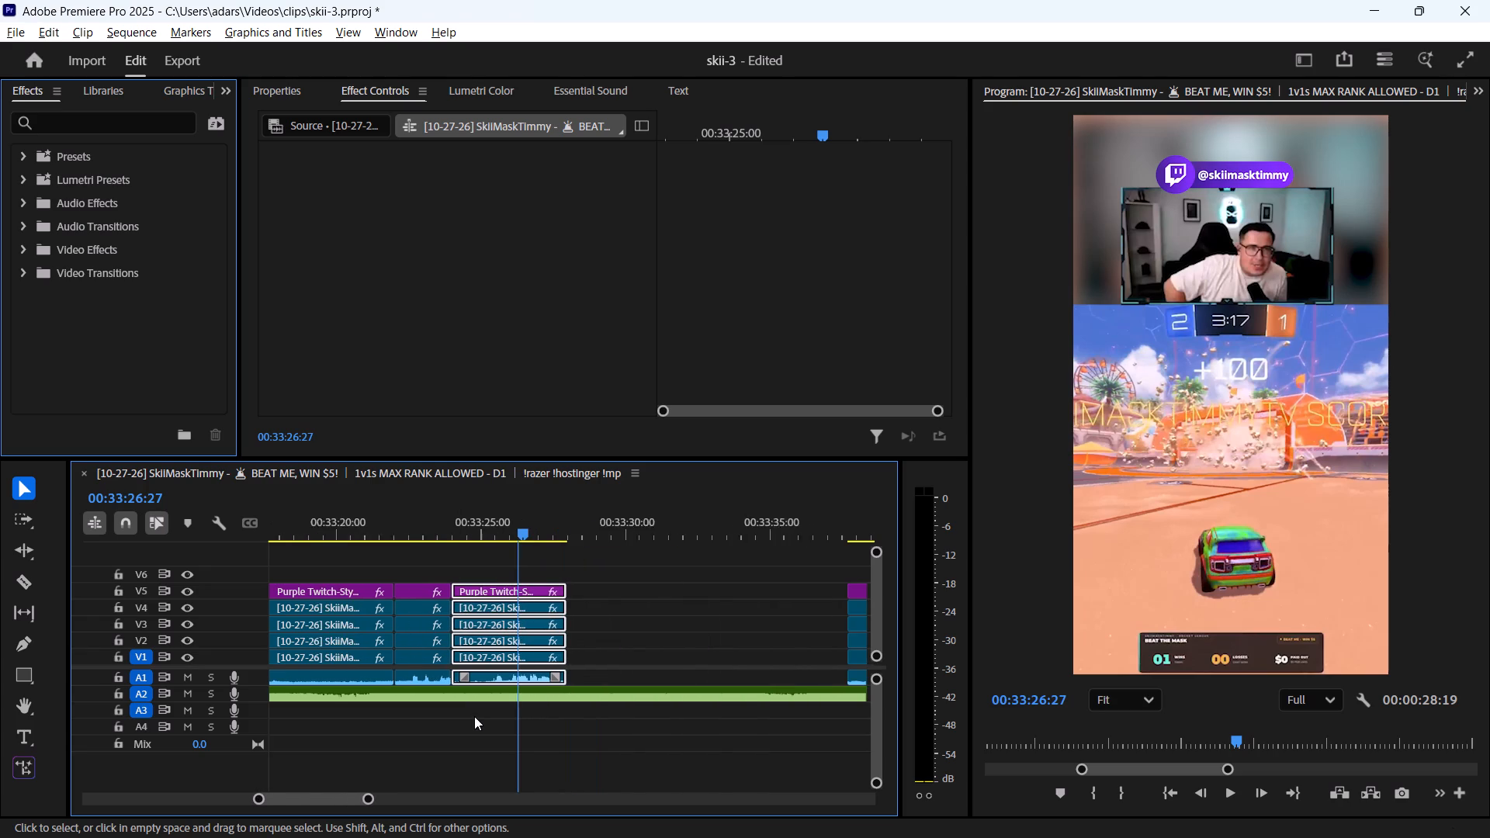
pyautogui.keyDown('alt'); pyautogui.scroll(-2, 611, 610); pyautogui.keyUp('alt')
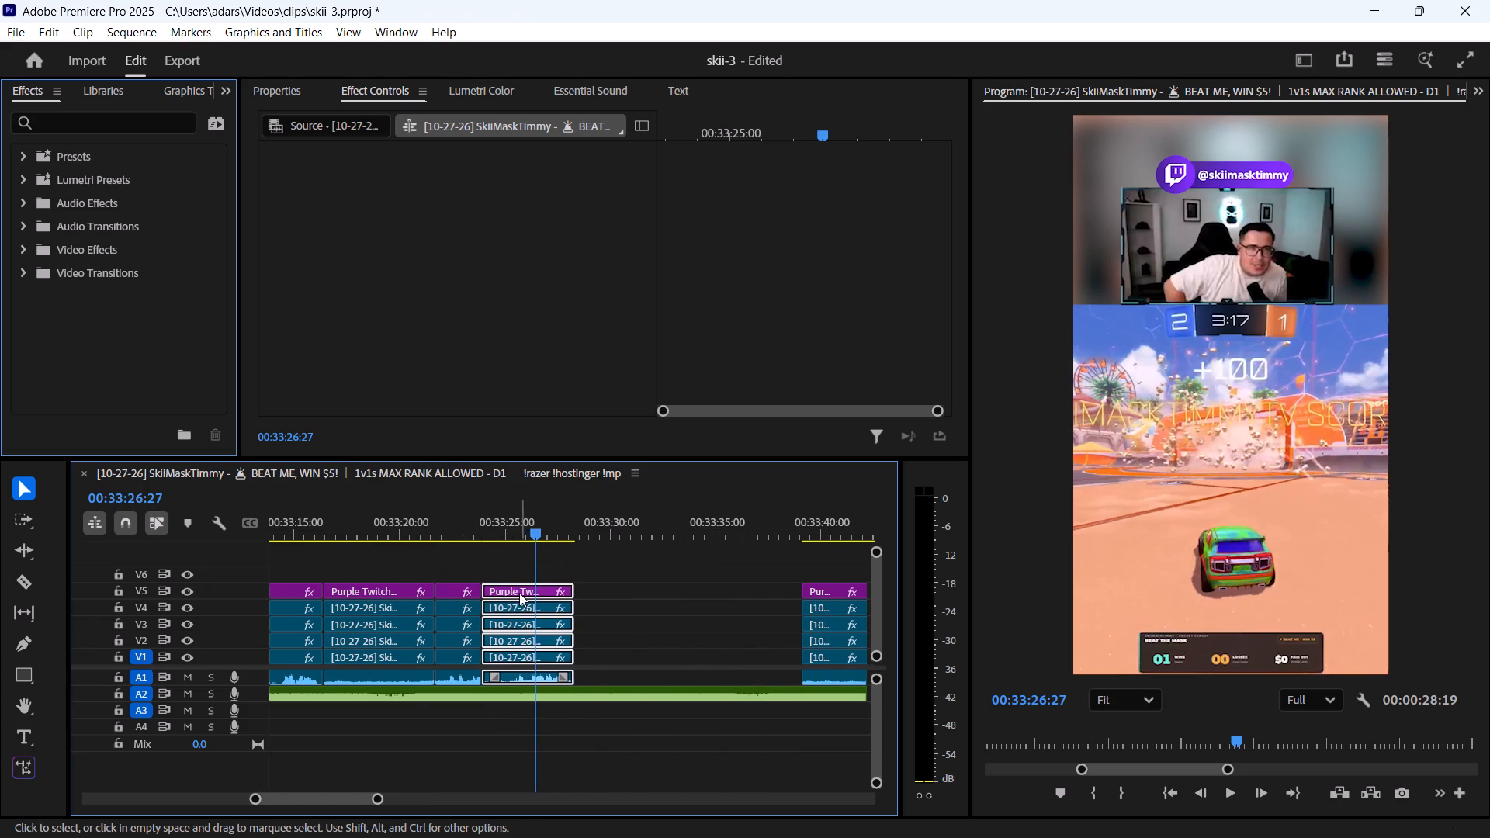
pyautogui.moveTo(514, 591); pyautogui.dragTo(670, 591)
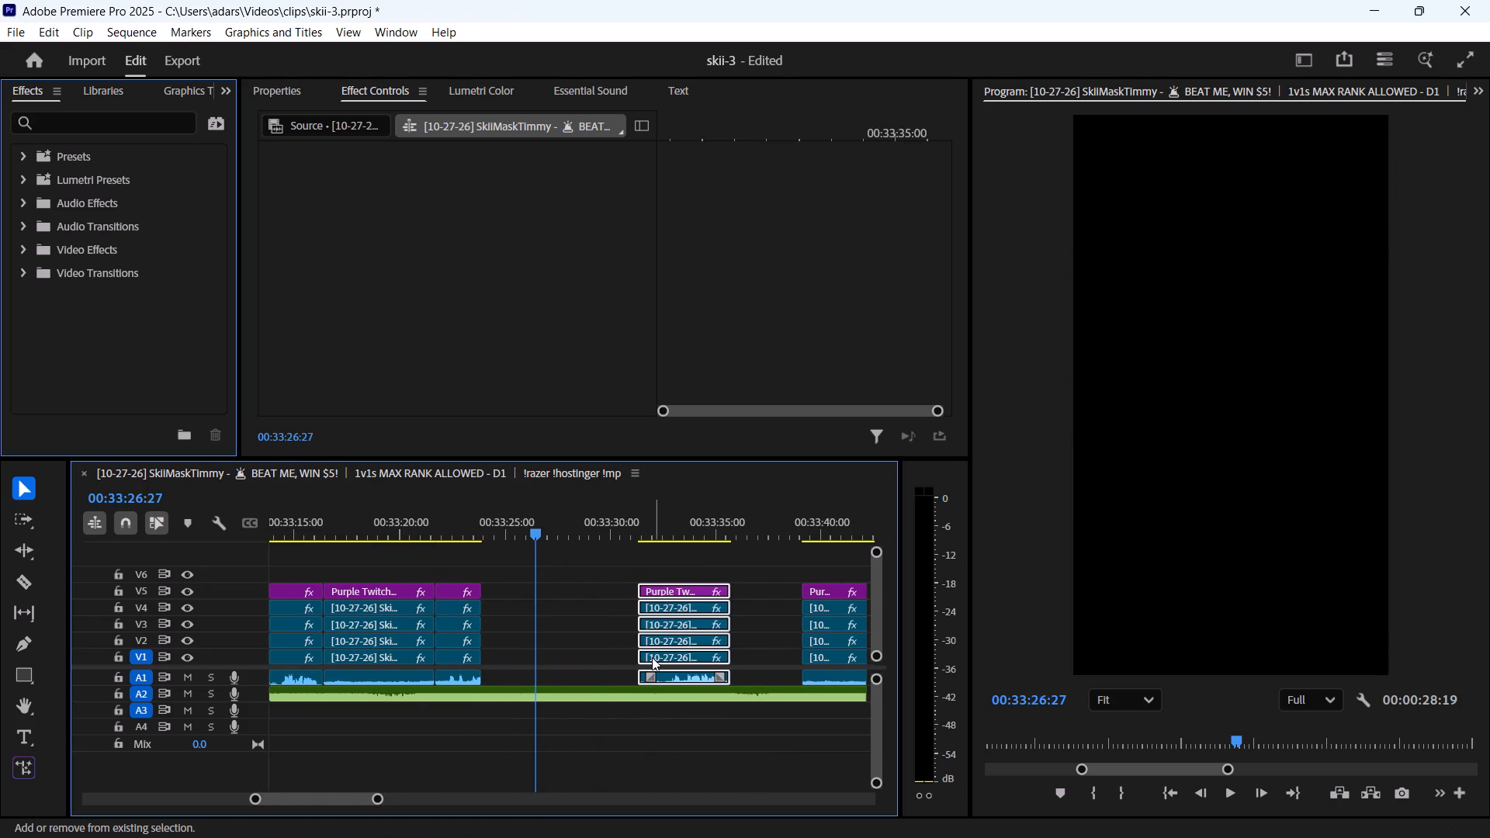
# Trim about 3.4 seconds off the start of the 1:38 segment's clips and move them about 2.3 seconds earlier.
pyautogui.keyDown('shift'); pyautogui.scroll(-5, 653, 656); pyautogui.keyUp('shift')
pyautogui.keyDown('alt'); pyautogui.scroll(-4, 655, 596); pyautogui.keyUp('alt')
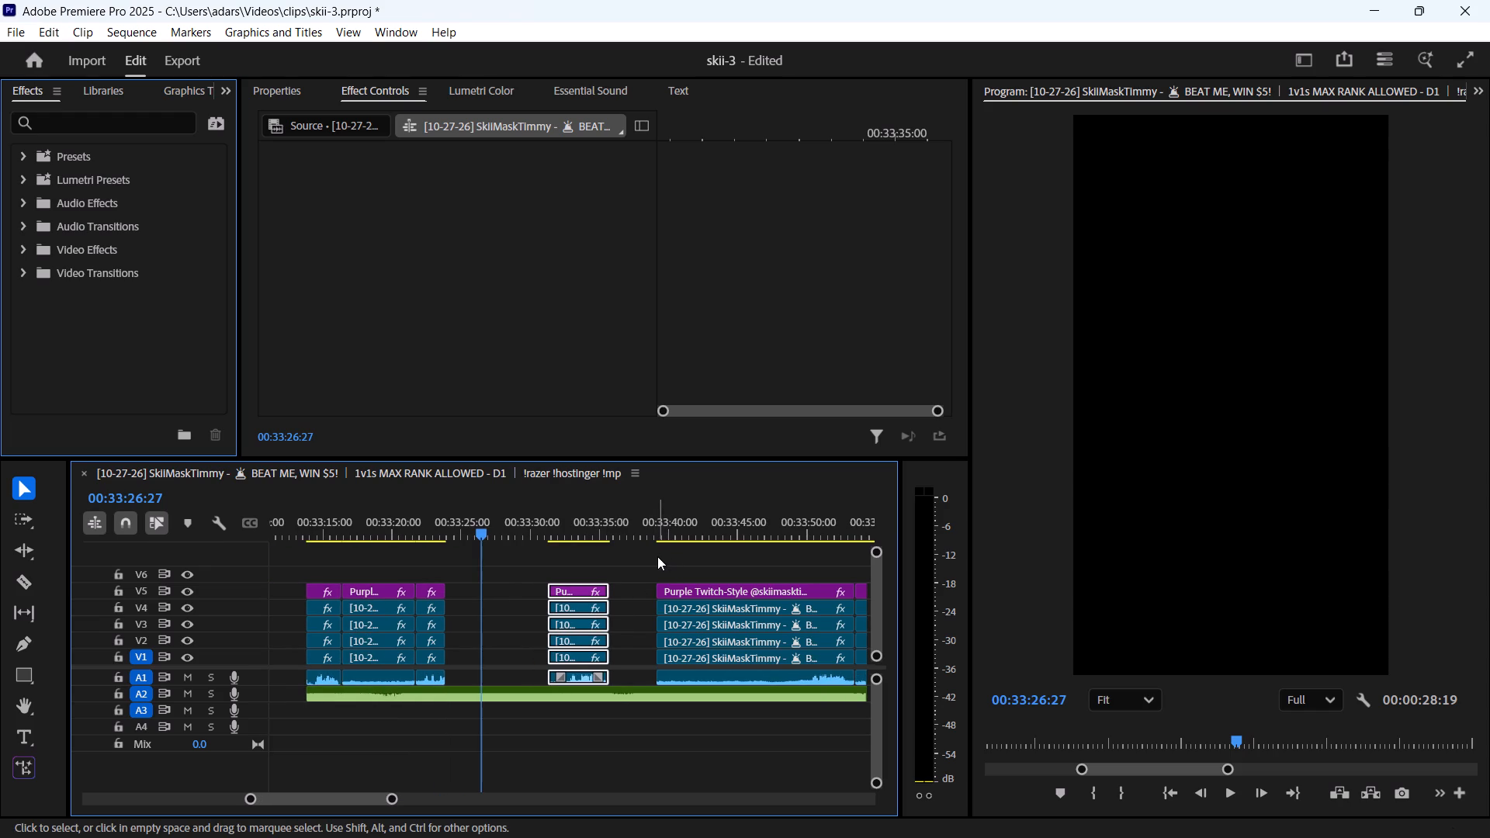
pyautogui.moveTo(661, 533); pyautogui.dragTo(722, 534)
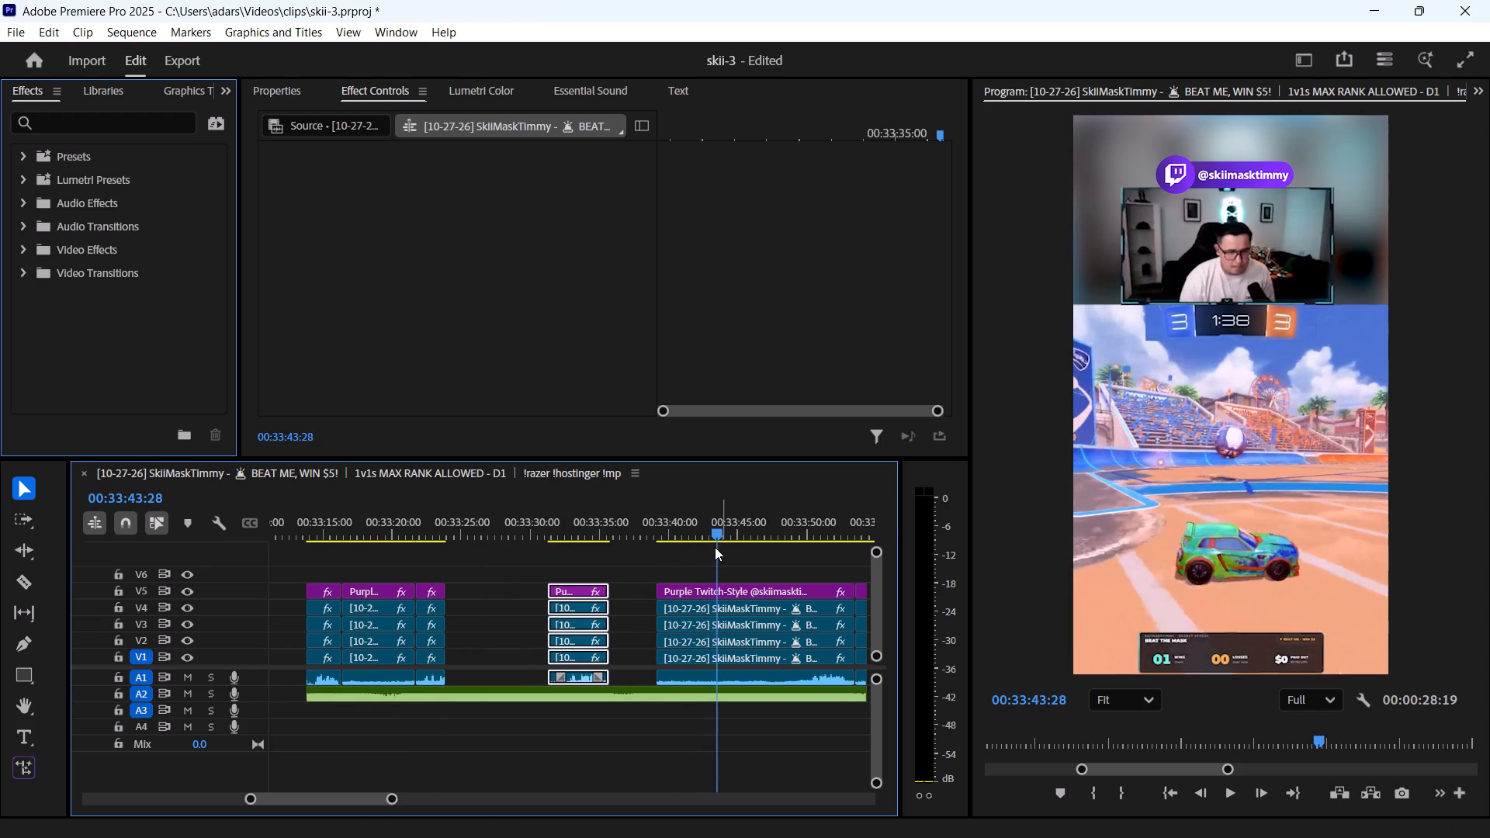
pyautogui.moveTo(702, 574); pyautogui.dragTo(695, 626)
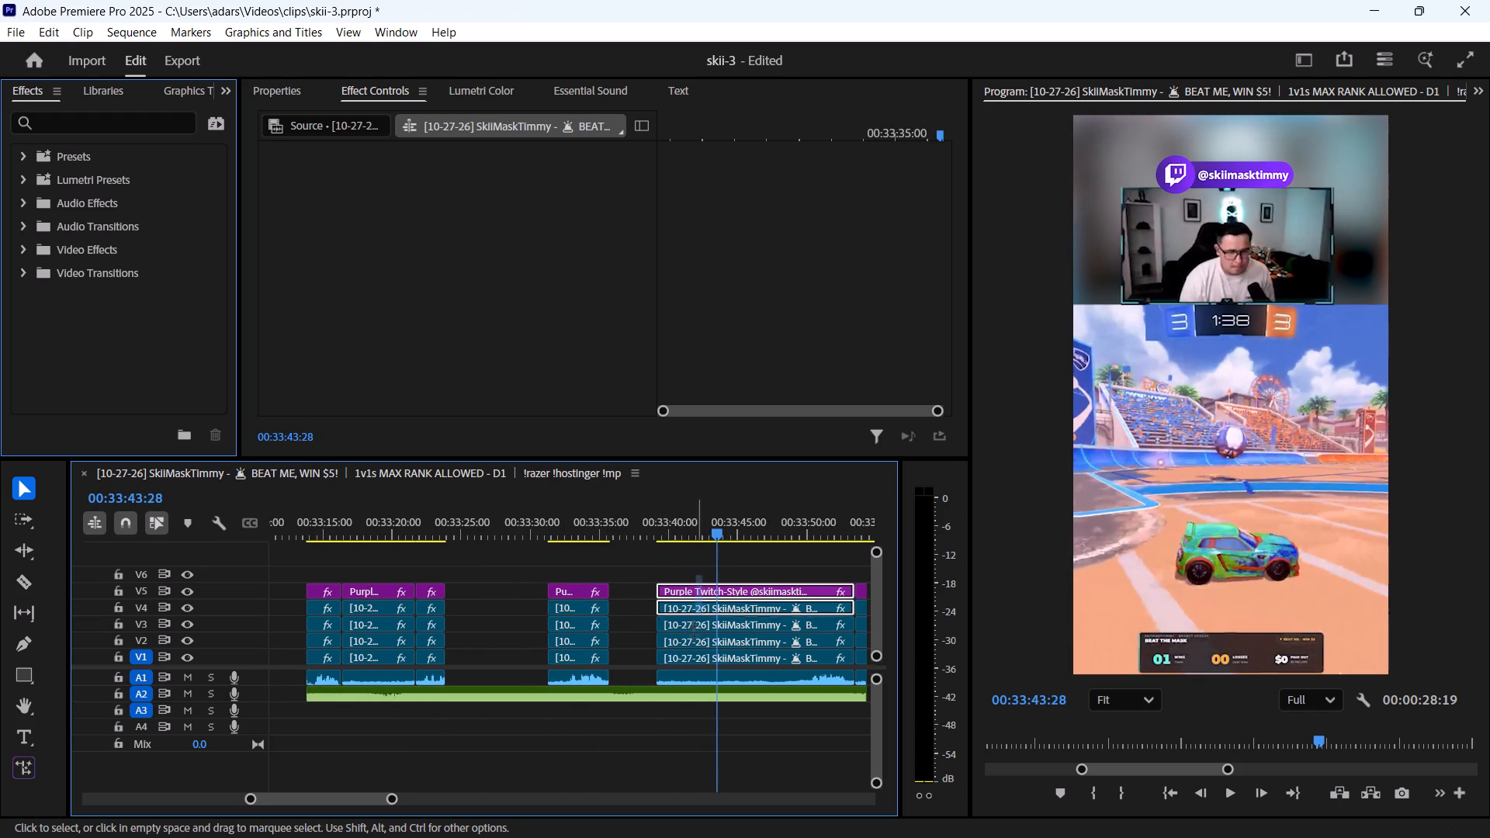
pyautogui.moveTo(695, 626); pyautogui.dragTo(695, 672)
pyautogui.moveTo(659, 658); pyautogui.dragTo(700, 656)
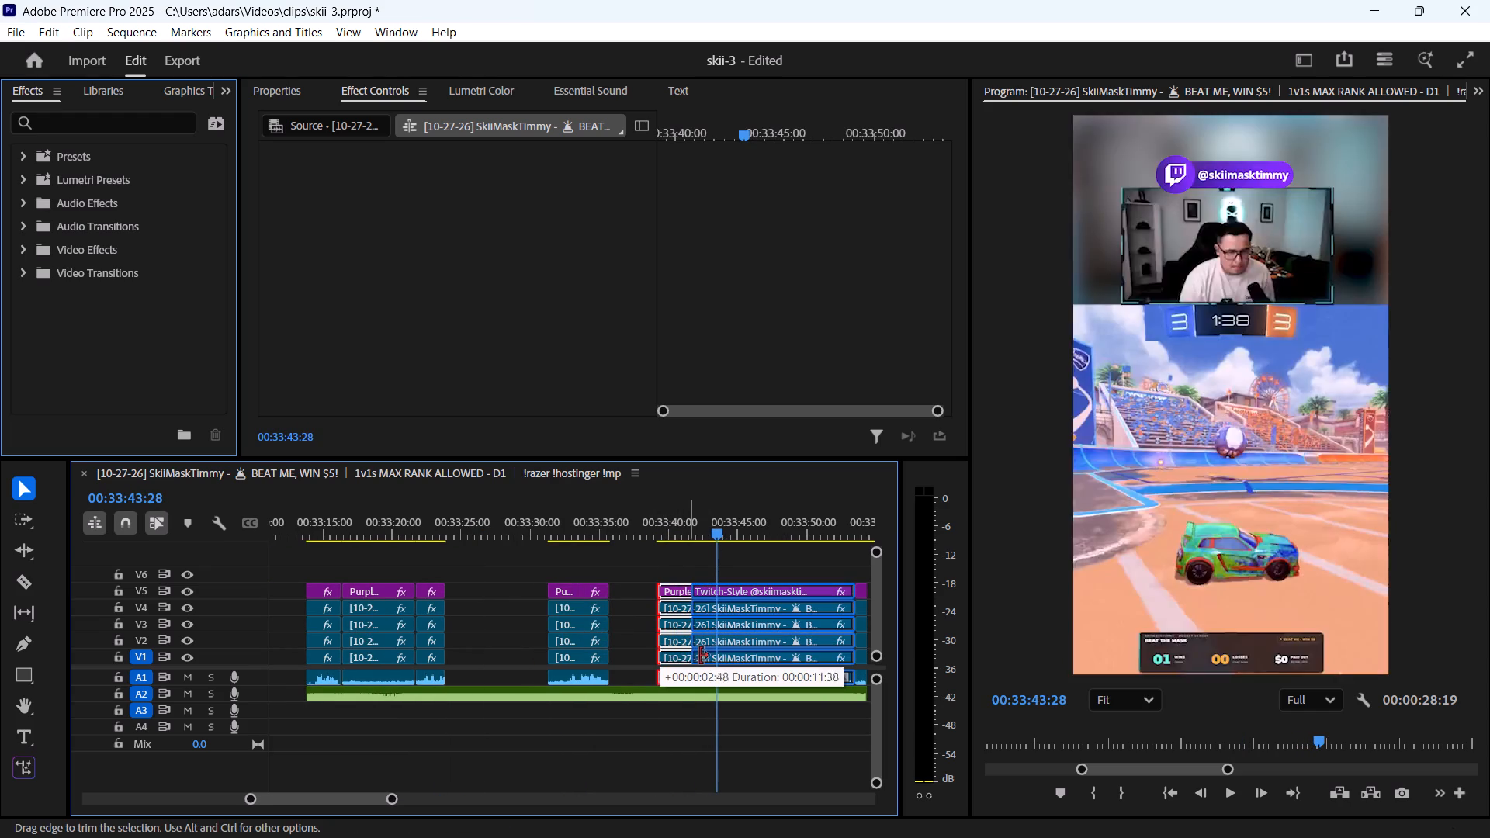
pyautogui.moveTo(700, 656); pyautogui.dragTo(707, 656)
pyautogui.moveTo(759, 650); pyautogui.dragTo(679, 646)
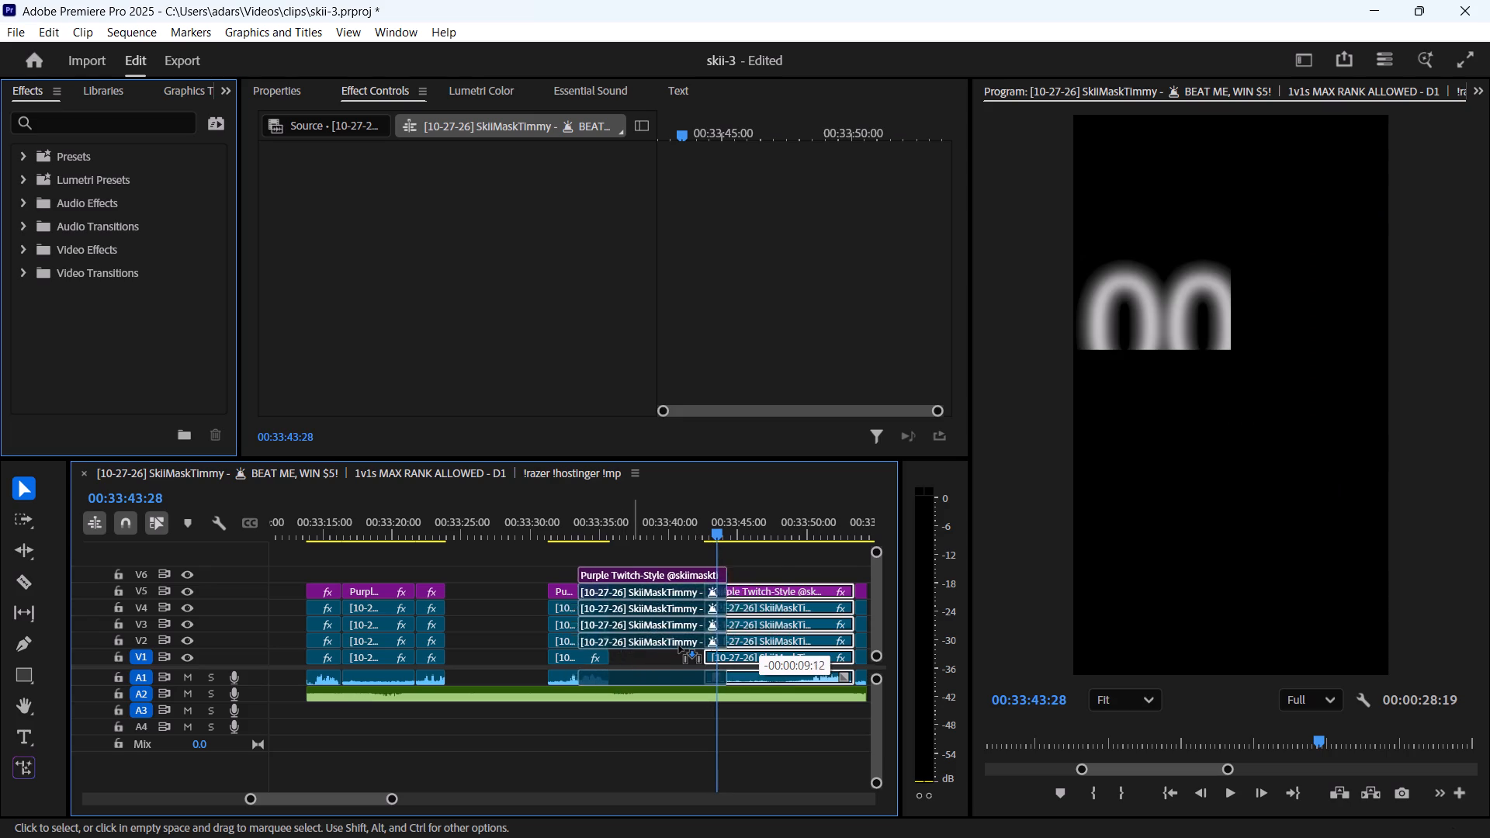
pyautogui.moveTo(679, 646); pyautogui.dragTo(728, 649)
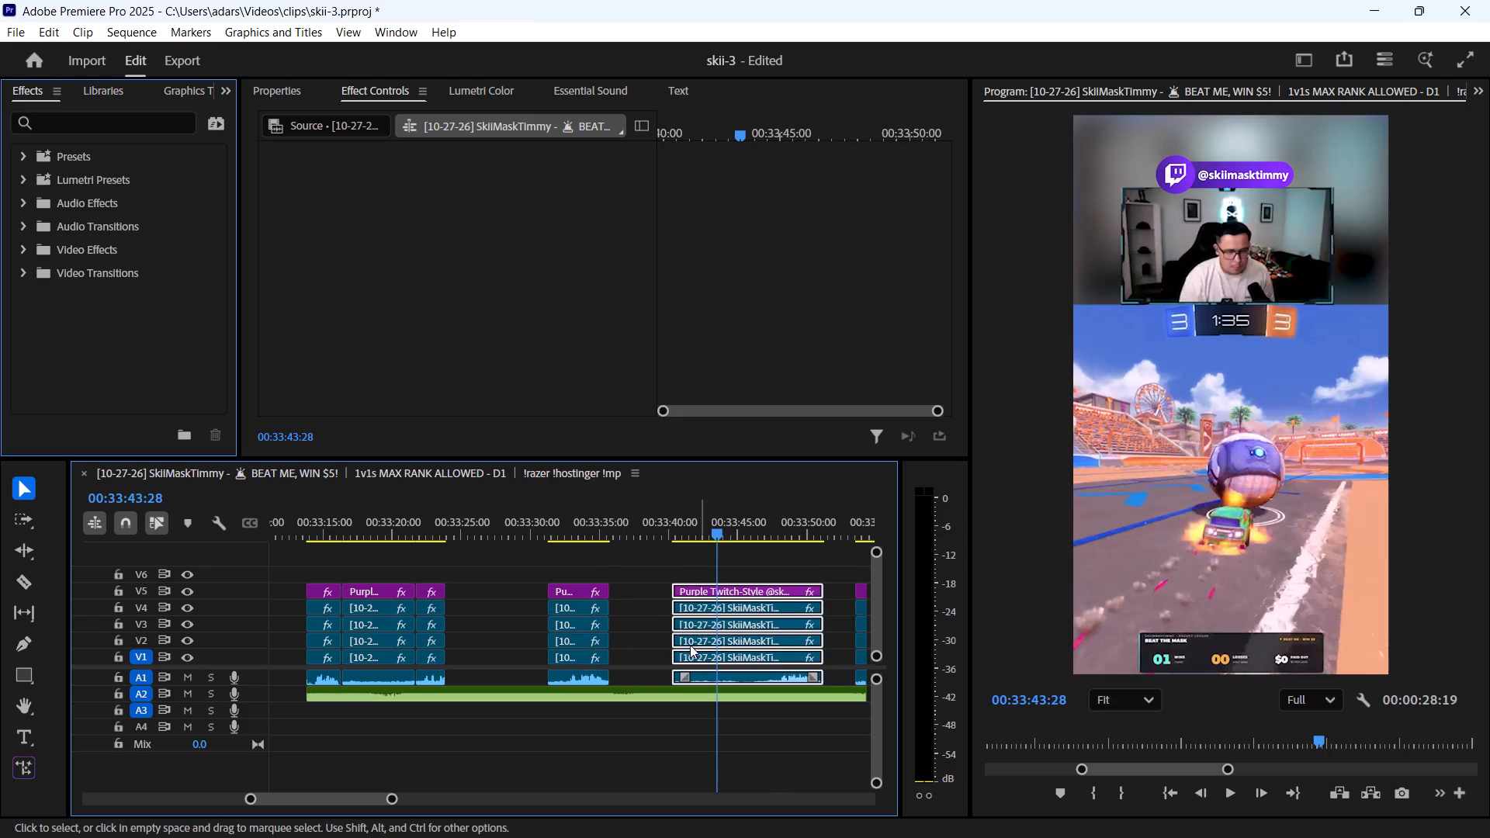
# Move the 3:22 segment's clips about 4.5 seconds later, up against the start of the 1:38 segment.
pyautogui.moveTo(542, 565); pyautogui.dragTo(598, 675)
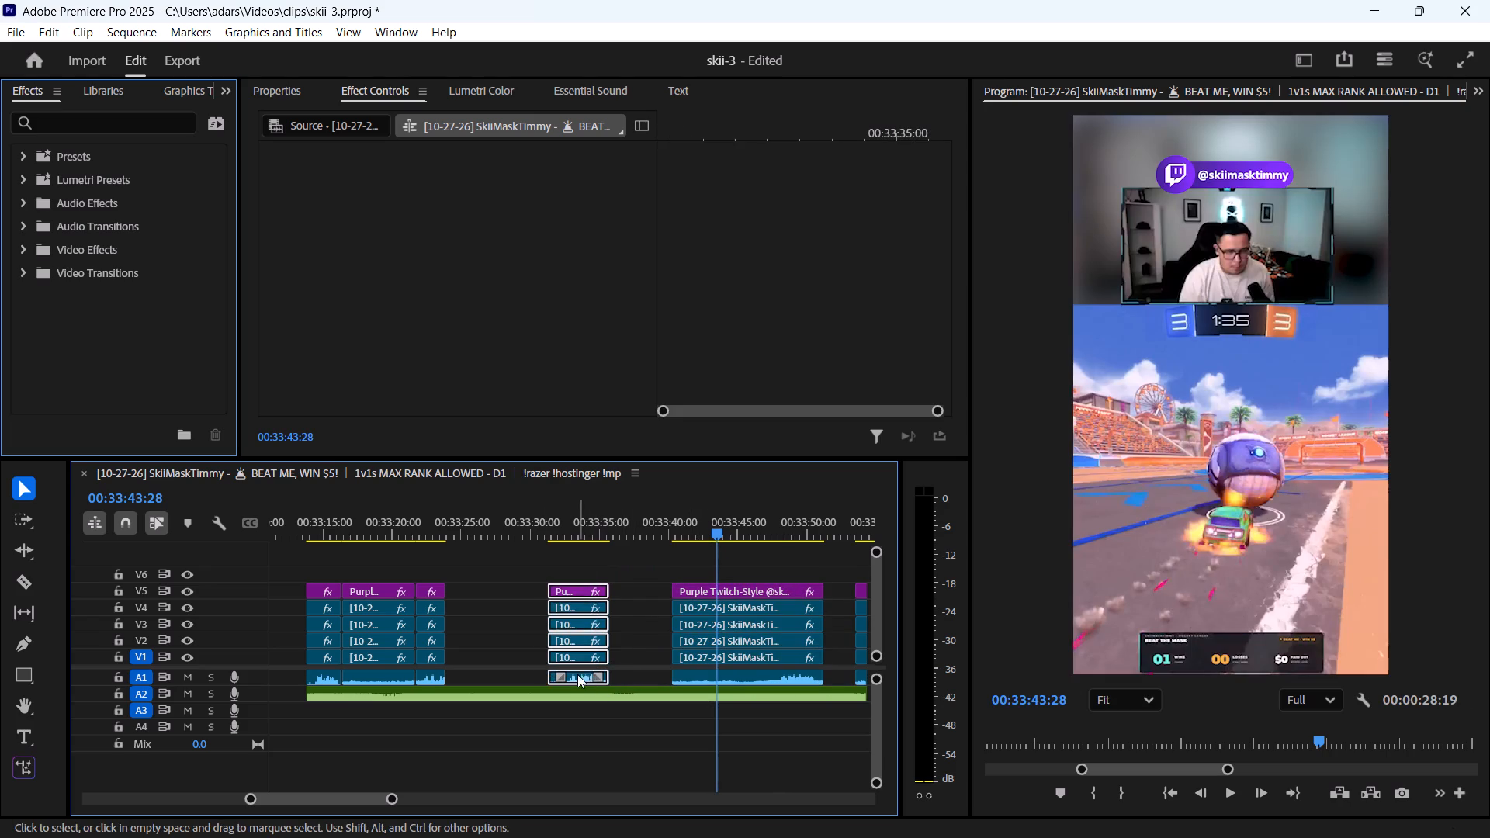
pyautogui.moveTo(577, 674); pyautogui.dragTo(633, 676)
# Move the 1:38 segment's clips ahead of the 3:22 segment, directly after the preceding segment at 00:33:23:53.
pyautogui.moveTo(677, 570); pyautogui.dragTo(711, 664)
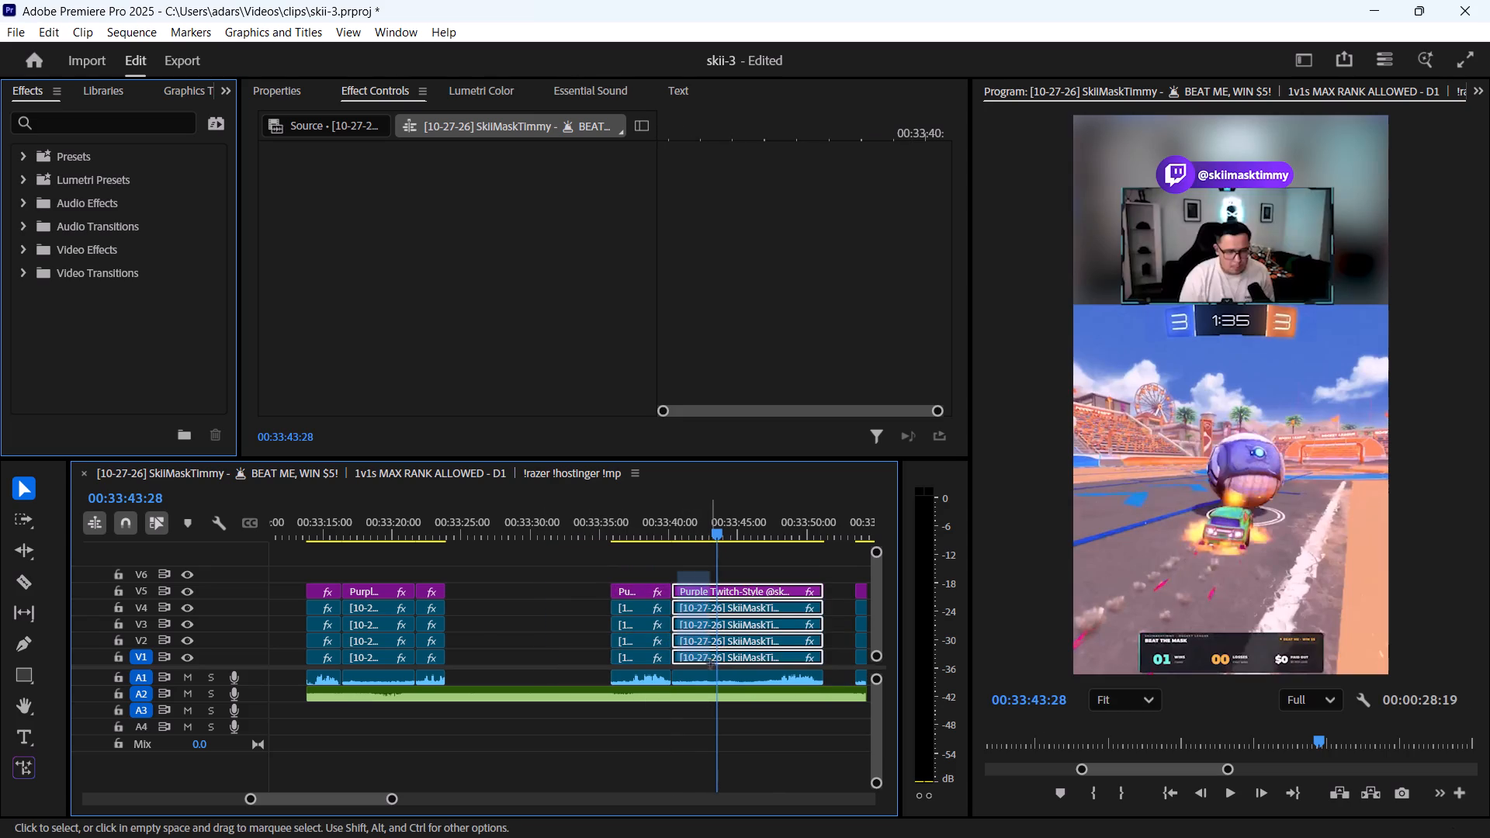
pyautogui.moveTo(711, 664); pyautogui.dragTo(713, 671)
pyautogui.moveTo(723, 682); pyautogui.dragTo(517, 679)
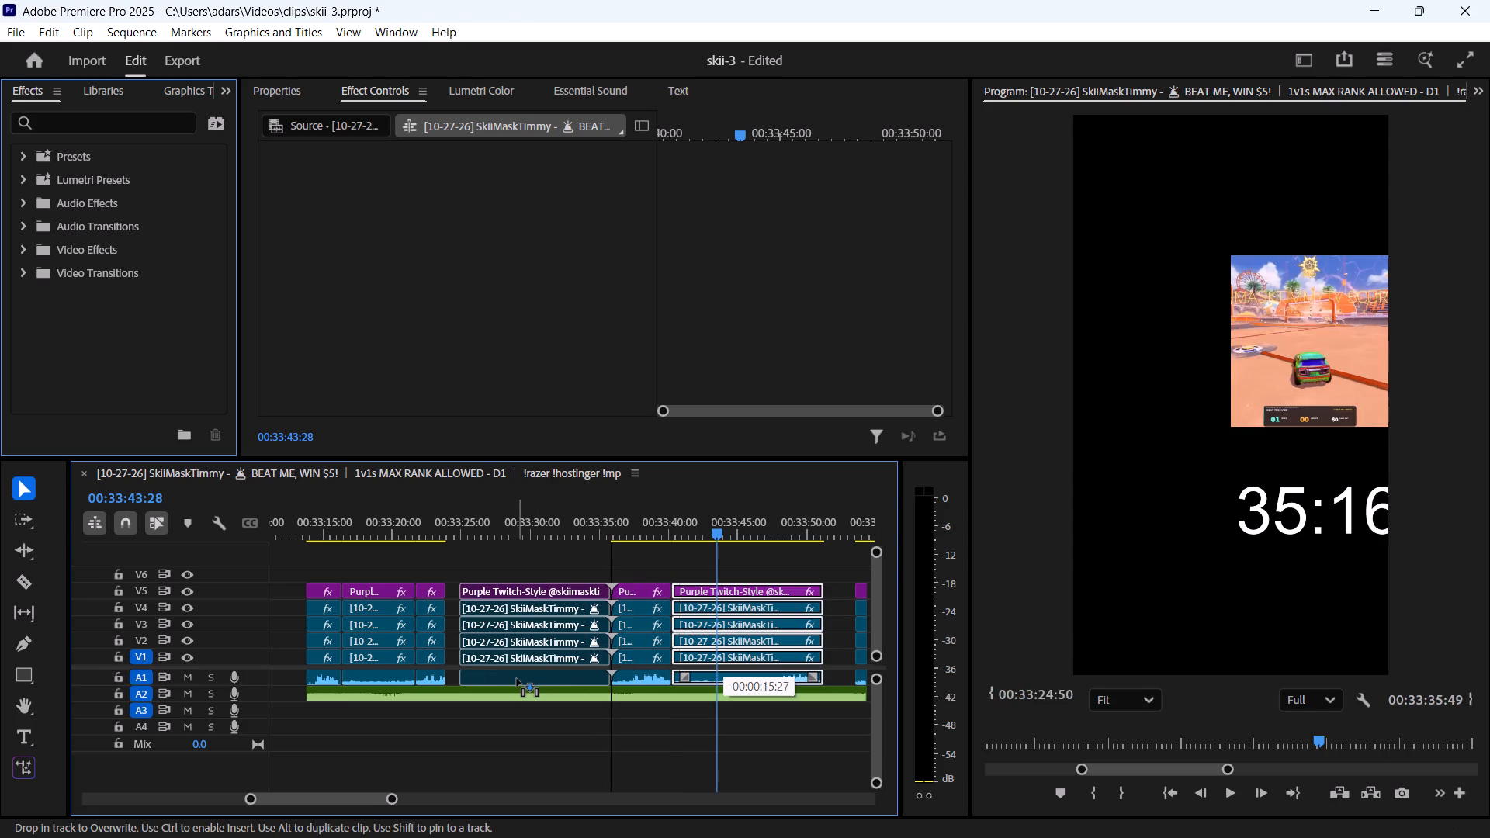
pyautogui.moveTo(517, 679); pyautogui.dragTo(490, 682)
# Play the moved 1:38 segment from 00:33:23:53 and scrub to 00:33:28:43 to look for a tighter start point.
pyautogui.click(455, 536)
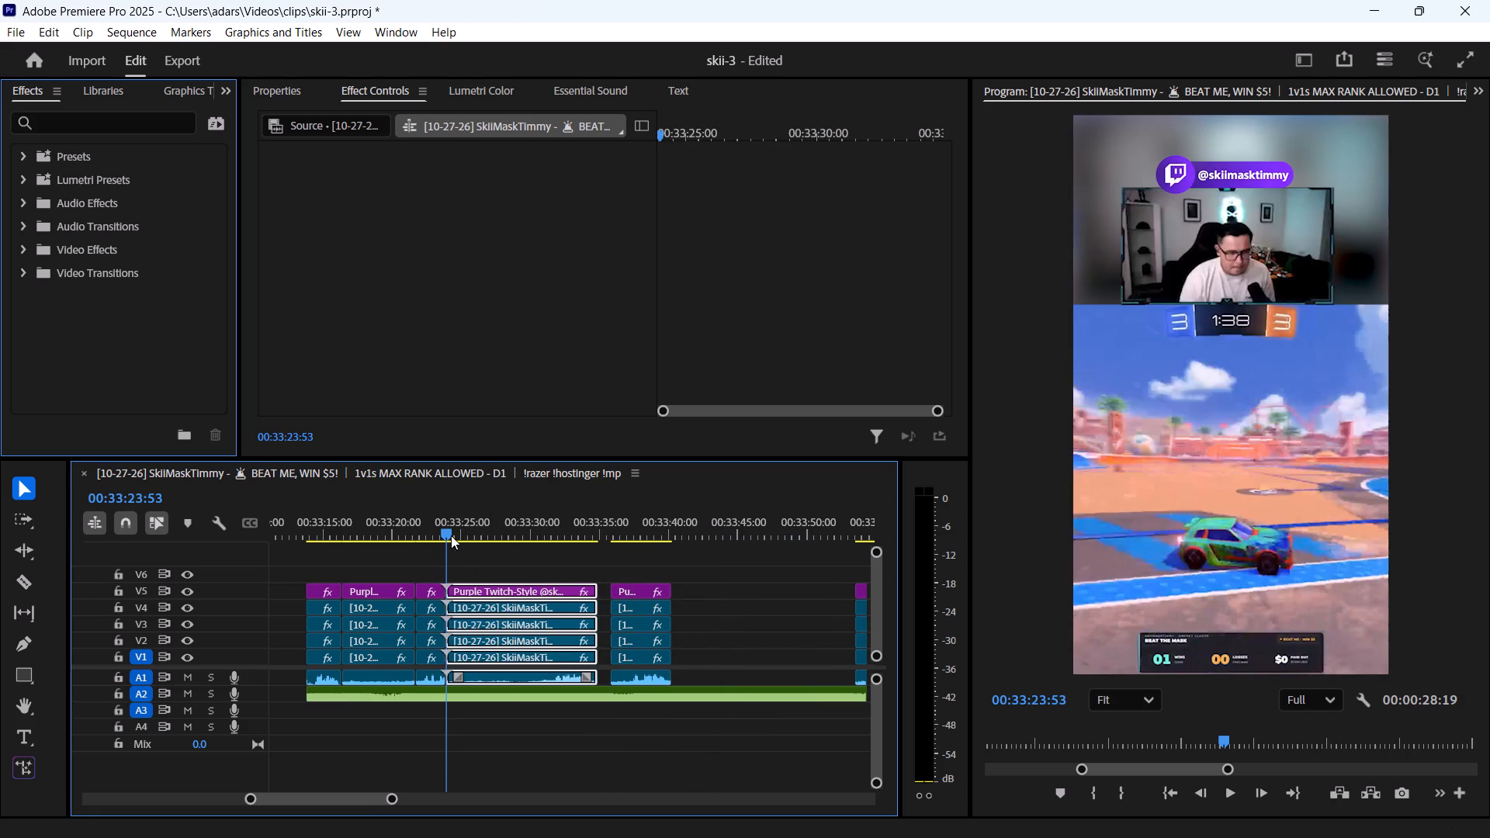
pyautogui.press('space')
pyautogui.keyDown('alt'); pyautogui.scroll(6, 516, 720); pyautogui.keyUp('alt')
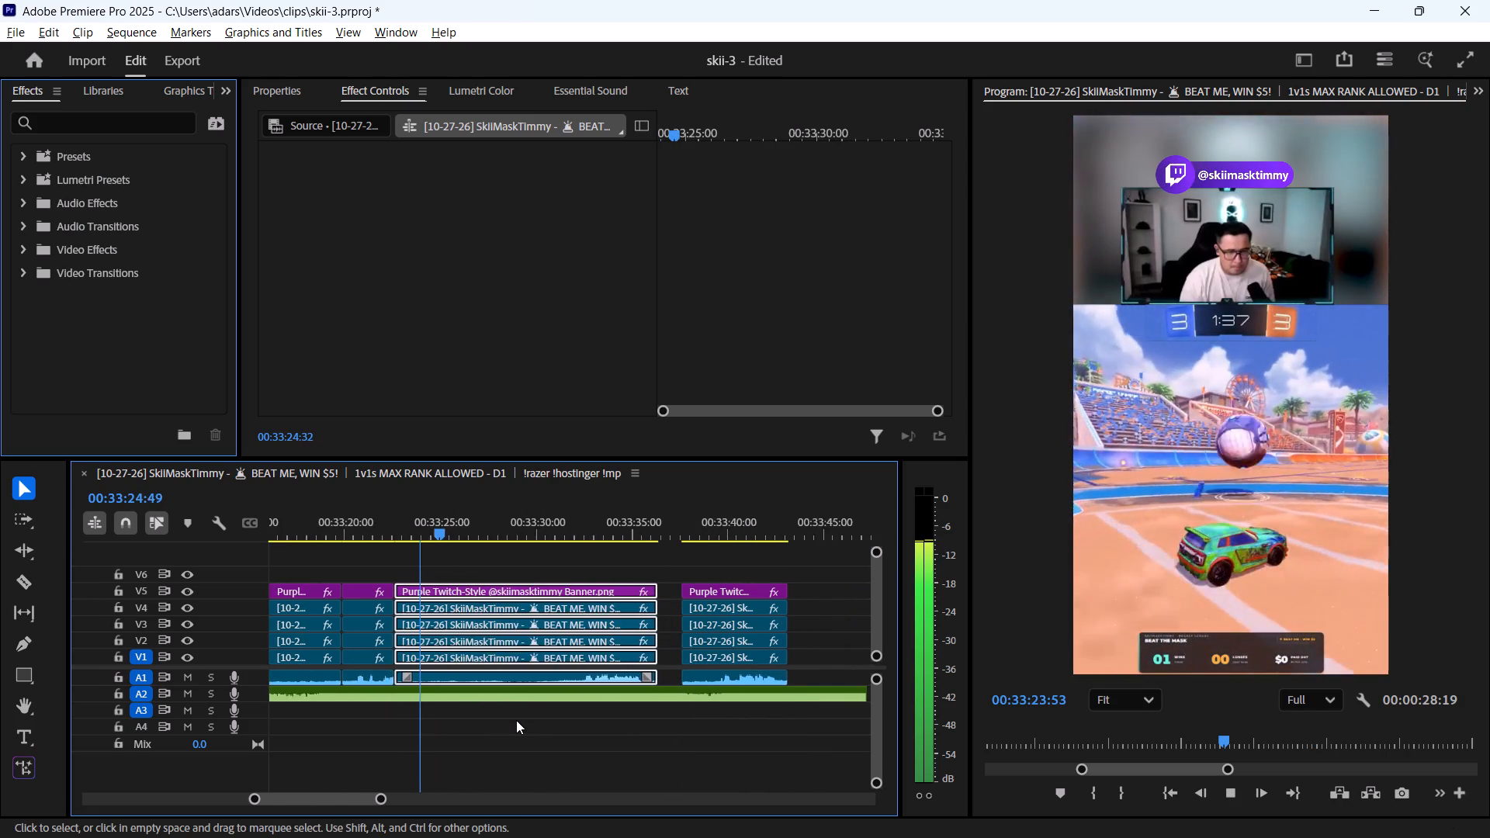
pyautogui.press('space')
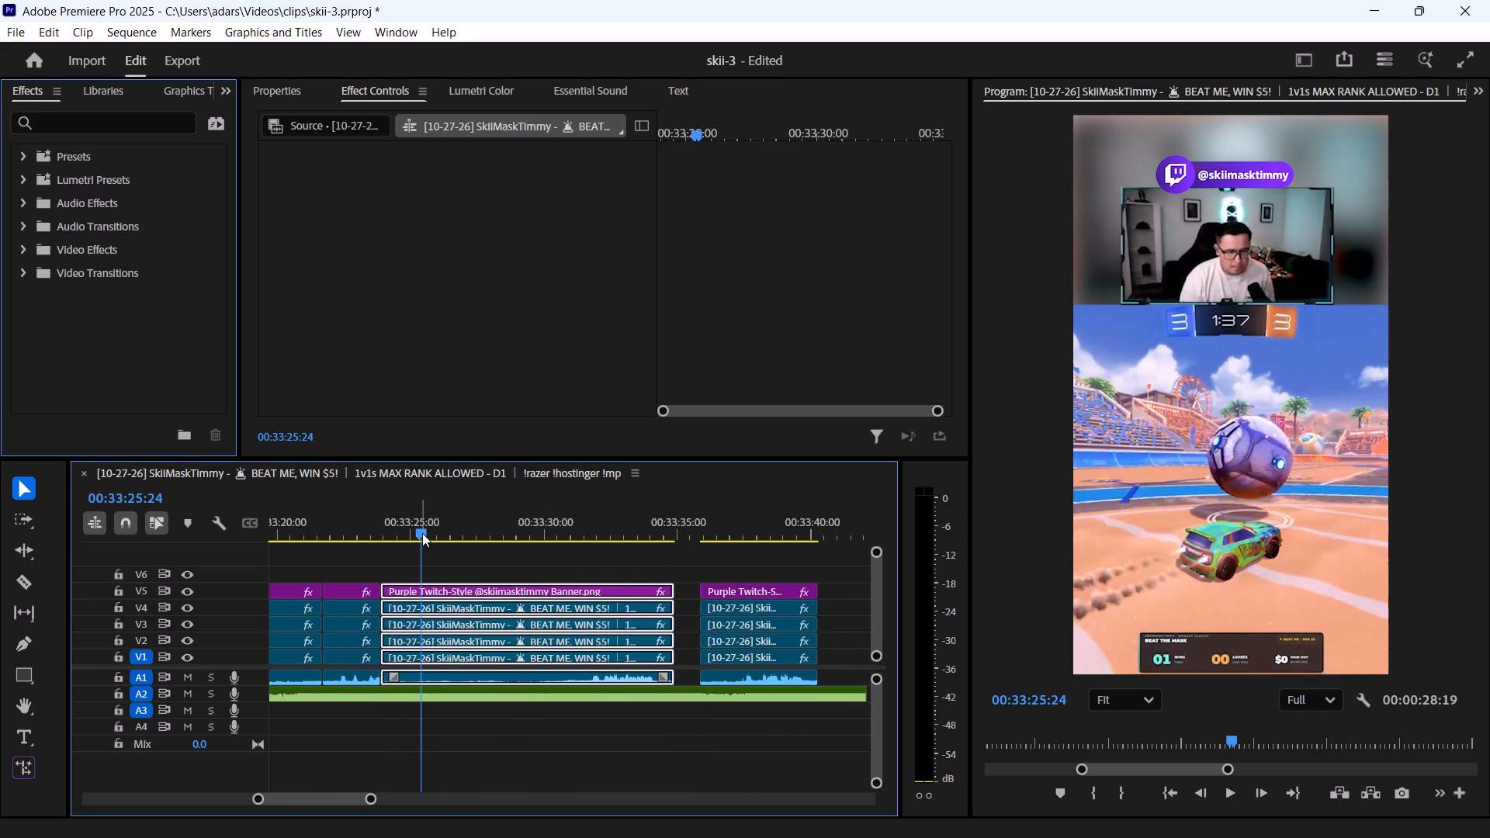
pyautogui.moveTo(421, 531); pyautogui.dragTo(511, 538)
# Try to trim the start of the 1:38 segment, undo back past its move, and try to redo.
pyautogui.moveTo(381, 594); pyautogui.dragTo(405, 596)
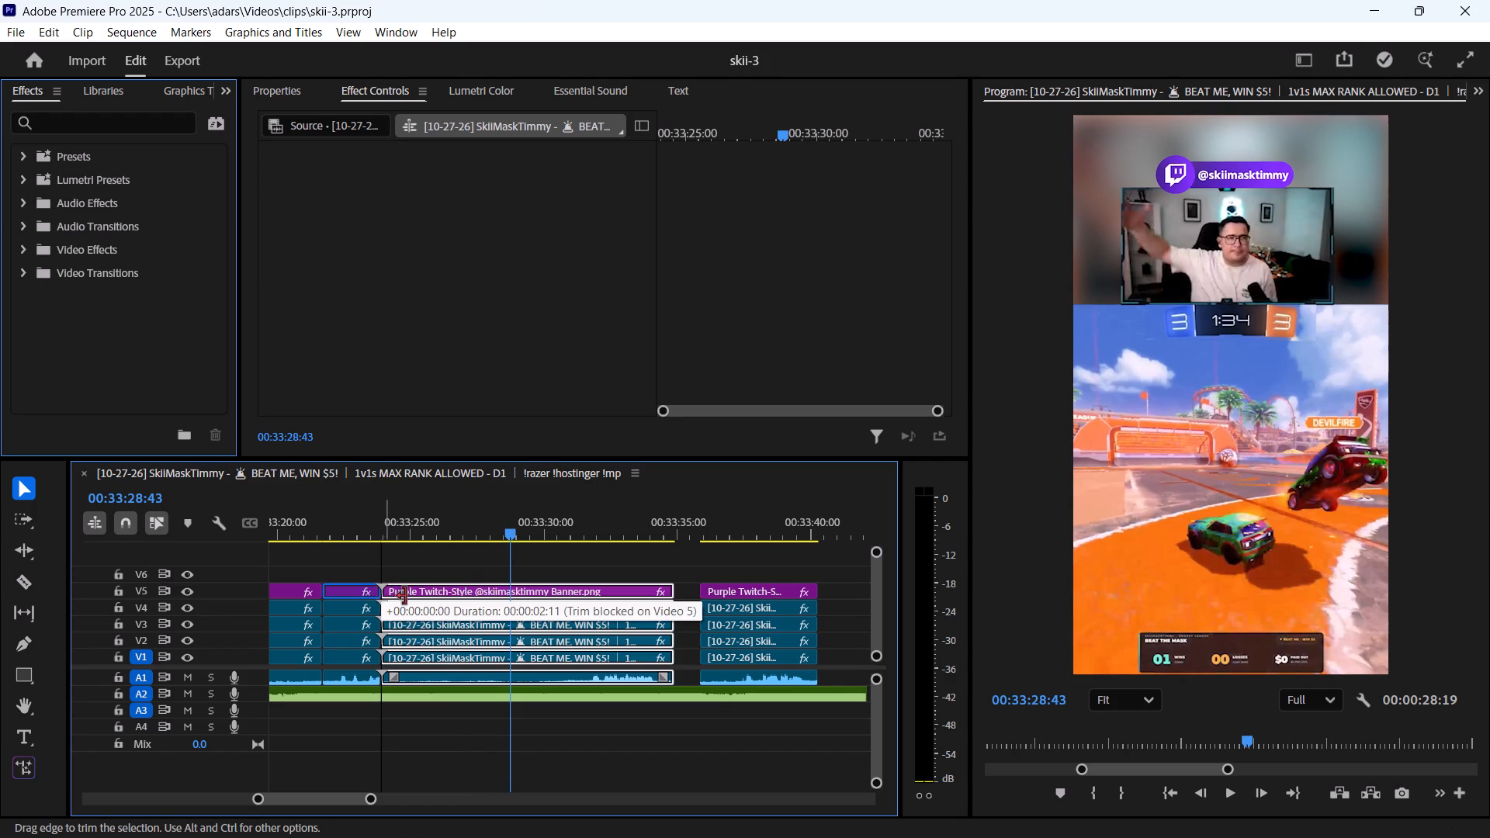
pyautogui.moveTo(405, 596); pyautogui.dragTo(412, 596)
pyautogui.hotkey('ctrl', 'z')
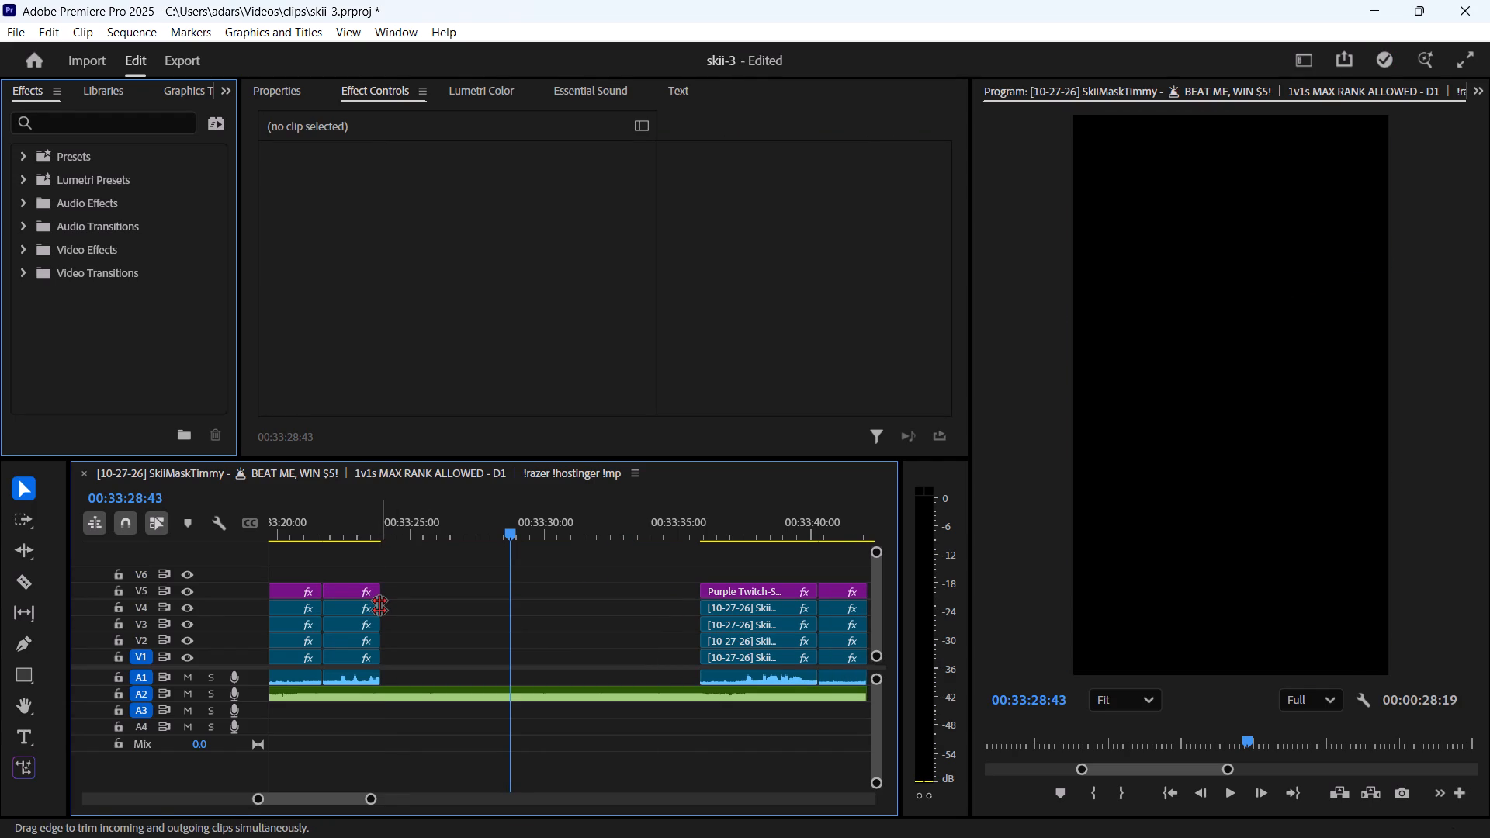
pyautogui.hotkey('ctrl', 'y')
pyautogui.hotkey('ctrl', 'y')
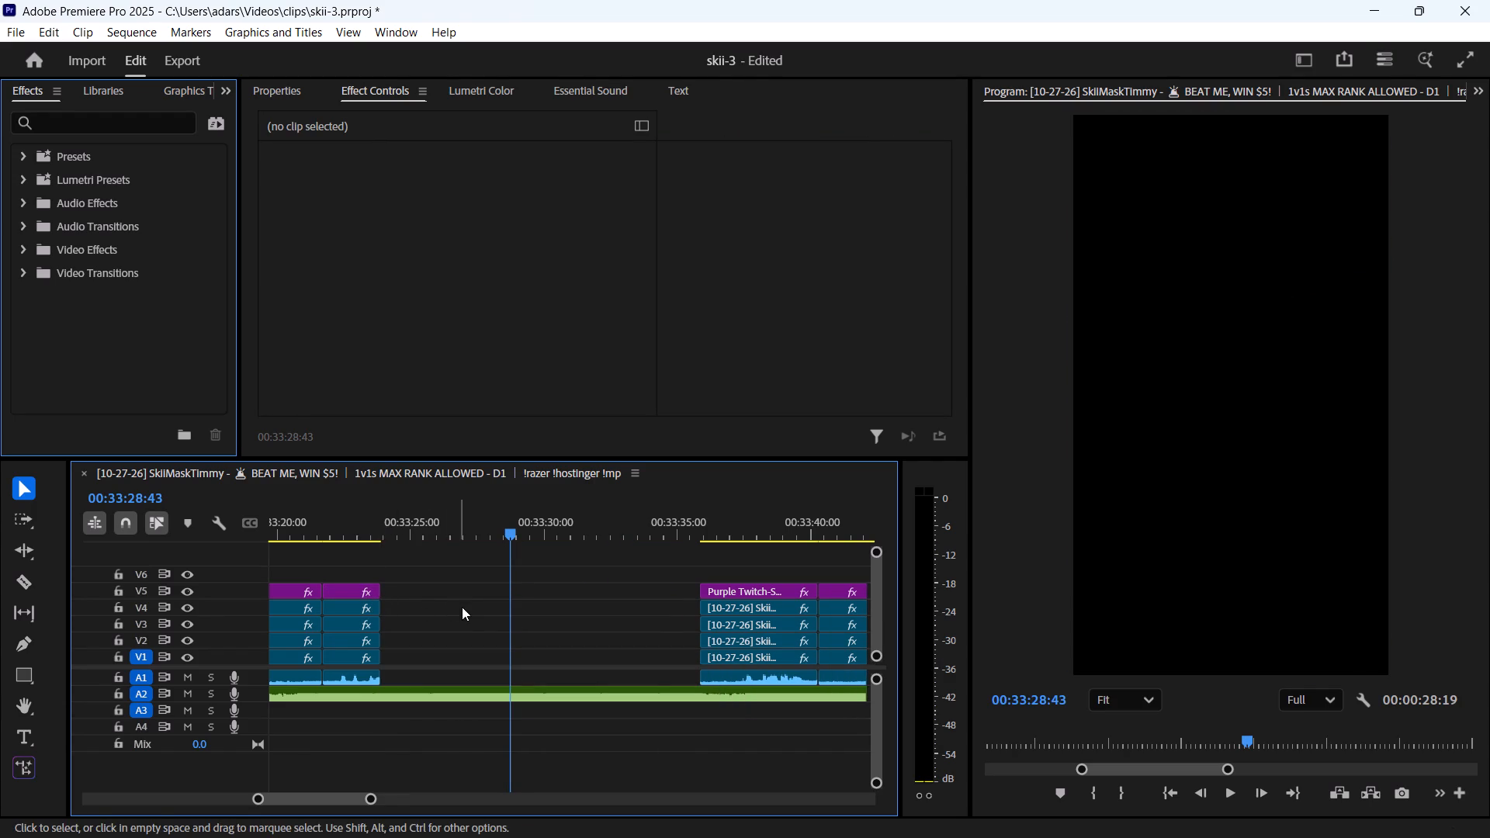
# Move the 1:38 segment's clips ahead of the 3:22 segment, directly after the preceding segment at 00:33:23:53.
pyautogui.keyDown('alt'); pyautogui.scroll(-7, 573, 603); pyautogui.keyUp('alt')
pyautogui.moveTo(760, 565); pyautogui.dragTo(737, 666)
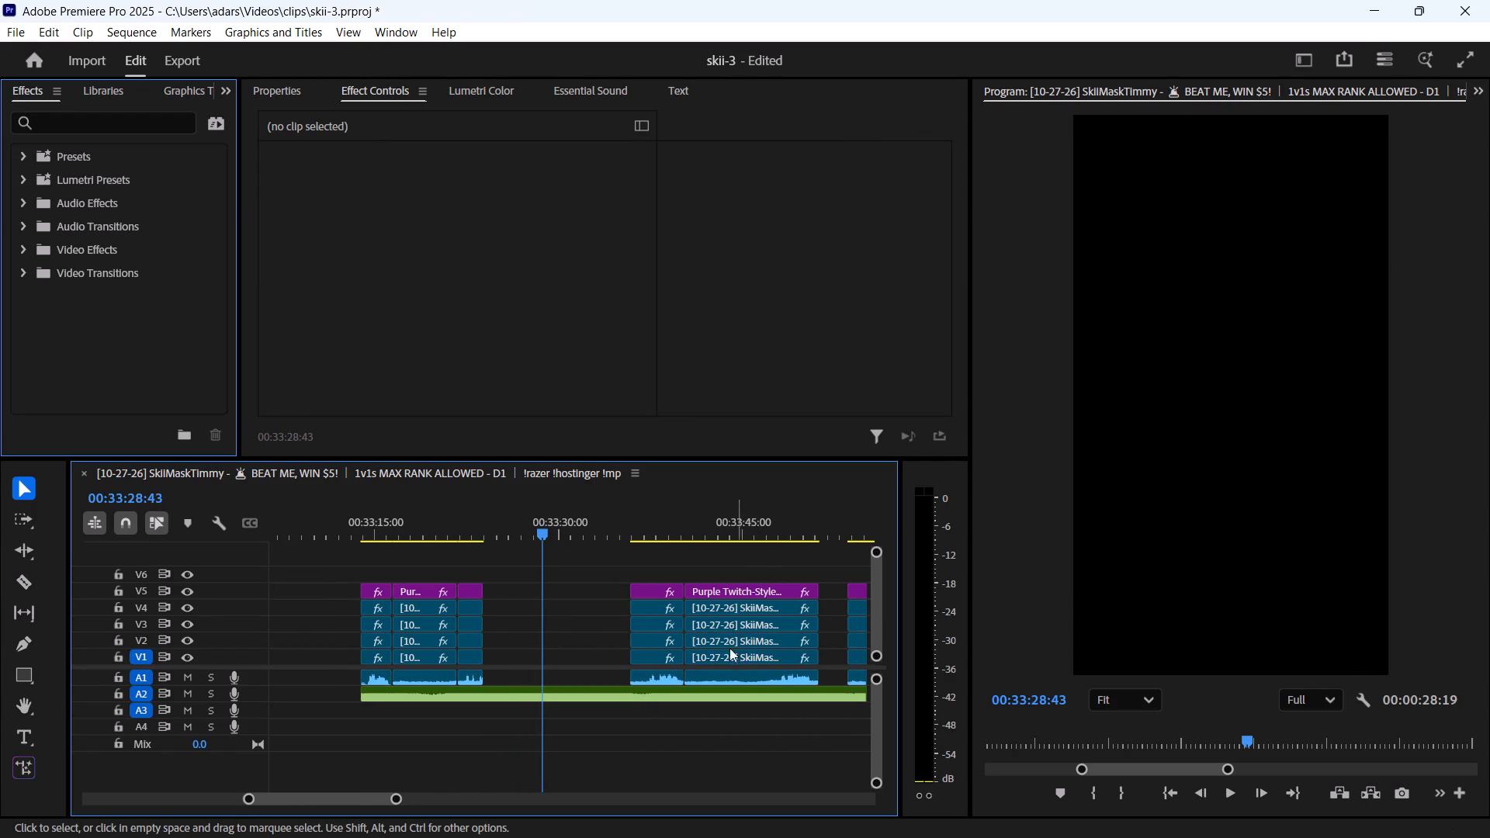
pyautogui.moveTo(723, 577); pyautogui.dragTo(729, 673)
pyautogui.moveTo(726, 678); pyautogui.dragTo(651, 672)
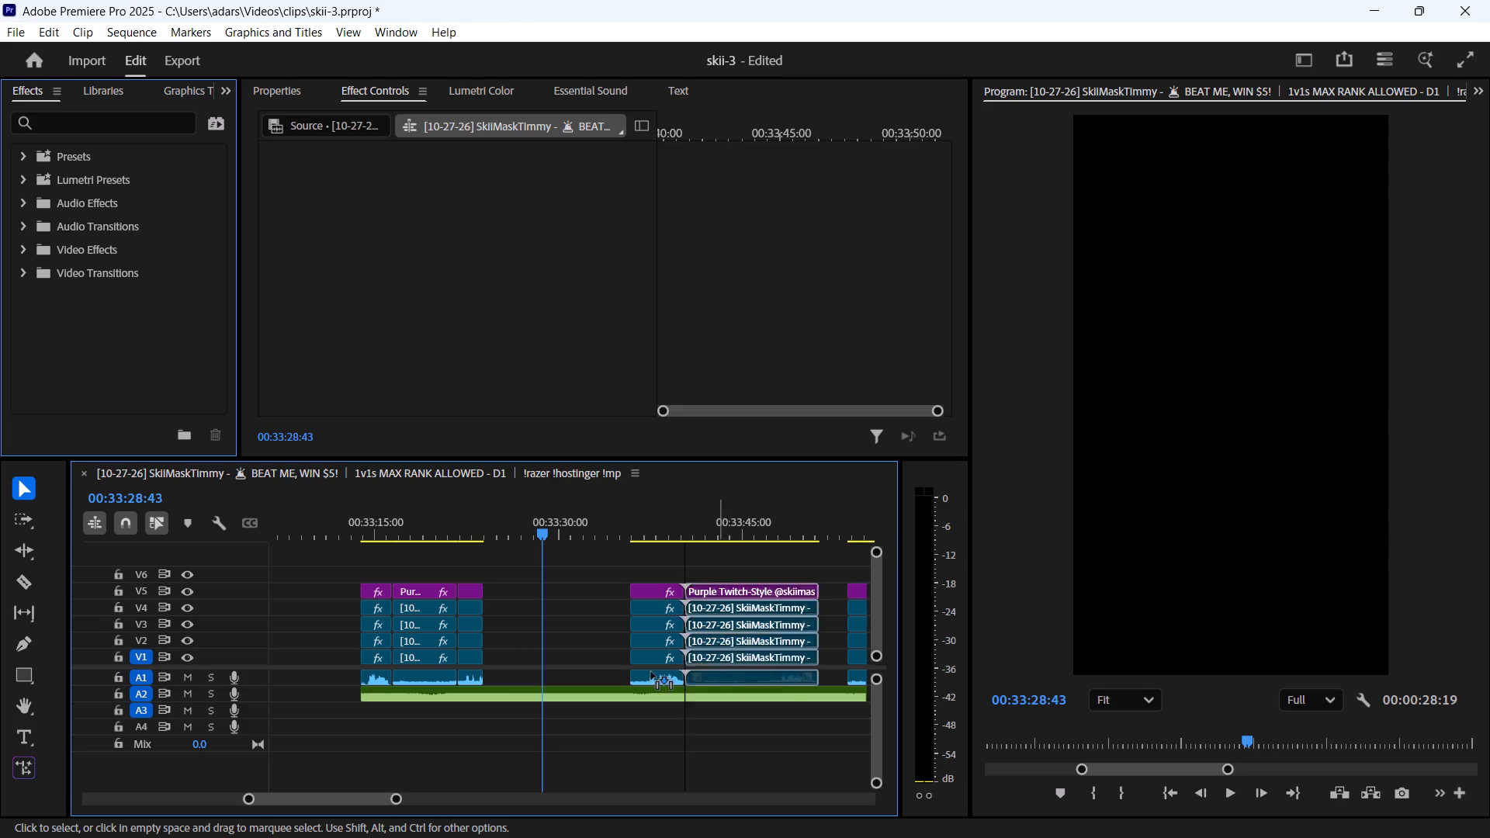
pyautogui.moveTo(651, 672); pyautogui.dragTo(523, 673)
# Trim the 1:38 segment's start to the playhead at 00:33:28:43 and move its clips back against the preceding segment at 00:33:23:53.
pyautogui.keyDown('alt'); pyautogui.scroll(8, 511, 663); pyautogui.keyUp('alt')
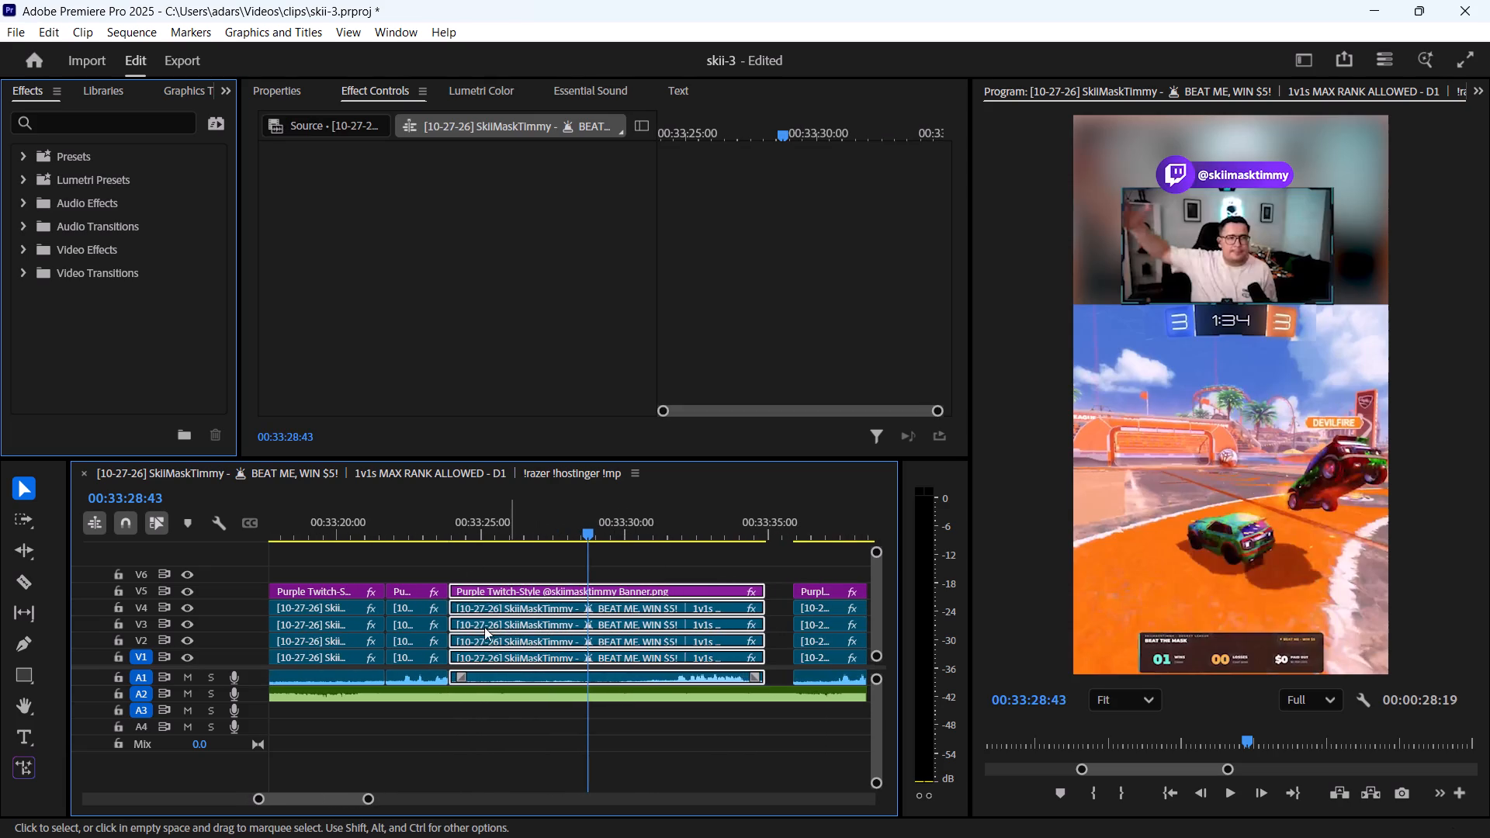
pyautogui.moveTo(451, 600); pyautogui.dragTo(504, 606)
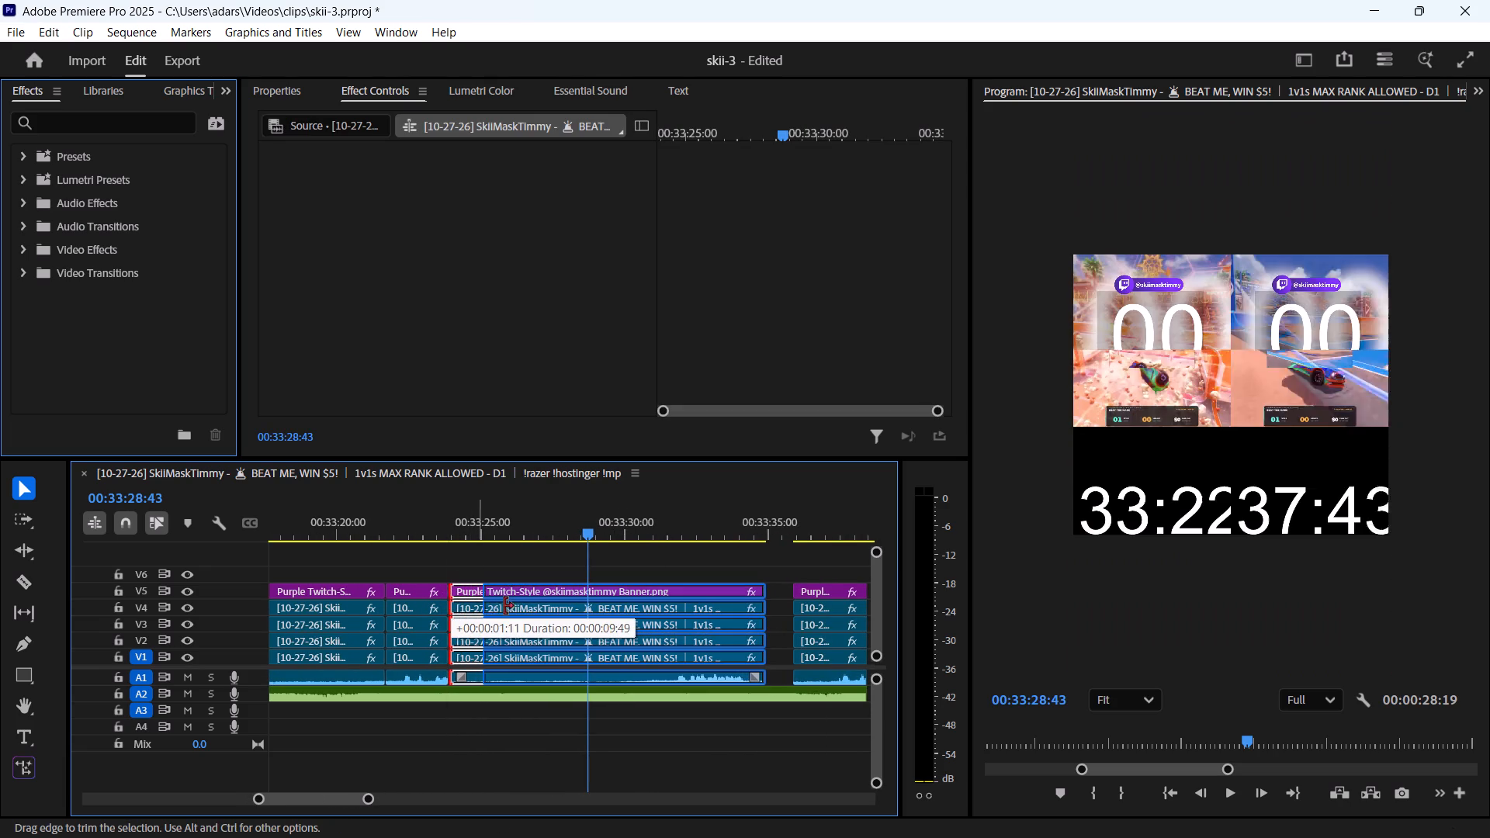
pyautogui.moveTo(504, 606); pyautogui.dragTo(587, 614)
pyautogui.click(629, 558)
pyautogui.moveTo(636, 558); pyautogui.dragTo(627, 680)
pyautogui.moveTo(625, 680); pyautogui.dragTo(596, 680)
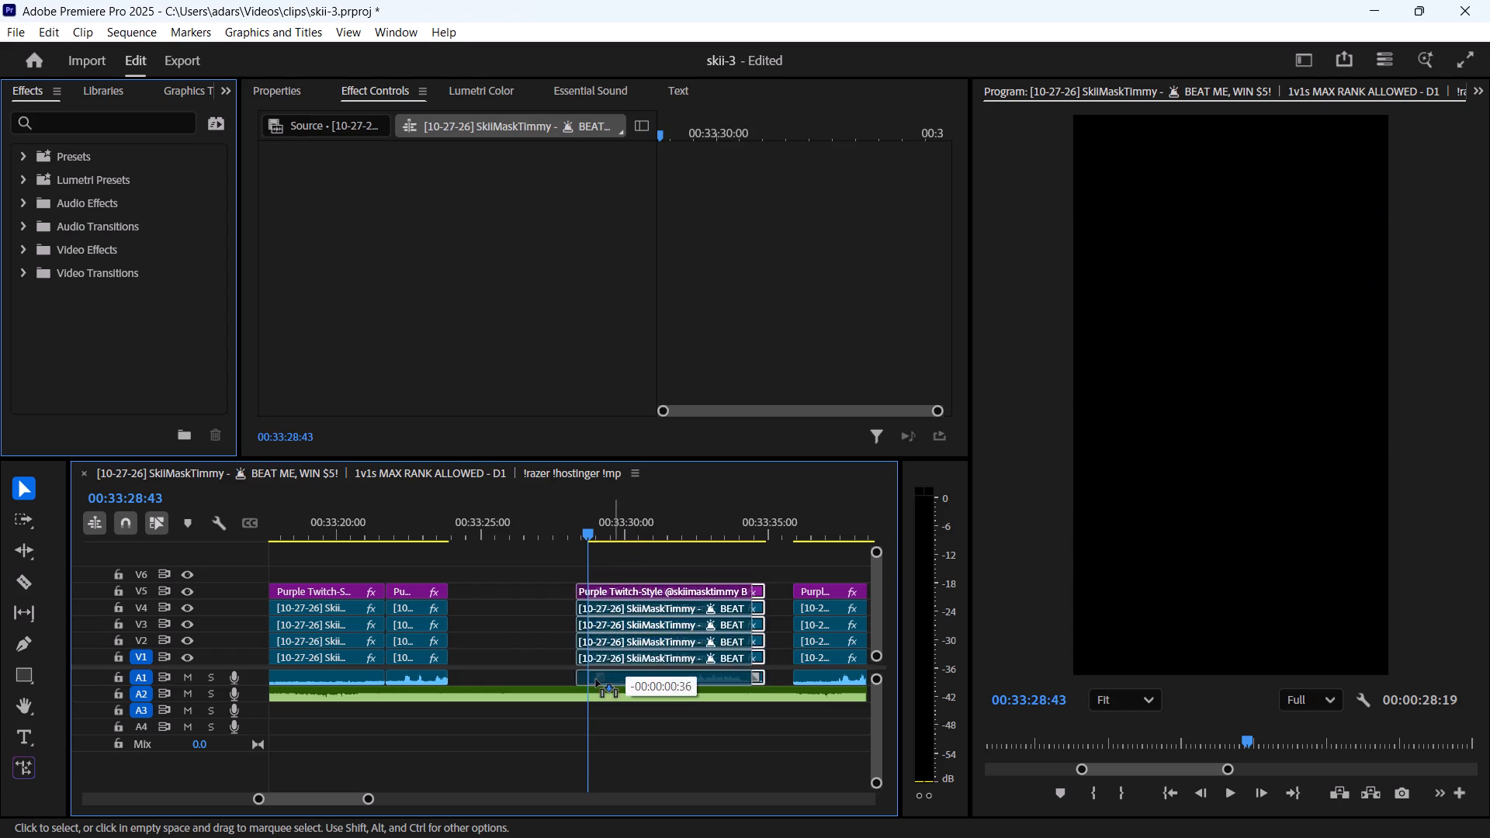
pyautogui.moveTo(596, 680); pyautogui.dragTo(491, 681)
# Play from 00:33:21:42 into the trimmed 1:38 segment and scrub around 00:33:25:00 to examine the goal explosion's exact frame.
pyautogui.click(386, 542)
pyautogui.click(389, 521)
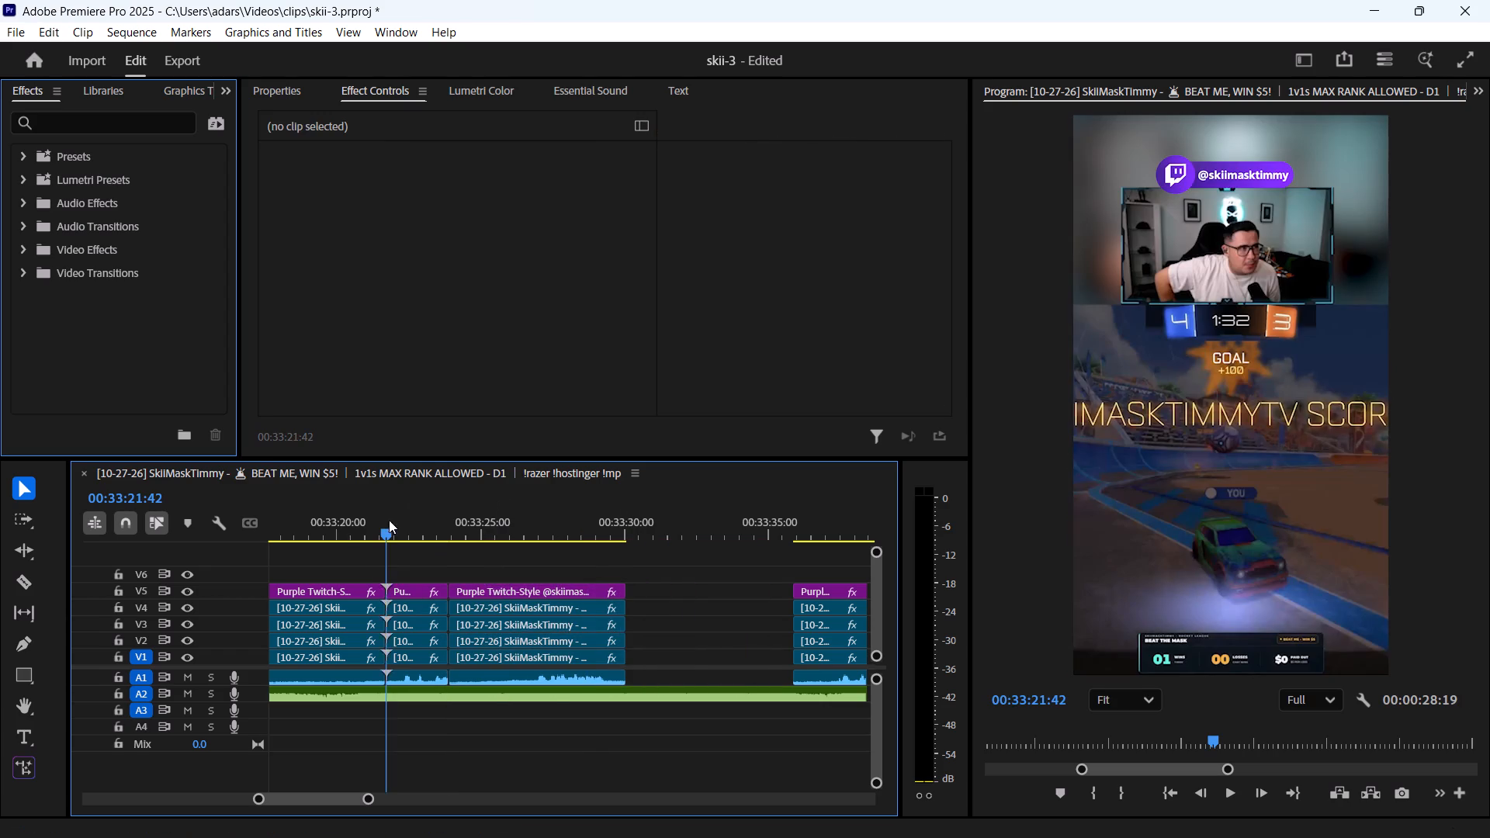
pyautogui.press('space')
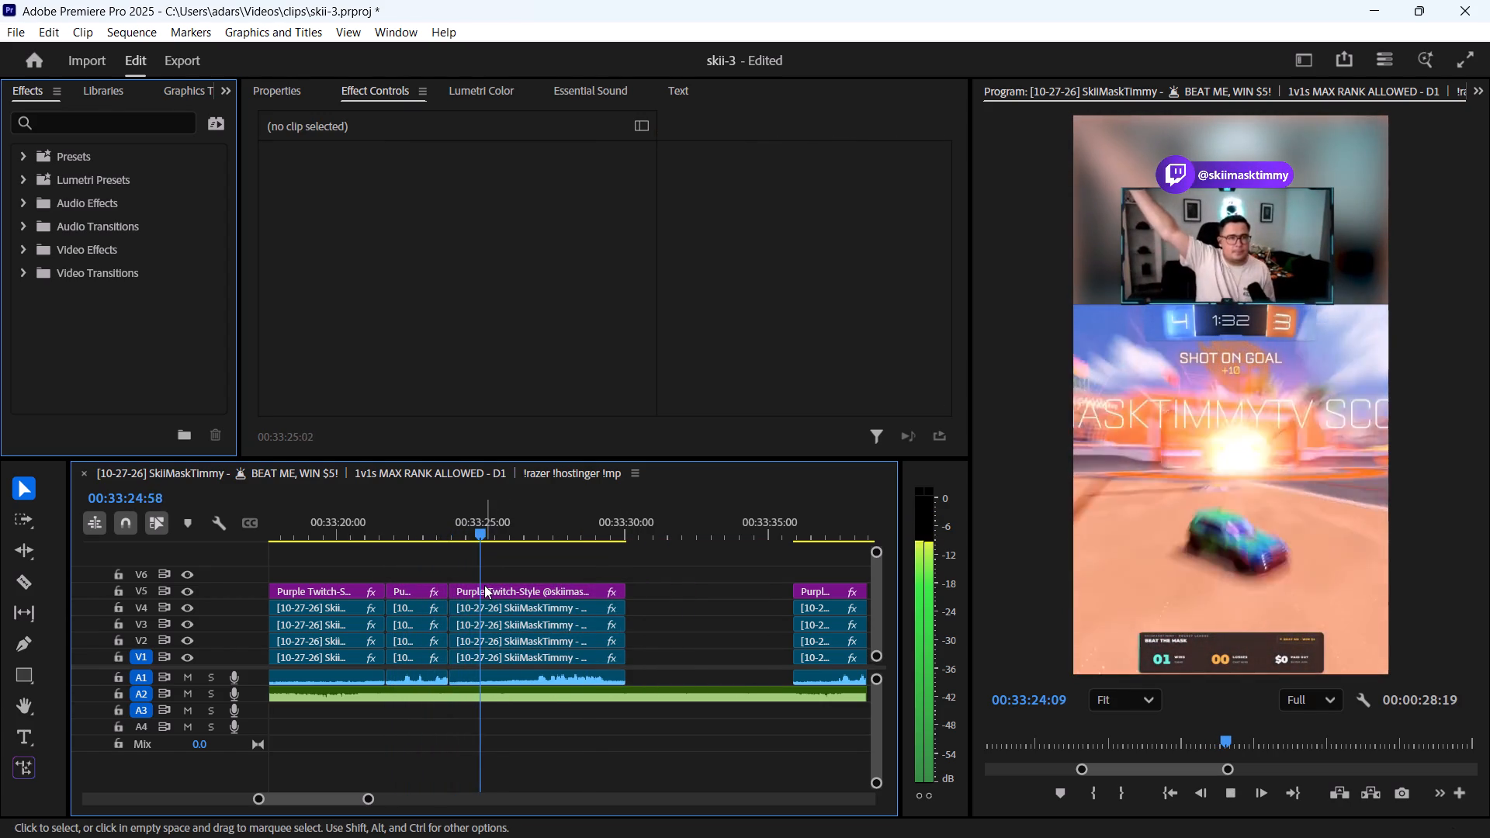
pyautogui.press('space')
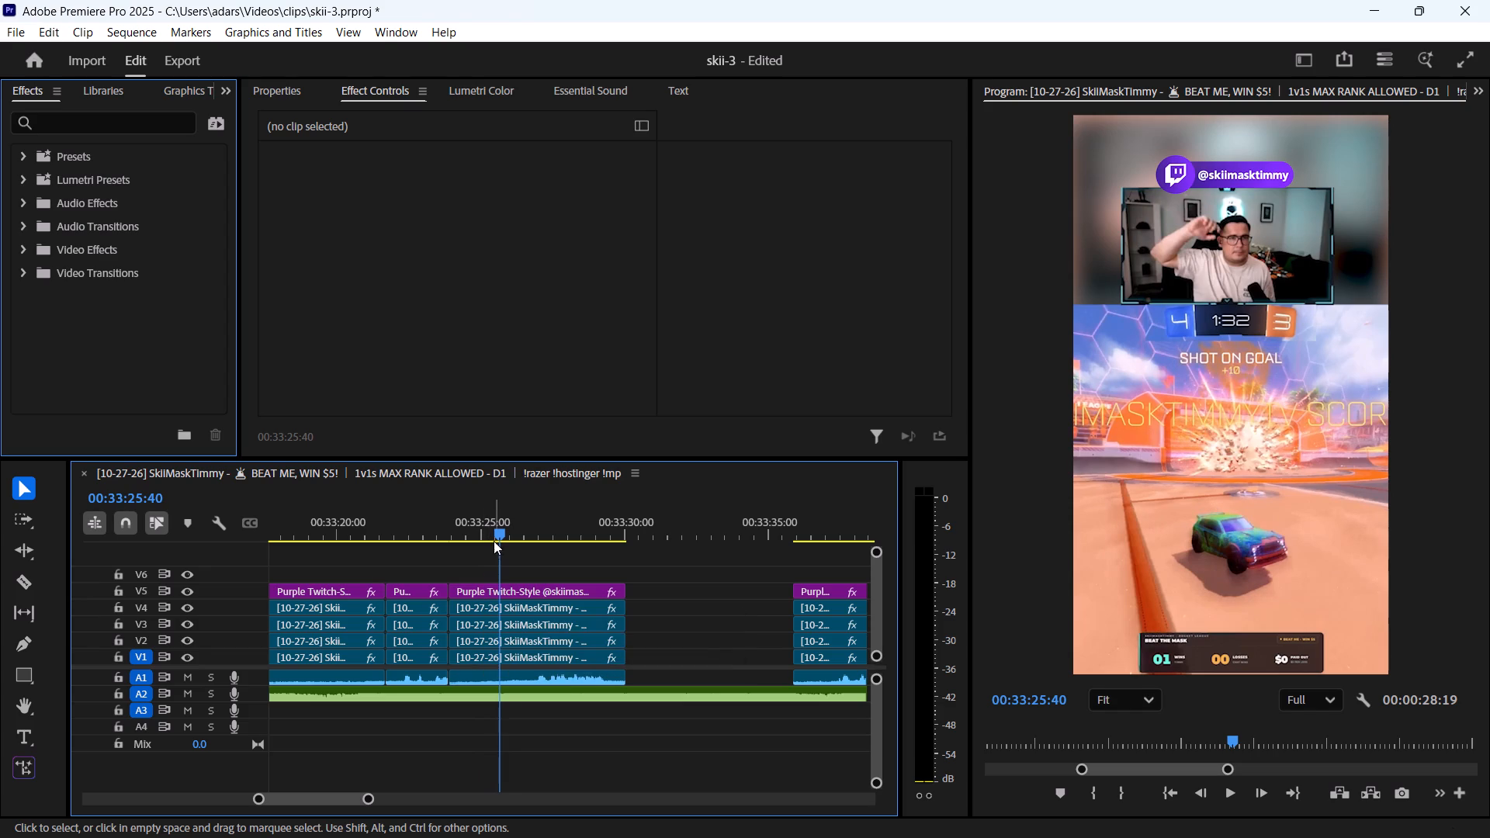
pyautogui.keyDown('alt'); pyautogui.scroll(16, 495, 547); pyautogui.keyUp('alt')
pyautogui.moveTo(521, 533); pyautogui.dragTo(517, 533)
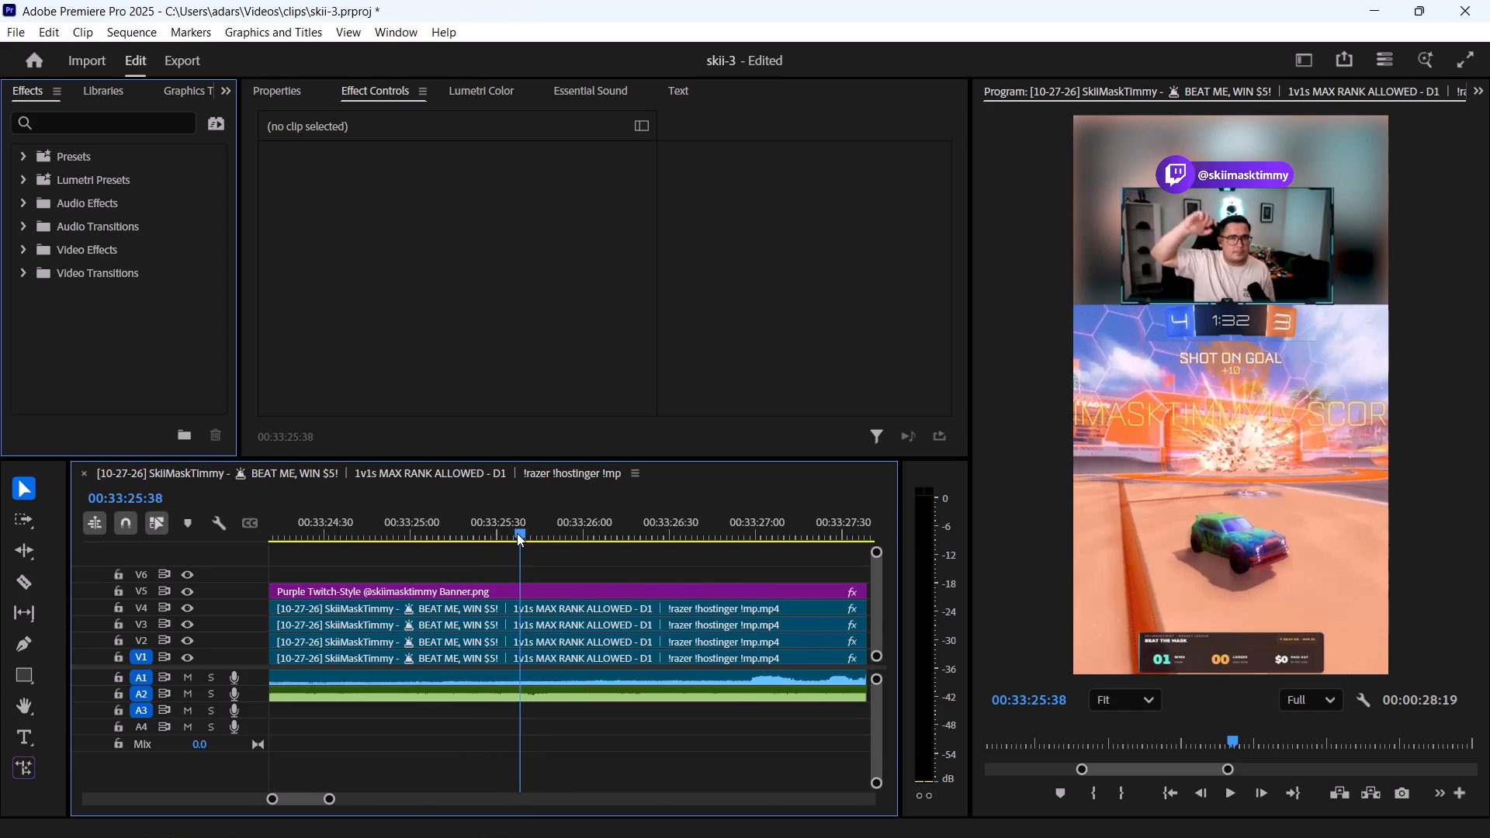
pyautogui.moveTo(517, 533); pyautogui.dragTo(455, 540)
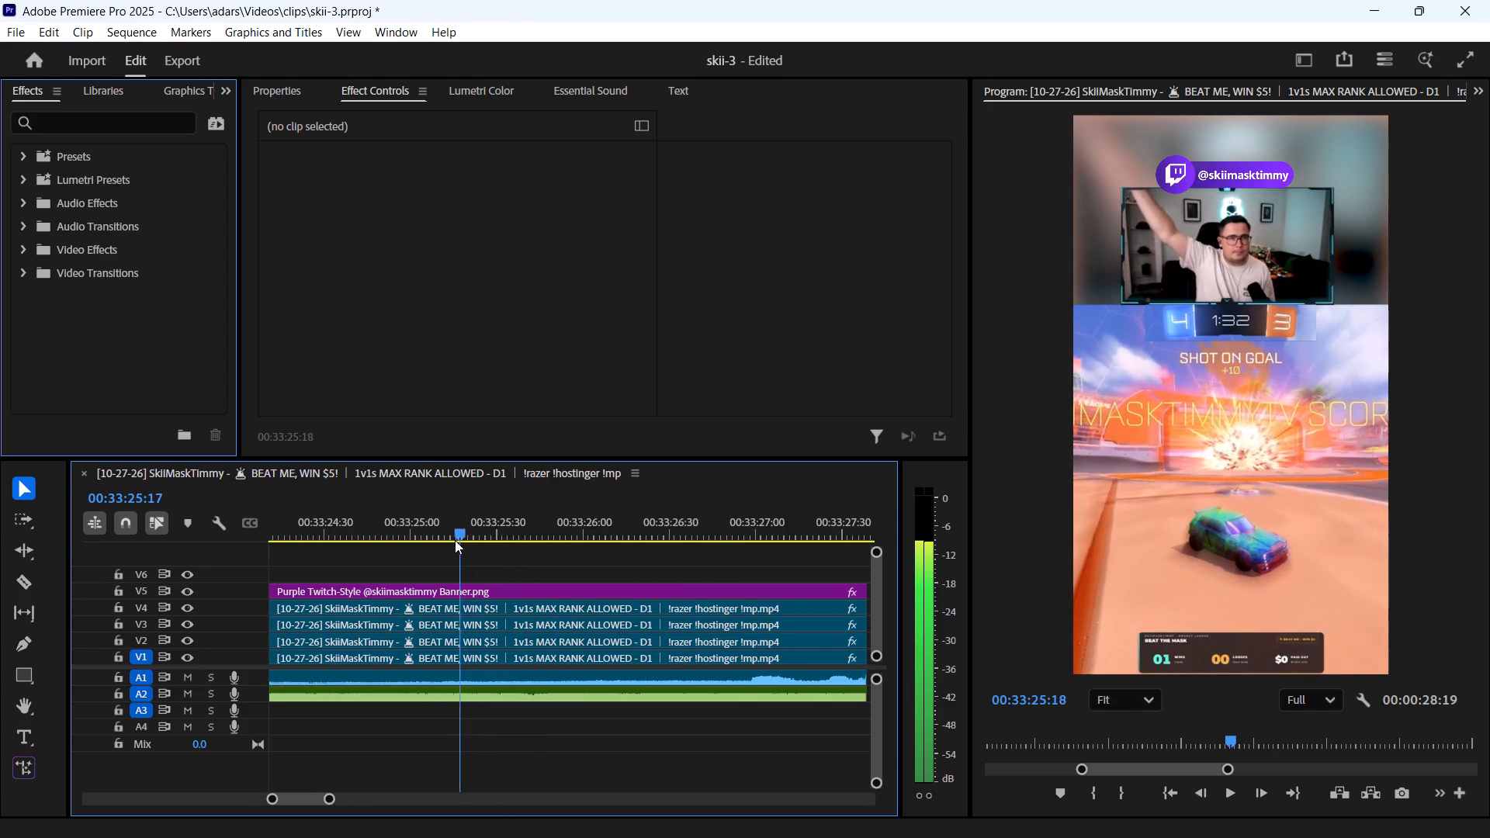
pyautogui.moveTo(455, 540); pyautogui.dragTo(442, 542)
pyautogui.keyDown('shift'); pyautogui.scroll(5, 462, 552); pyautogui.keyUp('shift')
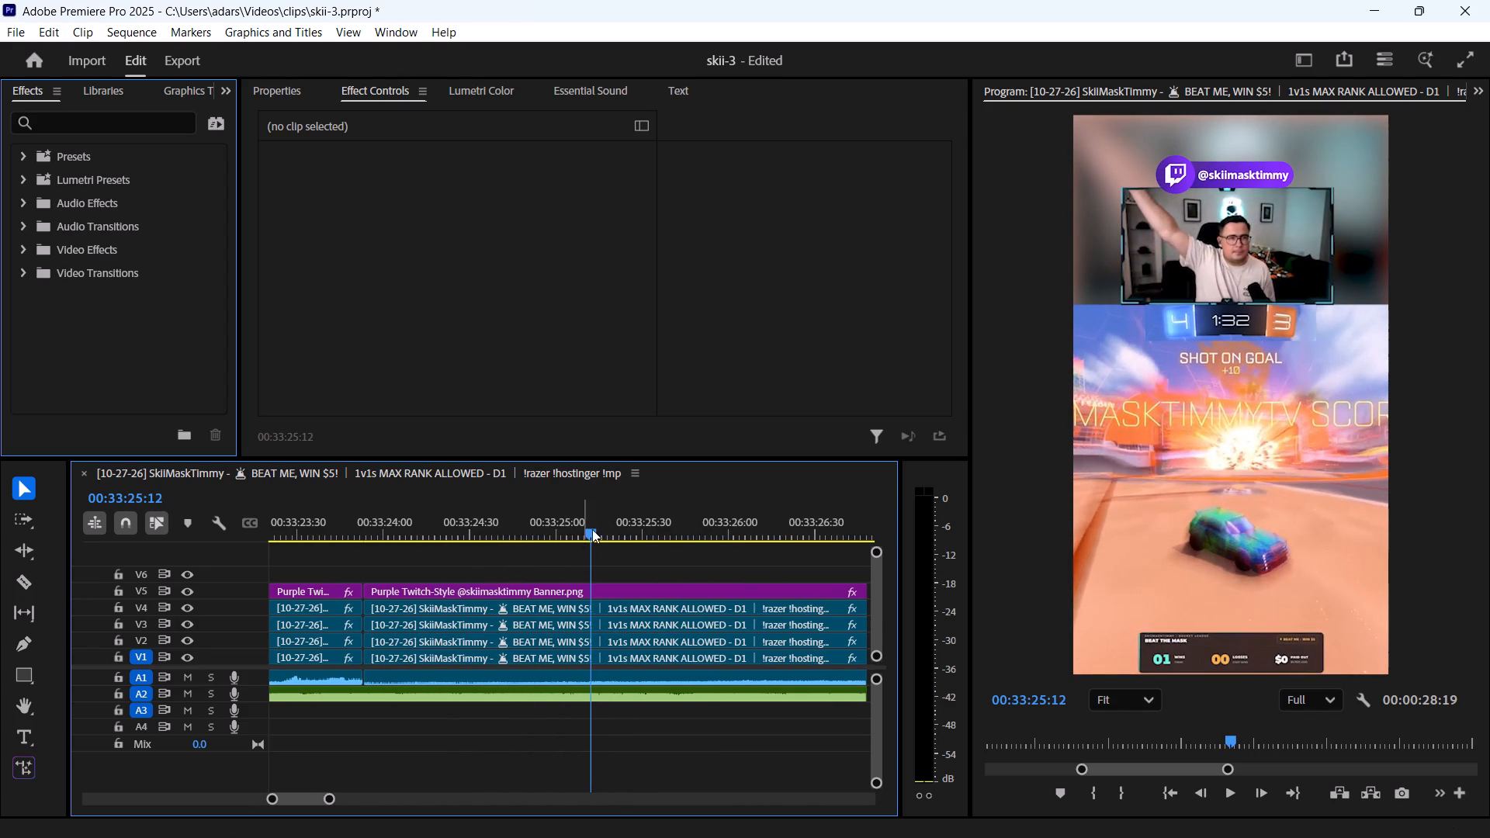
pyautogui.moveTo(594, 528); pyautogui.dragTo(566, 535)
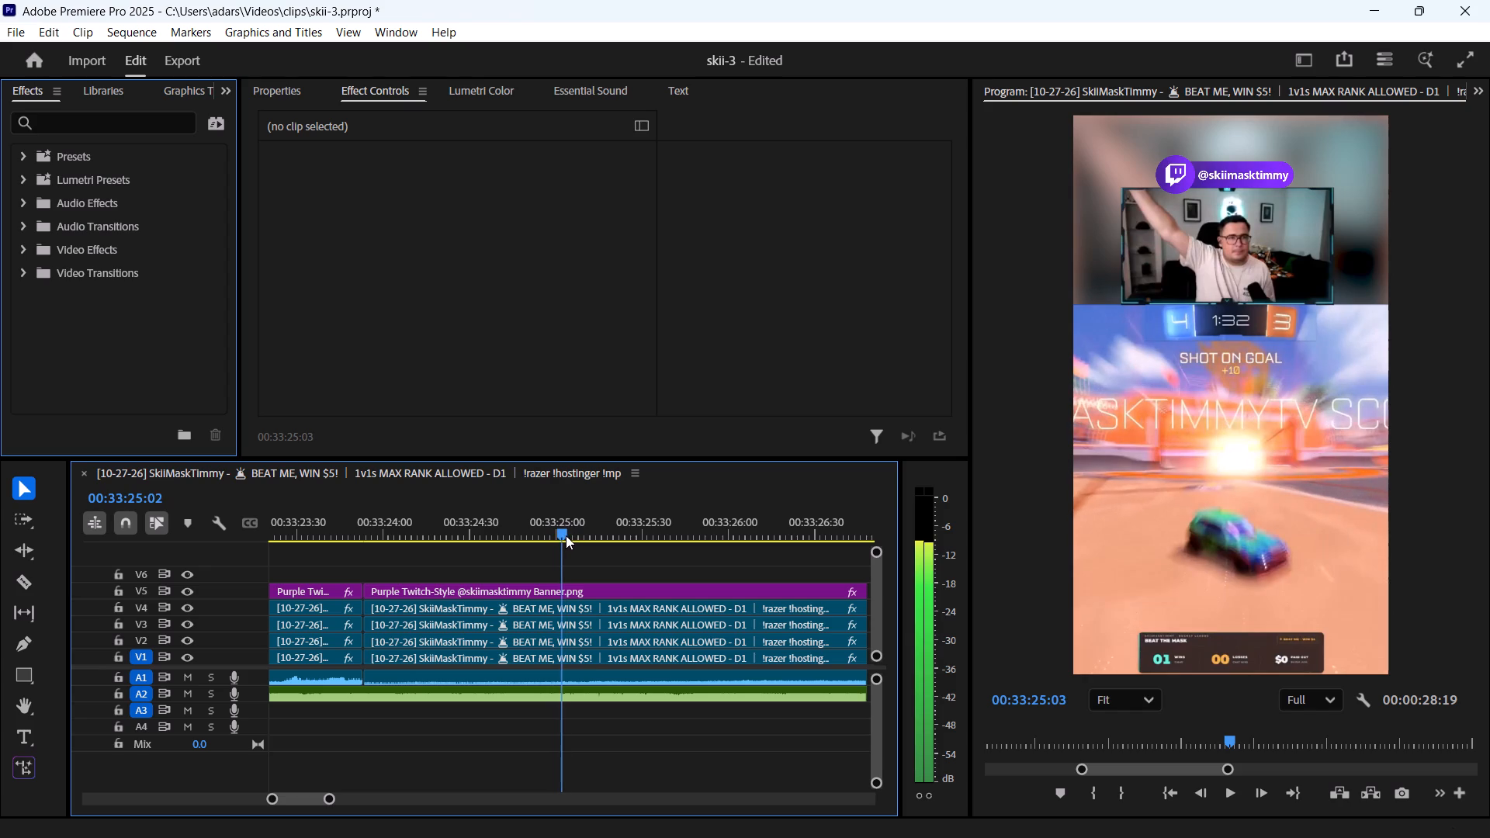
pyautogui.moveTo(566, 535); pyautogui.dragTo(563, 536)
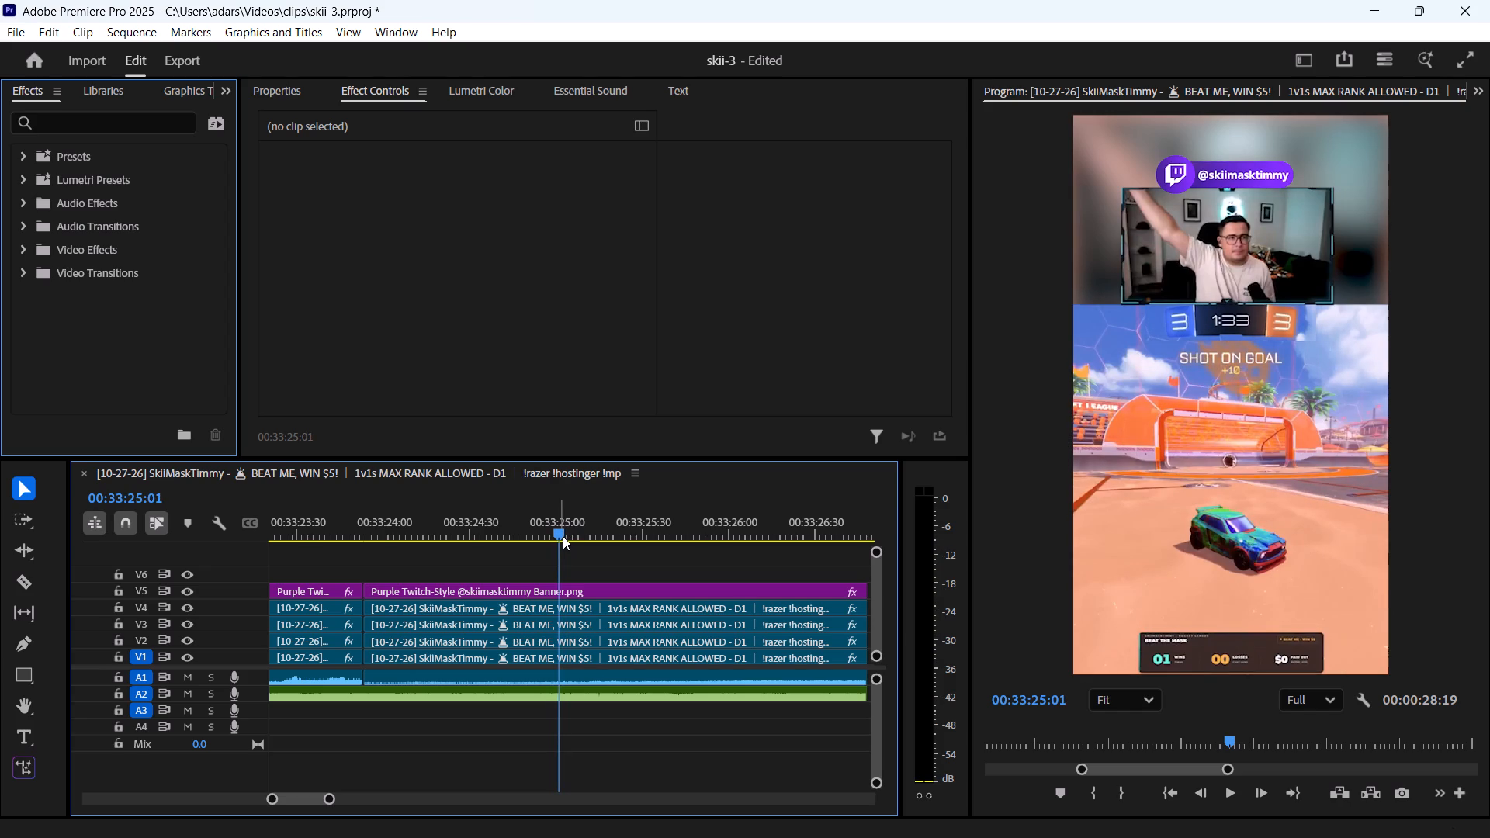
# Replay the 1:38 segment's goal explosion repeatedly from around 00:33:25:01 and 00:33:24:52 to check its timing against the music beat.
pyautogui.press('space')
pyautogui.press('space')
pyautogui.click(563, 536)
pyautogui.press('space')
pyautogui.press('space')
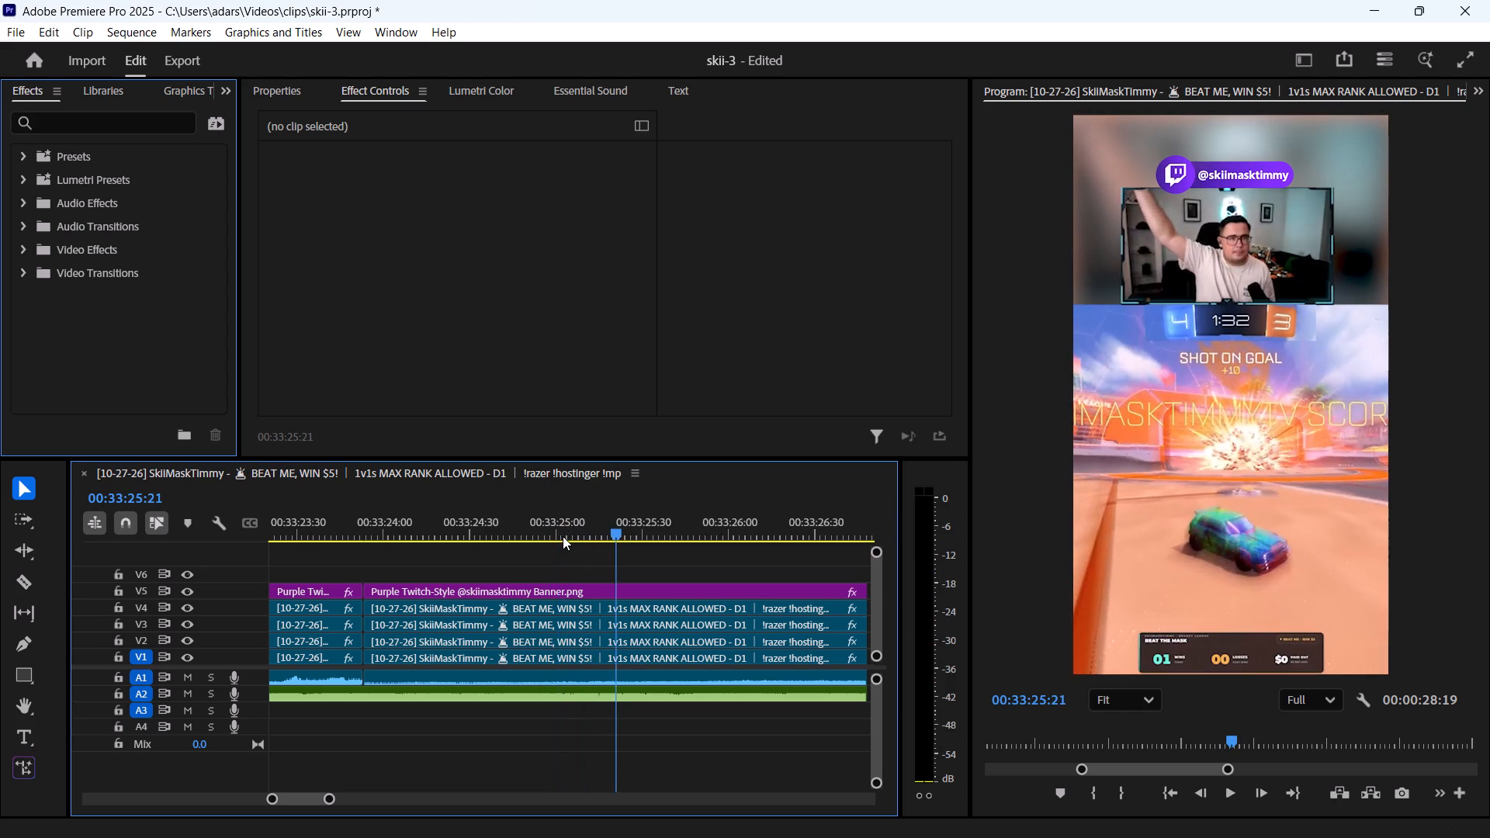
pyautogui.click(563, 536)
pyautogui.click(549, 536)
pyautogui.press('space')
pyautogui.press('space')
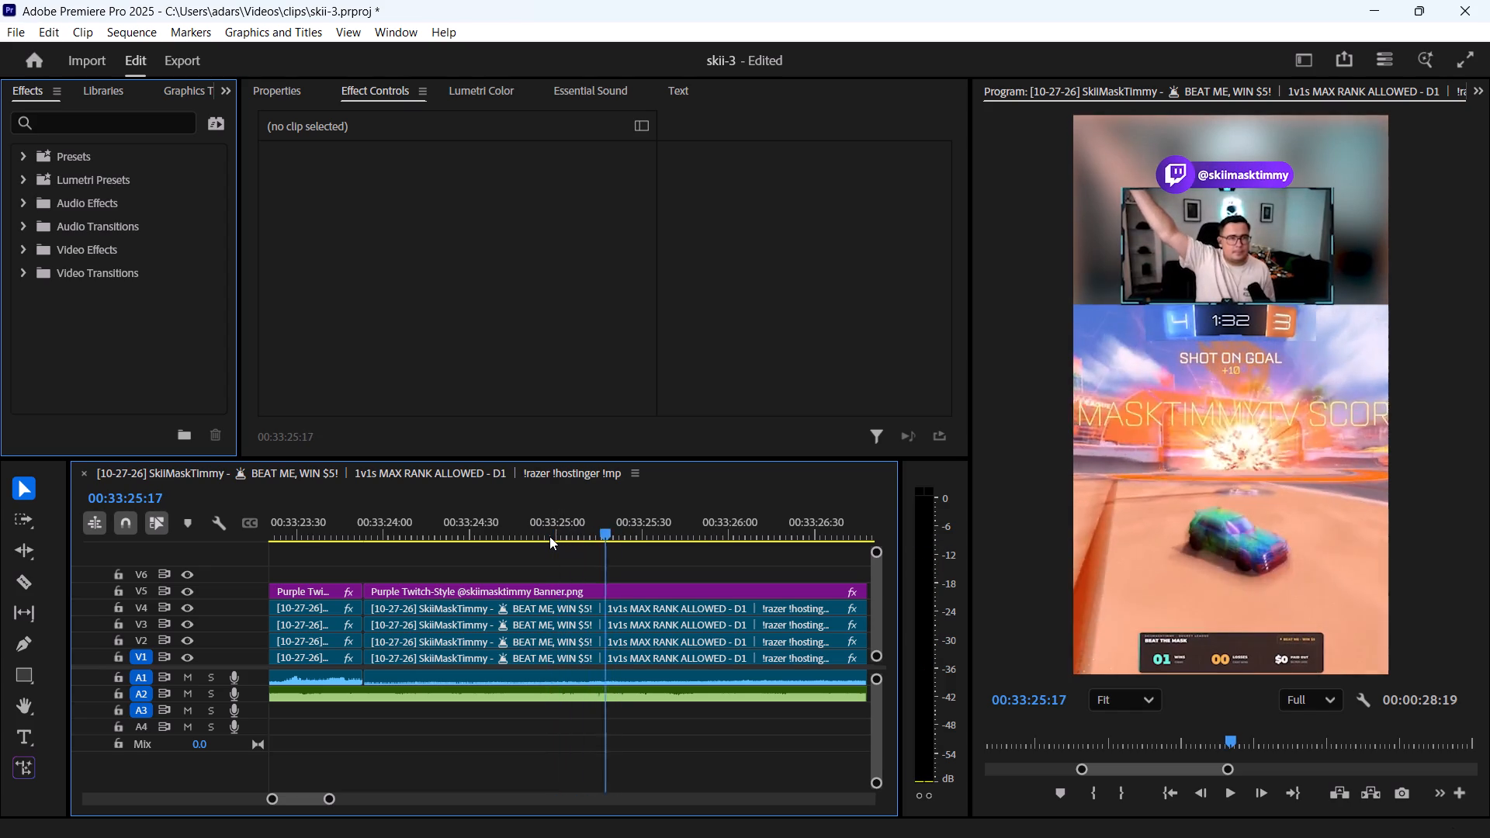
pyautogui.click(549, 536)
pyautogui.press('space')
pyautogui.press('space')
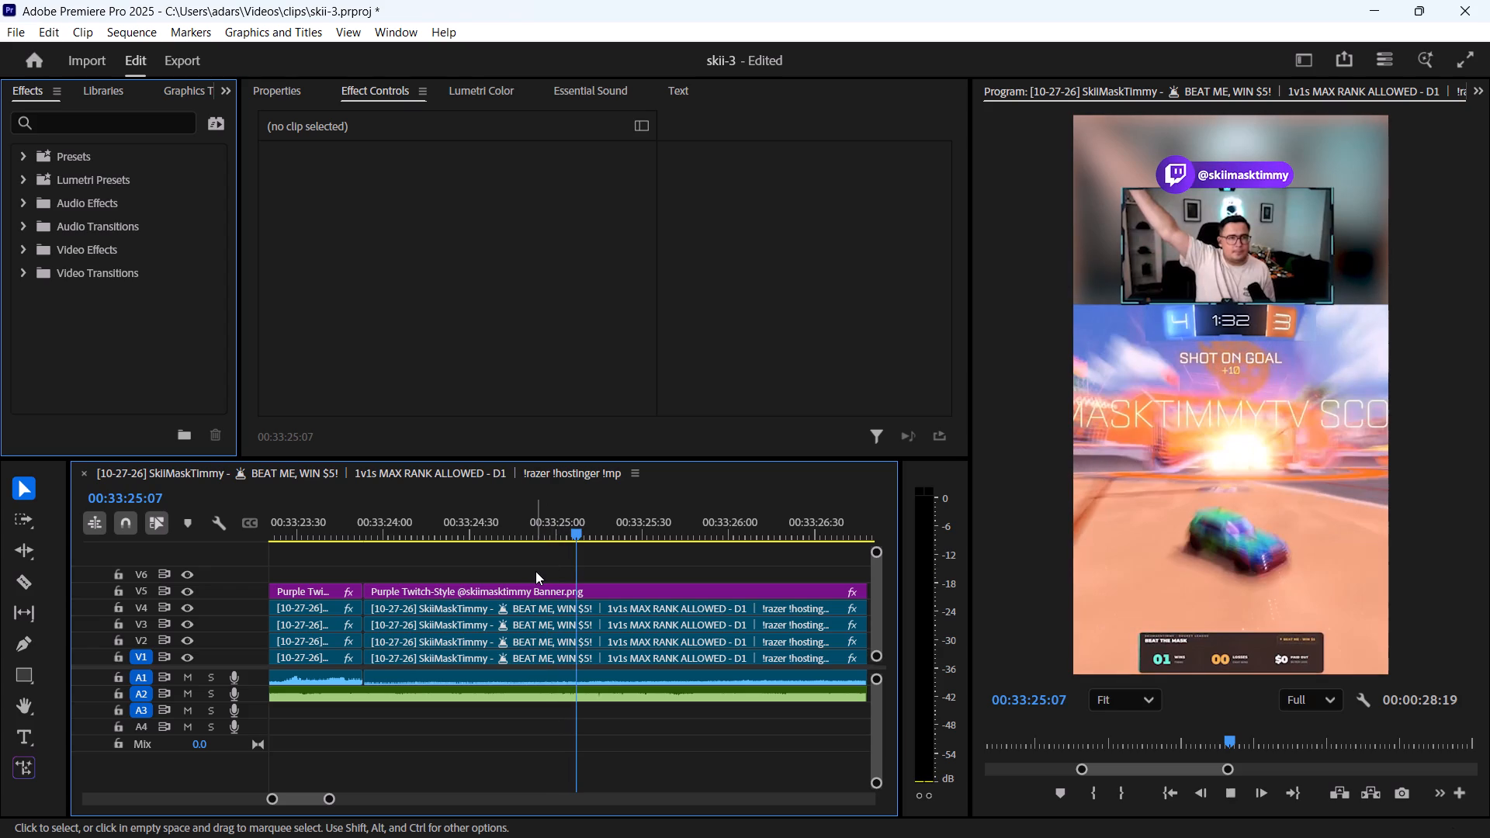
pyautogui.press('space')
pyautogui.press('space')
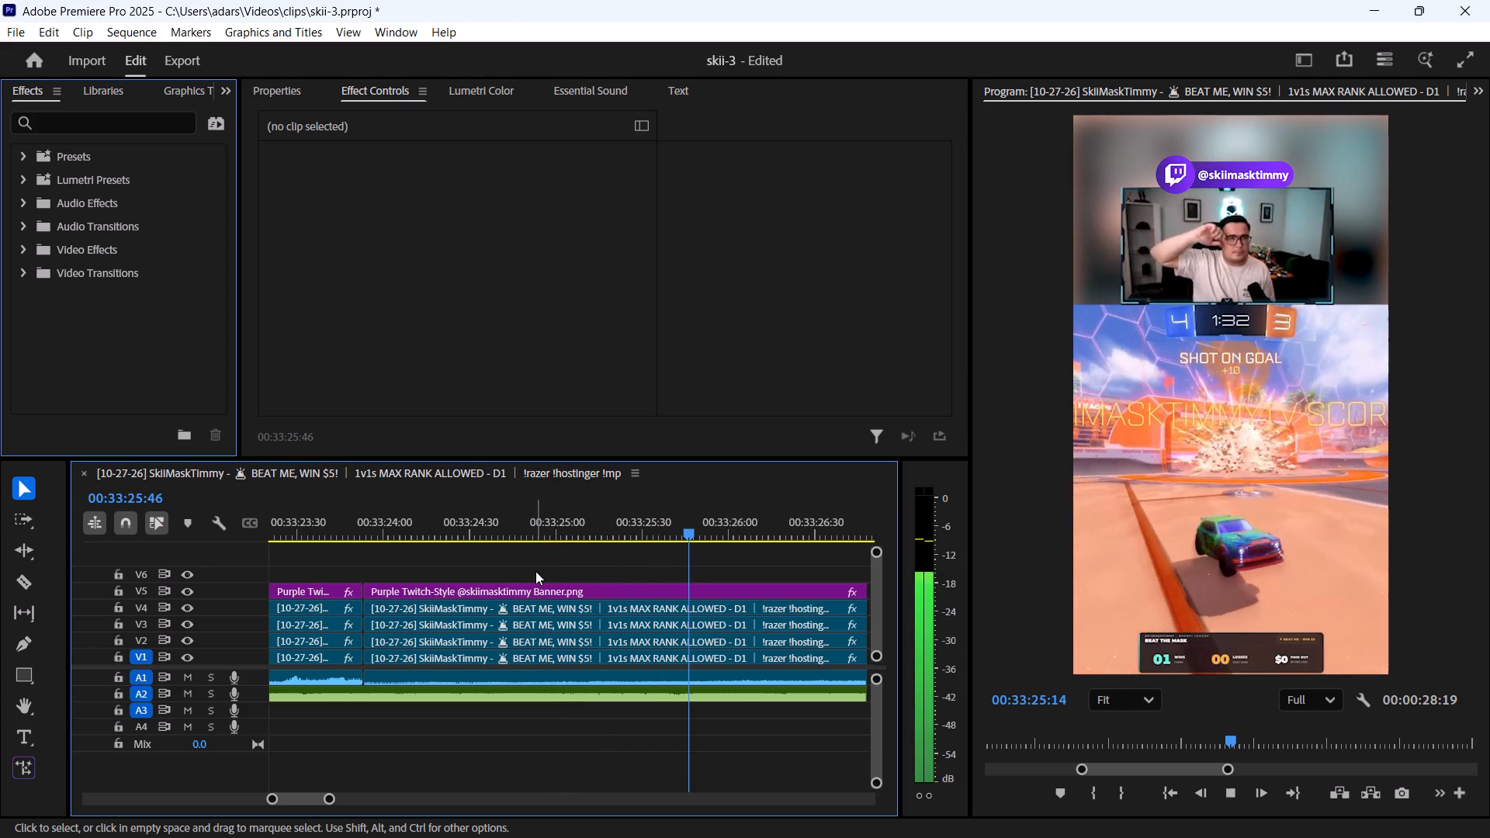
pyautogui.click(535, 571)
pyautogui.click(535, 544)
pyautogui.click(535, 537)
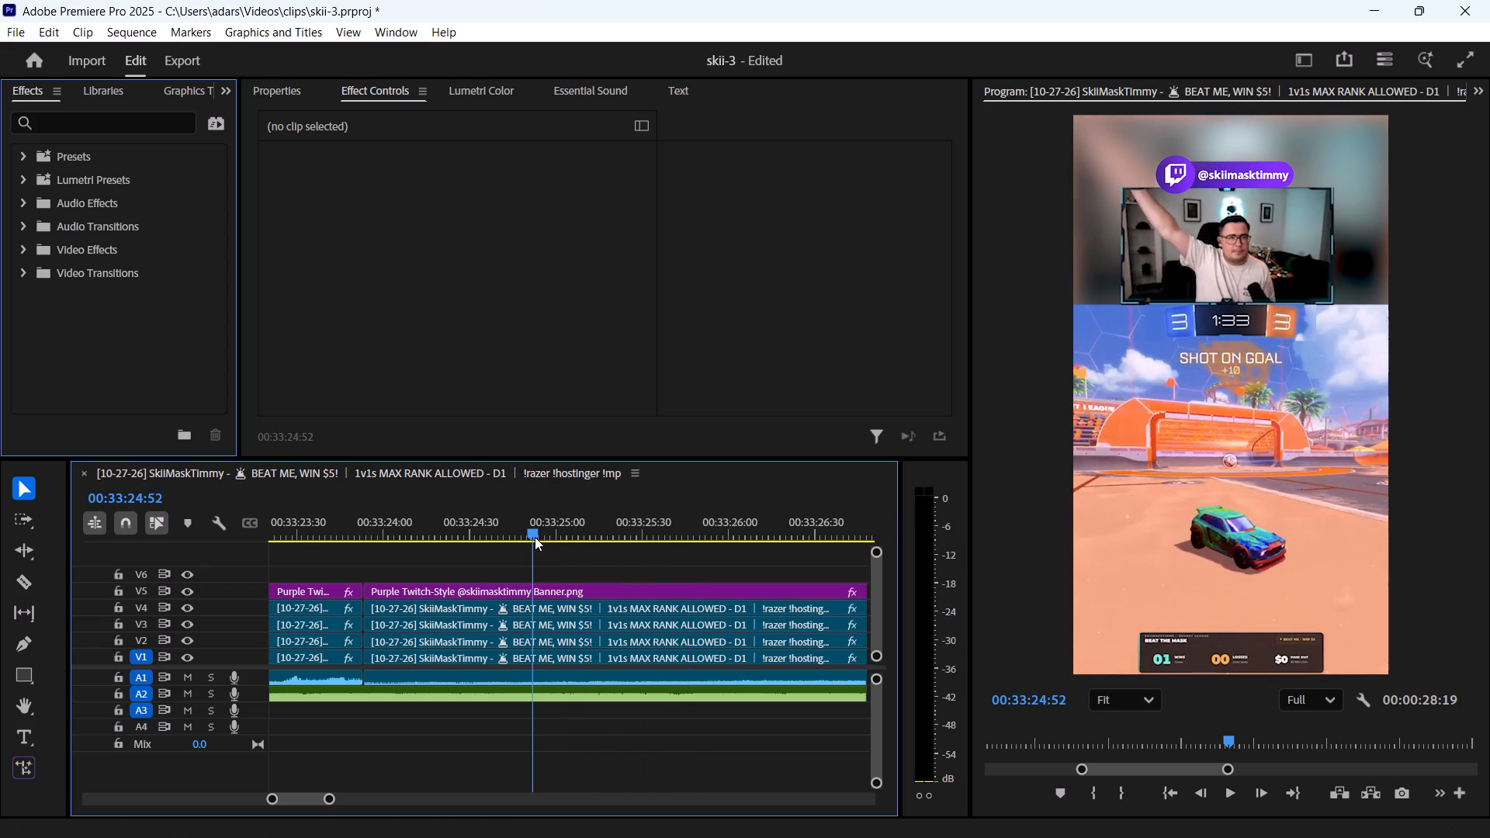
pyautogui.press('space')
pyautogui.click(535, 537)
pyautogui.press('space')
pyautogui.press('space')
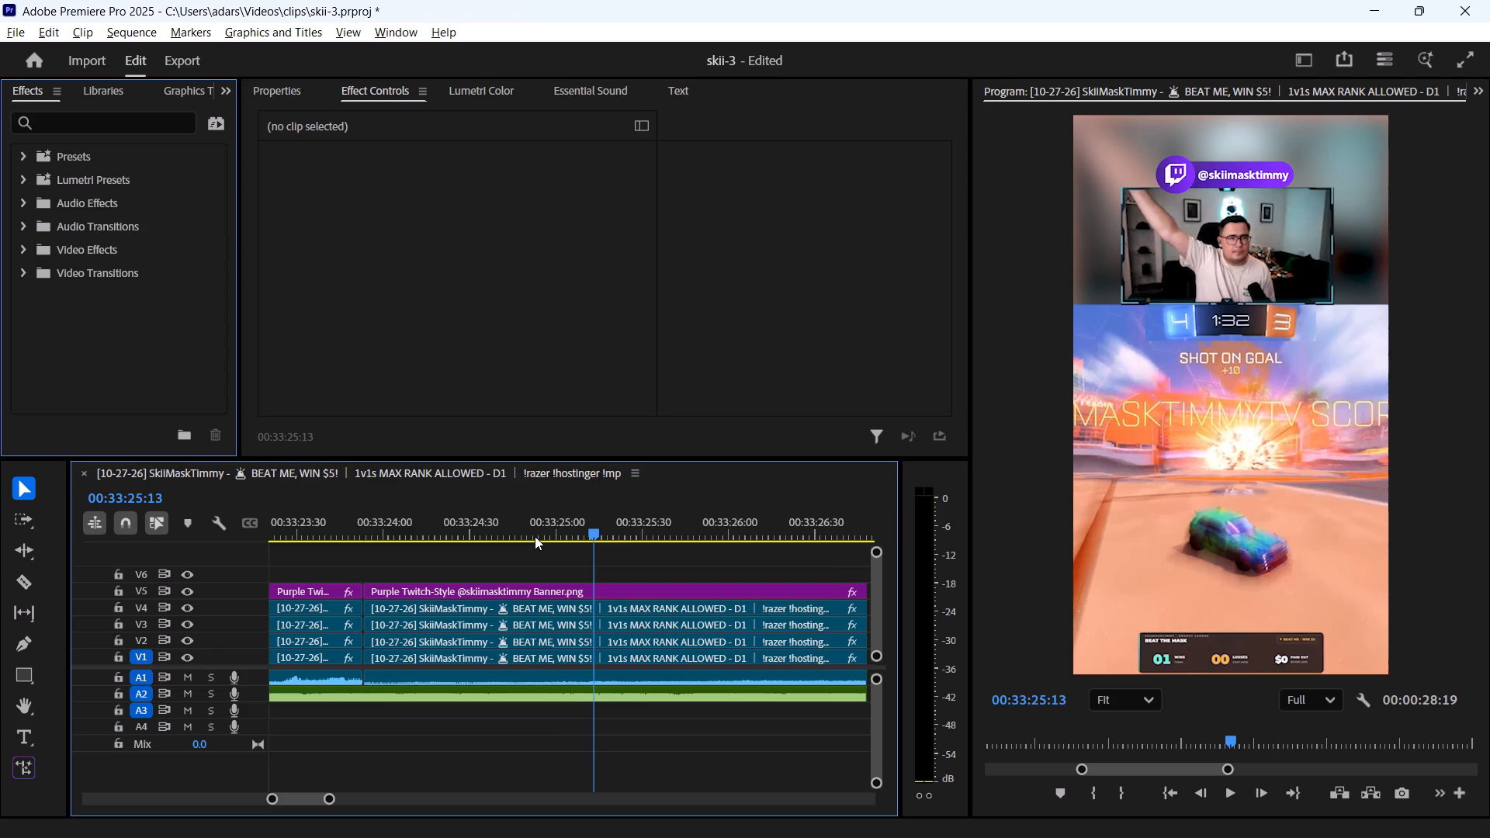
# Play the 1:38 segment toward its end and replay it from around 00:33:24:10 to judge where it should be cut.
pyautogui.keyDown('alt'); pyautogui.scroll(-4, 535, 536); pyautogui.keyUp('alt')
pyautogui.click(421, 530)
pyautogui.press('space')
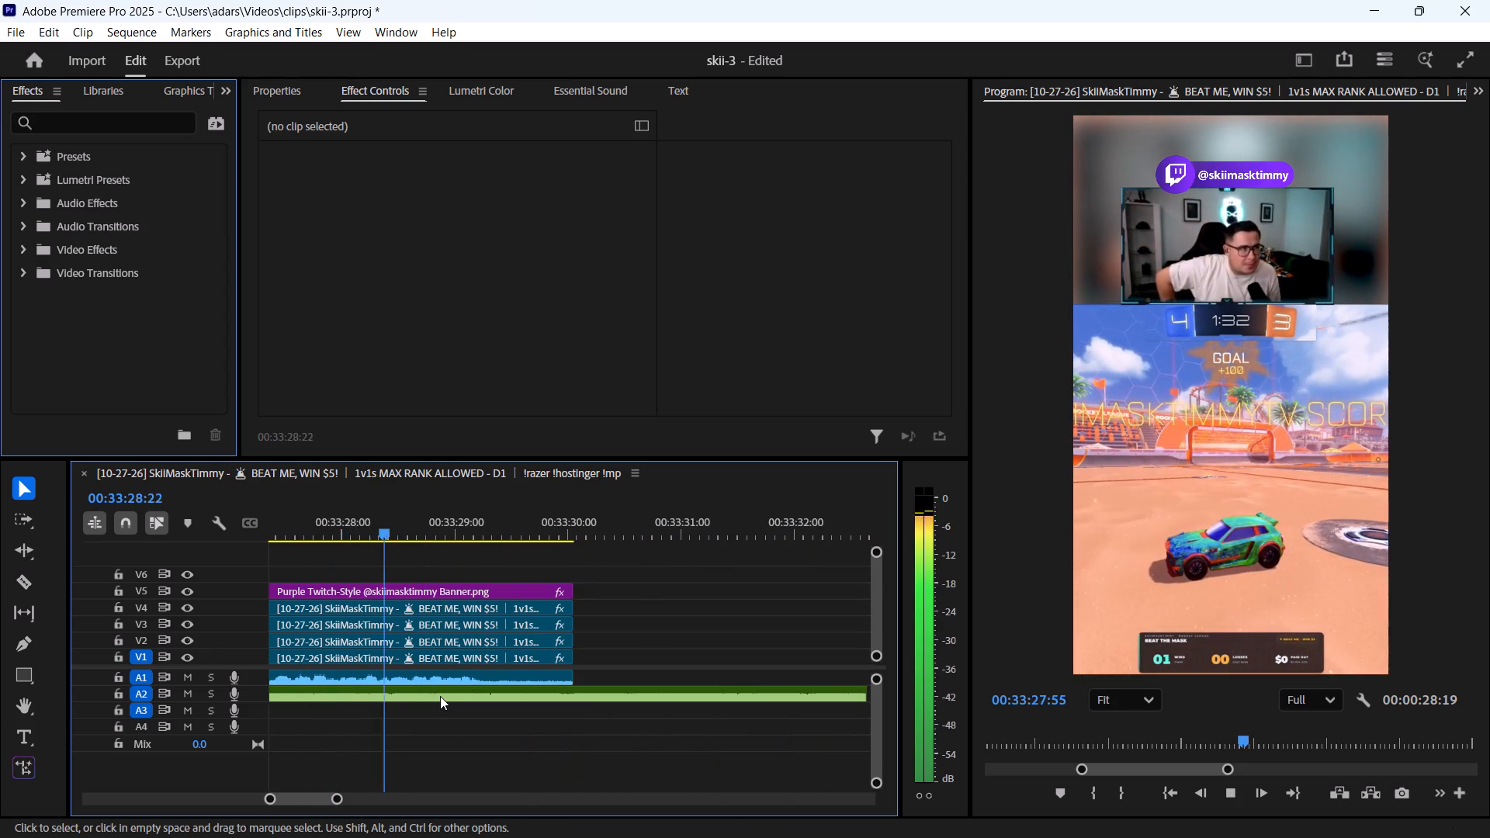
pyautogui.press('space')
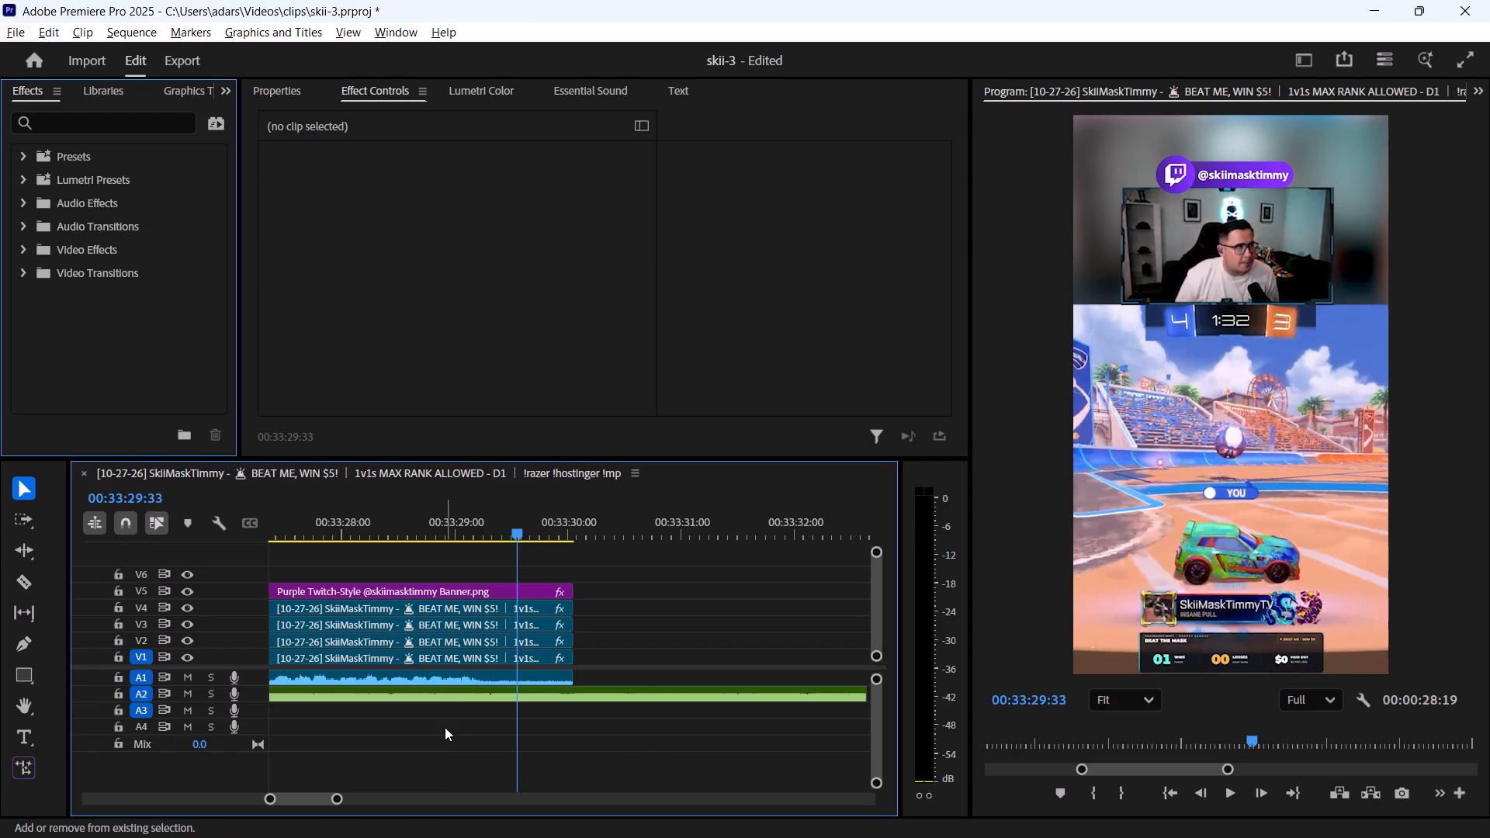
pyautogui.keyDown('shift'); pyautogui.scroll(9, 445, 728); pyautogui.keyUp('shift')
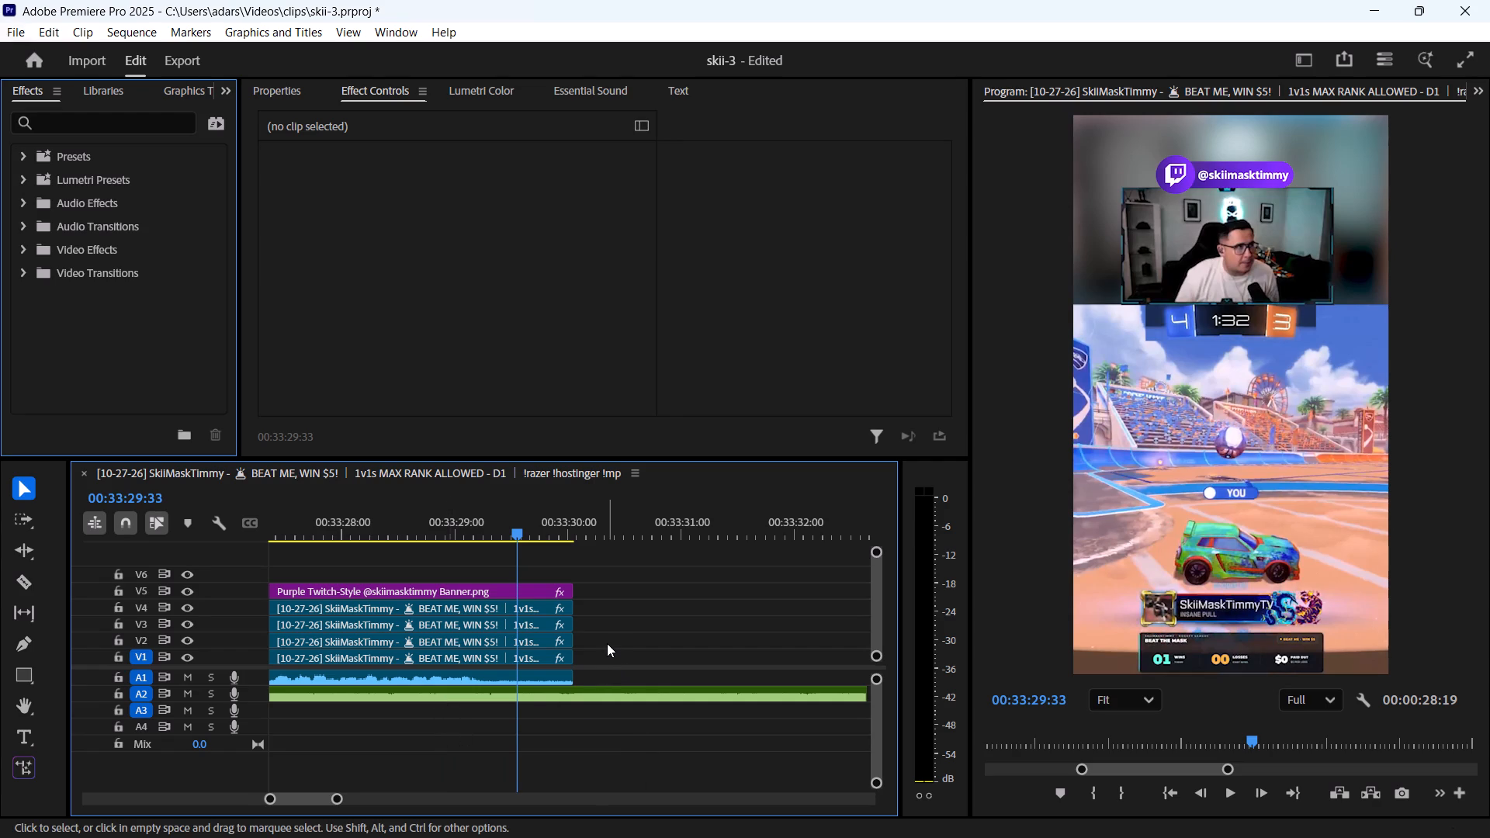
pyautogui.keyDown('alt'); pyautogui.scroll(-16, 607, 643); pyautogui.keyUp('alt')
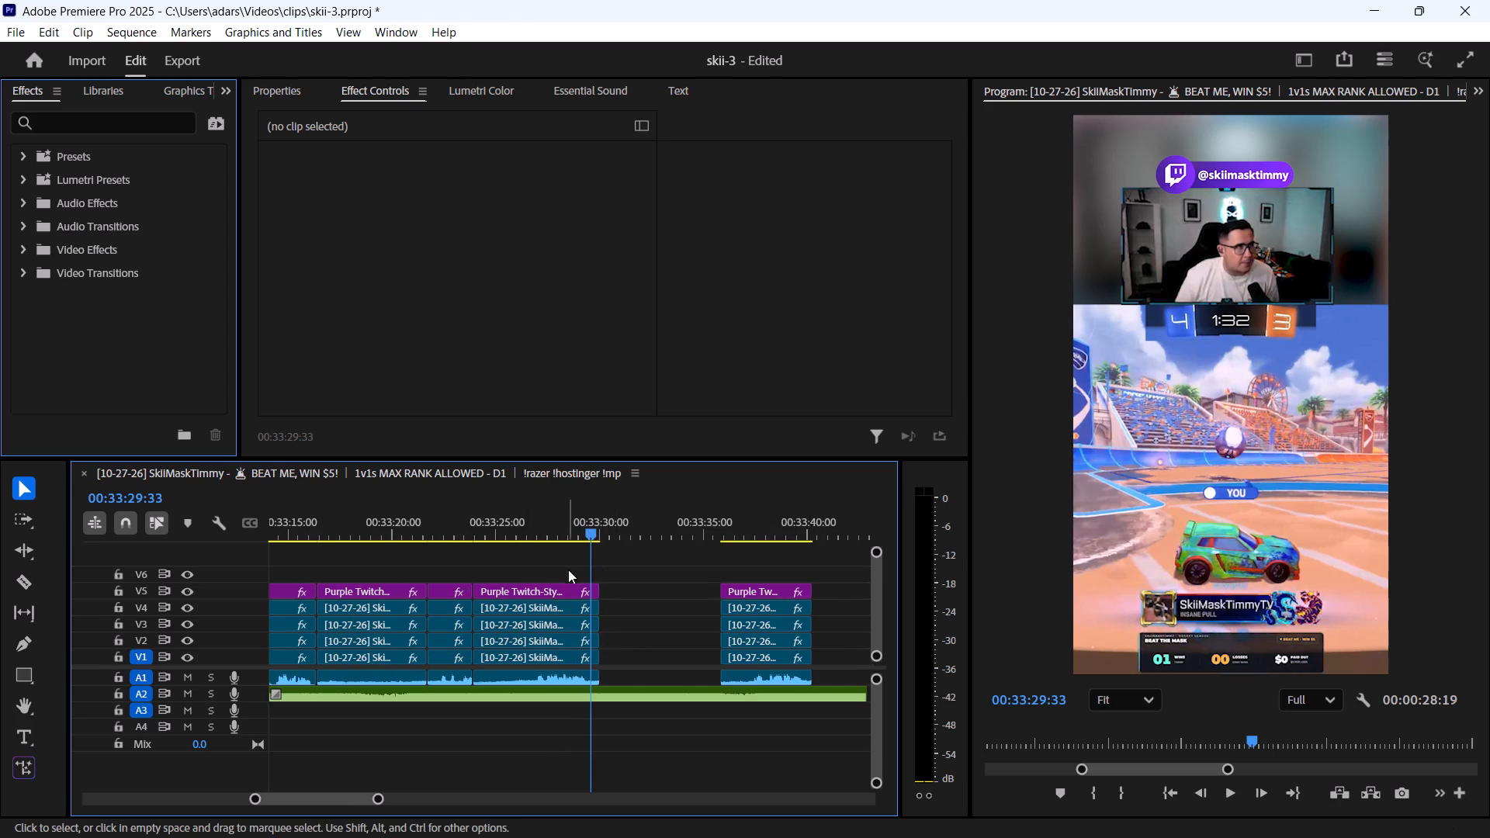
pyautogui.keyDown('alt'); pyautogui.scroll(7, 571, 578); pyautogui.keyUp('alt')
pyautogui.click(378, 521)
pyautogui.press('space')
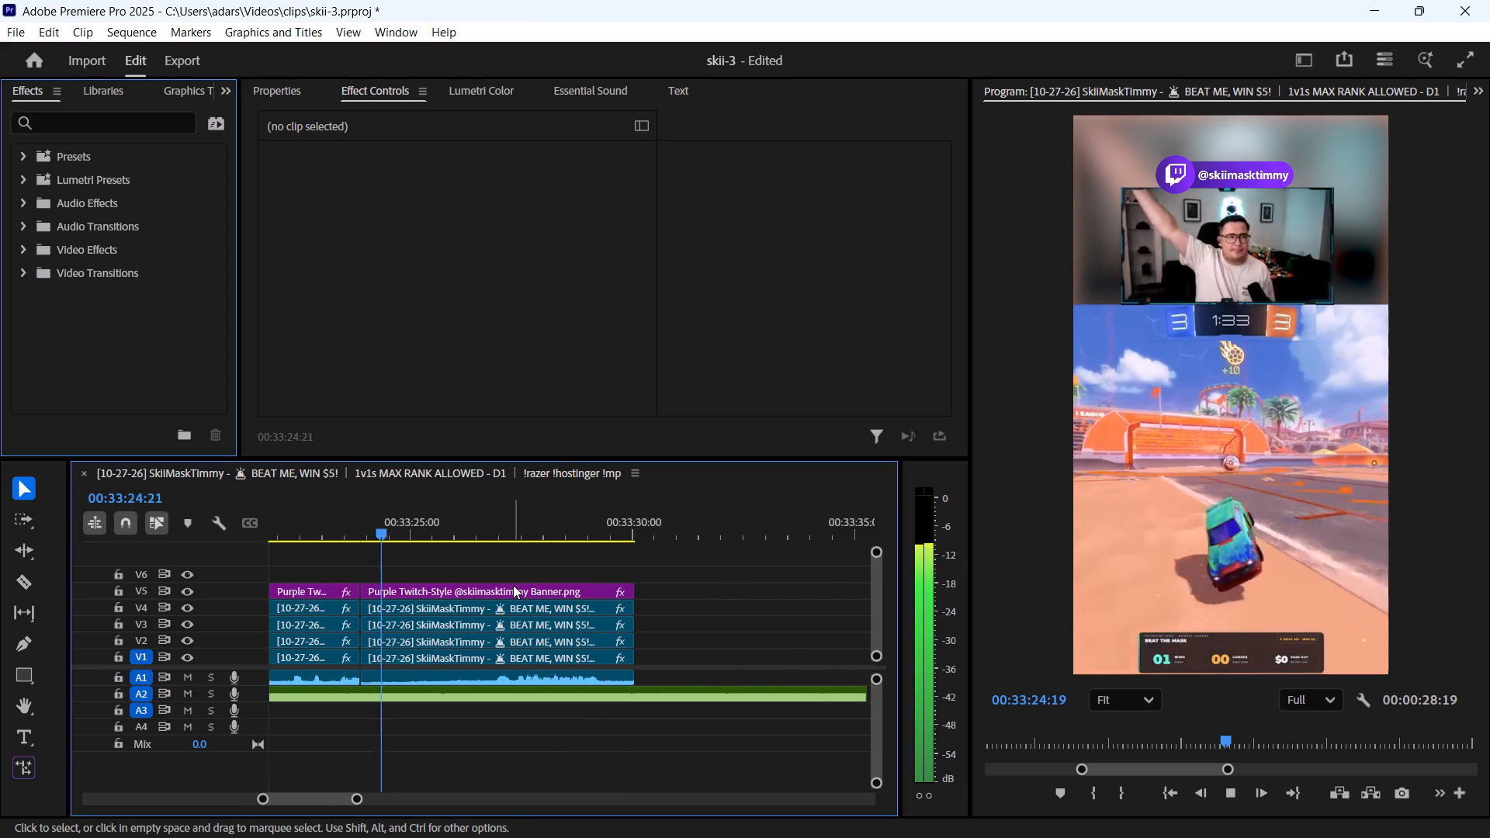
pyautogui.press('space')
pyautogui.press('space')
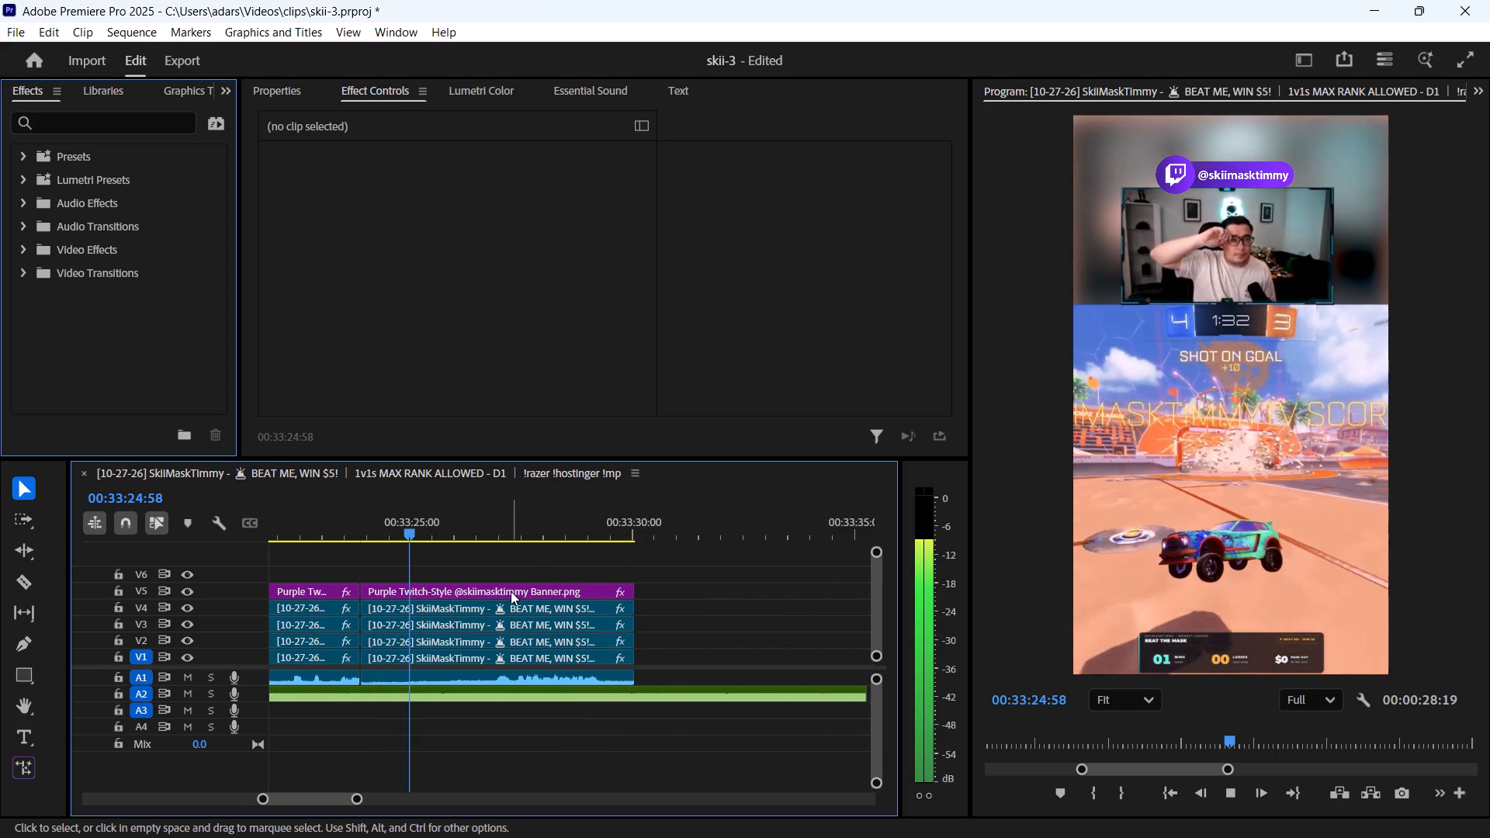
pyautogui.press('space')
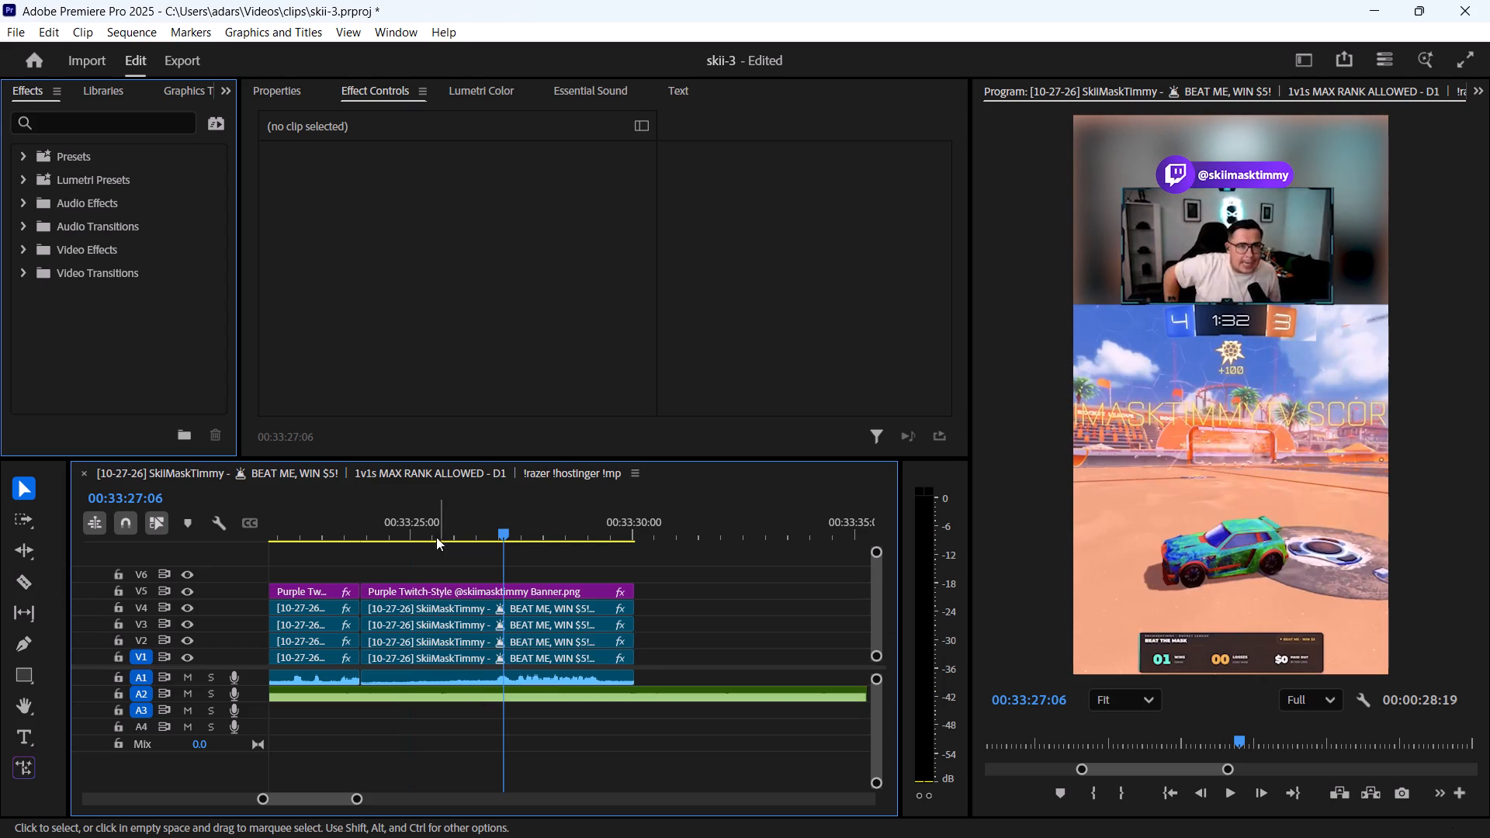
# Replay the 1:38 segment's goal explosion in short bursts from 00:33:24:52 to check the cut timing against the music.
pyautogui.click(421, 530)
pyautogui.moveTo(415, 530); pyautogui.dragTo(404, 532)
pyautogui.press('space')
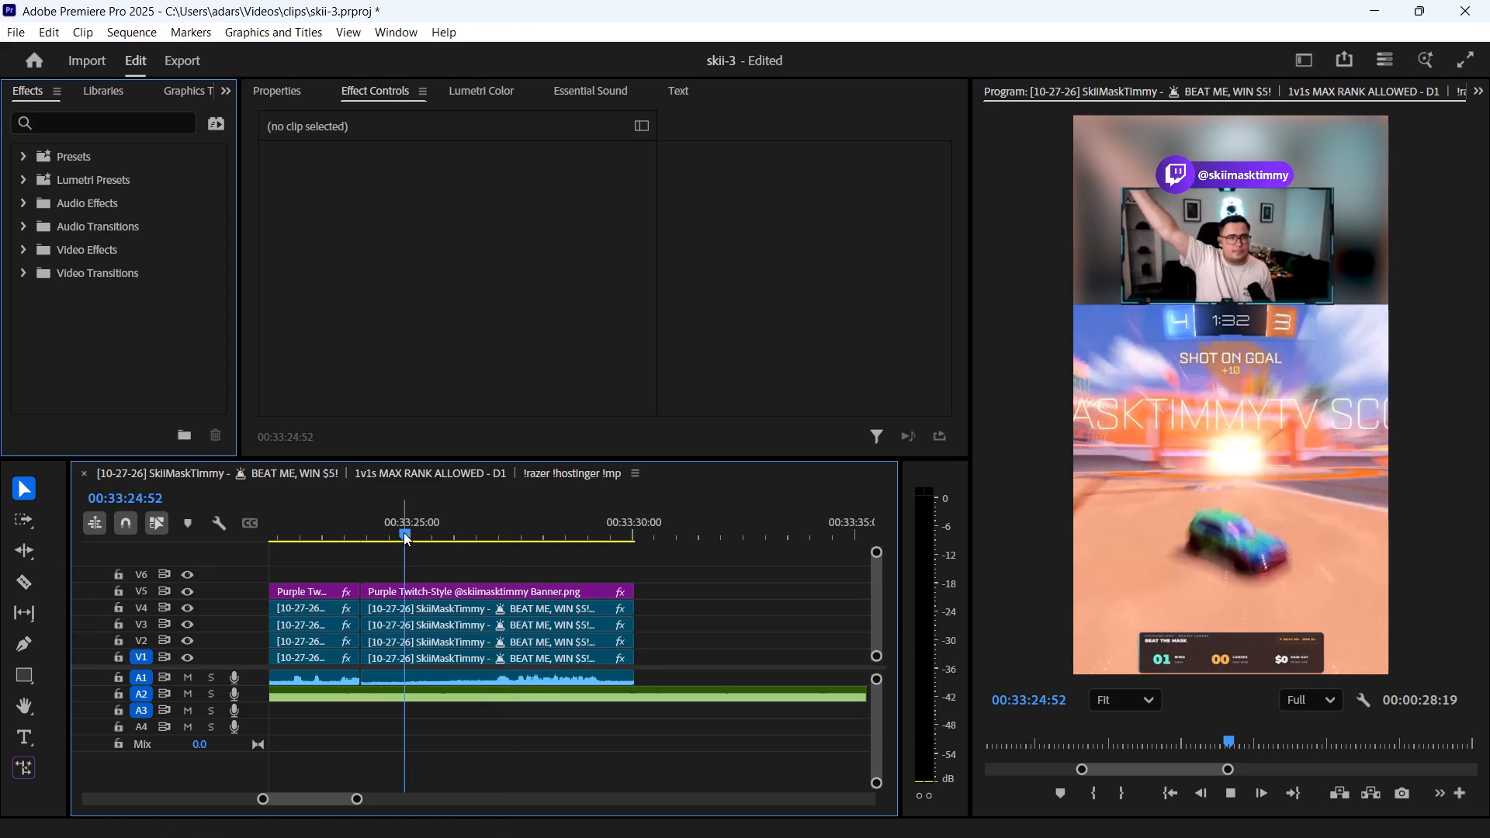
pyautogui.press('space')
pyautogui.press('space')
pyautogui.press('space')
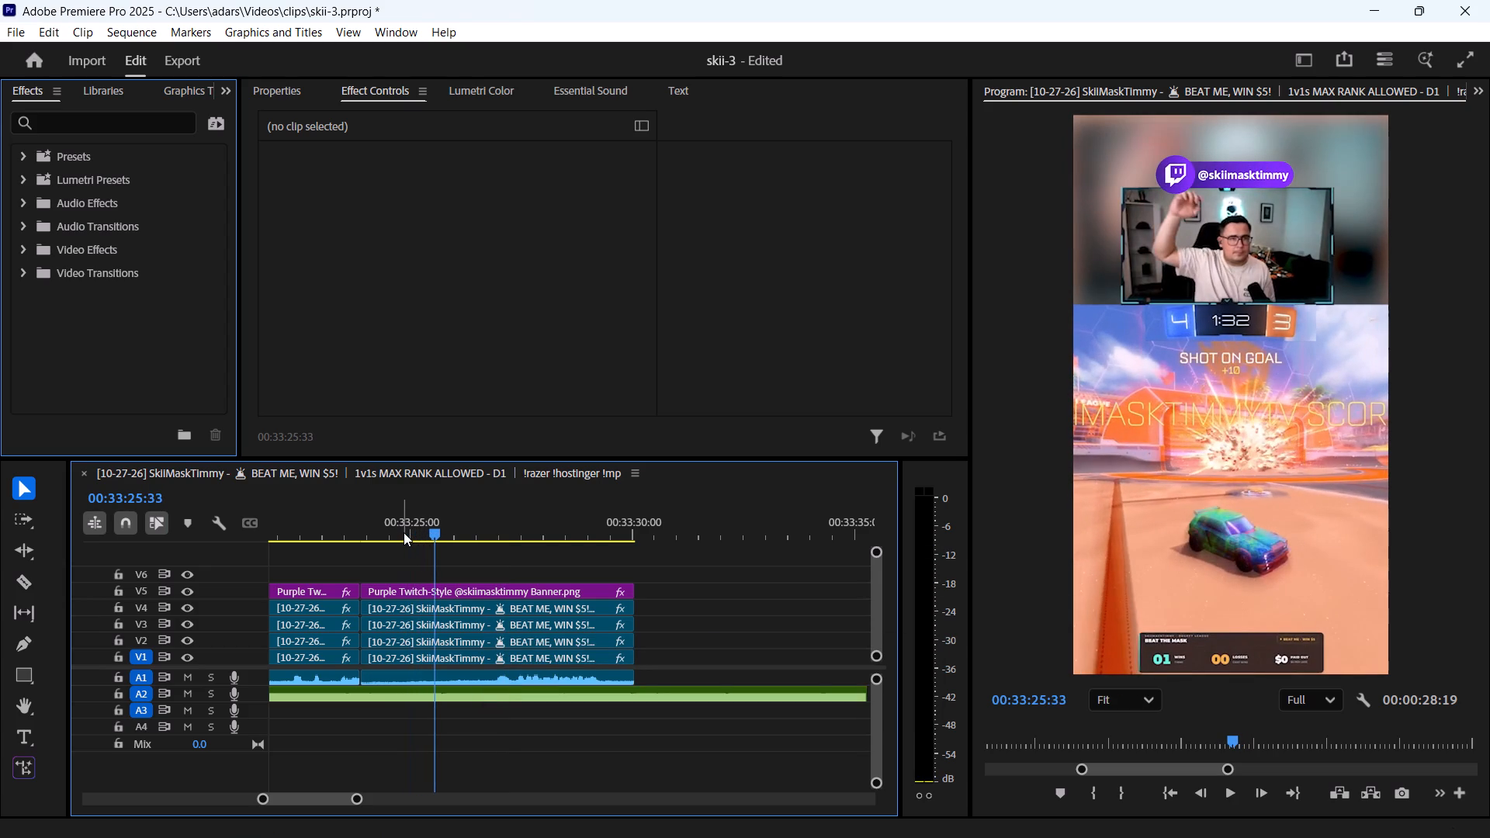
pyautogui.press('space')
pyautogui.press('space')
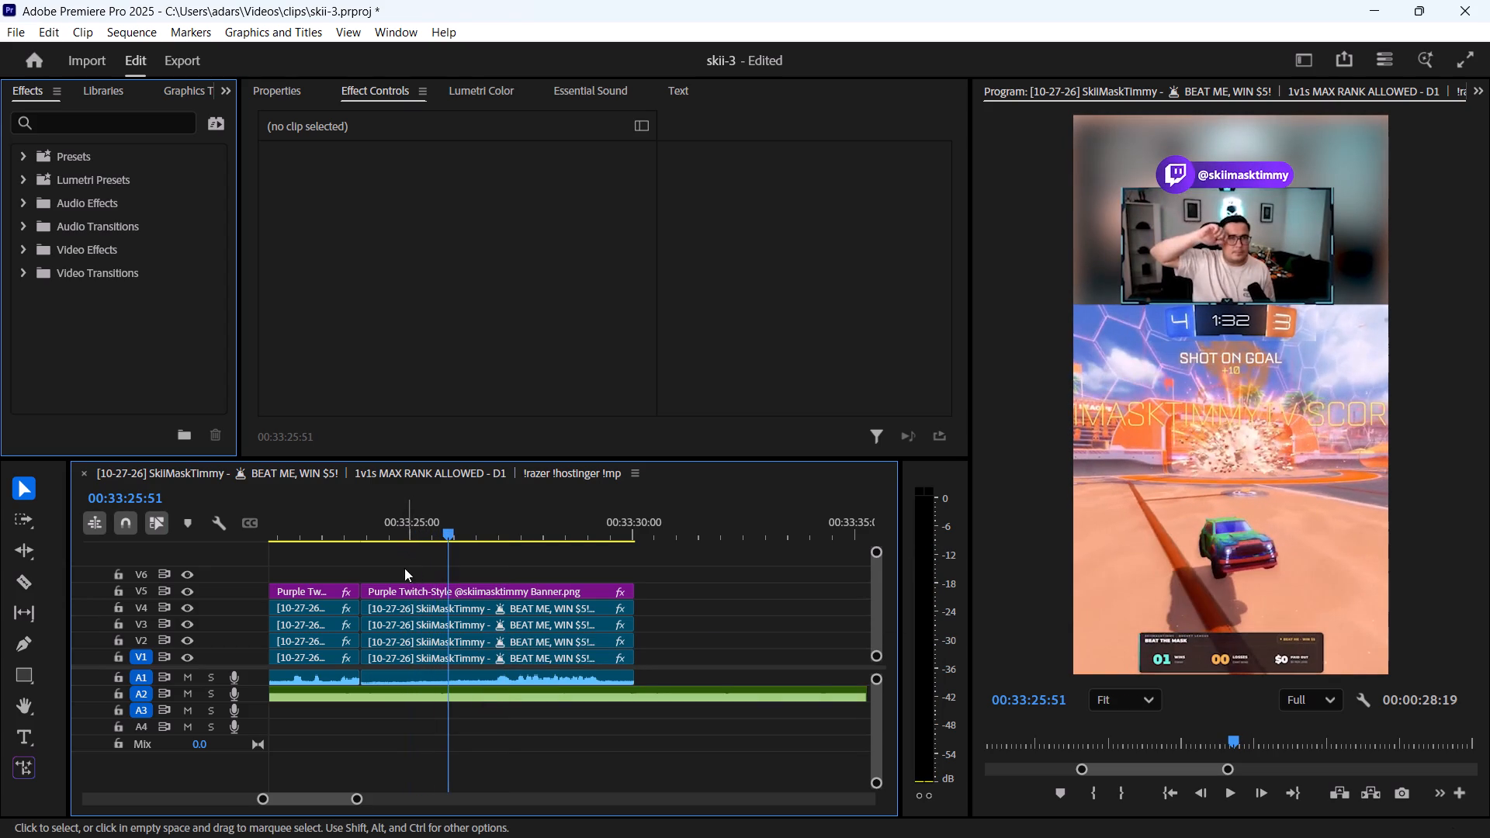
# Trim the end of all the 1:38 segment's clips, including banner and audio, to the playhead at 00:33:25:37.
pyautogui.click(400, 527)
pyautogui.press('space')
pyautogui.press('space')
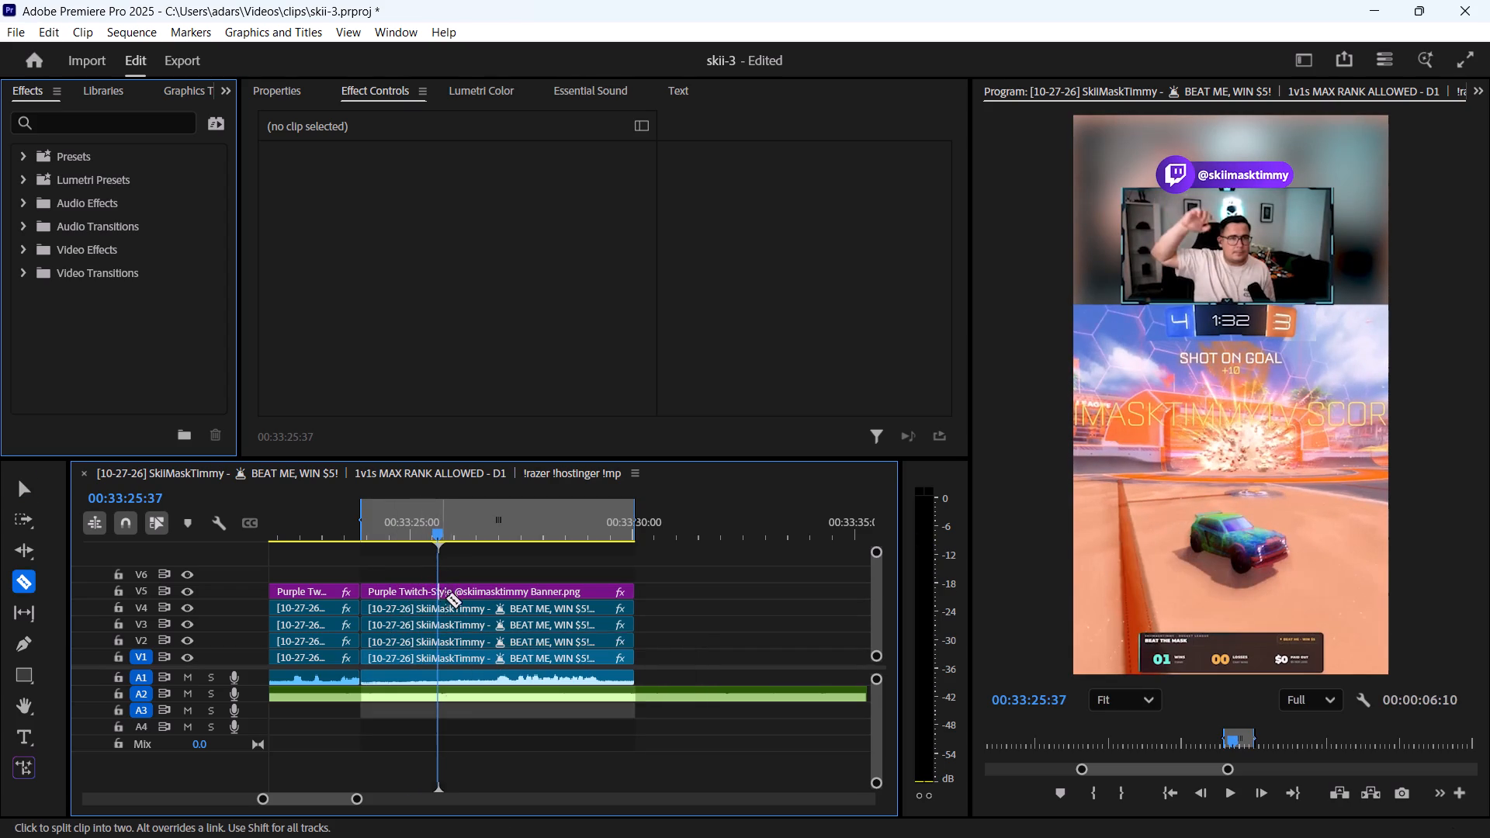
pyautogui.moveTo(649, 585); pyautogui.dragTo(613, 653)
pyautogui.moveTo(642, 560); pyautogui.dragTo(620, 674)
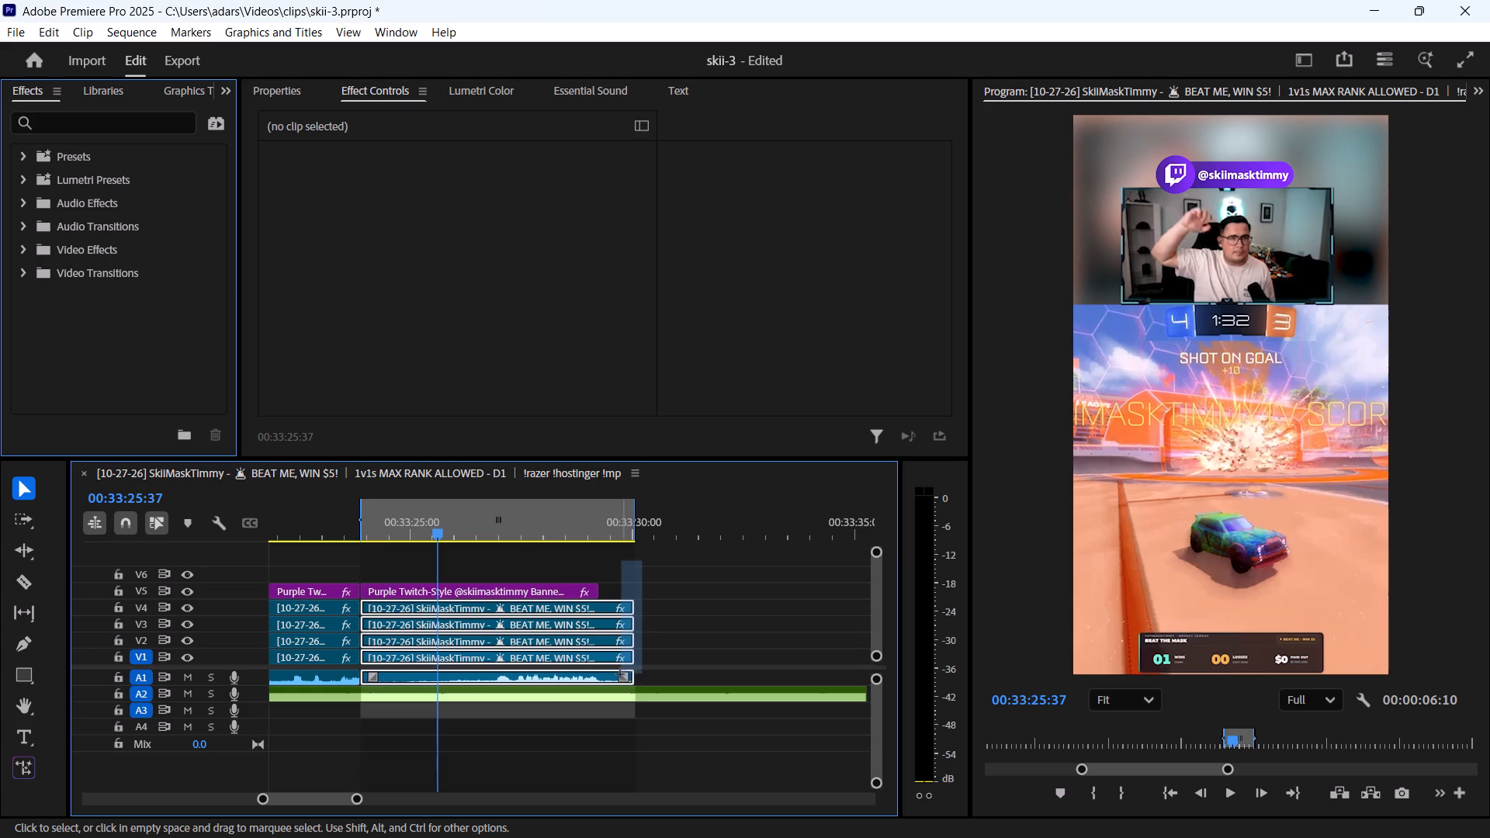
pyautogui.moveTo(620, 674); pyautogui.dragTo(620, 677)
pyautogui.moveTo(630, 677); pyautogui.dragTo(595, 677)
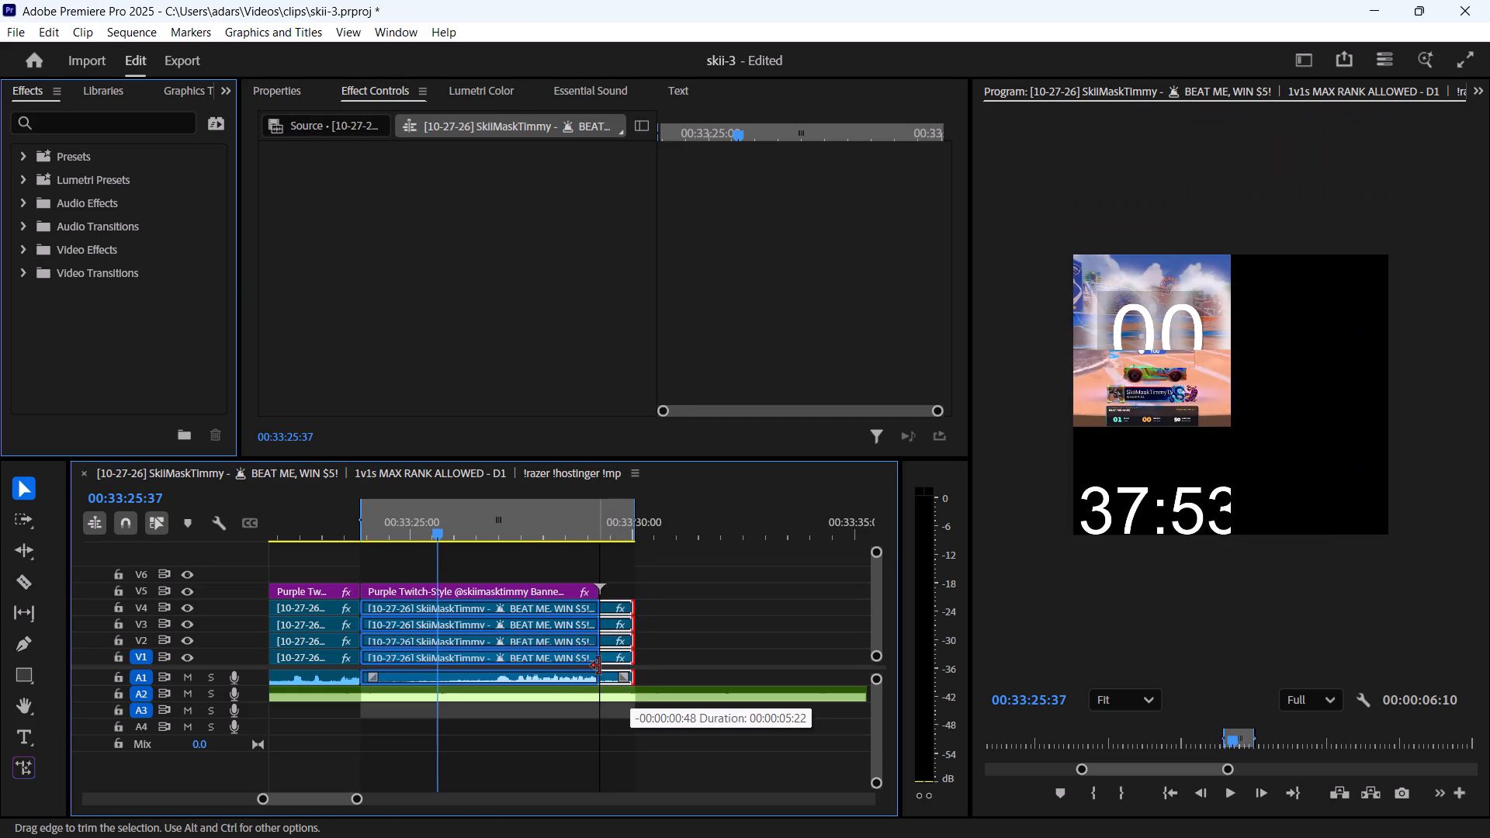
pyautogui.click(600, 666)
pyautogui.click(617, 568)
pyautogui.moveTo(615, 558); pyautogui.dragTo(587, 664)
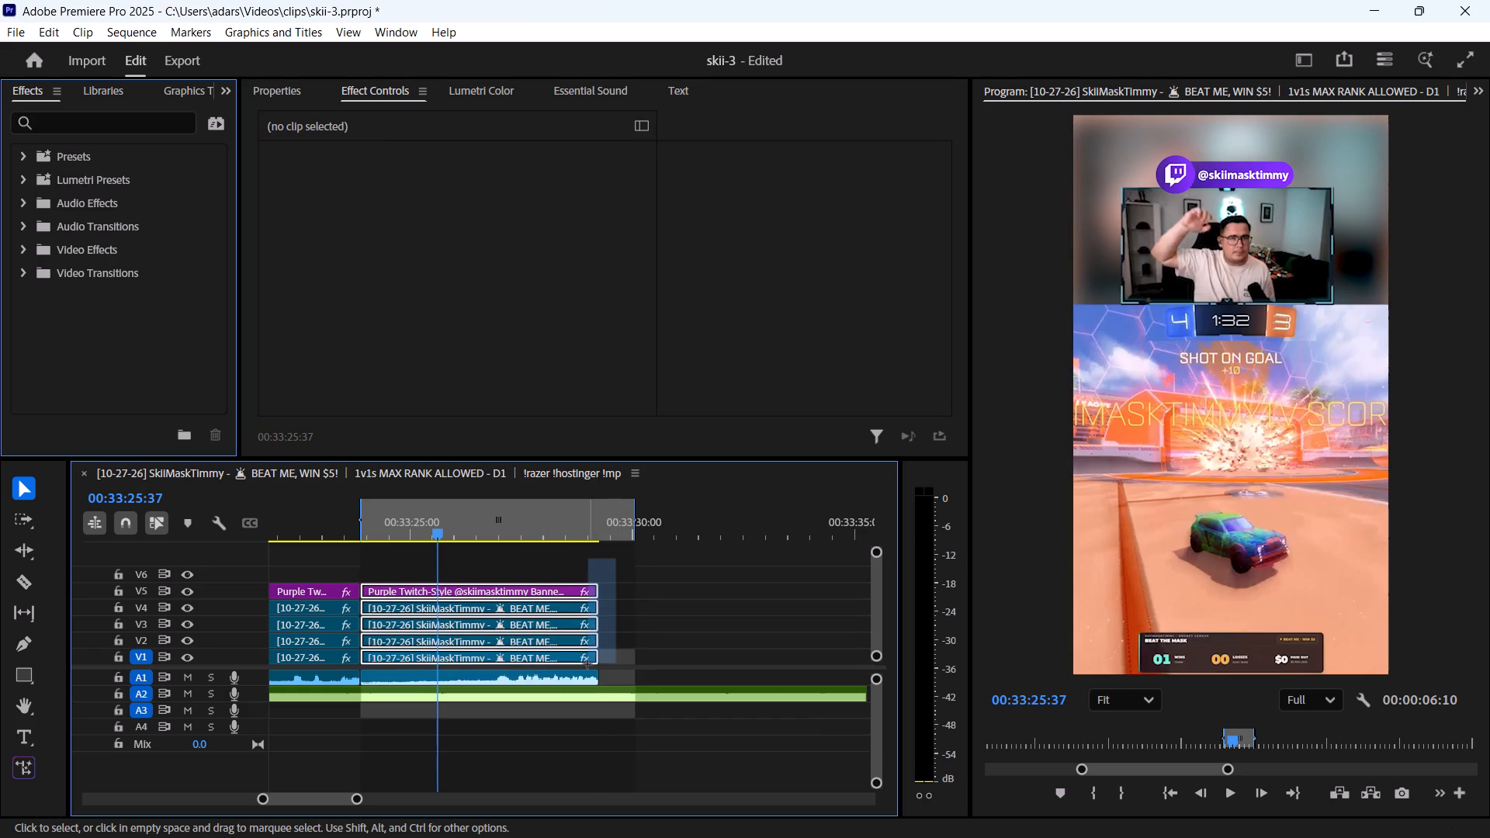
pyautogui.moveTo(587, 664); pyautogui.dragTo(587, 676)
pyautogui.moveTo(594, 677); pyautogui.dragTo(443, 678)
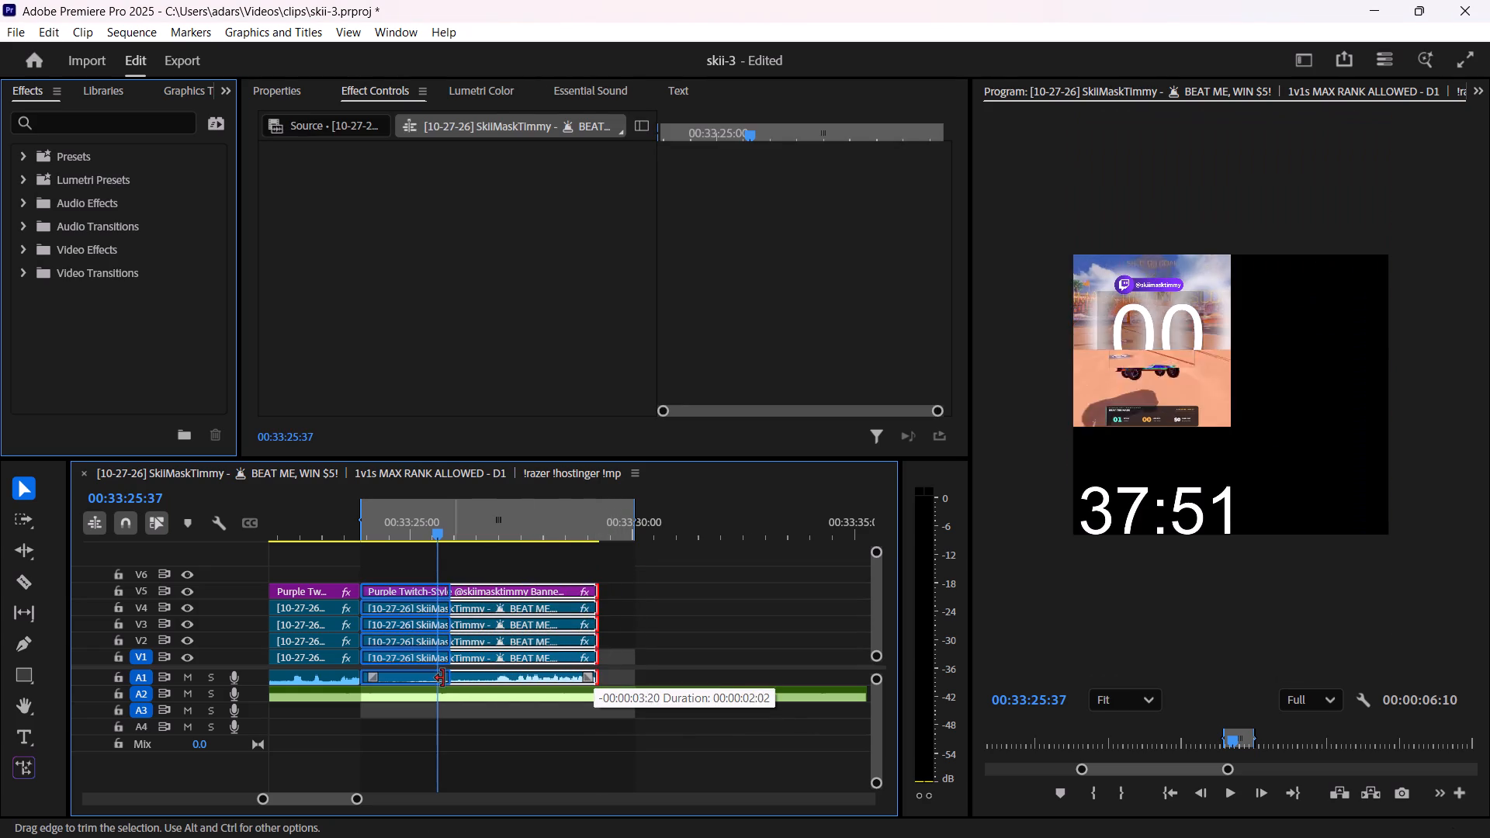
pyautogui.moveTo(443, 678); pyautogui.dragTo(436, 678)
pyautogui.click(537, 639)
# Play the sequence from its start at 00:33:13:48 to 00:33:29:55 to review the segments and find the next music beat.
pyautogui.keyDown('alt'); pyautogui.scroll(-8, 537, 639); pyautogui.keyUp('alt')
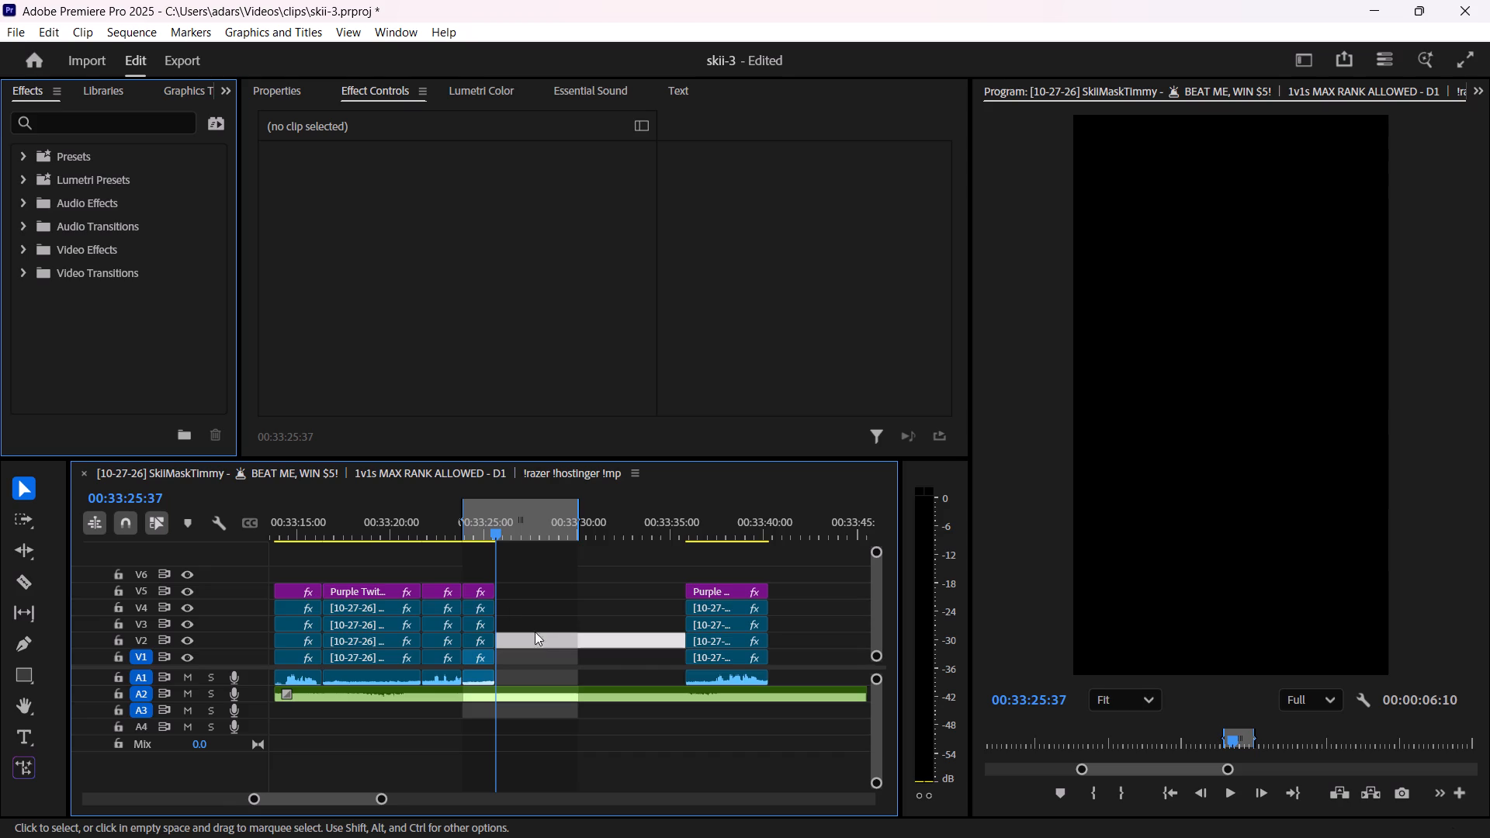
pyautogui.keyDown('alt'); pyautogui.scroll(-5, 415, 557); pyautogui.keyUp('alt')
pyautogui.keyDown('shift'); pyautogui.scroll(2, 415, 557); pyautogui.keyUp('shift')
pyautogui.click(402, 530)
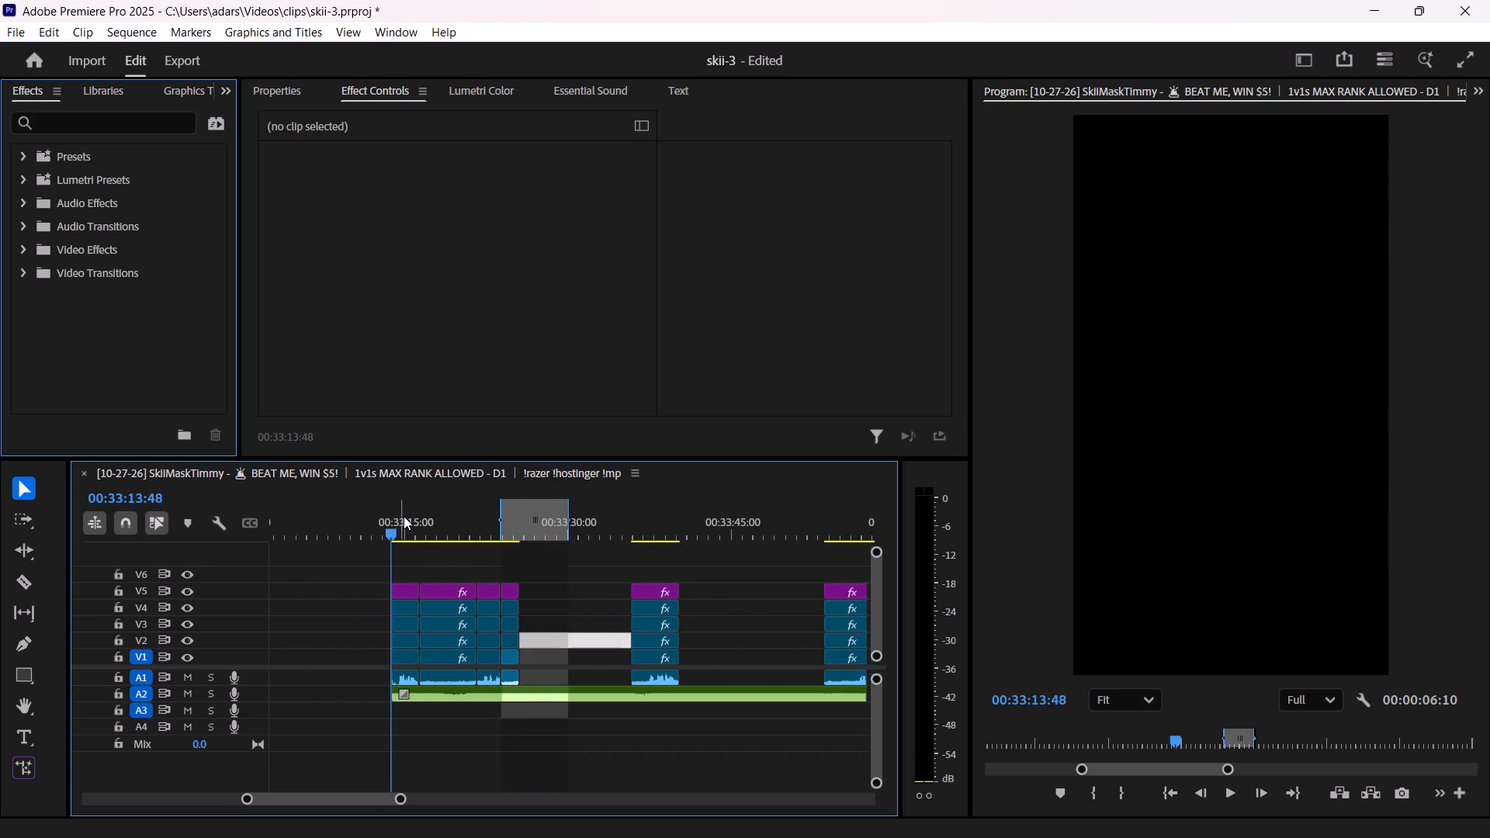
pyautogui.press('space')
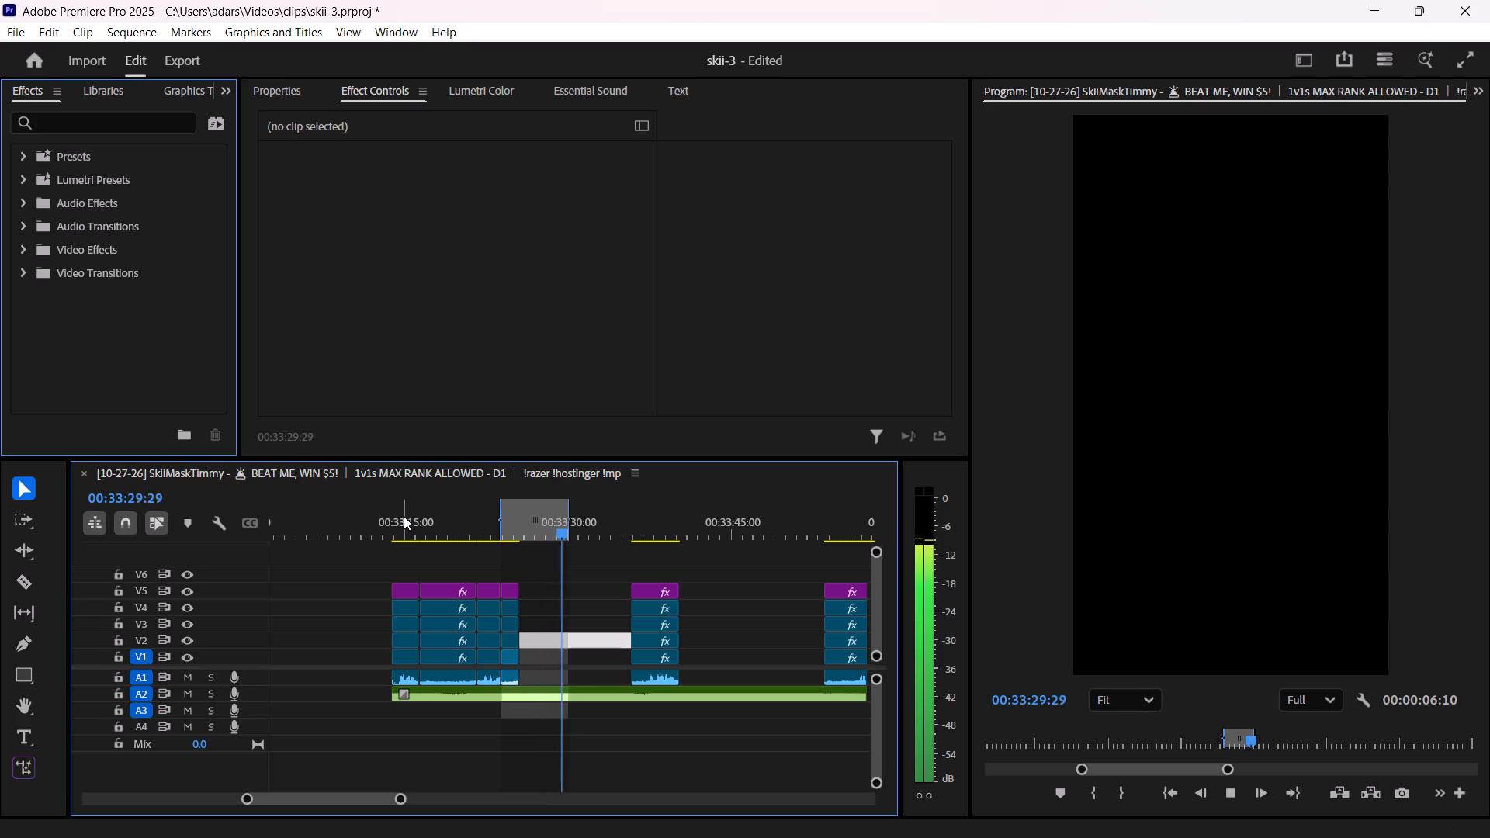
pyautogui.press('space')
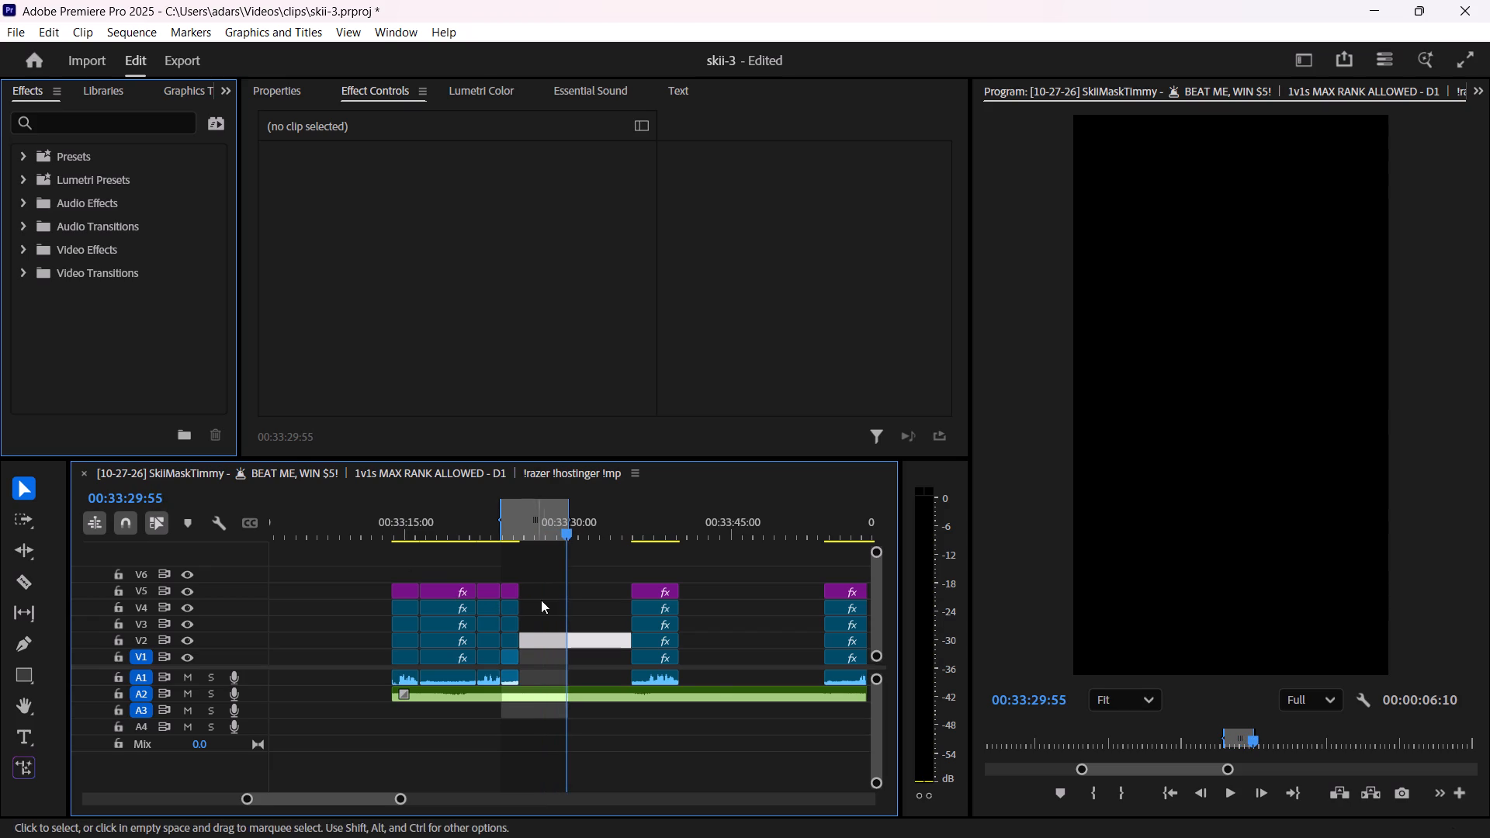
pyautogui.click(541, 600)
# Bring the 3:22 segment's clips forward, extend their start earlier, and place them directly against the 1:38 segment at 00:33:25:37.
pyautogui.keyDown('alt'); pyautogui.scroll(5, 620, 593); pyautogui.keyUp('alt')
pyautogui.moveTo(702, 569); pyautogui.dragTo(664, 680)
pyautogui.moveTo(681, 675); pyautogui.dragTo(579, 678)
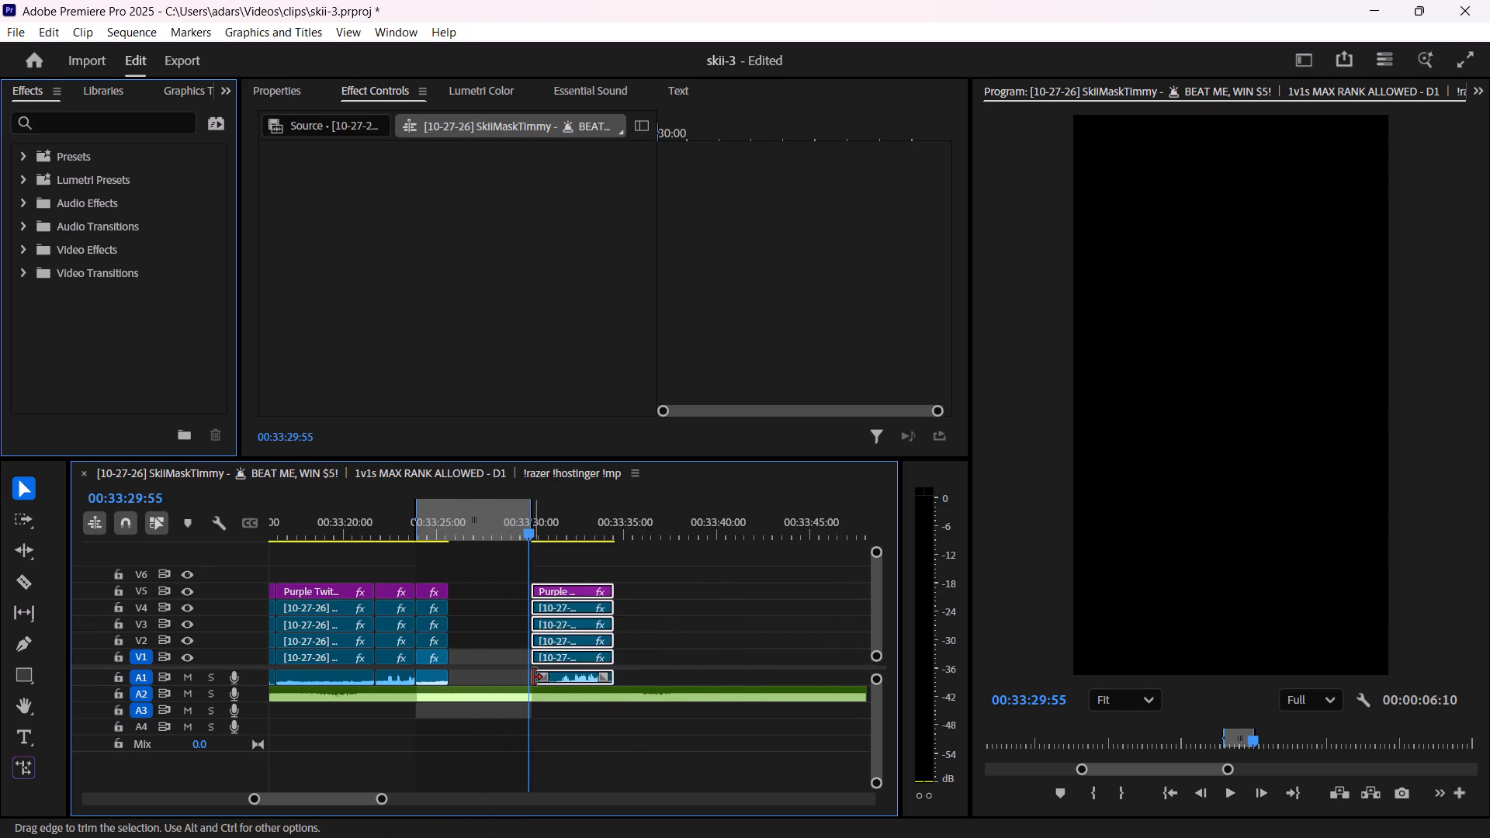
pyautogui.moveTo(533, 677); pyautogui.dragTo(466, 678)
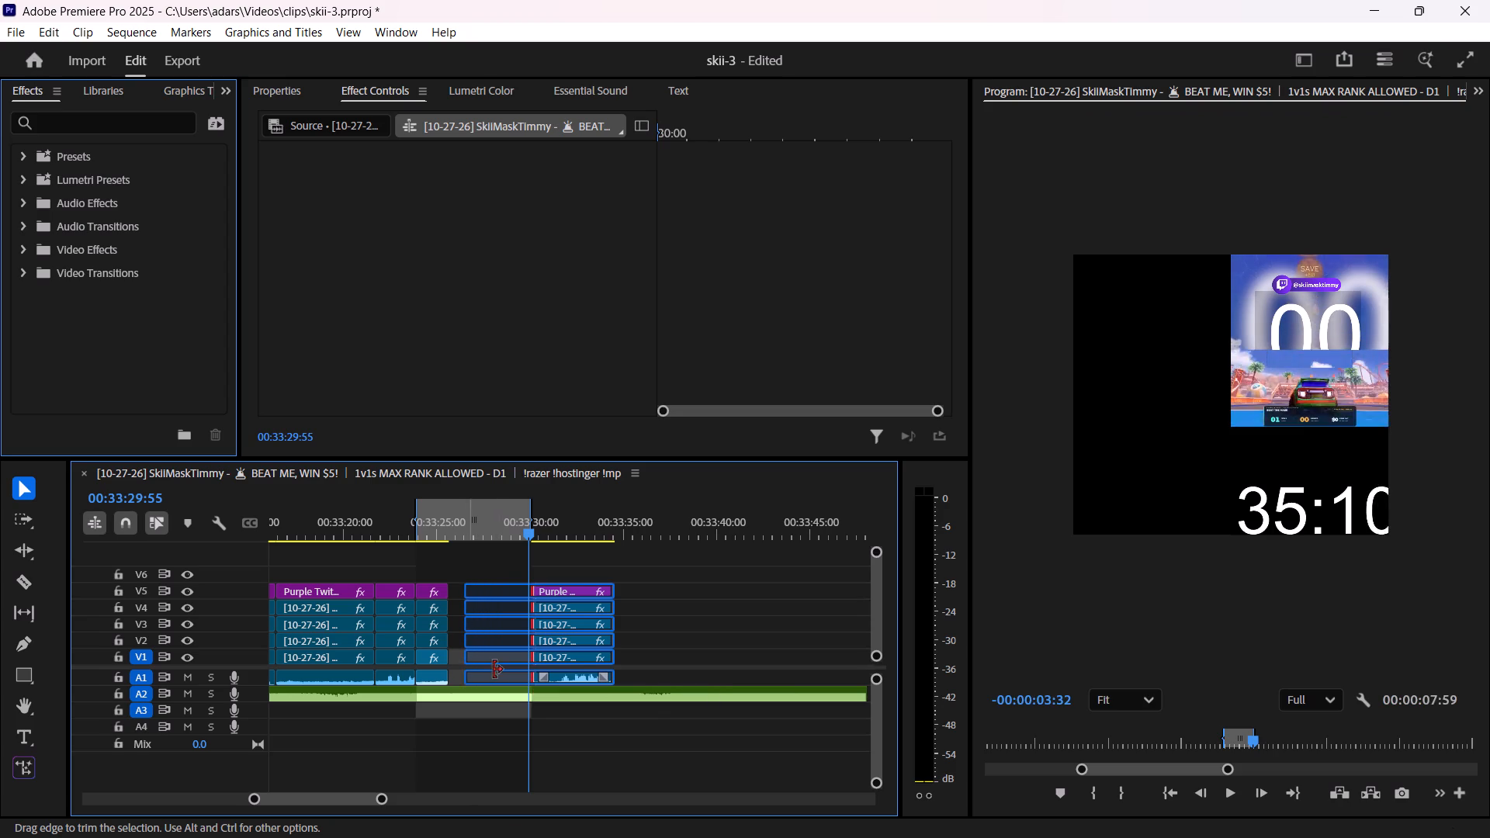
pyautogui.moveTo(508, 672); pyautogui.dragTo(497, 674)
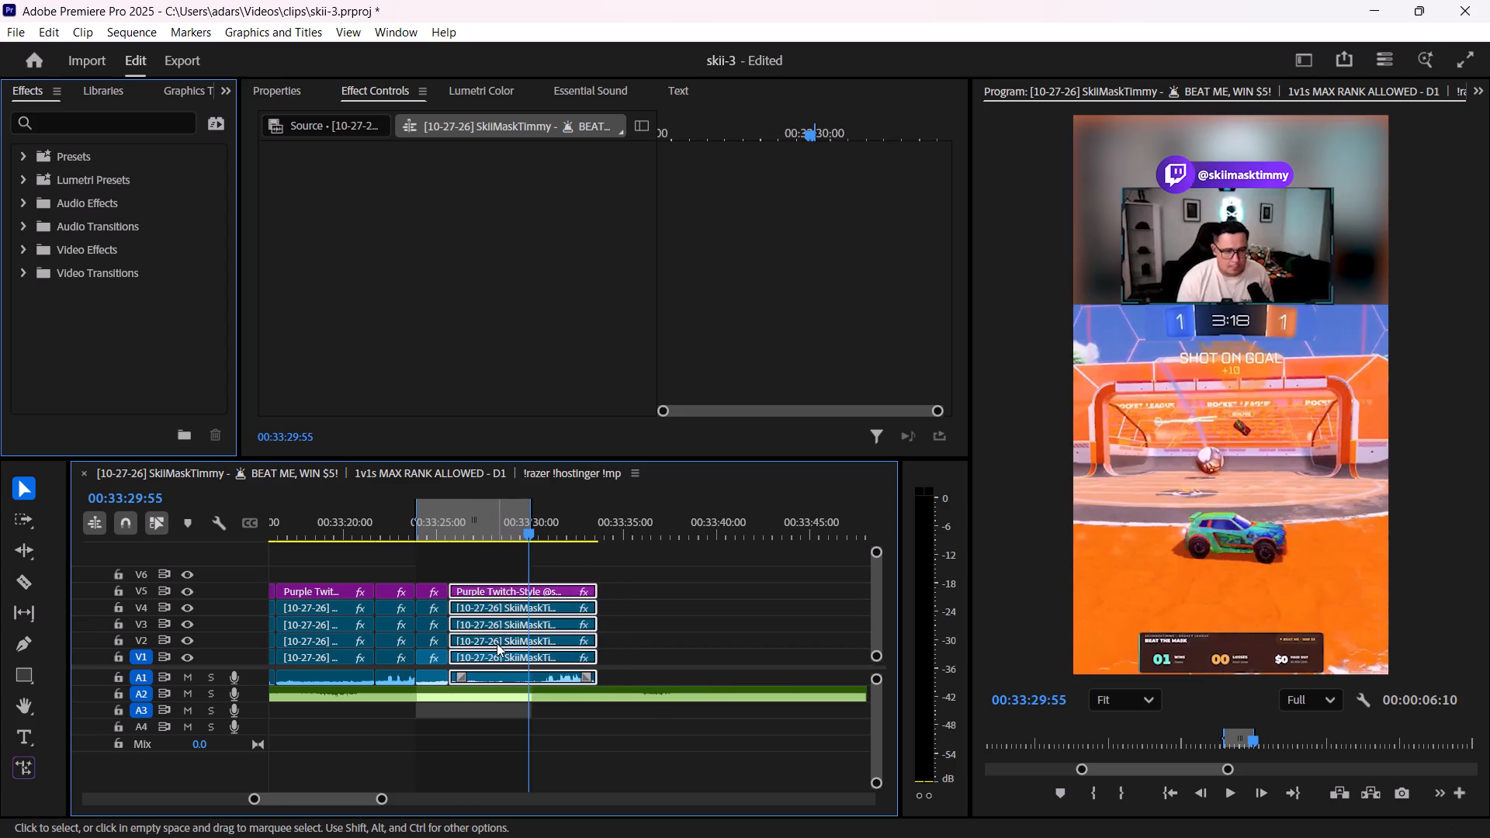
# Play the 3:22 segment around 00:33:29:51 to check its goal explosion against the music beat.
pyautogui.keyDown('alt'); pyautogui.scroll(5, 515, 545); pyautogui.keyUp('alt')
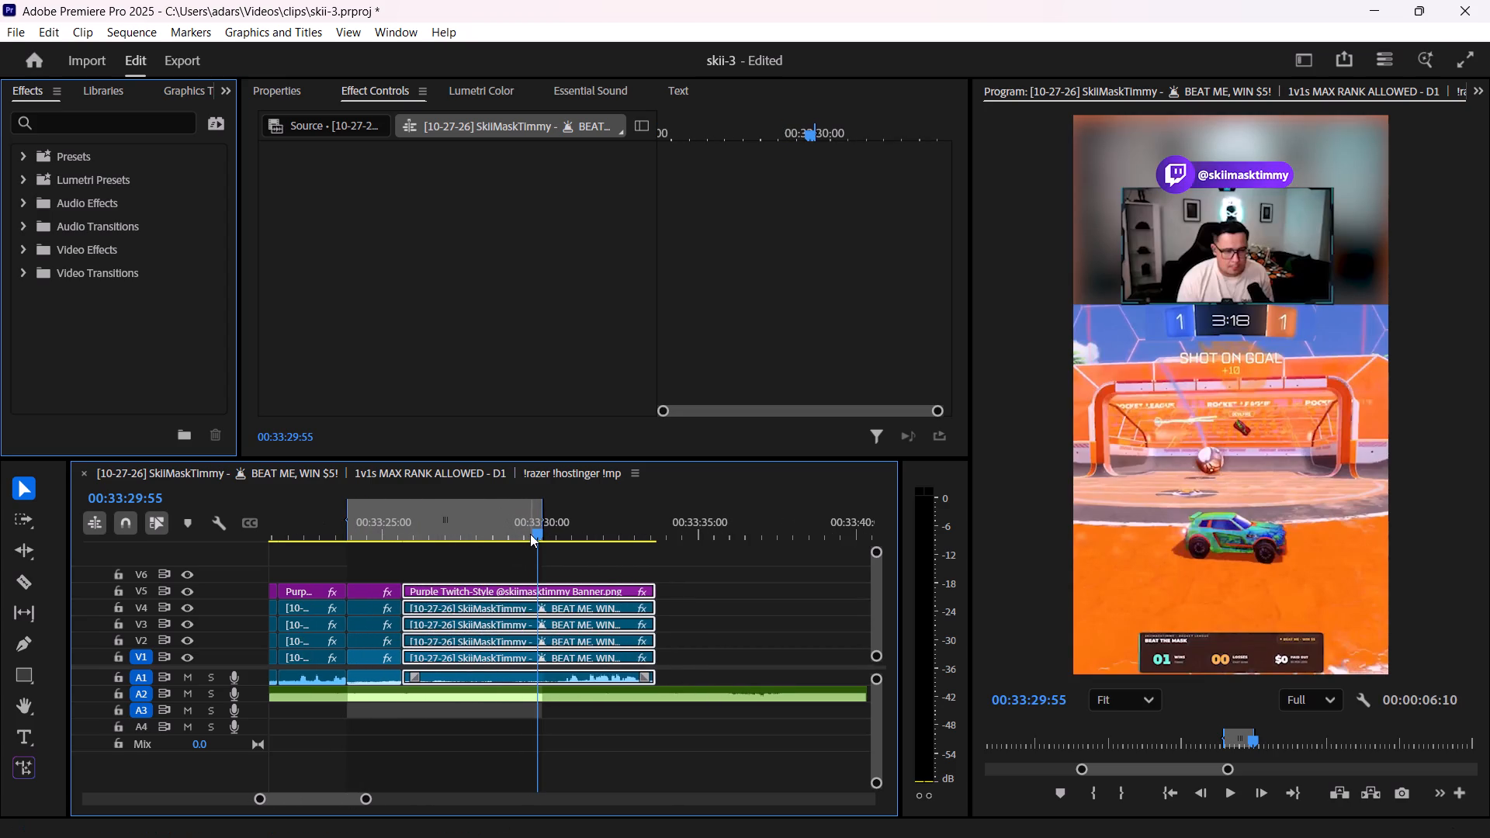
pyautogui.click(532, 534)
pyautogui.press('space')
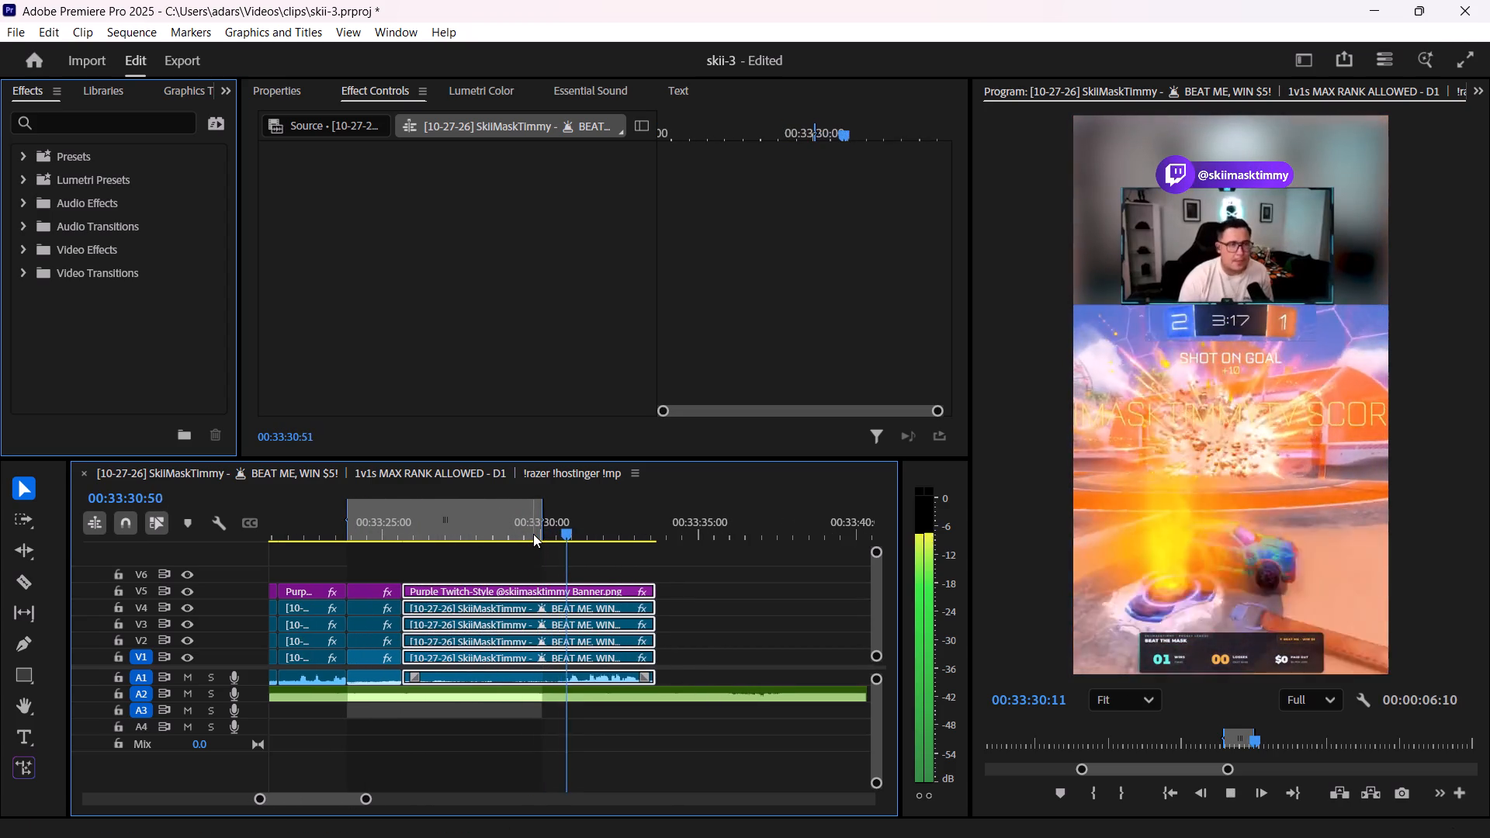
pyautogui.press('space')
pyautogui.click(454, 531)
pyautogui.press('space')
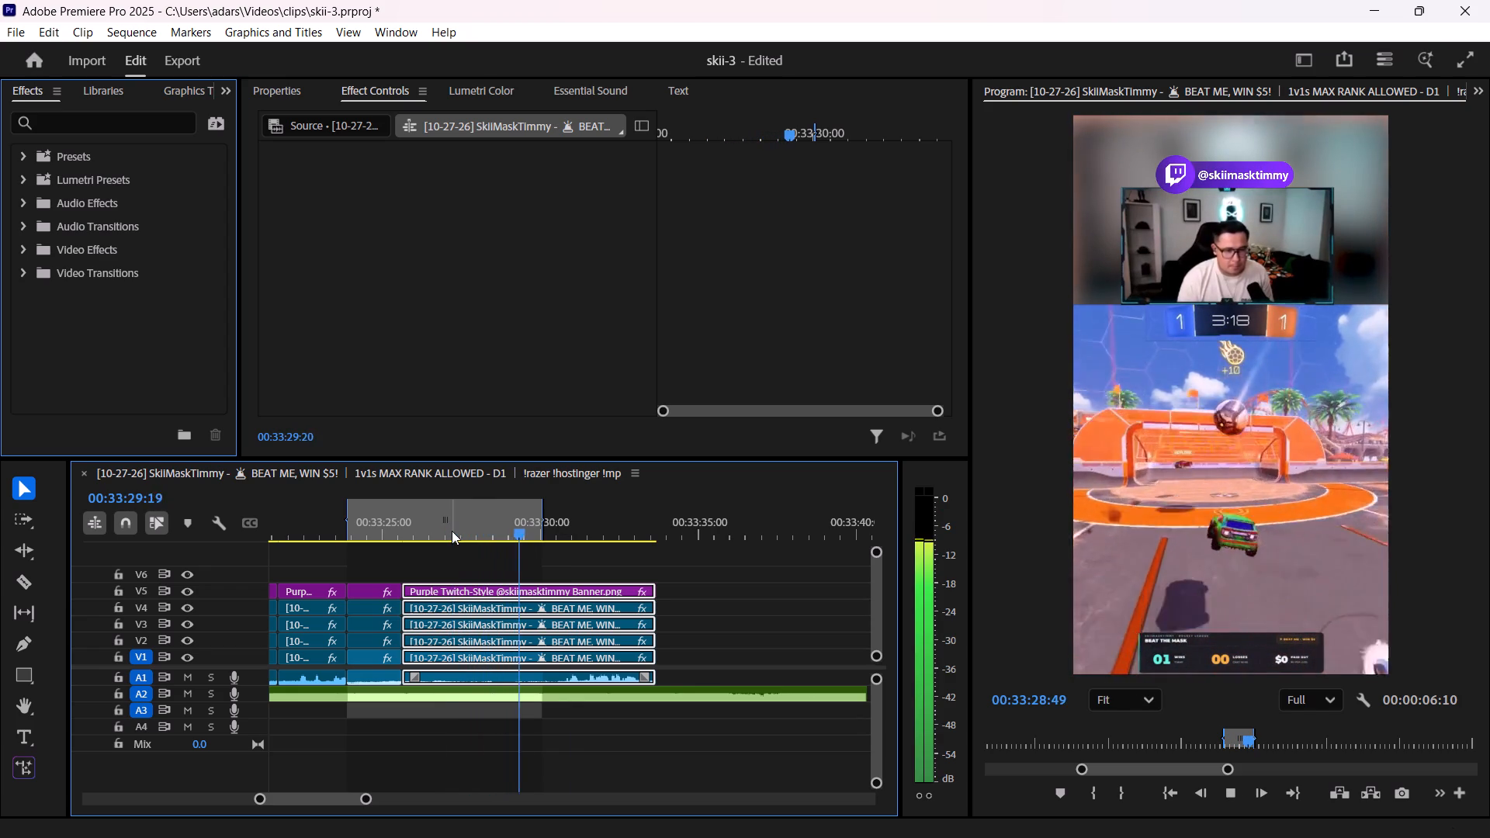
pyautogui.press('space')
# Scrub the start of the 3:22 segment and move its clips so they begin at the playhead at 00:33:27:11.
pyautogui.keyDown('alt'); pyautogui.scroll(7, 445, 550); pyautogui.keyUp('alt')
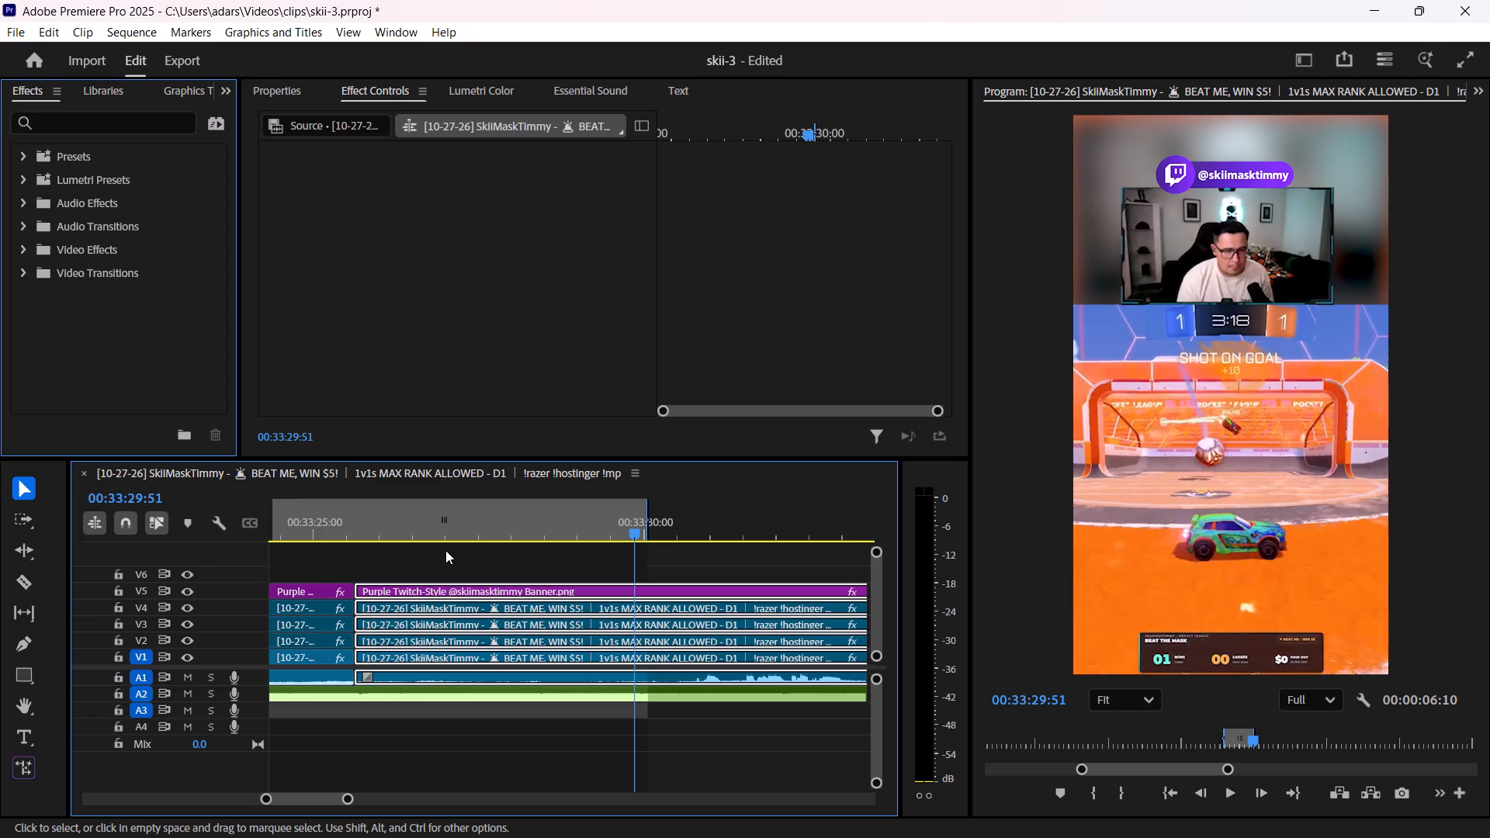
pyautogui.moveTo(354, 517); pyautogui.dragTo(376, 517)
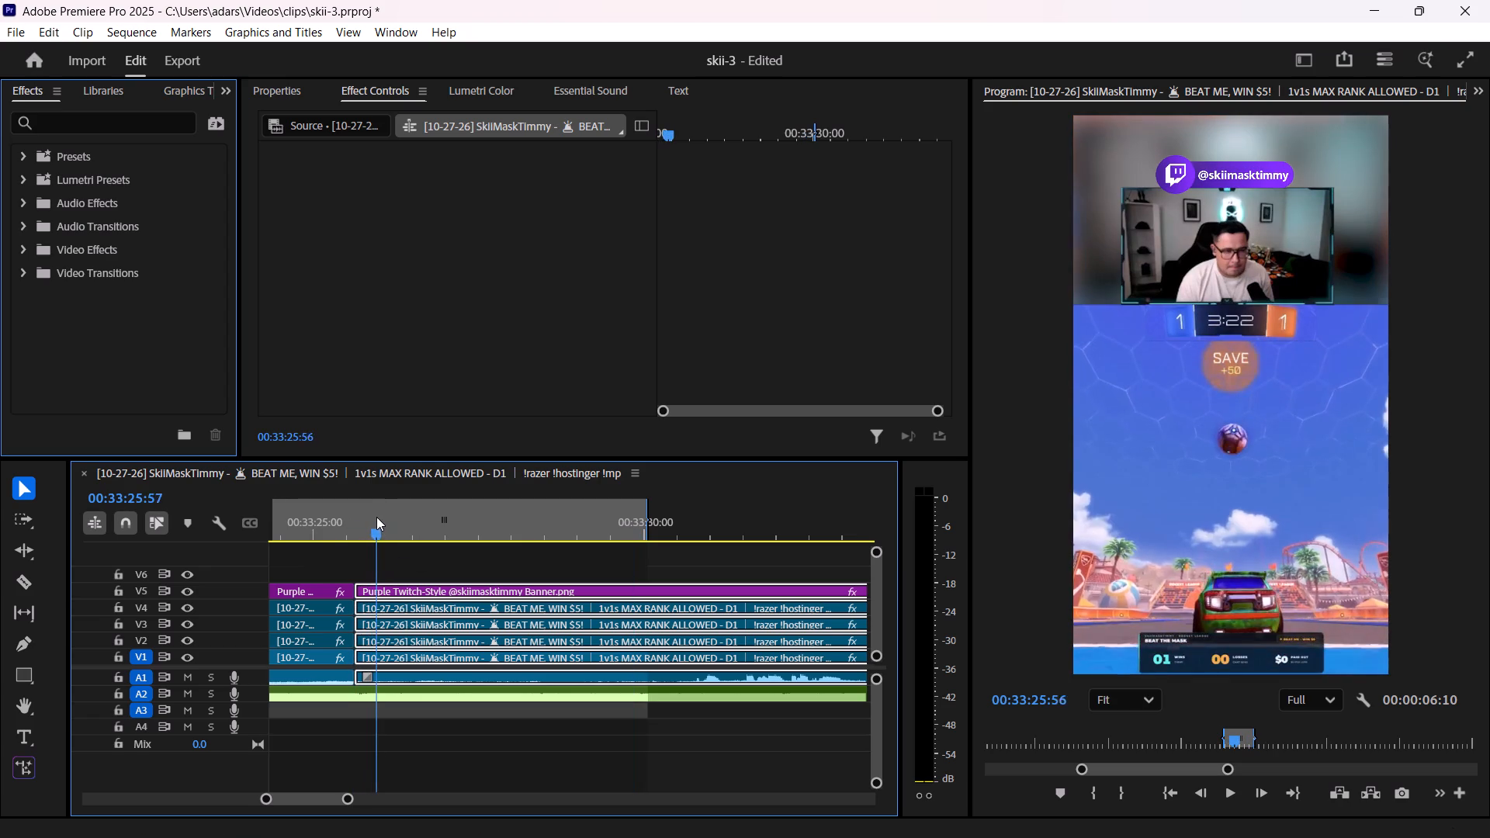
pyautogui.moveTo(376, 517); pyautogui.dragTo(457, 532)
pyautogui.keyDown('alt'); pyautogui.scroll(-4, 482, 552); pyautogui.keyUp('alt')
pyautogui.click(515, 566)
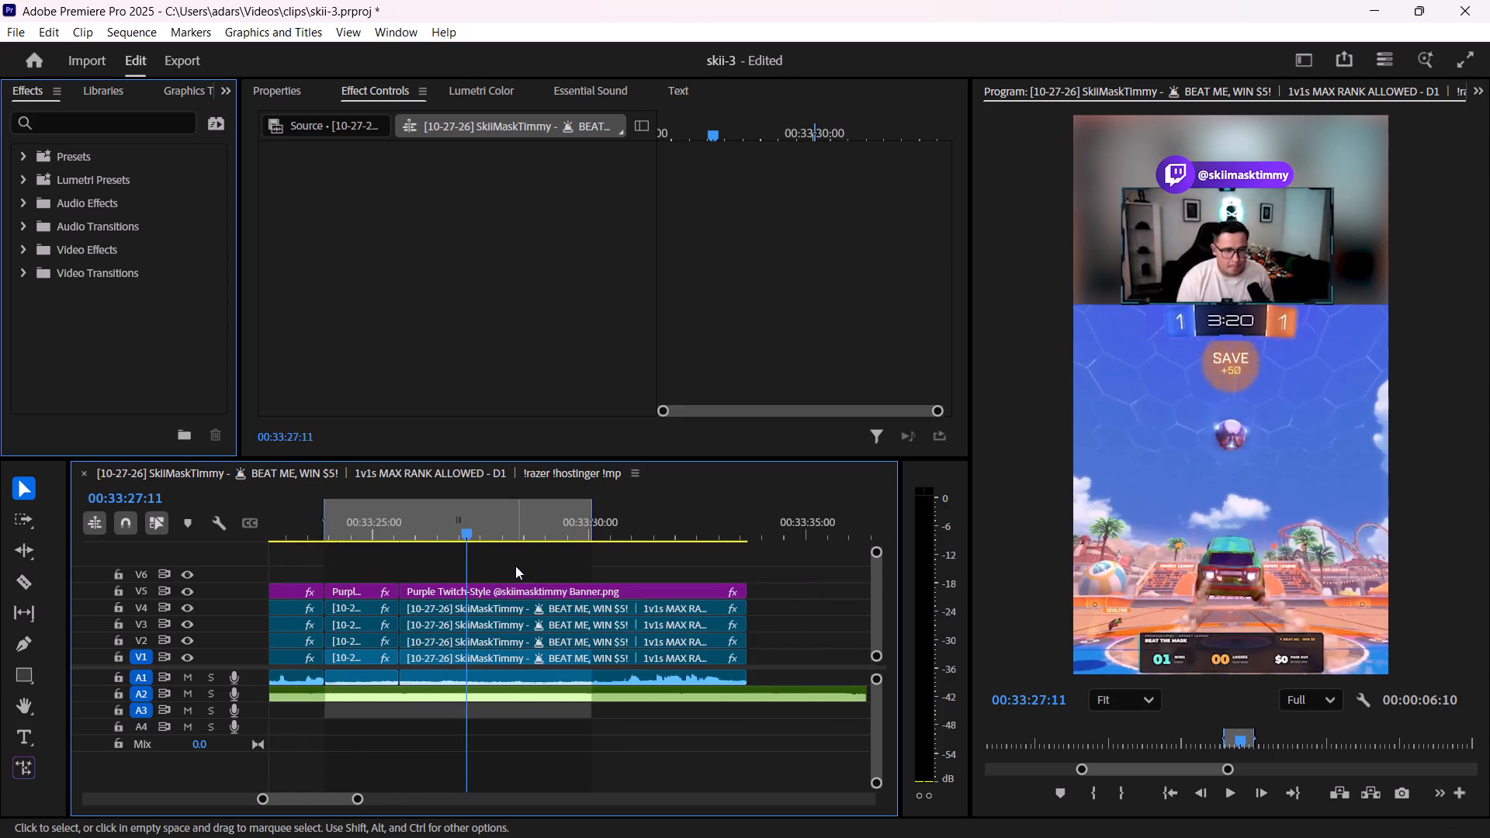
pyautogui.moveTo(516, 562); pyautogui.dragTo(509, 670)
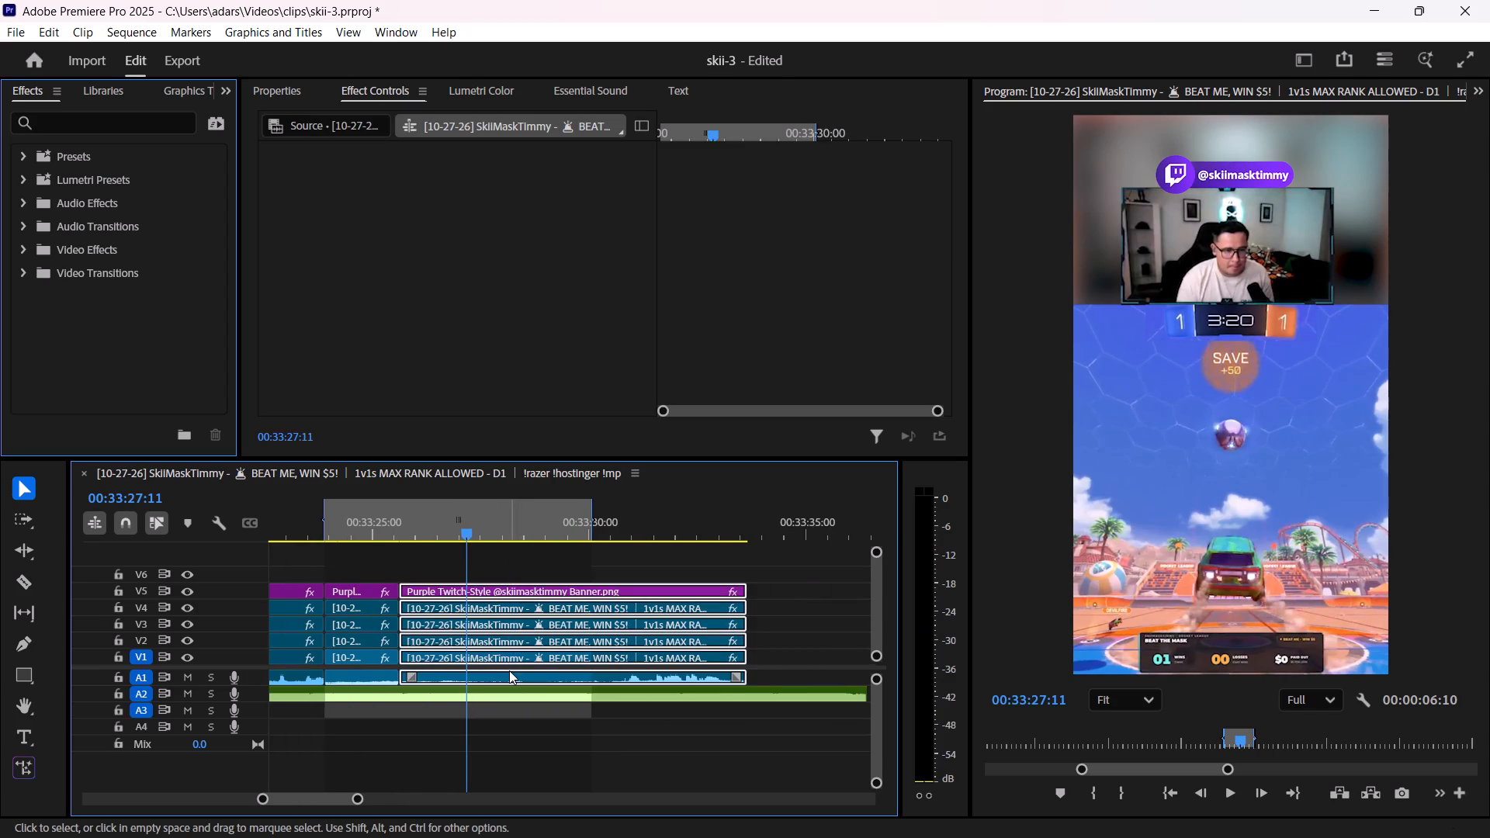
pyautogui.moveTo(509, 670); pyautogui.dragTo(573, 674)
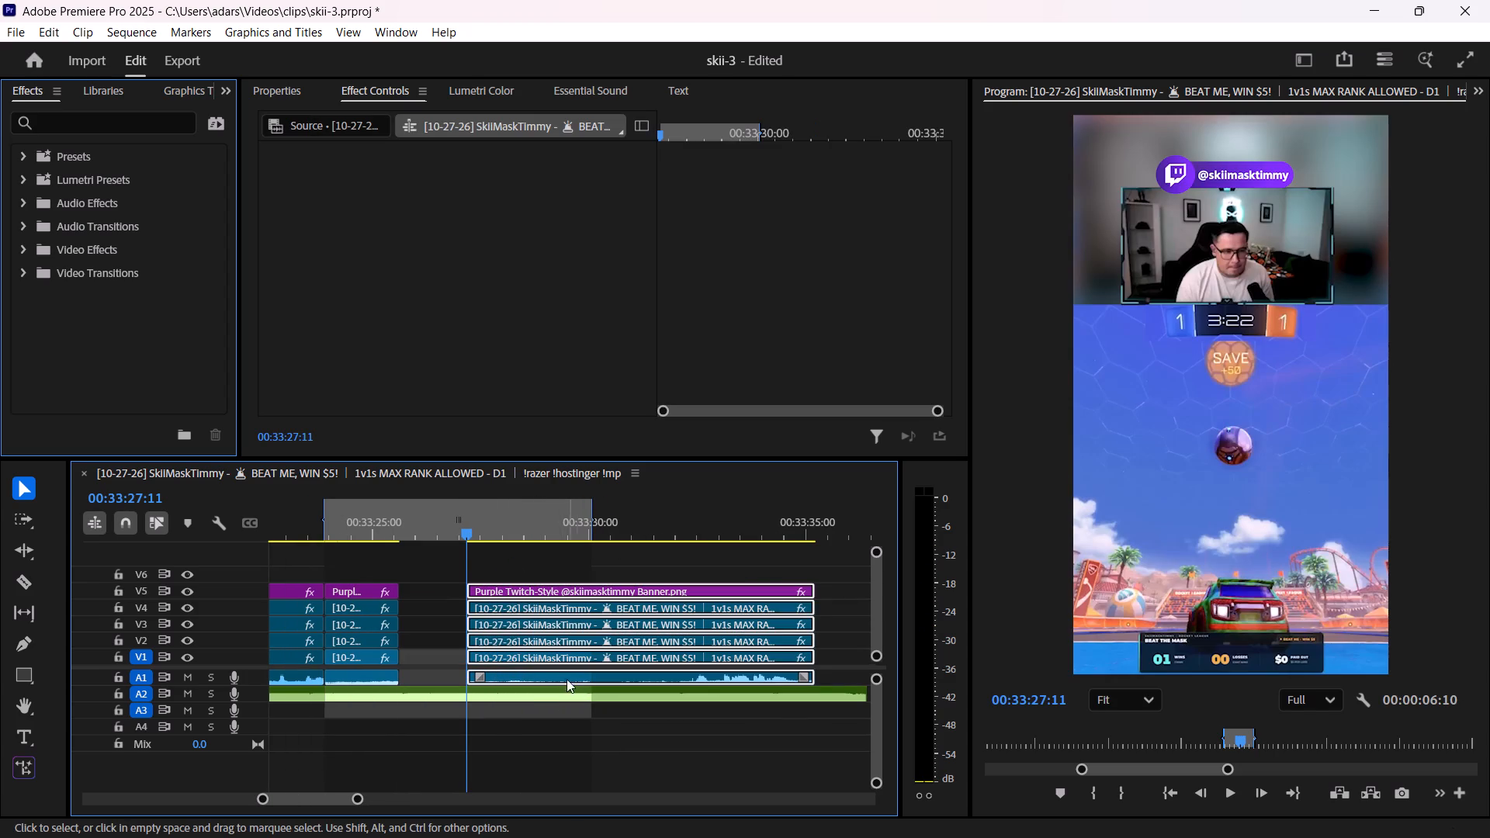
# Play repeatedly from the gap at around 00:33:26:40 into the 3:22 segment to check its new timing against the music.
pyautogui.press('space')
pyautogui.press('space')
pyautogui.keyDown('alt'); pyautogui.scroll(7, 496, 735); pyautogui.keyUp('alt')
pyautogui.click(400, 535)
pyautogui.press('space')
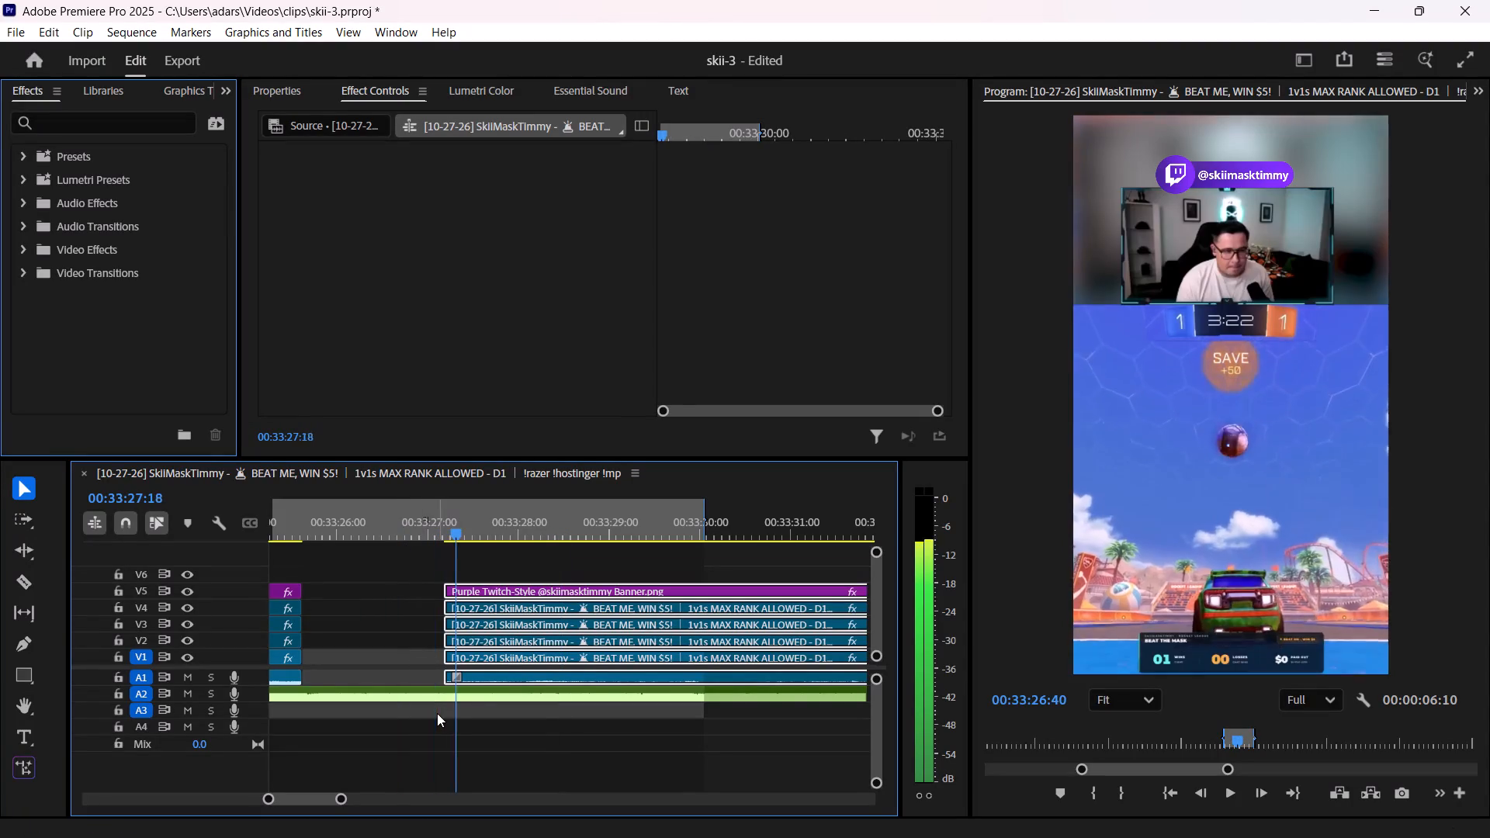
pyautogui.press('space')
pyautogui.click(401, 526)
pyautogui.press('space')
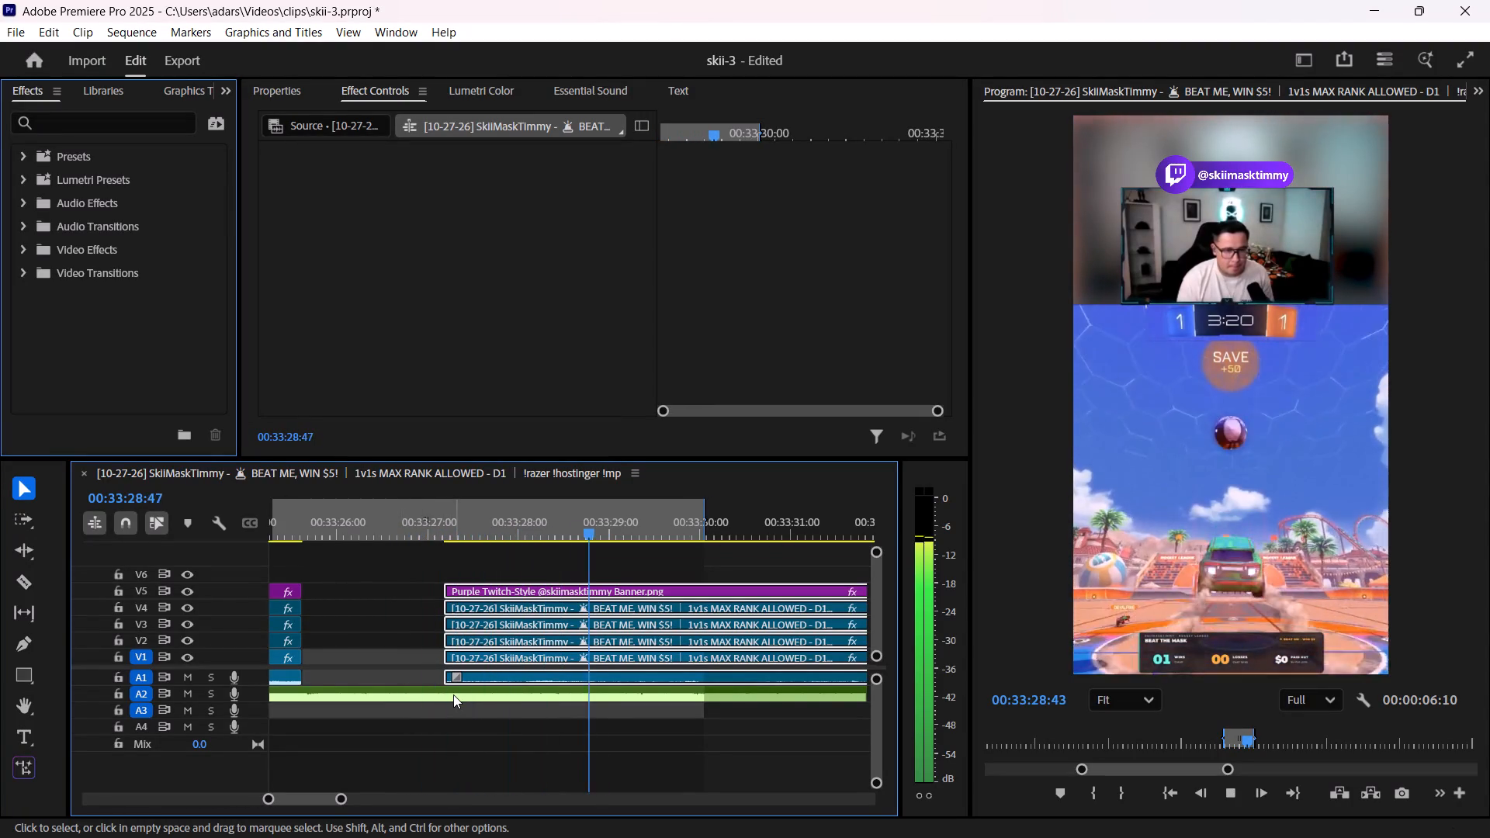
pyautogui.press('space')
# Move the 3:22 segment's clips further along the timeline so they start at about 00:33:28:00.
pyautogui.click(423, 535)
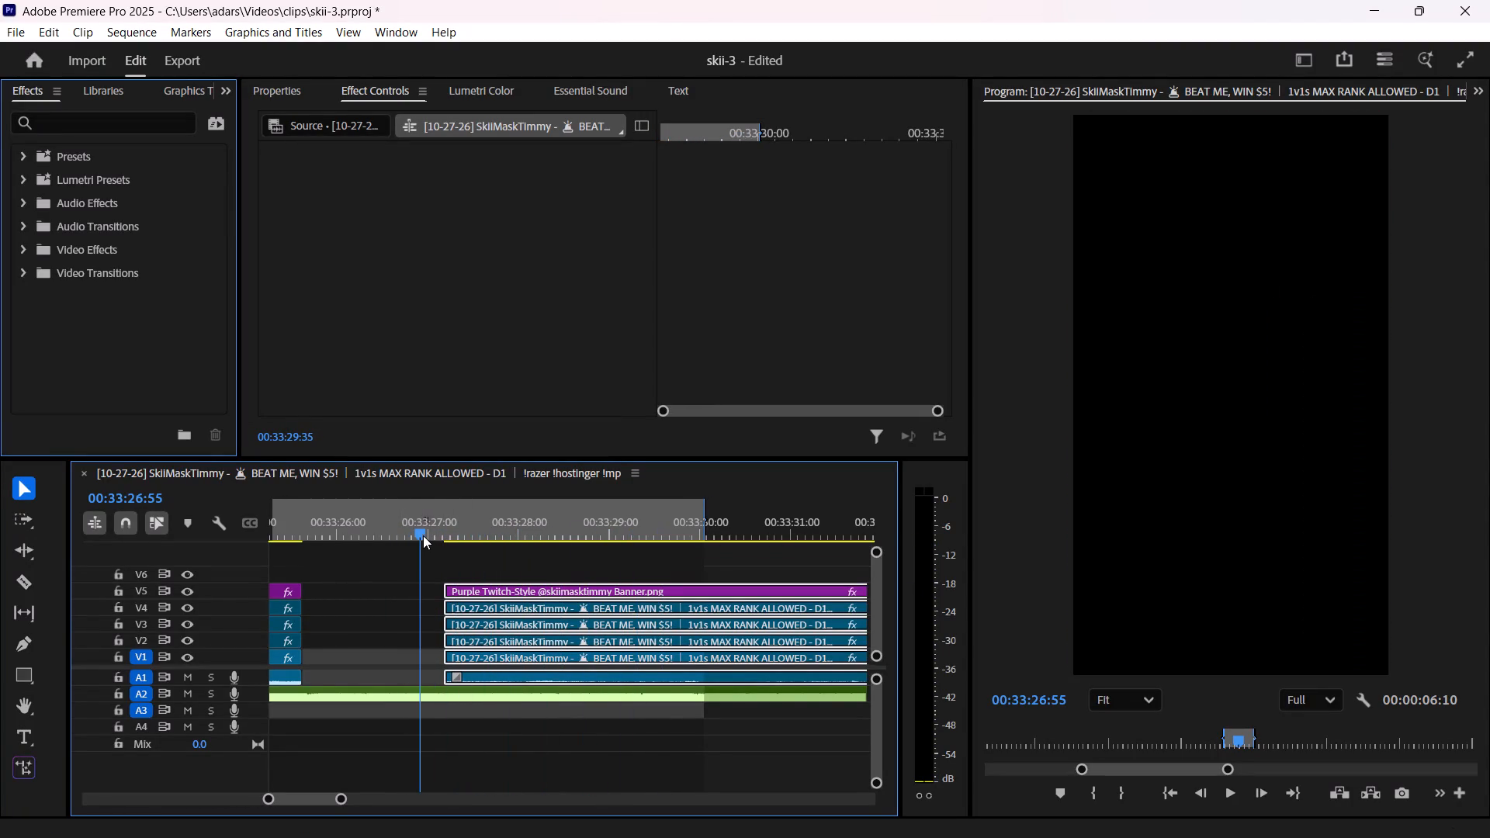
pyautogui.keyDown('alt'); pyautogui.scroll(-7, 488, 583); pyautogui.keyUp('alt')
pyautogui.moveTo(497, 593); pyautogui.dragTo(501, 593)
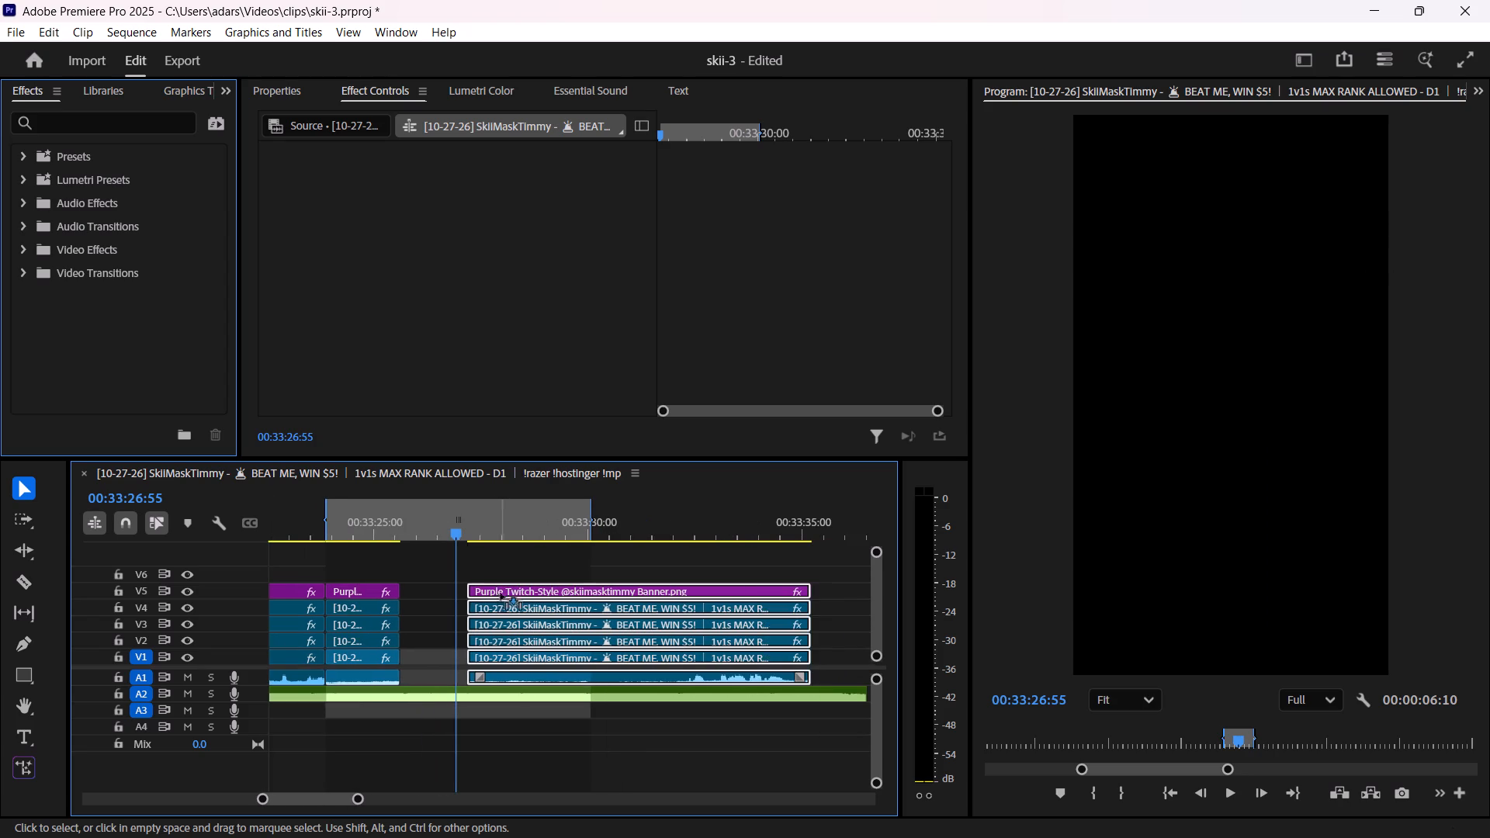
pyautogui.moveTo(501, 593); pyautogui.dragTo(535, 593)
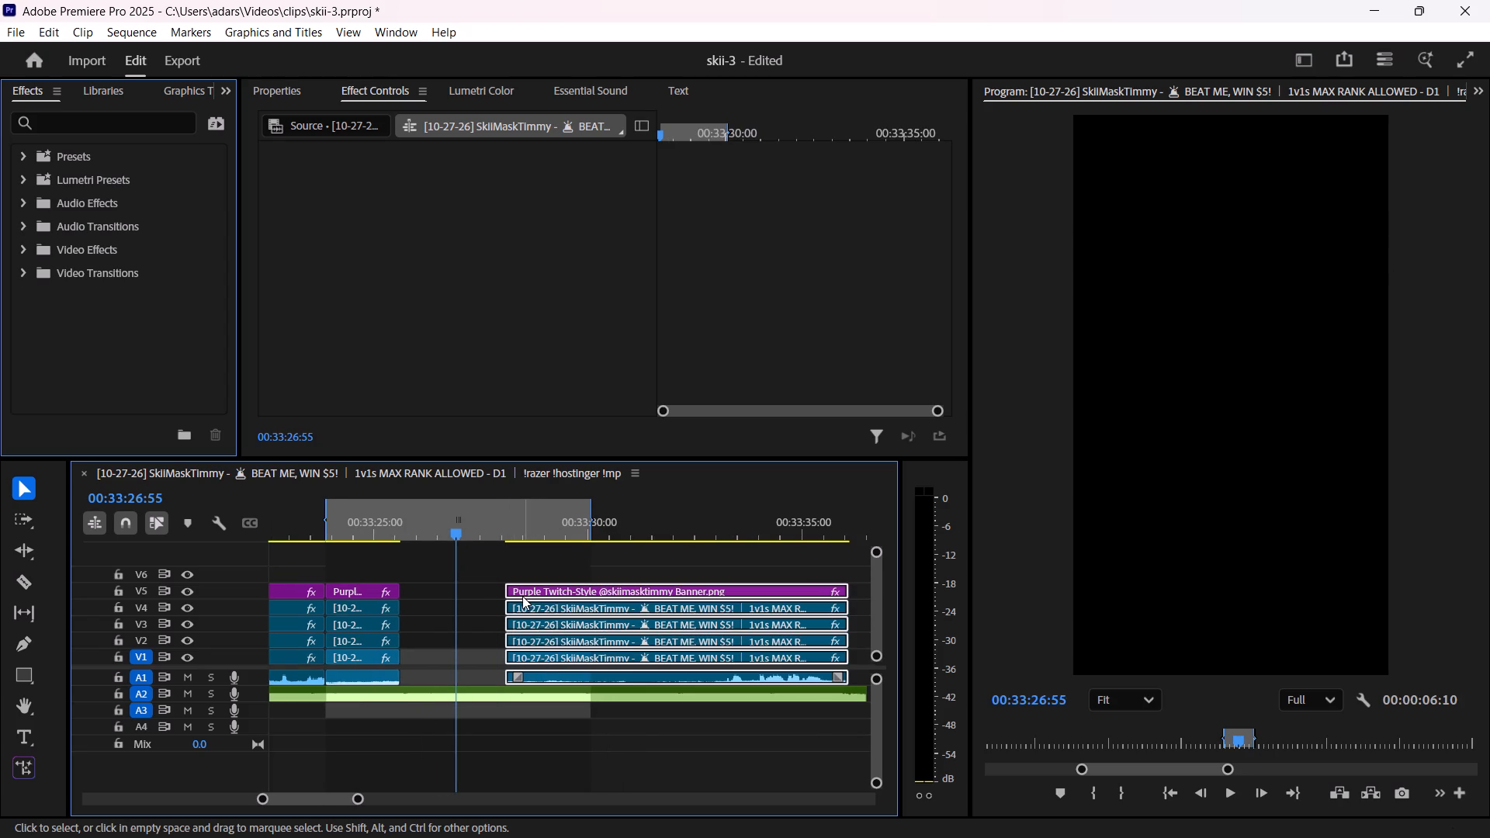
# Extend the start of the 3:22 segment's clips back to about 00:33:26:22, before the ball touch at 3:23.
pyautogui.moveTo(506, 595); pyautogui.dragTo(480, 595)
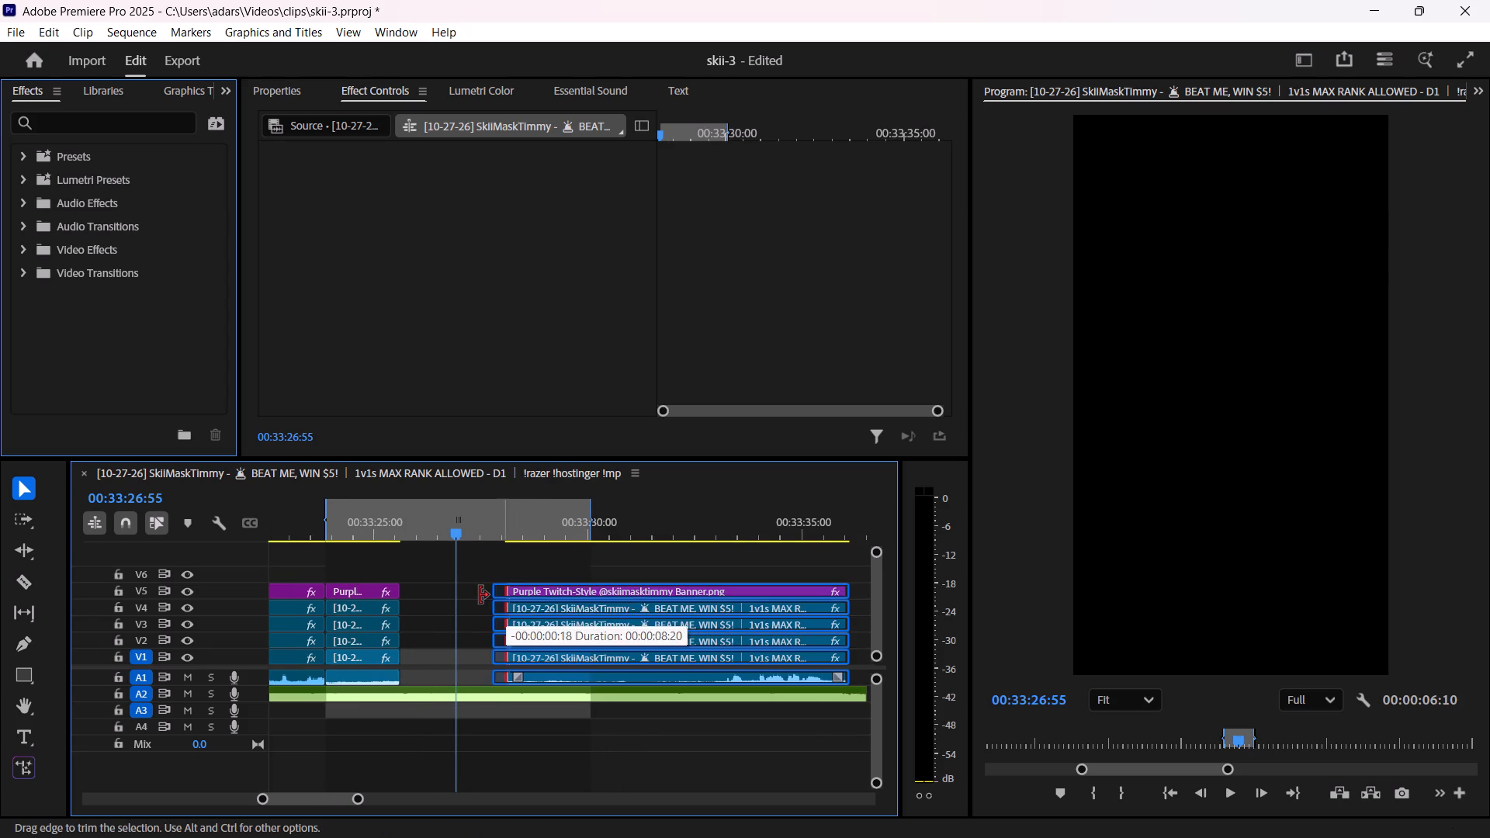
pyautogui.moveTo(480, 595); pyautogui.dragTo(455, 597)
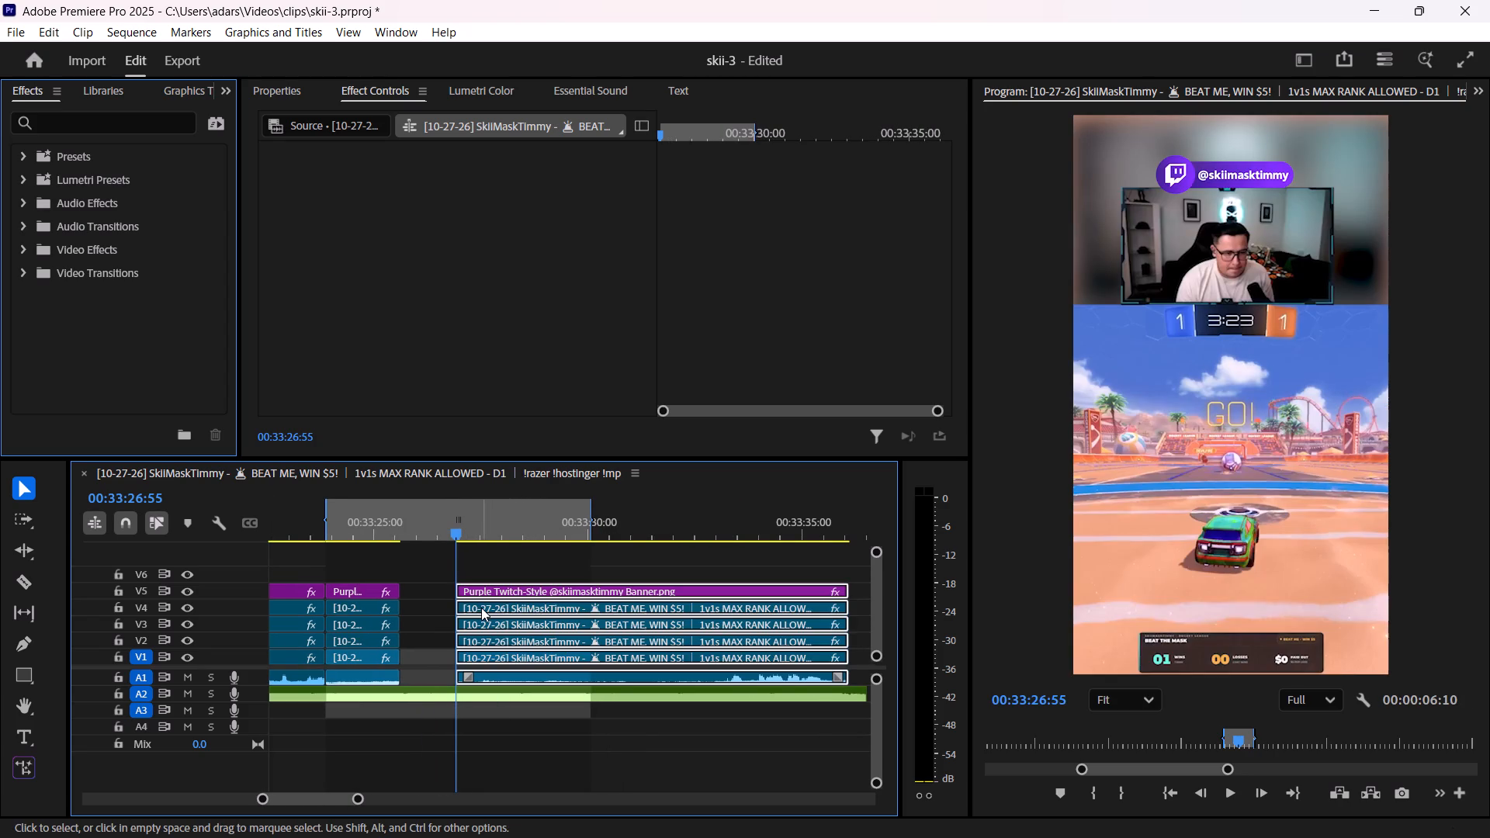
pyautogui.moveTo(457, 608); pyautogui.dragTo(445, 609)
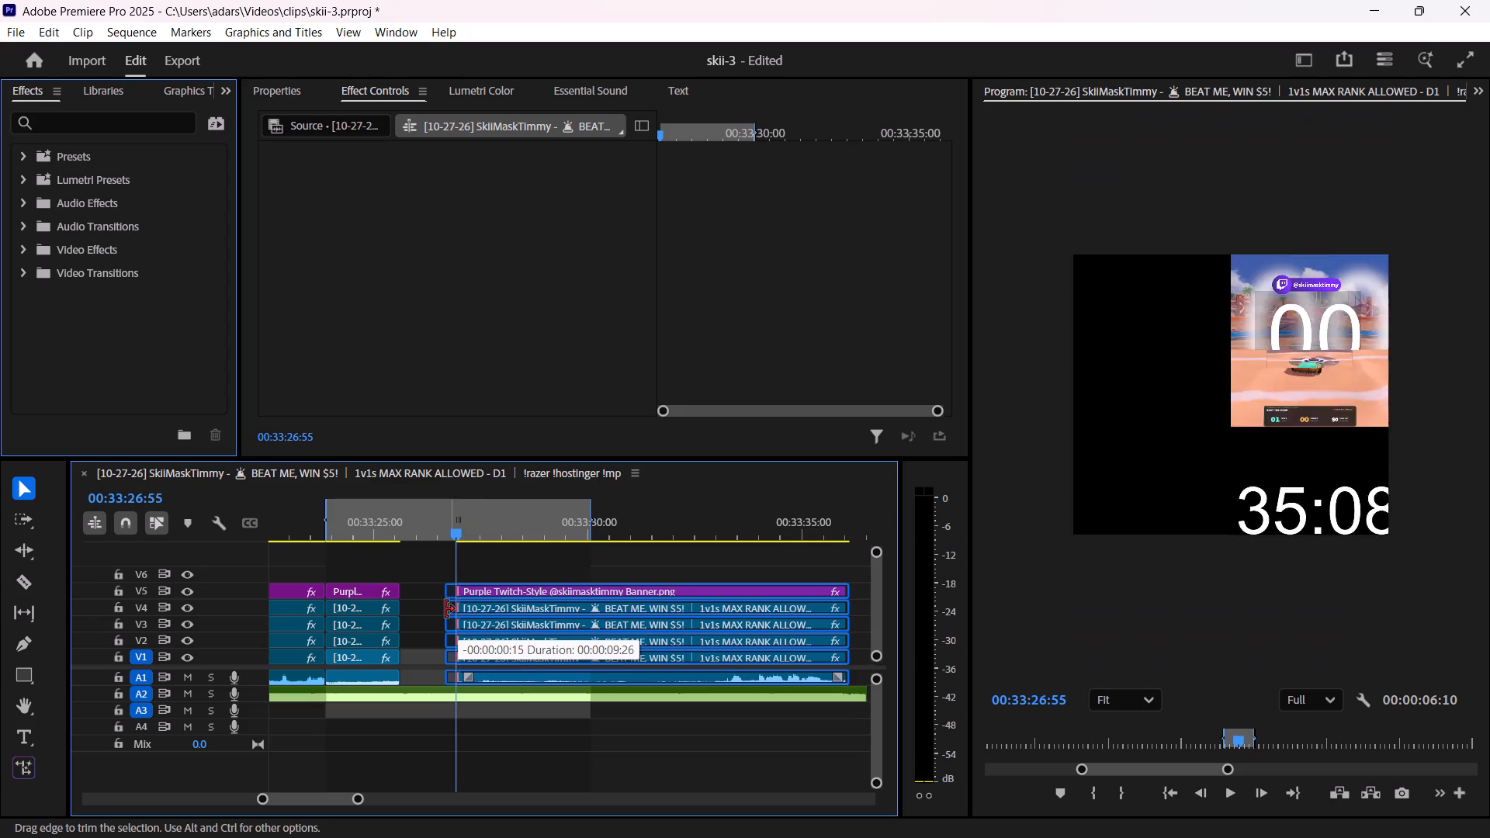
pyautogui.moveTo(445, 609); pyautogui.dragTo(434, 610)
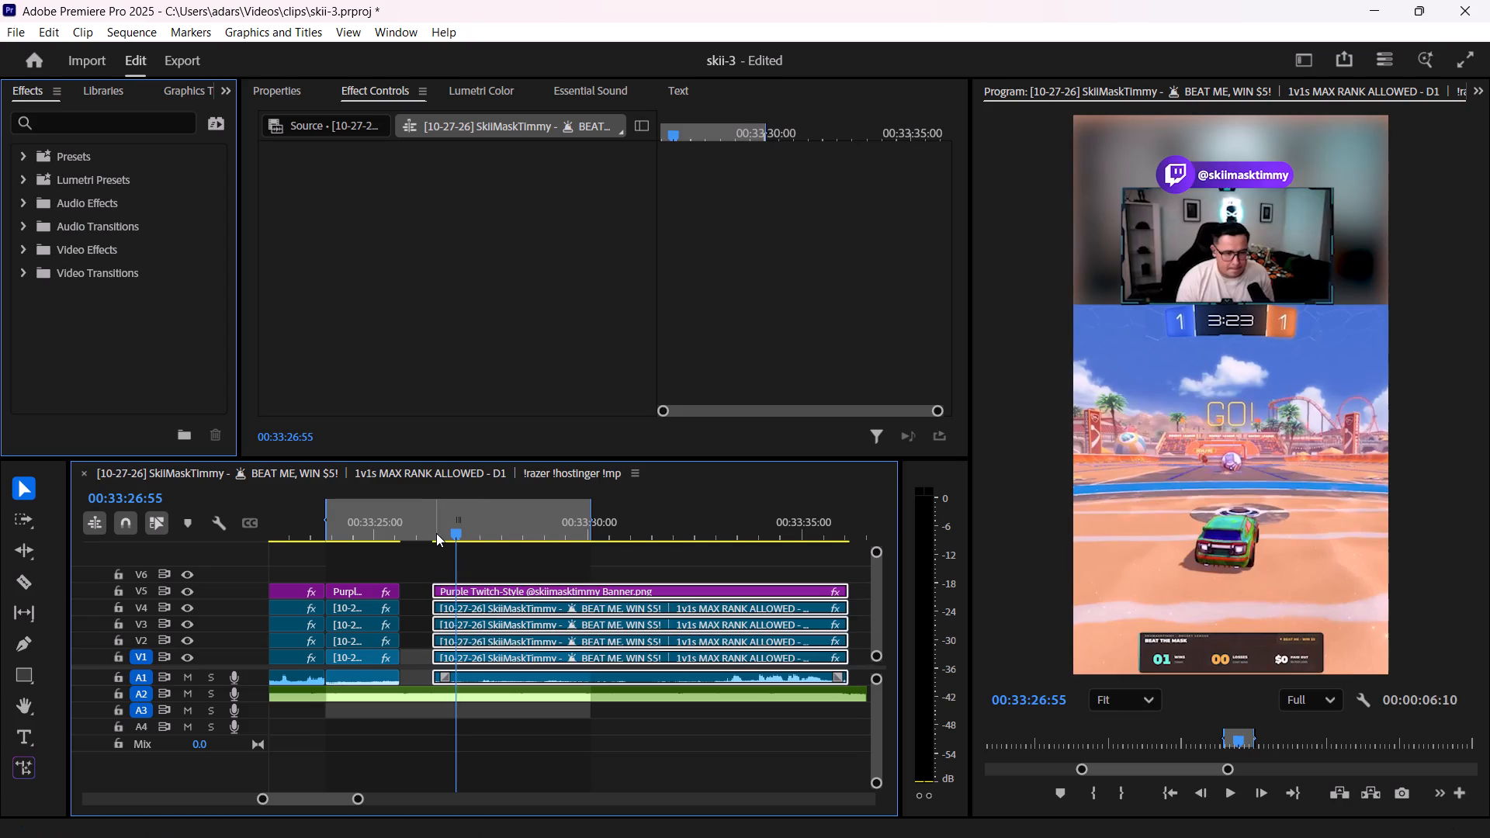
# Cut all tracks at 00:33:27:09 and 00:33:27:26, isolating the first ball touch at 3:23.
pyautogui.moveTo(454, 532); pyautogui.dragTo(478, 532)
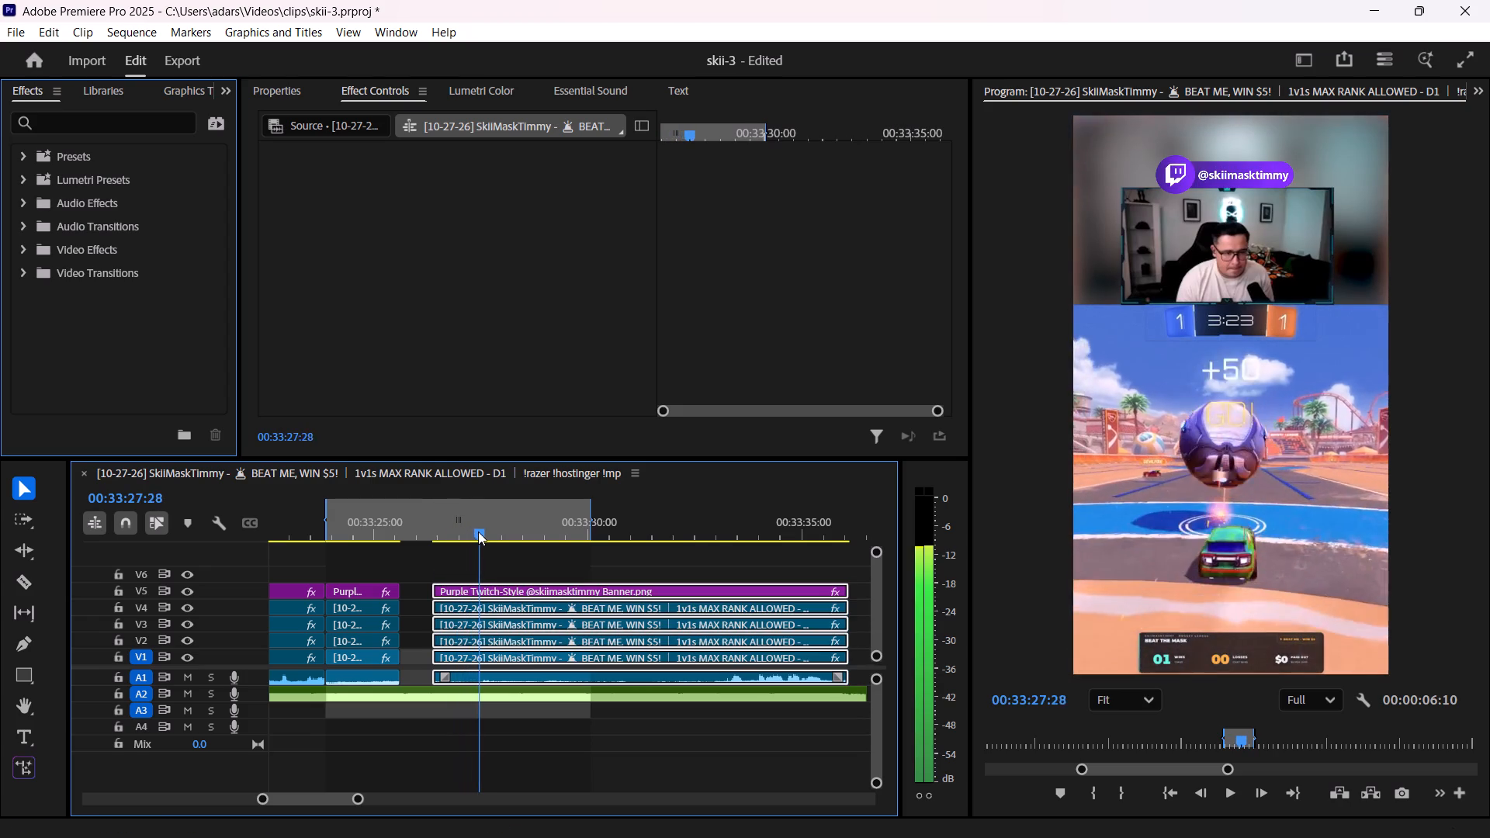
pyautogui.moveTo(478, 532); pyautogui.dragTo(464, 534)
pyautogui.keyDown('alt'); pyautogui.scroll(8, 483, 584); pyautogui.keyUp('alt')
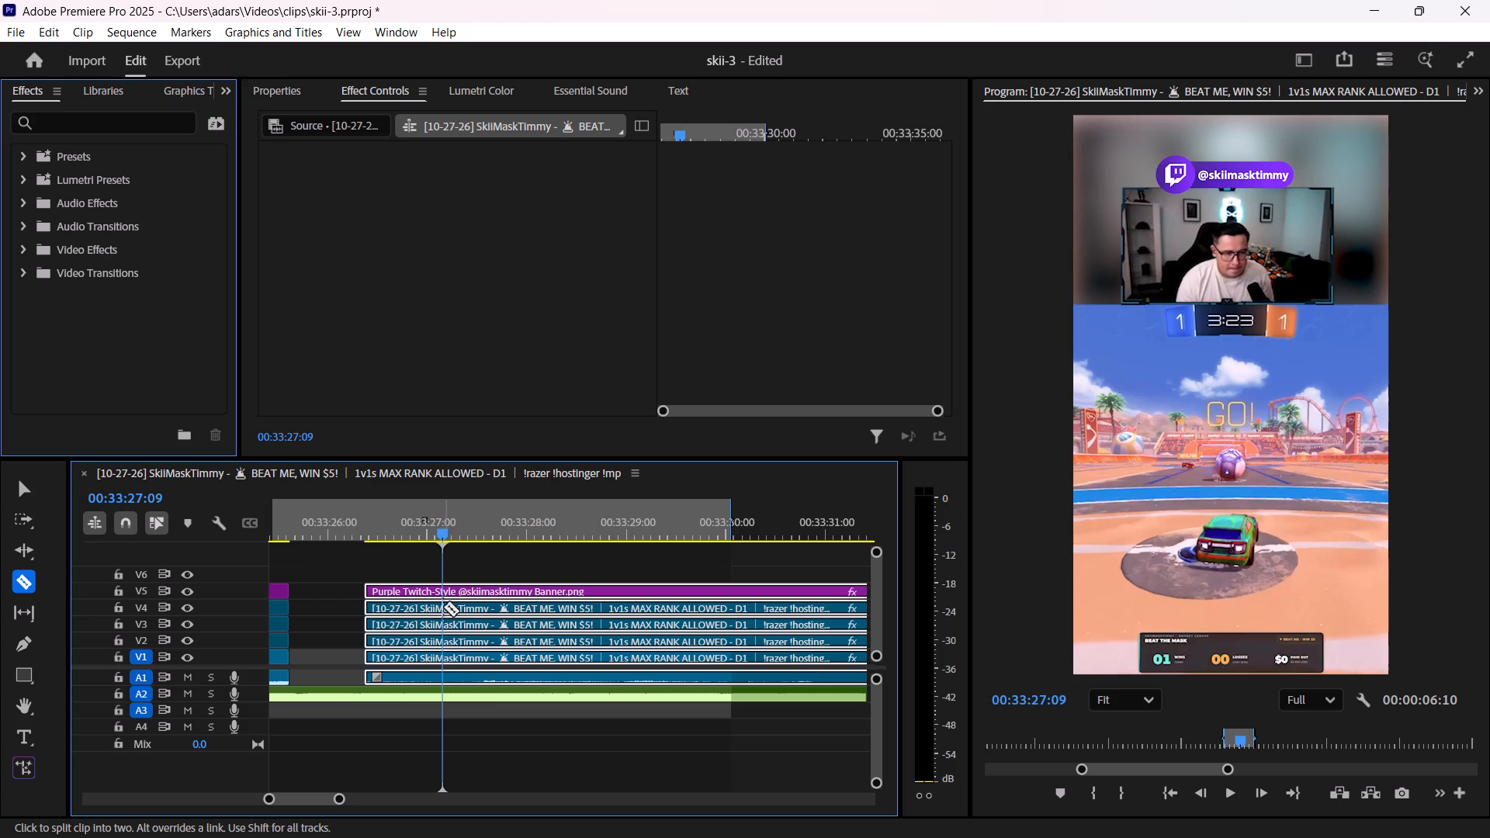
pyautogui.keyDown('shift'); pyautogui.click(443, 603); pyautogui.keyUp('shift')
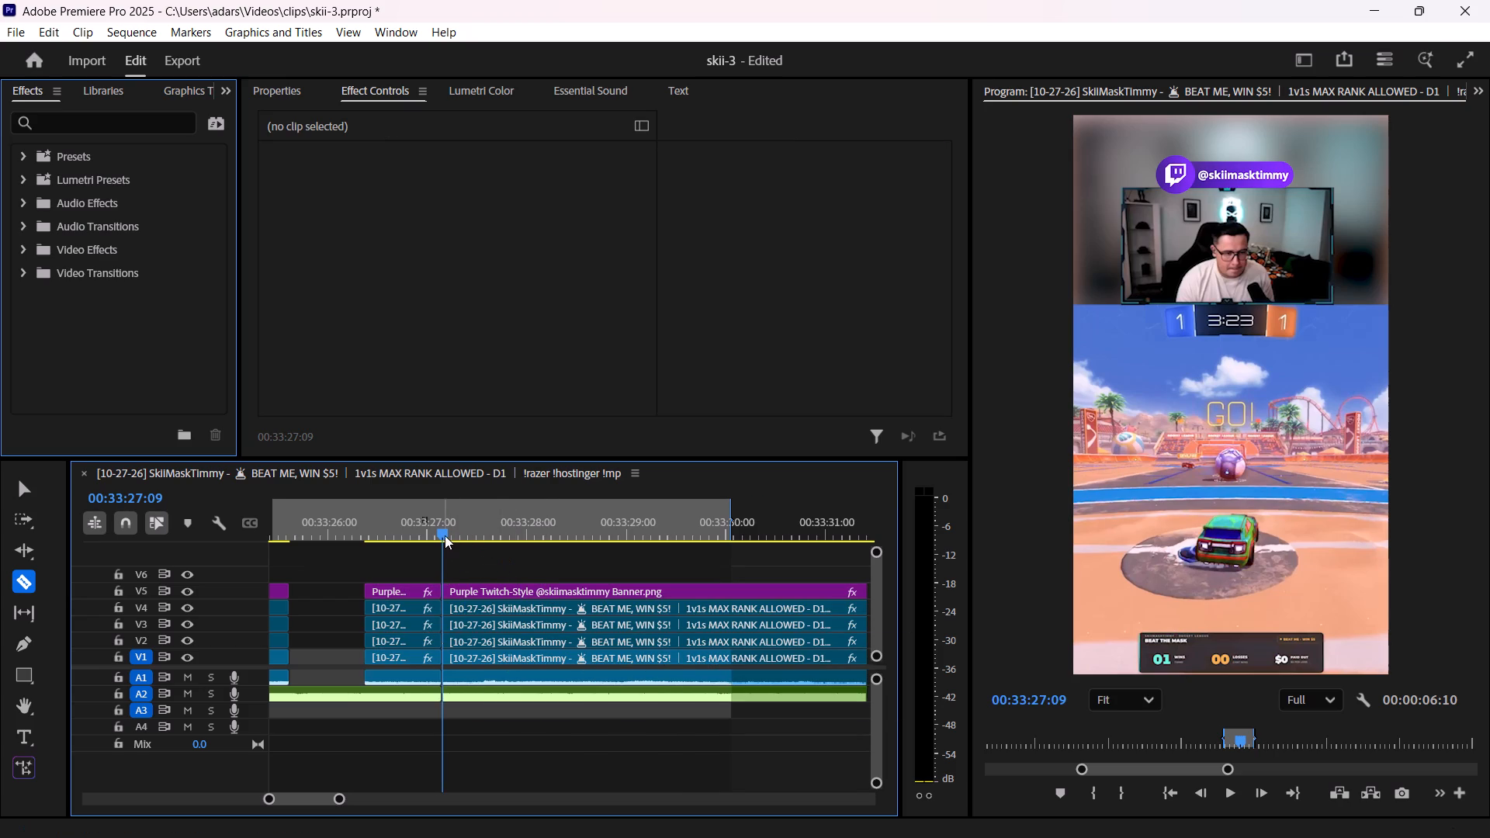
pyautogui.moveTo(442, 532); pyautogui.dragTo(465, 533)
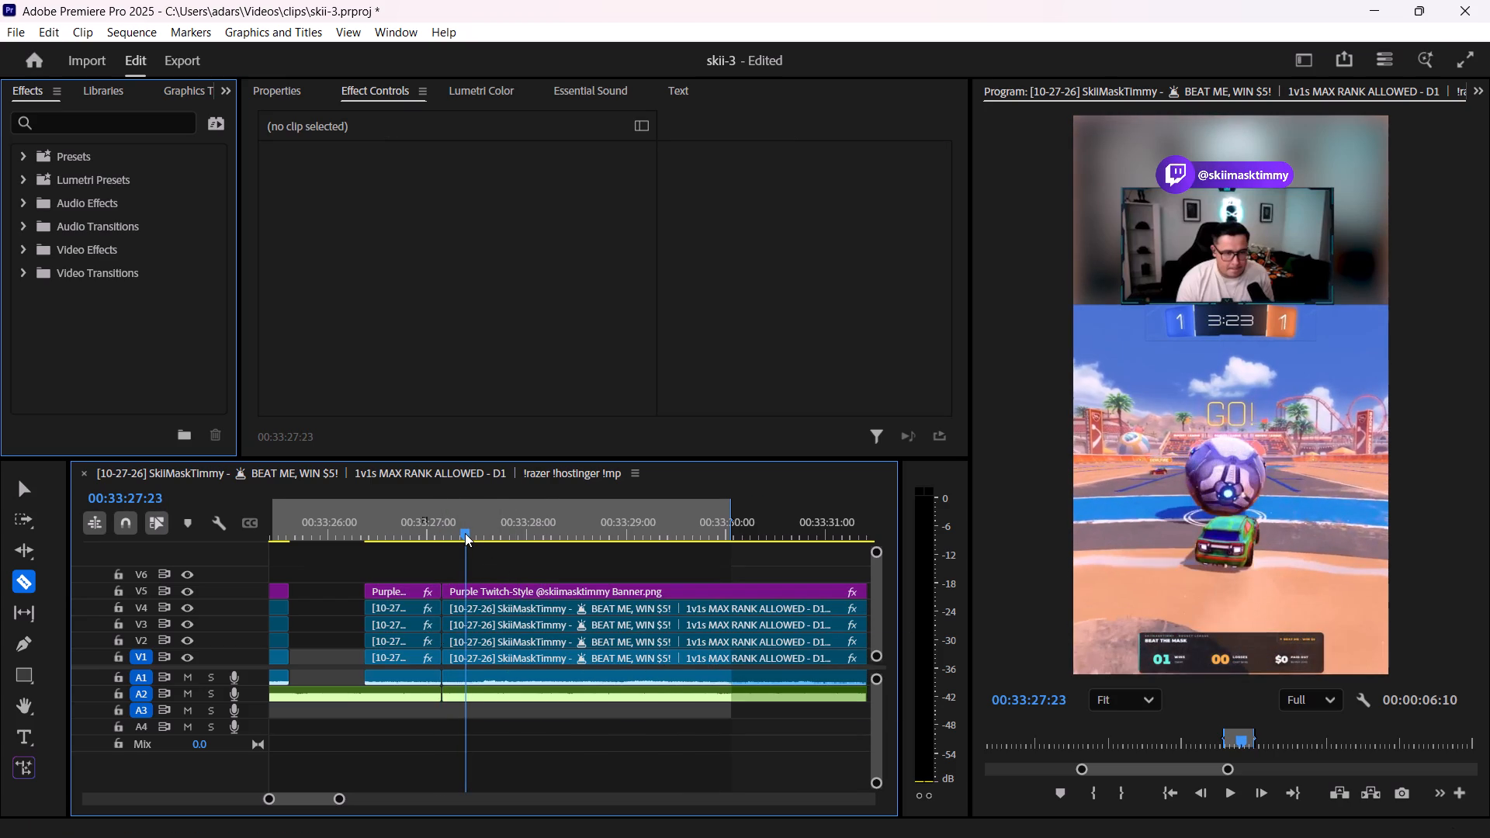
pyautogui.moveTo(465, 533); pyautogui.dragTo(470, 533)
pyautogui.keyDown('shift'); pyautogui.click(476, 619); pyautogui.keyUp('shift')
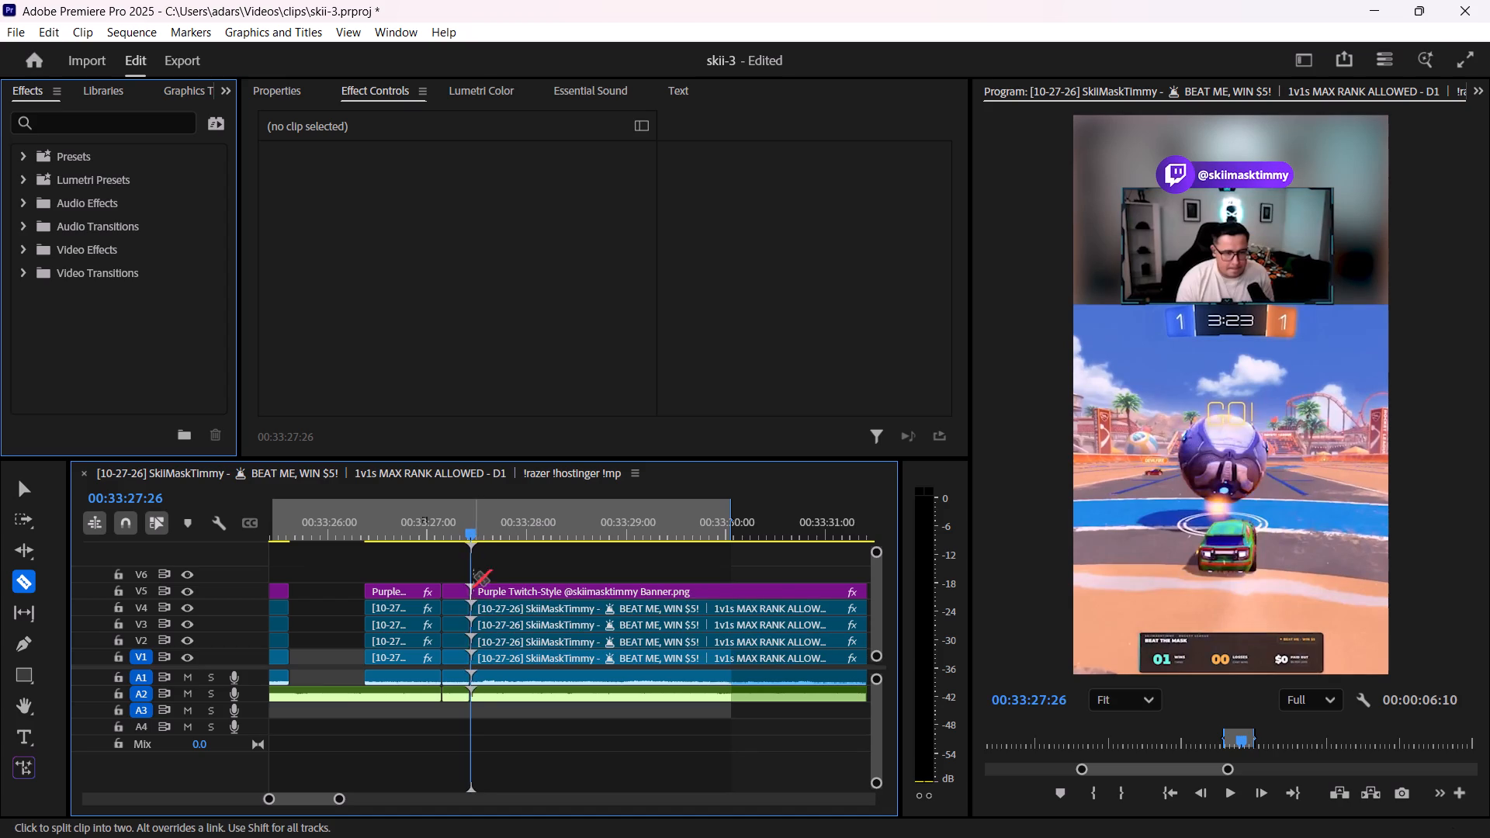
# Cut all tracks at 00:33:28:26 and 00:33:28:48, isolating a short piece around the 3:21 moment.
pyautogui.moveTo(472, 535); pyautogui.dragTo(512, 538)
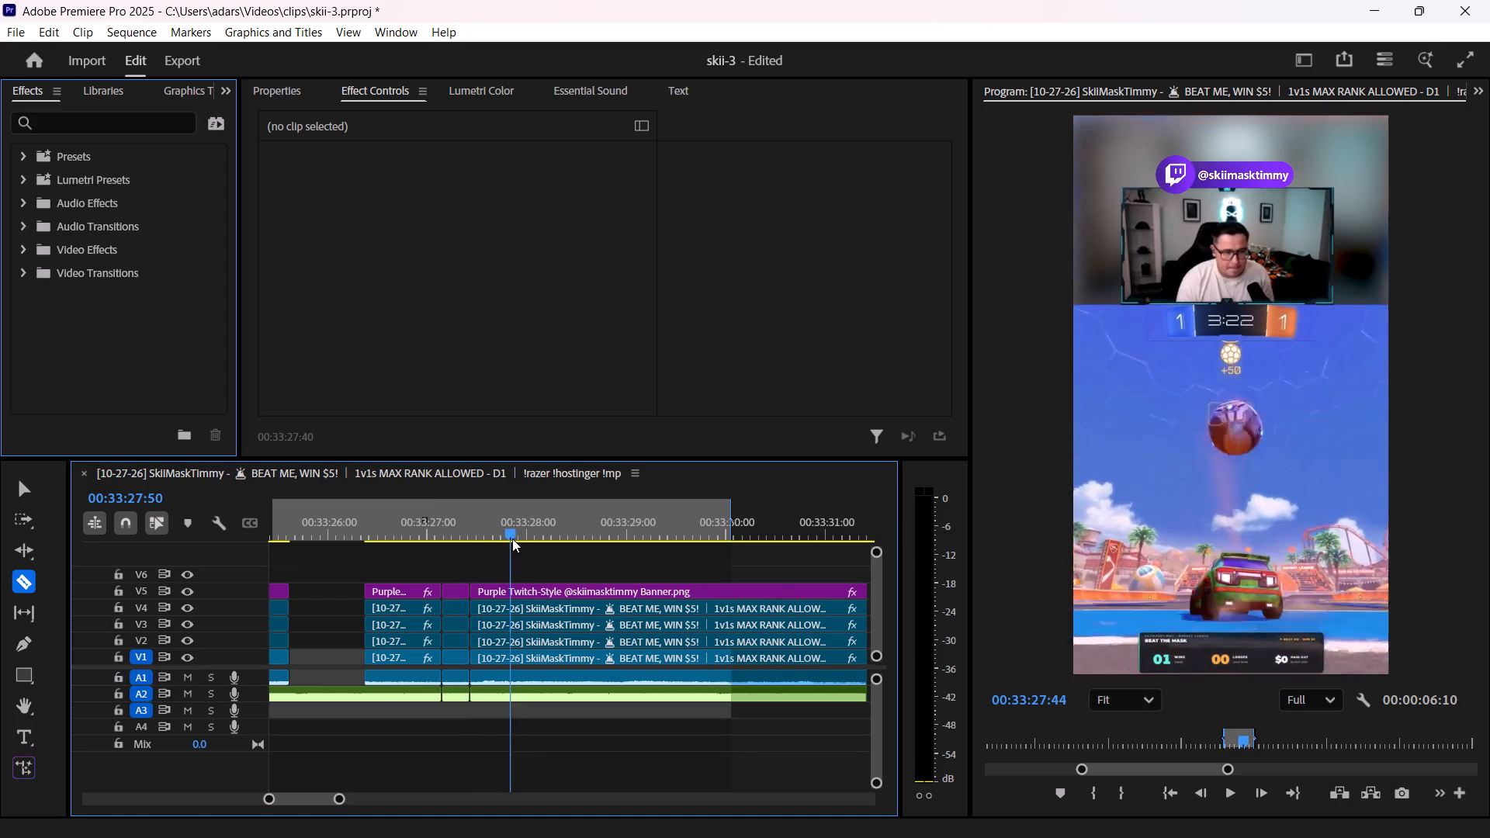
pyautogui.moveTo(512, 538); pyautogui.dragTo(570, 553)
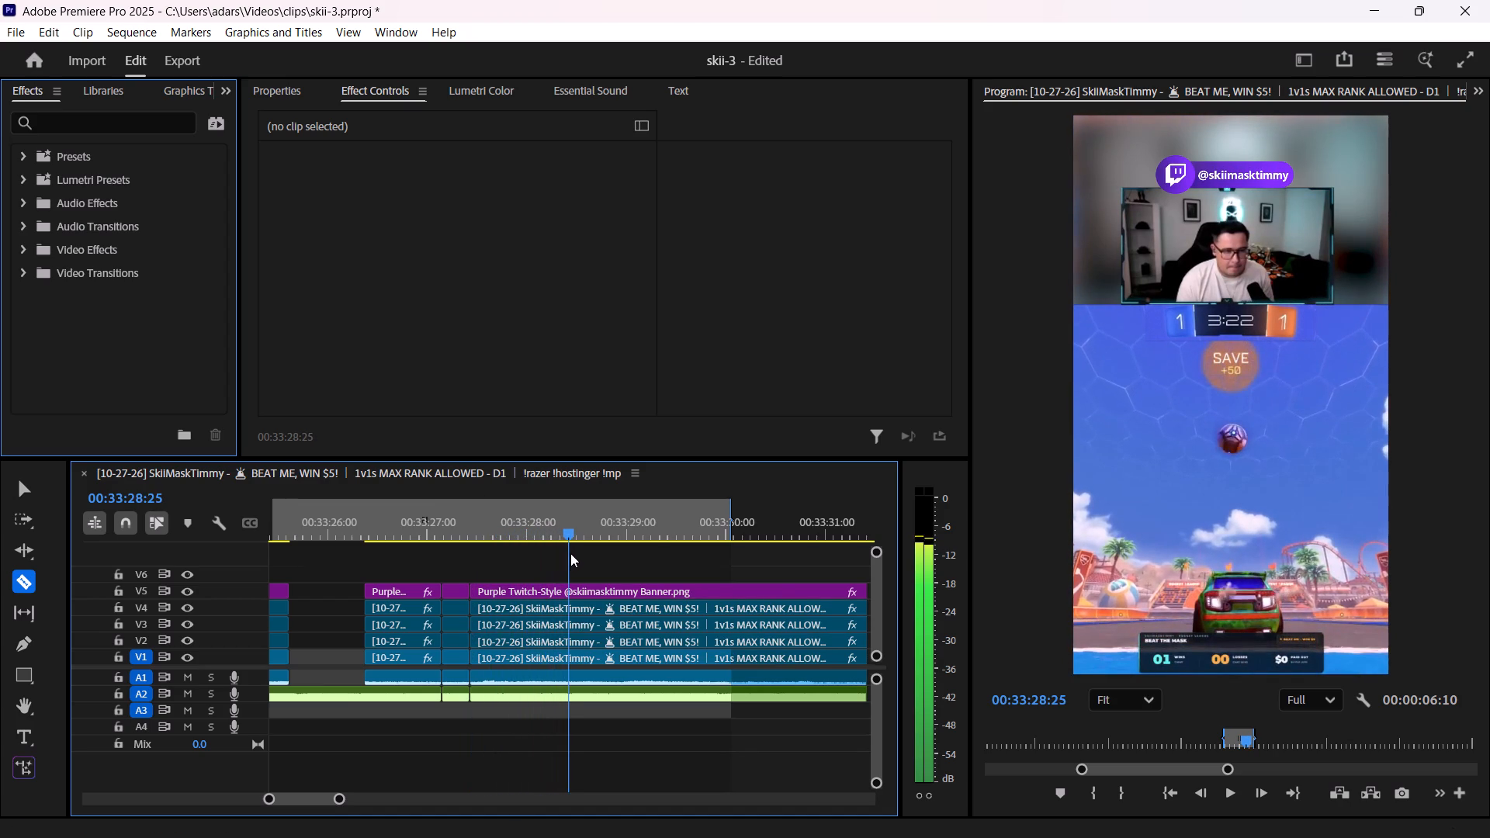
pyautogui.moveTo(570, 553); pyautogui.dragTo(572, 554)
pyautogui.keyDown('shift'); pyautogui.click(573, 605); pyautogui.keyUp('shift')
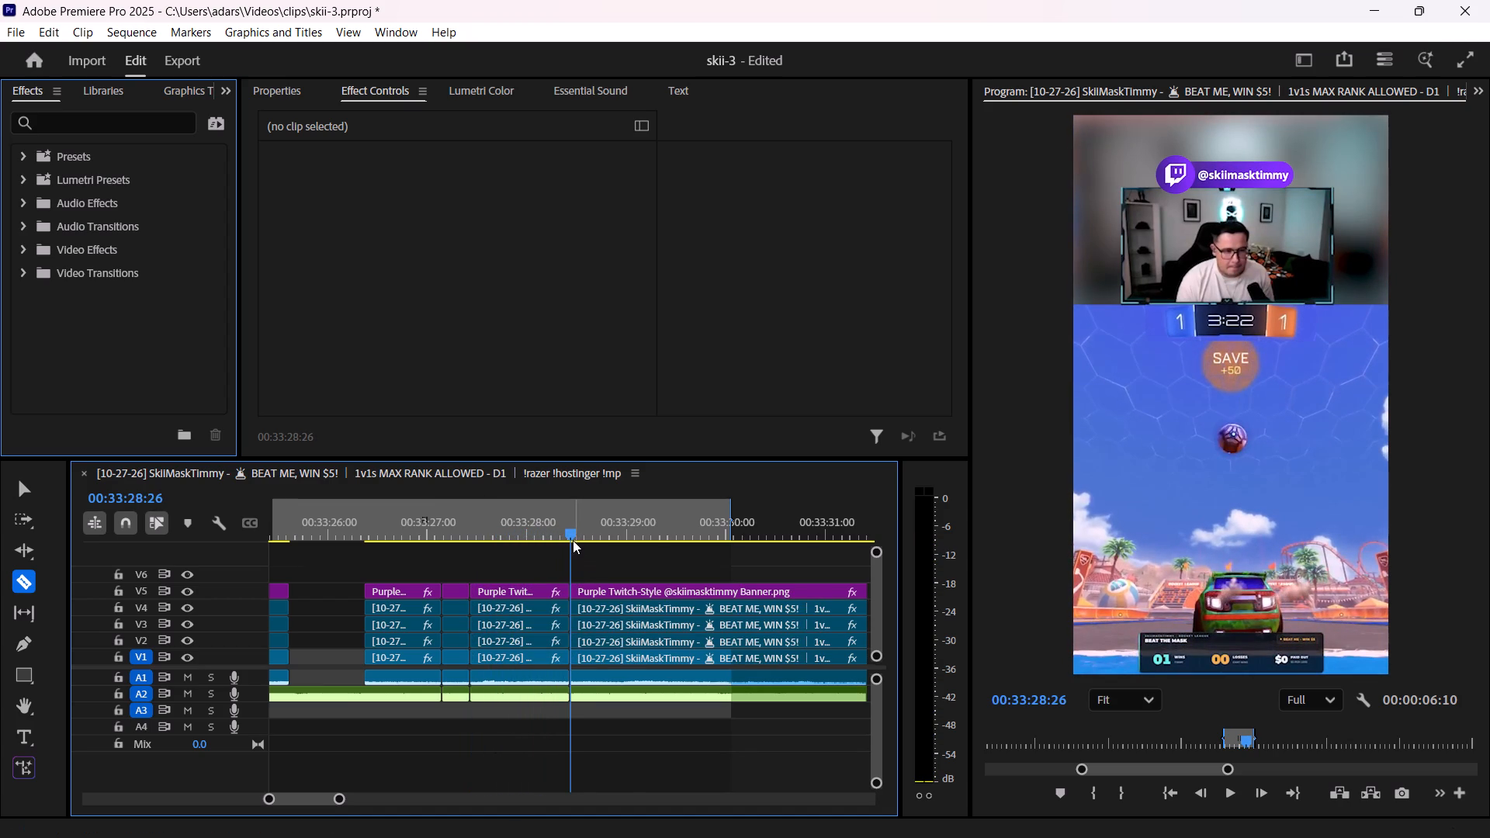
pyautogui.moveTo(573, 539); pyautogui.dragTo(608, 542)
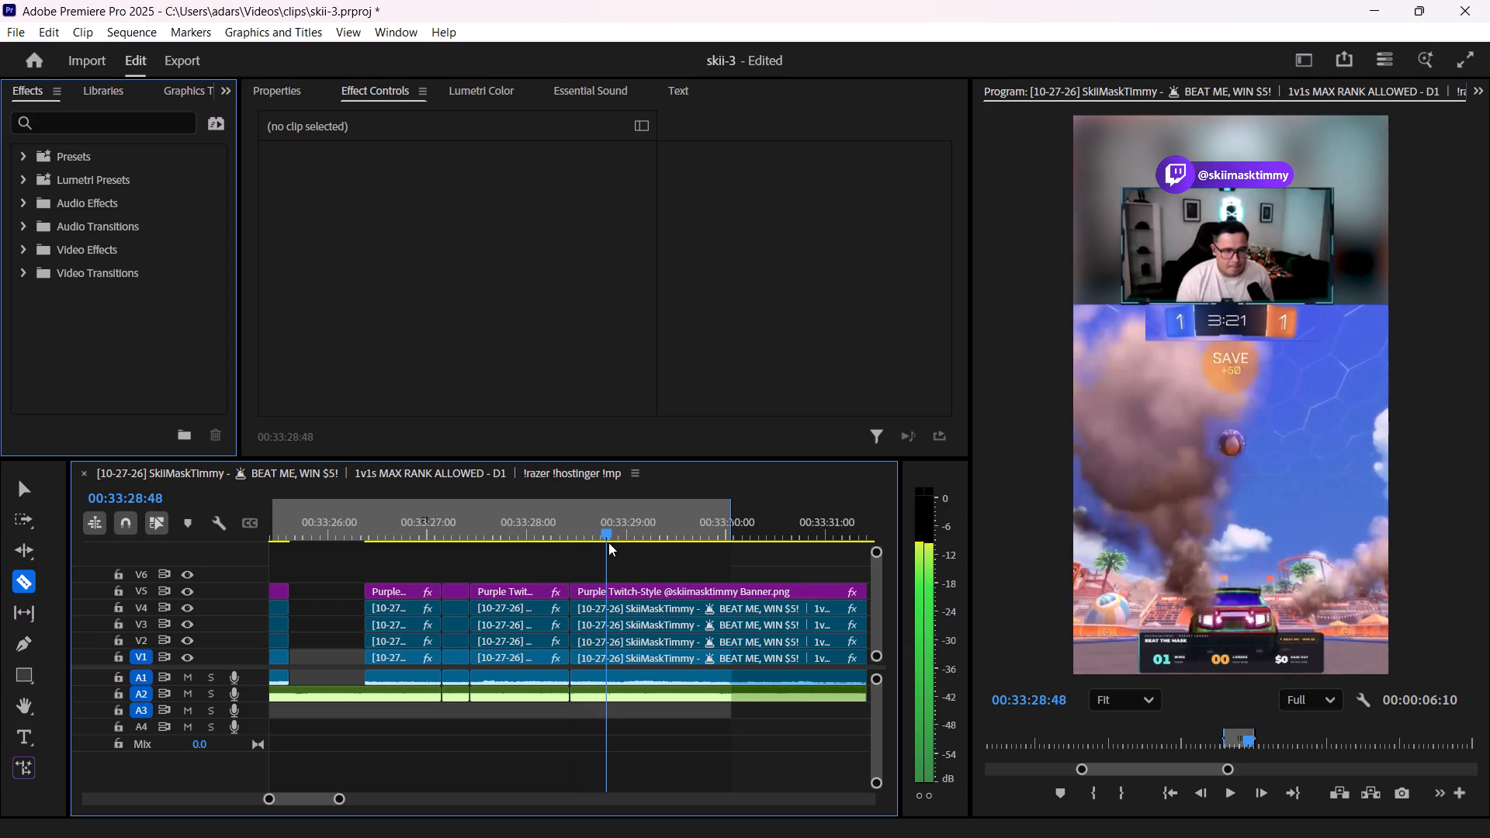
pyautogui.moveTo(608, 542); pyautogui.dragTo(609, 545)
pyautogui.keyDown('shift'); pyautogui.click(608, 620); pyautogui.keyUp('shift')
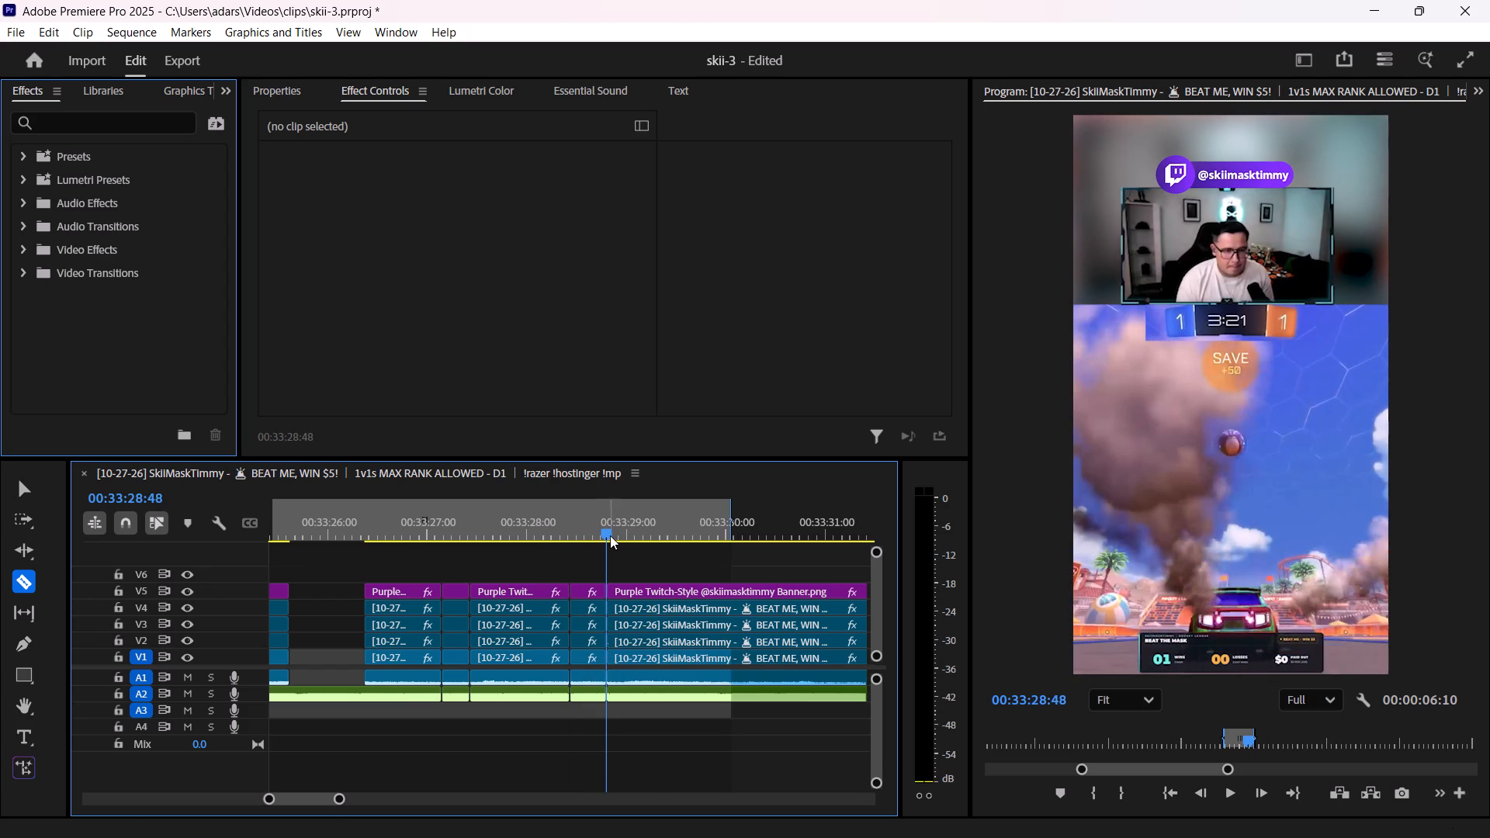
# Cut all tracks at 00:33:30:14 and 00:33:30:33, isolating the ball touch at 3:20.
pyautogui.moveTo(610, 535); pyautogui.dragTo(626, 535)
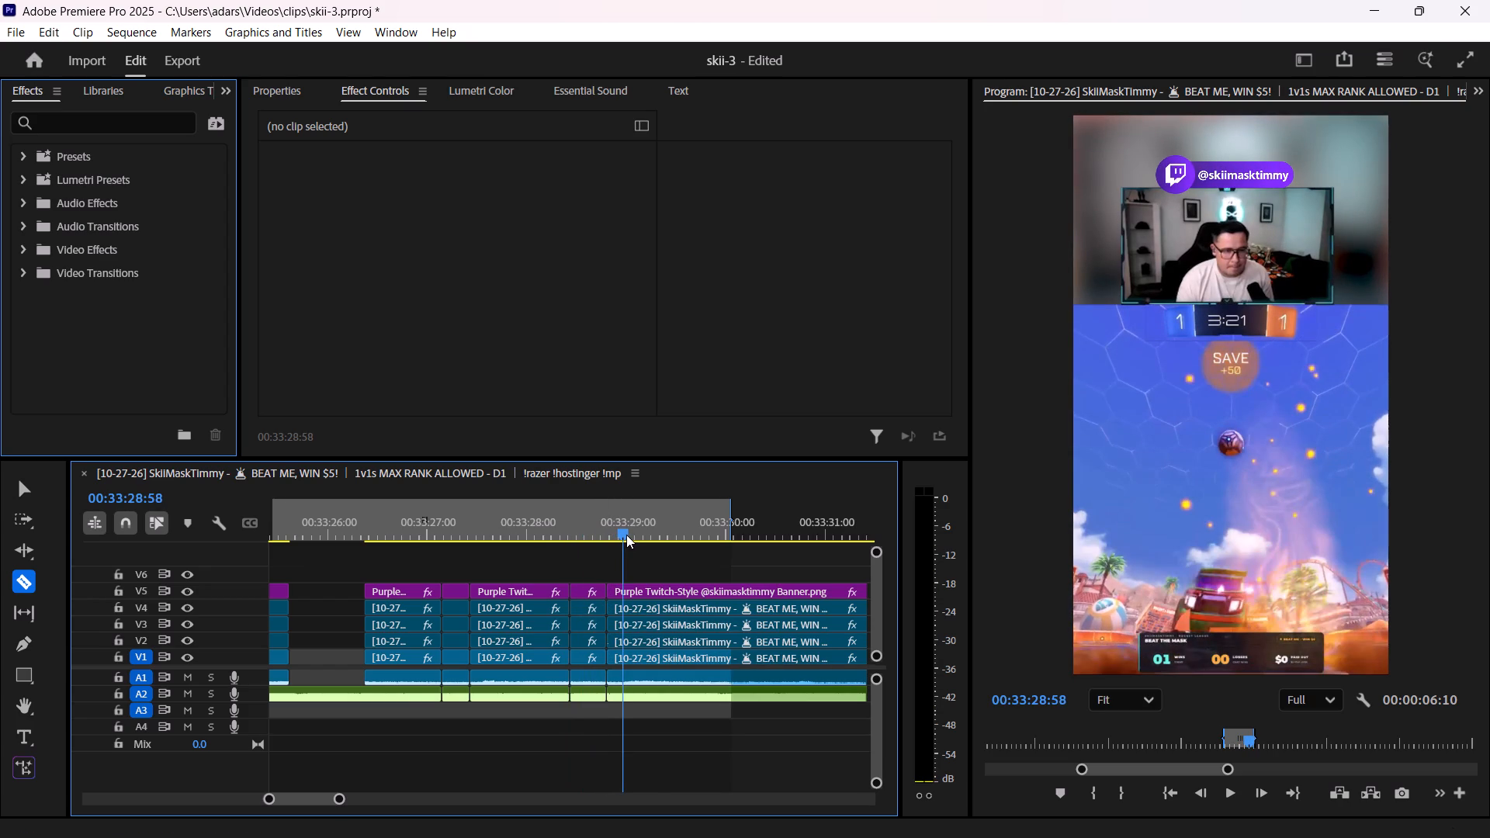
pyautogui.moveTo(626, 535); pyautogui.dragTo(719, 548)
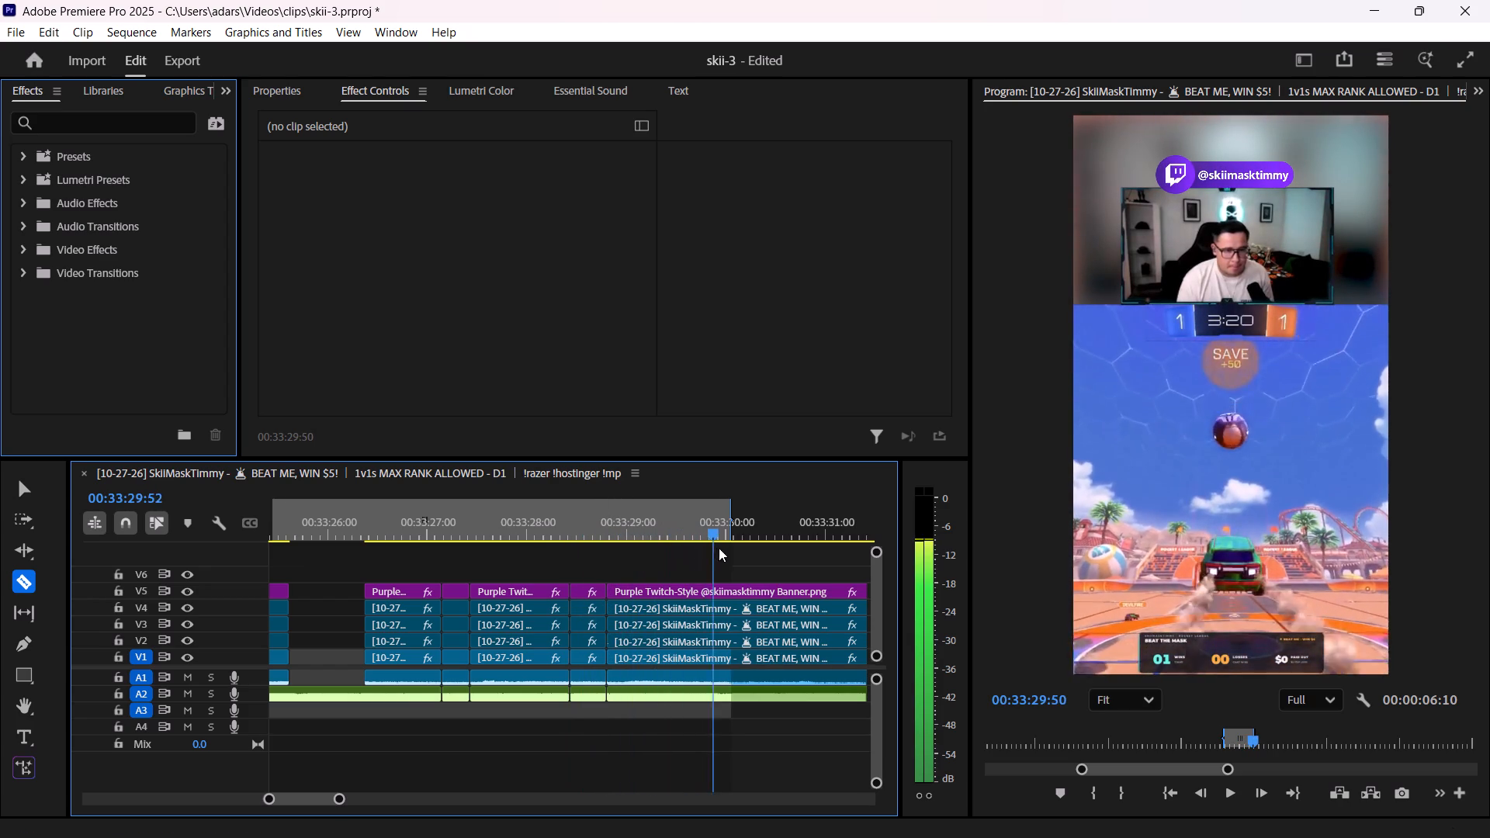
pyautogui.moveTo(719, 548); pyautogui.dragTo(750, 549)
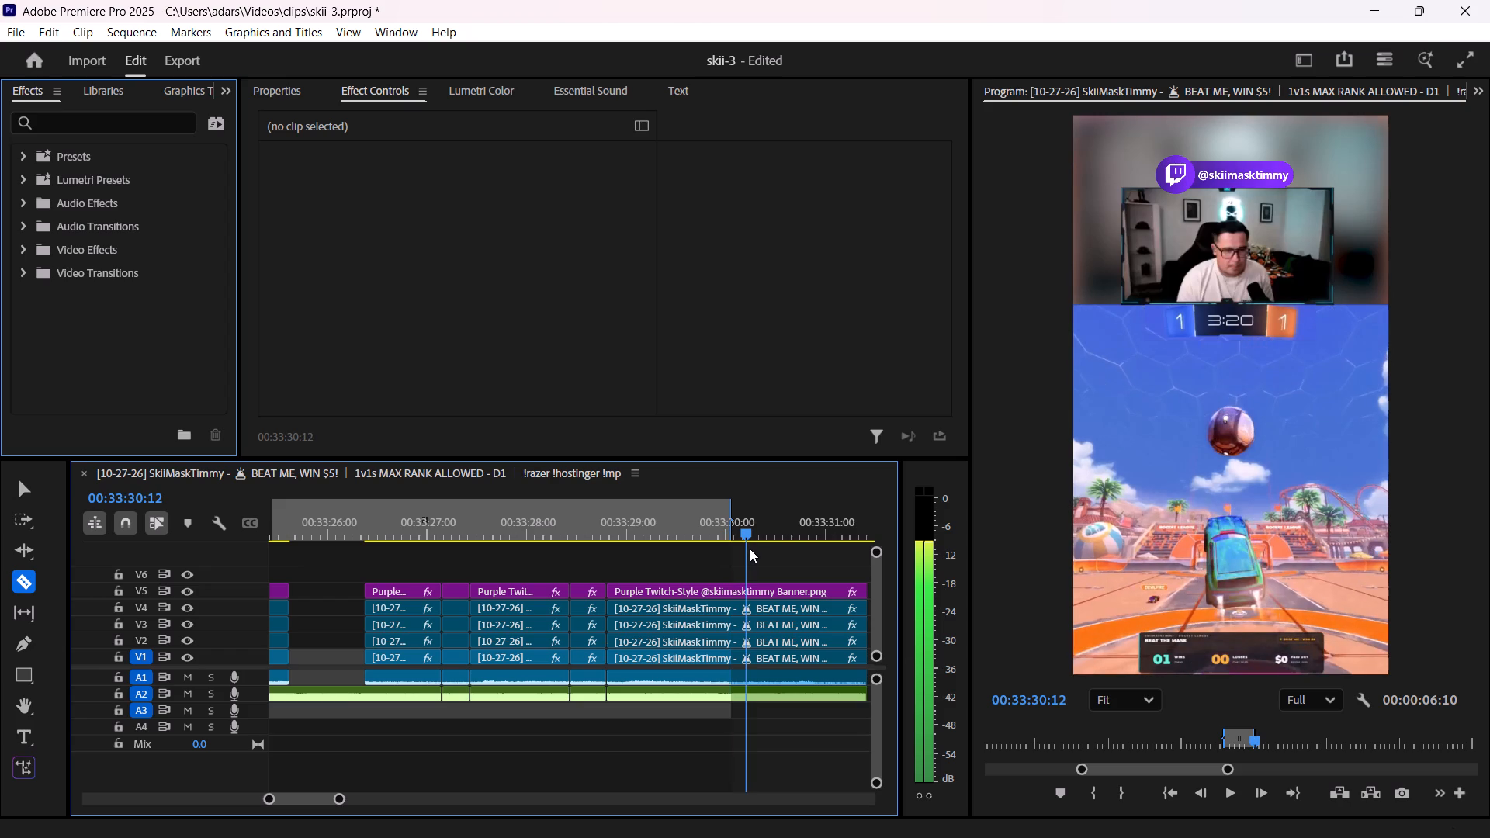
pyautogui.moveTo(750, 549); pyautogui.dragTo(754, 549)
pyautogui.keyDown('shift'); pyautogui.click(754, 611); pyautogui.keyUp('shift')
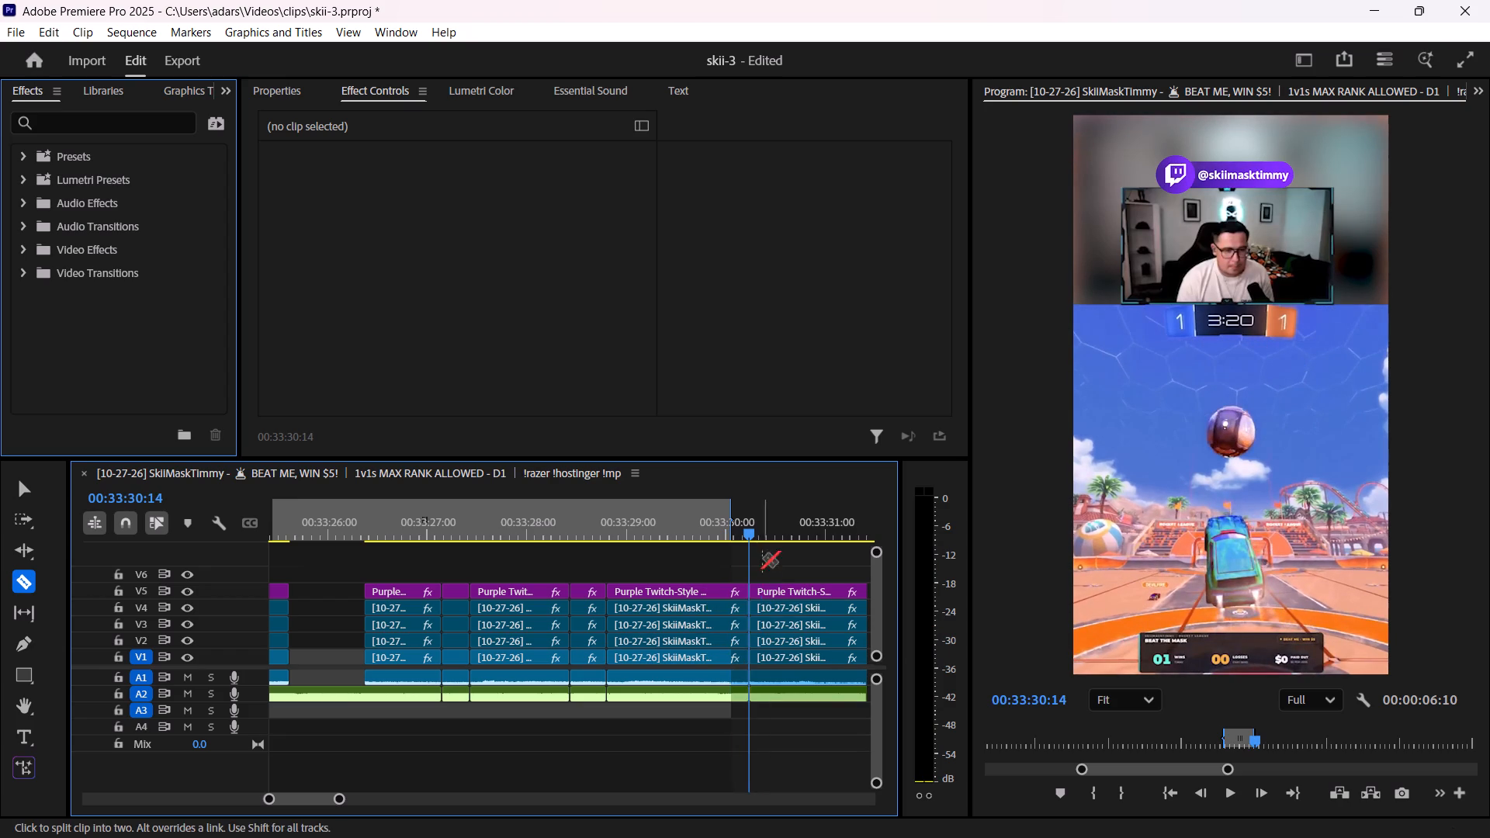
pyautogui.moveTo(750, 531); pyautogui.dragTo(781, 545)
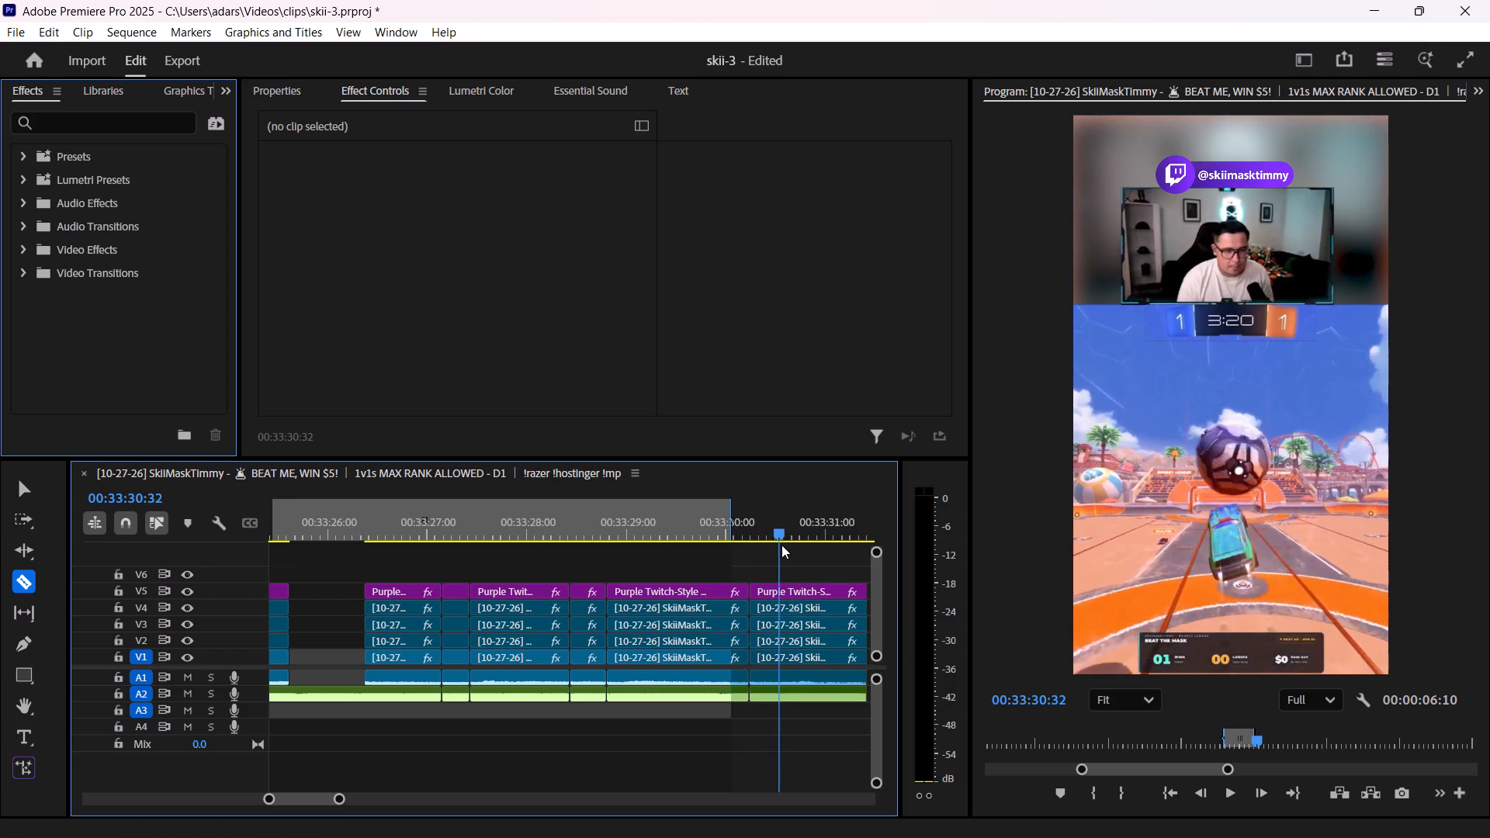
pyautogui.moveTo(781, 545); pyautogui.dragTo(782, 548)
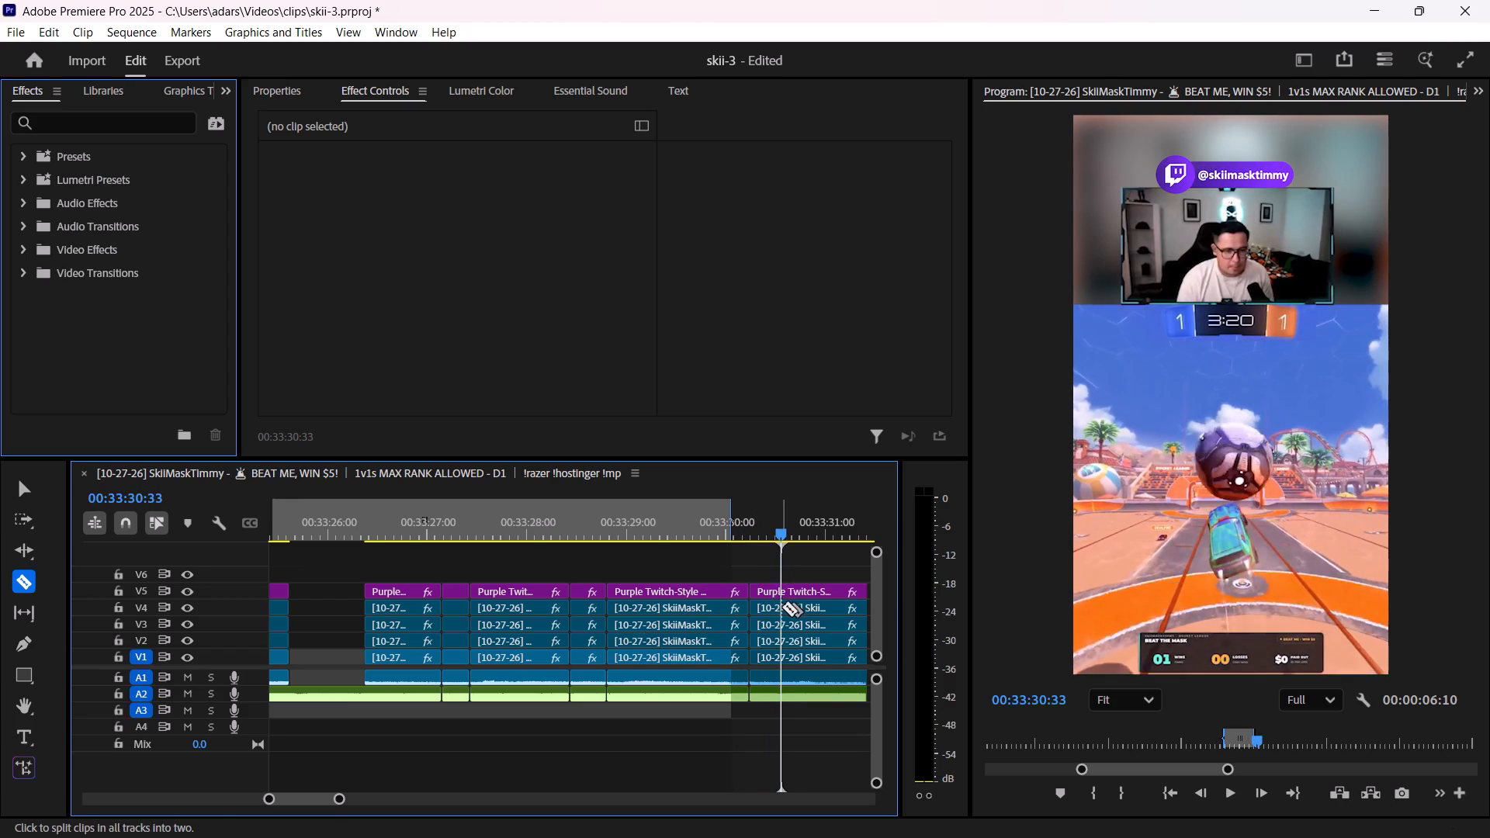
pyautogui.keyDown('shift'); pyautogui.click(781, 606); pyautogui.keyUp('shift')
# Cut all tracks at 00:33:31:33 and 00:33:31:54, isolating the shot between 3:19 and 3:18.
pyautogui.moveTo(781, 532); pyautogui.dragTo(830, 539)
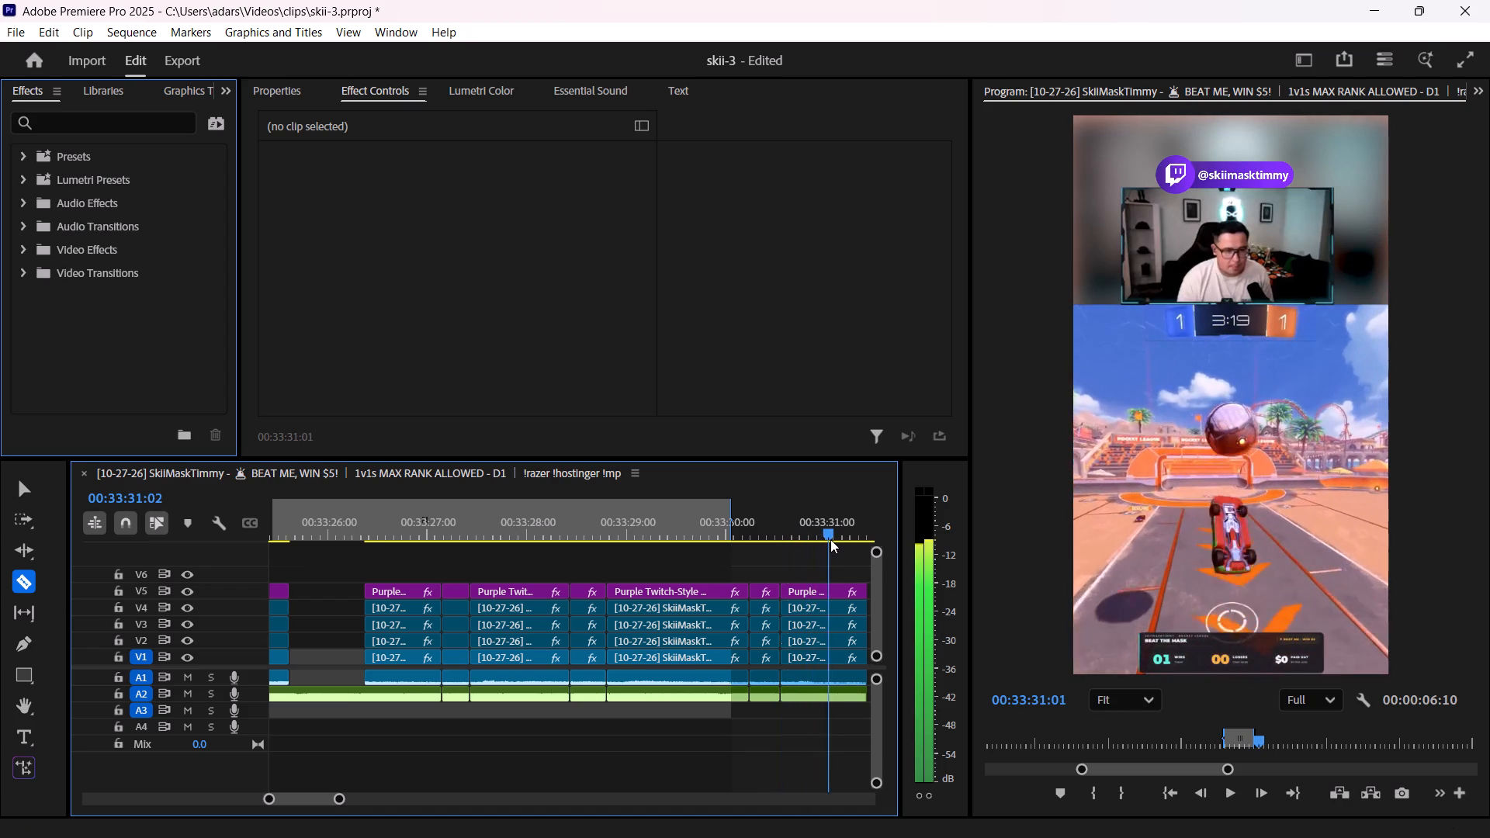
pyautogui.moveTo(830, 539); pyautogui.dragTo(831, 539)
pyautogui.keyDown('shift'); pyautogui.scroll(-7, 802, 542); pyautogui.keyUp('shift')
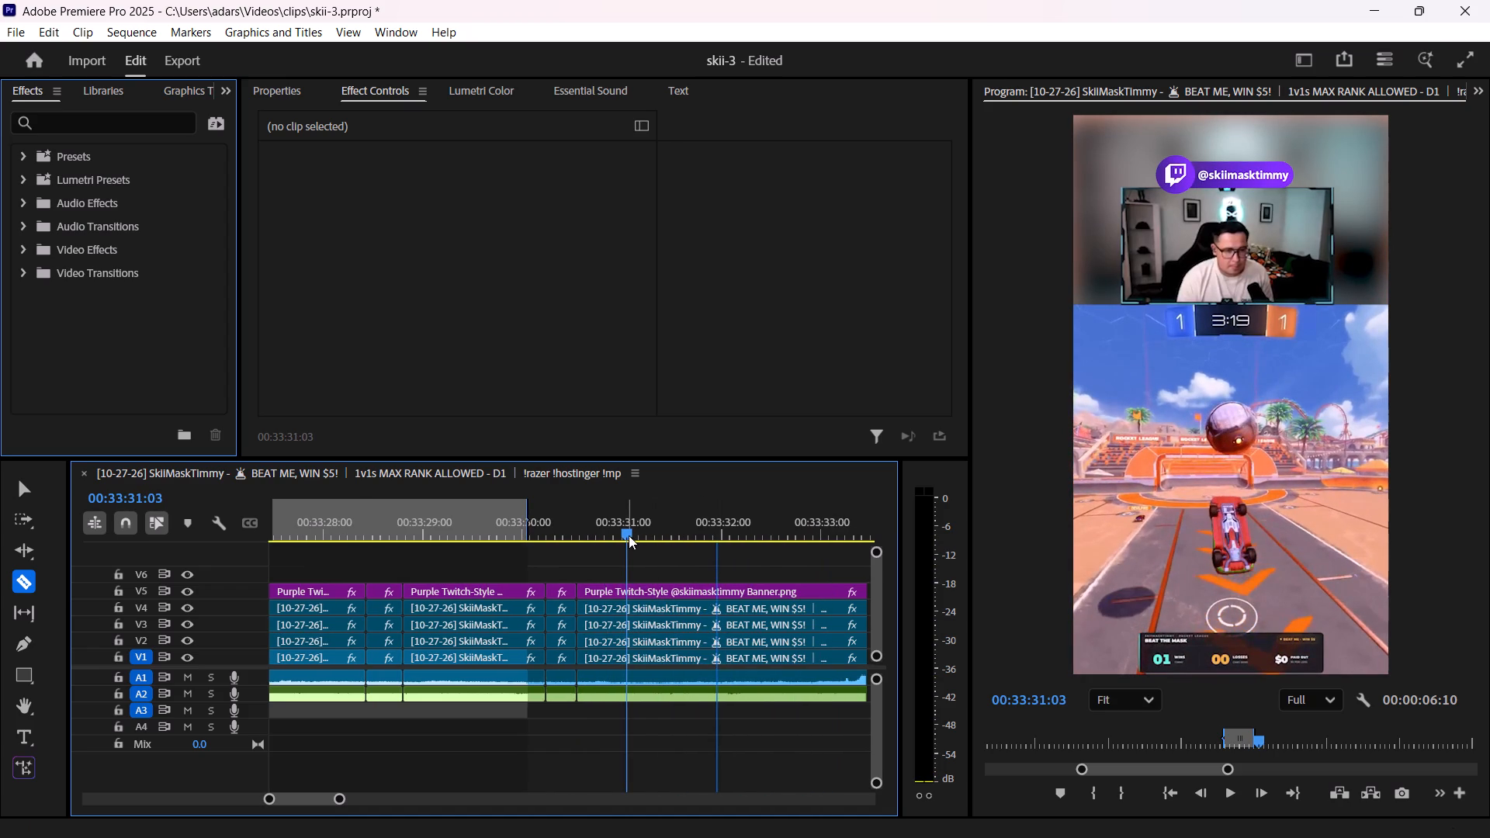
pyautogui.moveTo(627, 535); pyautogui.dragTo(666, 535)
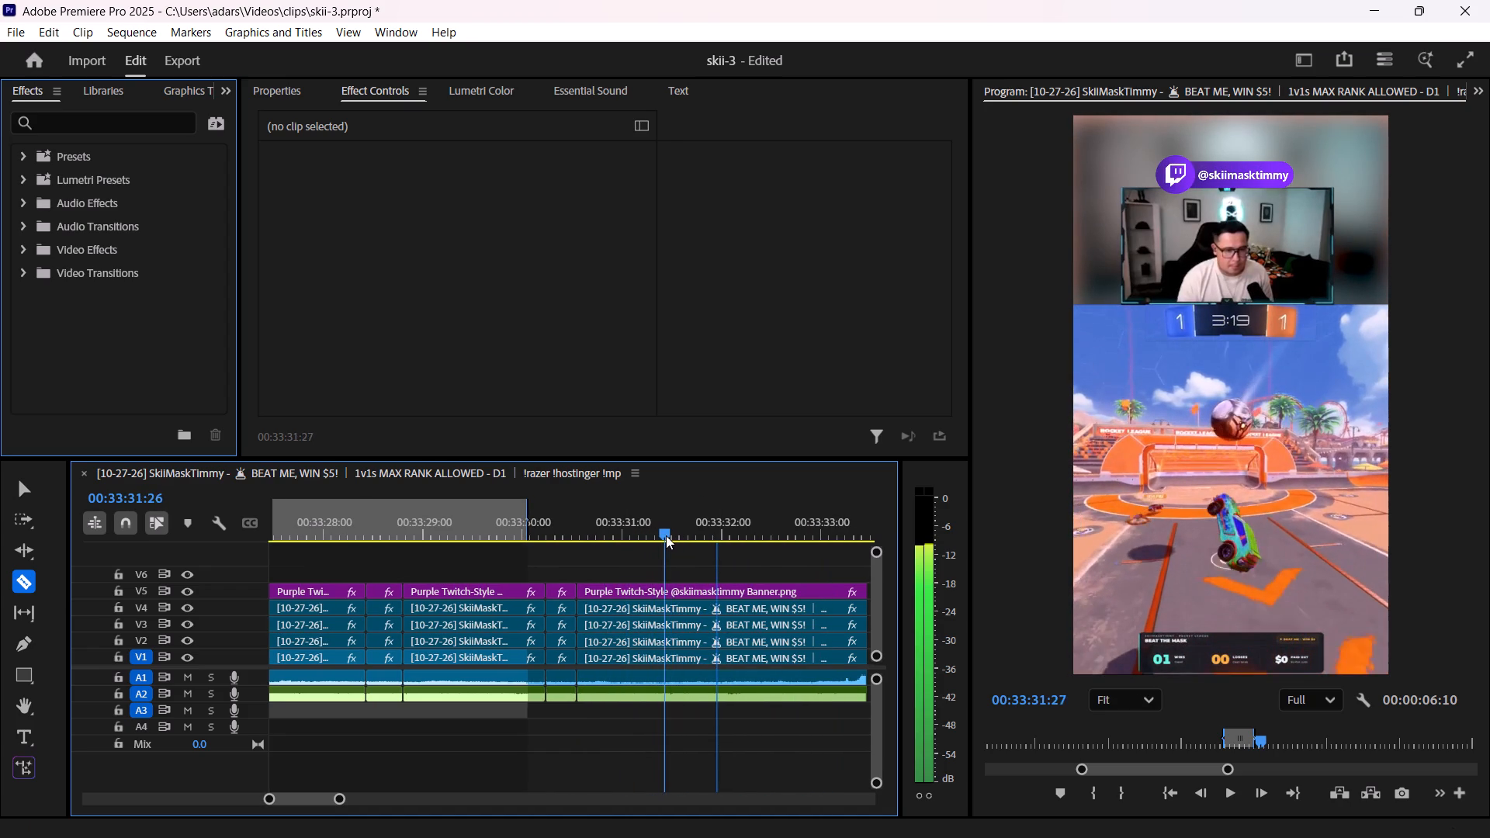
pyautogui.moveTo(666, 535); pyautogui.dragTo(677, 536)
pyautogui.keyDown('shift'); pyautogui.click(682, 595); pyautogui.keyUp('shift')
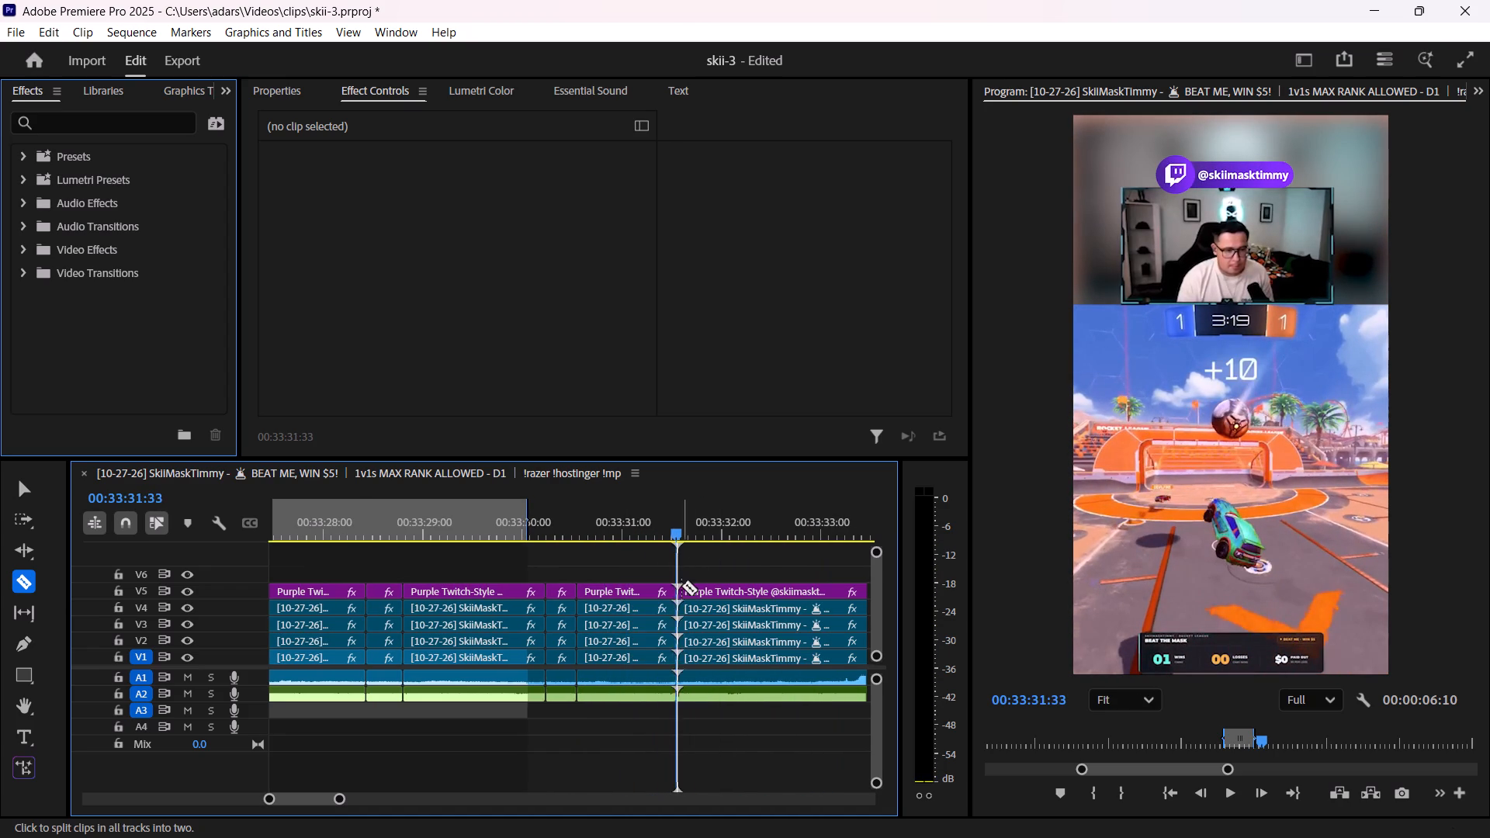
pyautogui.keyDown('shift'); pyautogui.click(679, 590); pyautogui.keyUp('shift')
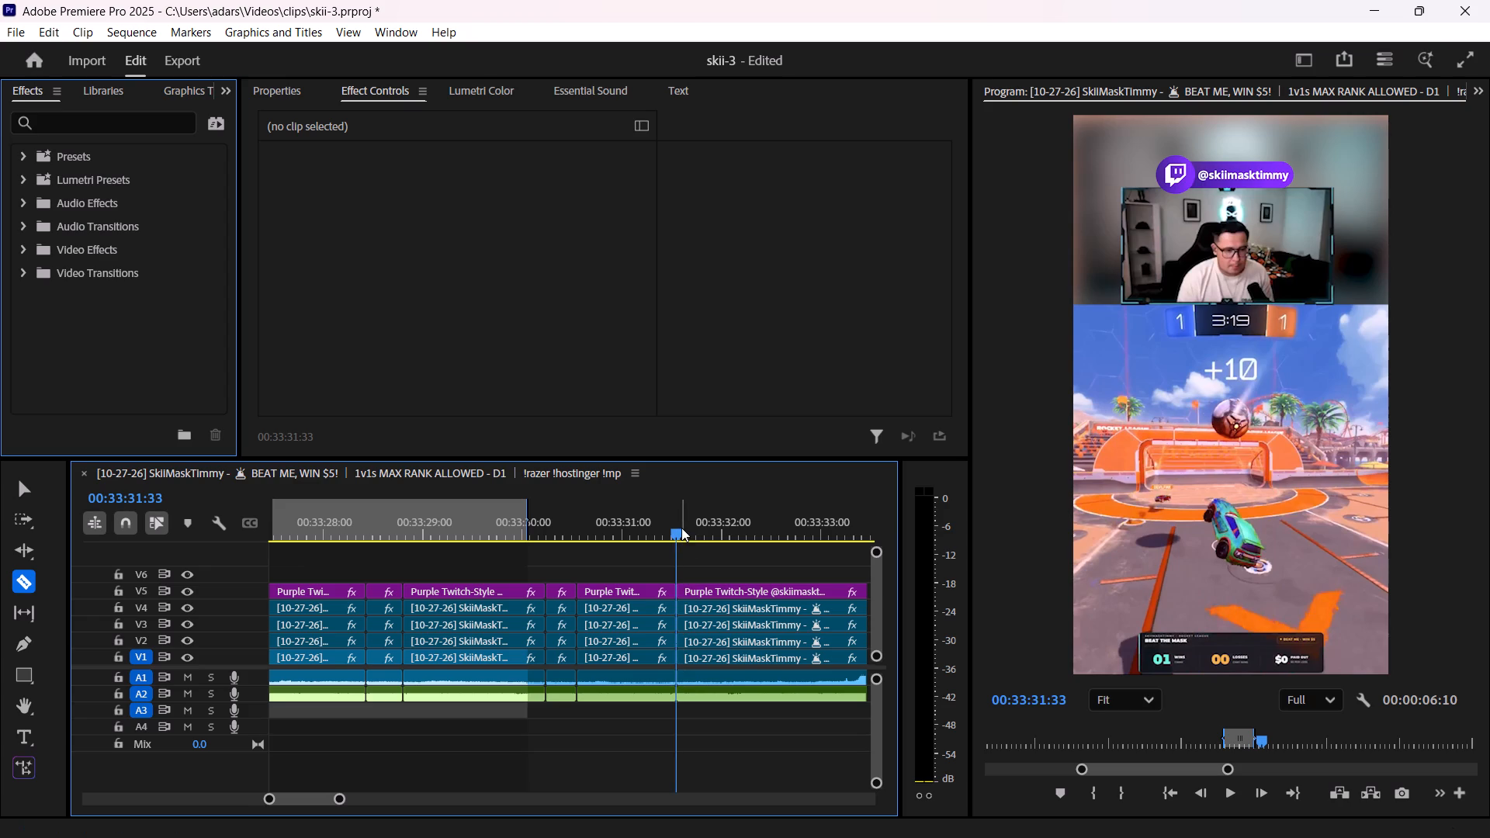
pyautogui.moveTo(679, 532); pyautogui.dragTo(714, 545)
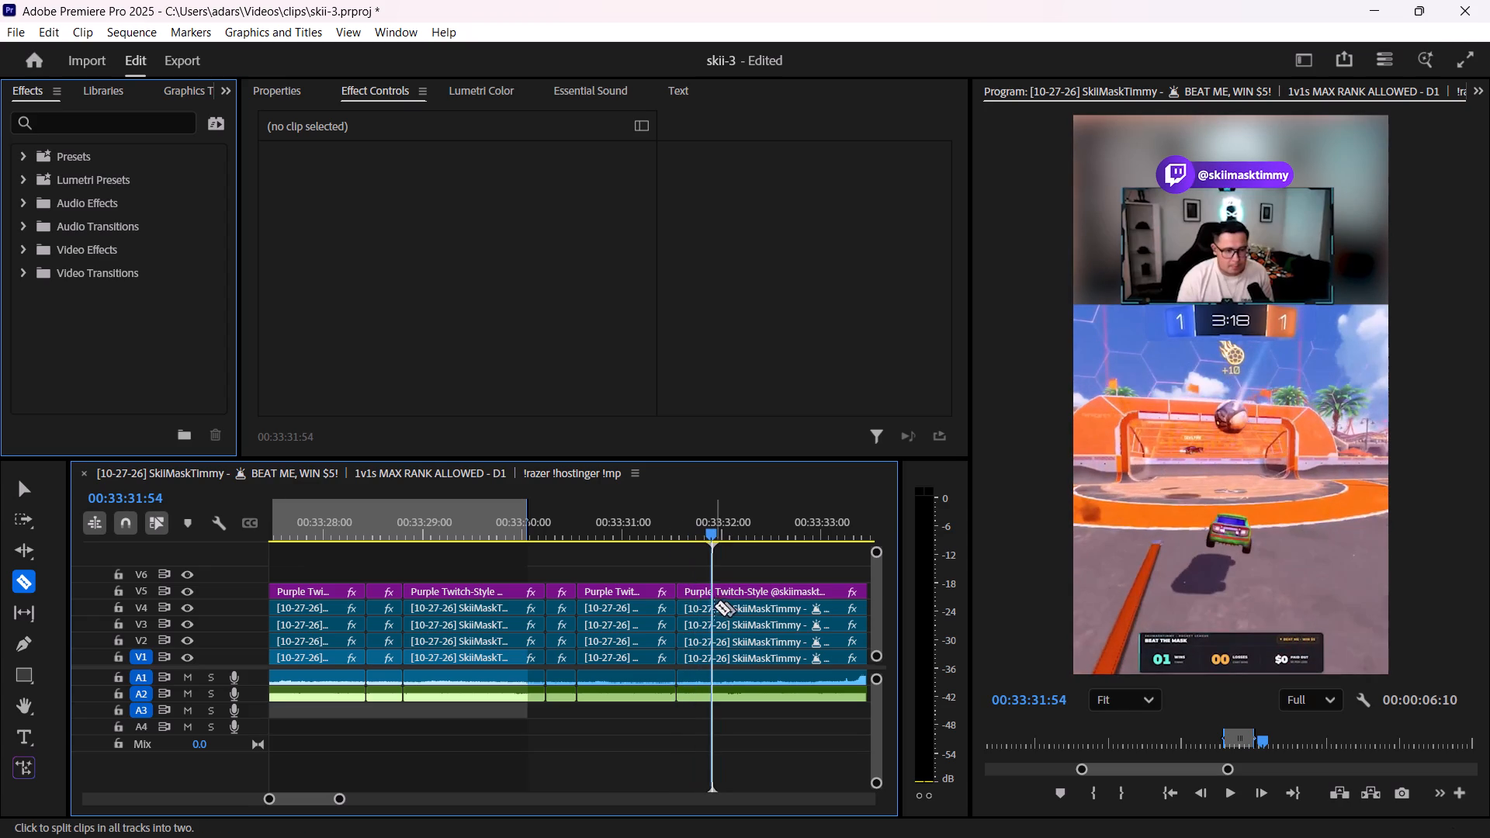
pyautogui.keyDown('shift'); pyautogui.click(712, 608); pyautogui.keyUp('shift')
# Delete the V1–V5 clips of the segment's first piece, before the cut at 00:33:27:09, keeping its audio.
pyautogui.keyDown('shift'); pyautogui.scroll(-3, 723, 576); pyautogui.keyUp('shift')
pyautogui.keyDown('shift'); pyautogui.scroll(9, 720, 576); pyautogui.keyUp('shift')
pyautogui.keyDown('shift'); pyautogui.scroll(3, 649, 582); pyautogui.keyUp('shift')
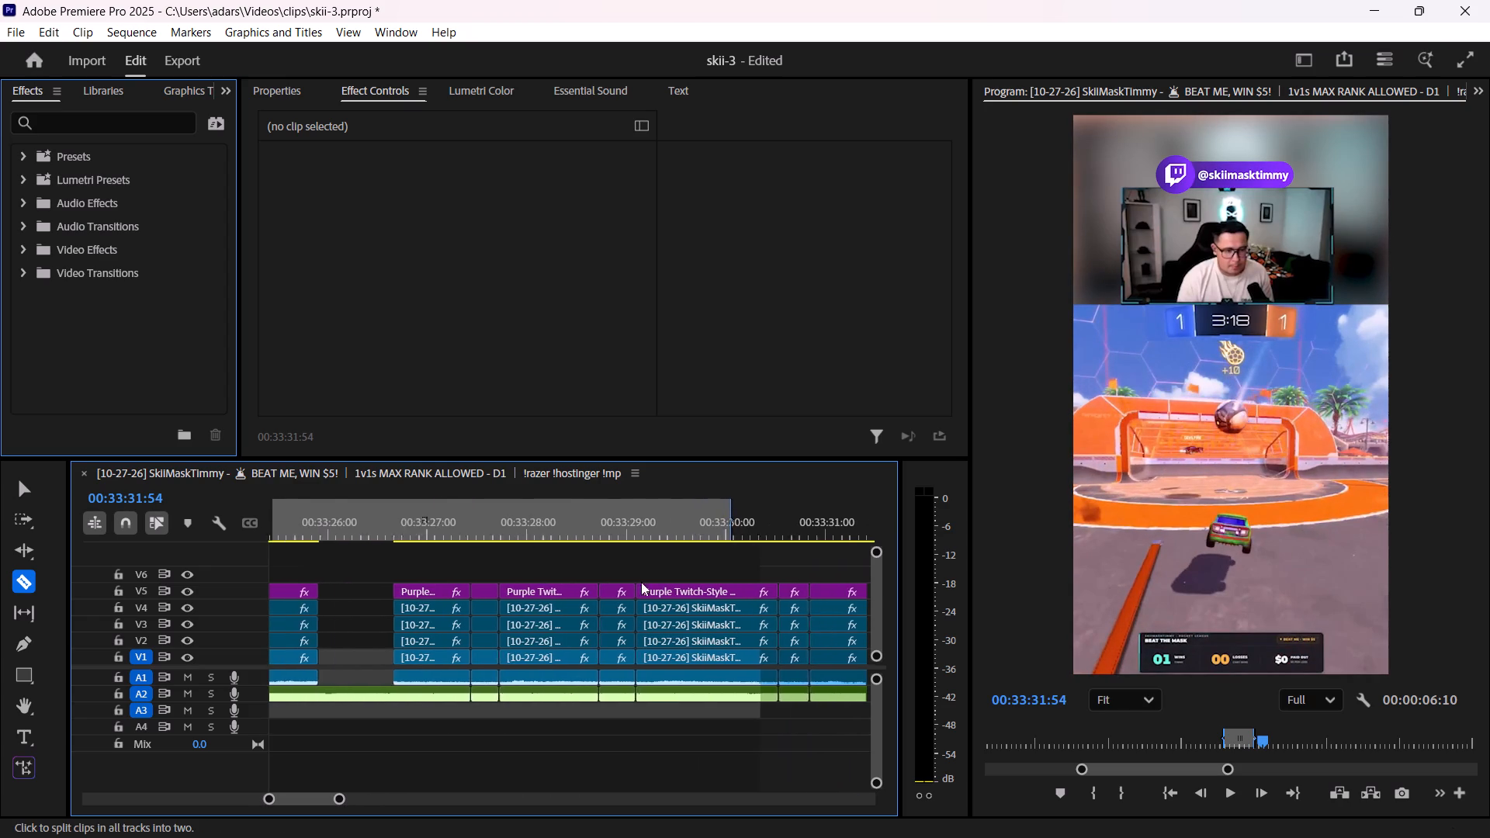
pyautogui.keyDown('shift'); pyautogui.scroll(2, 641, 582); pyautogui.keyUp('shift')
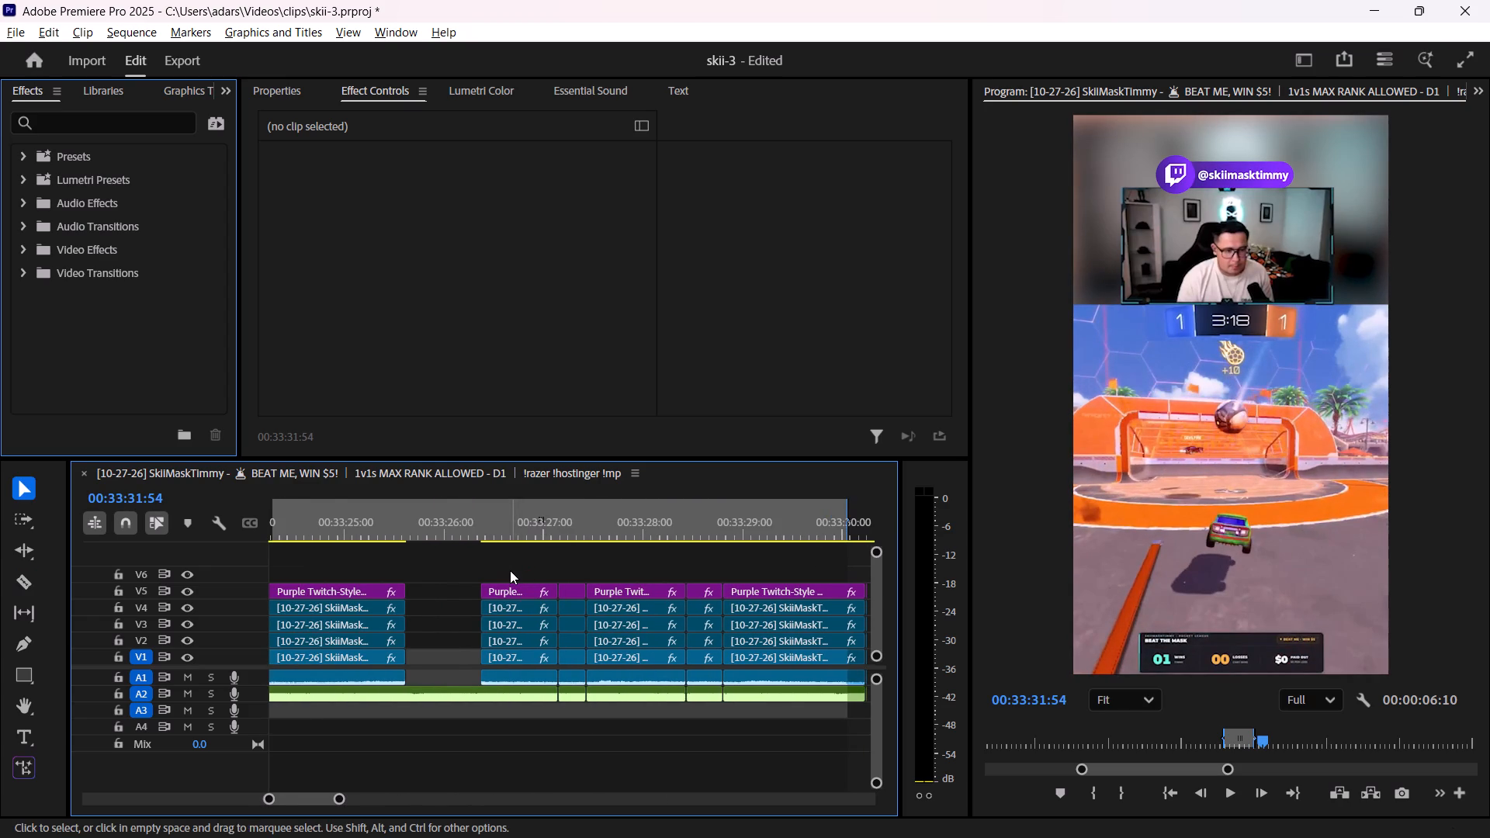
pyautogui.keyDown('alt'); pyautogui.scroll(-14, 510, 570); pyautogui.keyUp('alt')
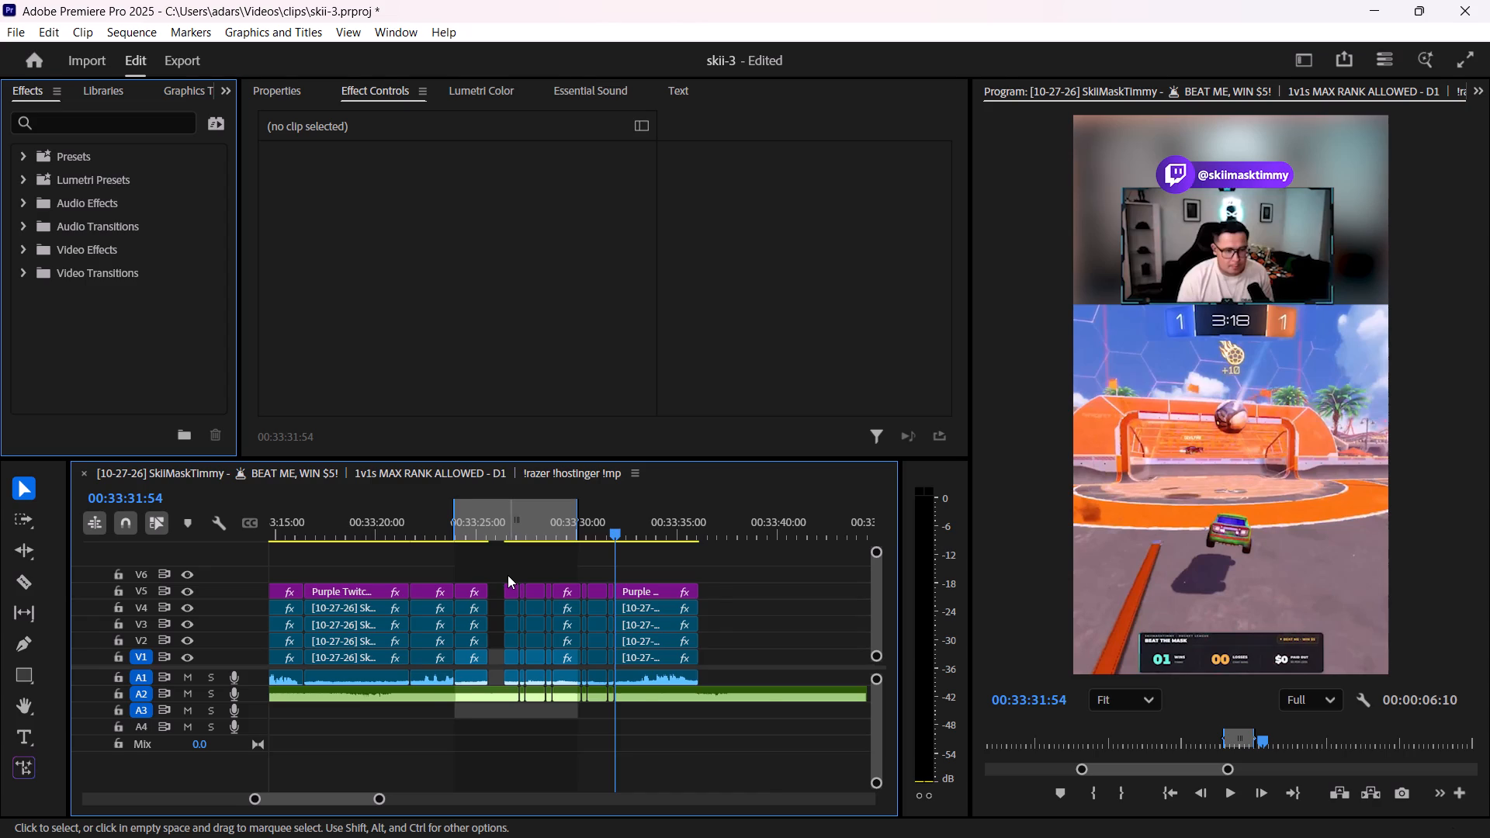
pyautogui.keyDown('alt'); pyautogui.scroll(13, 508, 575); pyautogui.keyUp('alt')
pyautogui.moveTo(508, 584); pyautogui.dragTo(527, 645)
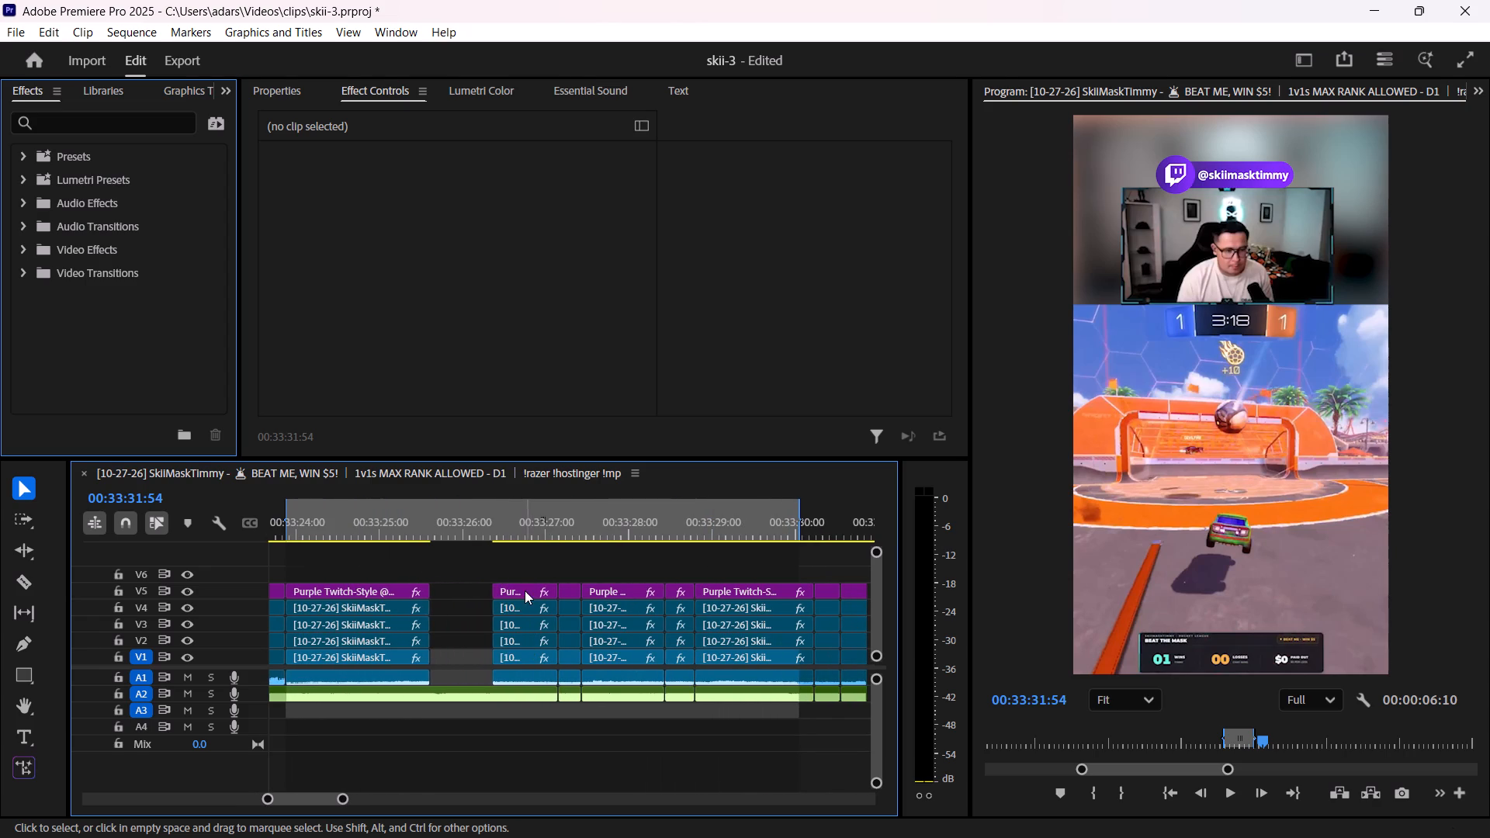
pyautogui.moveTo(521, 574); pyautogui.dragTo(525, 661)
pyautogui.press('Delete')
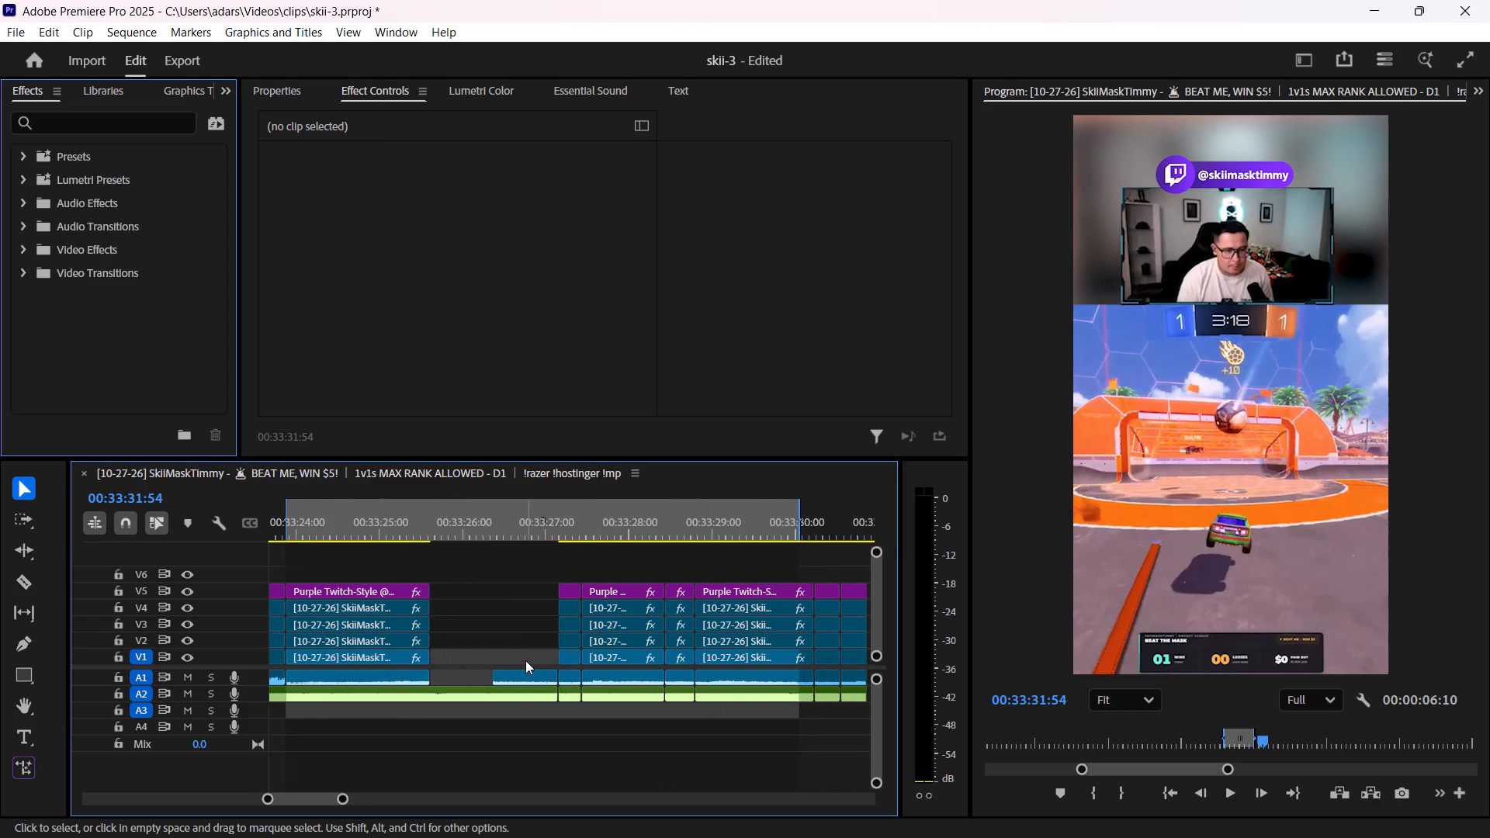
# Delete the V1–V5 clips between 00:33:27:26 and 00:33:28:26 and between 00:33:28:48 and 00:33:30:14, keeping their audio.
pyautogui.moveTo(614, 572); pyautogui.dragTo(615, 638)
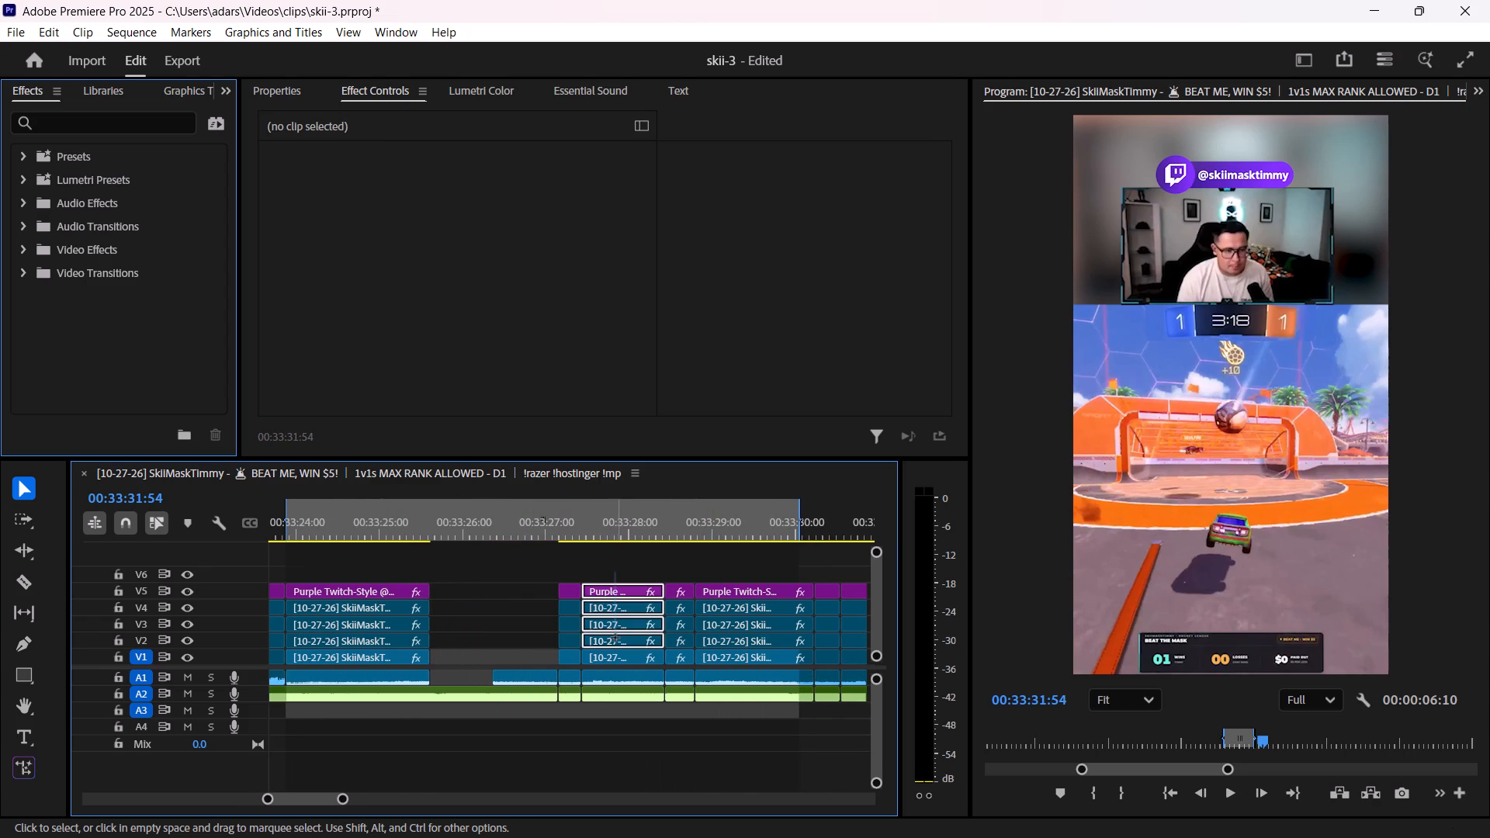
pyautogui.moveTo(615, 638); pyautogui.dragTo(616, 653)
pyautogui.press('Delete')
pyautogui.moveTo(735, 563); pyautogui.dragTo(748, 651)
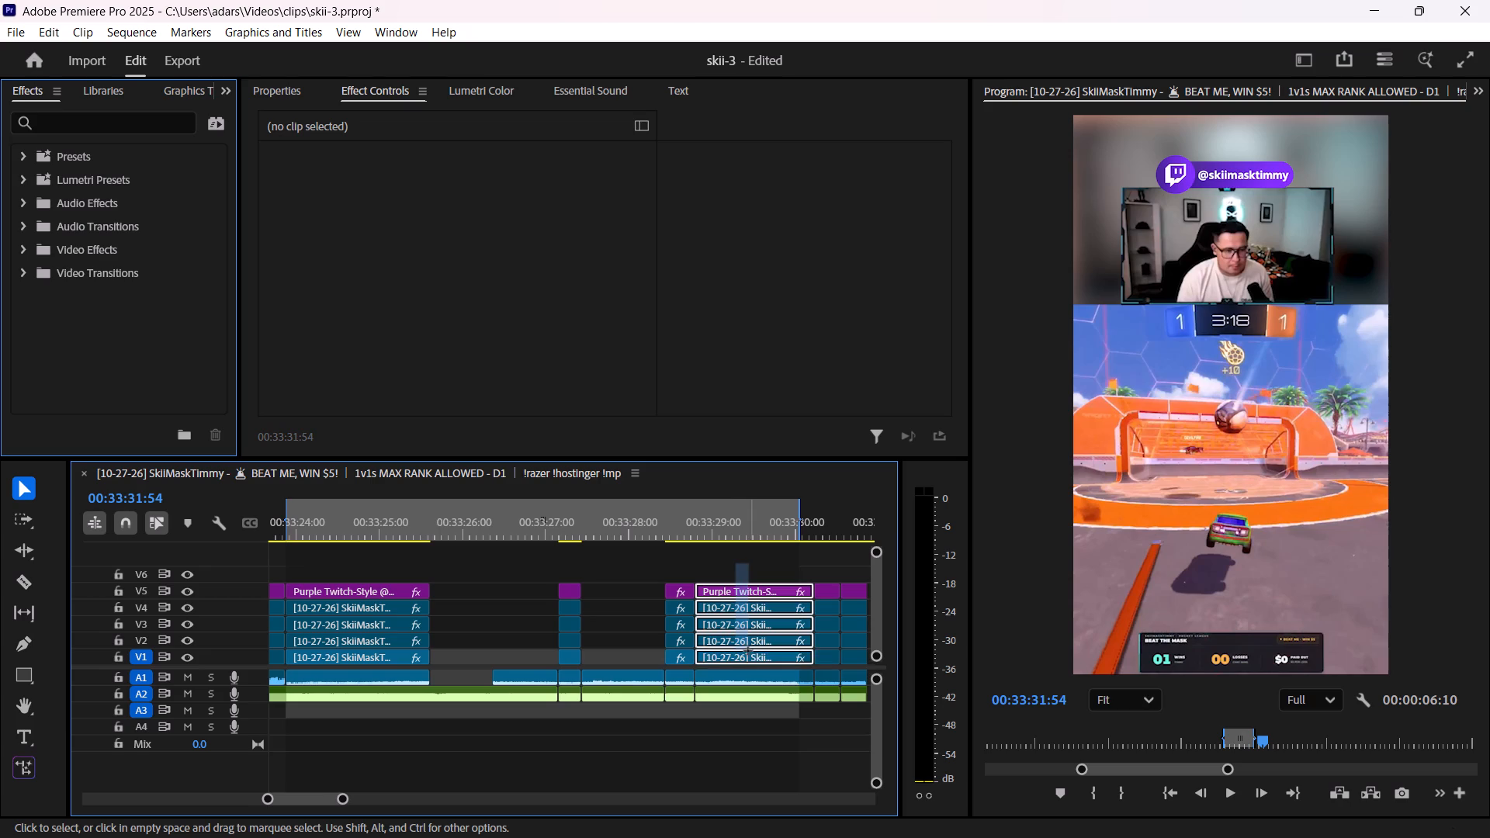
pyautogui.moveTo(748, 651); pyautogui.dragTo(748, 656)
pyautogui.press('Delete')
# Play back the emptied stretch and move the V1–V5 piece at 00:33:28:26 back to butt against the piece ending at 00:33:27:26.
pyautogui.click(511, 525)
pyautogui.press('space')
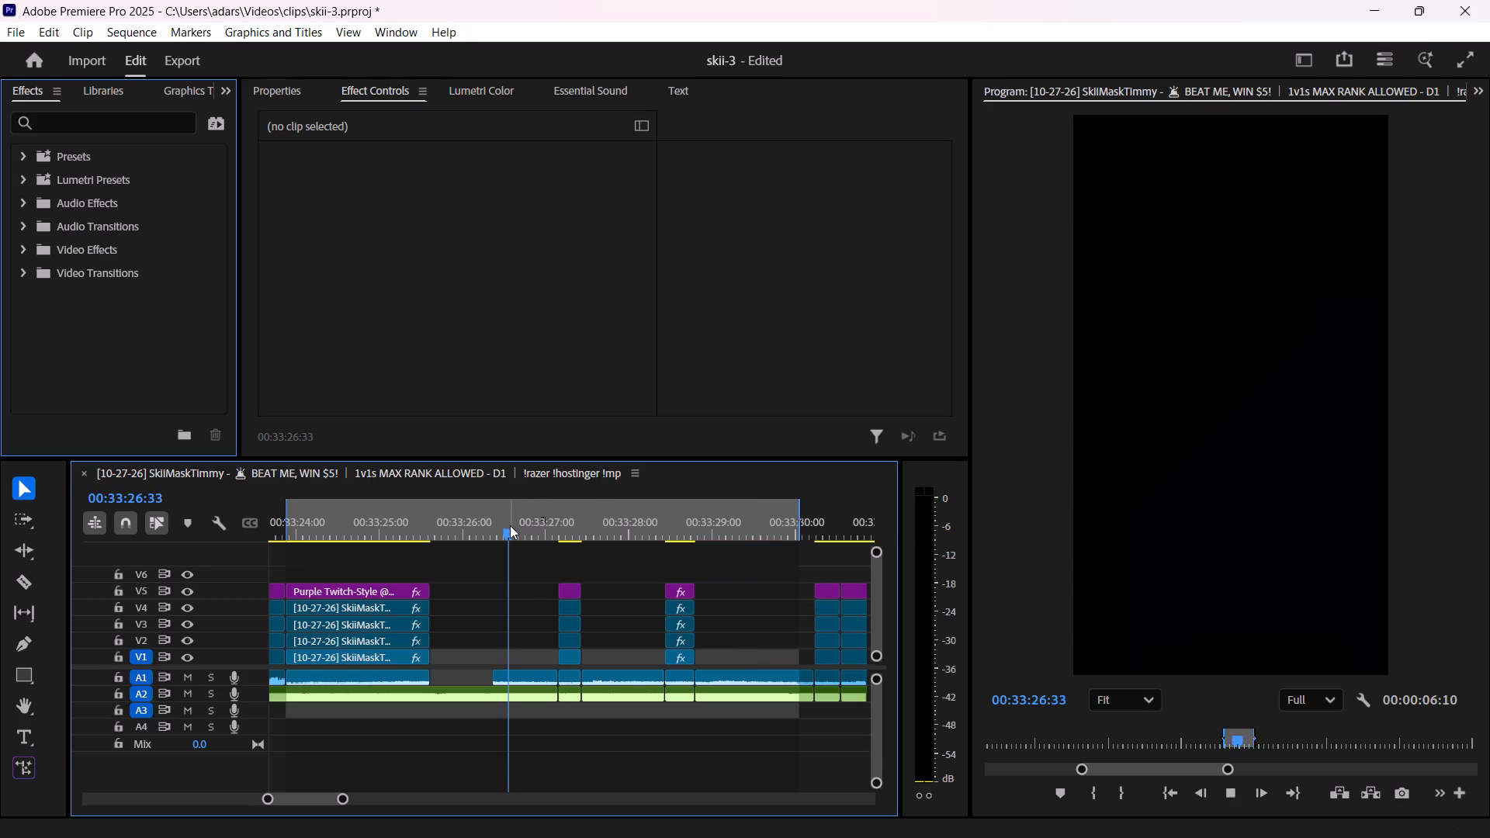
pyautogui.press('space')
pyautogui.click(471, 523)
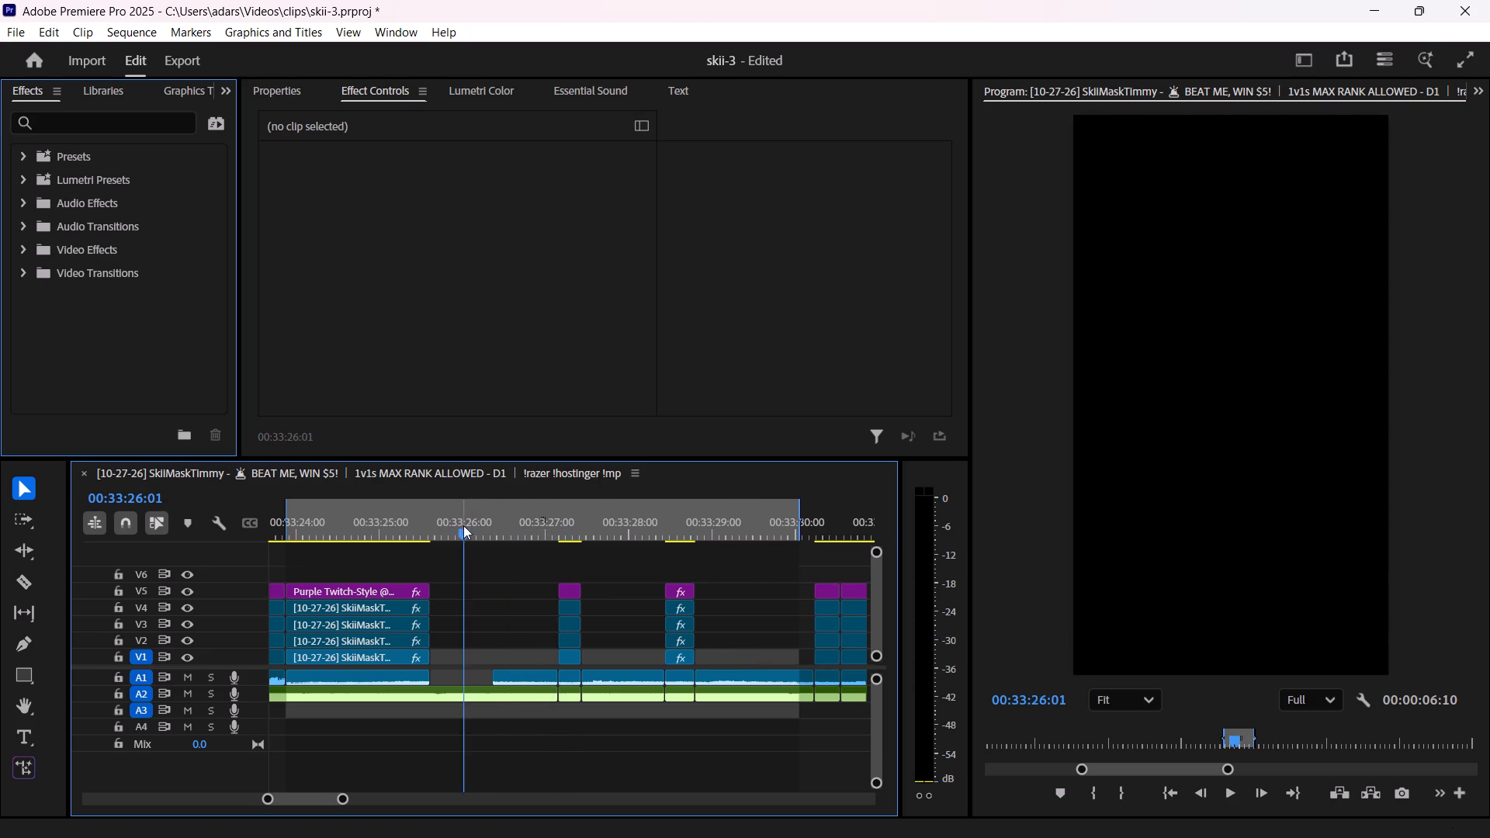
pyautogui.press('space')
pyautogui.press('space')
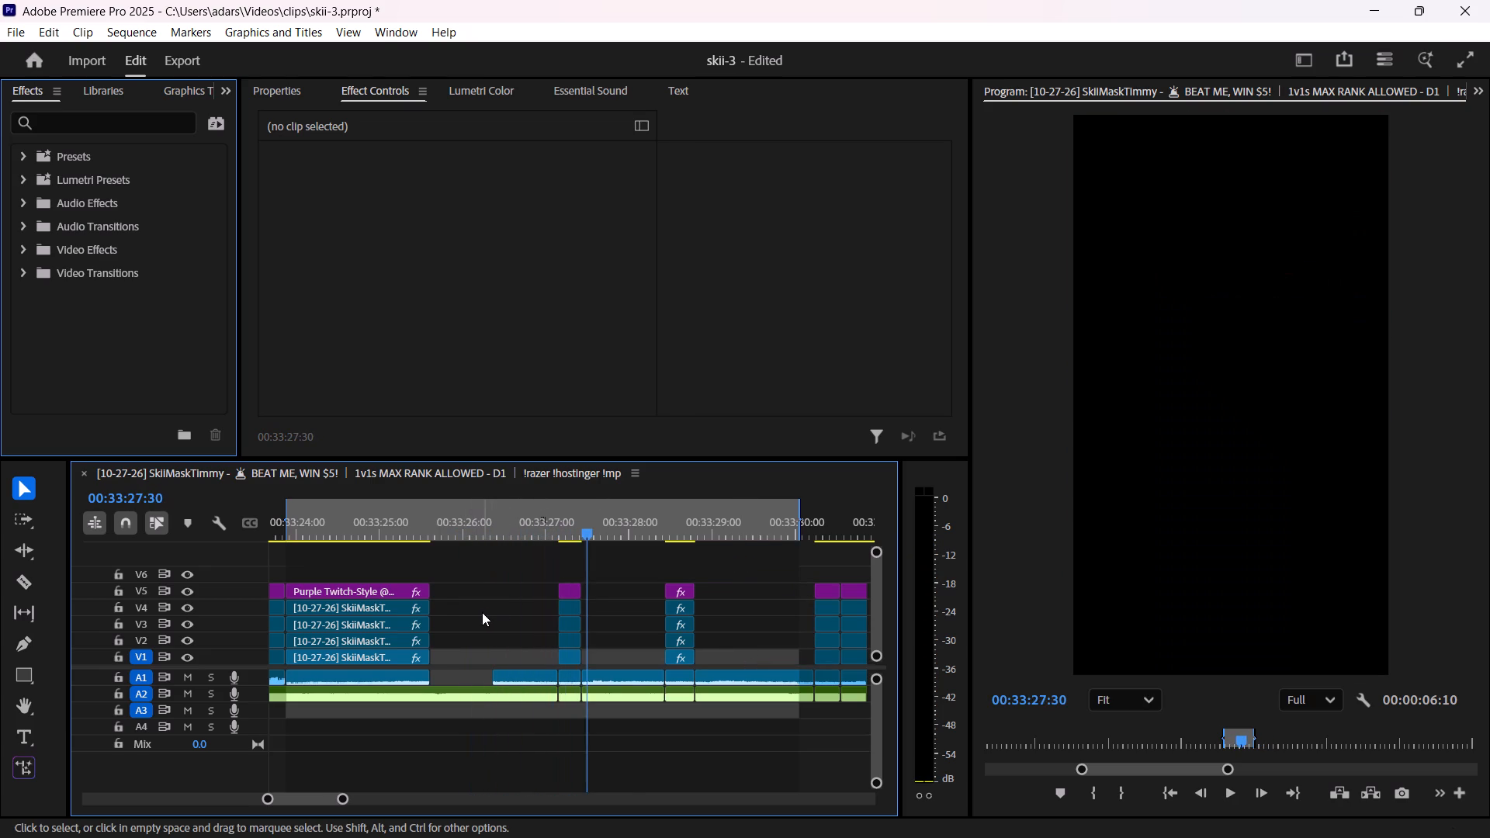
pyautogui.keyDown('alt'); pyautogui.scroll(4, 503, 611); pyautogui.keyUp('alt')
pyautogui.moveTo(570, 572); pyautogui.dragTo(619, 656)
pyautogui.click(667, 639)
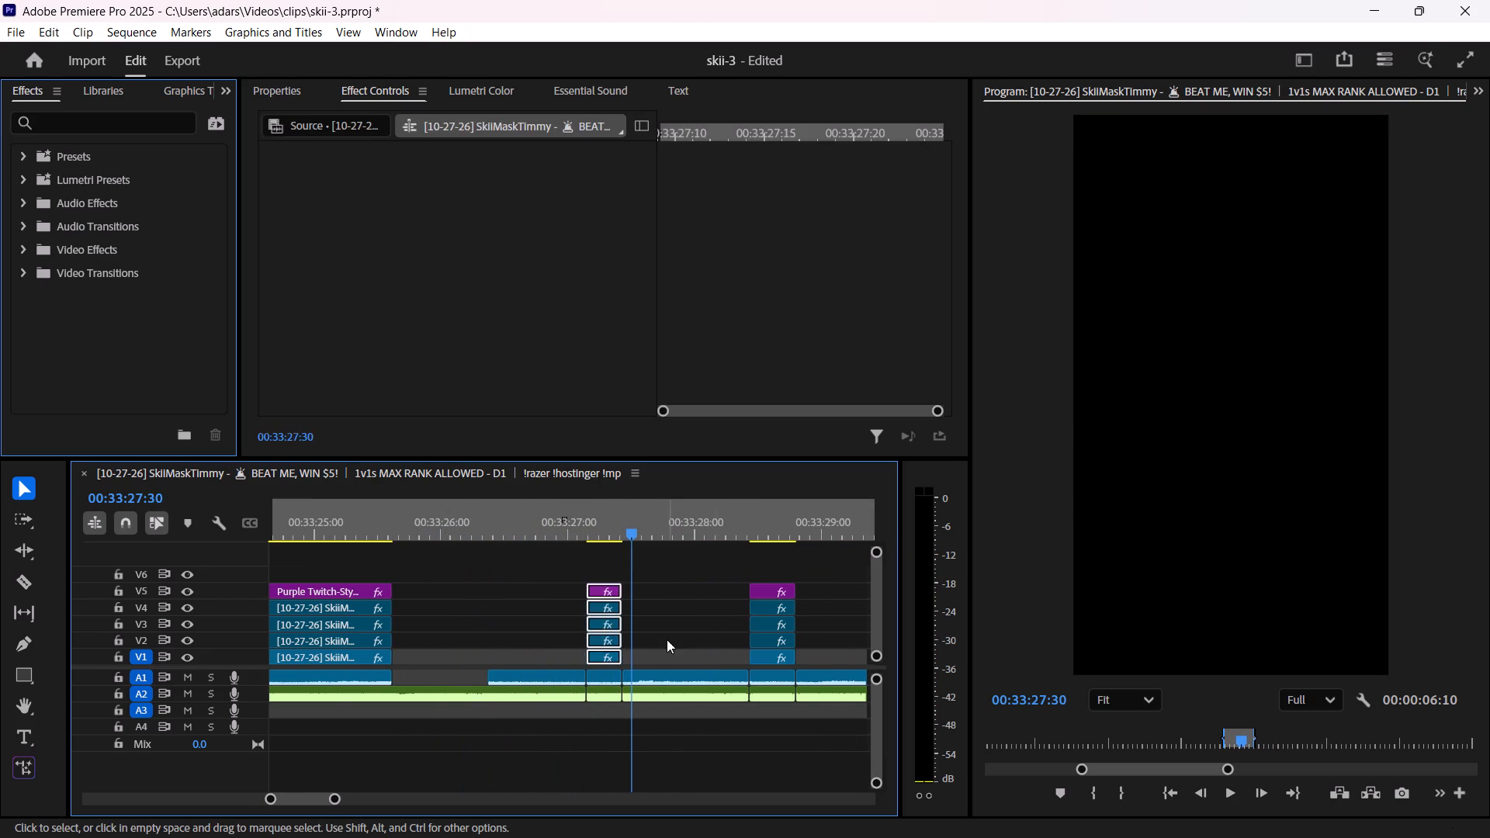
pyautogui.moveTo(810, 573); pyautogui.dragTo(757, 663)
pyautogui.moveTo(764, 656); pyautogui.dragTo(741, 655)
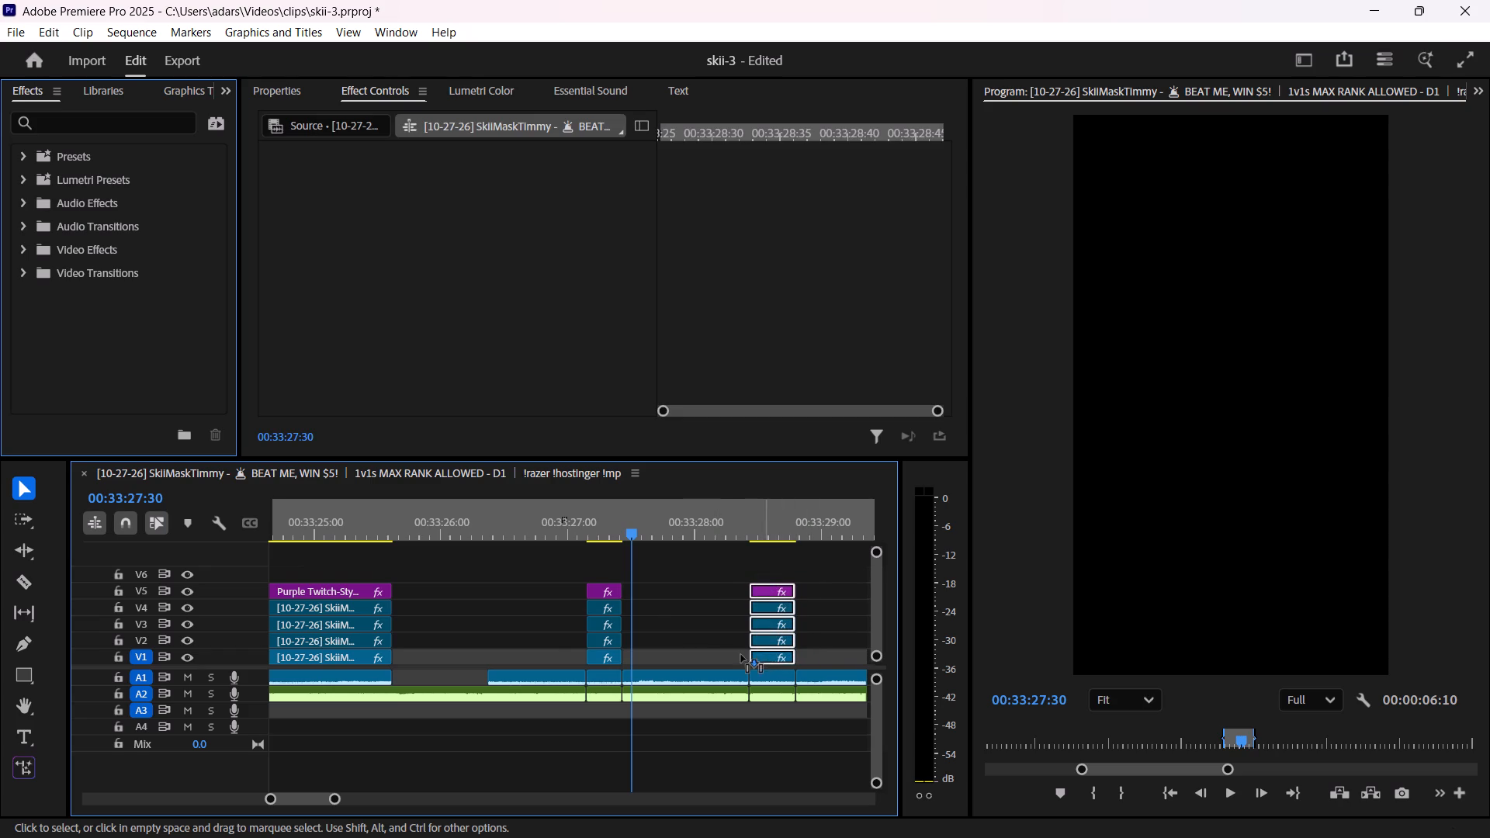
pyautogui.moveTo(741, 655); pyautogui.dragTo(639, 654)
# Delete the V1–V5 clips between 00:33:30:33 and 00:33:31:33, keeping their audio.
pyautogui.keyDown('shift'); pyautogui.scroll(-7, 671, 635); pyautogui.keyUp('shift')
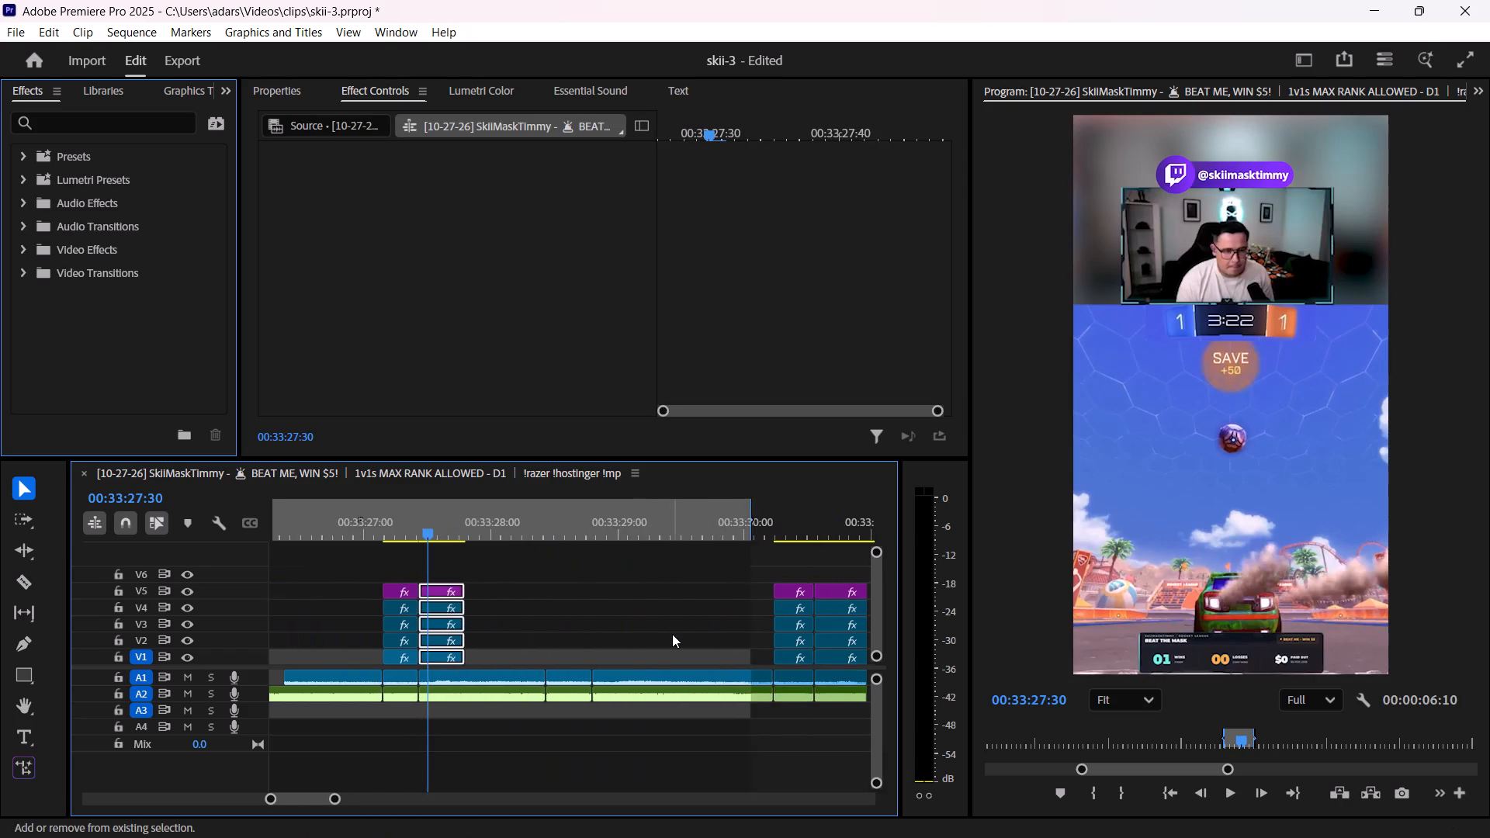
pyautogui.keyDown('alt'); pyautogui.scroll(-7, 672, 634); pyautogui.keyUp('alt')
pyautogui.moveTo(755, 556); pyautogui.dragTo(764, 666)
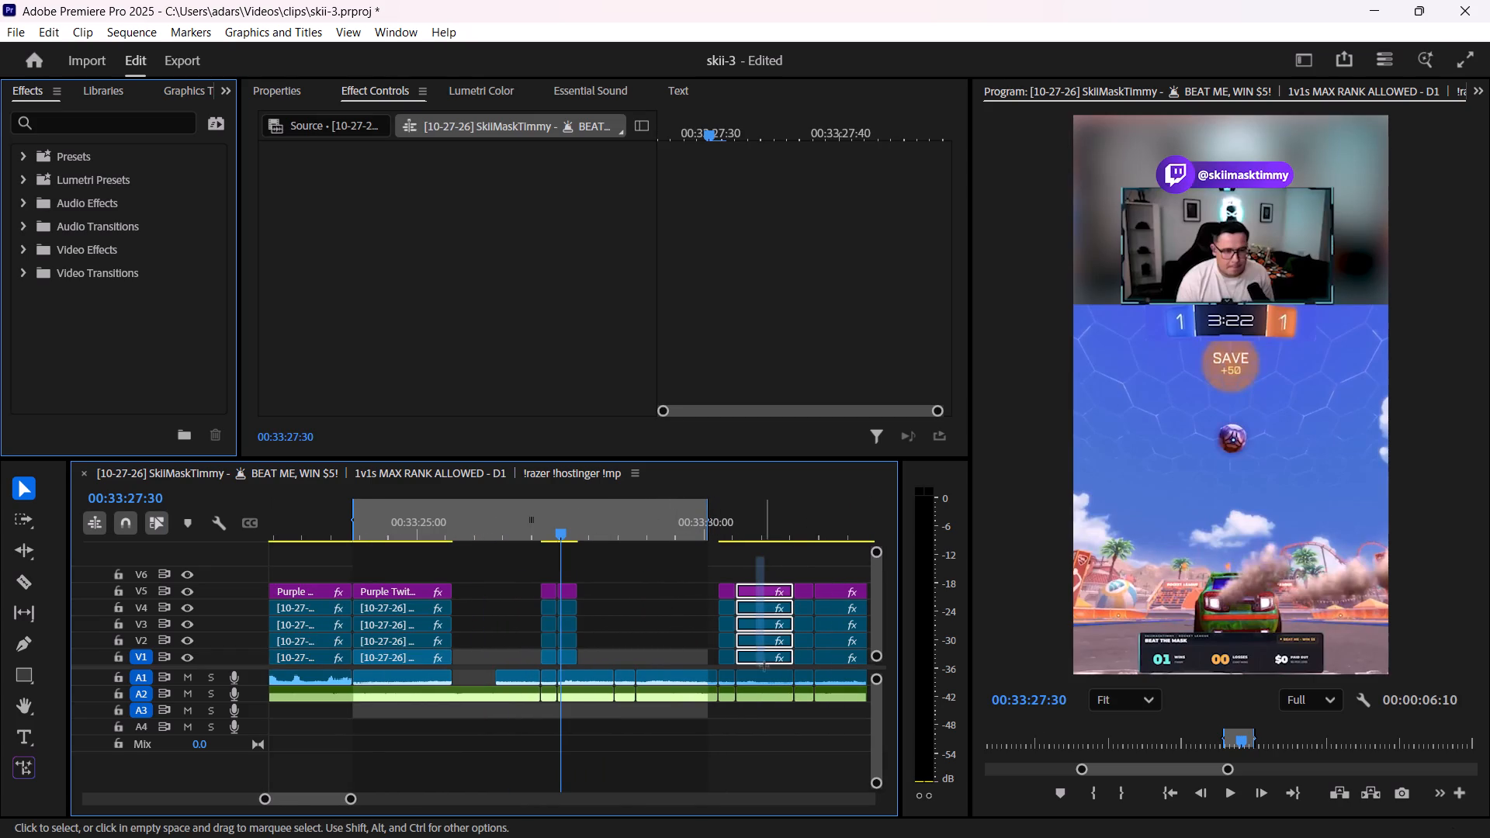
pyautogui.moveTo(764, 666); pyautogui.dragTo(764, 663)
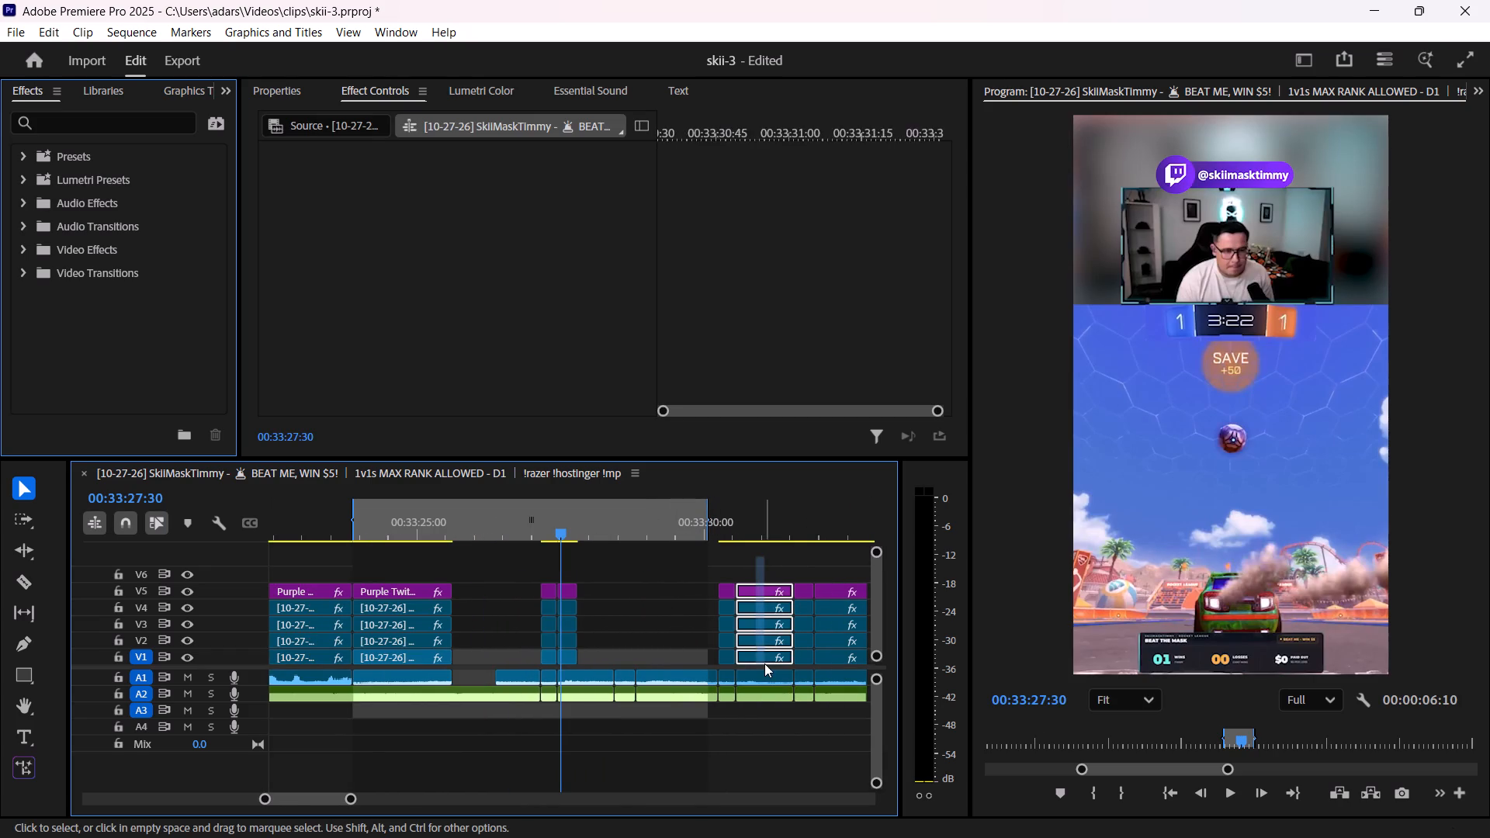
pyautogui.press('Delete')
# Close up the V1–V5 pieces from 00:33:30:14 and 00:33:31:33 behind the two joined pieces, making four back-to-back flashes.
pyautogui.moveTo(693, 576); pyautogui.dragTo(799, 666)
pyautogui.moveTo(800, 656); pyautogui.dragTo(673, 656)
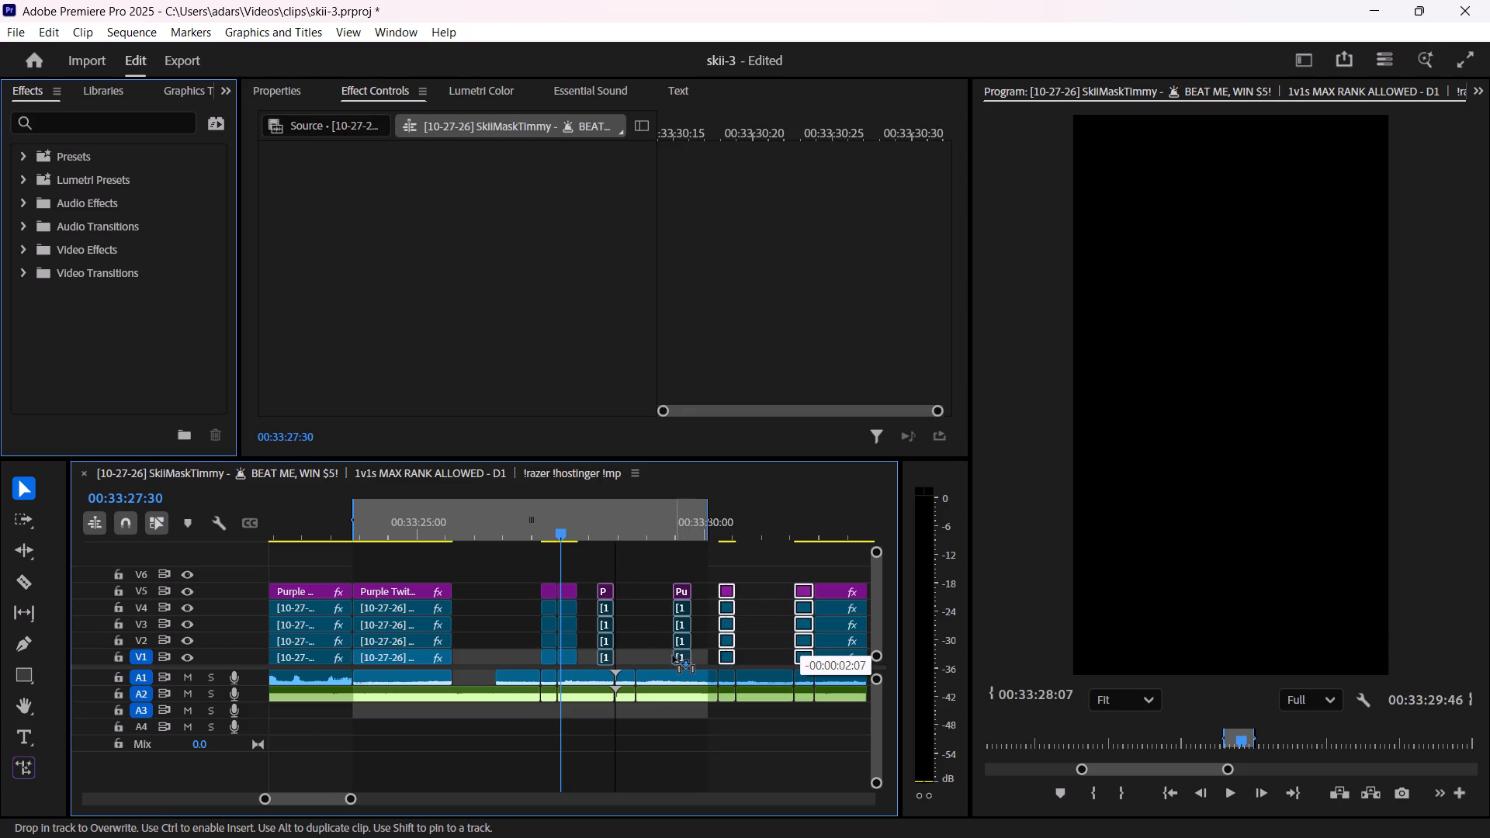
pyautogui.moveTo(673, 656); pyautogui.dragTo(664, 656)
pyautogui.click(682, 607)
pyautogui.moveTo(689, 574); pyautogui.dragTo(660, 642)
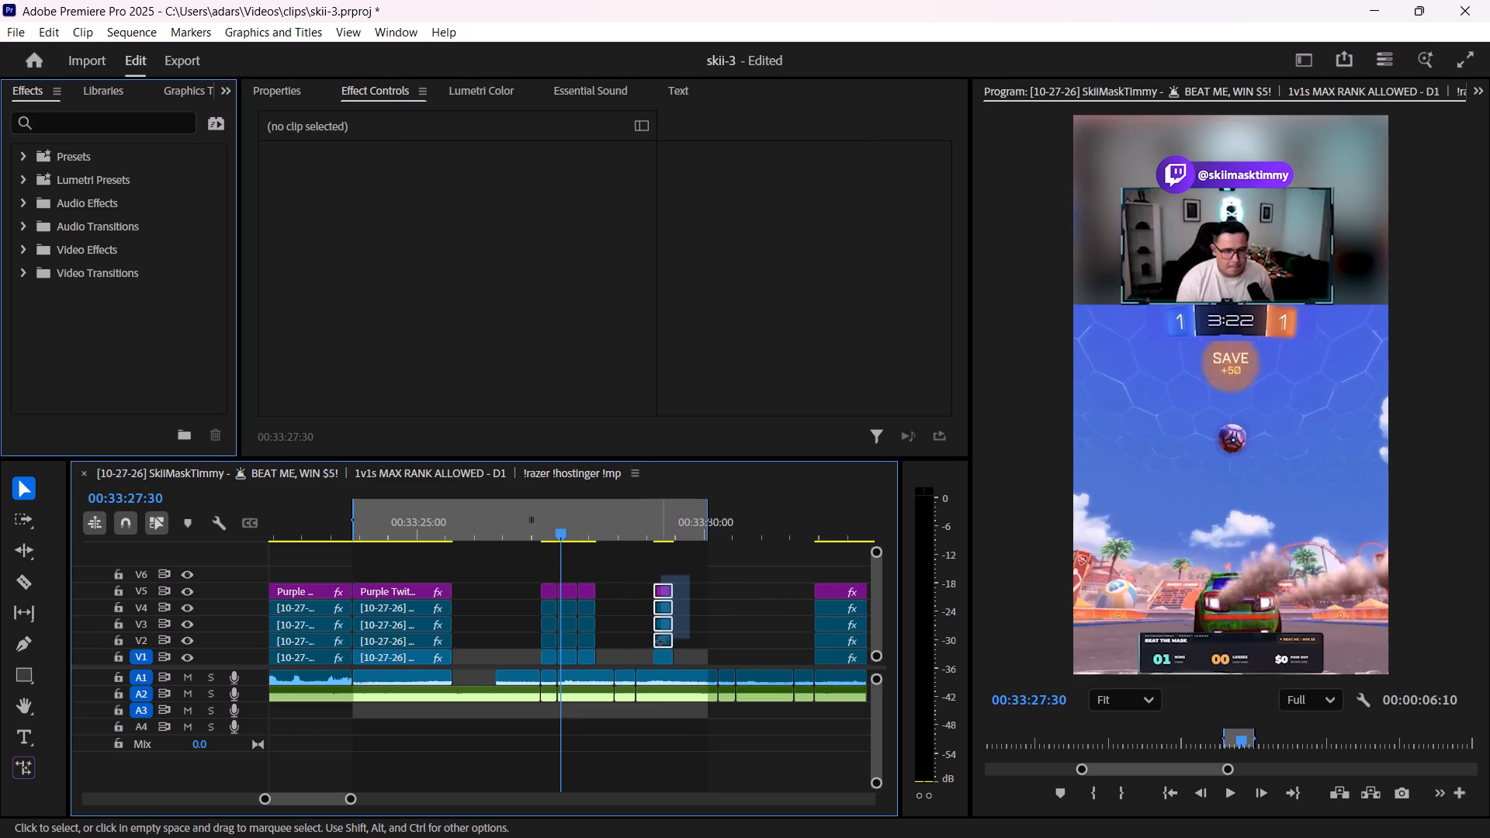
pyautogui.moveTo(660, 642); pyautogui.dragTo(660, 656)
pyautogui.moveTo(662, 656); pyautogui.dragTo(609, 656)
# Play back the four joined flashes from 00:33:27:09 and again from the gap before them to check their timing with the music.
pyautogui.moveTo(553, 528); pyautogui.dragTo(534, 527)
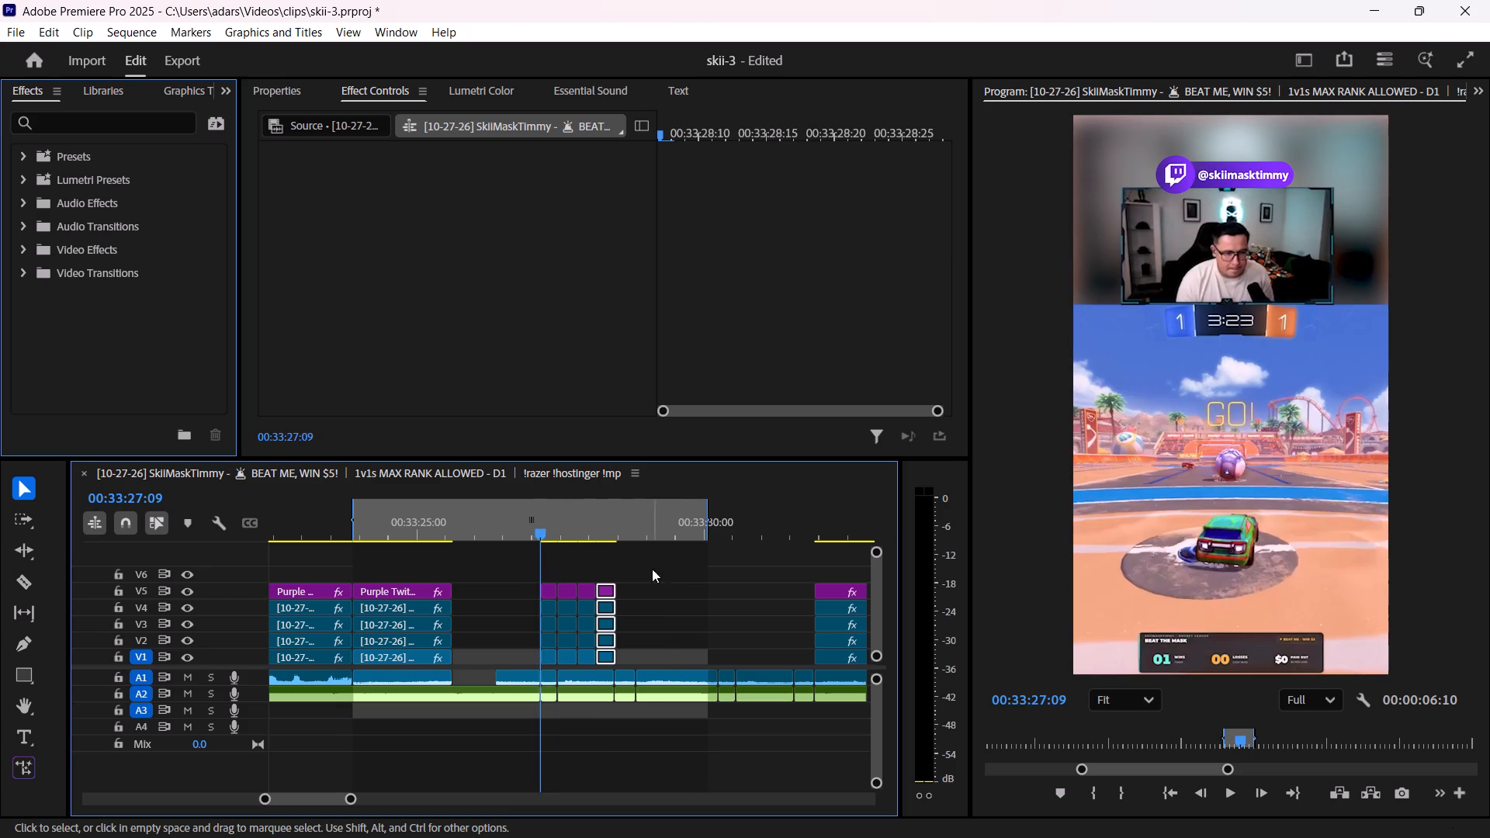
pyautogui.click(674, 576)
pyautogui.press('space')
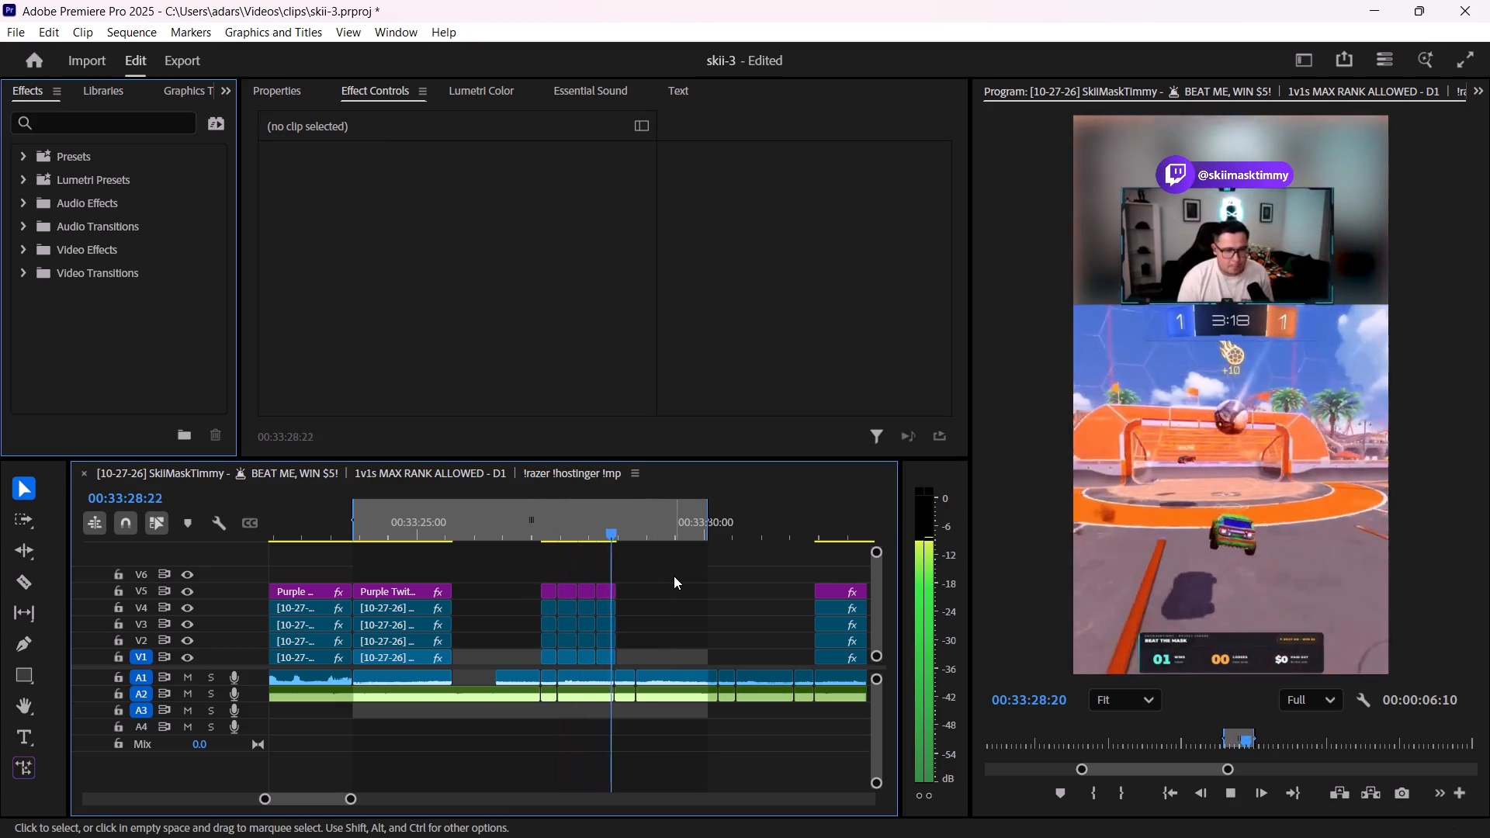
pyautogui.press('space')
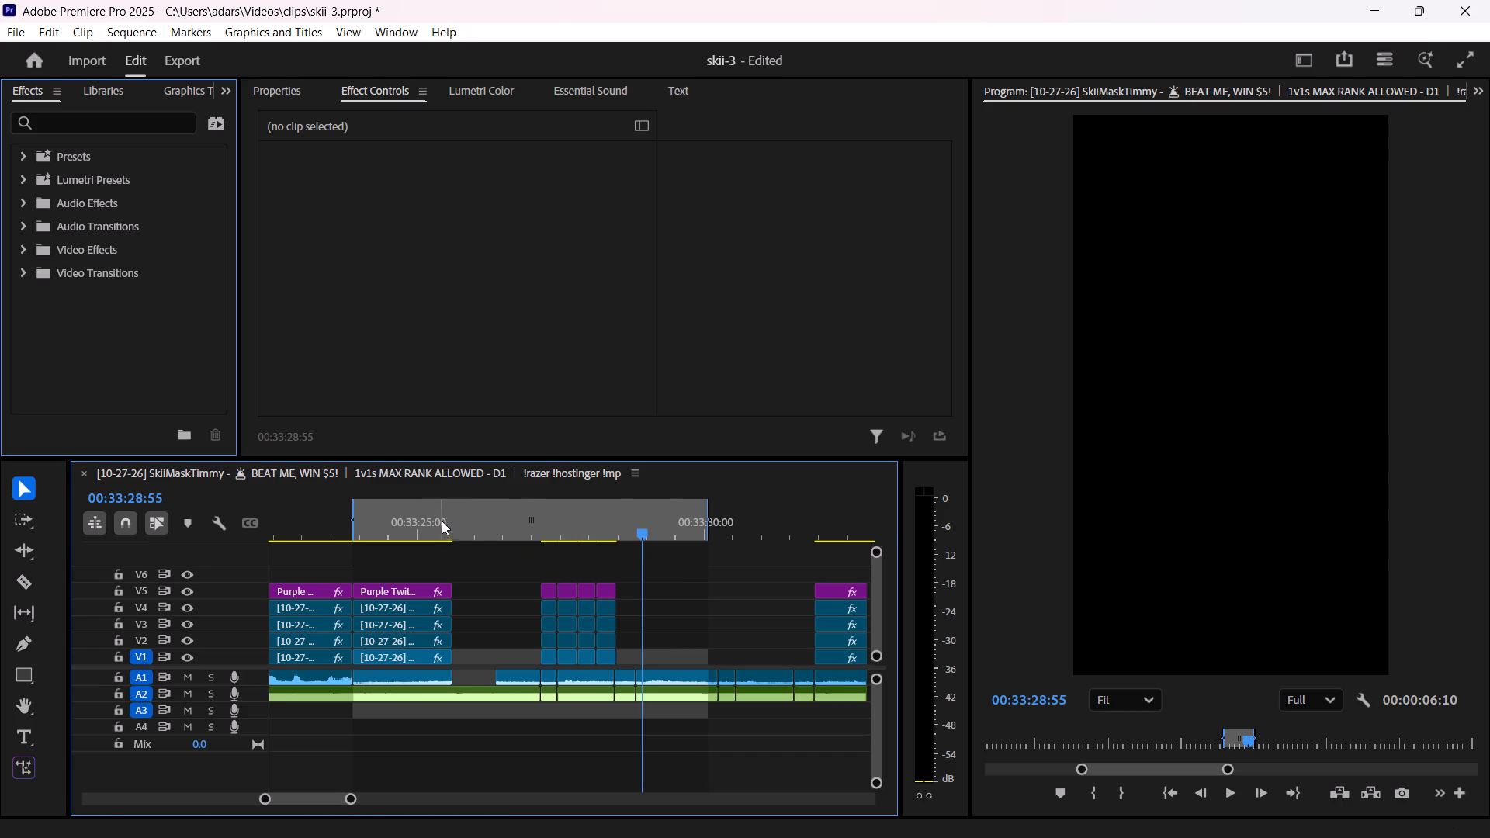
pyautogui.click(477, 525)
pyautogui.press('space')
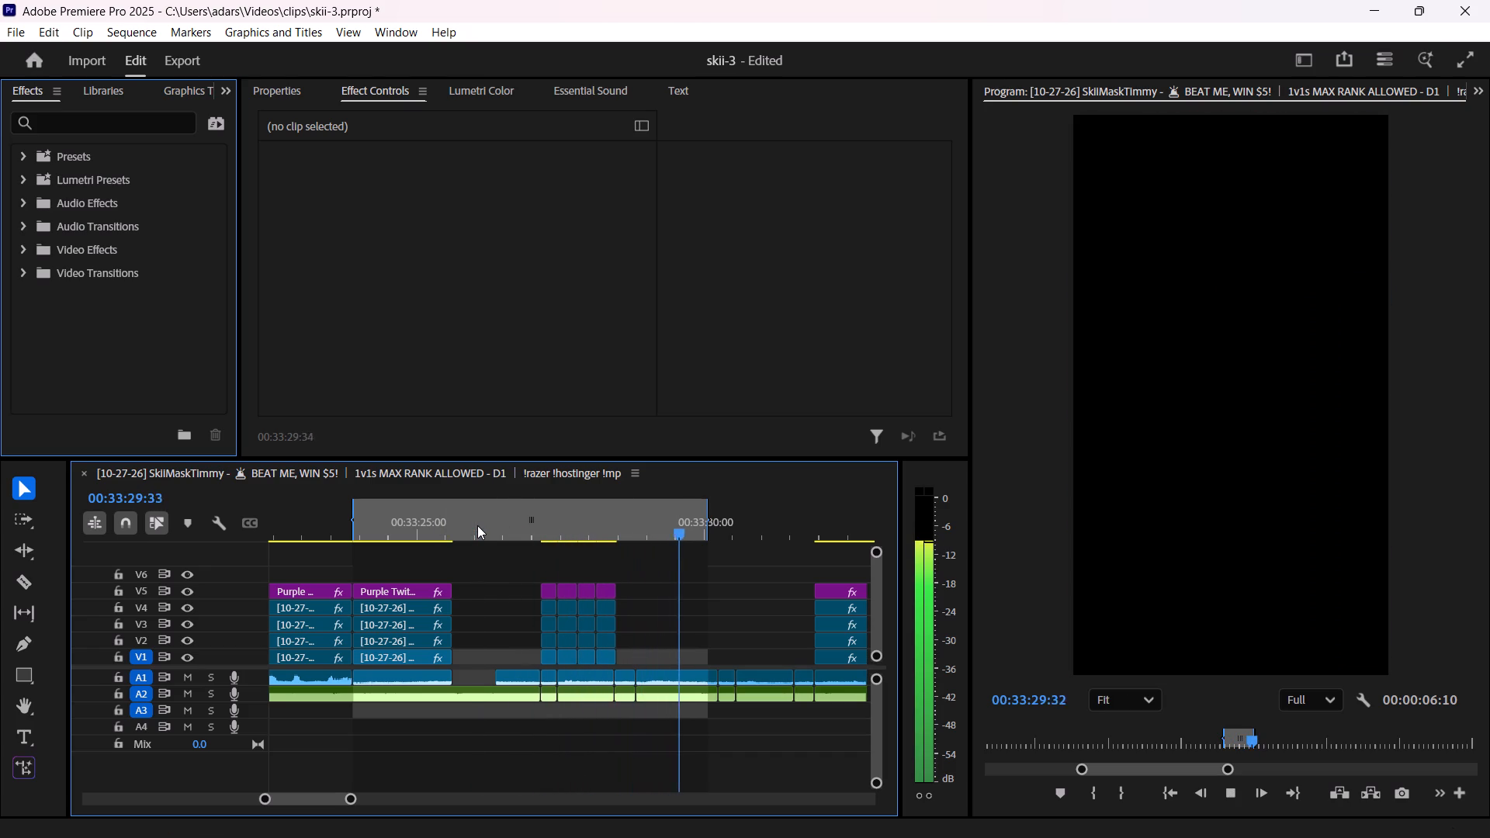
pyautogui.press('space')
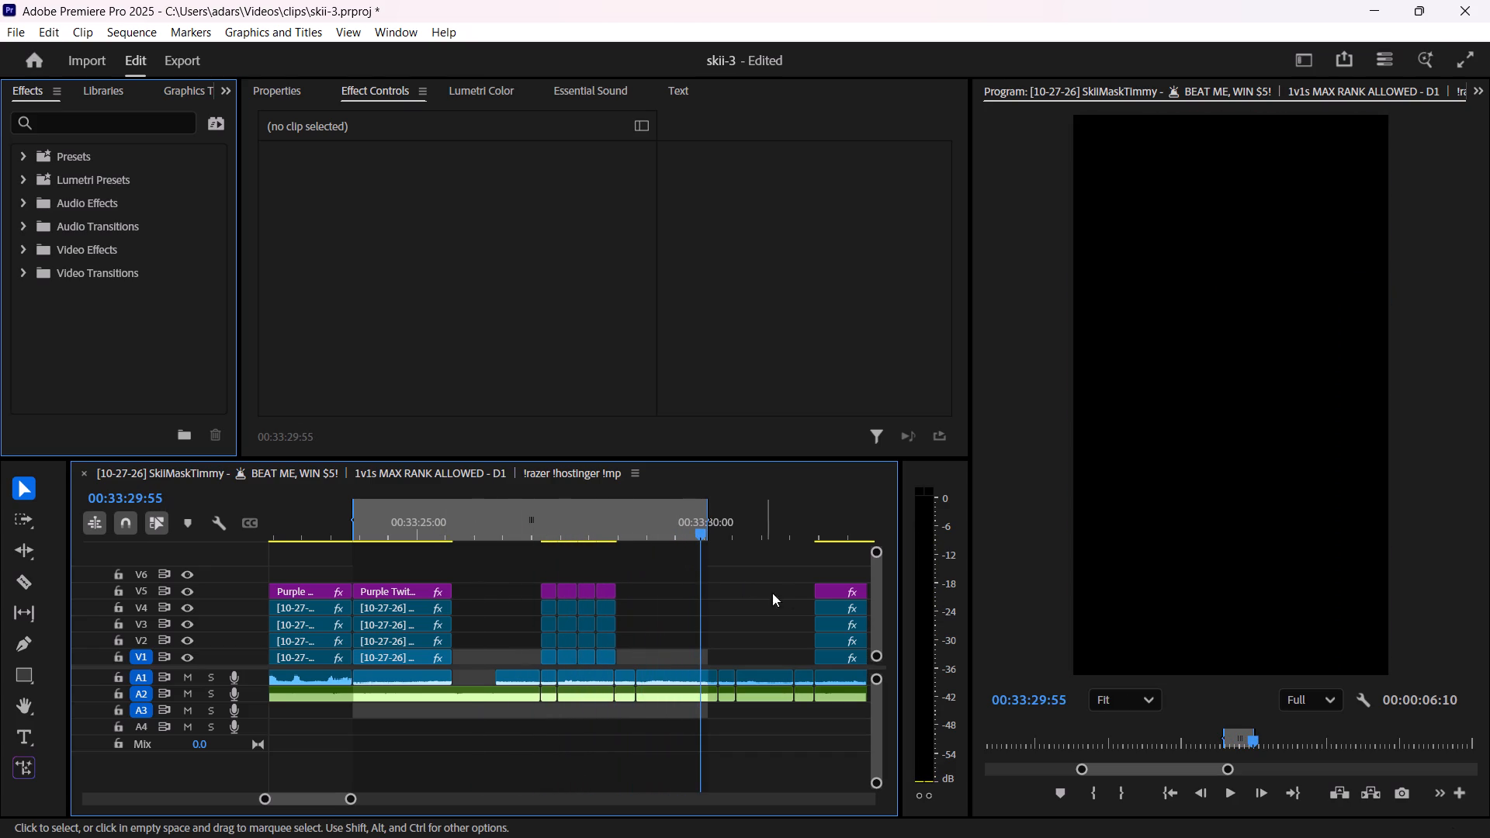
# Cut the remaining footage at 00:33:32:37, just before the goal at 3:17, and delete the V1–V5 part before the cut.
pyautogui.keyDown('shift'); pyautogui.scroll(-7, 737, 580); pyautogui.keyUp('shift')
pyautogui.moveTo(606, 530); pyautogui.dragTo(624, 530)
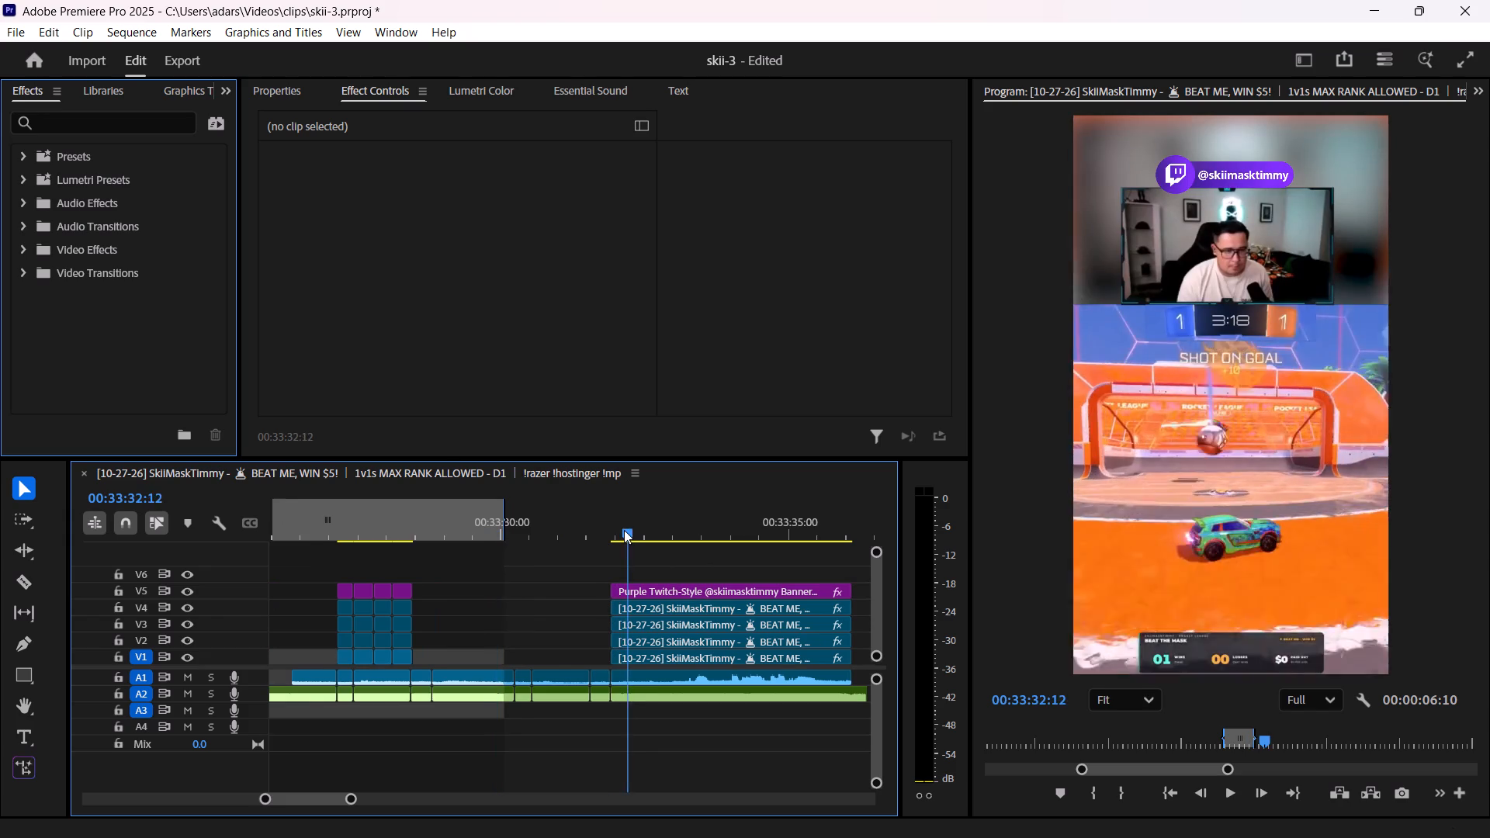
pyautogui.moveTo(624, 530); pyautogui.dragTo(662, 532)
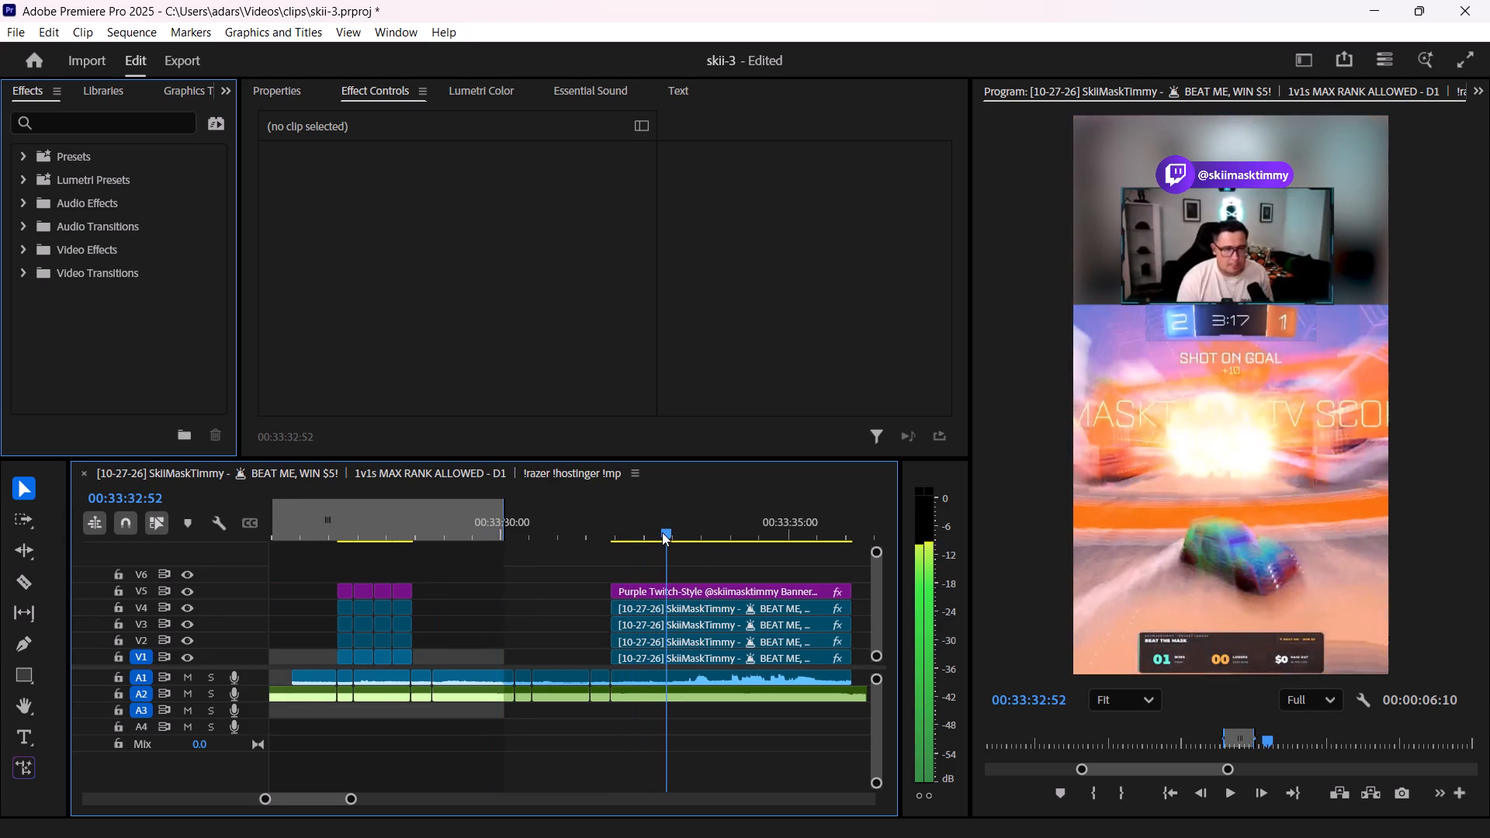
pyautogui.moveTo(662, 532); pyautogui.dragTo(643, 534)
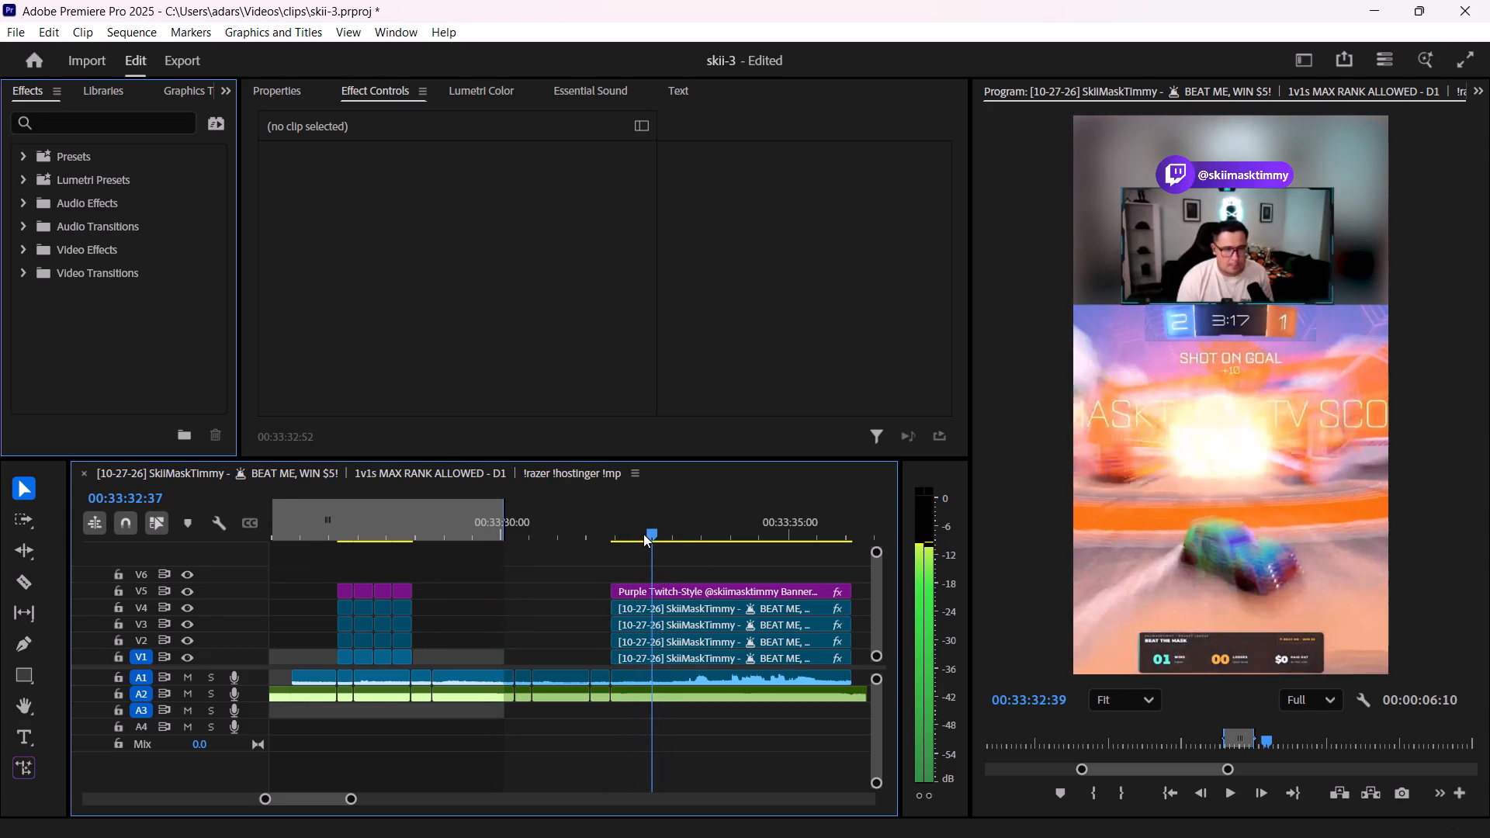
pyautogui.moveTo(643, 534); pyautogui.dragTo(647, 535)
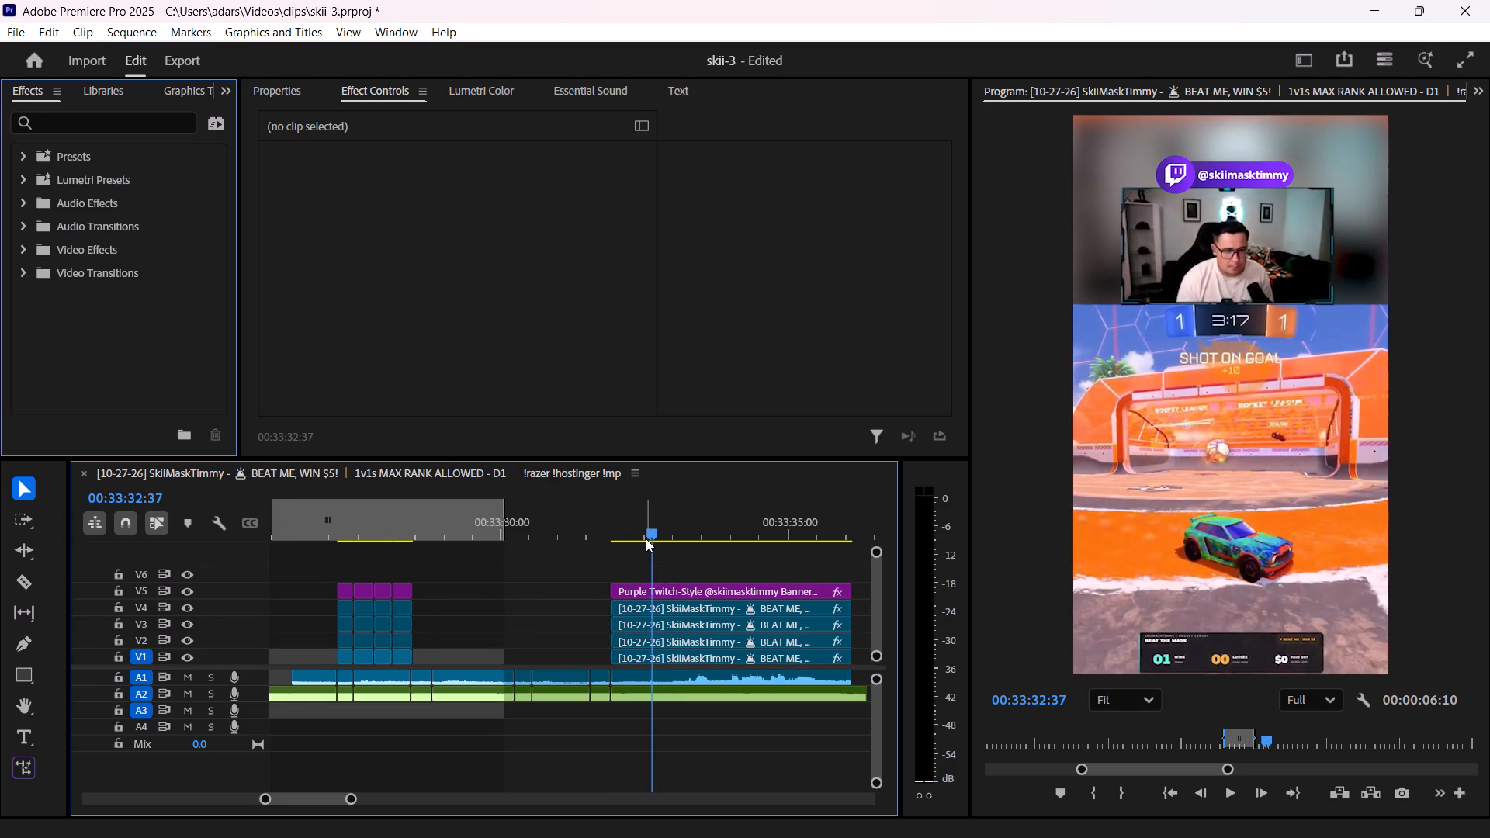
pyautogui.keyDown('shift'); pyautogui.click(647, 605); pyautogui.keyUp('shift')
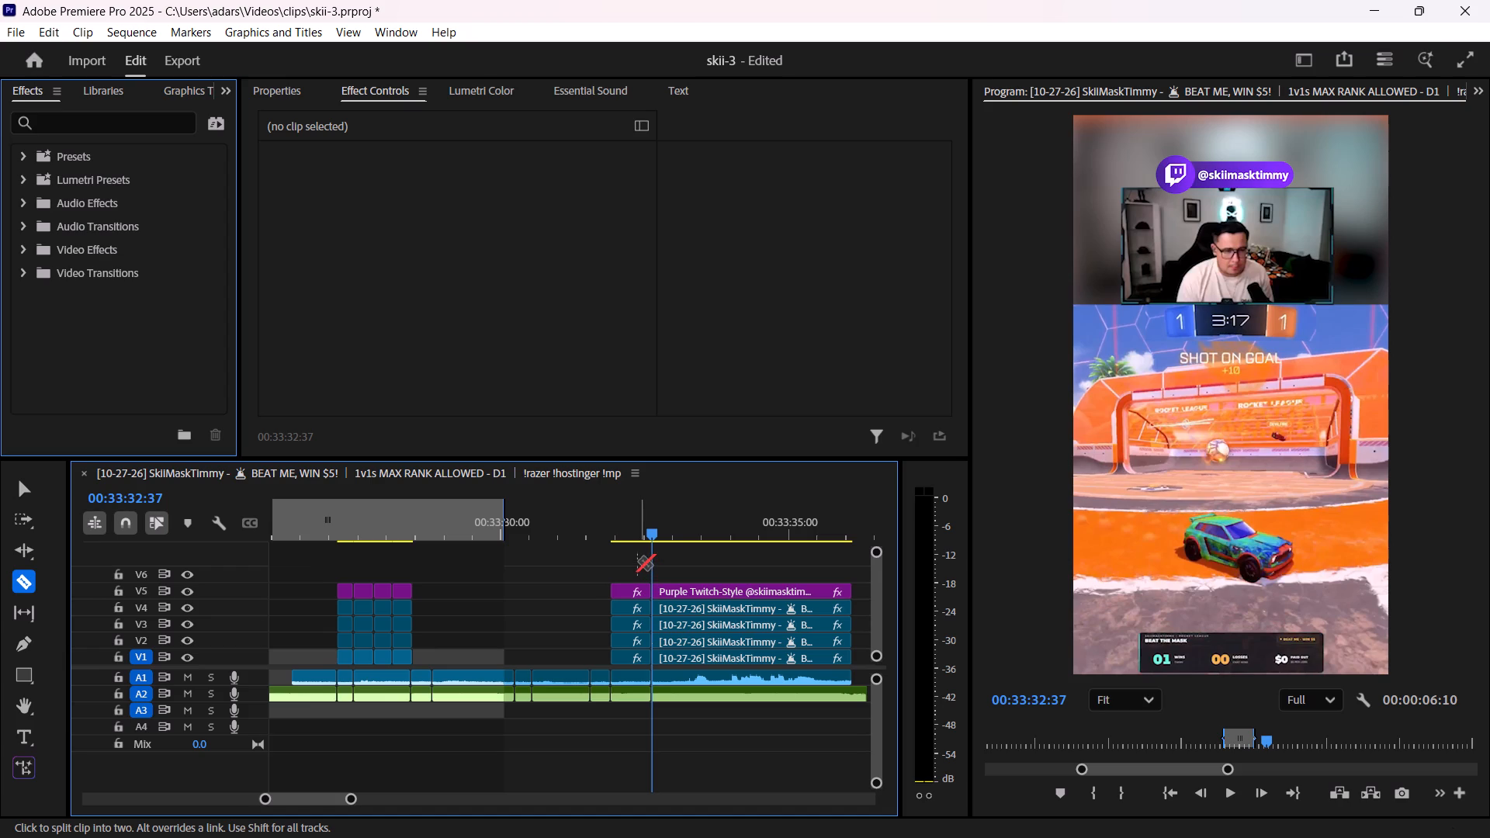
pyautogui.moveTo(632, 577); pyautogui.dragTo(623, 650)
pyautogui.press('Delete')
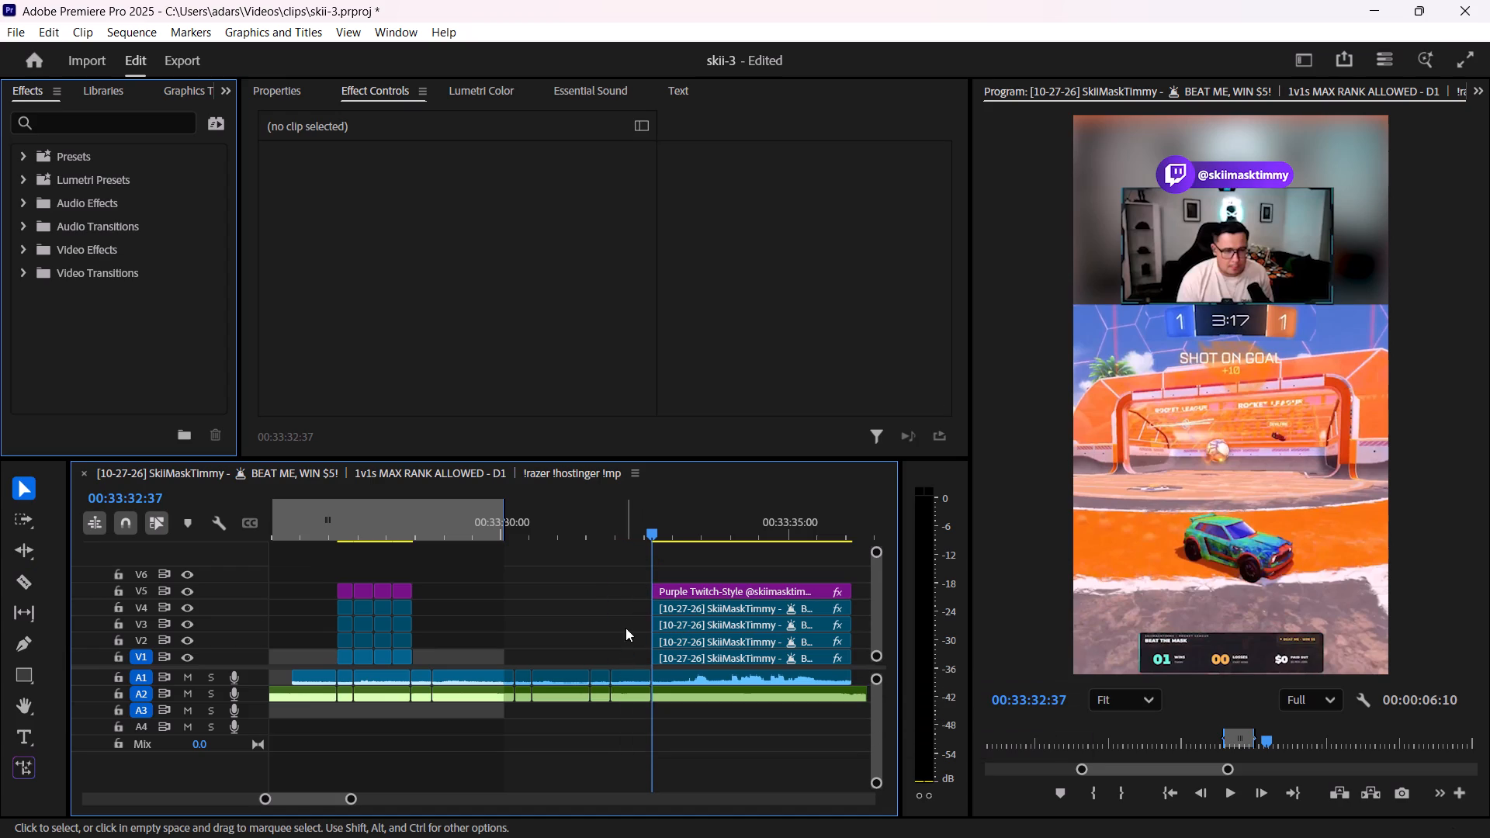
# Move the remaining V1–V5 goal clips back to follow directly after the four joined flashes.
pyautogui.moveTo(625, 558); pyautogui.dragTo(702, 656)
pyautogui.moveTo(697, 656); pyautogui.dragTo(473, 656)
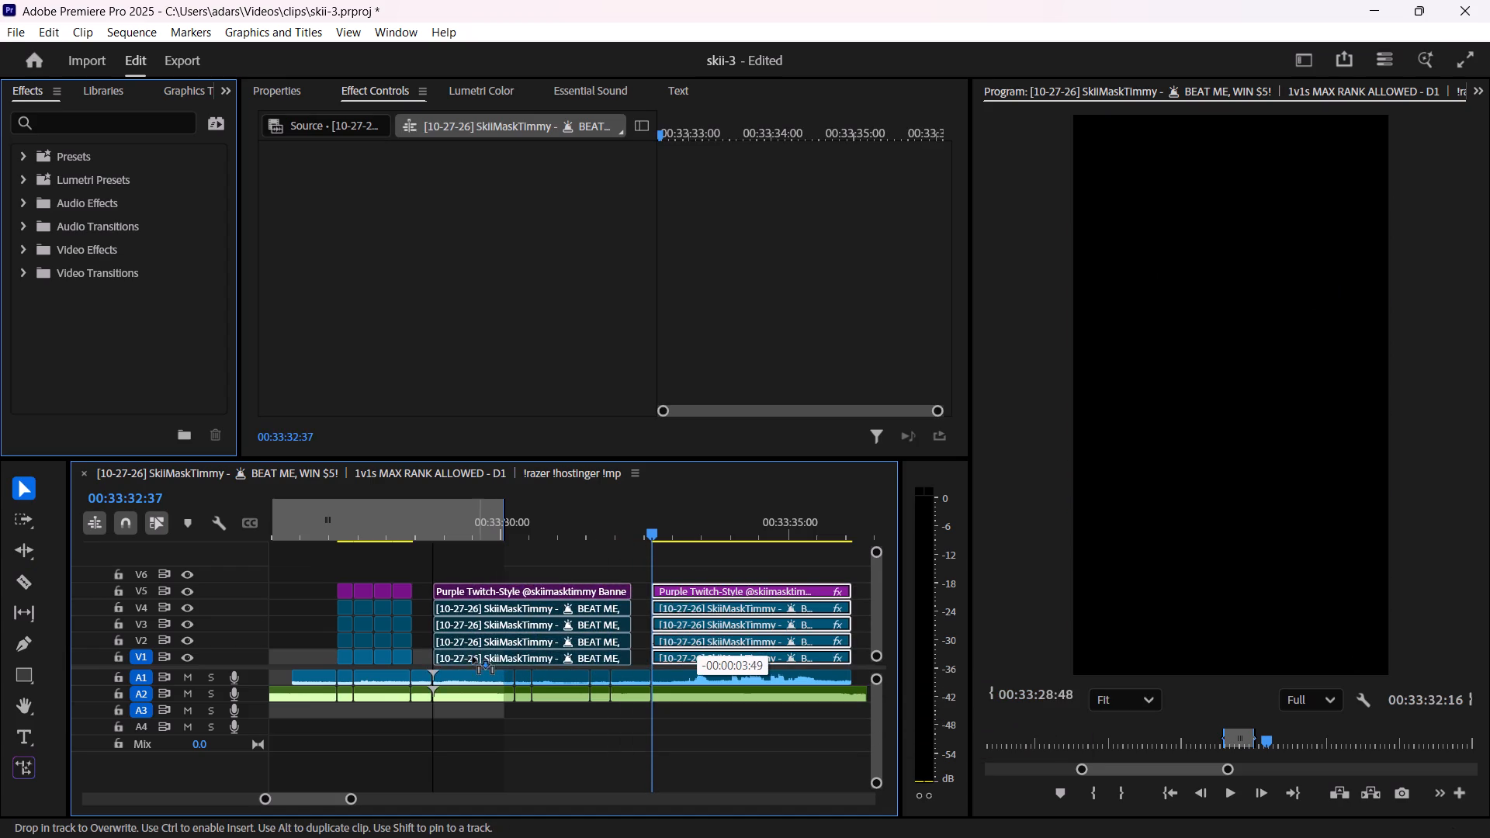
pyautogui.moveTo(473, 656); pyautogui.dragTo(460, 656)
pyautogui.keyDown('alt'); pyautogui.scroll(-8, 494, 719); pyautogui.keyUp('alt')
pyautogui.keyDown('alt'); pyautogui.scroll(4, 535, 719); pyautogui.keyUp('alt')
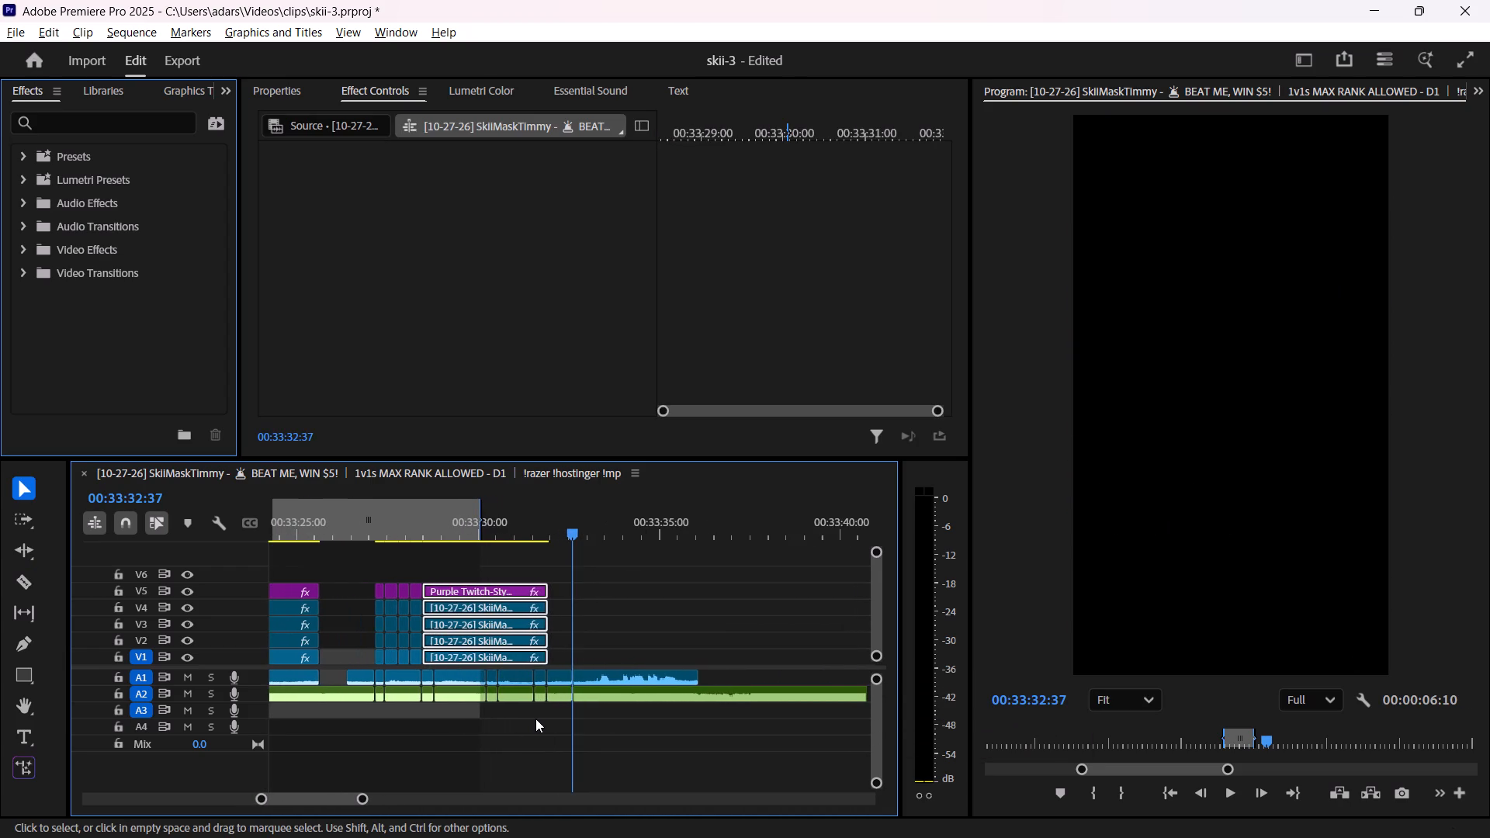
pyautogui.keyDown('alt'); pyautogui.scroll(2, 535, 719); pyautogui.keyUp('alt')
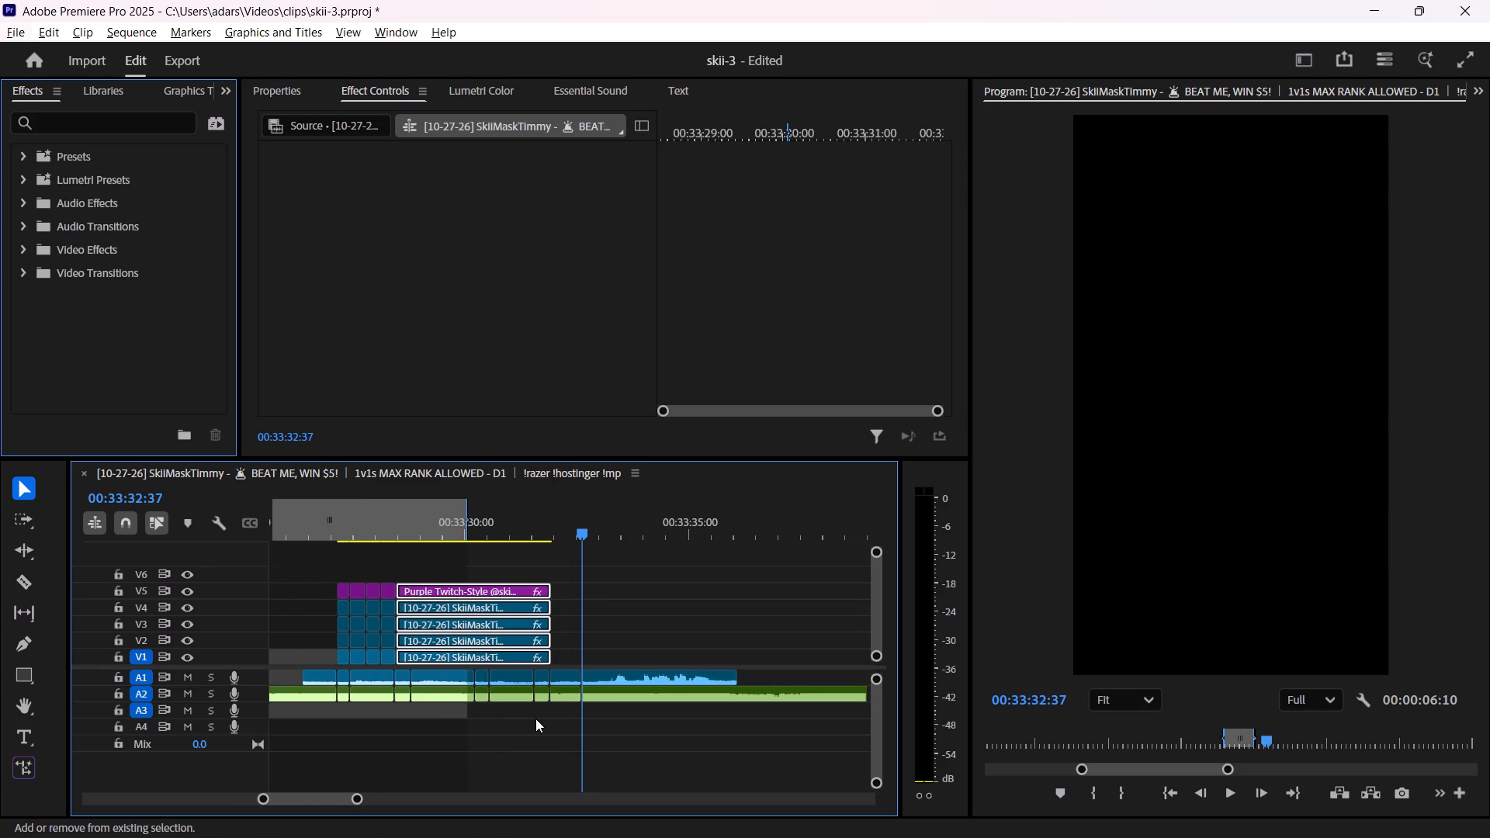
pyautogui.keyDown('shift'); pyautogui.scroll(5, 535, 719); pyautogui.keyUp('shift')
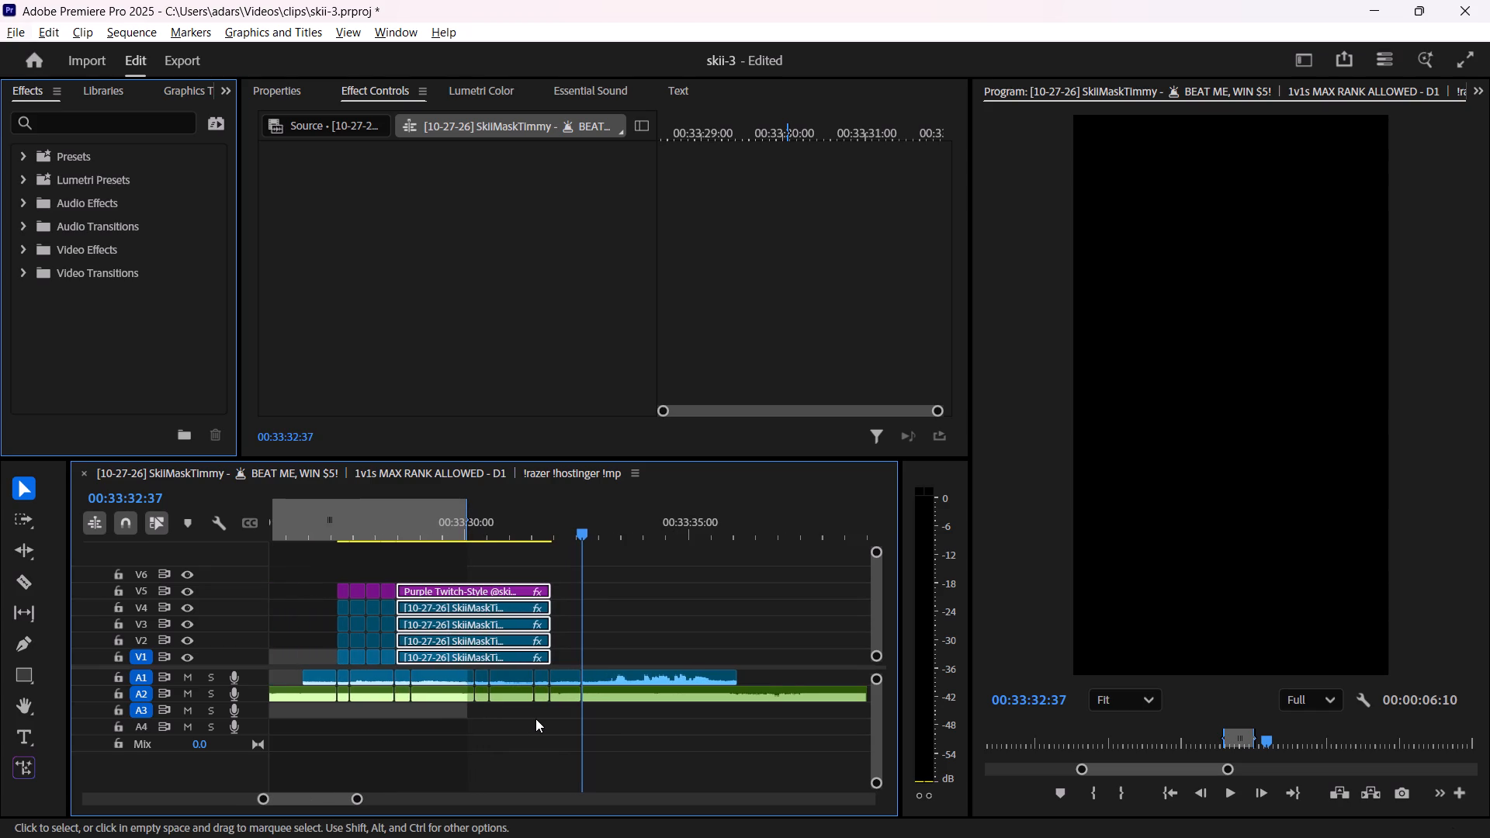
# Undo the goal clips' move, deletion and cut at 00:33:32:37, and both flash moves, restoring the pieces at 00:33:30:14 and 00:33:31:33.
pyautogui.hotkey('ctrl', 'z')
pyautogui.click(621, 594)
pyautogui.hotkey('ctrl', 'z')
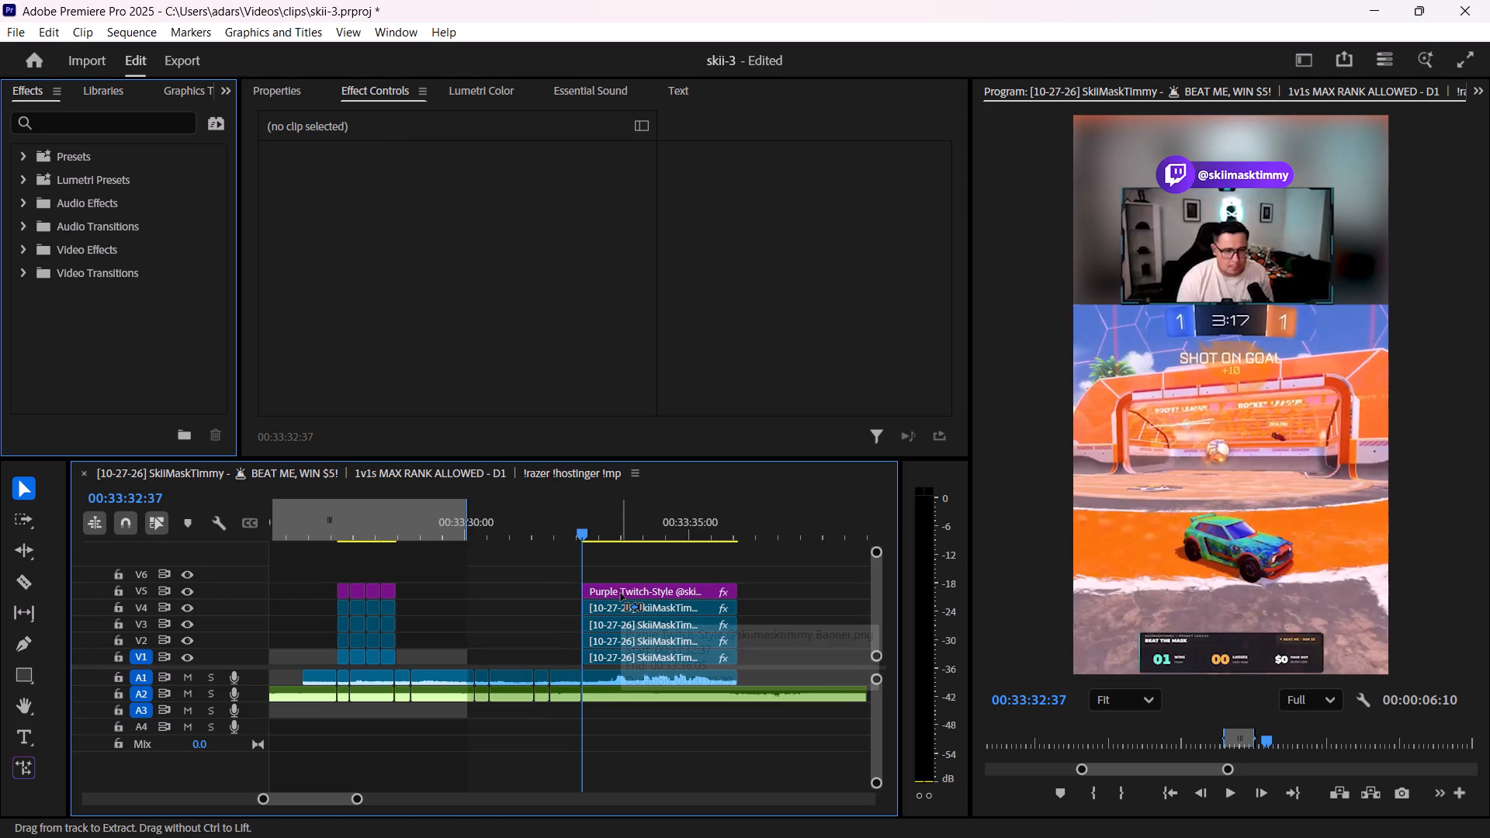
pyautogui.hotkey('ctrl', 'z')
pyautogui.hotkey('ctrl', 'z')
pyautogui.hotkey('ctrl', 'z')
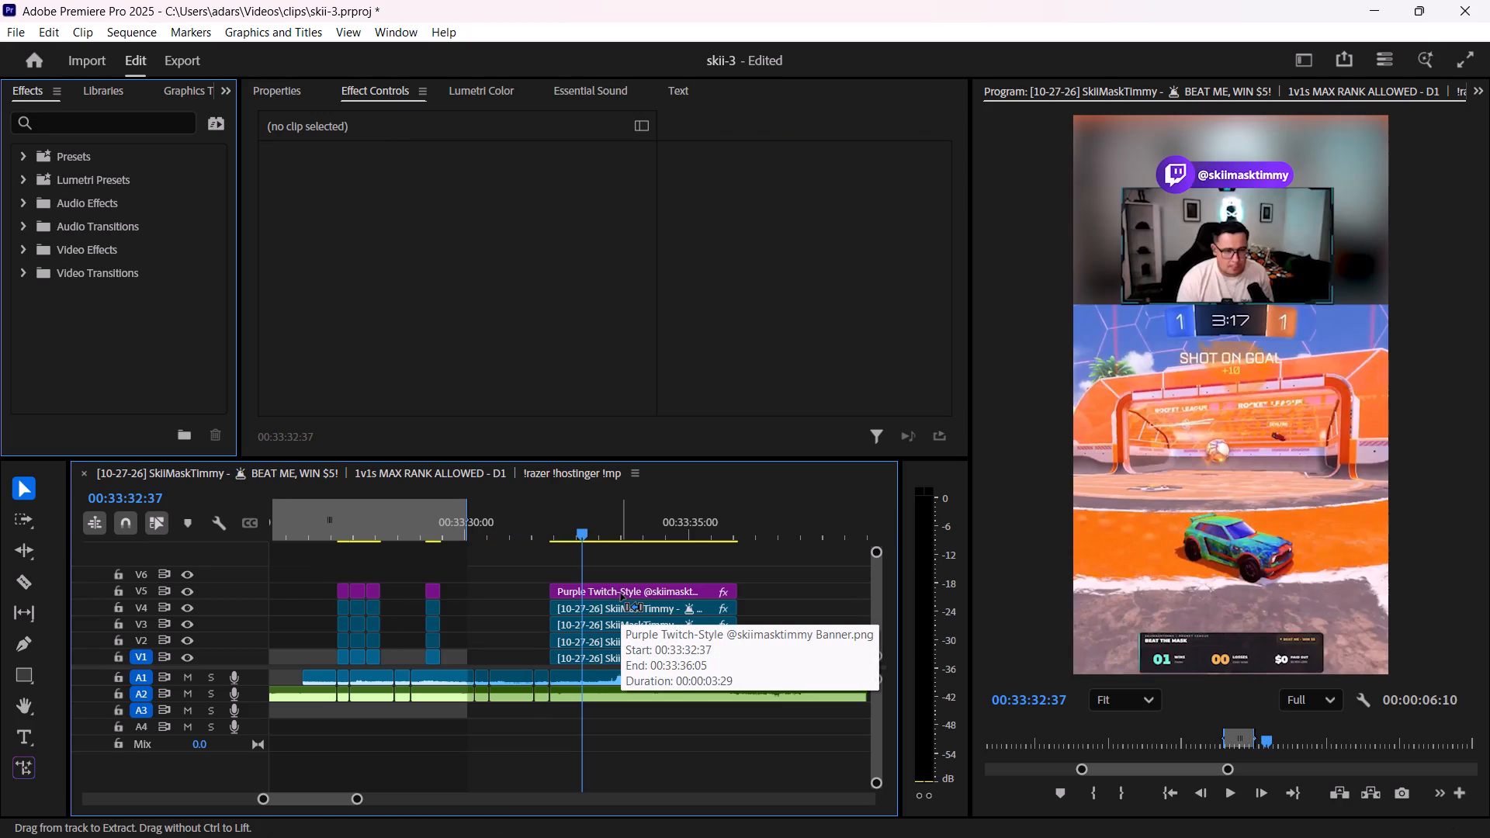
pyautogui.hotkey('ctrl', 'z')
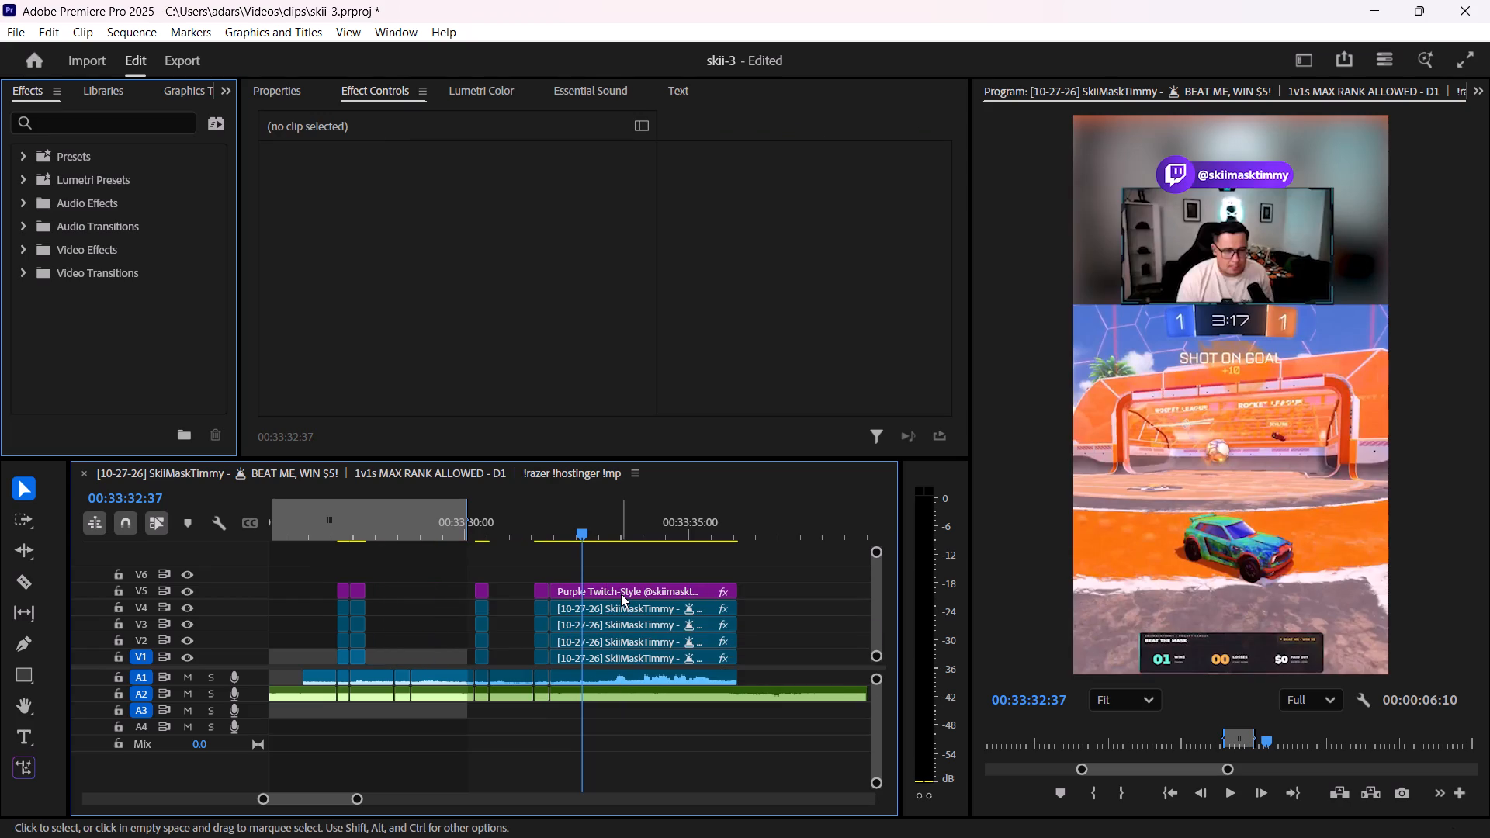
# Move the V1–V5 pieces at 00:33:30:14 and 00:33:31:33 back together, butting the first against the two joined flashes.
pyautogui.moveTo(425, 572); pyautogui.dragTo(513, 650)
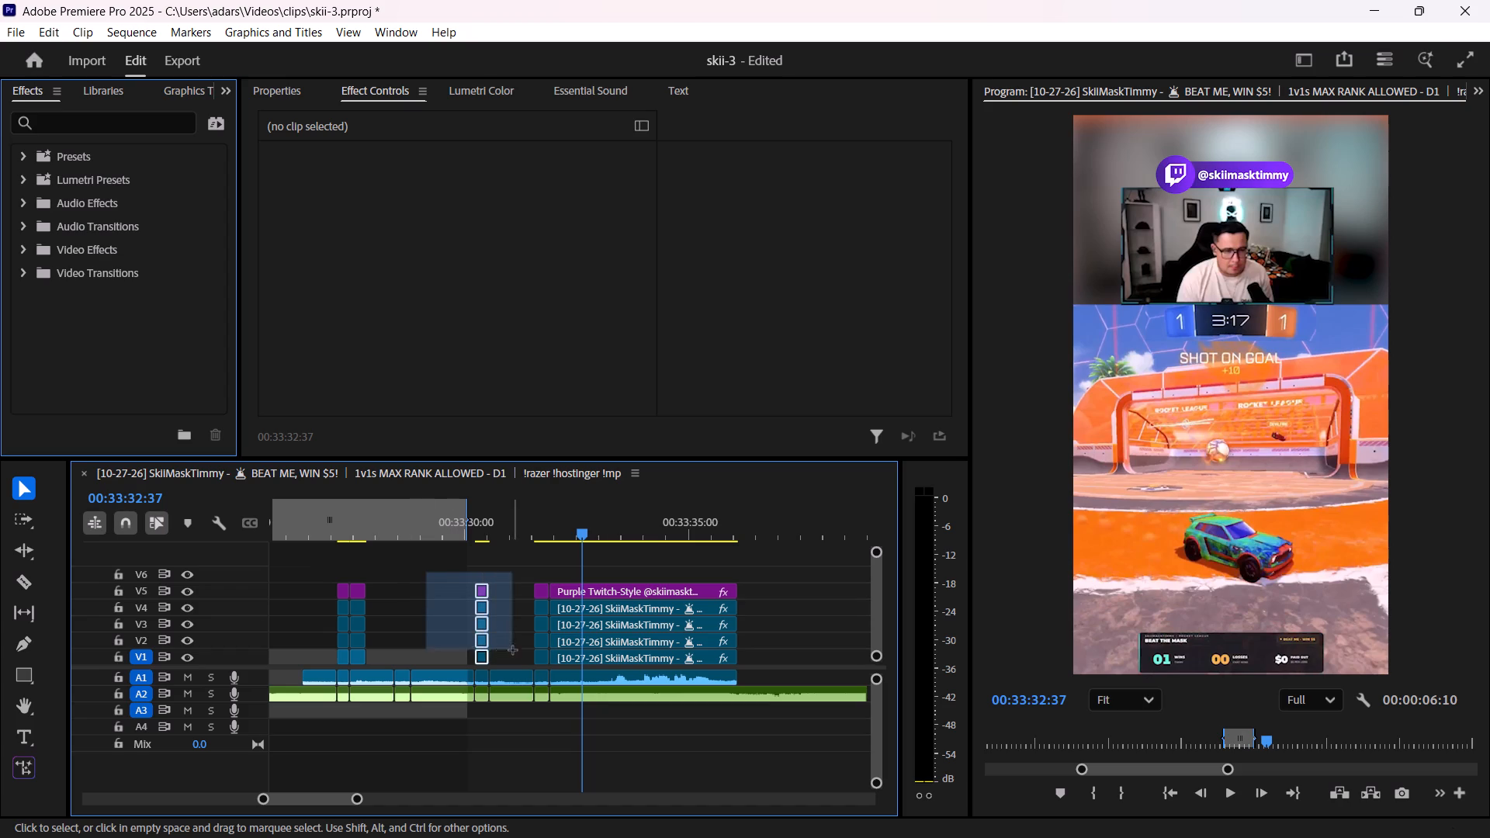
pyautogui.moveTo(513, 650); pyautogui.dragTo(535, 659)
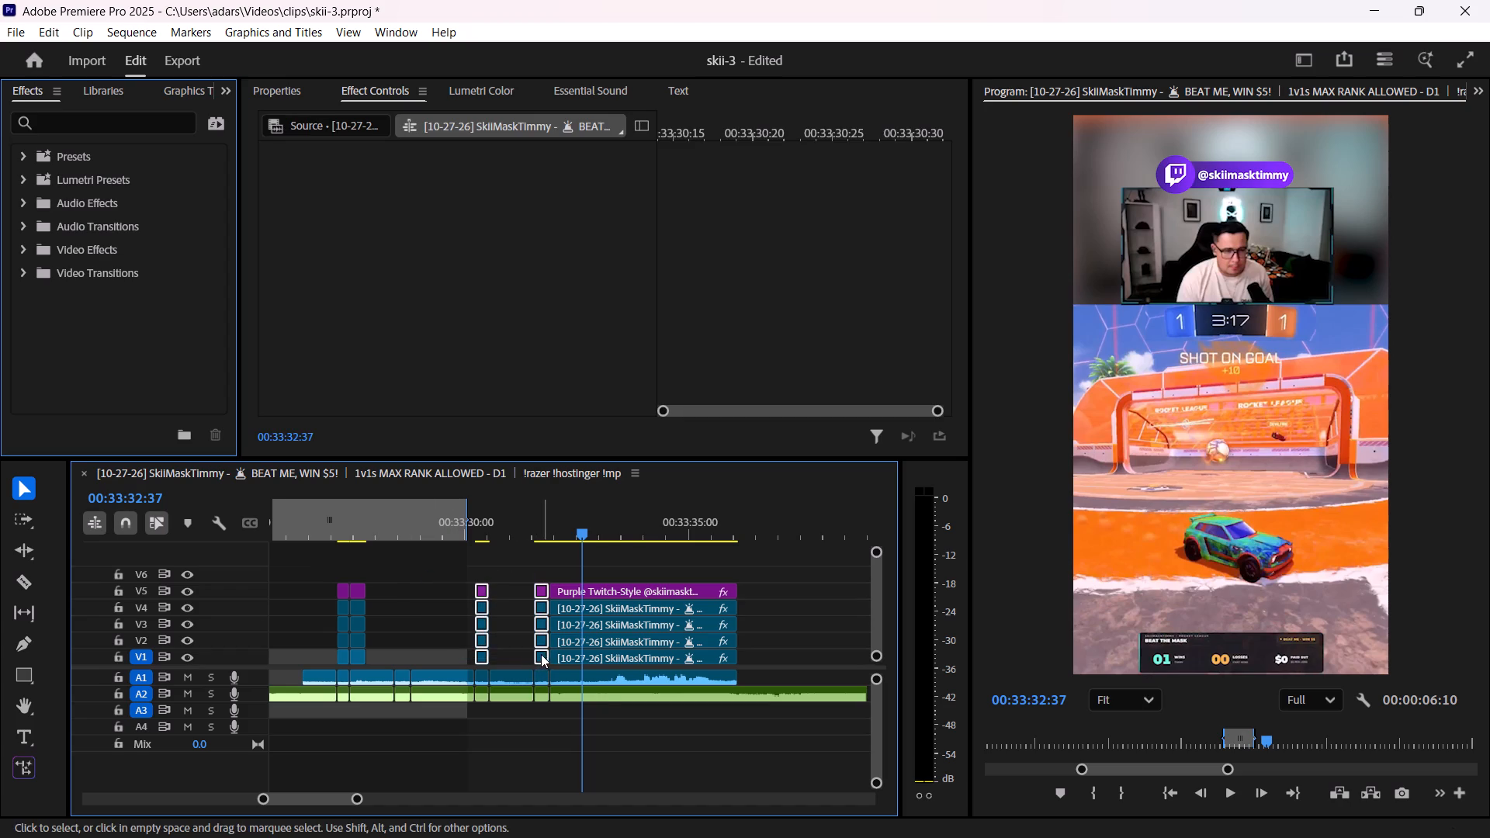
pyautogui.moveTo(541, 654); pyautogui.dragTo(434, 653)
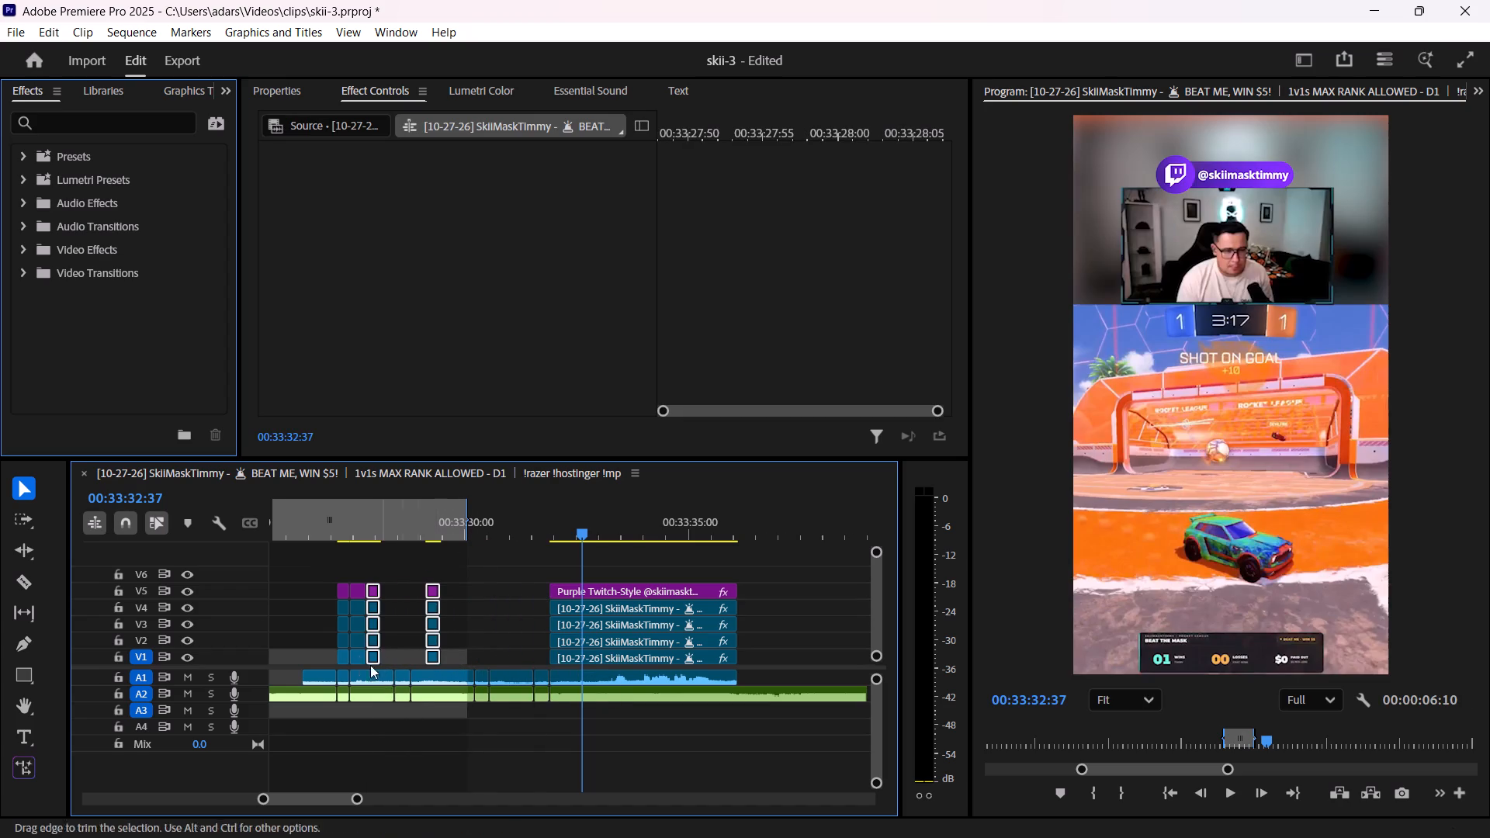
# Delete the A1 stream audio clips from the segment's start up to the cut at 00:33:31:54, keeping the A2 music.
pyautogui.moveTo(291, 673); pyautogui.dragTo(407, 677)
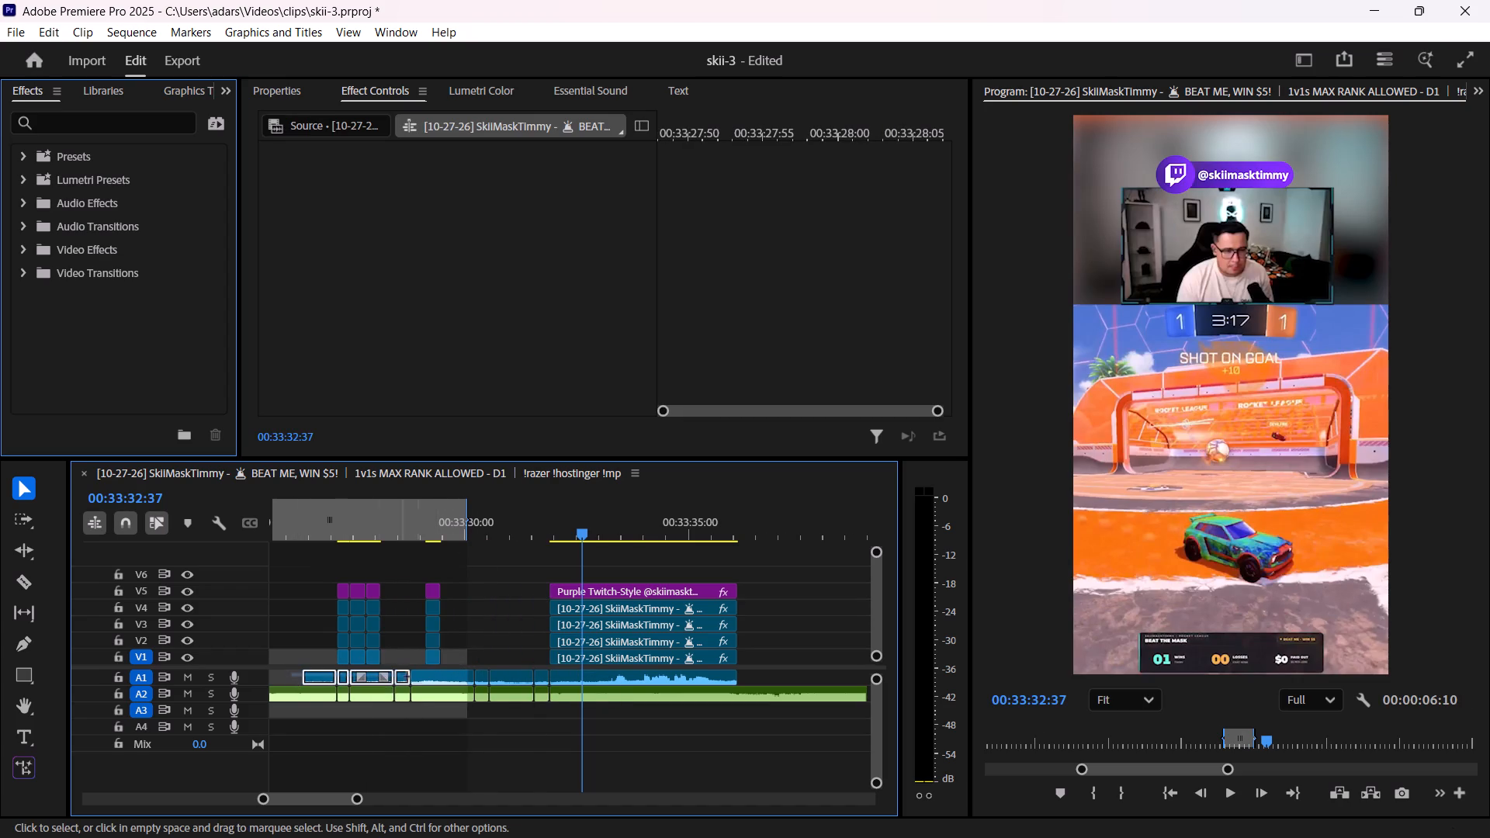
pyautogui.moveTo(407, 677); pyautogui.dragTo(539, 684)
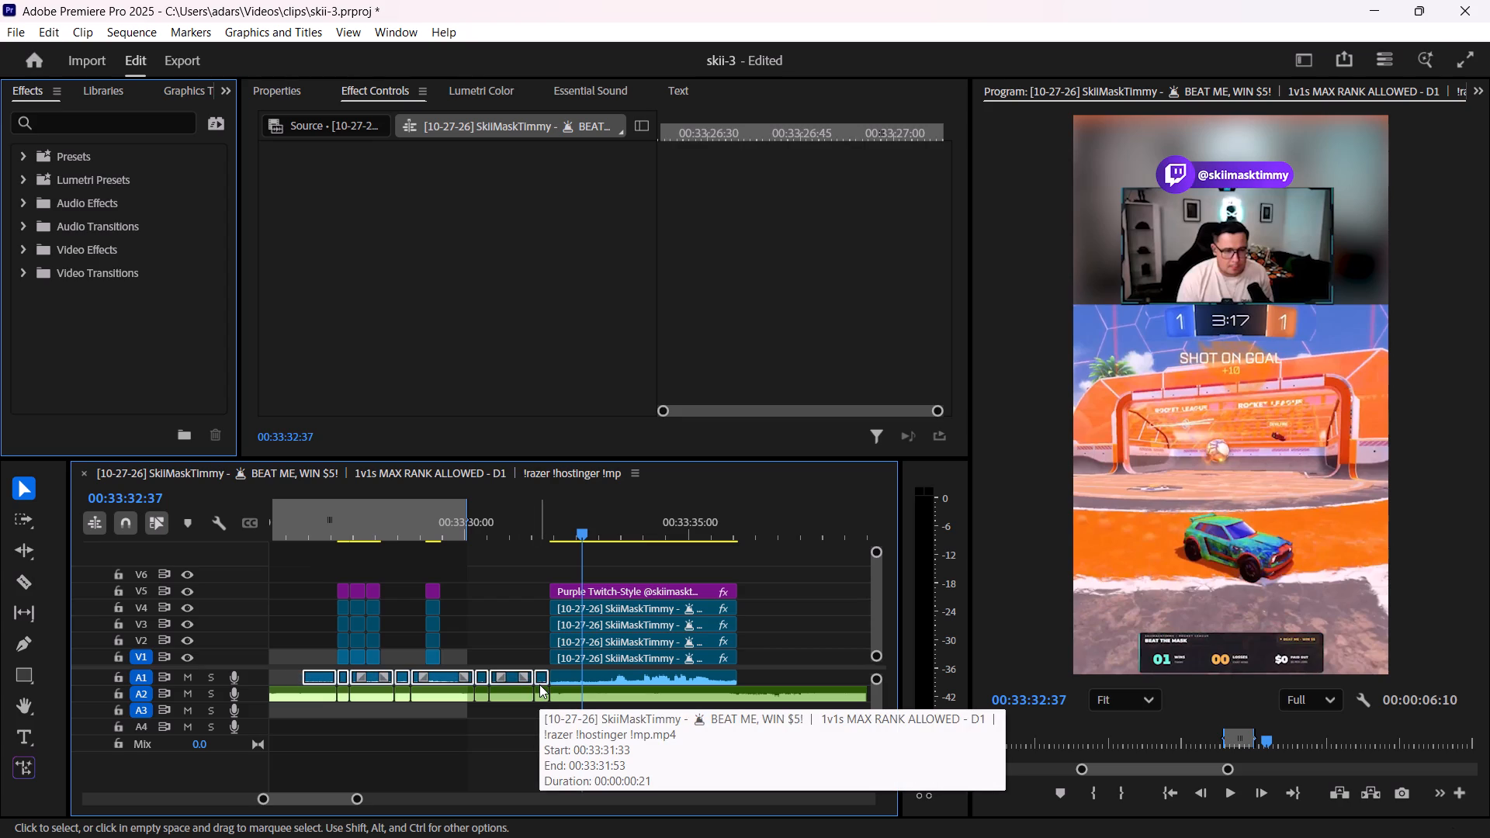
pyautogui.press('Delete')
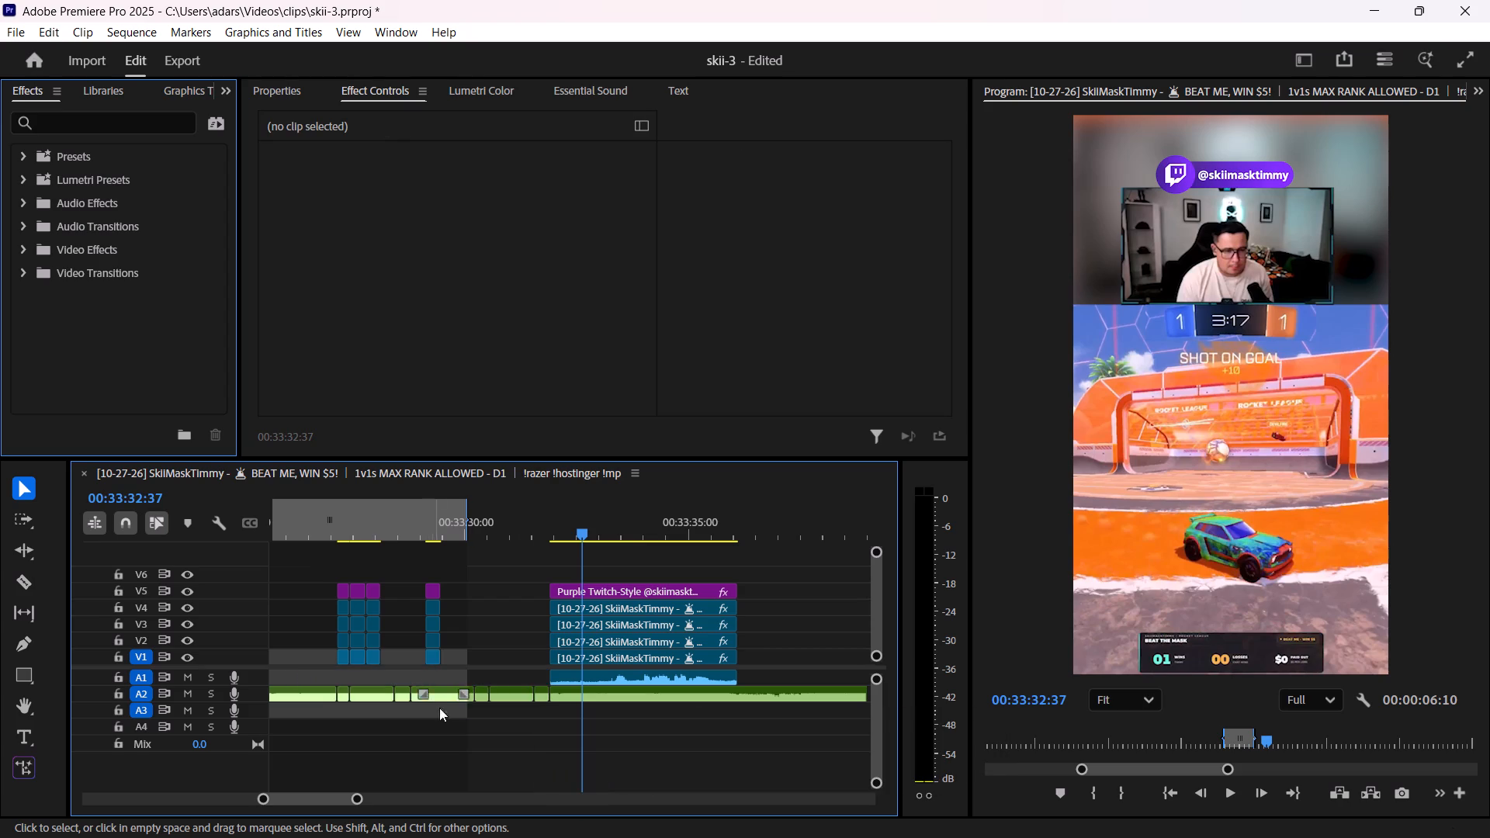
# Delete all the cut A2 music pieces from the first flash's start, about 00:33:27:09, to the end of the track.
pyautogui.scroll(-5, 504, 723)
pyautogui.keyDown('alt'); pyautogui.scroll(-7, 504, 721); pyautogui.keyUp('alt')
pyautogui.moveTo(504, 719); pyautogui.dragTo(472, 701)
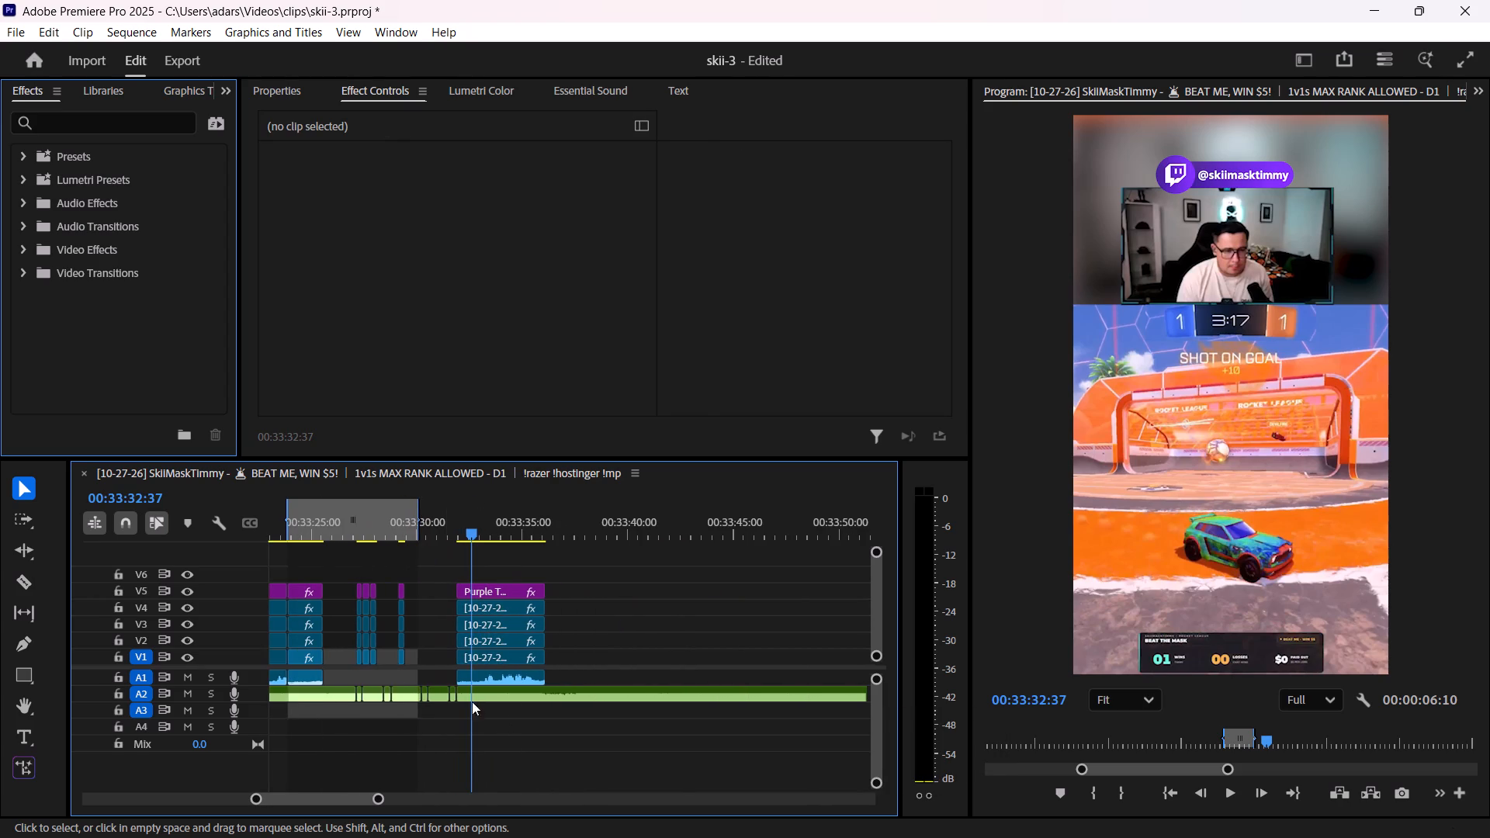
pyautogui.moveTo(472, 701); pyautogui.dragTo(394, 695)
pyautogui.moveTo(525, 723); pyautogui.dragTo(424, 691)
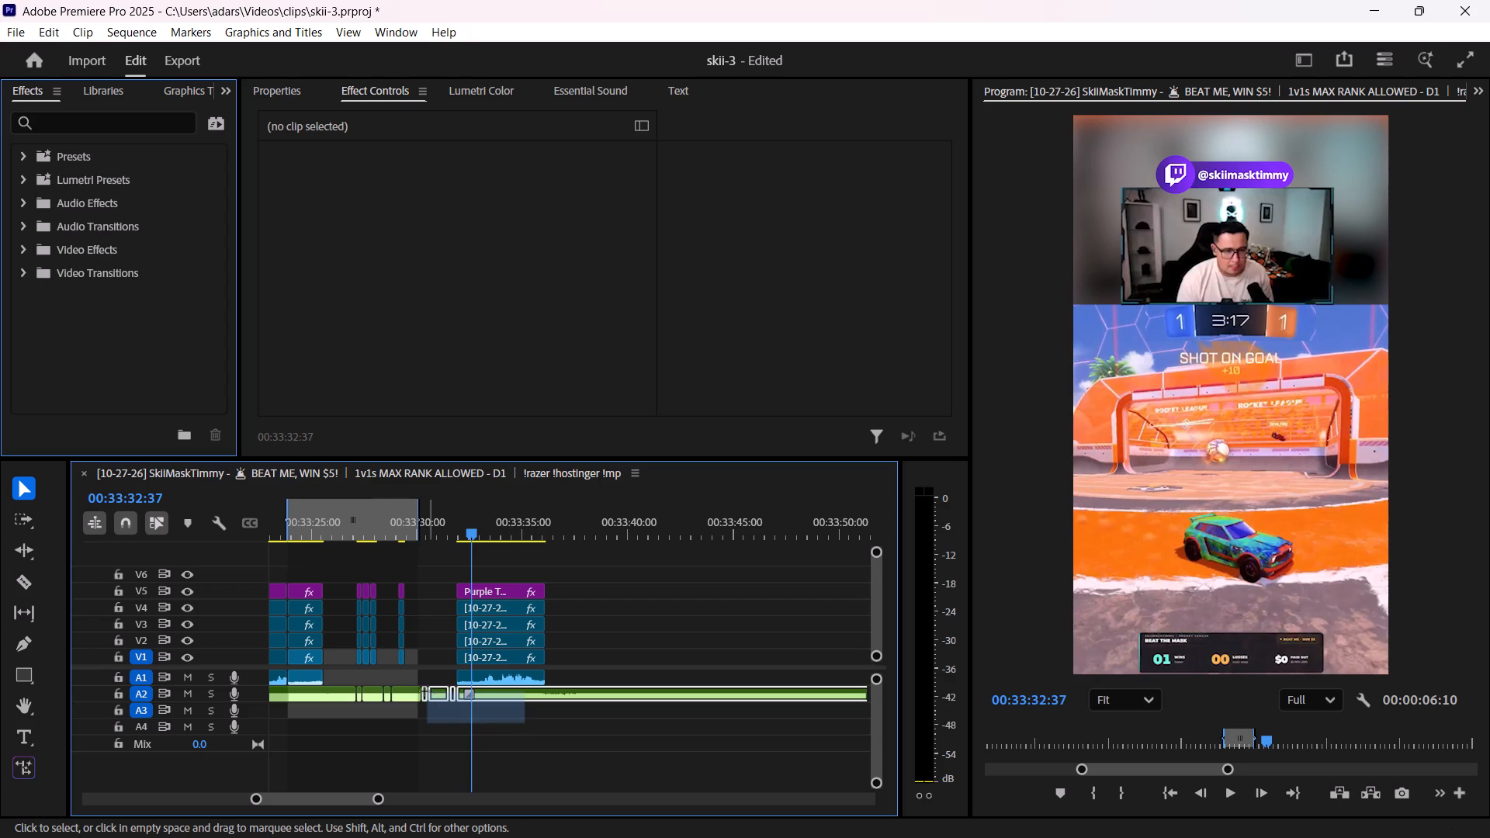
pyautogui.moveTo(424, 691); pyautogui.dragTo(362, 691)
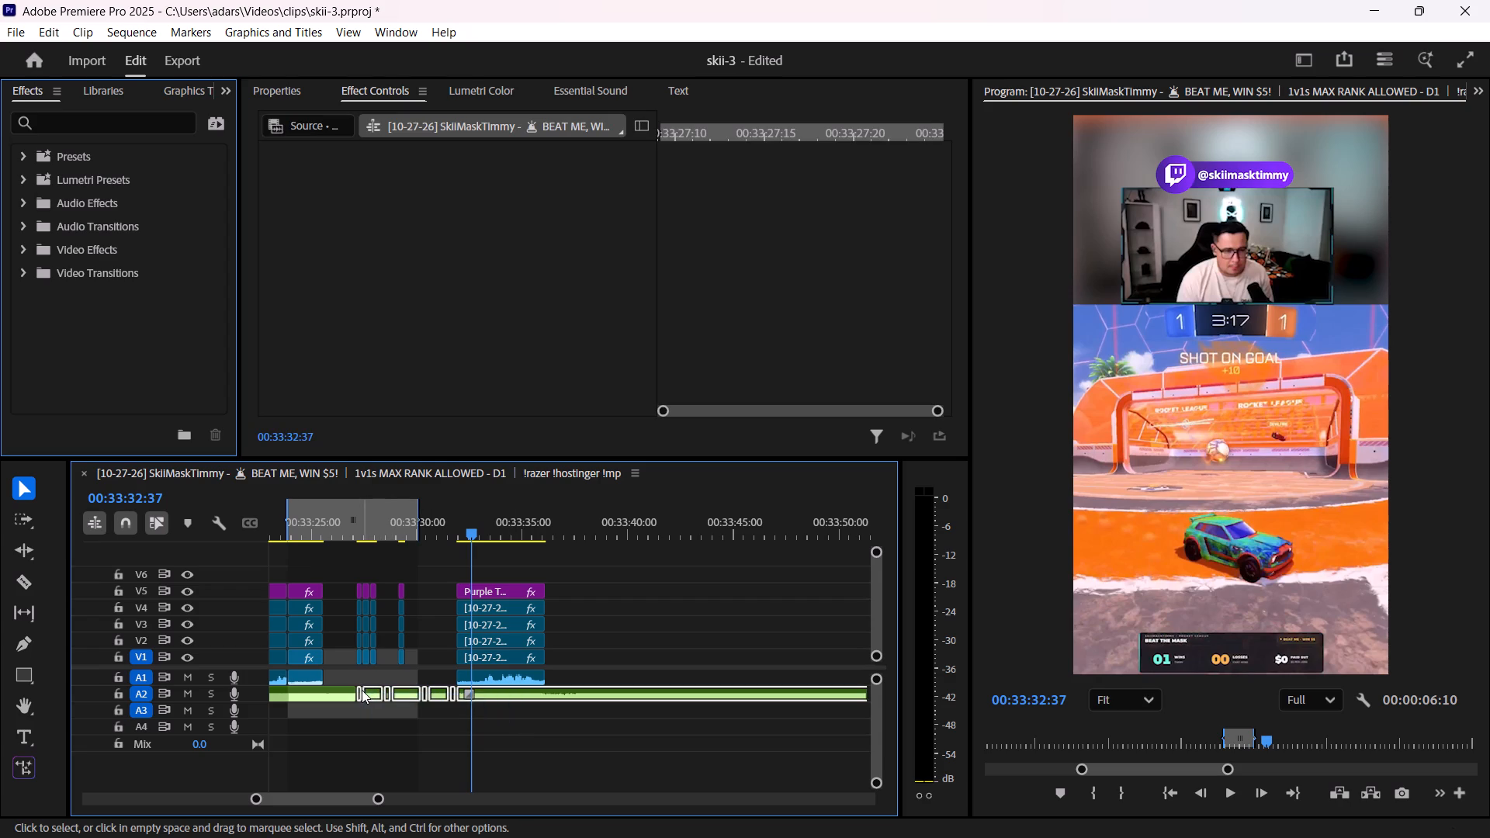
pyautogui.press('Delete')
# Extend the remaining LUZ ROJA - Slowed clip on A2 past the last goal clips to about 00:33:38.
pyautogui.click(338, 692)
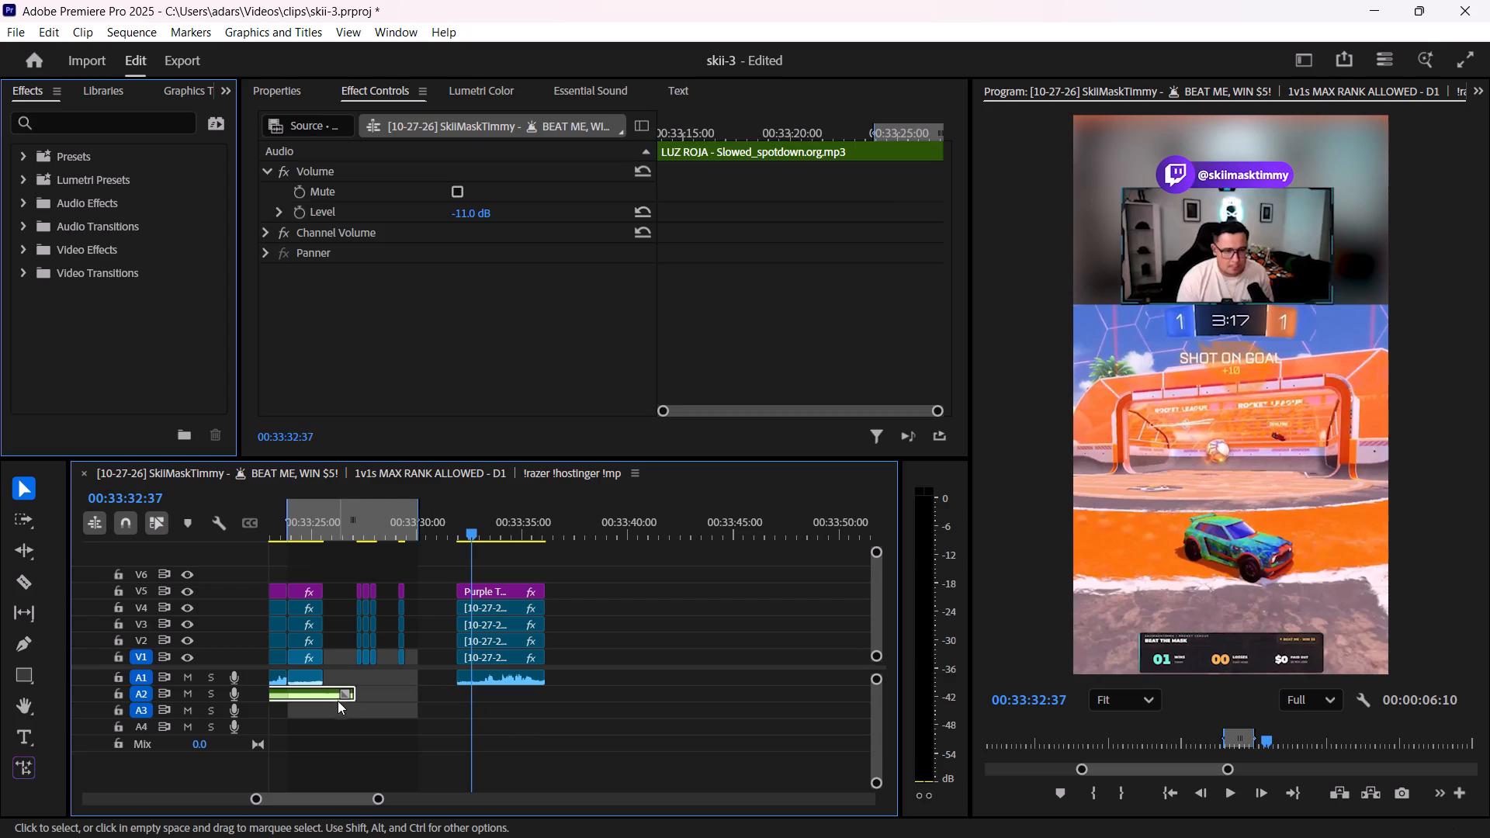
pyautogui.moveTo(355, 698); pyautogui.dragTo(553, 701)
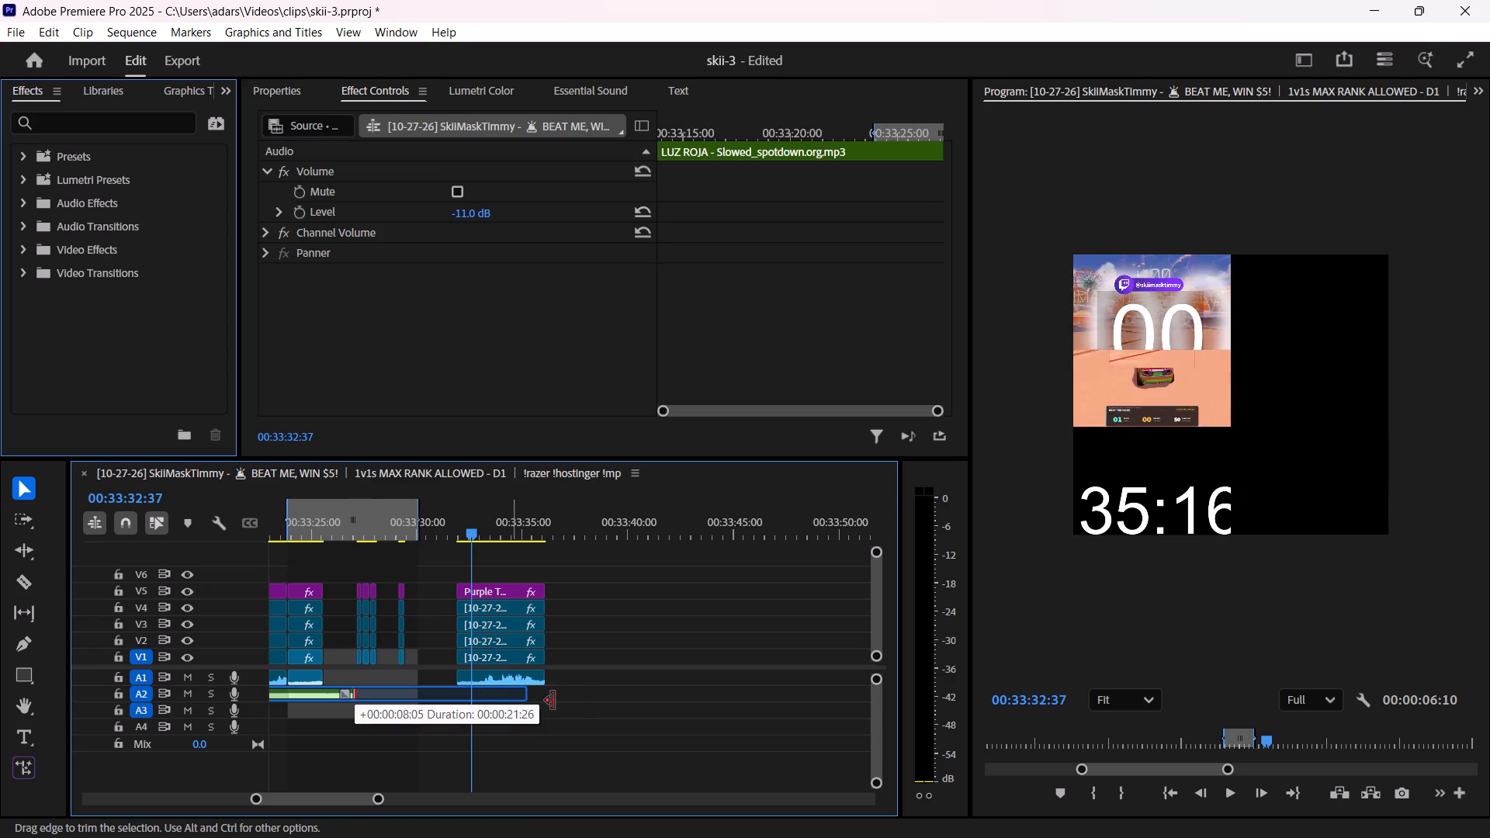
pyautogui.moveTo(553, 701); pyautogui.dragTo(591, 704)
# Close the gaps by butting the flash near 00:33:29 and the remaining goal clips with A1 audio against the joined flashes.
pyautogui.keyDown('alt'); pyautogui.scroll(5, 390, 739); pyautogui.keyUp('alt')
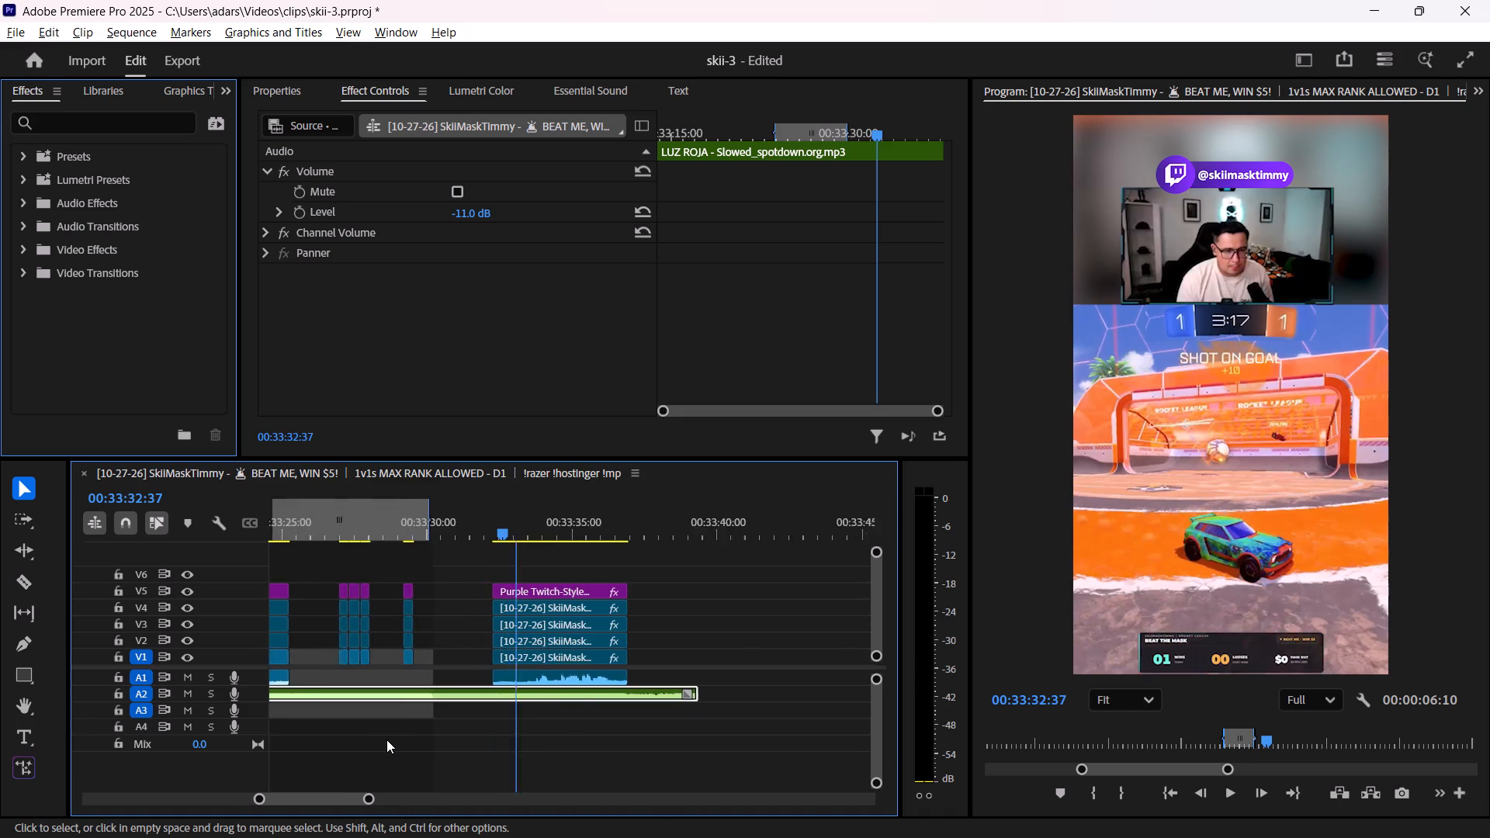
pyautogui.keyDown('alt'); pyautogui.scroll(8, 386, 739); pyautogui.keyUp('alt')
pyautogui.keyDown('shift'); pyautogui.scroll(4, 407, 647); pyautogui.keyUp('shift')
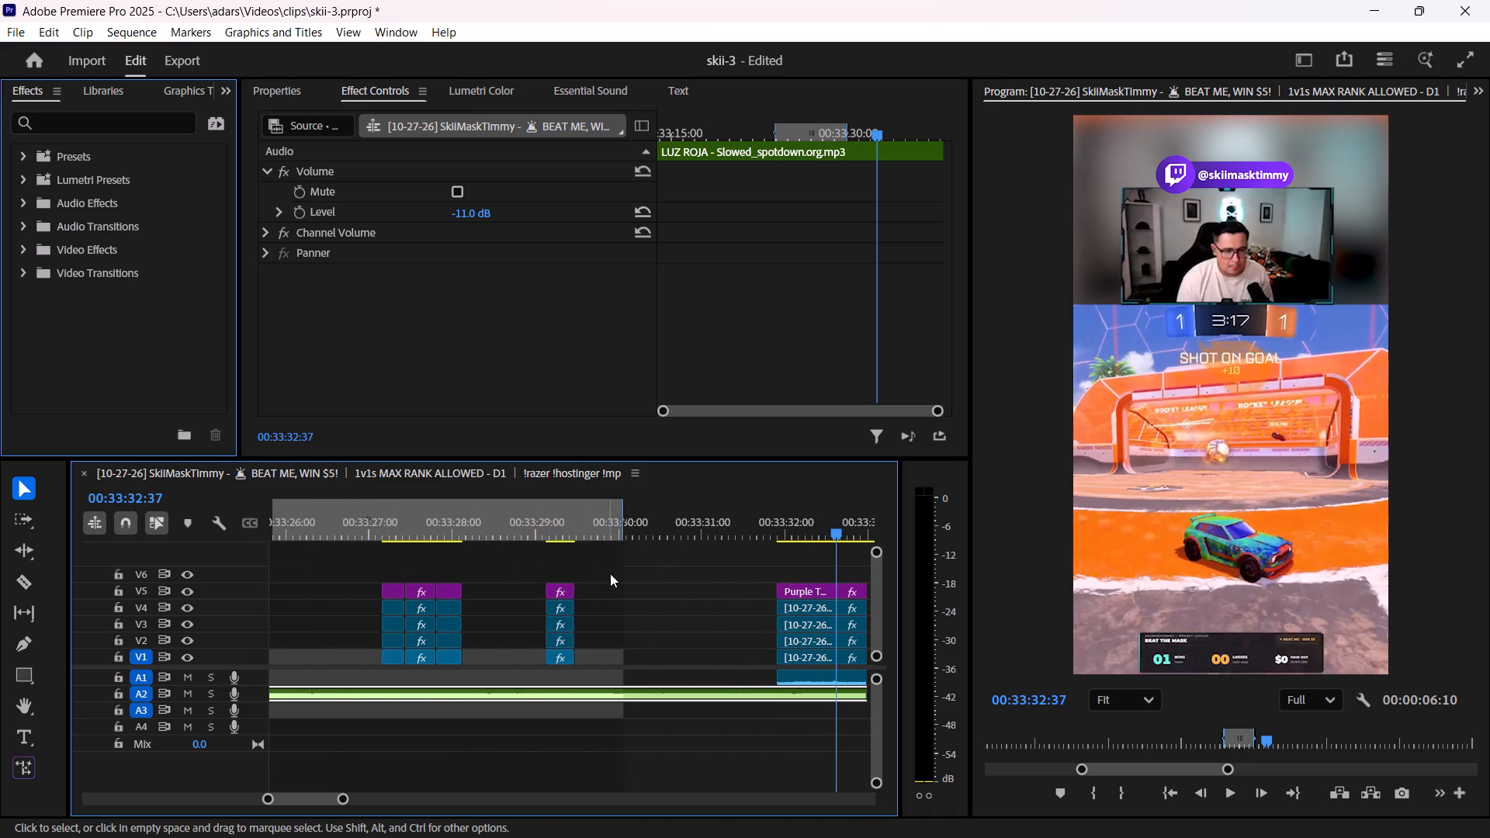
pyautogui.moveTo(612, 569); pyautogui.dragTo(556, 670)
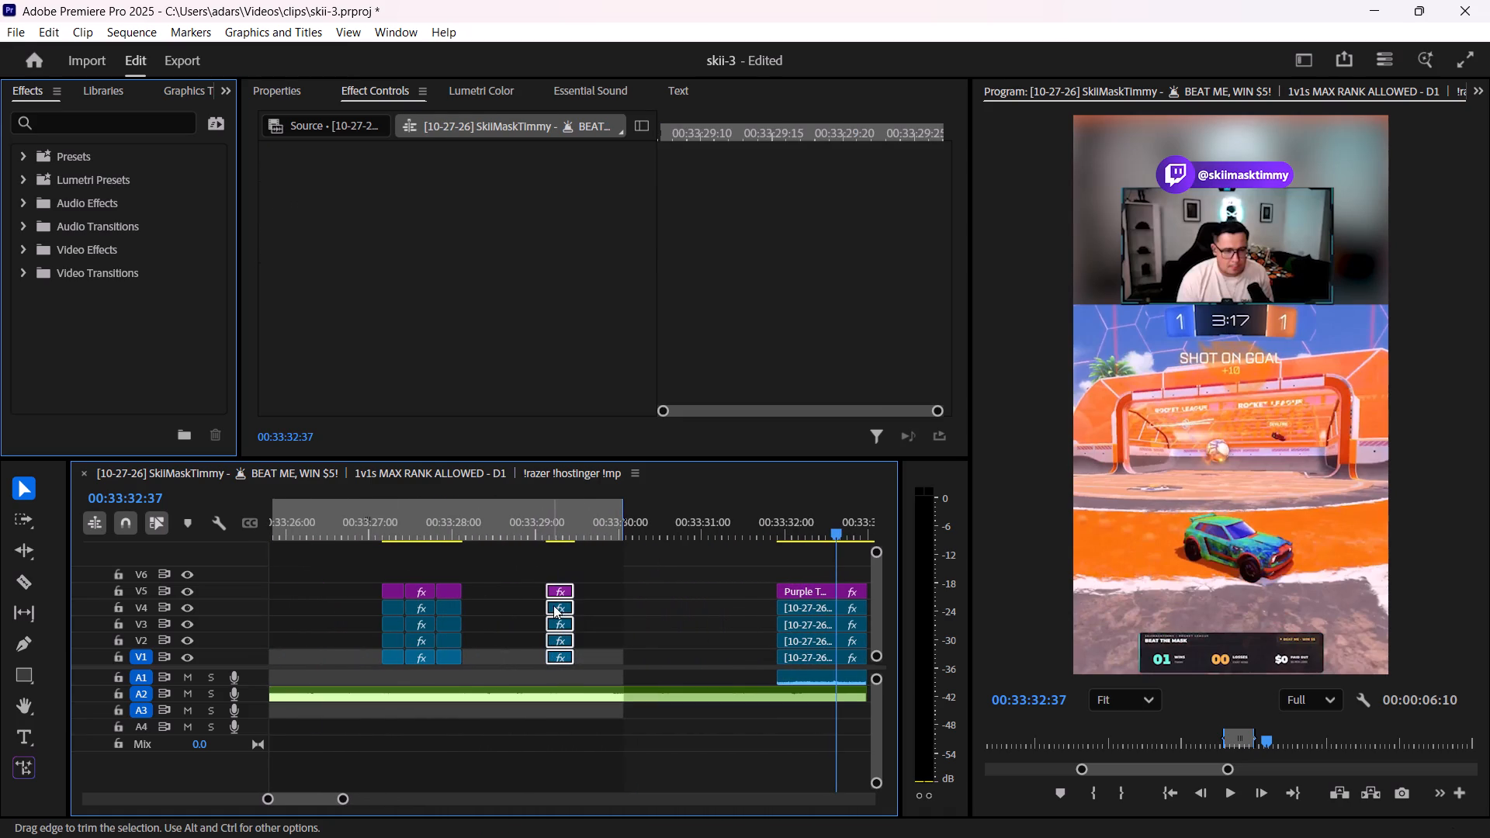
pyautogui.moveTo(557, 603); pyautogui.dragTo(480, 608)
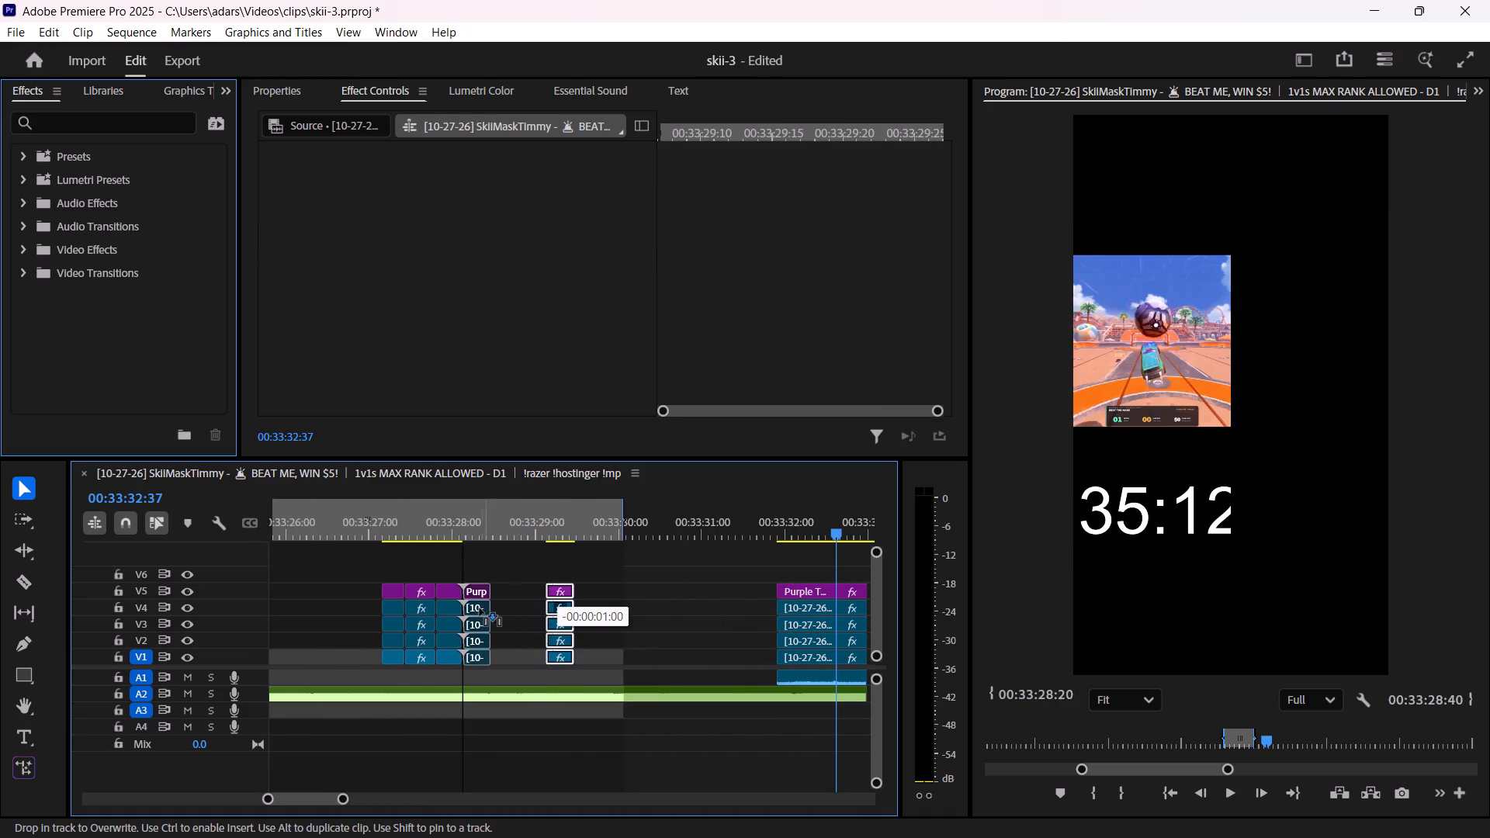
pyautogui.moveTo(480, 608); pyautogui.dragTo(479, 608)
pyautogui.moveTo(726, 551); pyautogui.dragTo(804, 680)
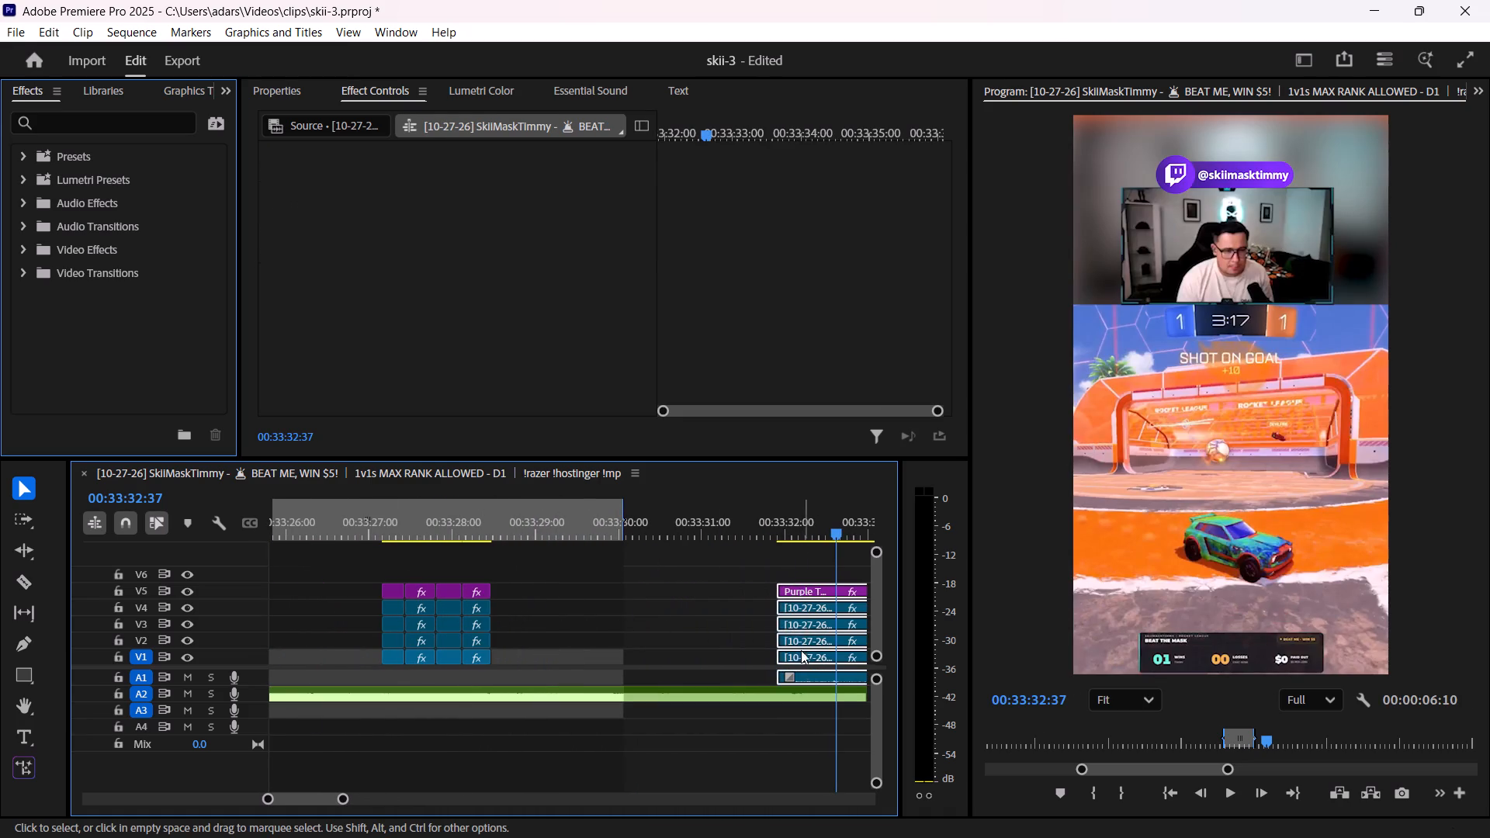
pyautogui.moveTo(791, 621); pyautogui.dragTo(508, 628)
# Play and scrub from the flashes to the goal shot, and cut all tracks at 00:33:32:25, just before the ball explodes.
pyautogui.click(384, 528)
pyautogui.press('space')
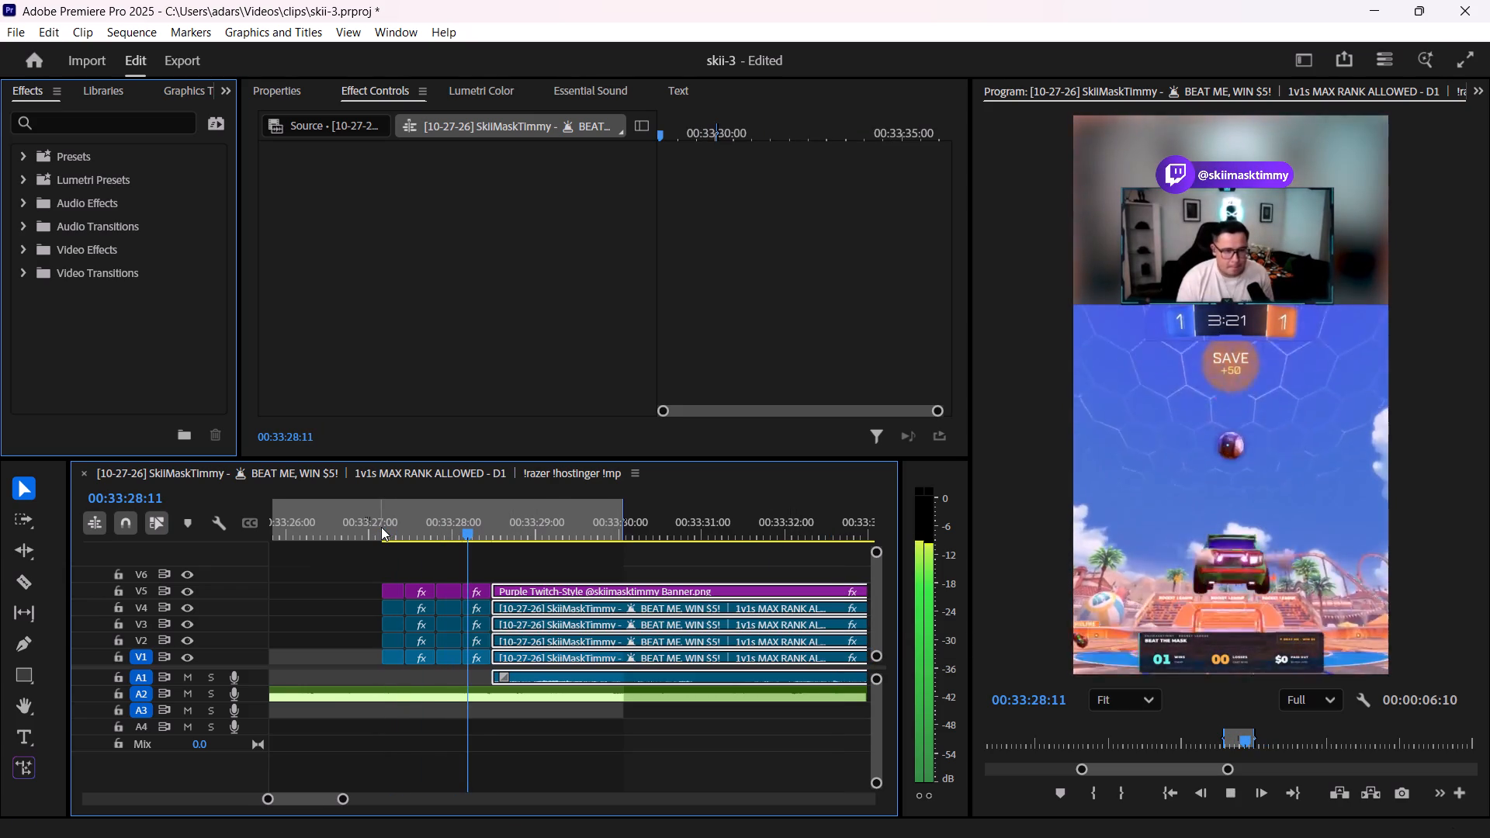
pyautogui.press('space')
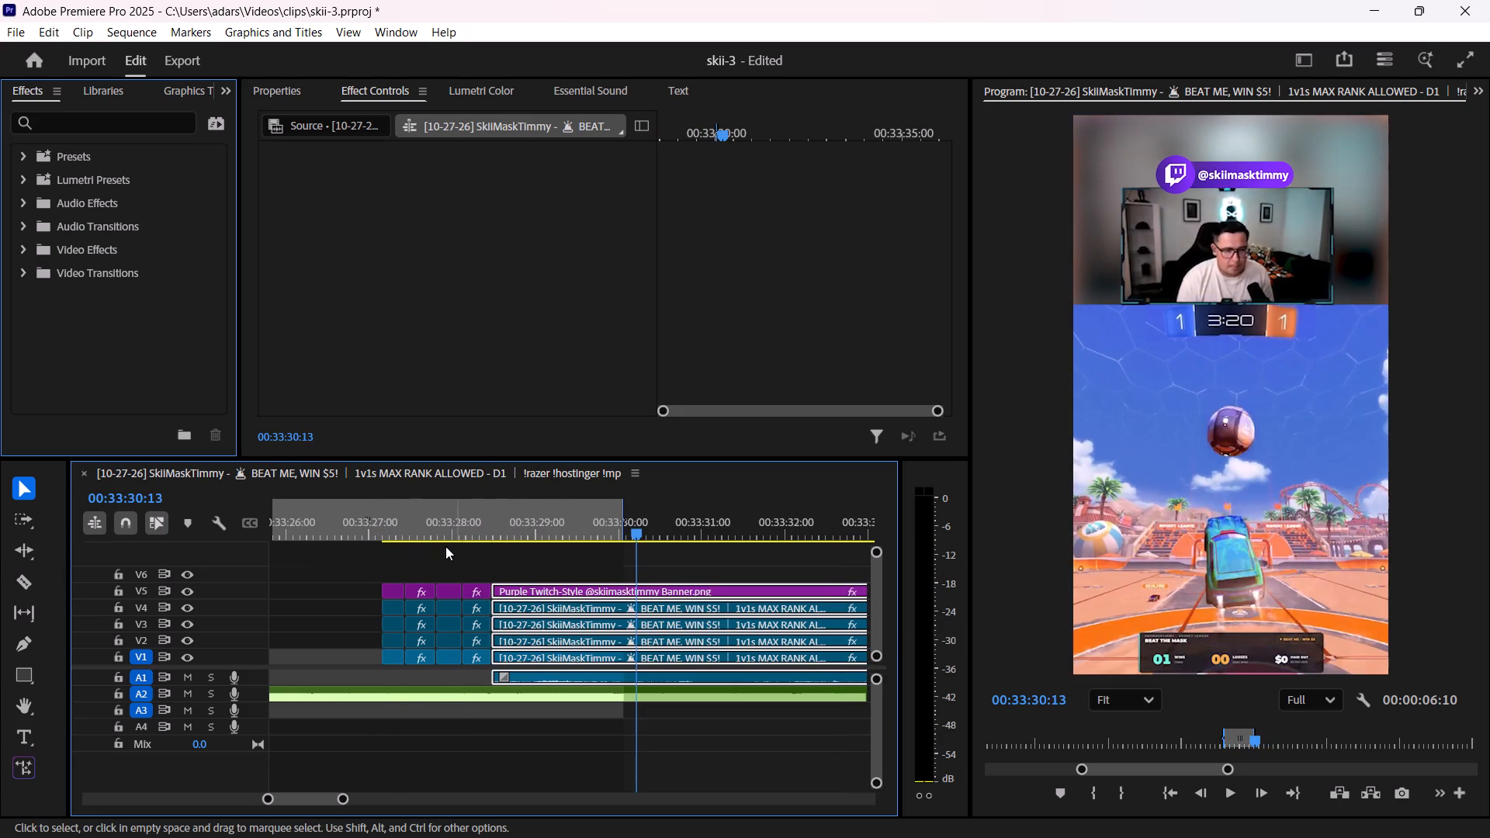
pyautogui.moveTo(458, 531); pyautogui.dragTo(511, 537)
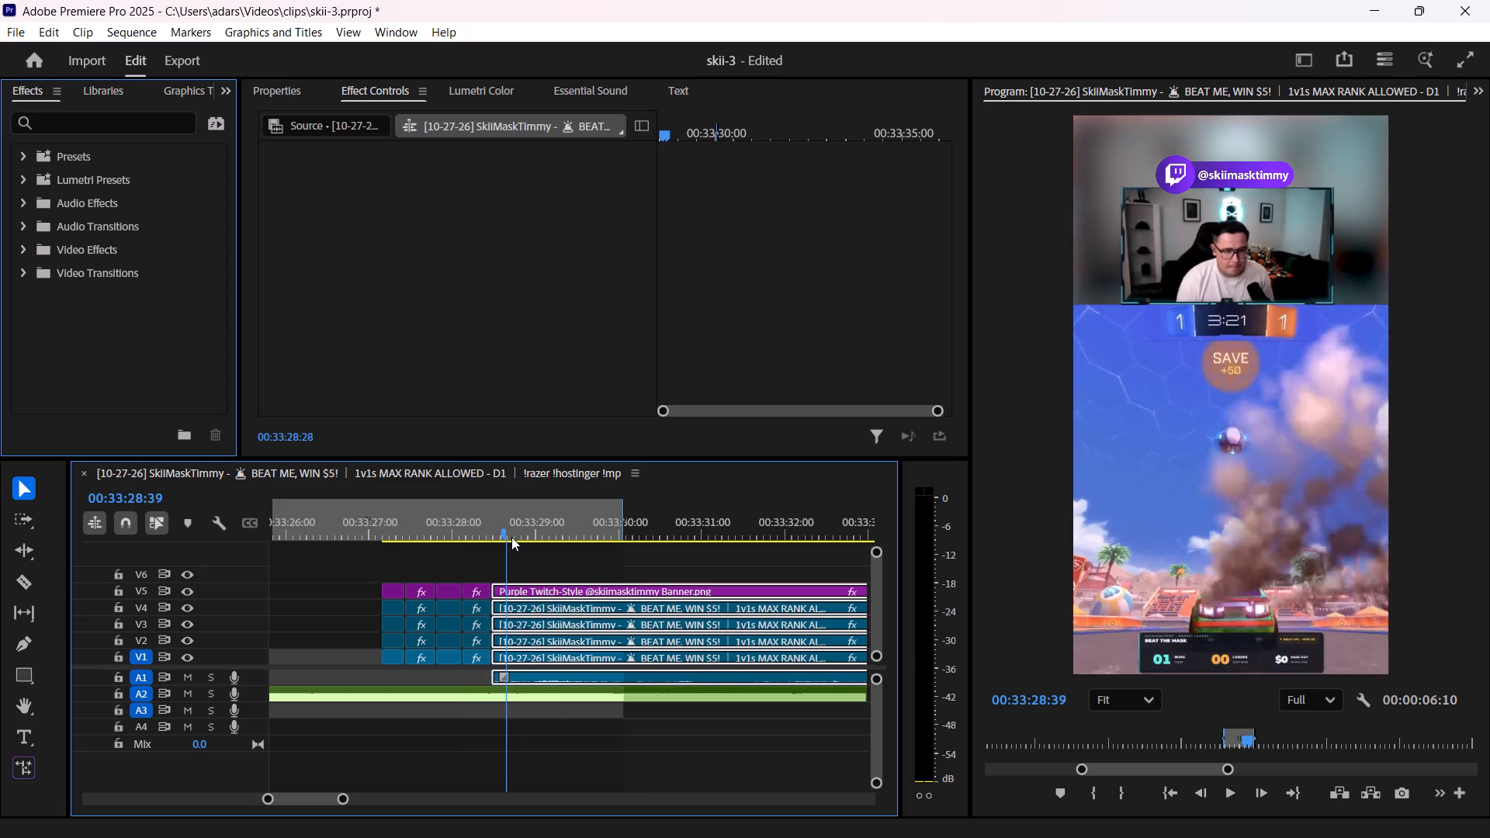
pyautogui.moveTo(511, 537); pyautogui.dragTo(556, 543)
pyautogui.keyDown('alt'); pyautogui.scroll(-9, 562, 548); pyautogui.keyUp('alt')
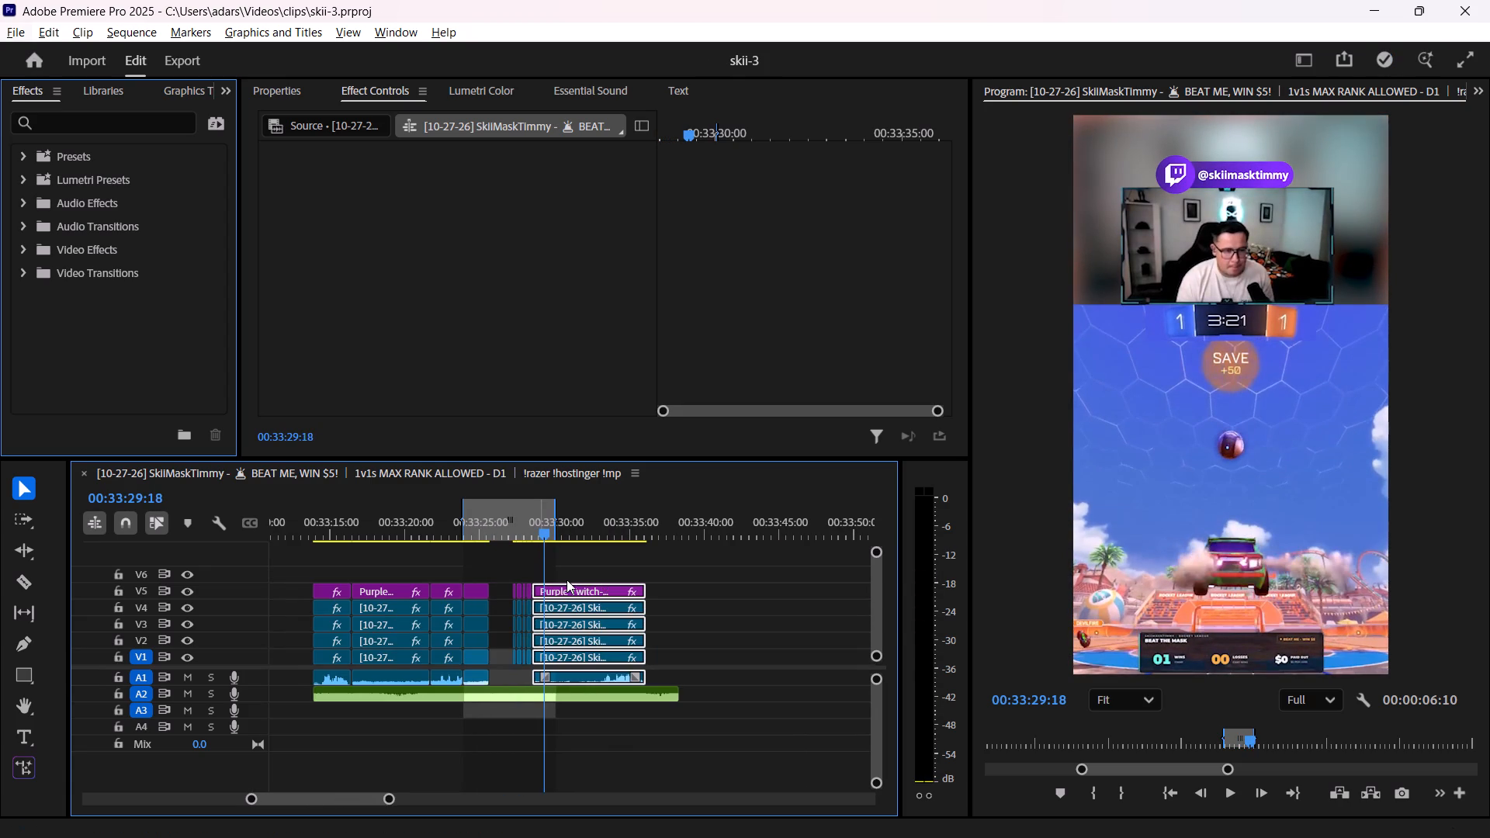
pyautogui.keyDown('alt'); pyautogui.scroll(5, 564, 580); pyautogui.keyUp('alt')
pyautogui.moveTo(529, 534); pyautogui.dragTo(580, 537)
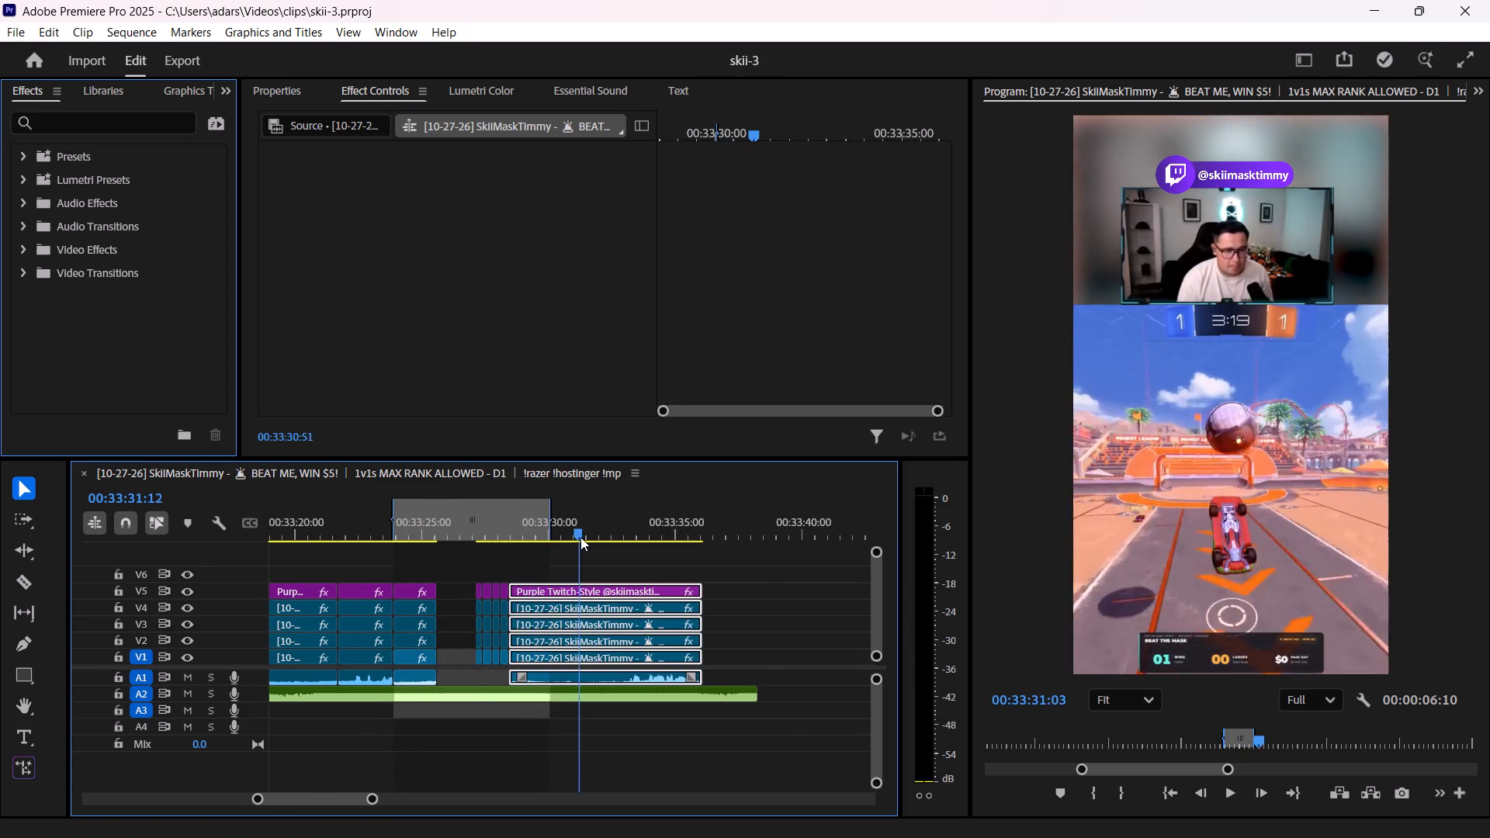
pyautogui.moveTo(580, 537); pyautogui.dragTo(618, 541)
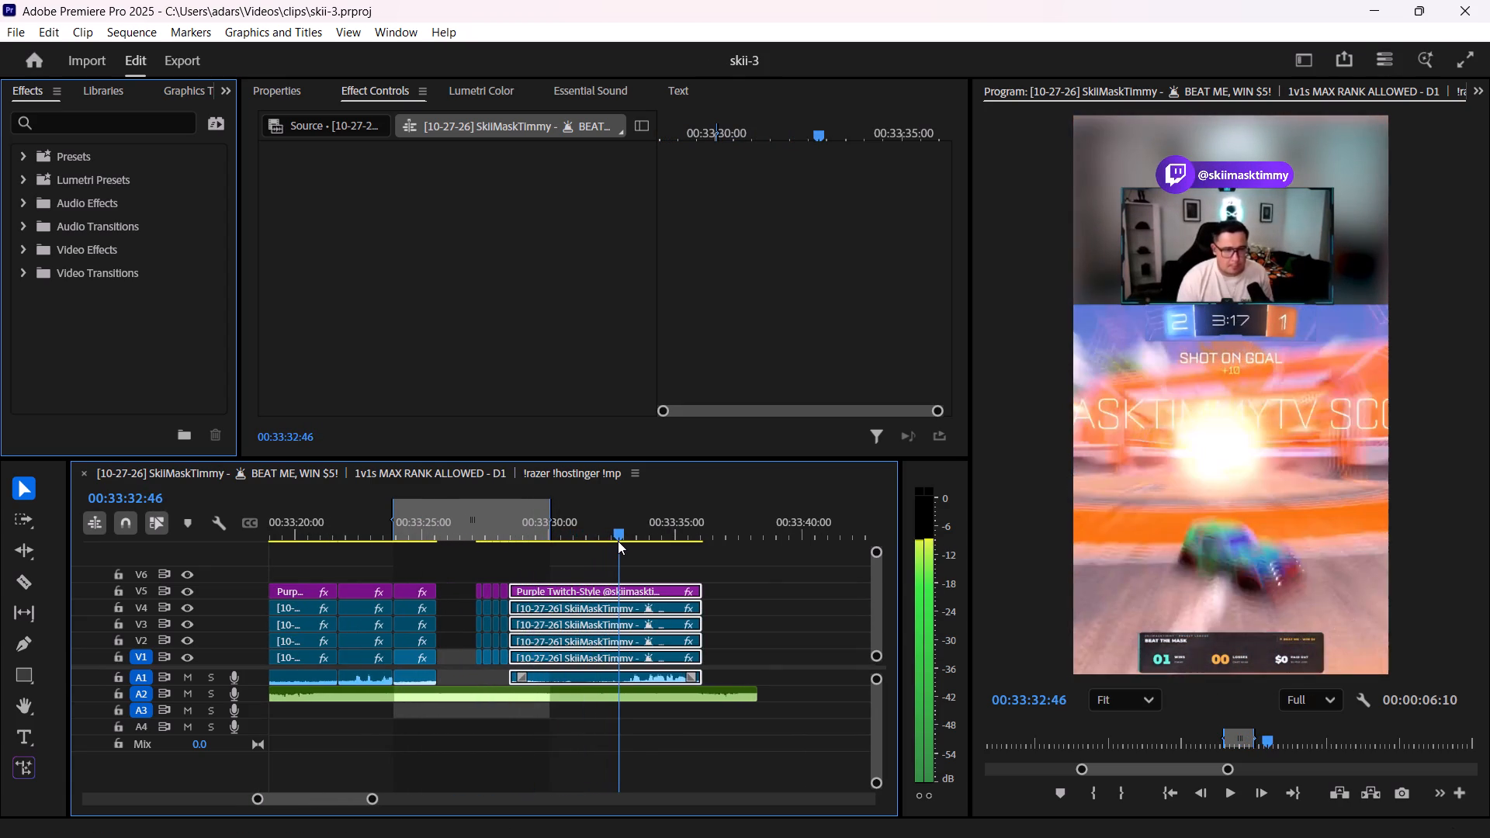
pyautogui.moveTo(618, 541); pyautogui.dragTo(611, 541)
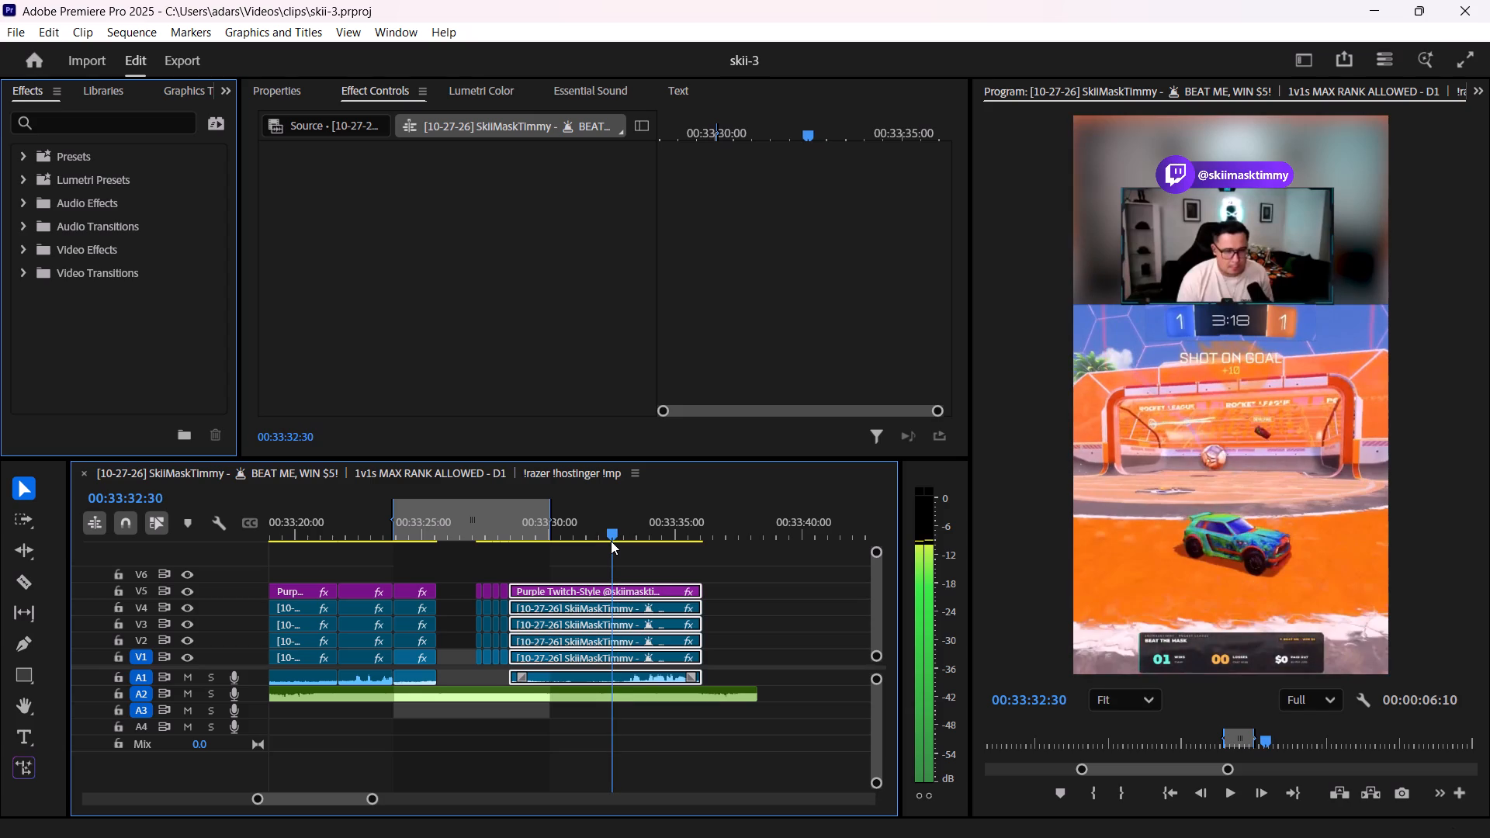
pyautogui.moveTo(611, 541); pyautogui.dragTo(609, 541)
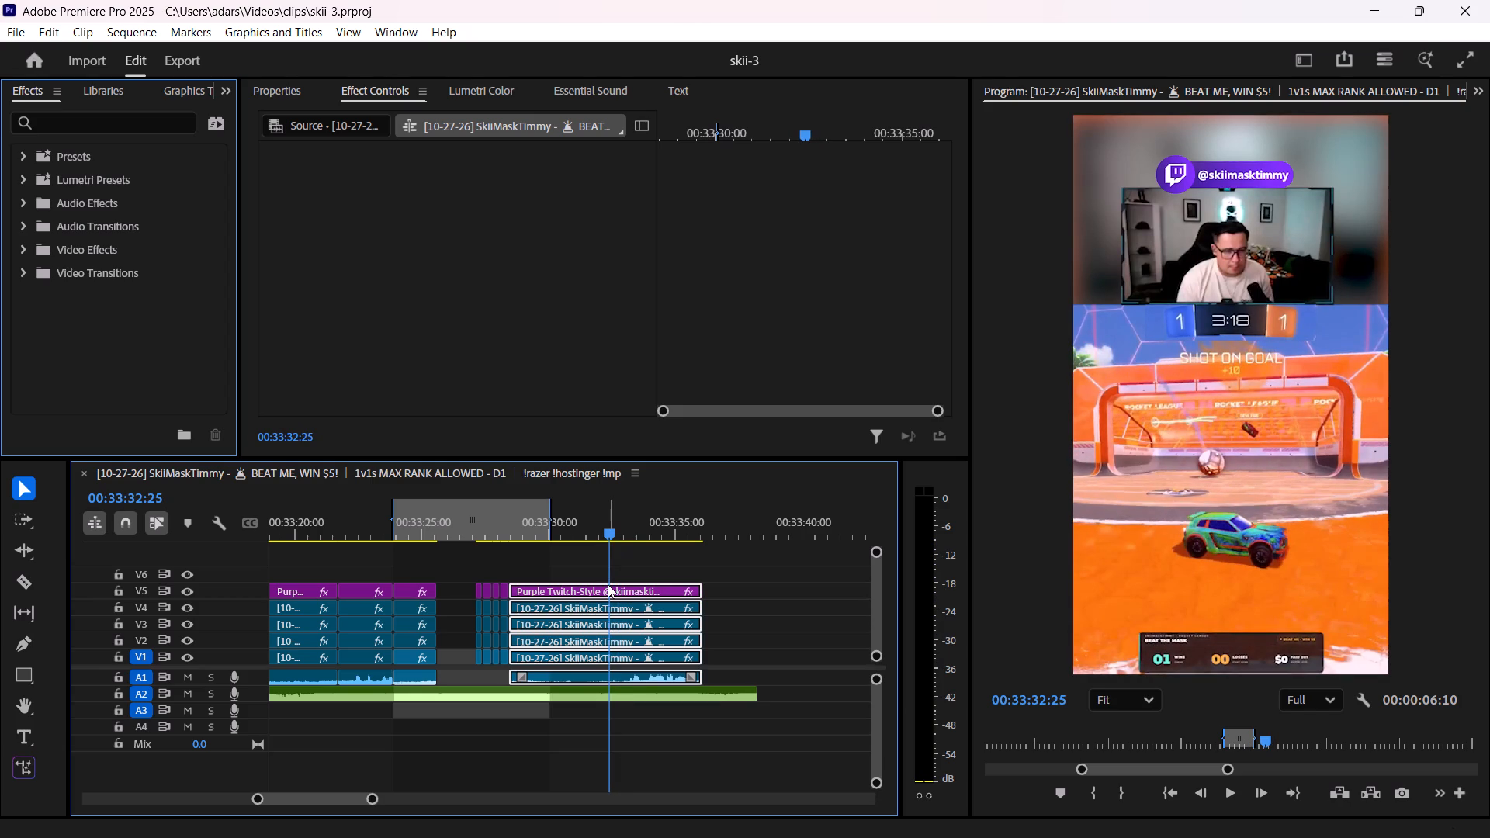
pyautogui.keyDown('shift'); pyautogui.click(608, 611); pyautogui.keyUp('shift')
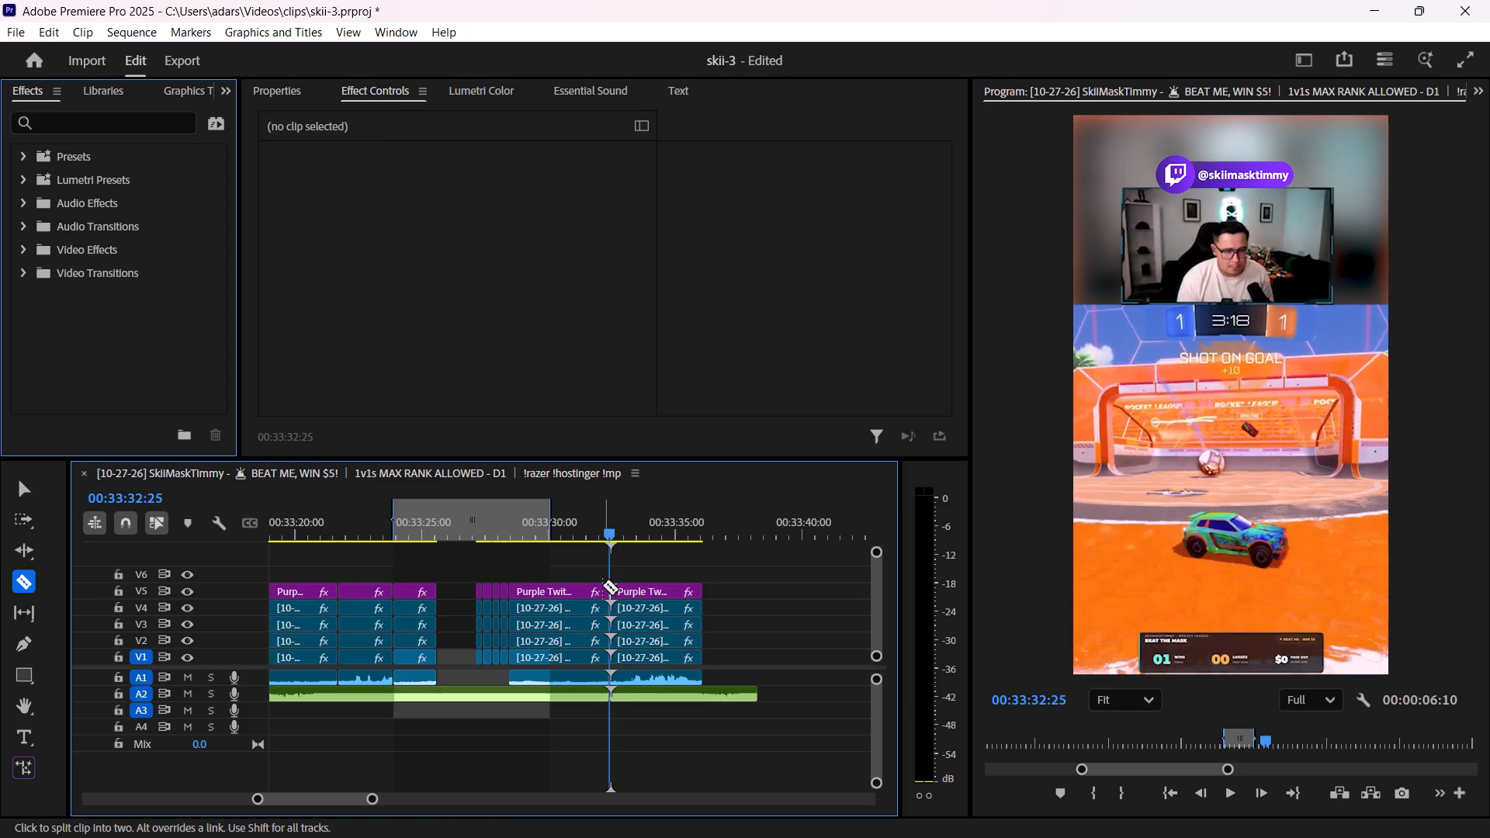
# Delete the V1–V5 clips and A1 audio between the fourth flash and the cut at 00:33:32:25.
pyautogui.moveTo(577, 568); pyautogui.dragTo(577, 639)
pyautogui.moveTo(570, 571); pyautogui.dragTo(567, 650)
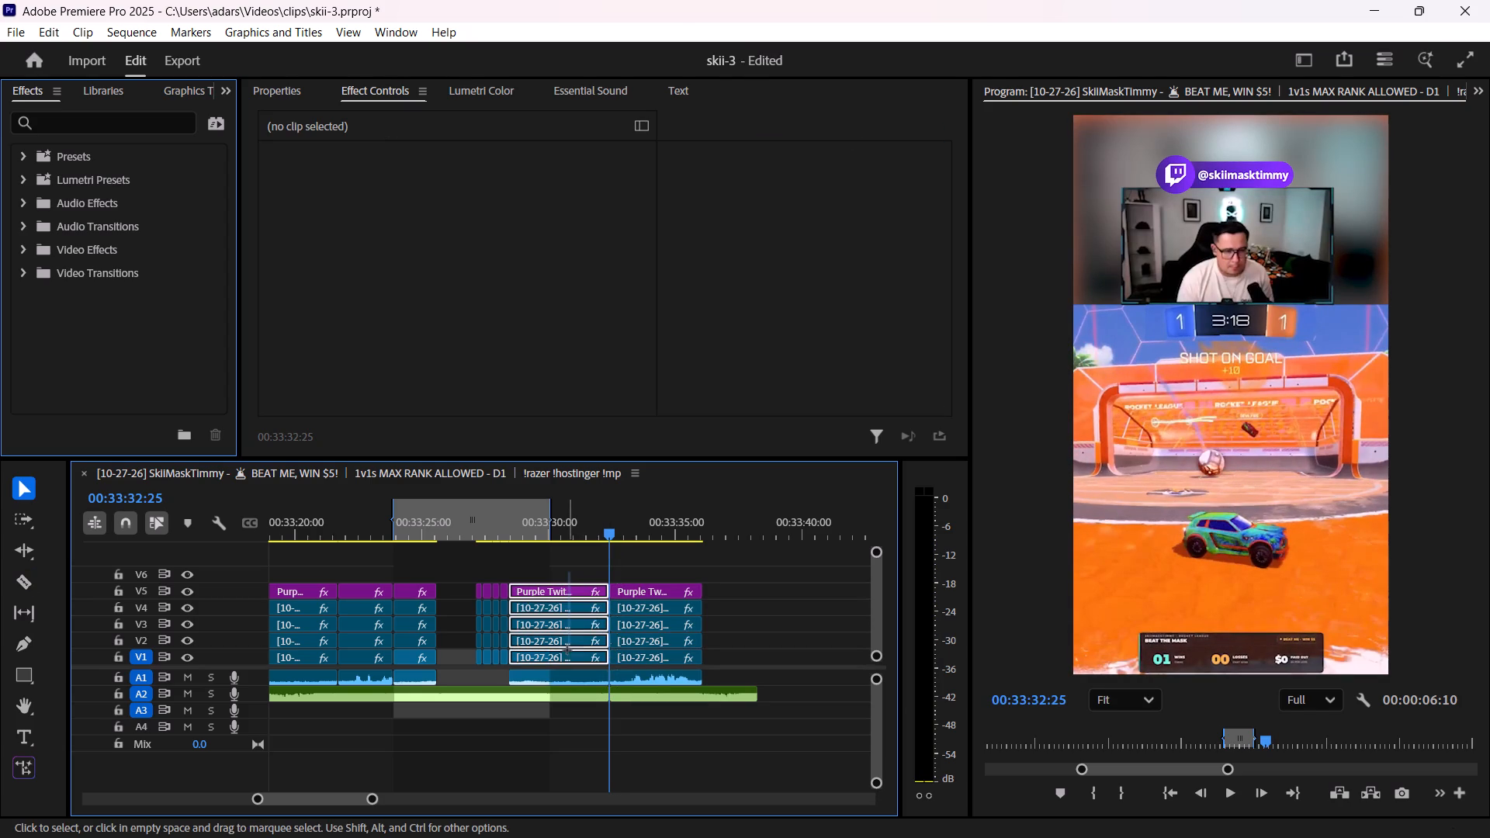
pyautogui.moveTo(567, 650); pyautogui.dragTo(567, 670)
pyautogui.press('Delete')
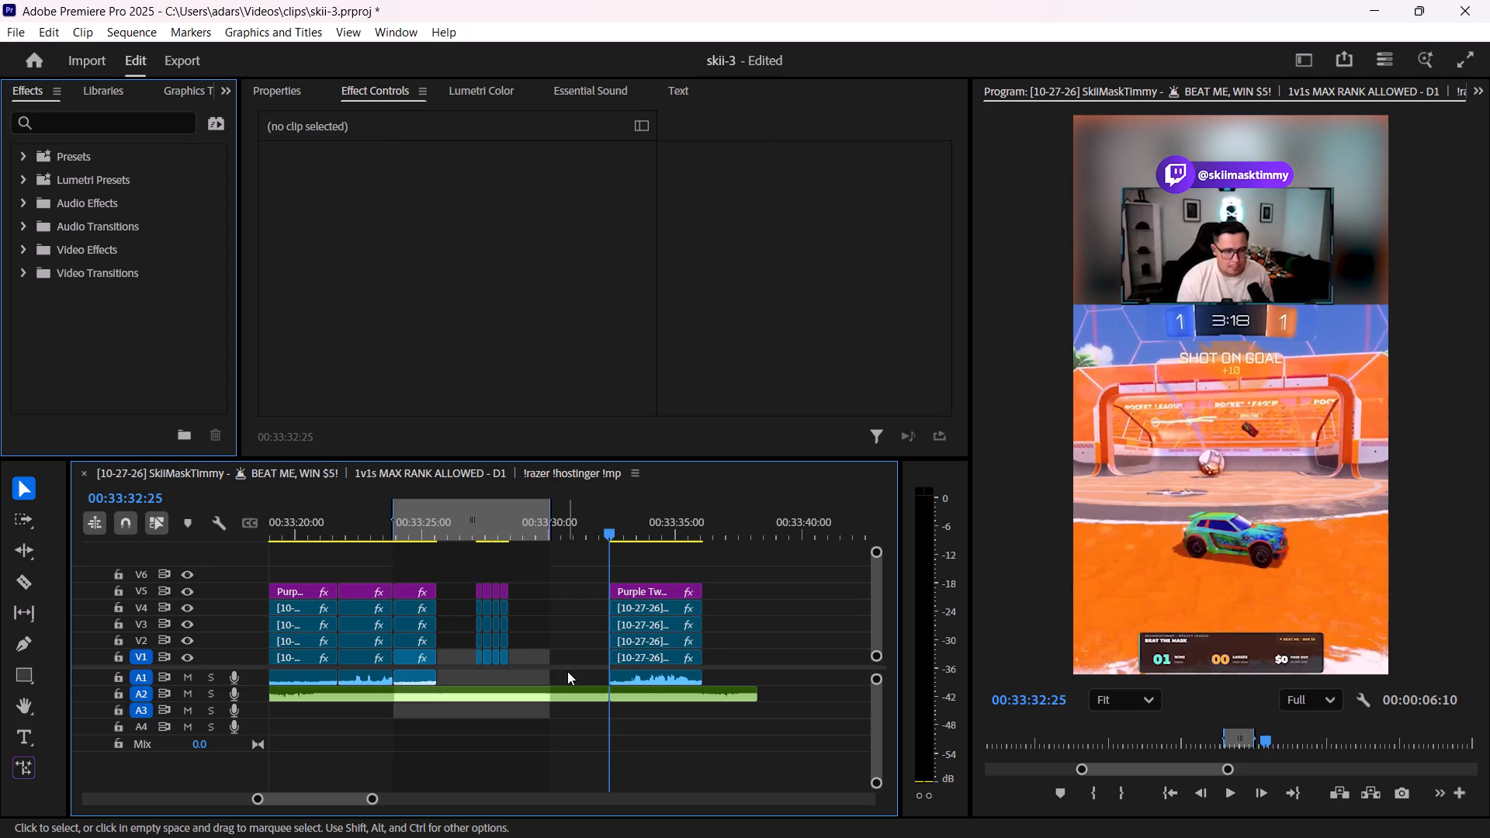
# Move the V1–V5 goal clips and their A1 audio at 00:33:32:25 back to directly follow the four joined flashes.
pyautogui.moveTo(736, 587); pyautogui.dragTo(631, 663)
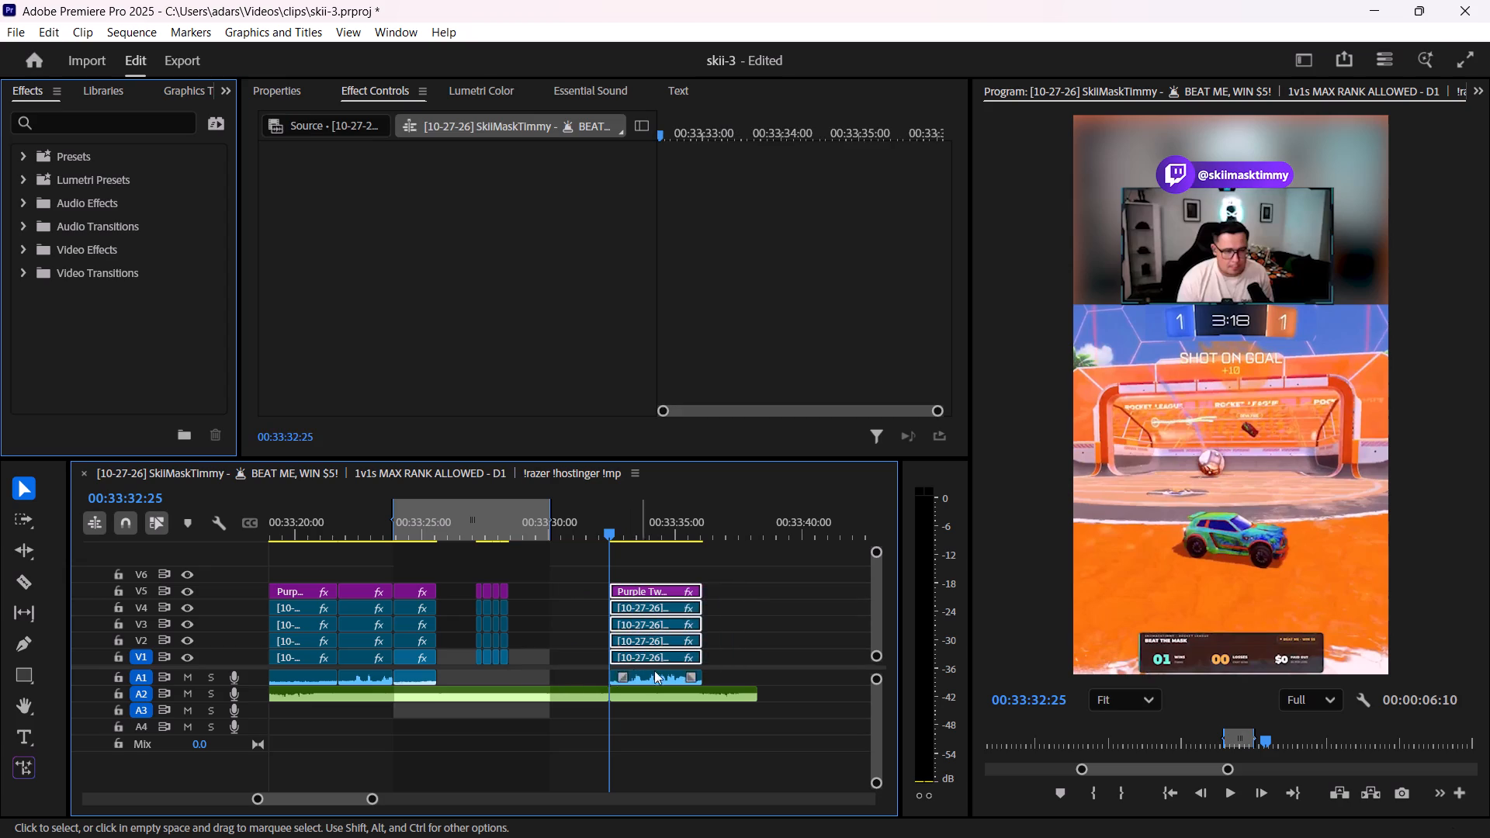
pyautogui.click(760, 656)
pyautogui.moveTo(753, 577); pyautogui.dragTo(648, 679)
pyautogui.moveTo(648, 679); pyautogui.dragTo(635, 679)
pyautogui.moveTo(635, 679); pyautogui.dragTo(547, 680)
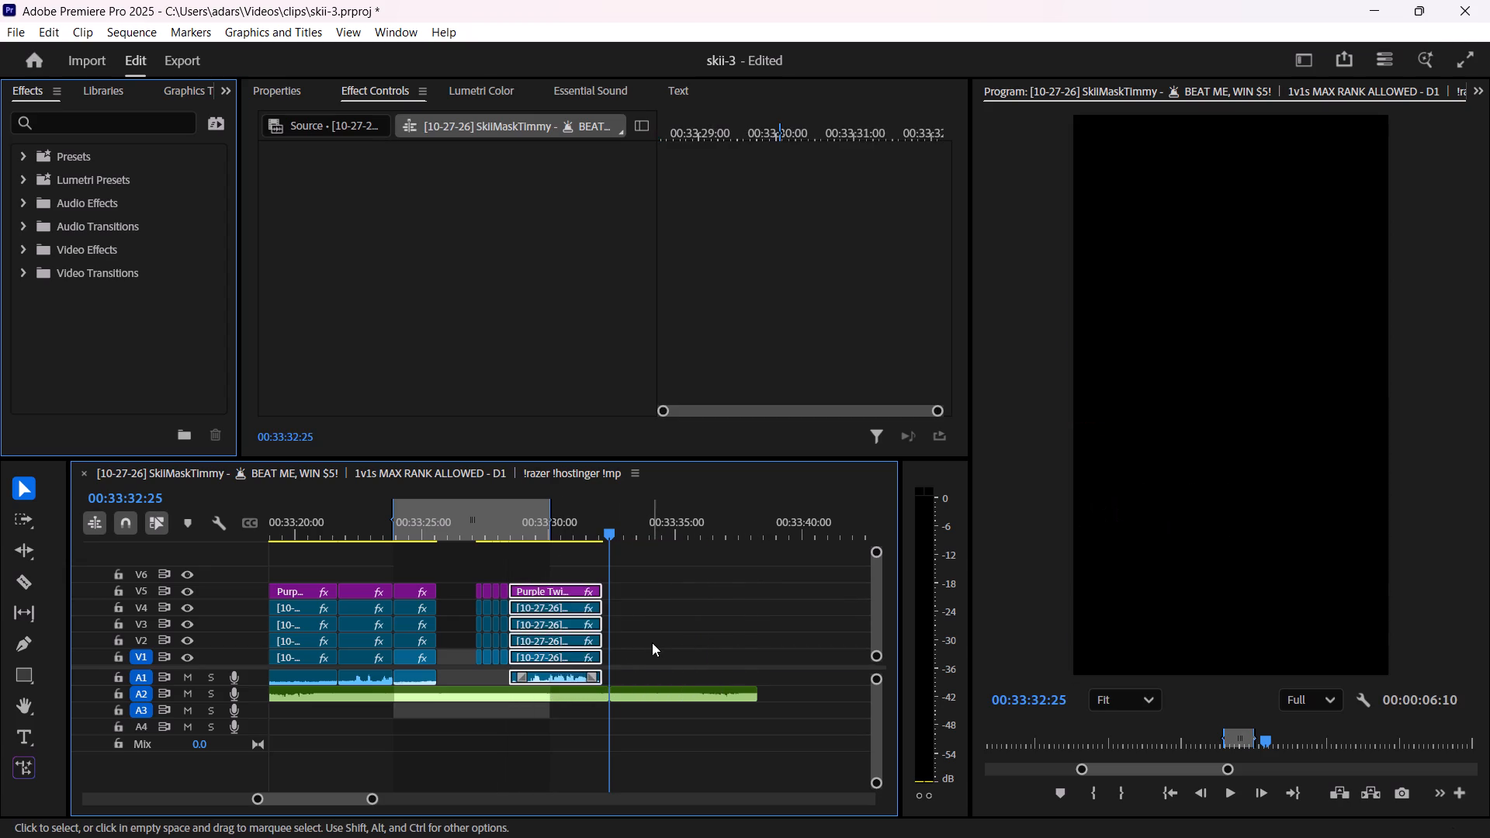
pyautogui.click(665, 641)
# Play the sequence repeatedly from 00:33:27:09 to check the joined flashes and goal shot against the music.
pyautogui.keyDown('alt'); pyautogui.scroll(20, 537, 640); pyautogui.keyUp('alt')
pyautogui.keyDown('alt'); pyautogui.scroll(2, 537, 640); pyautogui.keyUp('alt')
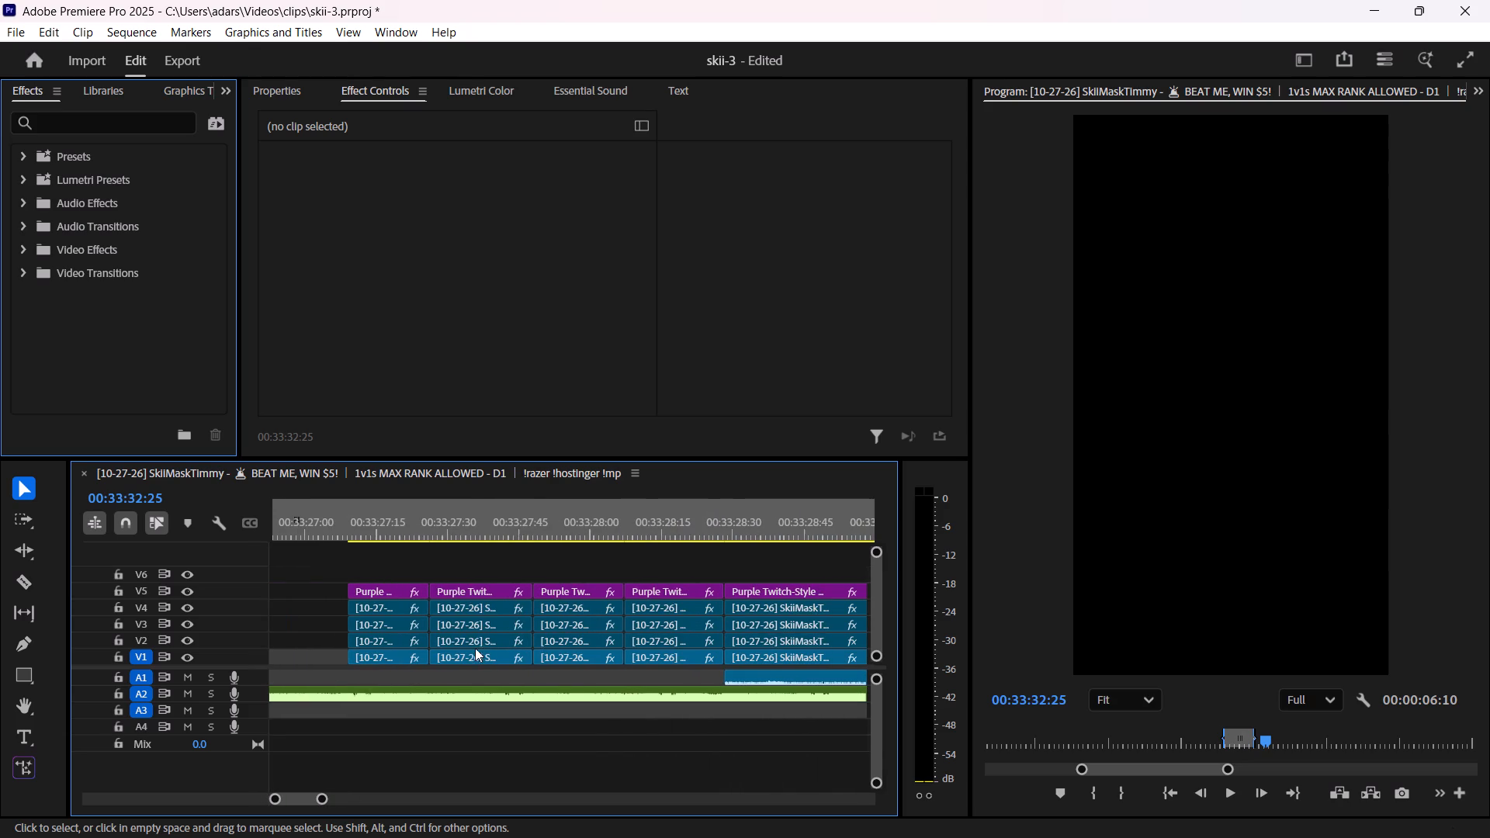
pyautogui.click(347, 532)
pyautogui.press('space')
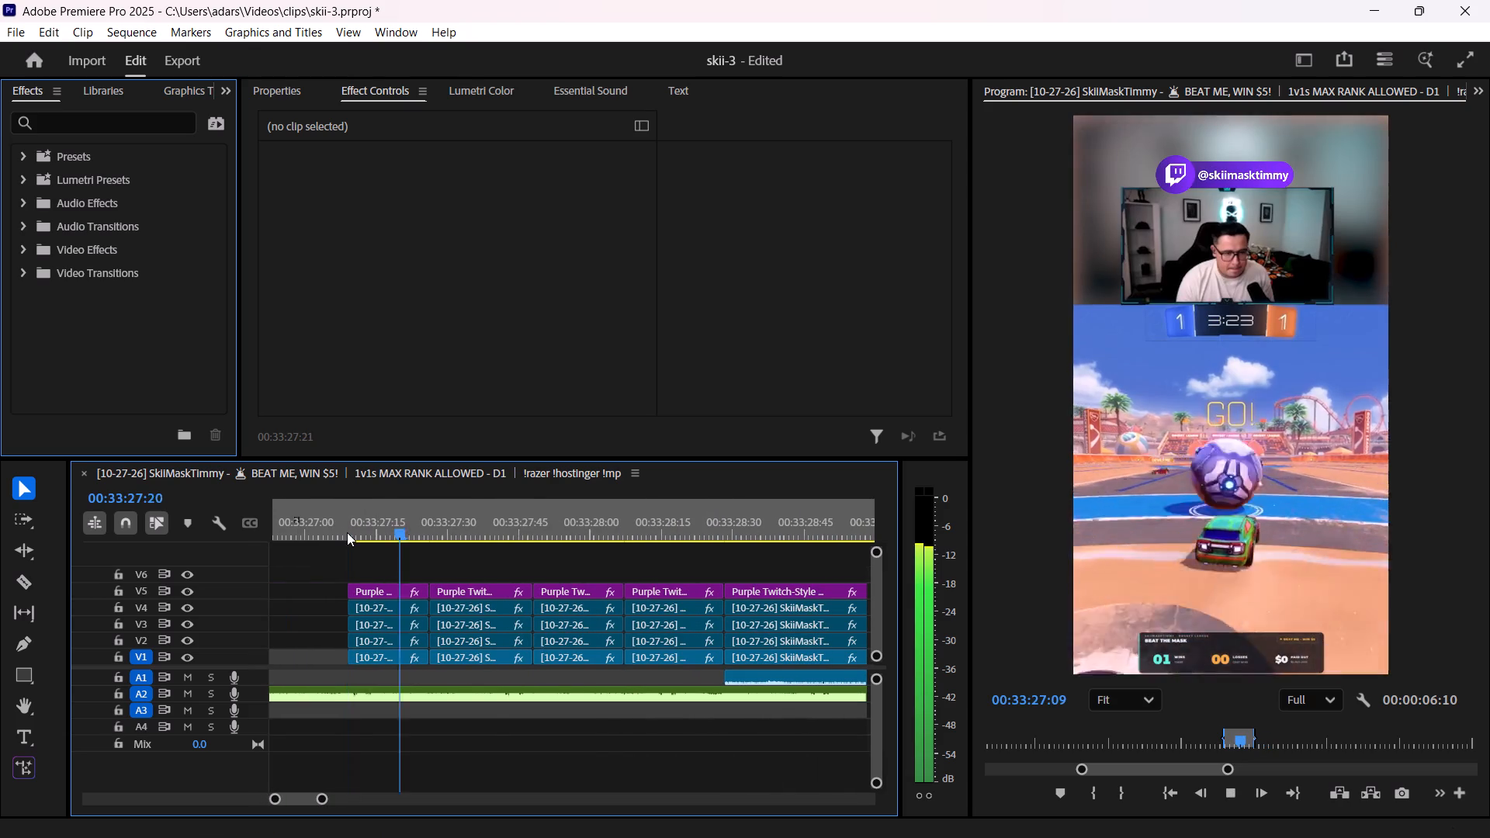
pyautogui.press('space')
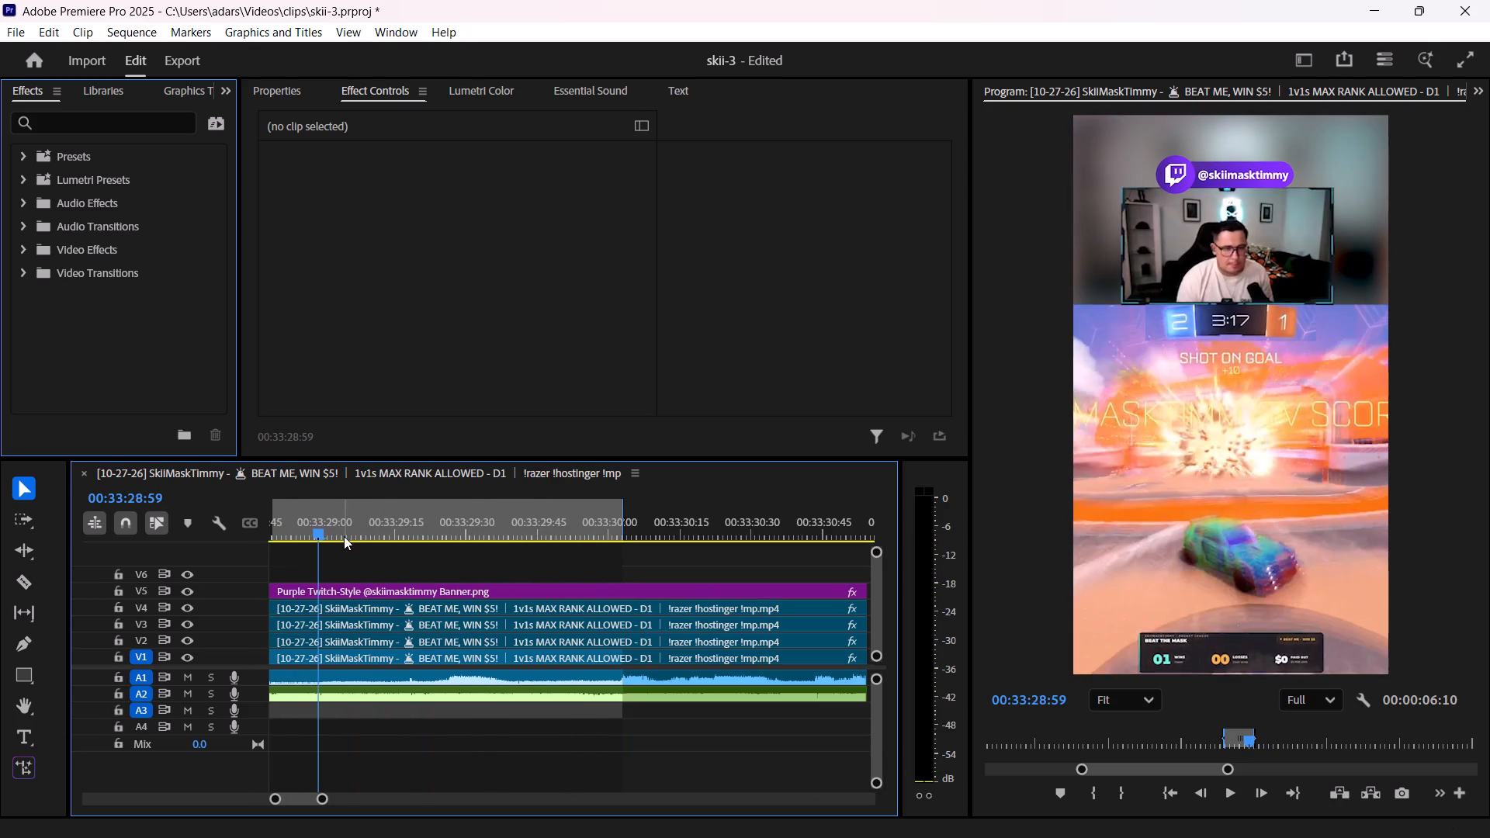
pyautogui.keyDown('alt'); pyautogui.scroll(10, 445, 583); pyautogui.keyUp('alt')
pyautogui.keyDown('alt'); pyautogui.scroll(-19, 445, 583); pyautogui.keyUp('alt')
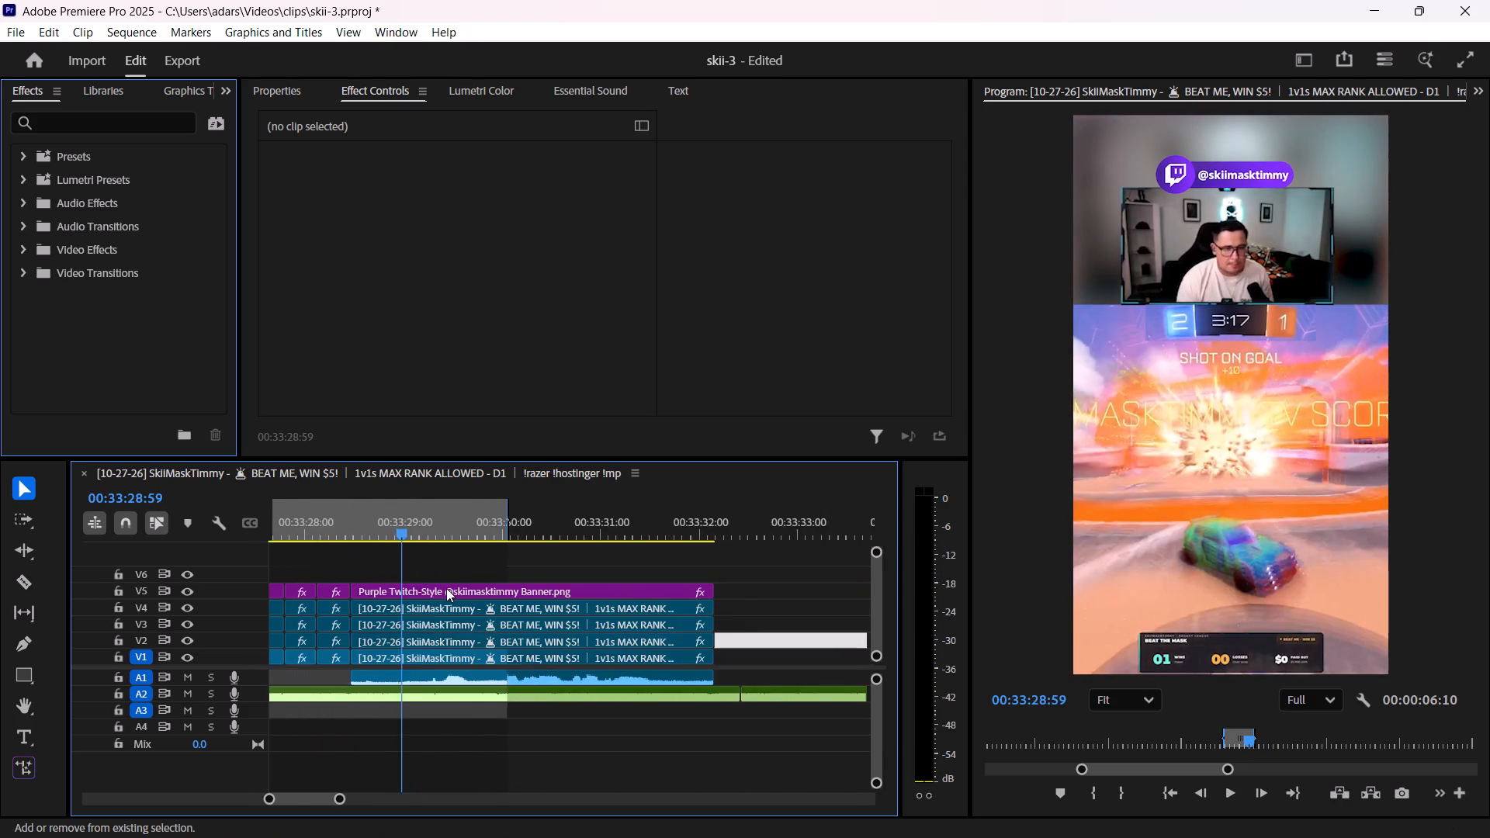
pyautogui.keyDown('shift'); pyautogui.scroll(9, 446, 588); pyautogui.keyUp('shift')
pyautogui.click(490, 532)
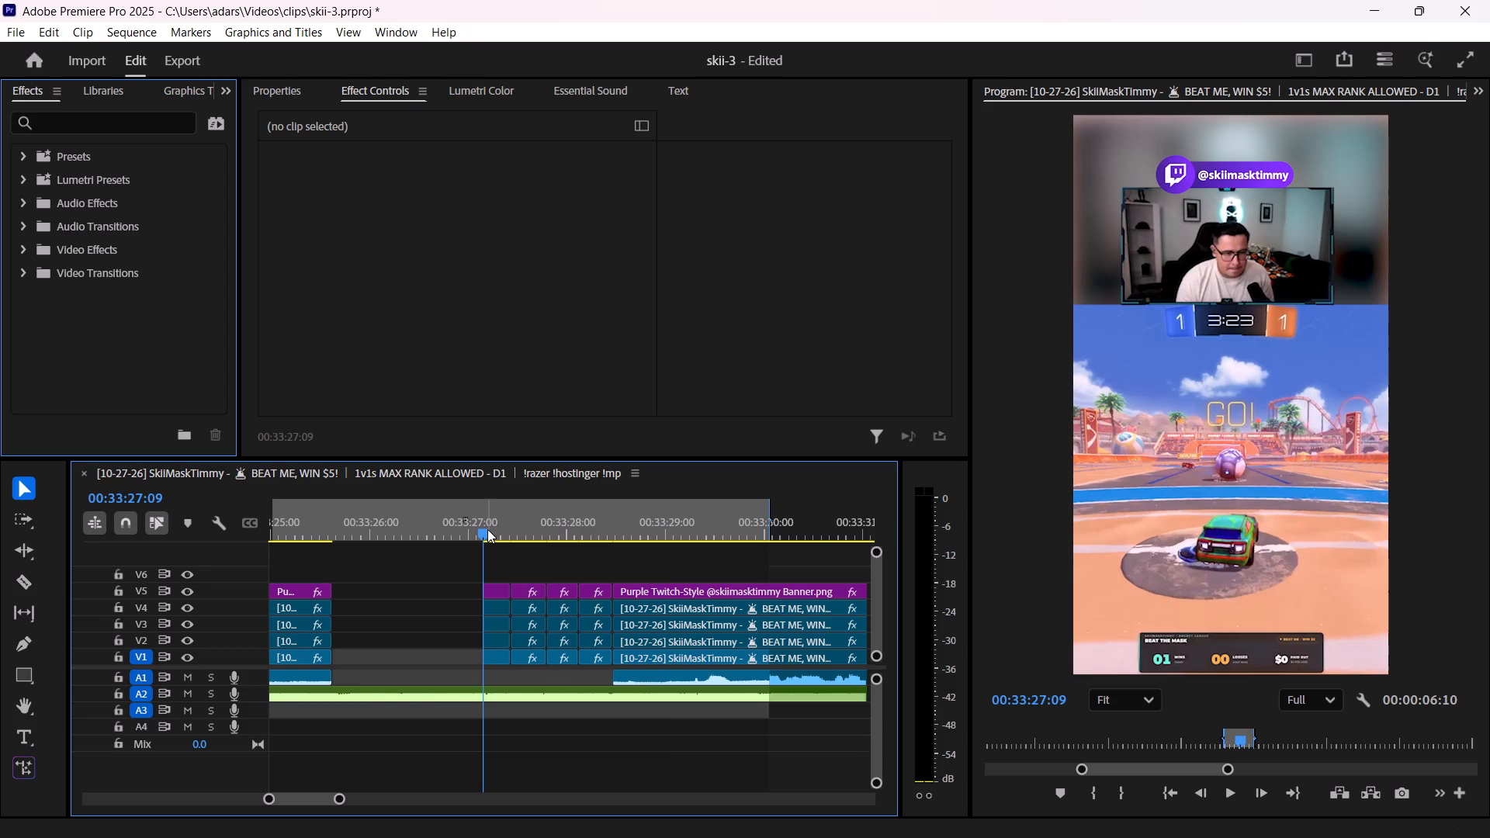
pyautogui.press('space')
pyautogui.press('space')
pyautogui.click(487, 529)
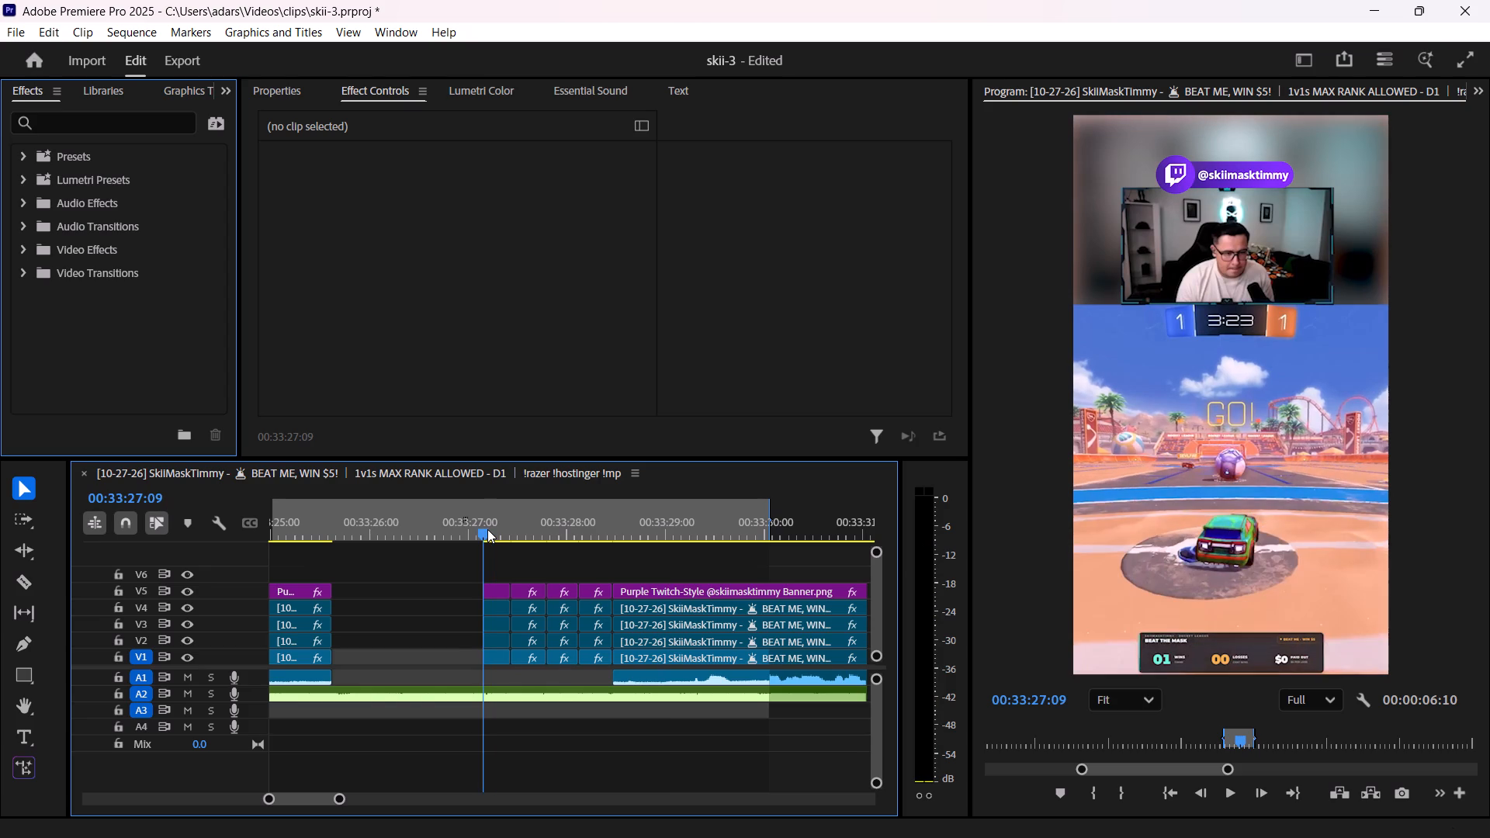
pyautogui.click(487, 529)
pyautogui.press('space')
pyautogui.press('space')
pyautogui.click(487, 529)
pyautogui.moveTo(487, 529); pyautogui.dragTo(497, 529)
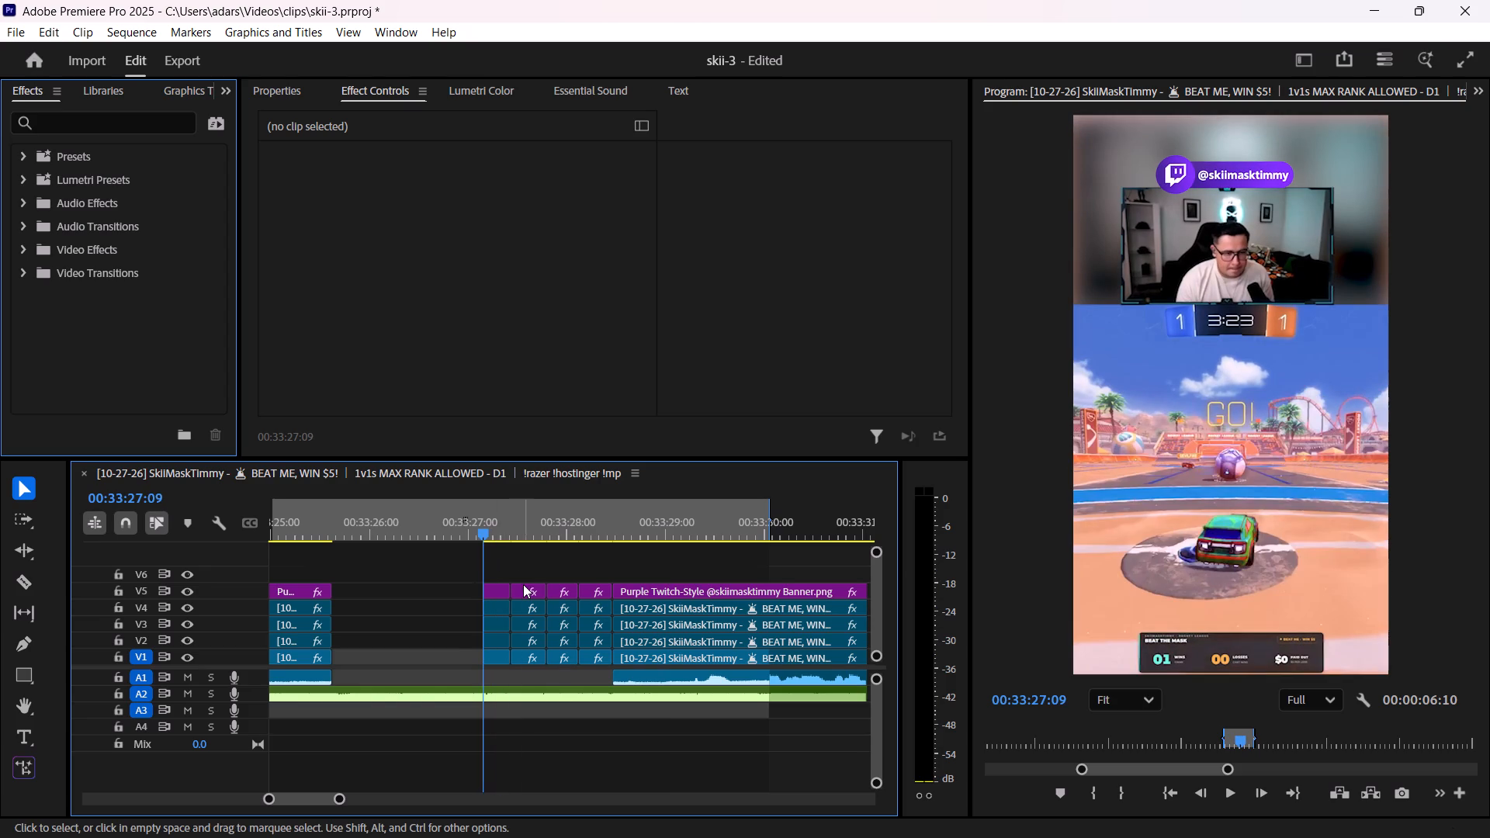
# Shift the last three flashes and the goal clips, with A1 audio and A2 music, later so they start at about 00:33:28:06.
pyautogui.moveTo(710, 564); pyautogui.dragTo(549, 694)
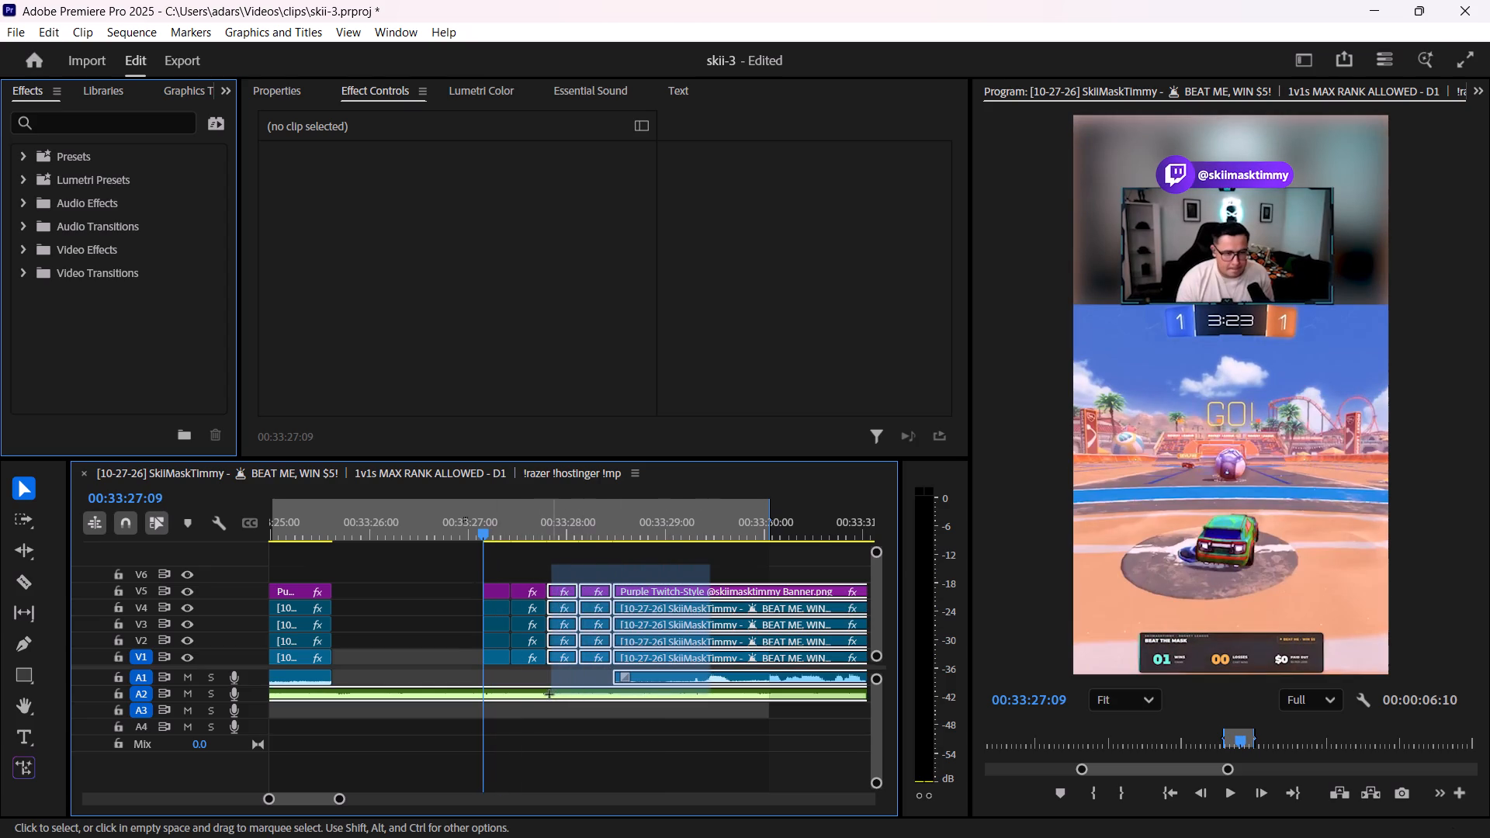
pyautogui.moveTo(549, 694); pyautogui.dragTo(534, 695)
pyautogui.moveTo(521, 658); pyautogui.dragTo(563, 658)
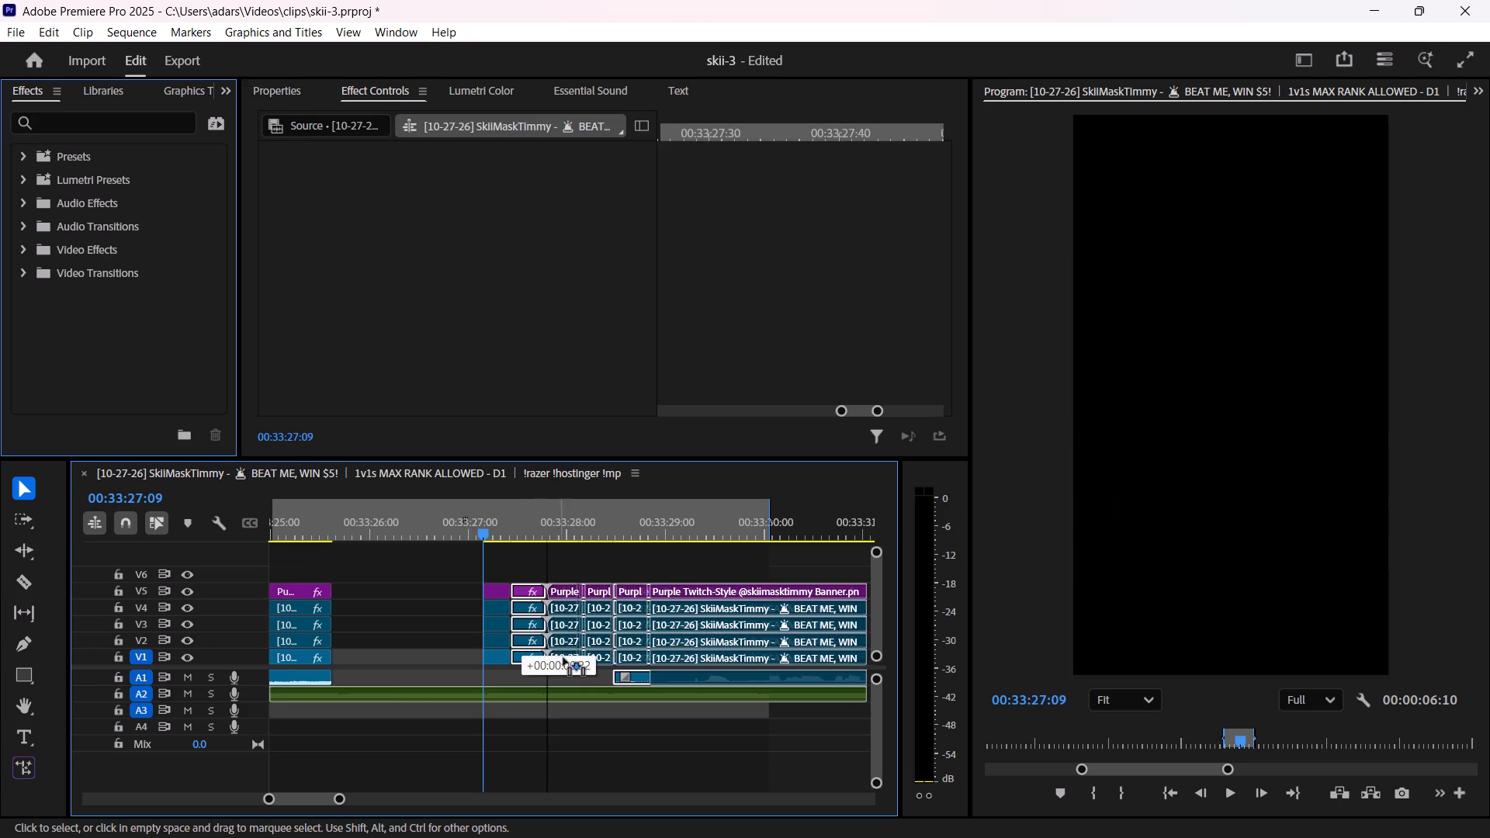
pyautogui.moveTo(563, 658); pyautogui.dragTo(587, 658)
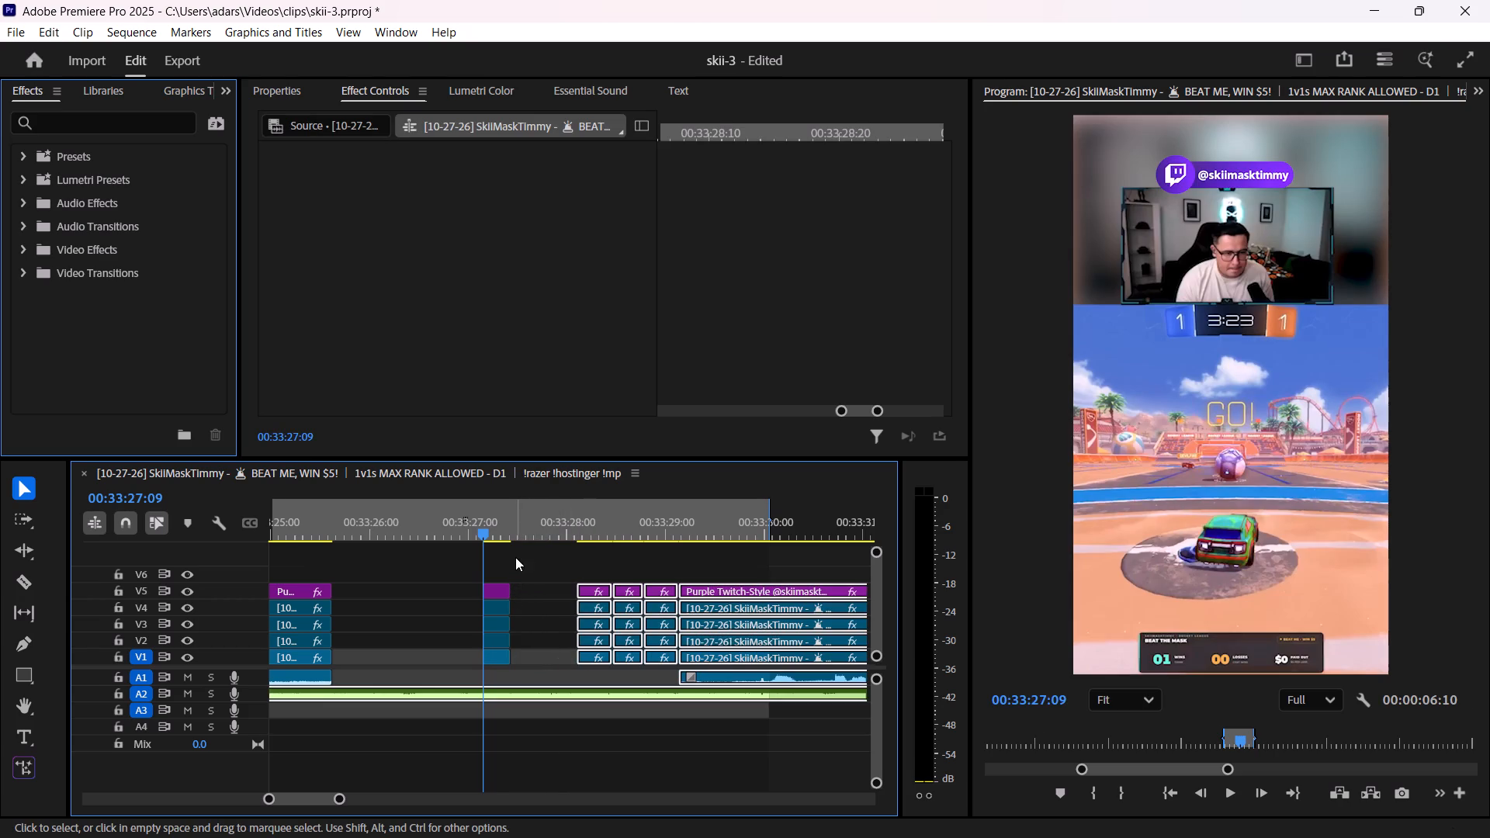
# Play from 00:33:27:09 against the music and move the second flash's V1–V5 clips earlier to start at 00:33:27:53.
pyautogui.press('space')
pyautogui.press('space')
pyautogui.moveTo(500, 528); pyautogui.dragTo(486, 528)
pyautogui.press('space')
pyautogui.press('space')
pyautogui.click(482, 528)
pyautogui.press('space')
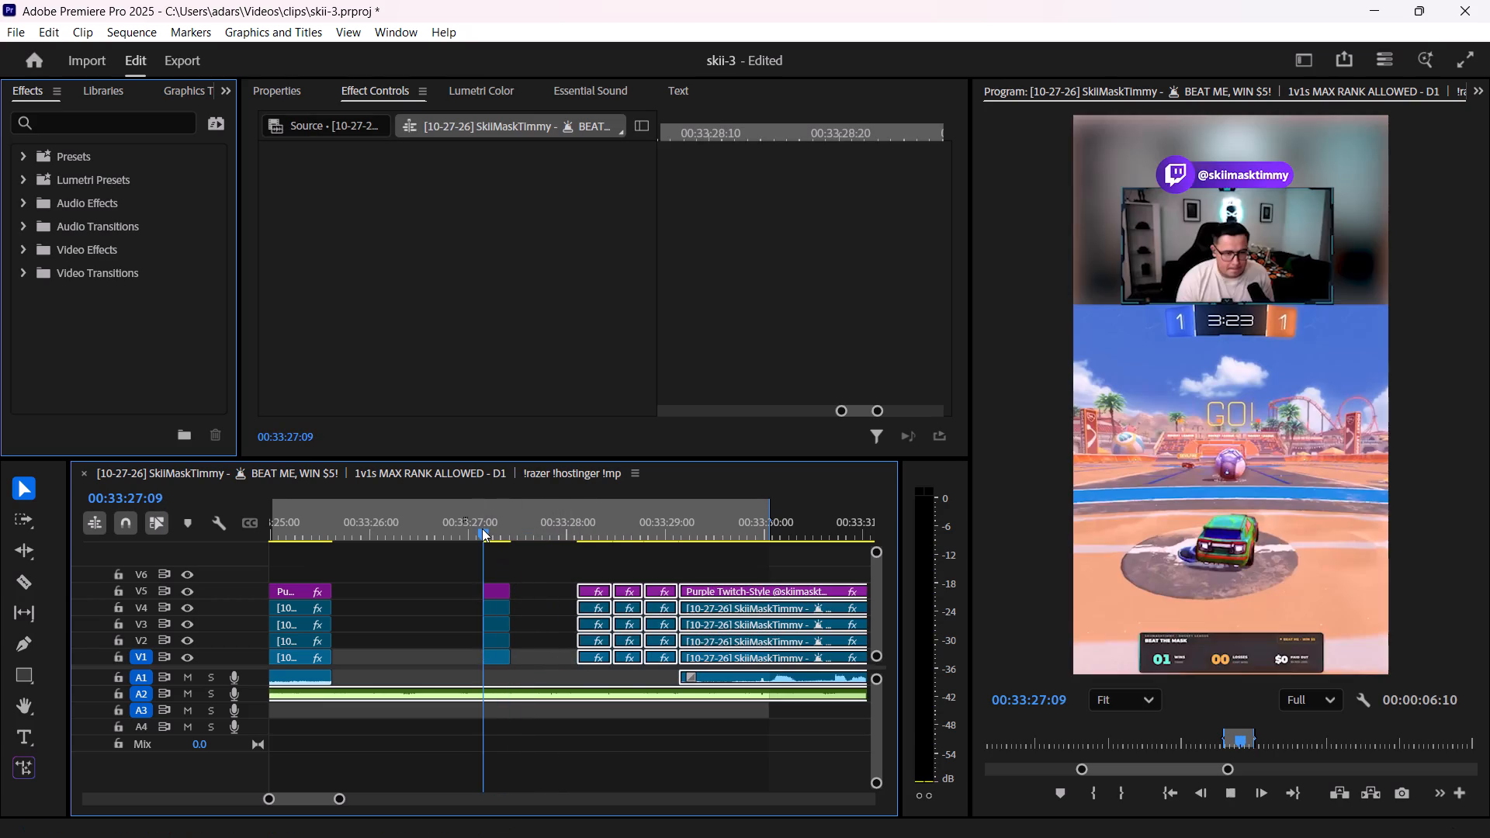
pyautogui.press('space')
pyautogui.moveTo(530, 528); pyautogui.dragTo(548, 530)
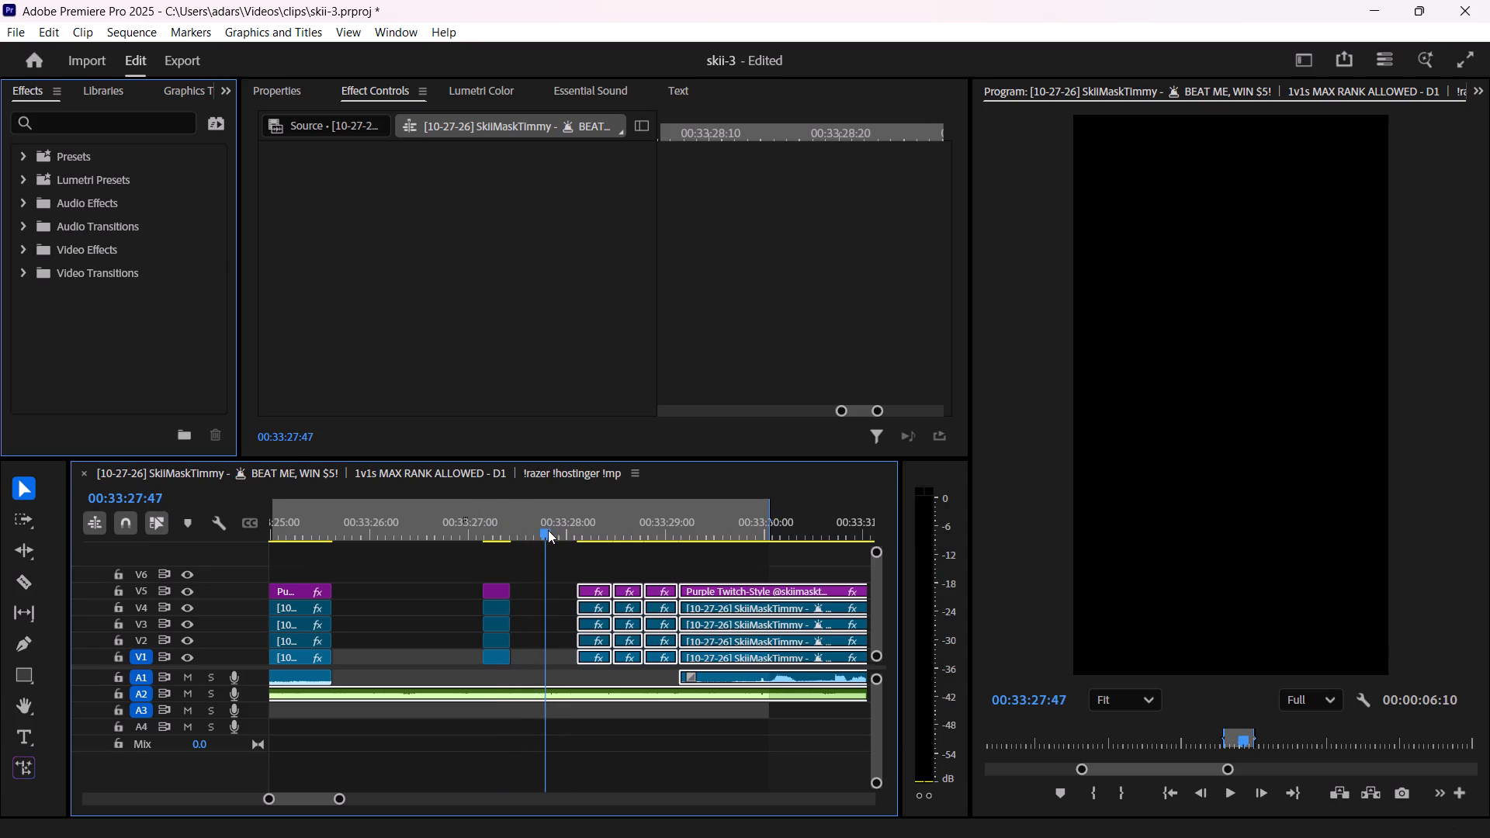
pyautogui.moveTo(548, 530); pyautogui.dragTo(557, 532)
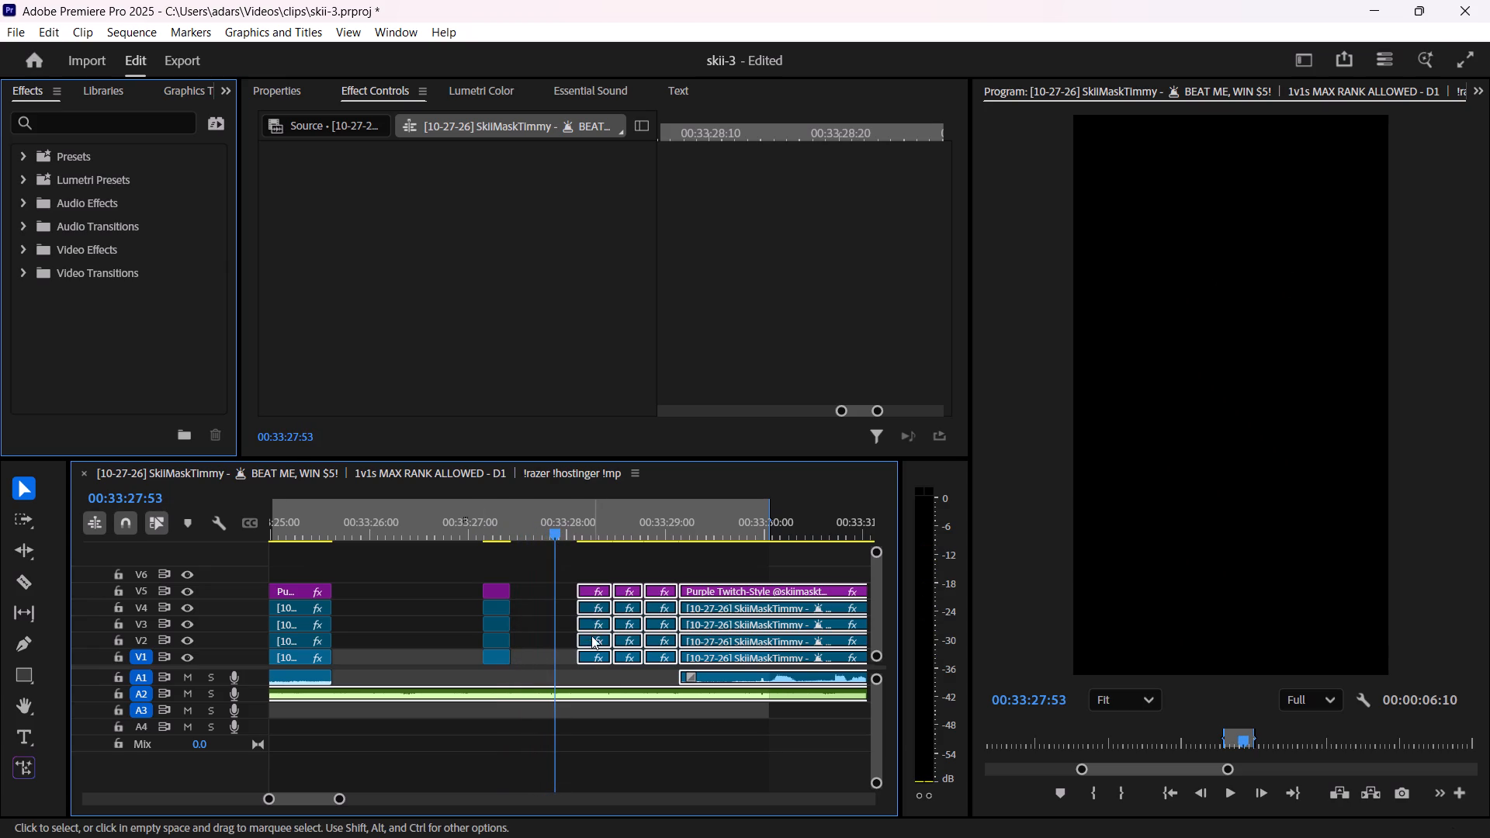
pyautogui.click(584, 674)
pyautogui.moveTo(576, 569); pyautogui.dragTo(587, 625)
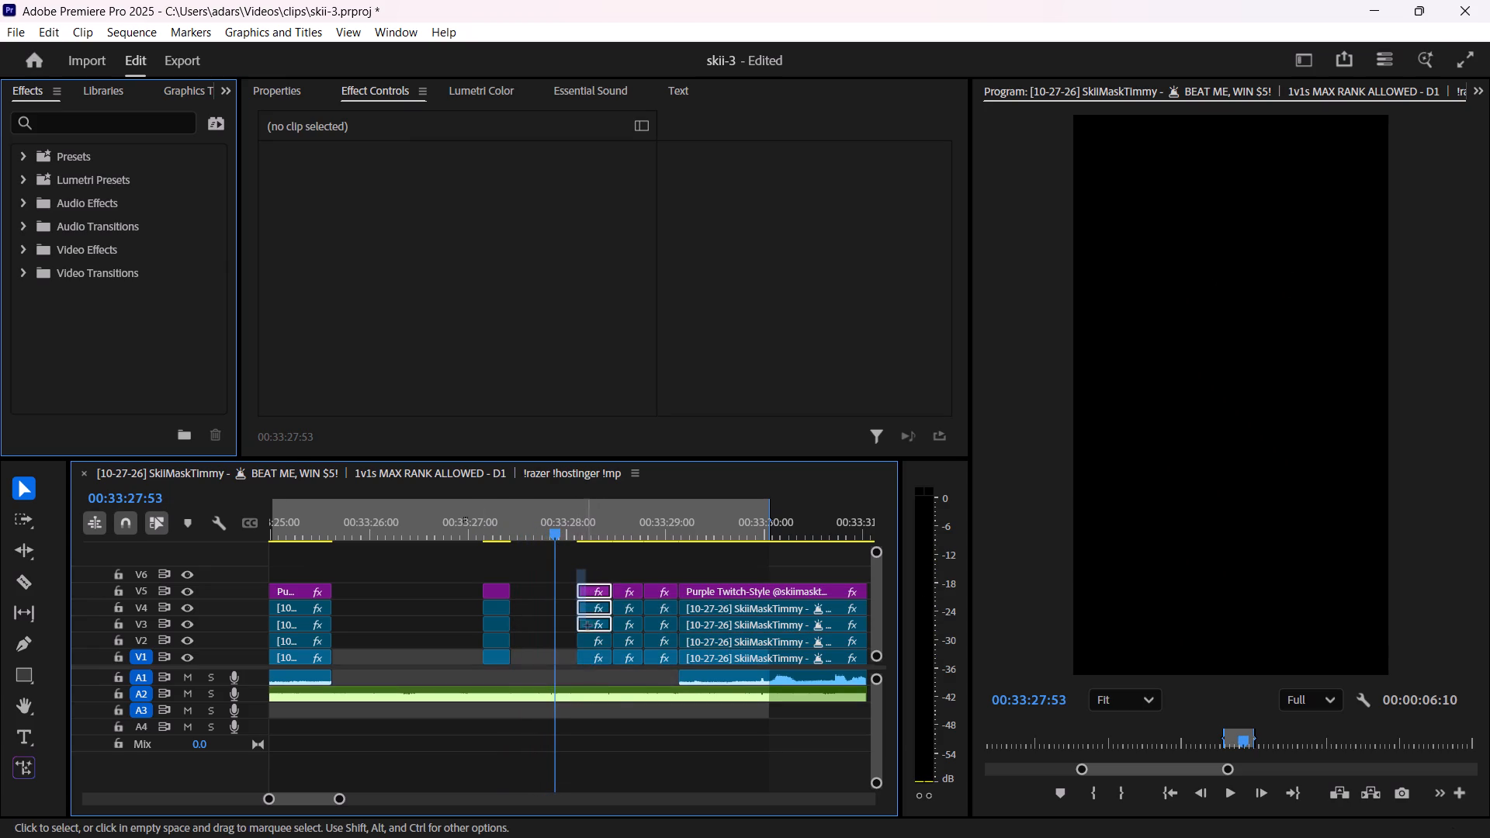
pyautogui.moveTo(587, 625); pyautogui.dragTo(591, 653)
pyautogui.moveTo(587, 654); pyautogui.dragTo(573, 654)
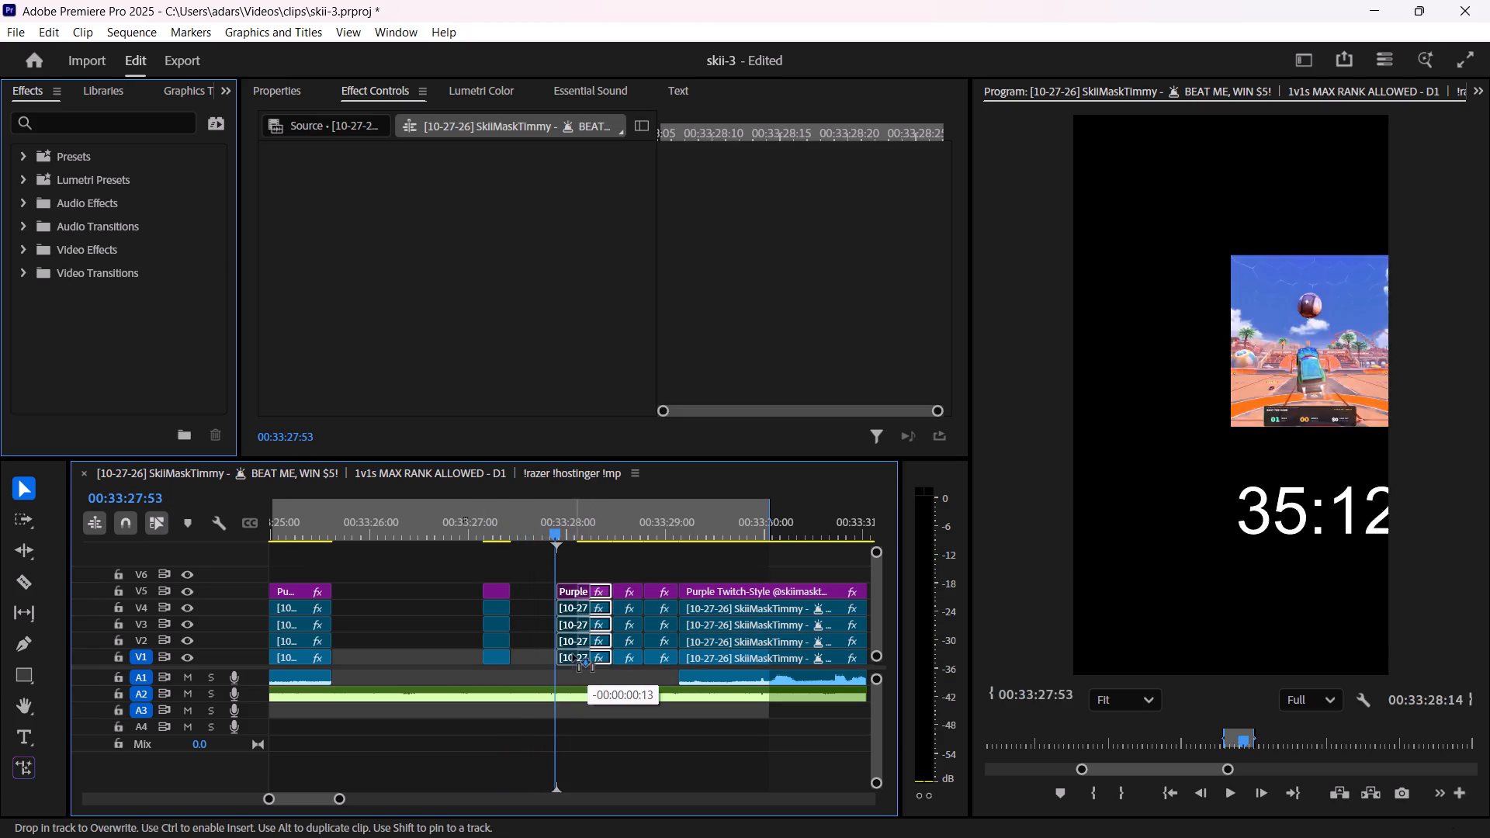
pyautogui.moveTo(573, 654); pyautogui.dragTo(571, 654)
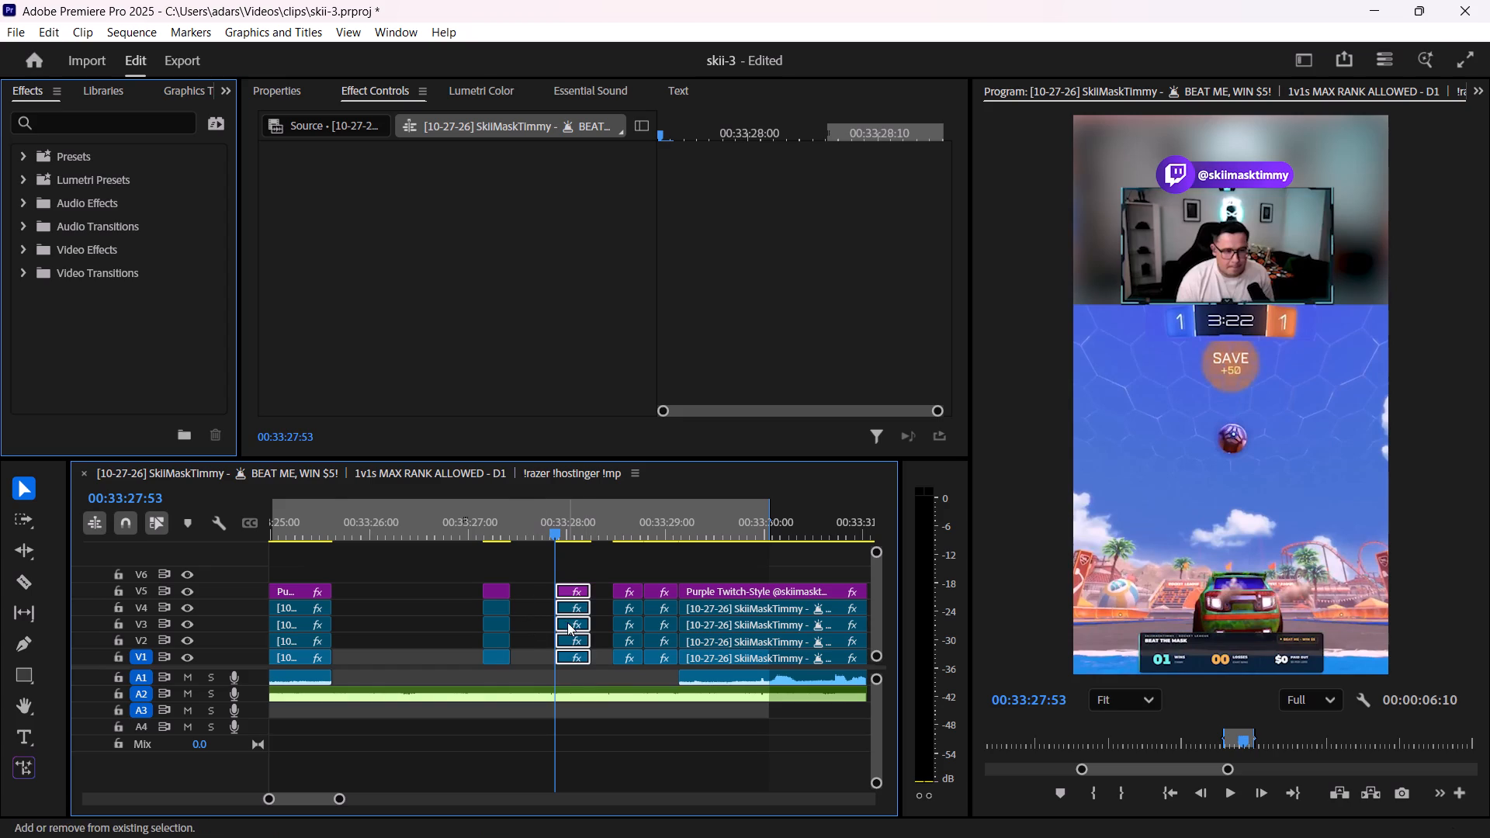
# Move the fourth flash and the goal clips, with A1 audio, later so the goal clips start at about 00:33:30:00.
pyautogui.keyDown('shift'); pyautogui.scroll(-6, 568, 625); pyautogui.keyUp('shift')
pyautogui.press('space')
pyautogui.press('space')
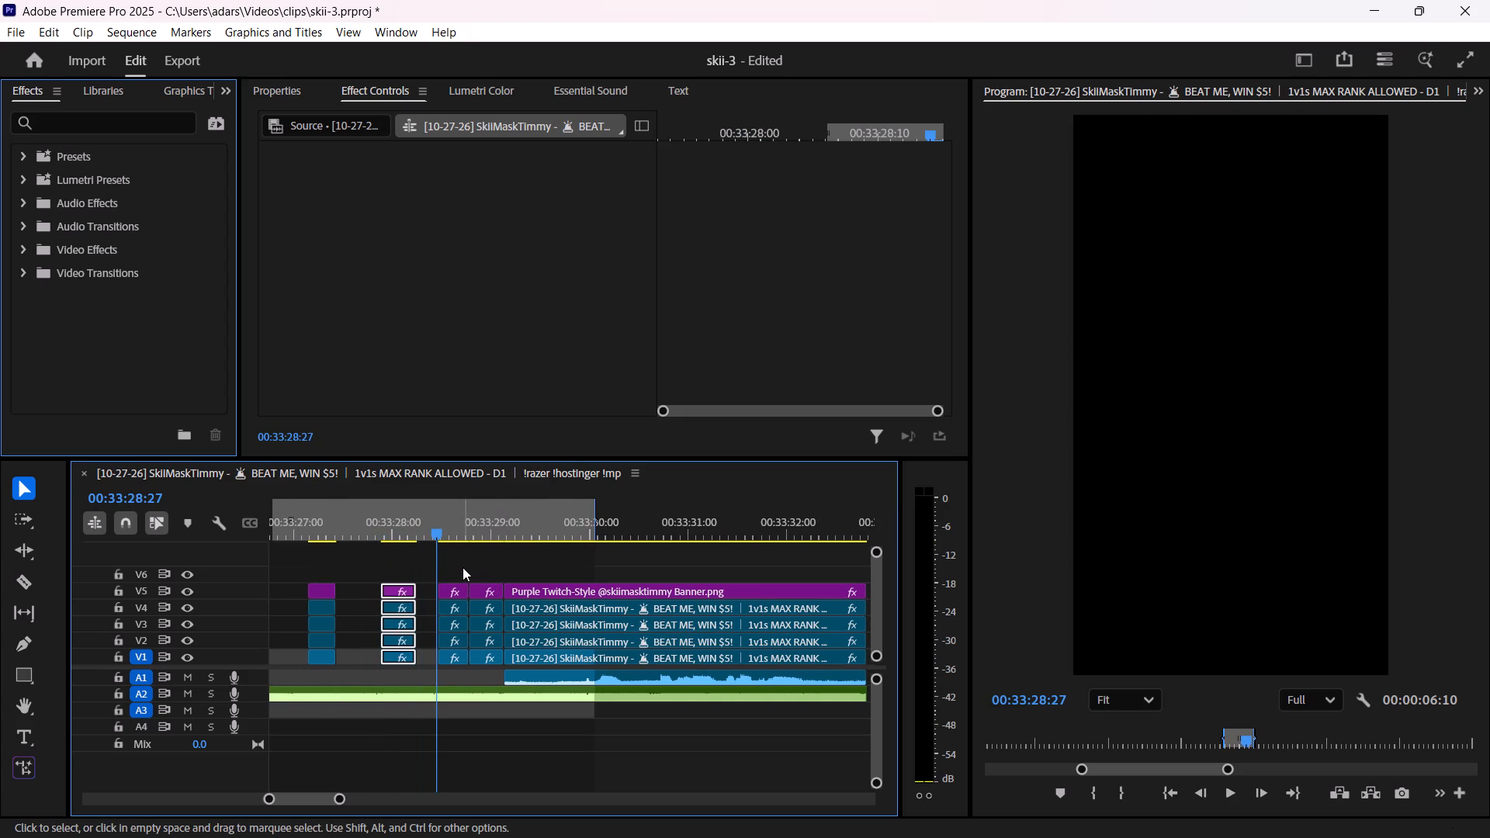
pyautogui.moveTo(567, 560); pyautogui.dragTo(500, 682)
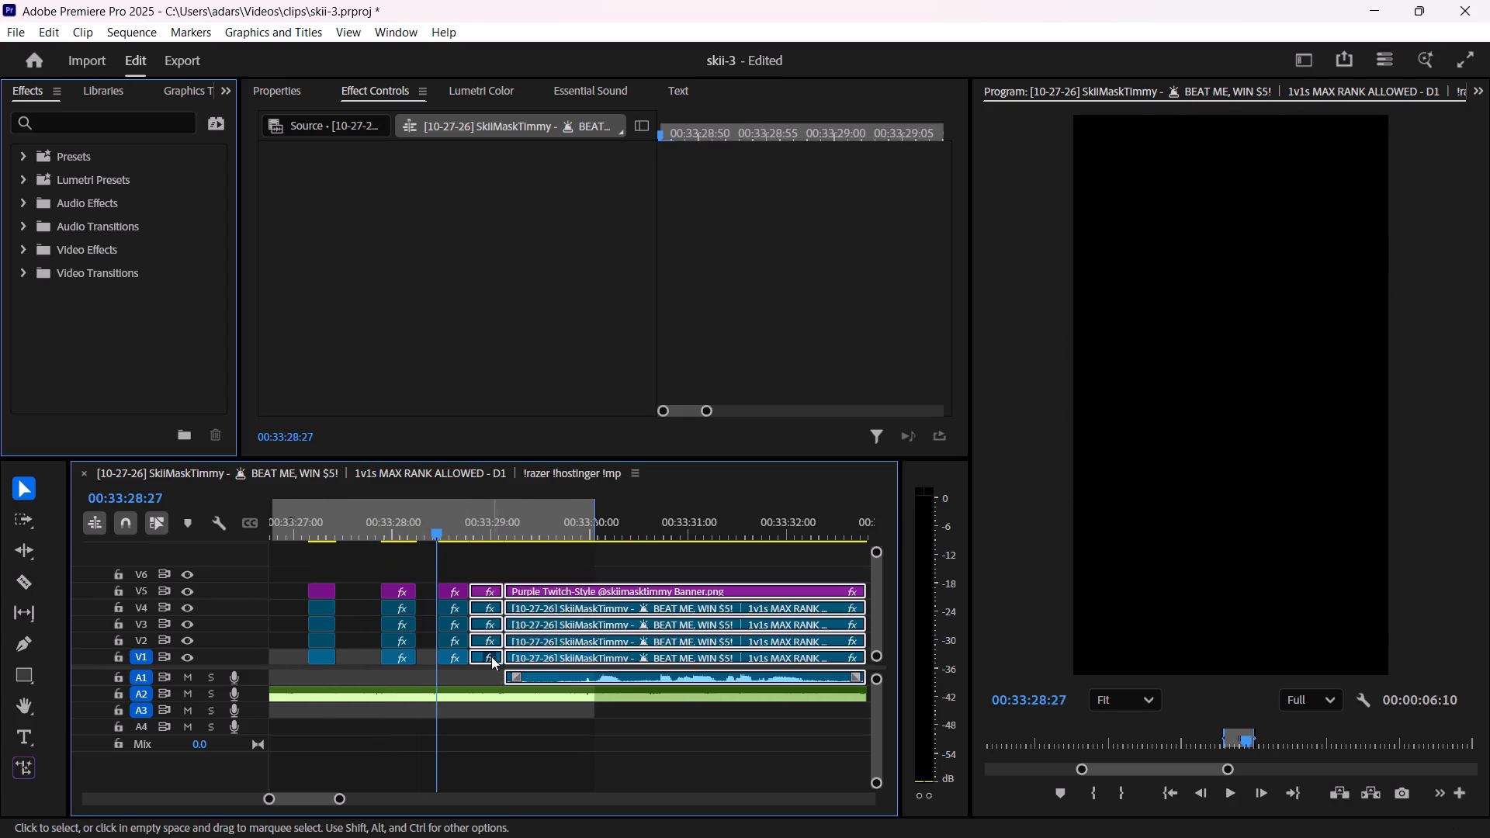
pyautogui.moveTo(479, 656); pyautogui.dragTo(575, 656)
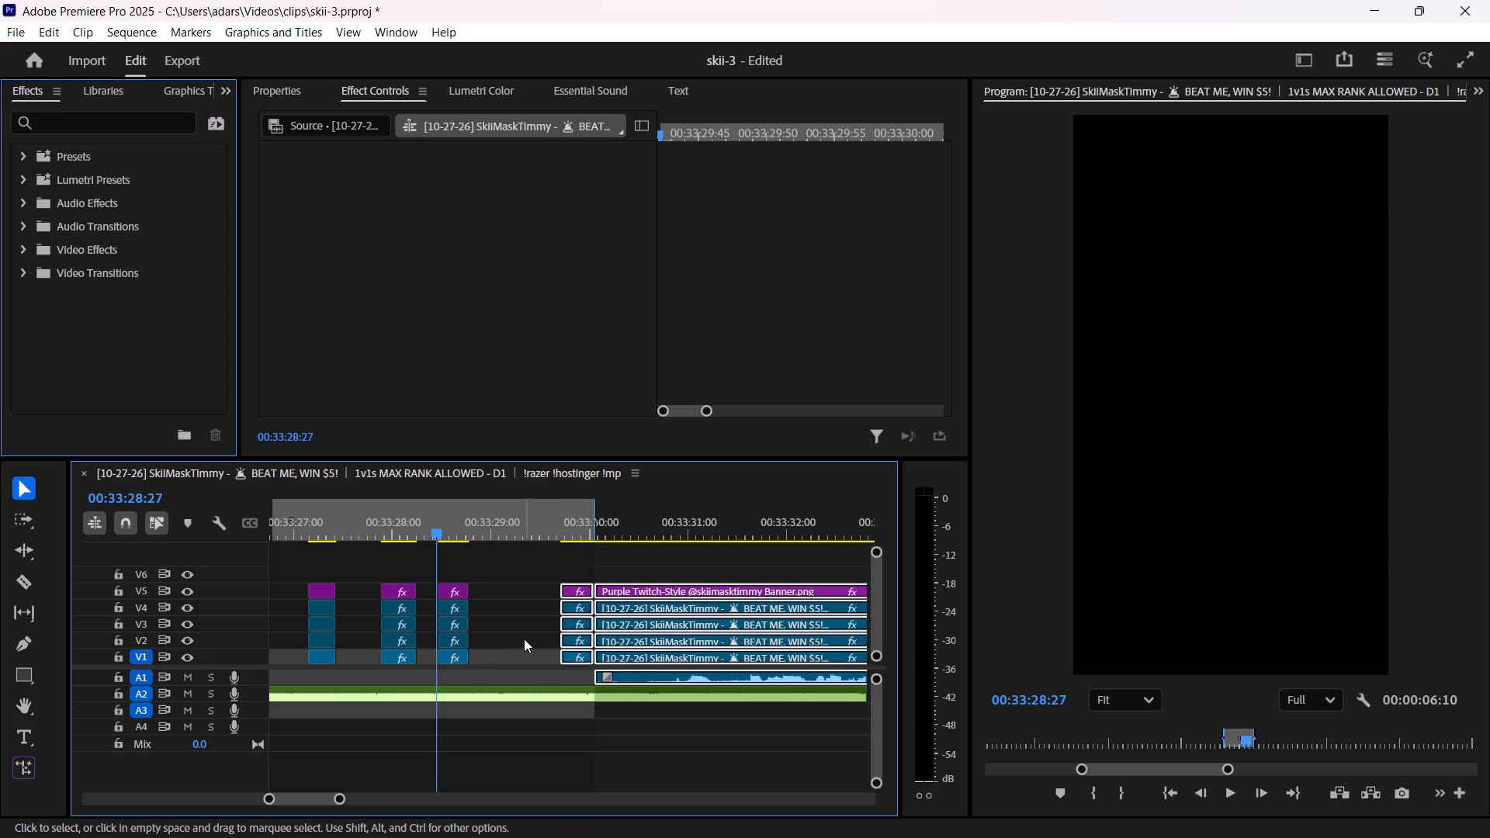
# Extend the ends of the first and second flashes on V1–V5 to close the gap before each following flash.
pyautogui.click(524, 639)
pyautogui.press('space')
pyautogui.press('space')
pyautogui.keyDown('alt'); pyautogui.scroll(3, 480, 597); pyautogui.keyUp('alt')
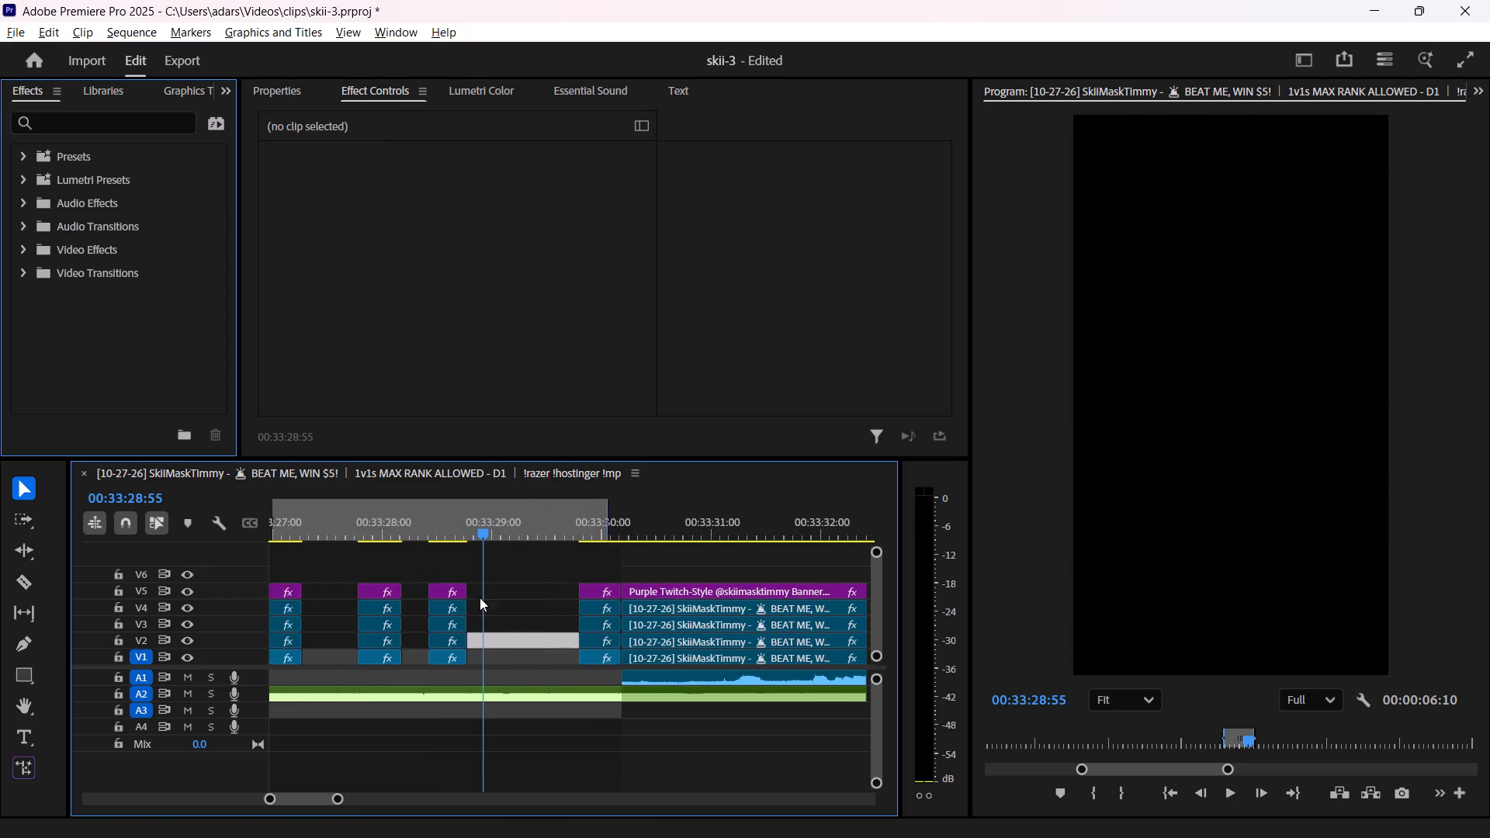
pyautogui.keyDown('alt'); pyautogui.scroll(1, 480, 597); pyautogui.keyUp('alt')
pyautogui.keyDown('alt'); pyautogui.scroll(-8, 480, 597); pyautogui.keyUp('alt')
pyautogui.moveTo(384, 566); pyautogui.dragTo(371, 670)
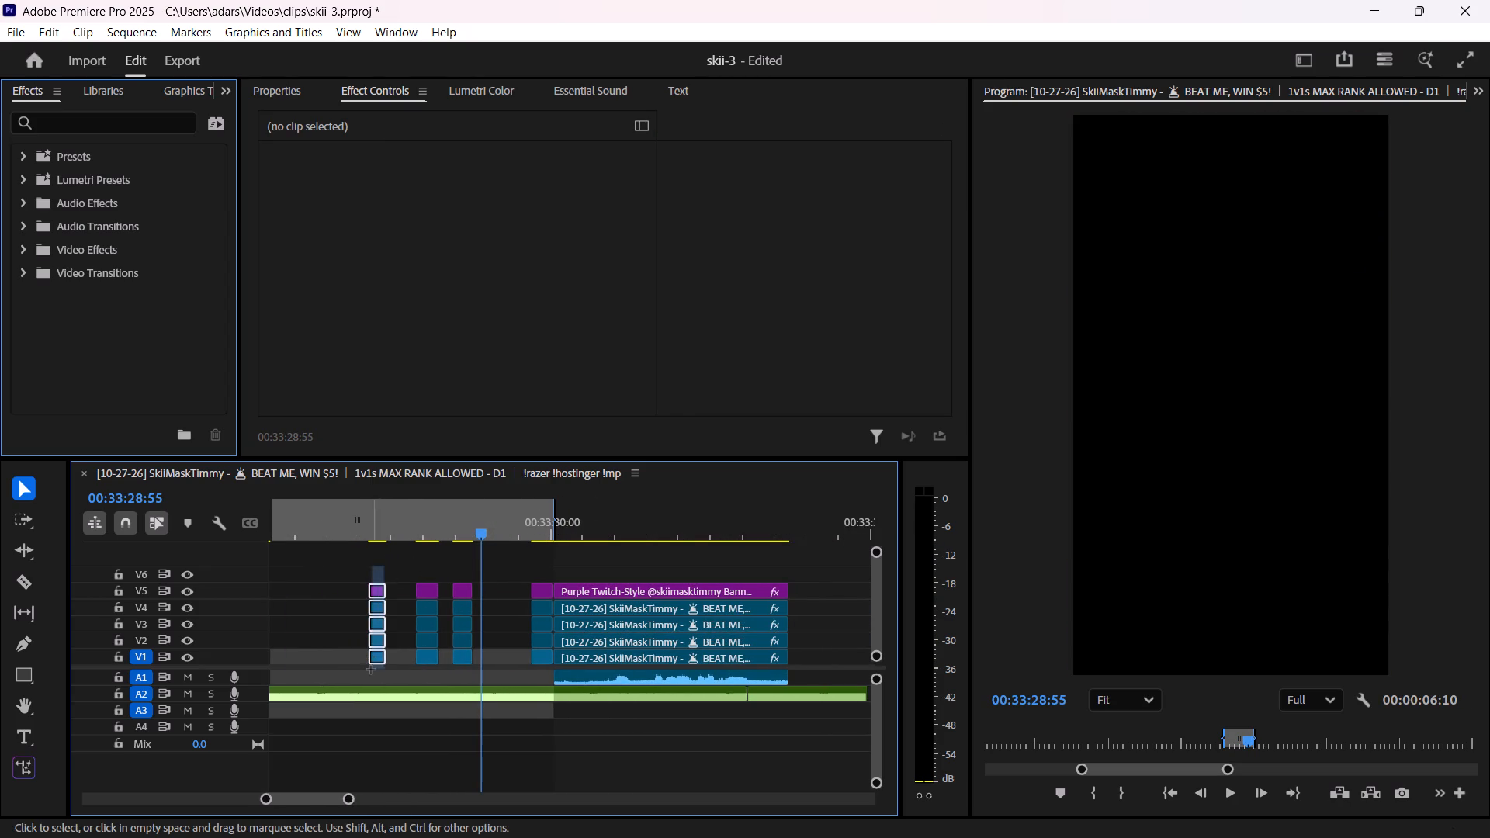
pyautogui.moveTo(371, 670); pyautogui.dragTo(371, 670)
pyautogui.moveTo(385, 657); pyautogui.dragTo(414, 657)
pyautogui.click(442, 557)
pyautogui.moveTo(438, 570); pyautogui.dragTo(430, 669)
pyautogui.moveTo(436, 660); pyautogui.dragTo(442, 659)
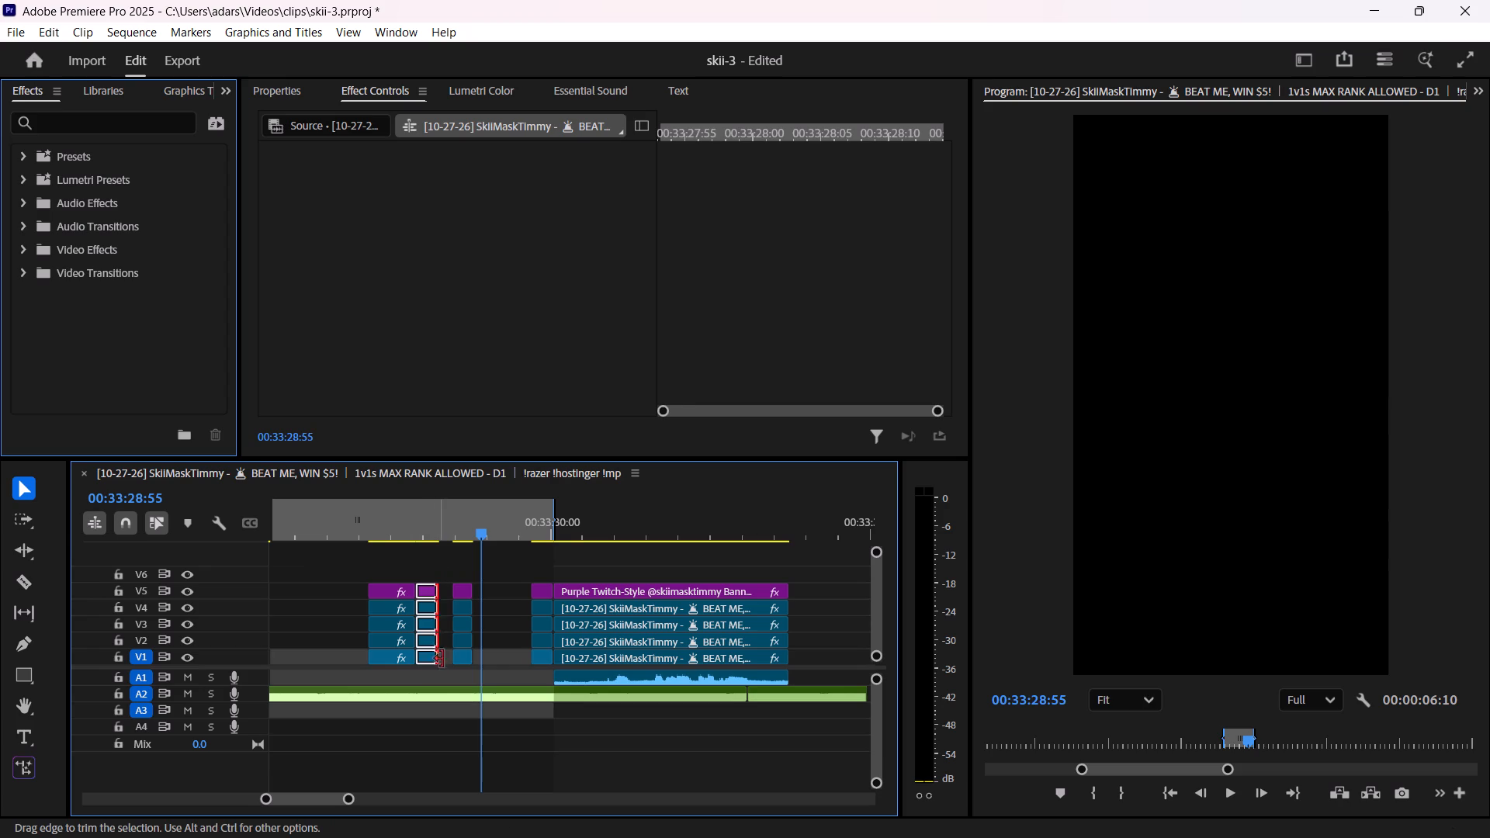
pyautogui.moveTo(442, 659); pyautogui.dragTo(447, 659)
# Extend the end of the third flash on V1–V5 to about 00:33:28:55.
pyautogui.click(480, 704)
pyautogui.moveTo(483, 666); pyautogui.dragTo(463, 577)
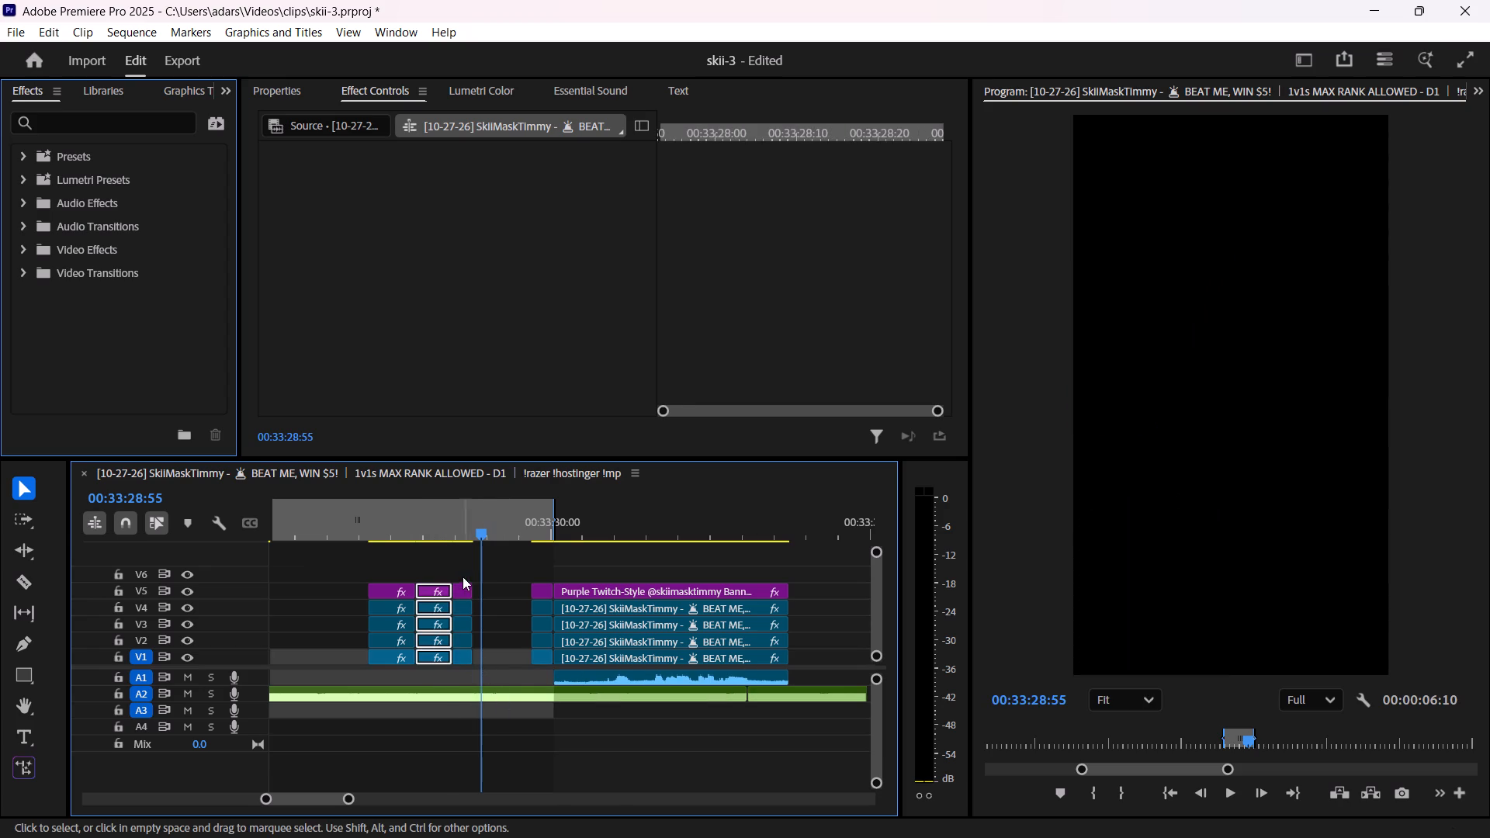
pyautogui.moveTo(470, 569); pyautogui.dragTo(460, 657)
pyautogui.moveTo(469, 658); pyautogui.dragTo(473, 658)
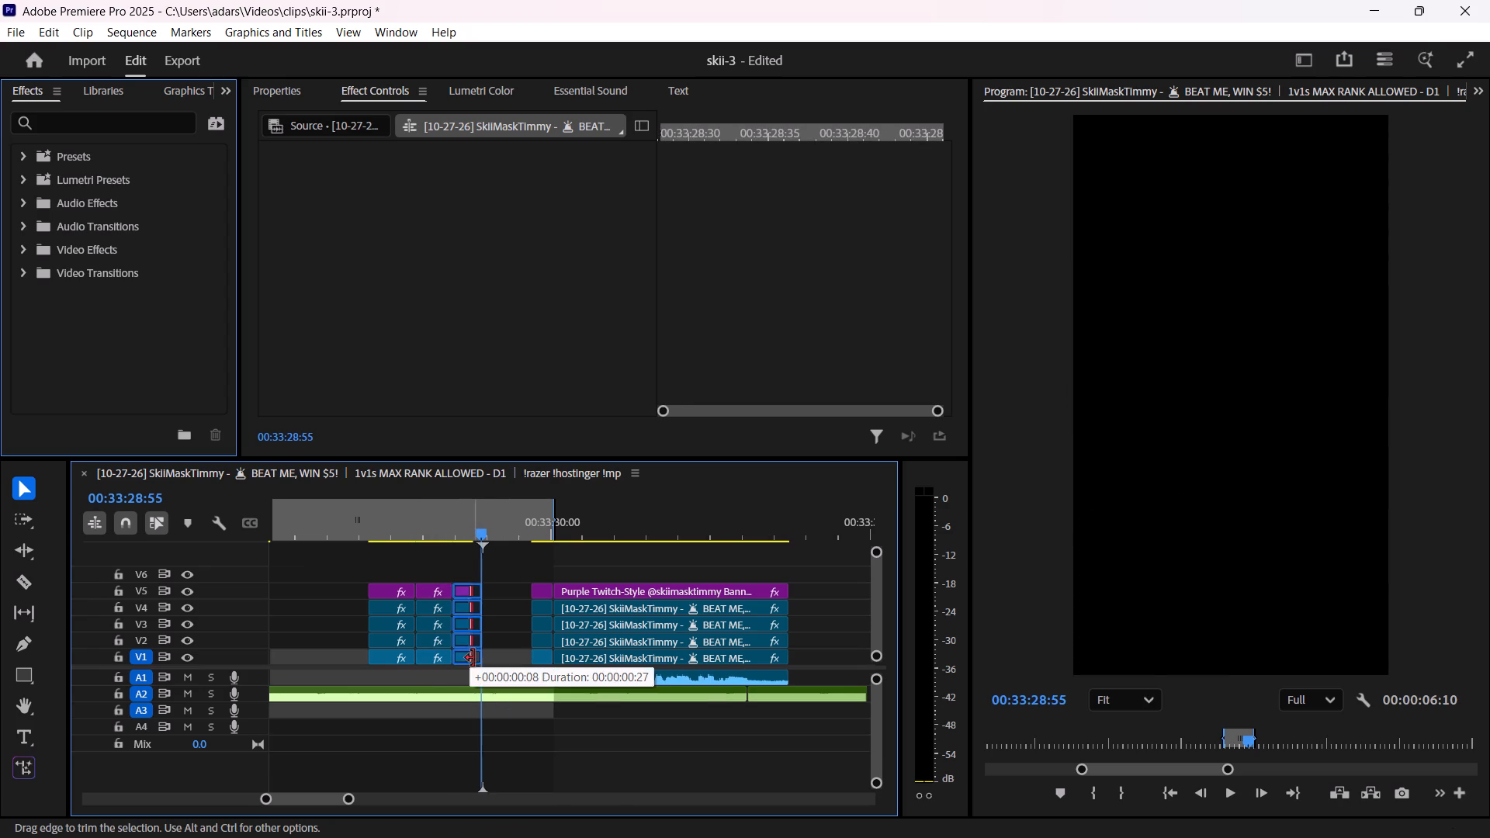
pyautogui.moveTo(473, 658); pyautogui.dragTo(476, 659)
# Play the extended flashes against the music, then move the first three V1–V5 flashes together to start at 00:33:27:53.
pyautogui.click(370, 532)
pyautogui.press('space')
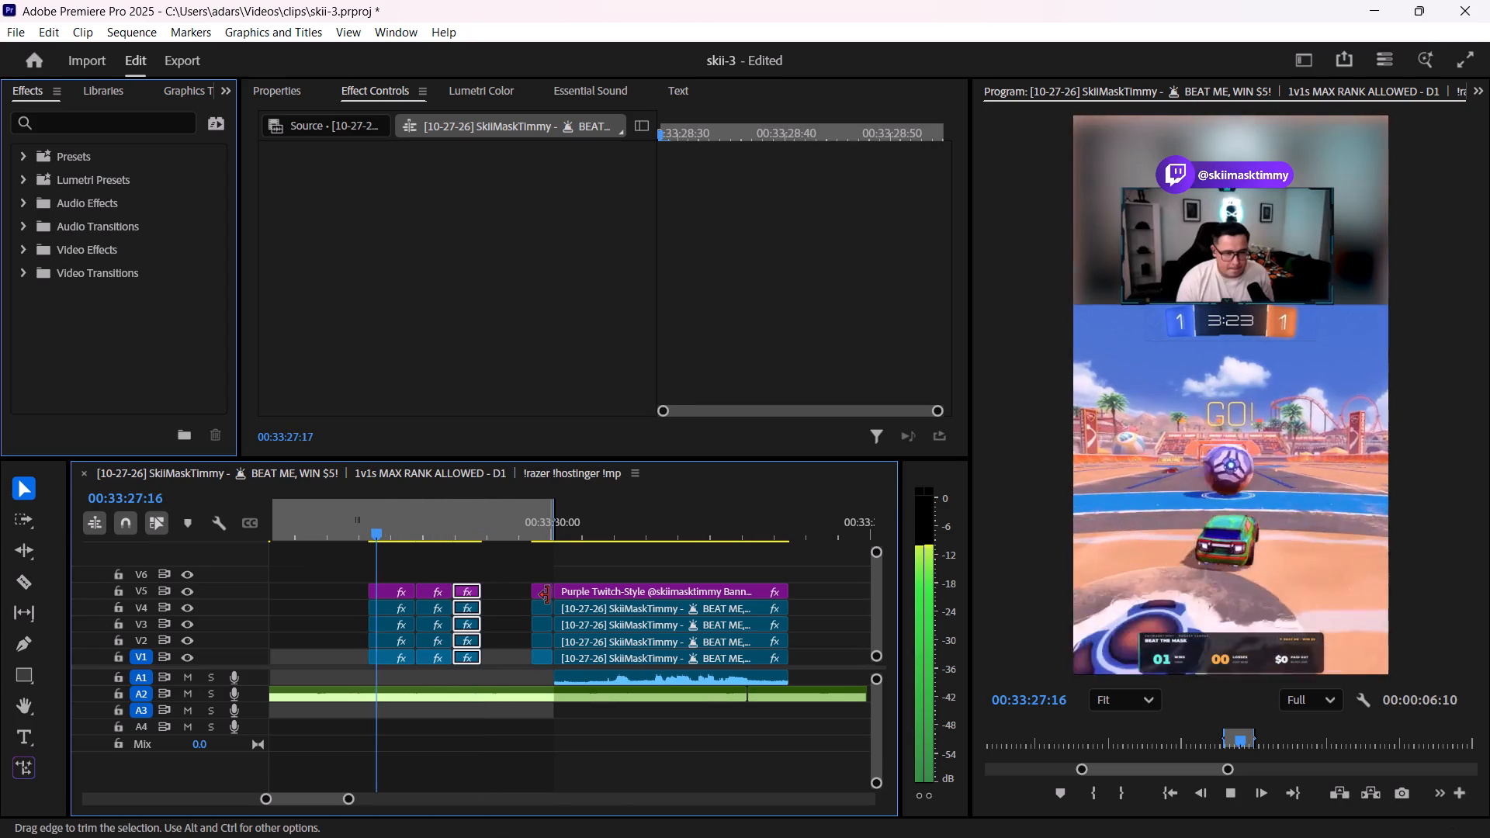
pyautogui.press('space')
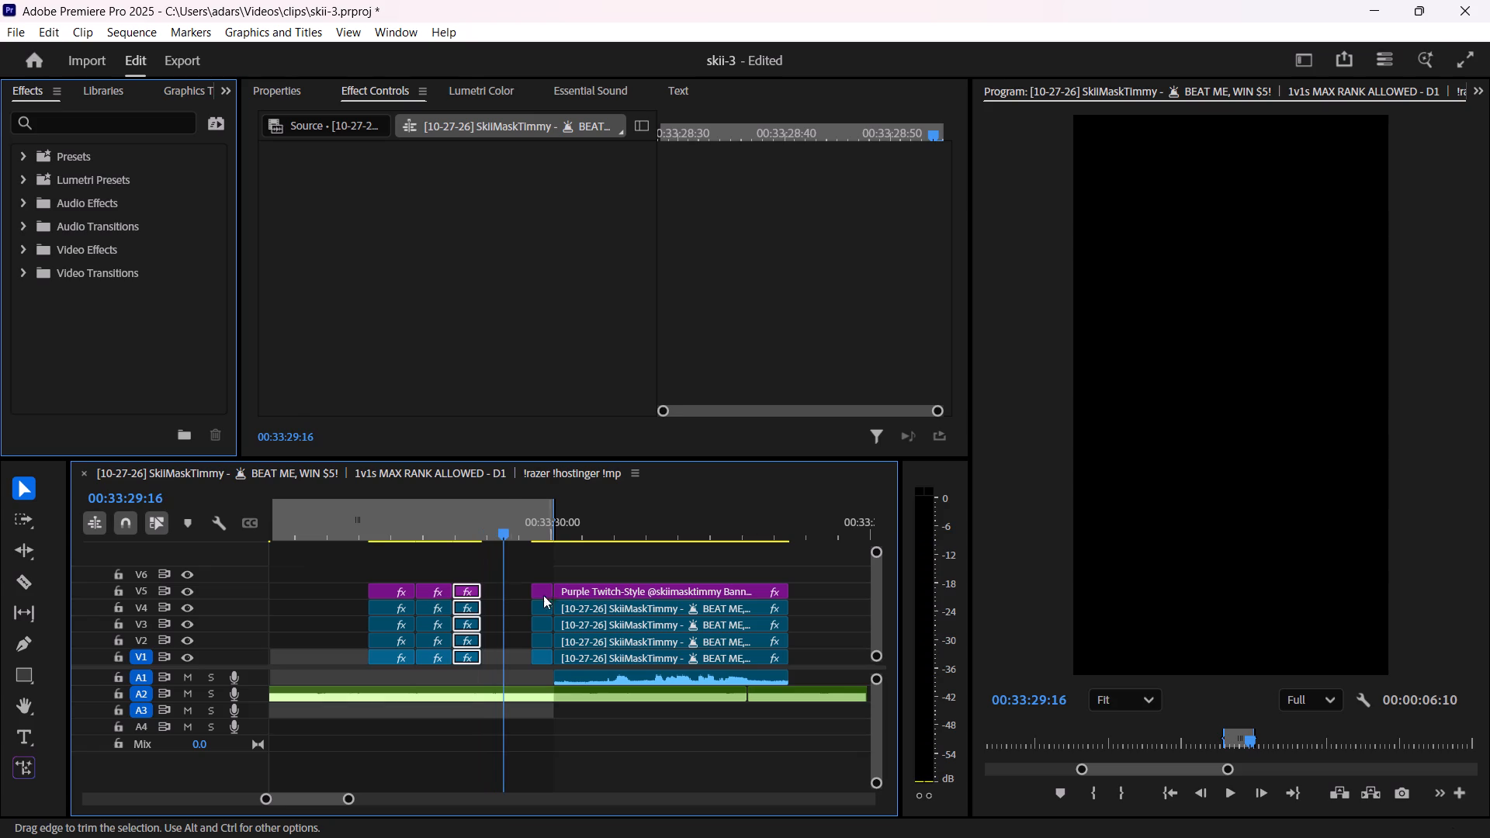
pyautogui.click(365, 539)
pyautogui.click(322, 531)
pyautogui.press('space')
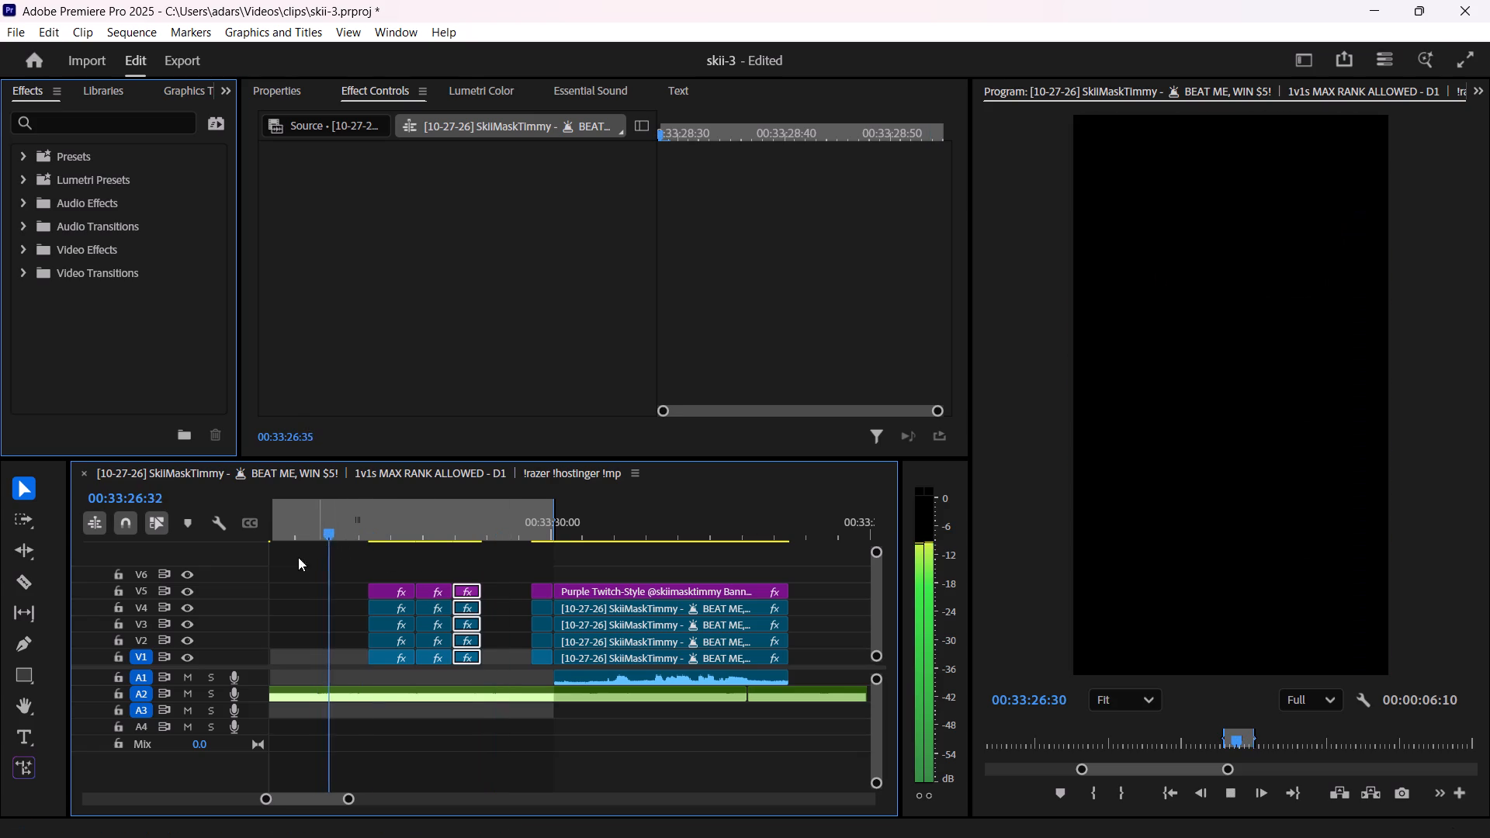
pyautogui.press('space')
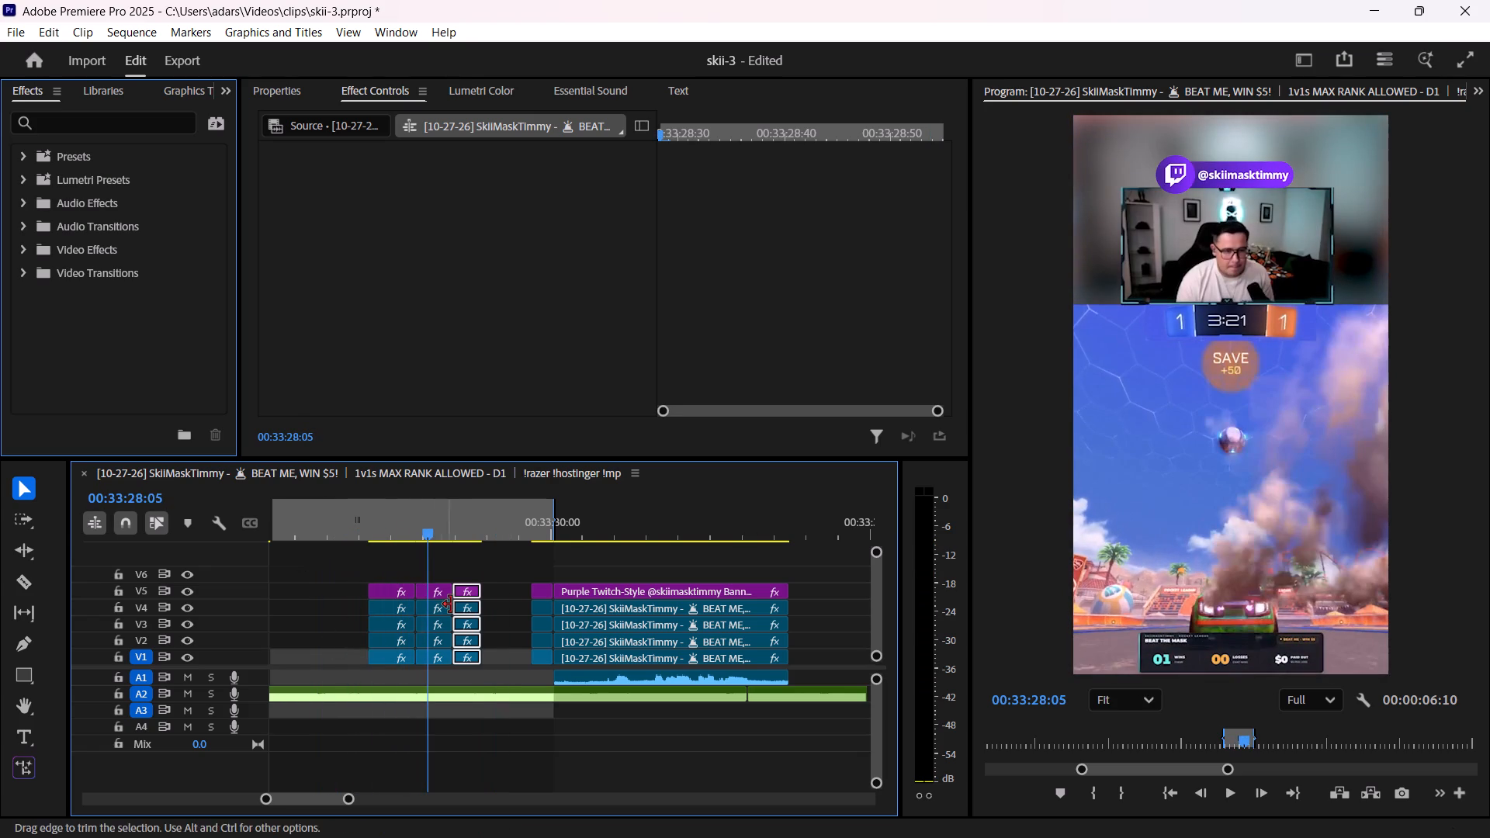
pyautogui.click(418, 535)
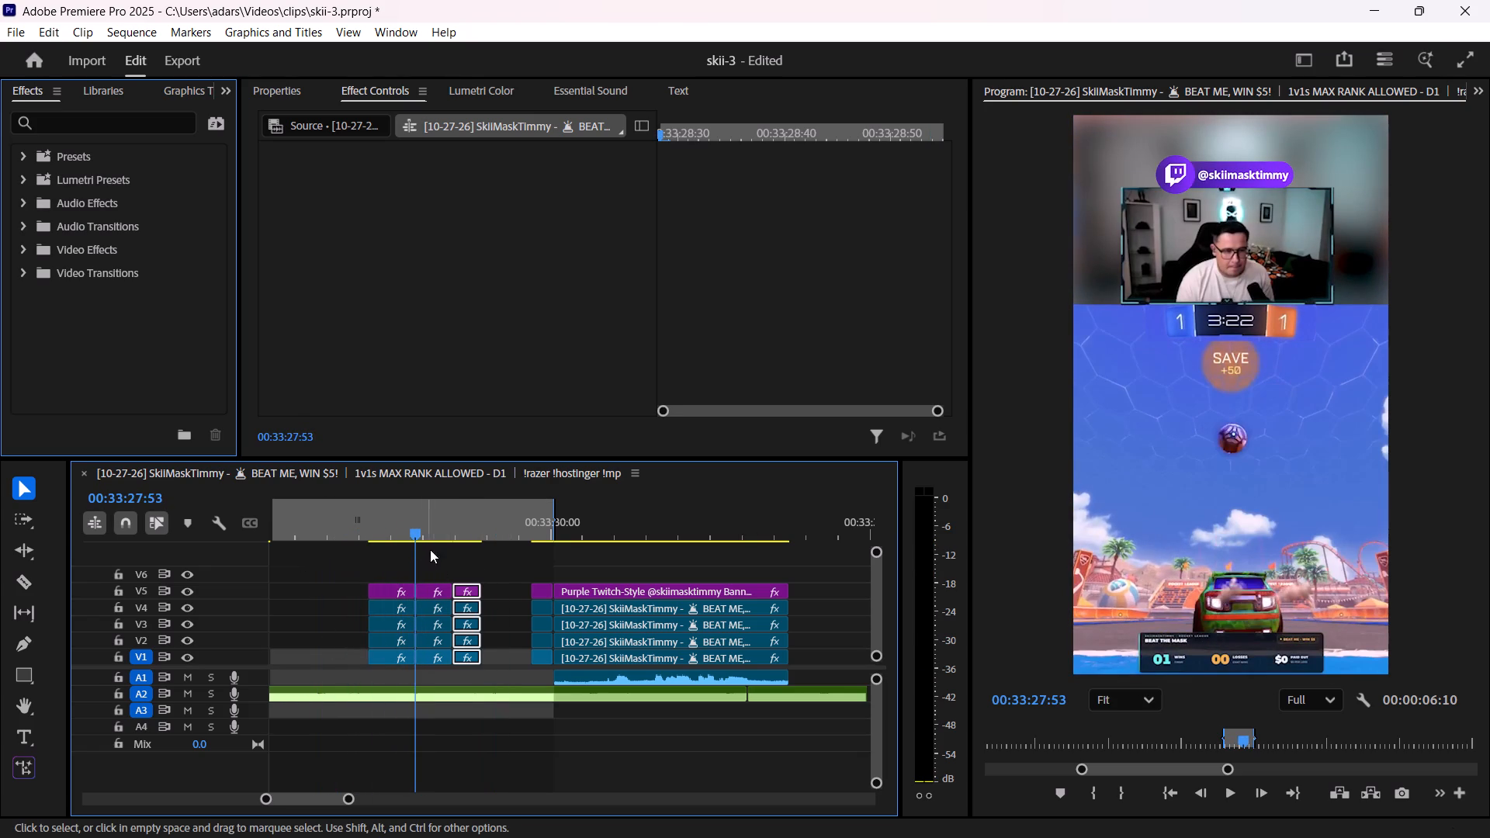
pyautogui.click(484, 560)
pyautogui.moveTo(486, 556); pyautogui.dragTo(394, 677)
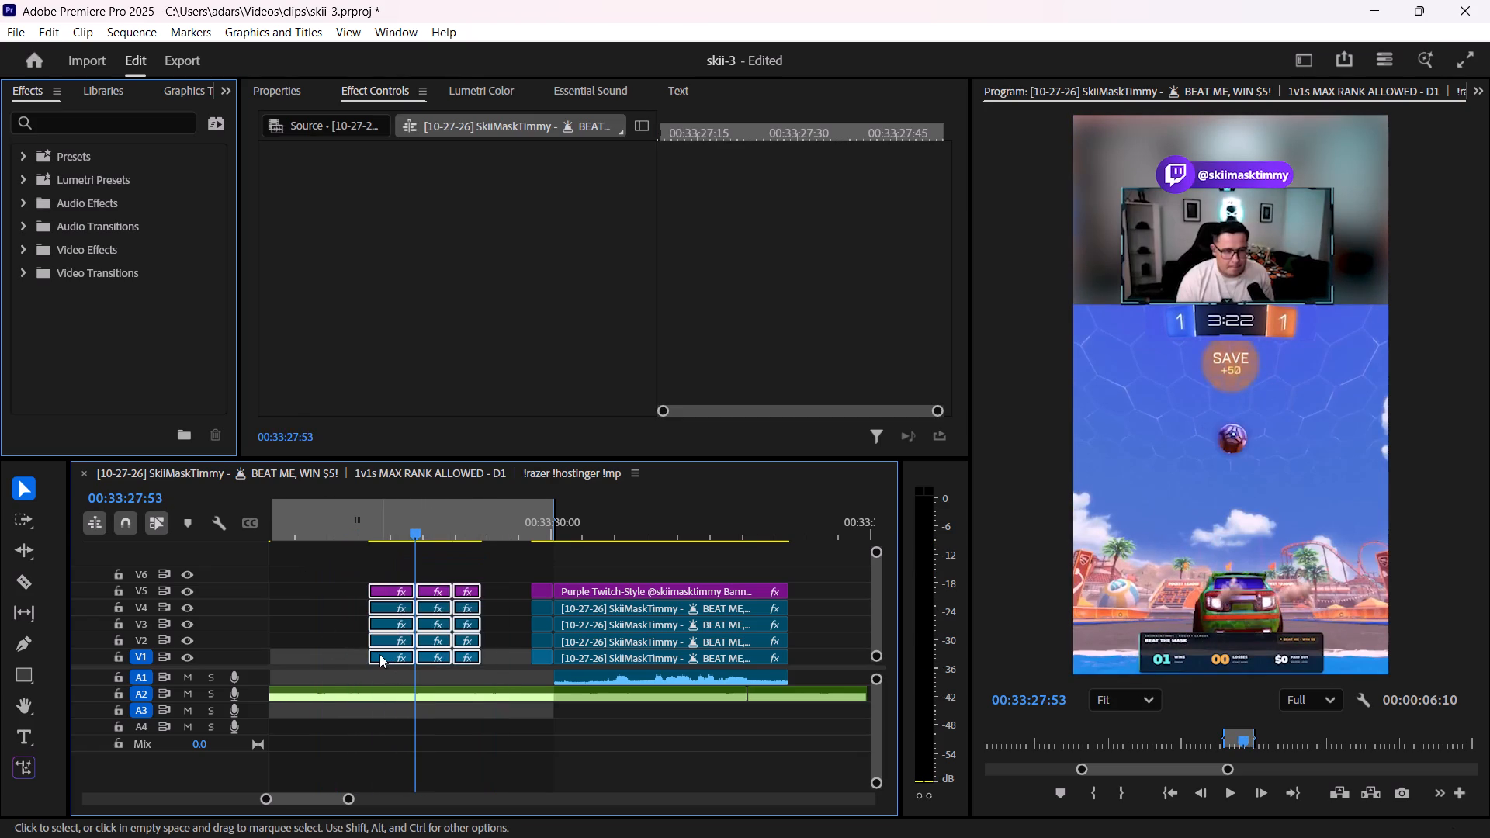
pyautogui.moveTo(379, 653); pyautogui.dragTo(412, 652)
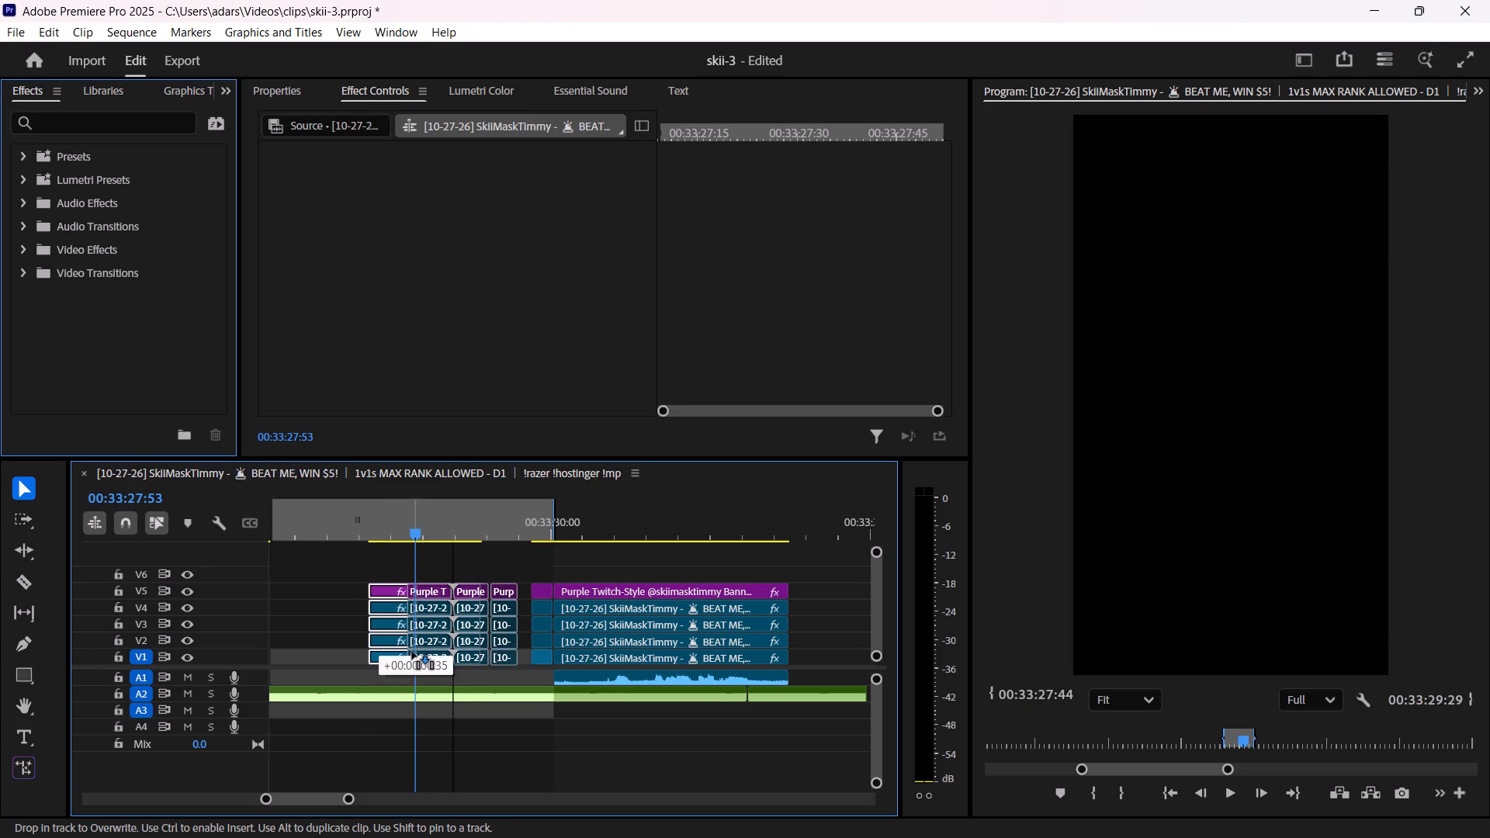
pyautogui.moveTo(412, 652); pyautogui.dragTo(424, 652)
# Play the sequence repeatedly around the start of the three moved flashes to check their timing against the music.
pyautogui.press('space')
pyautogui.press('space')
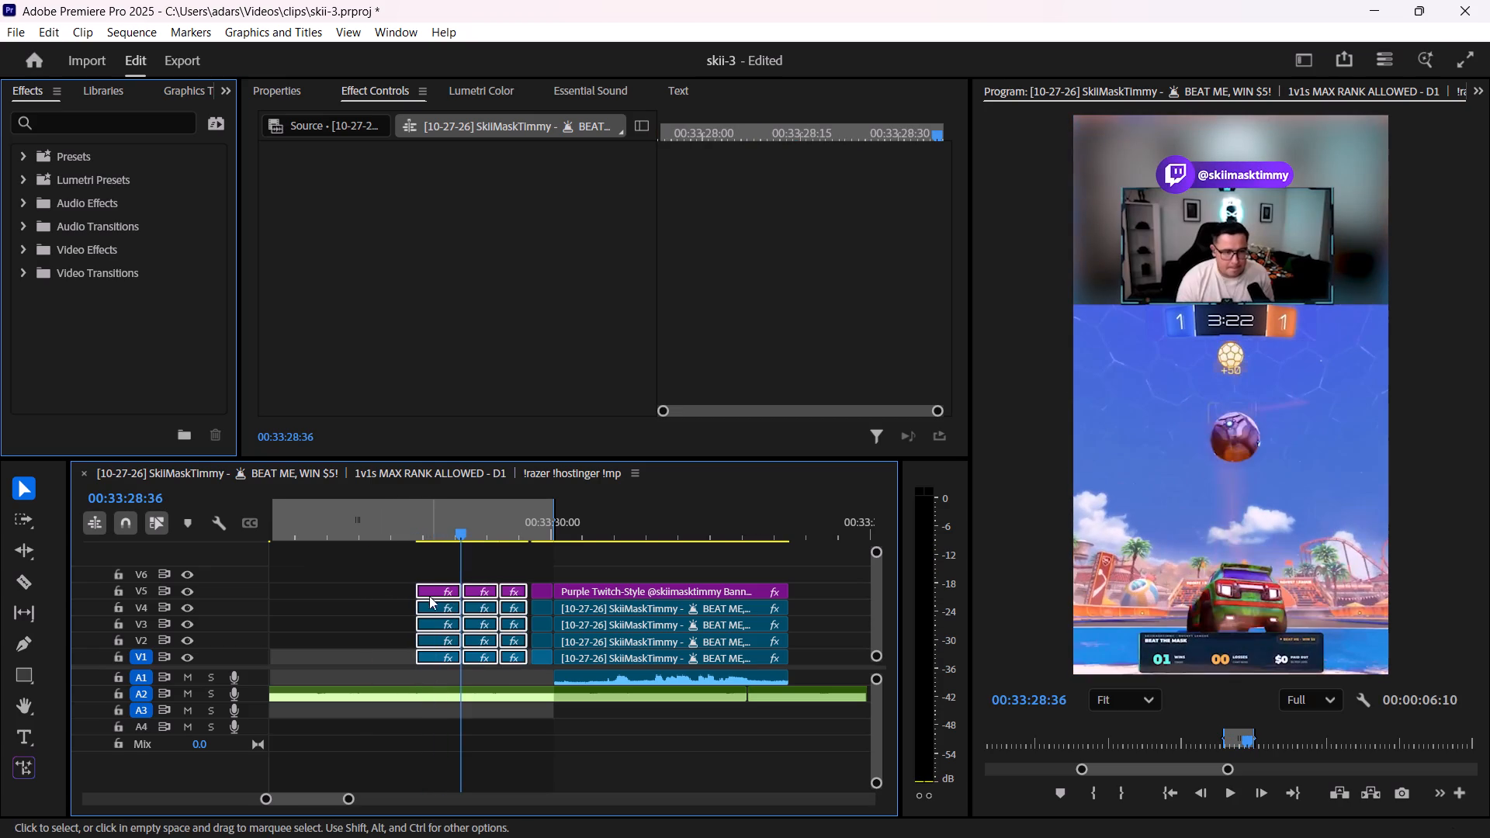
pyautogui.click(414, 521)
pyautogui.press('space')
pyautogui.press('space')
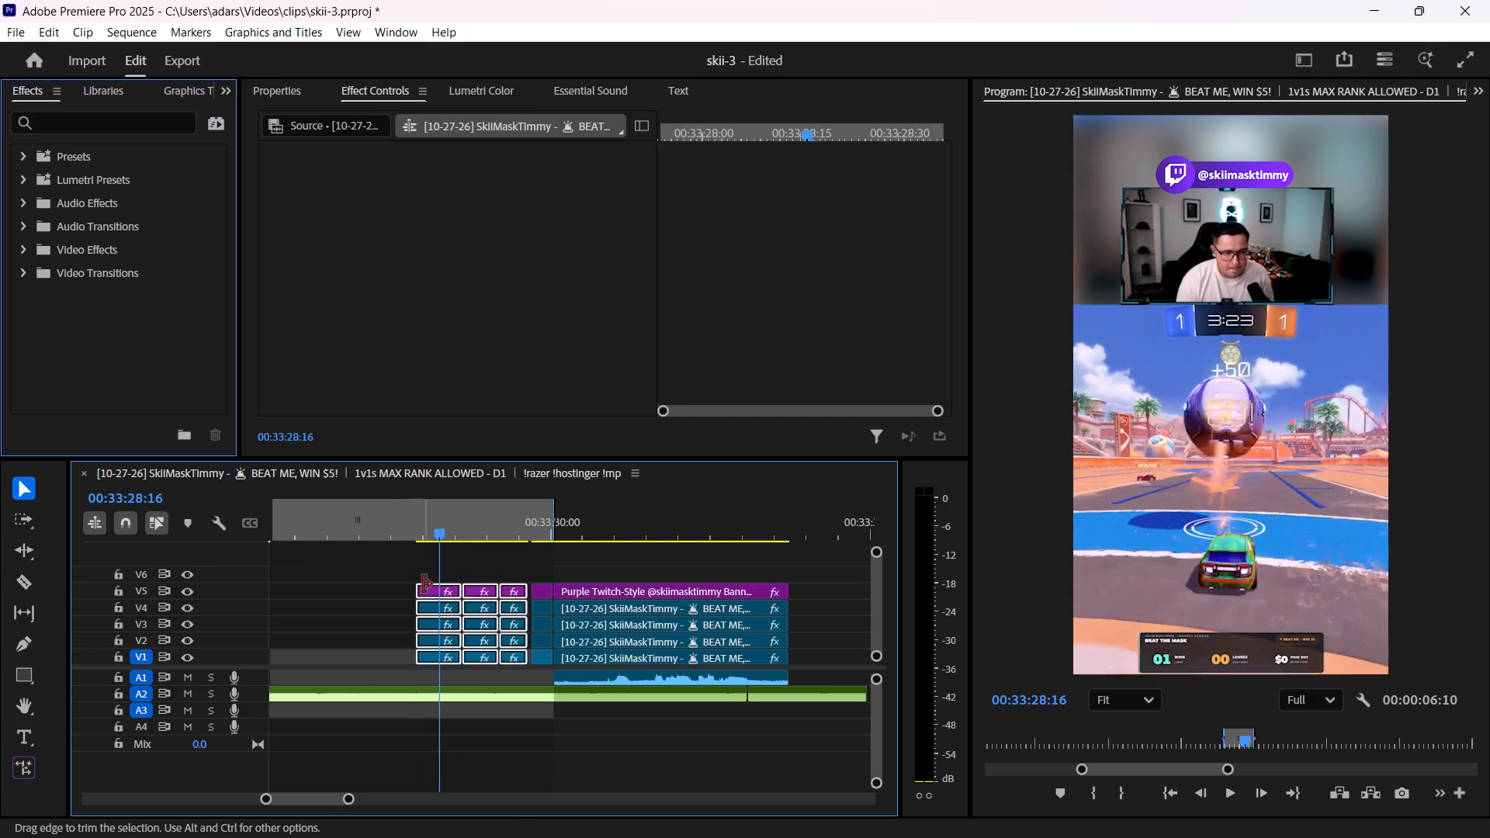
pyautogui.click(372, 520)
pyautogui.press('space')
pyautogui.press('space')
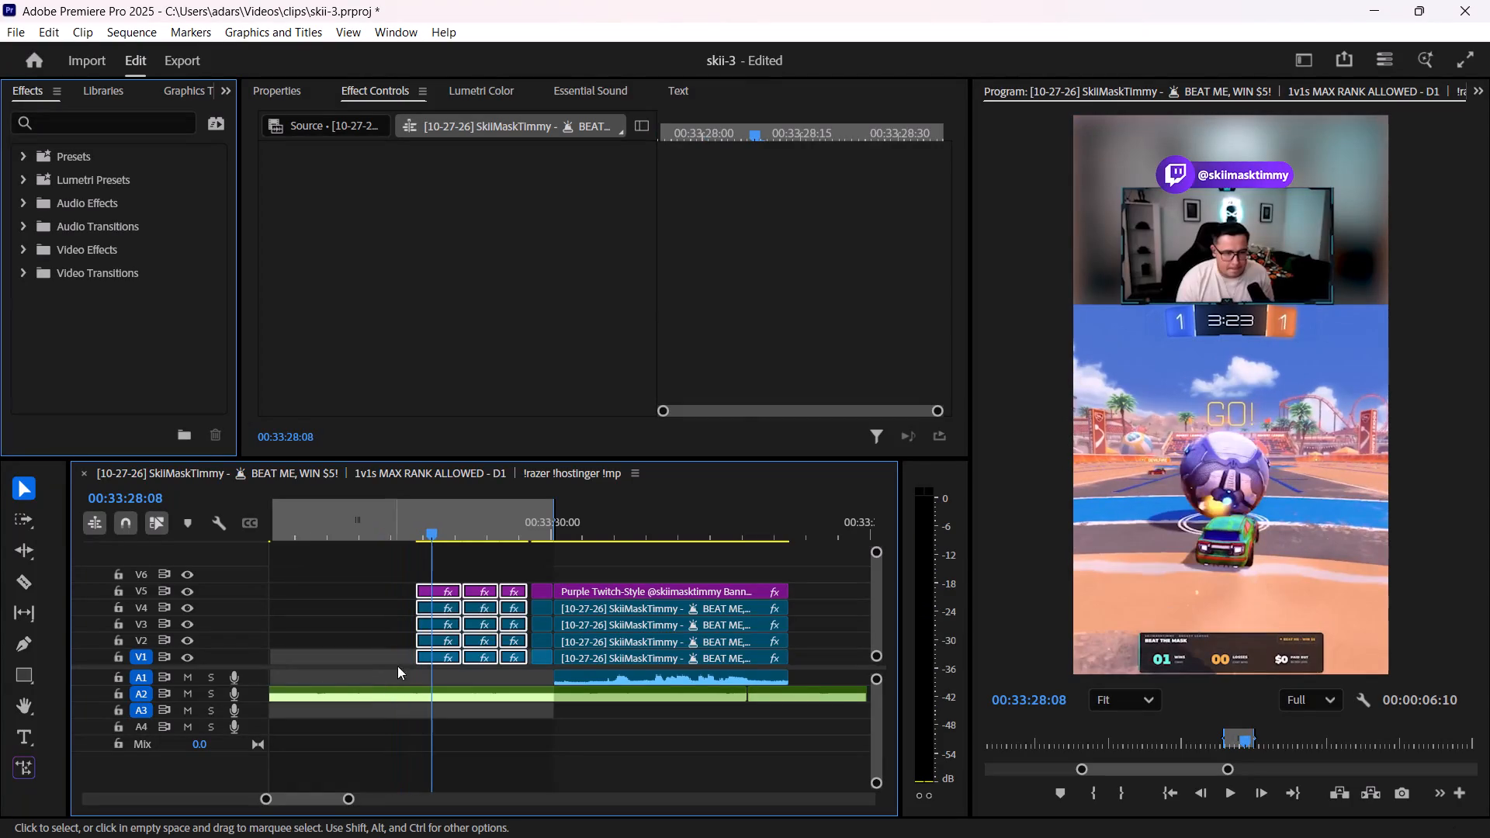
pyautogui.click(376, 522)
pyautogui.press('space')
pyautogui.press('space')
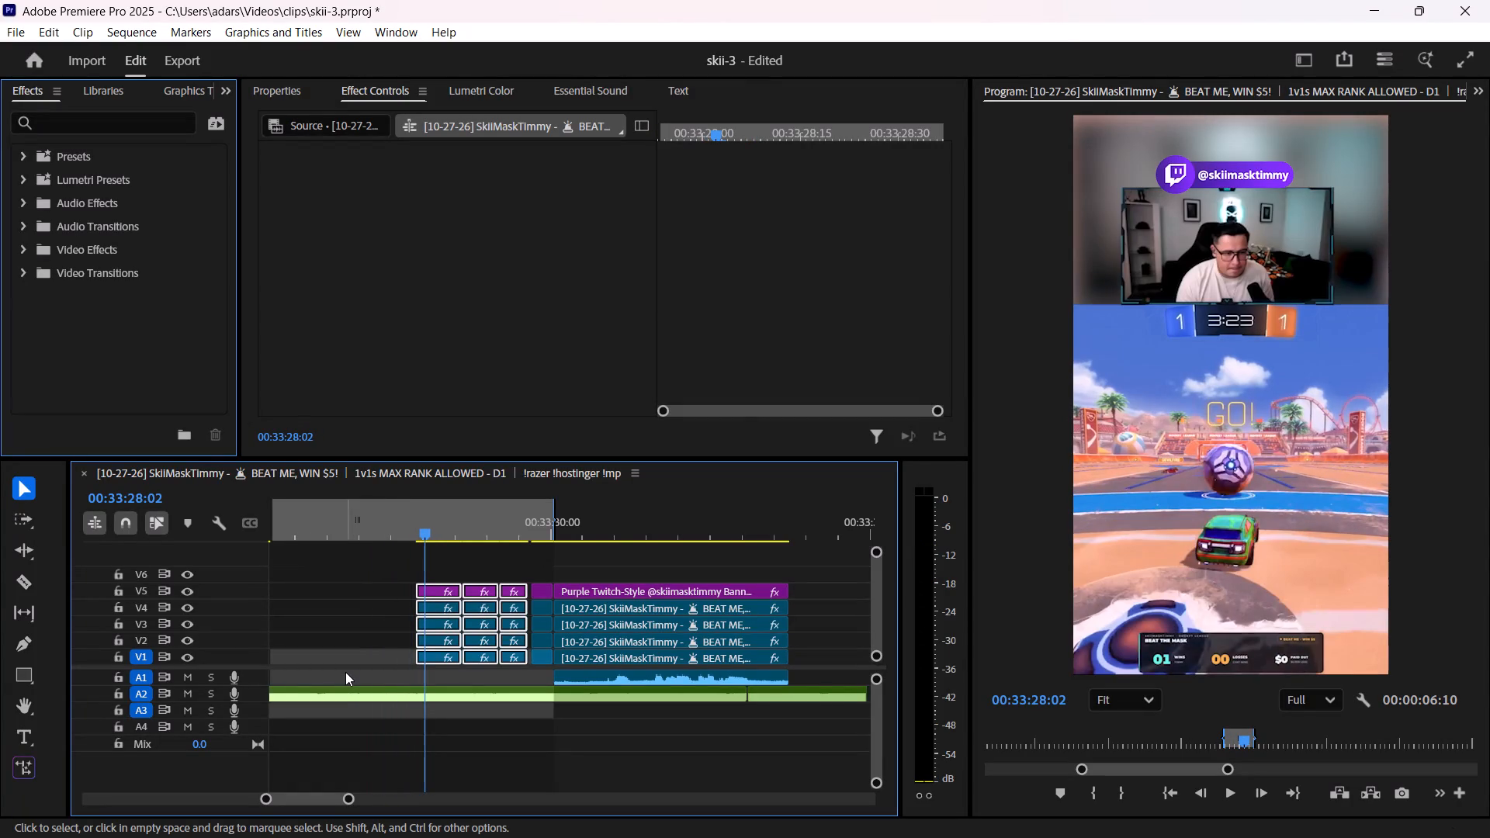
# Cut the first flash on V1–V5 at 00:33:28:07 and delete the portion before the cut.
pyautogui.keyDown('alt'); pyautogui.scroll(7, 406, 678); pyautogui.keyUp('alt')
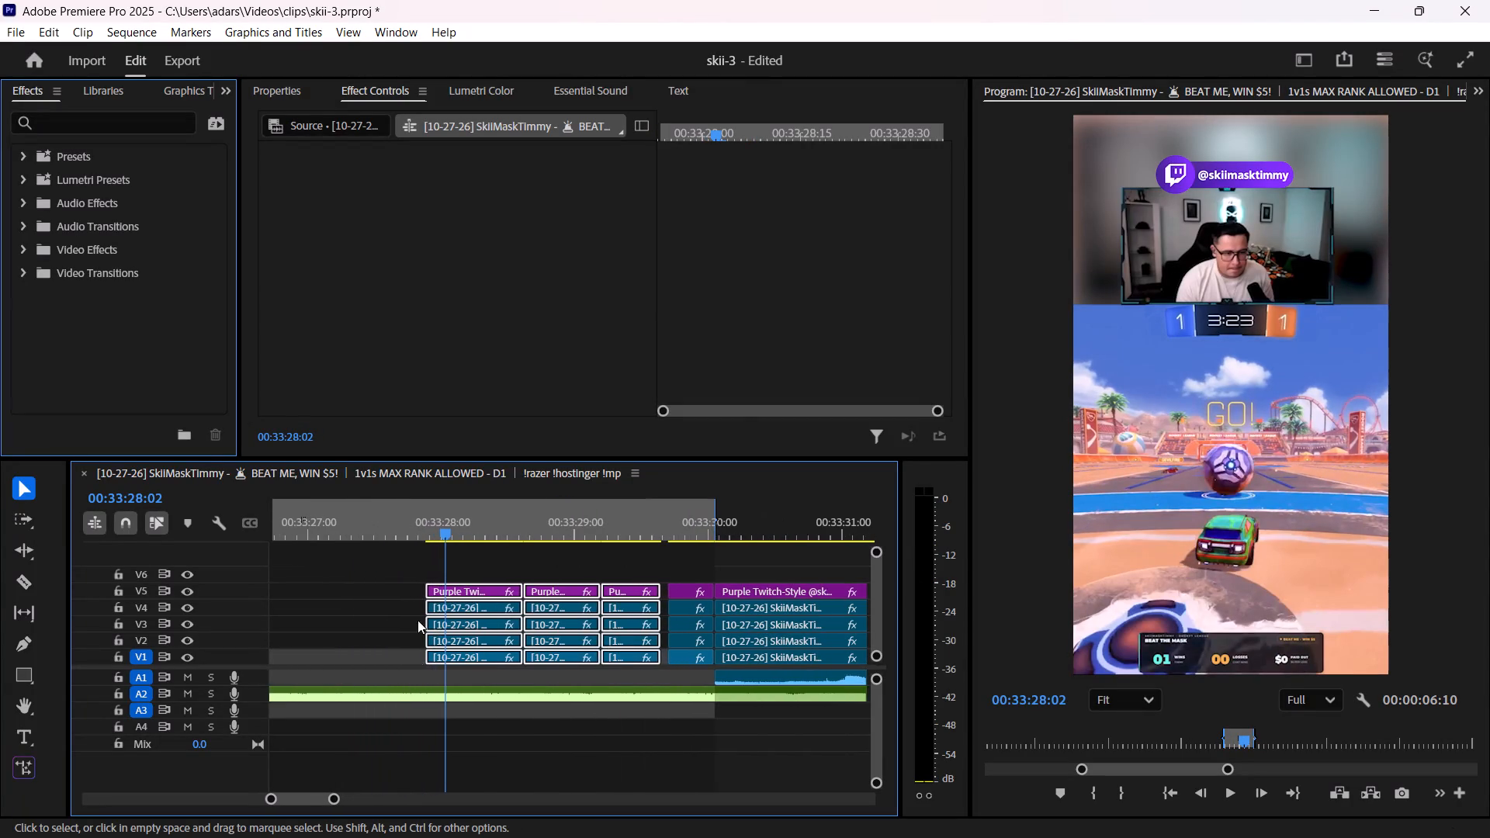
pyautogui.moveTo(445, 540); pyautogui.dragTo(459, 539)
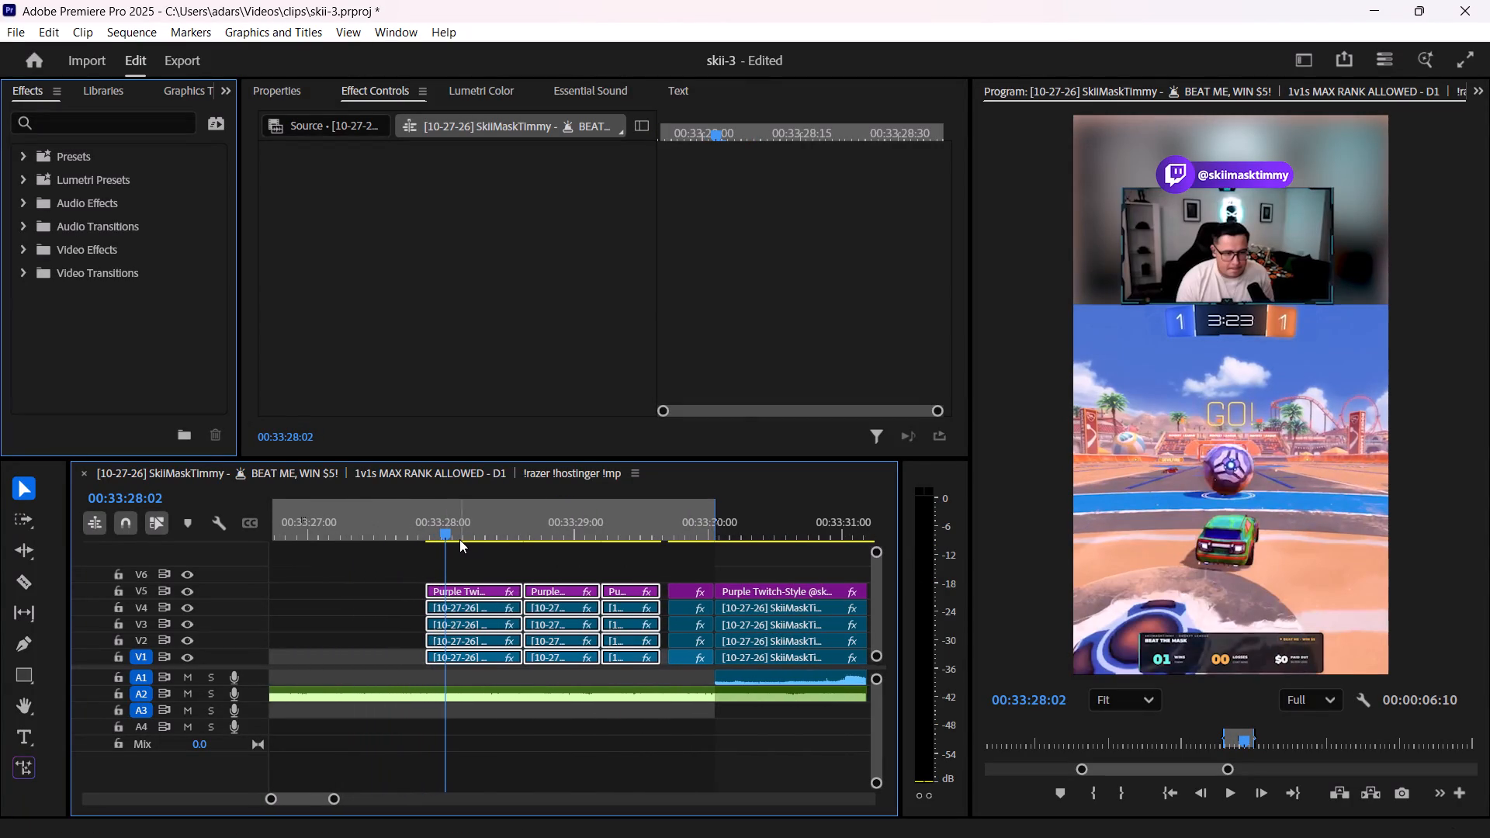
pyautogui.moveTo(443, 535); pyautogui.dragTo(461, 536)
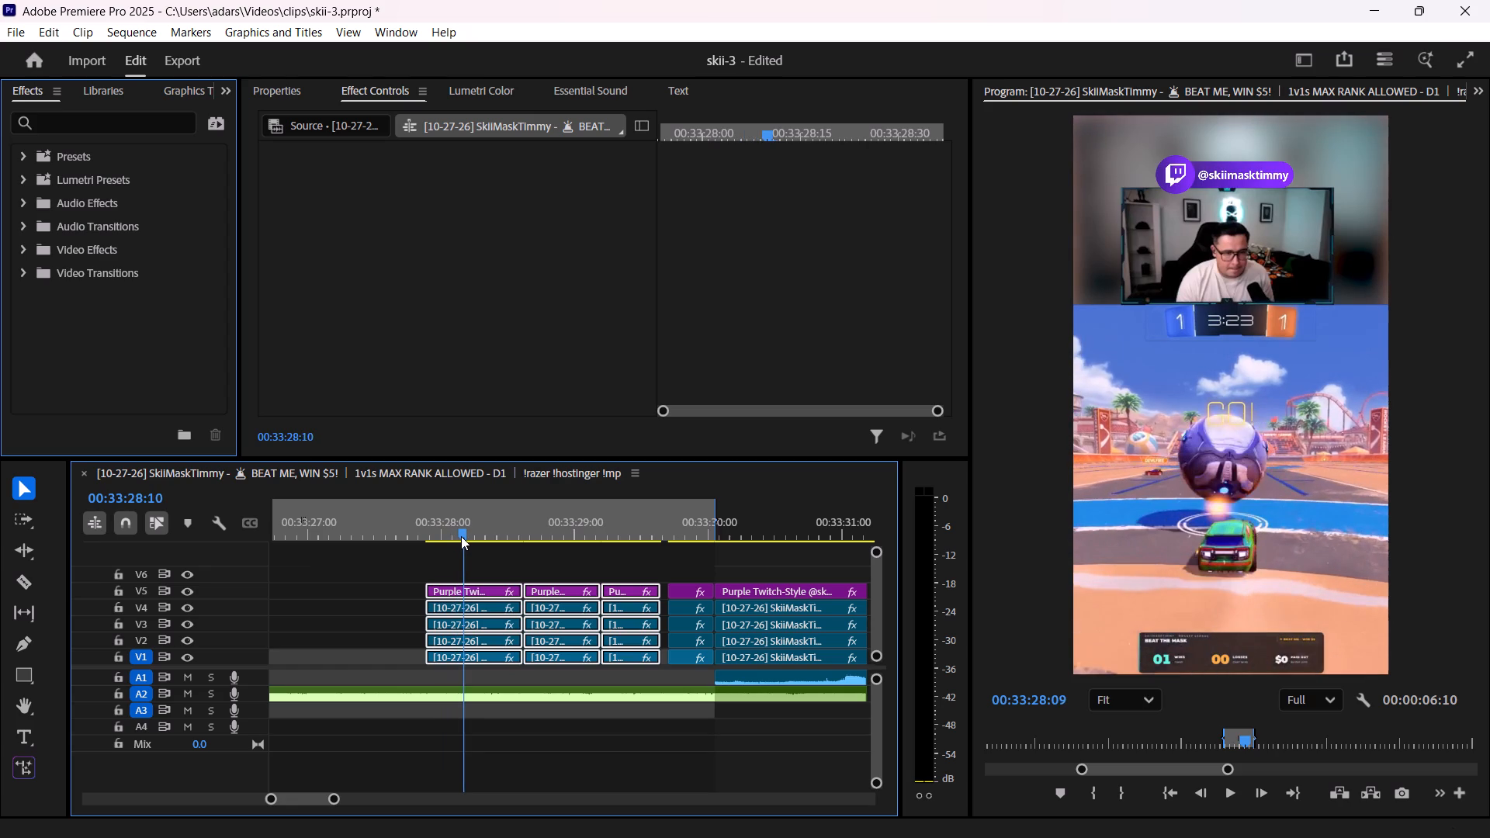
pyautogui.moveTo(461, 536); pyautogui.dragTo(458, 537)
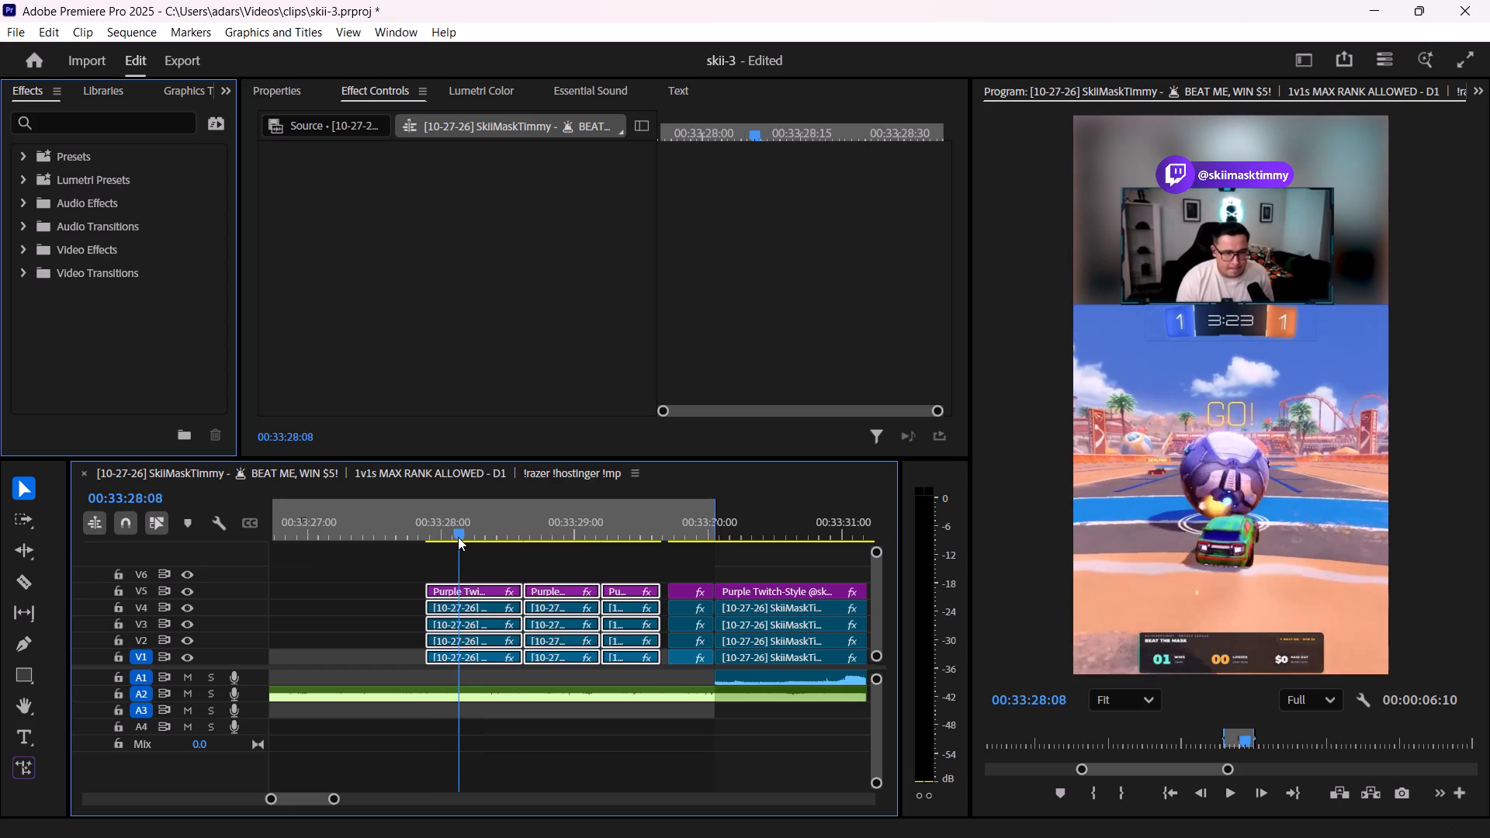
pyautogui.moveTo(458, 537); pyautogui.dragTo(455, 537)
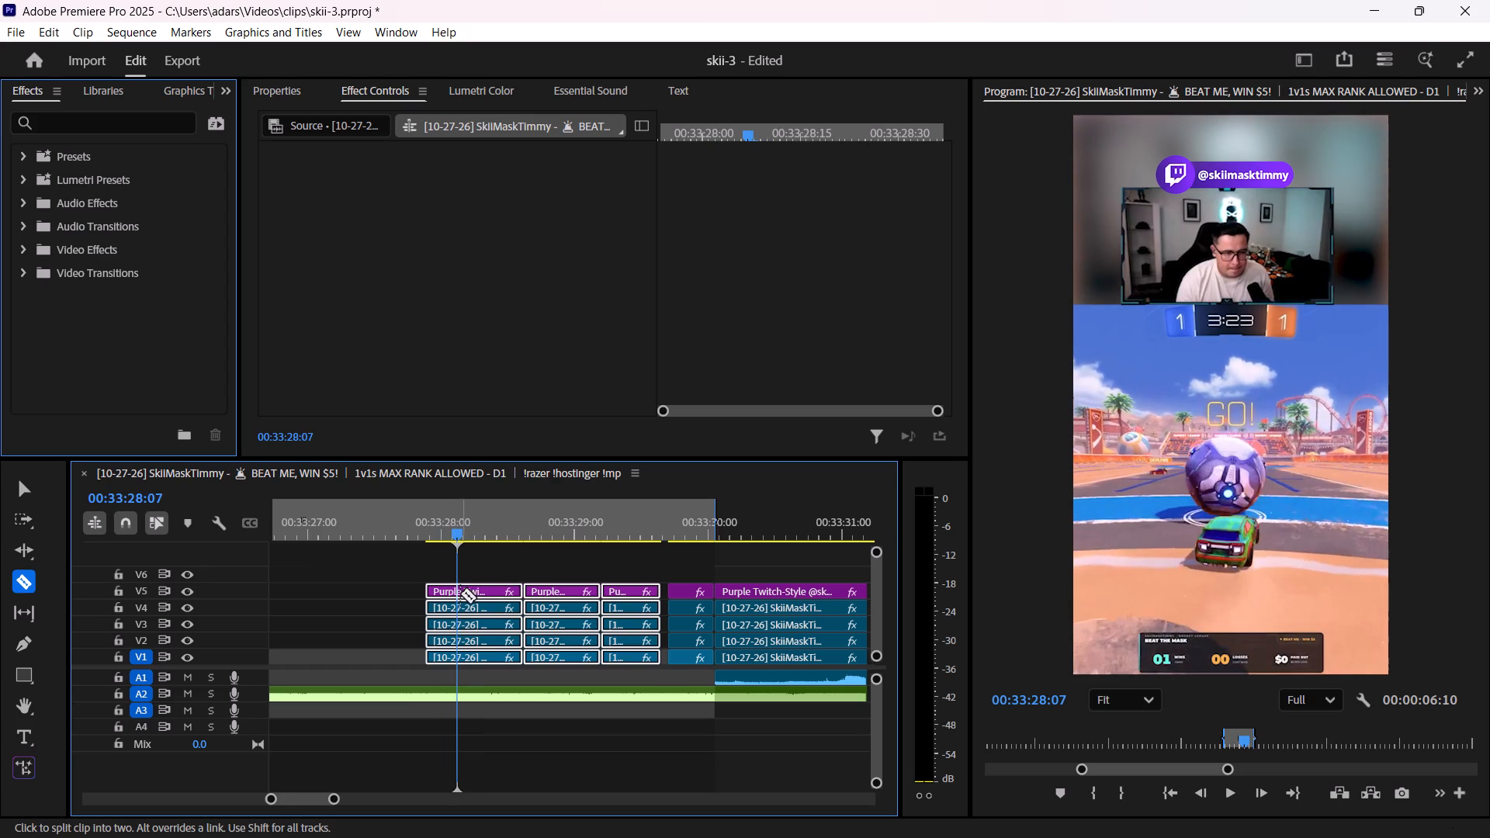
pyautogui.click(459, 594)
pyautogui.click(459, 608)
pyautogui.click(459, 625)
pyautogui.click(459, 638)
pyautogui.click(459, 653)
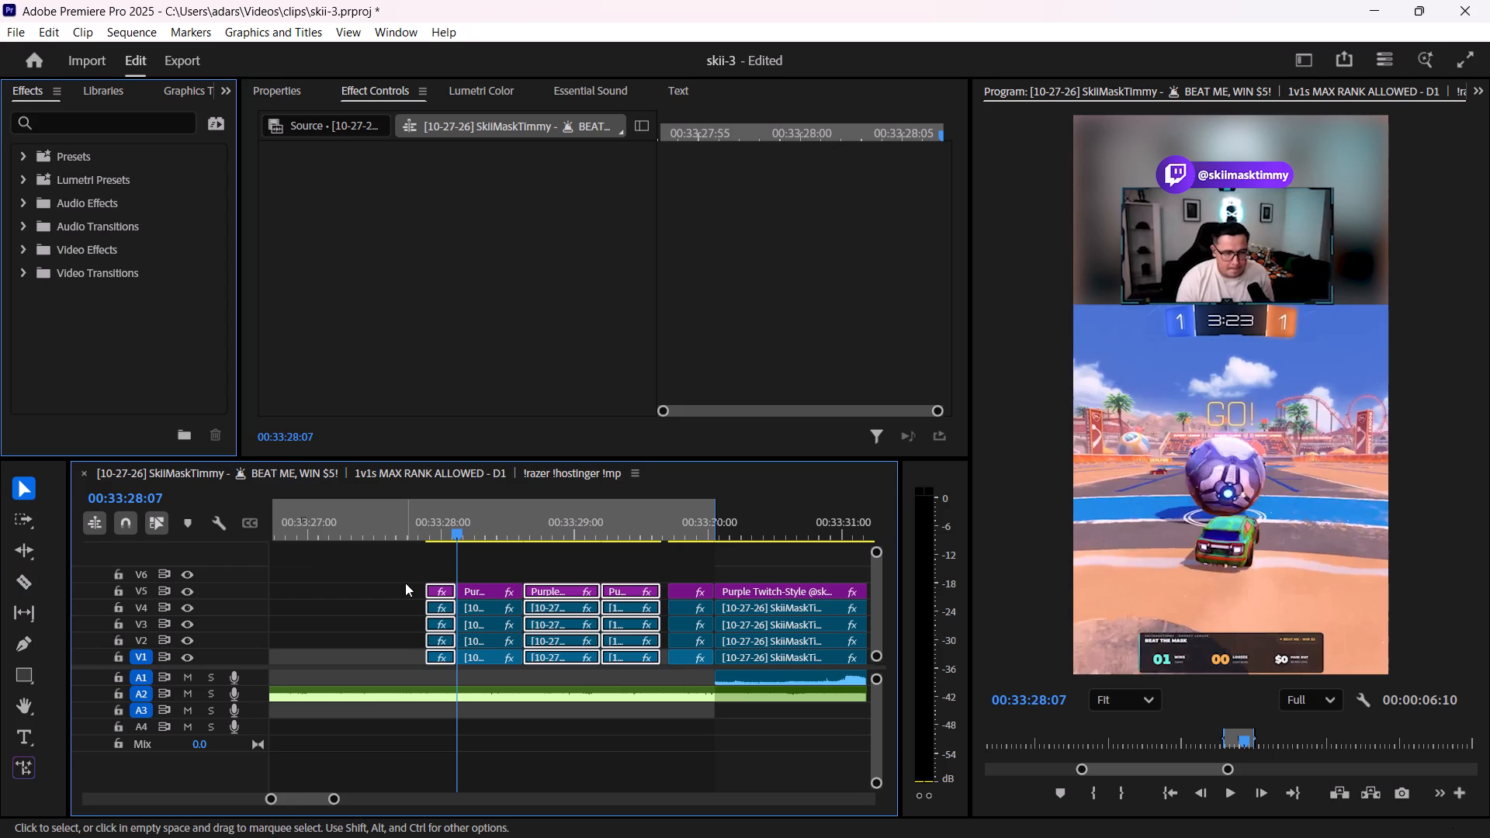
pyautogui.moveTo(406, 564); pyautogui.dragTo(447, 652)
pyautogui.press('Delete')
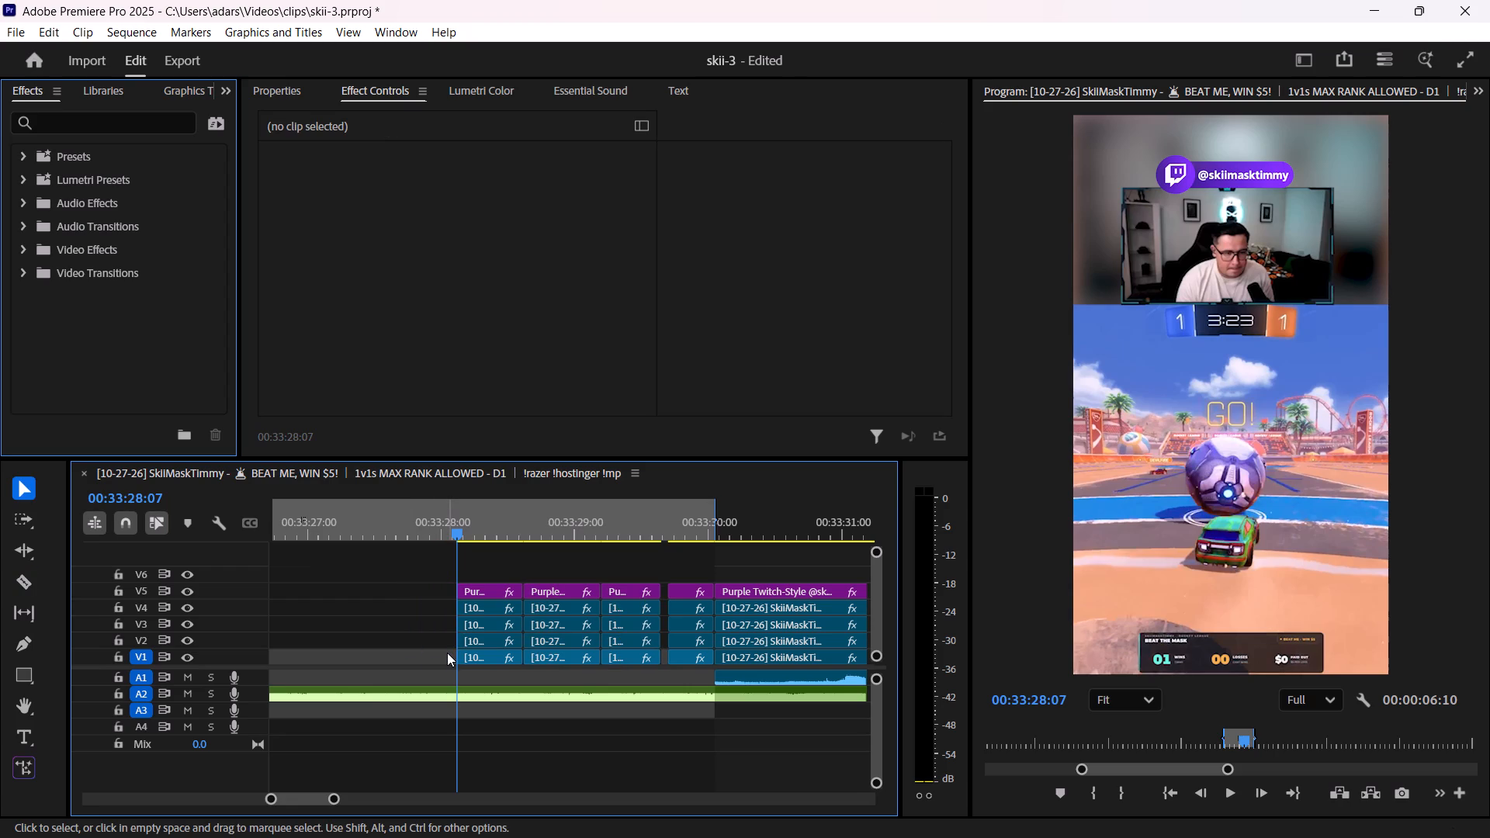
# Play through the shortened first flash and its lead-in to check its start against the music.
pyautogui.press('space')
pyautogui.press('space')
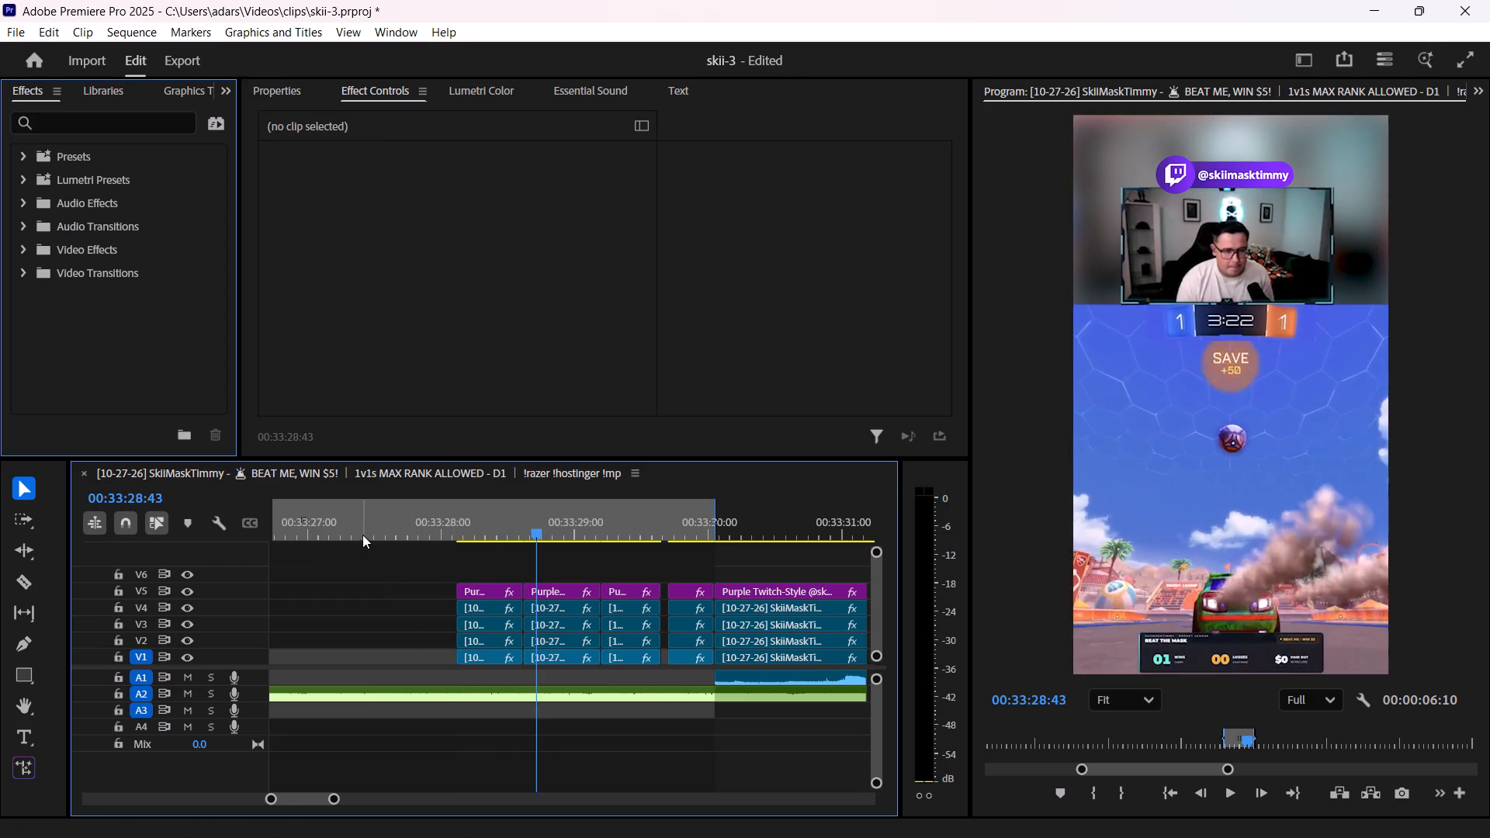
pyautogui.click(357, 514)
pyautogui.press('space')
pyautogui.press('space')
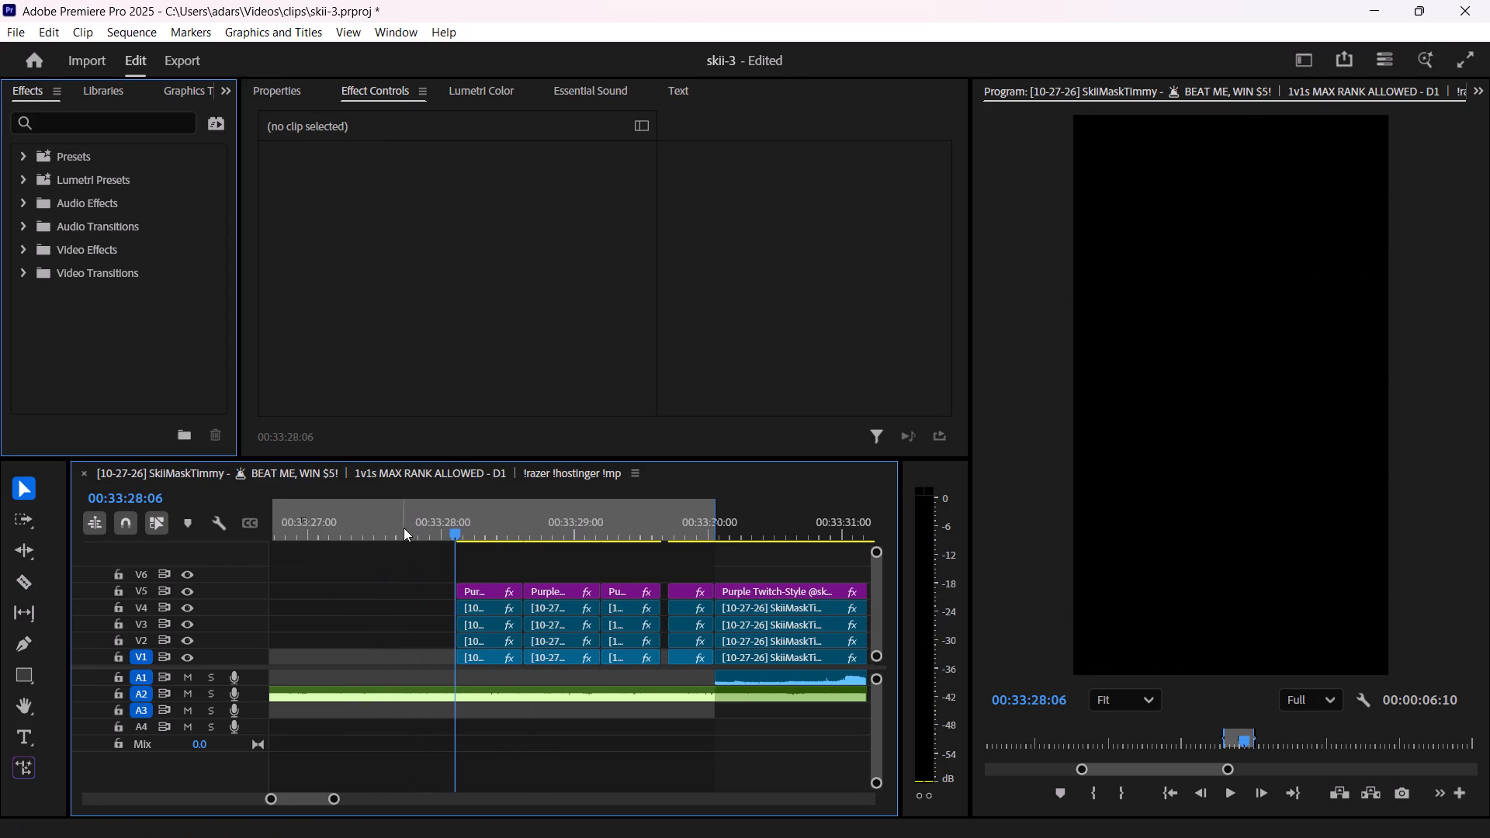
# Play the lead-in and first flash repeatedly from around 00:33:27:48 to check the flash's start against the music.
pyautogui.click(404, 527)
pyautogui.press('space')
pyautogui.press('space')
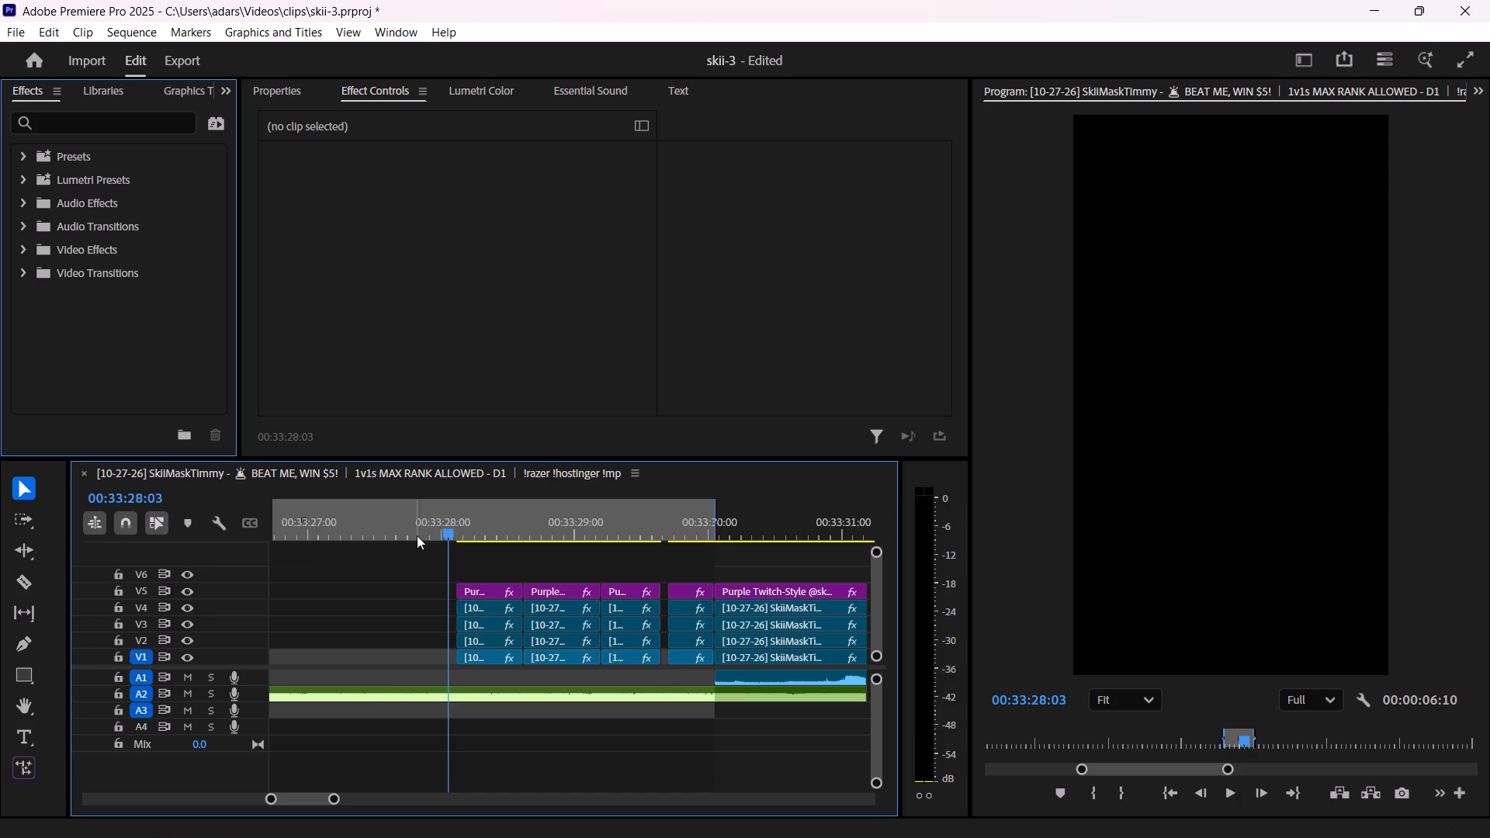
pyautogui.click(417, 535)
pyautogui.press('space')
pyautogui.press('space')
pyautogui.click(417, 552)
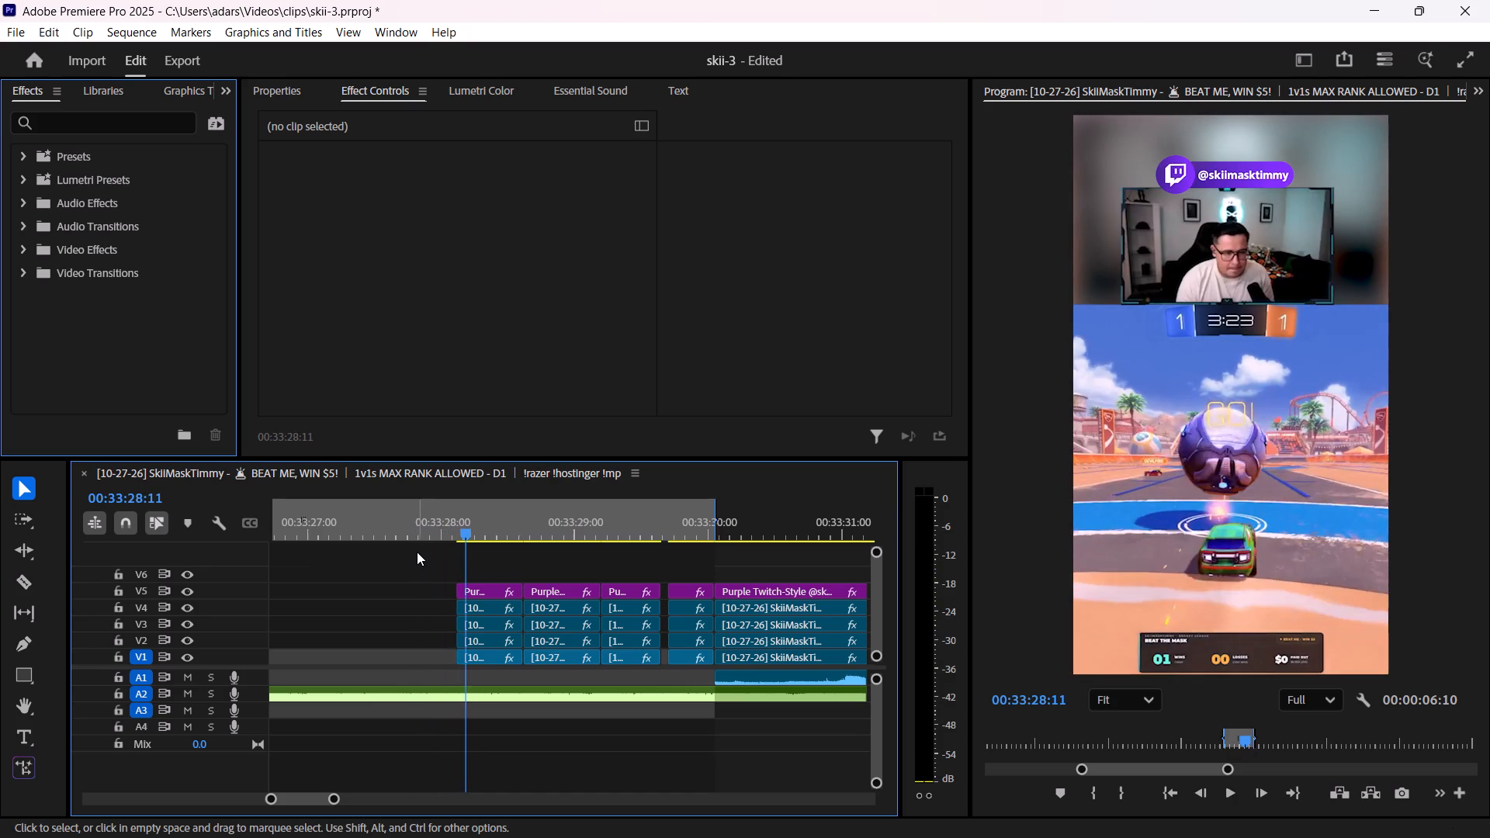
pyautogui.click(415, 551)
pyautogui.press('space')
pyautogui.press('space')
pyautogui.click(416, 542)
pyautogui.click(416, 541)
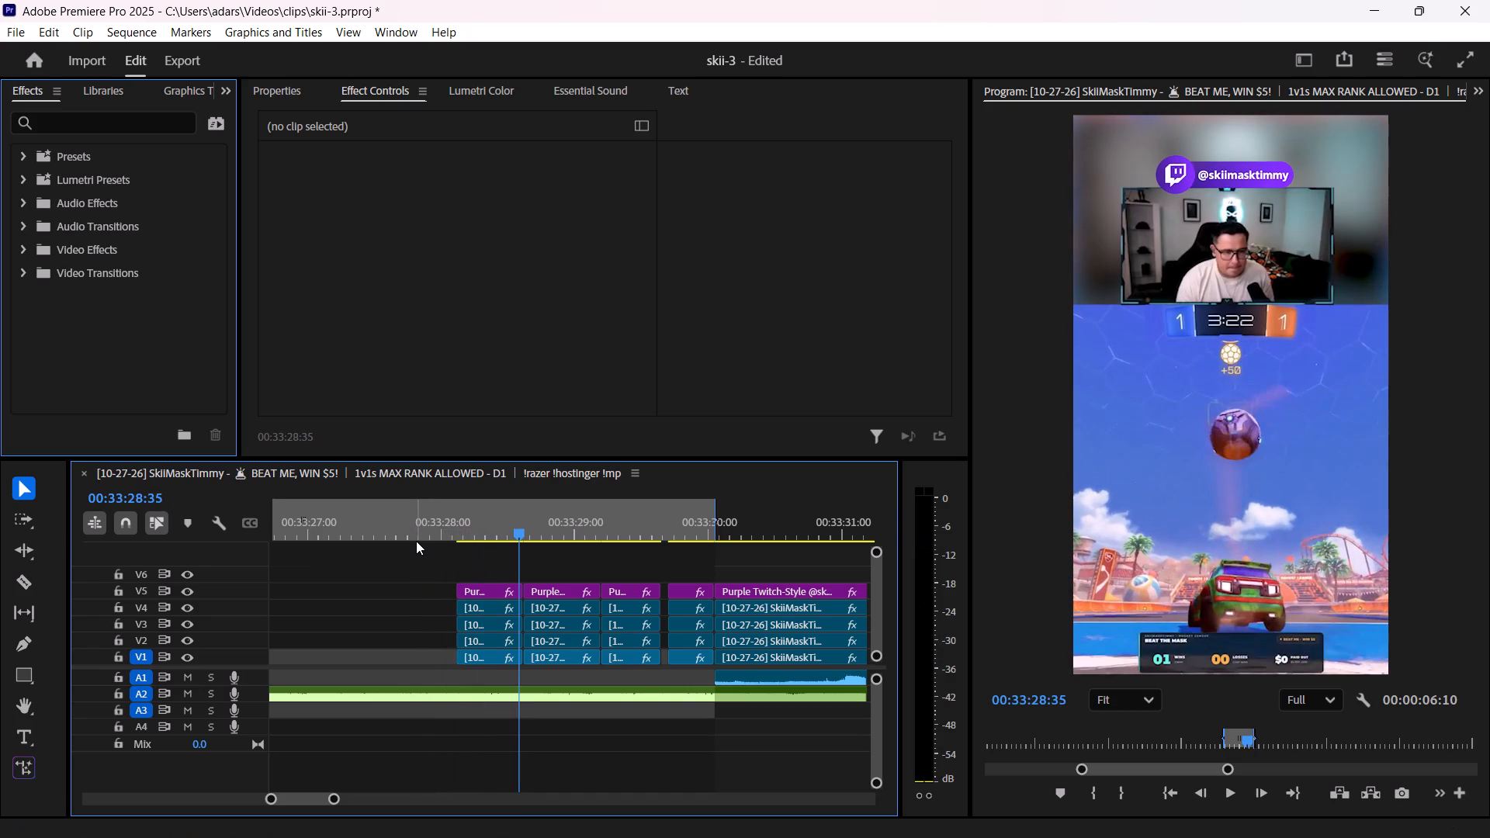
pyautogui.click(416, 538)
# Move the first three V1–V5 flashes together earlier to start at 00:33:27:48, and play them against the music.
pyautogui.moveTo(441, 572); pyautogui.dragTo(578, 672)
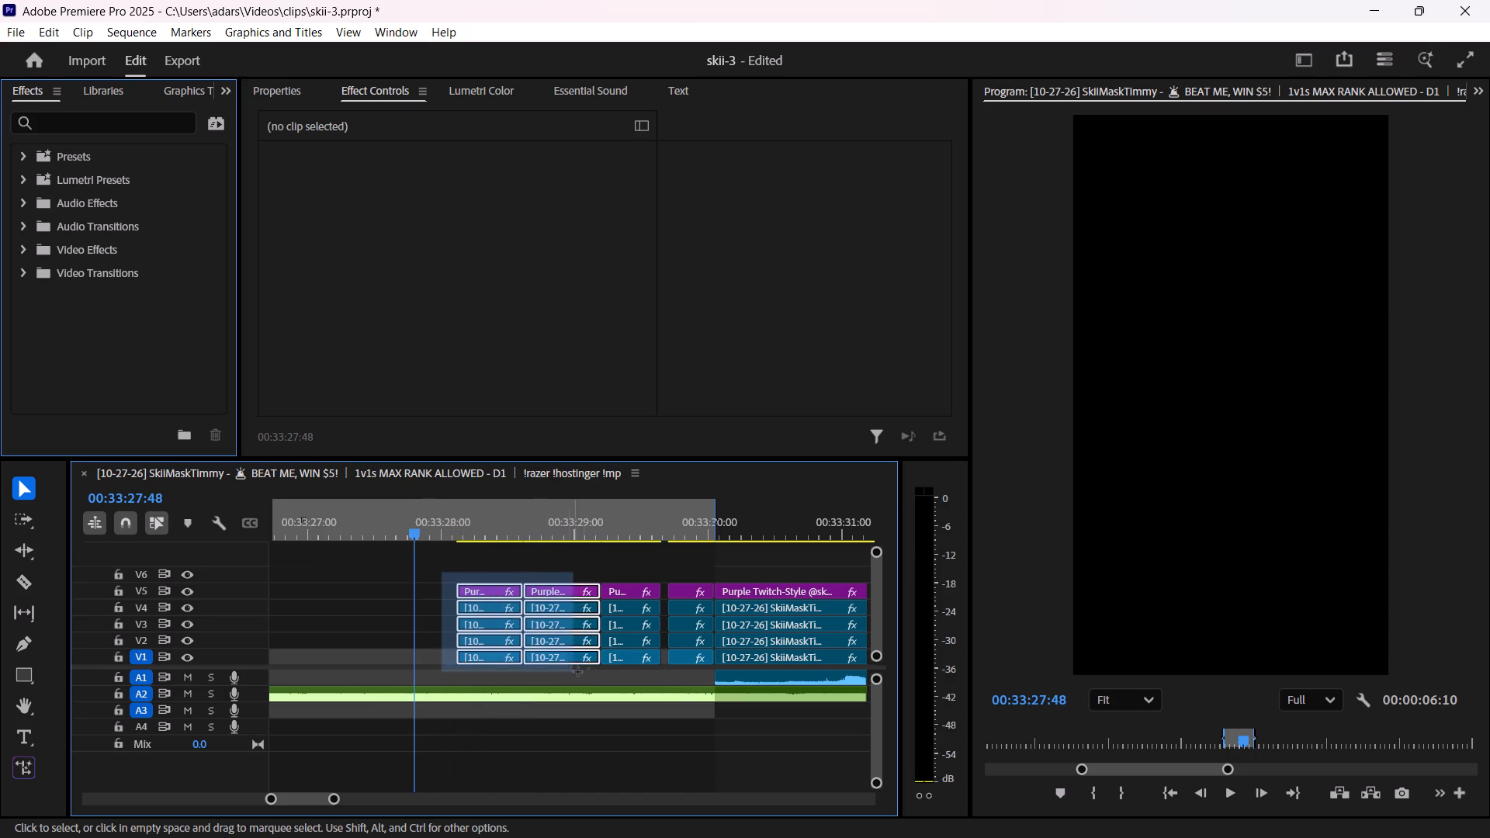
pyautogui.moveTo(578, 672); pyautogui.dragTo(639, 673)
pyautogui.moveTo(480, 657); pyautogui.dragTo(451, 659)
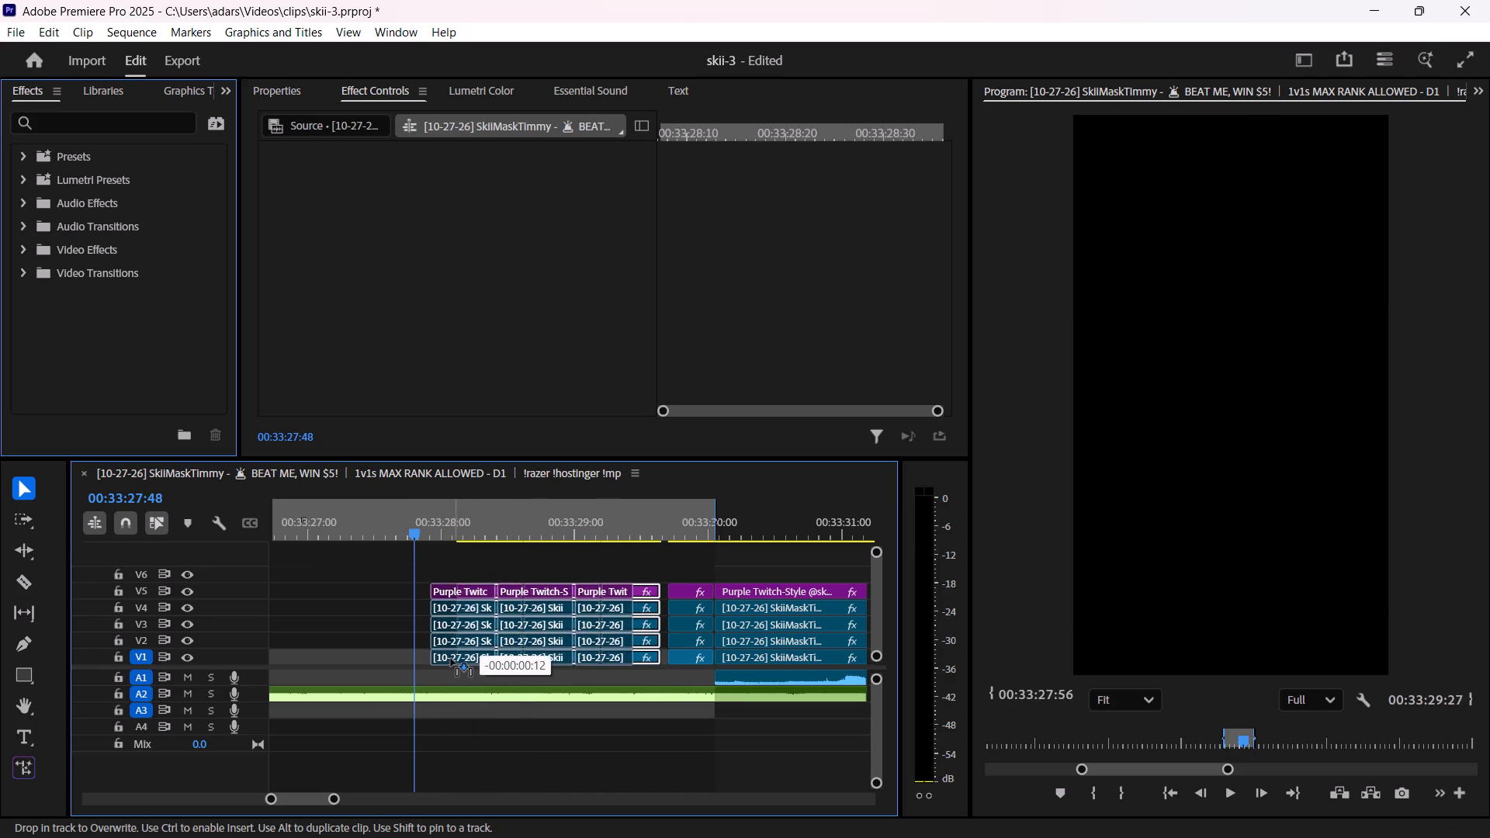
pyautogui.moveTo(451, 659); pyautogui.dragTo(441, 659)
pyautogui.click(431, 672)
pyautogui.press('space')
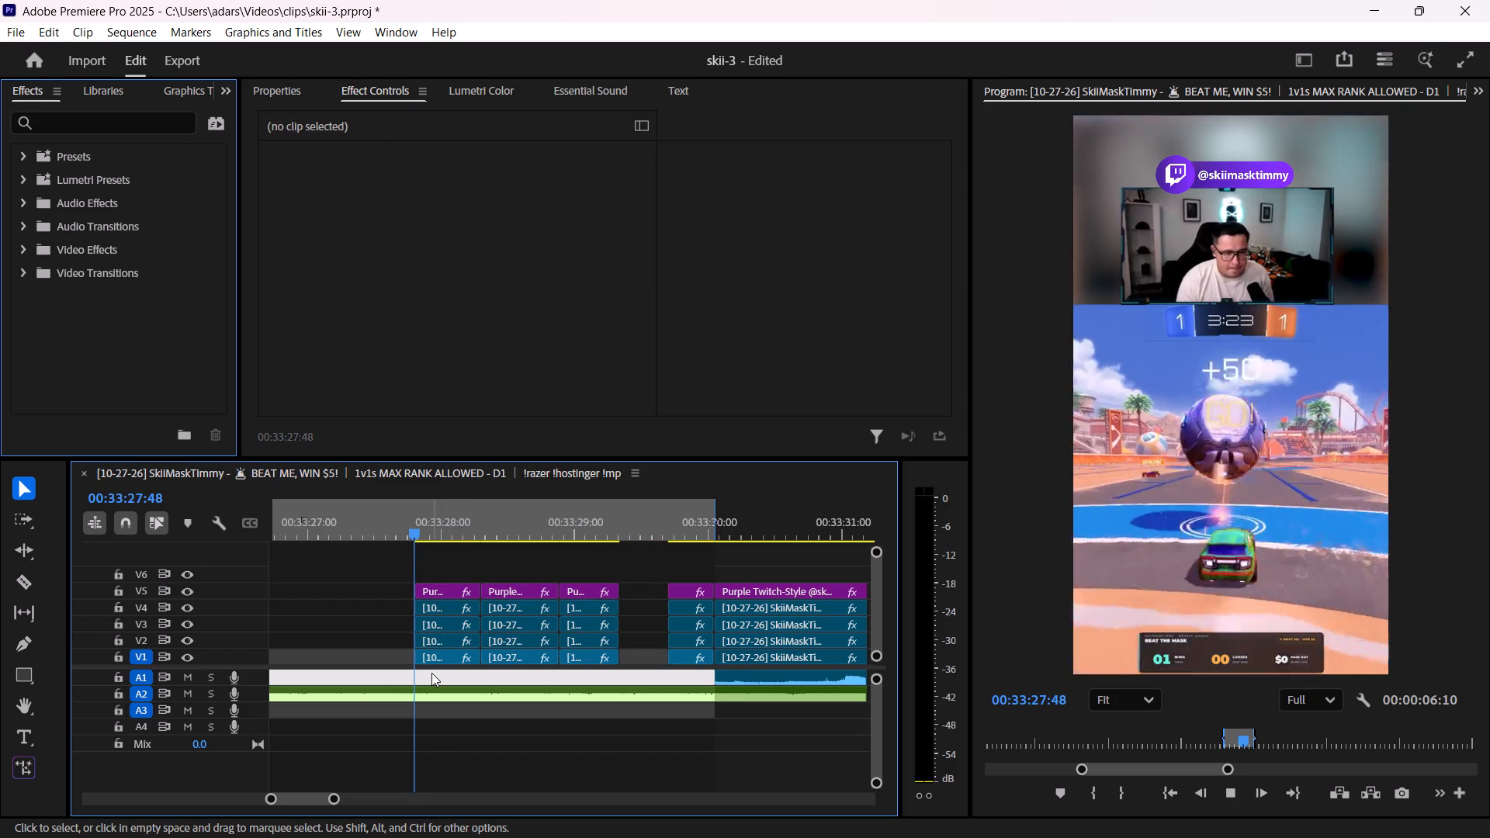
pyautogui.press('space')
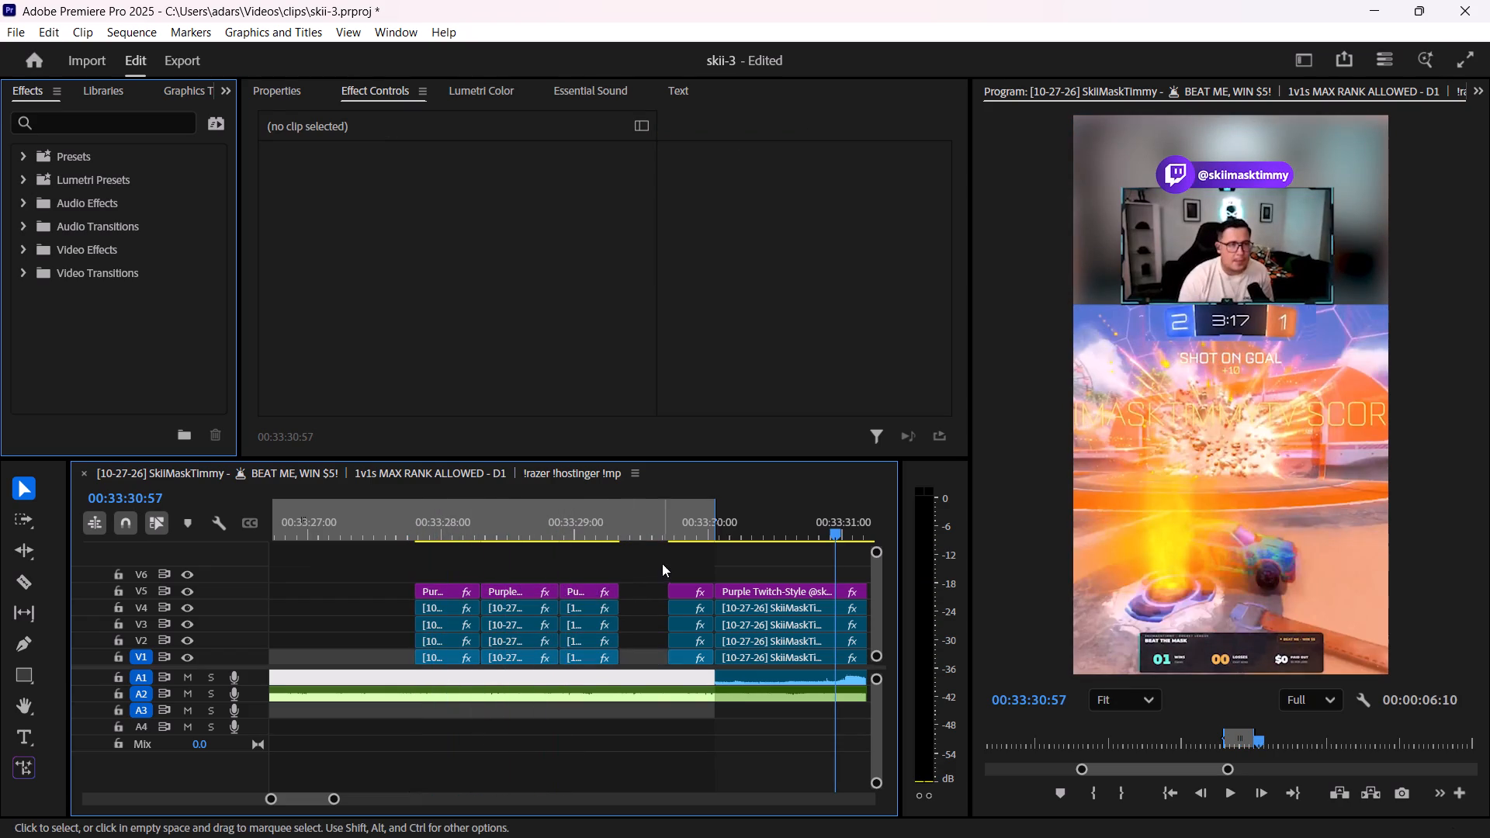
# Play the third flash to find the next beat, then move the fourth flash on V1–V5 earlier to start at 00:33:29:24.
pyautogui.moveTo(661, 563); pyautogui.dragTo(679, 660)
pyautogui.click(561, 518)
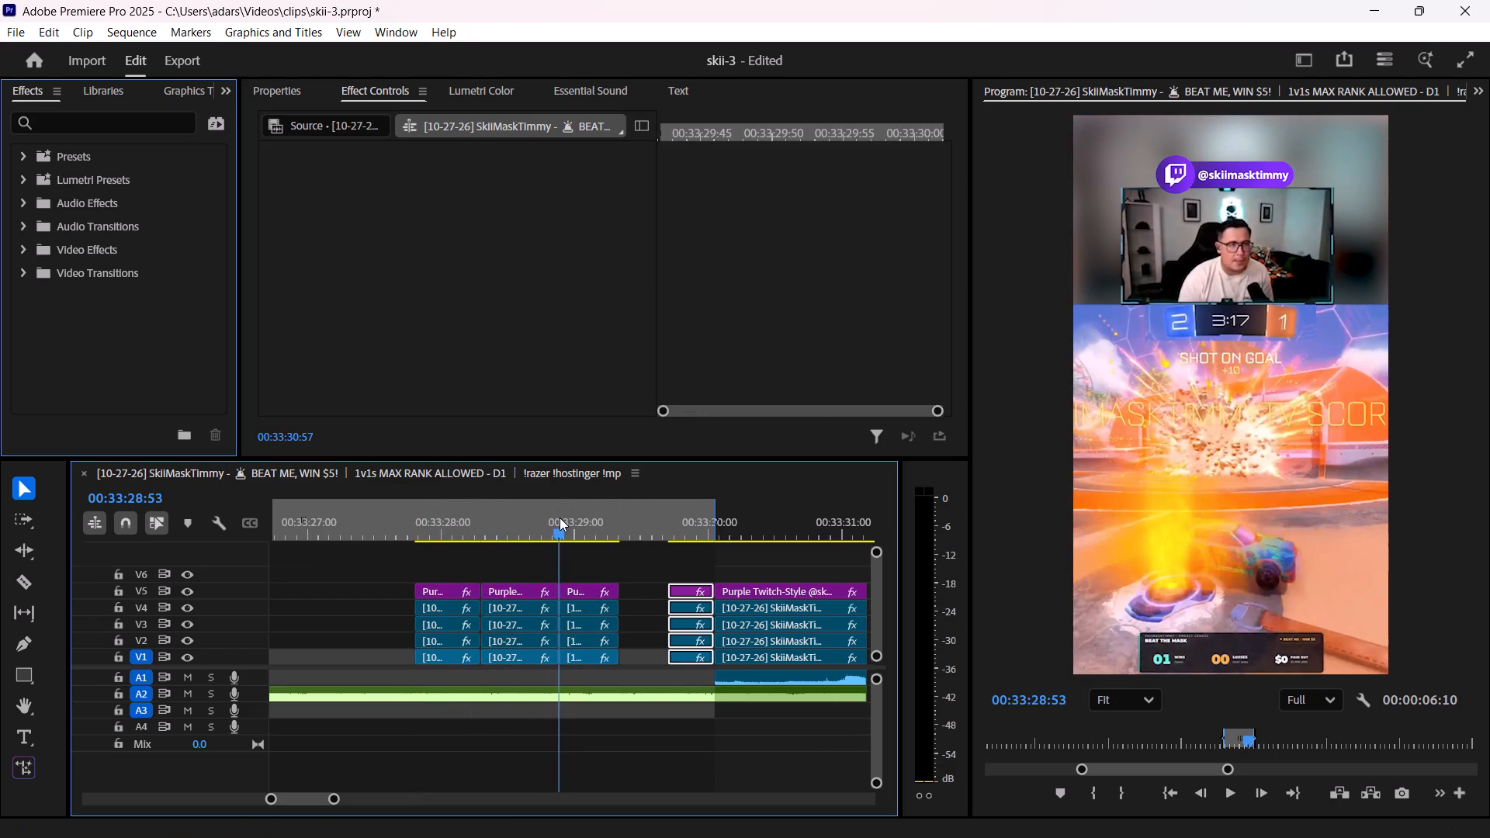
pyautogui.press('space')
pyautogui.press('space')
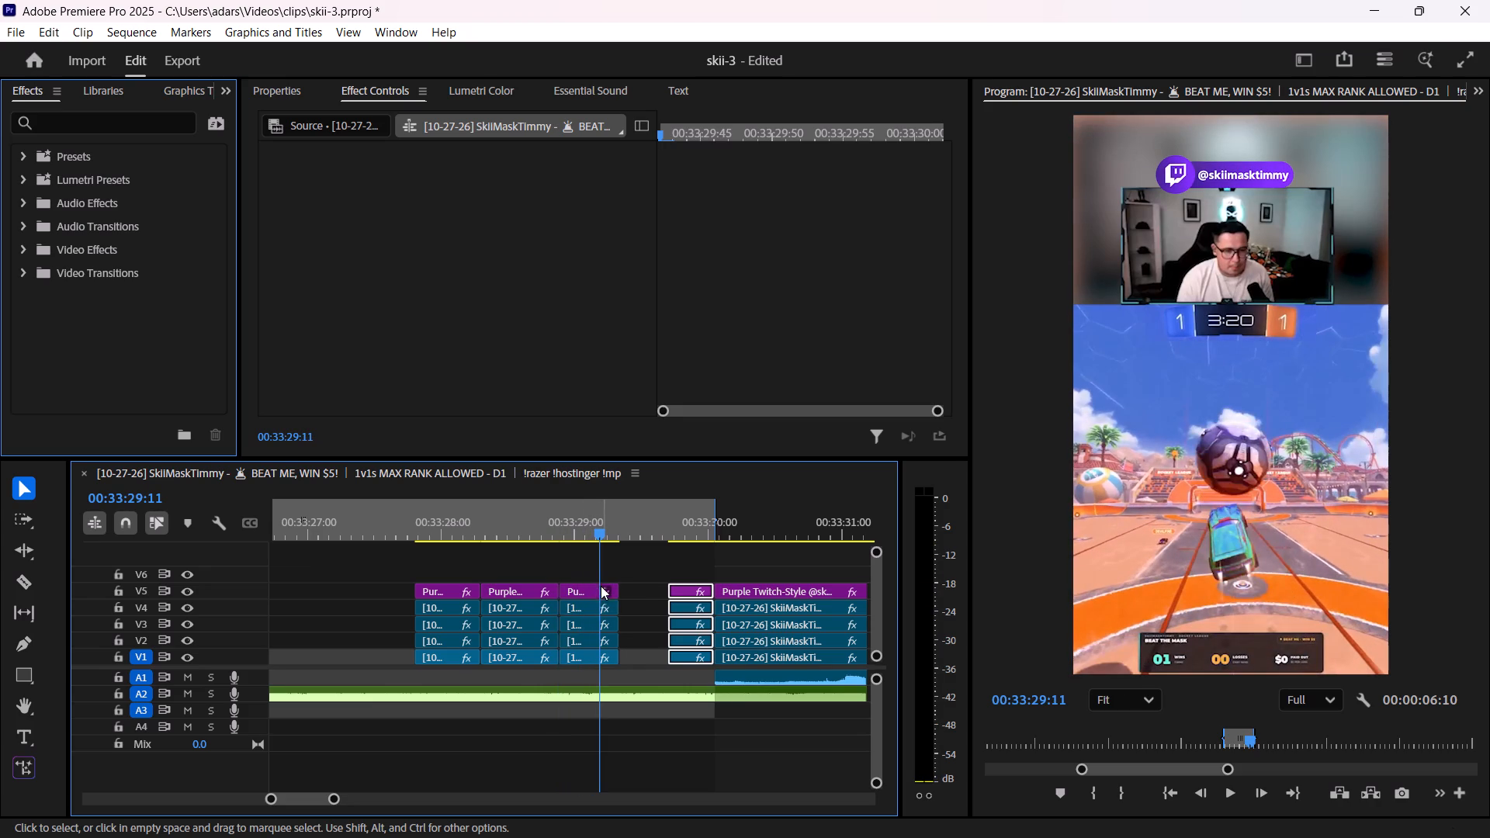
pyautogui.press('space')
pyautogui.press('space')
pyautogui.moveTo(656, 572); pyautogui.dragTo(681, 607)
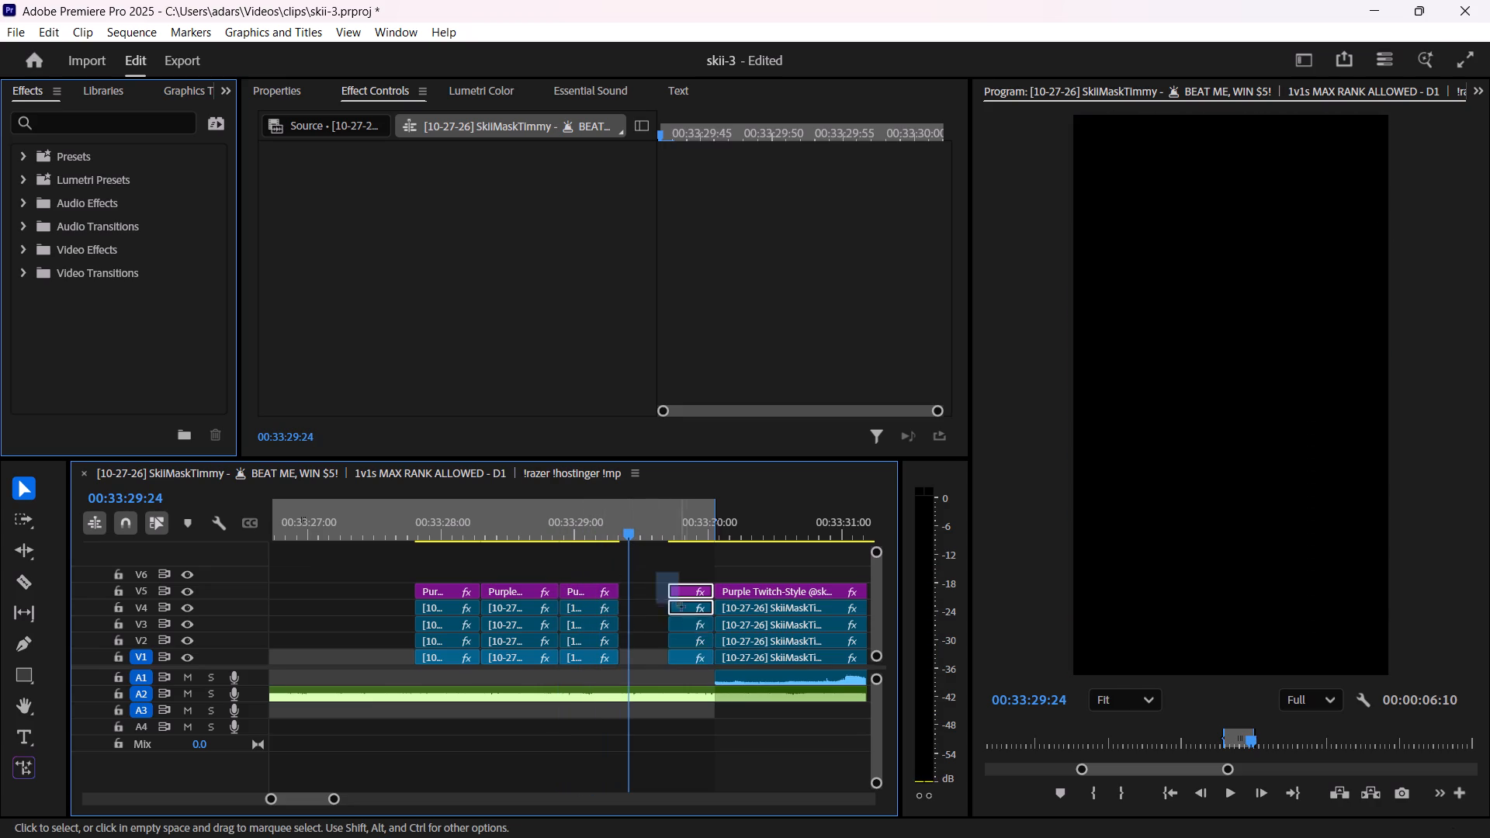
pyautogui.moveTo(681, 607); pyautogui.dragTo(693, 660)
pyautogui.moveTo(681, 660); pyautogui.dragTo(646, 660)
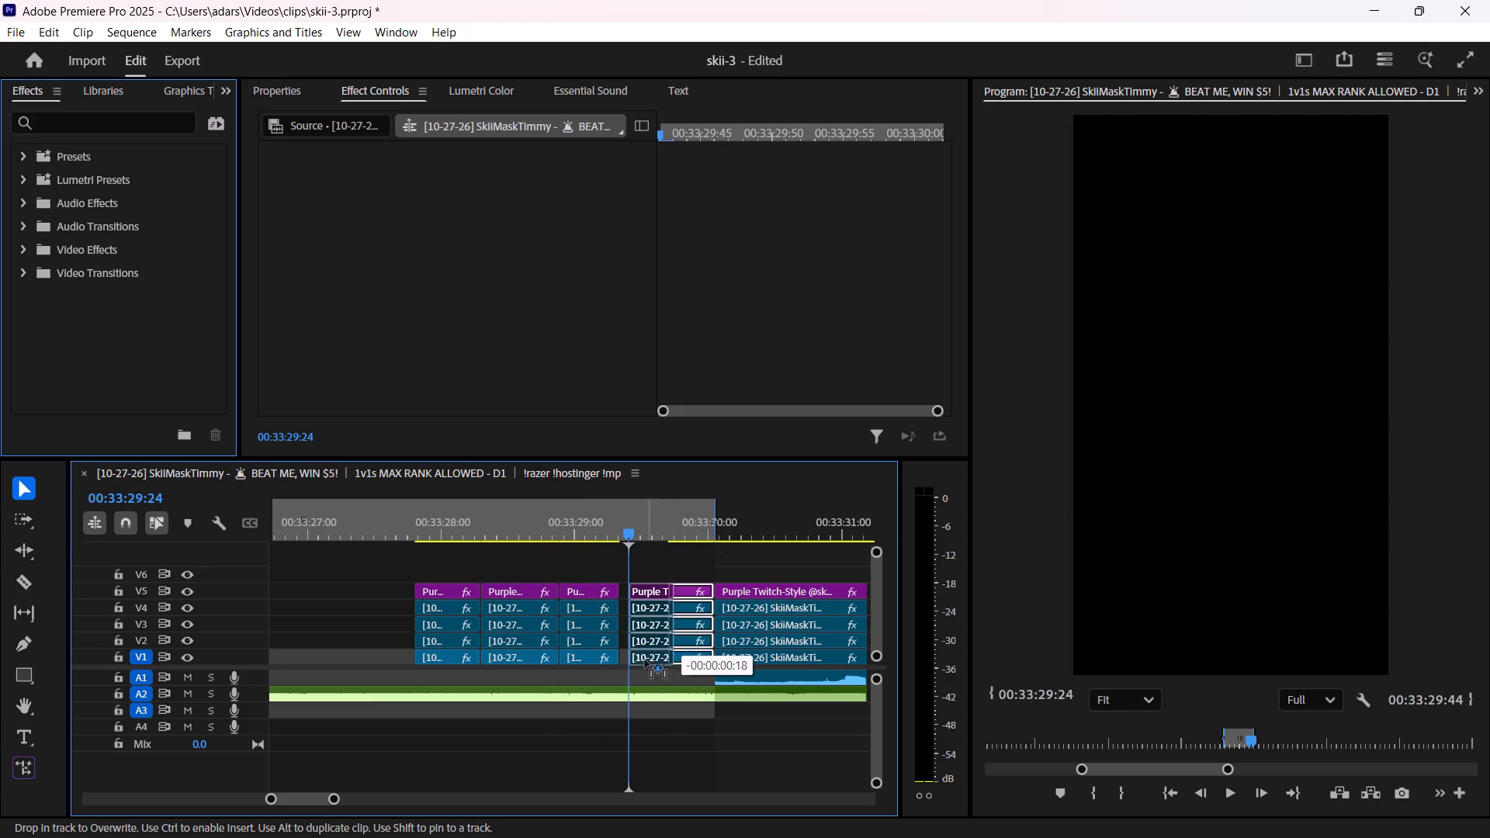
# Extend the end of the third flash on V1–V5 to meet the start of the fourth flash at 00:33:29:24.
pyautogui.click(587, 556)
pyautogui.moveTo(587, 556); pyautogui.dragTo(591, 651)
pyautogui.moveTo(595, 668); pyautogui.dragTo(594, 614)
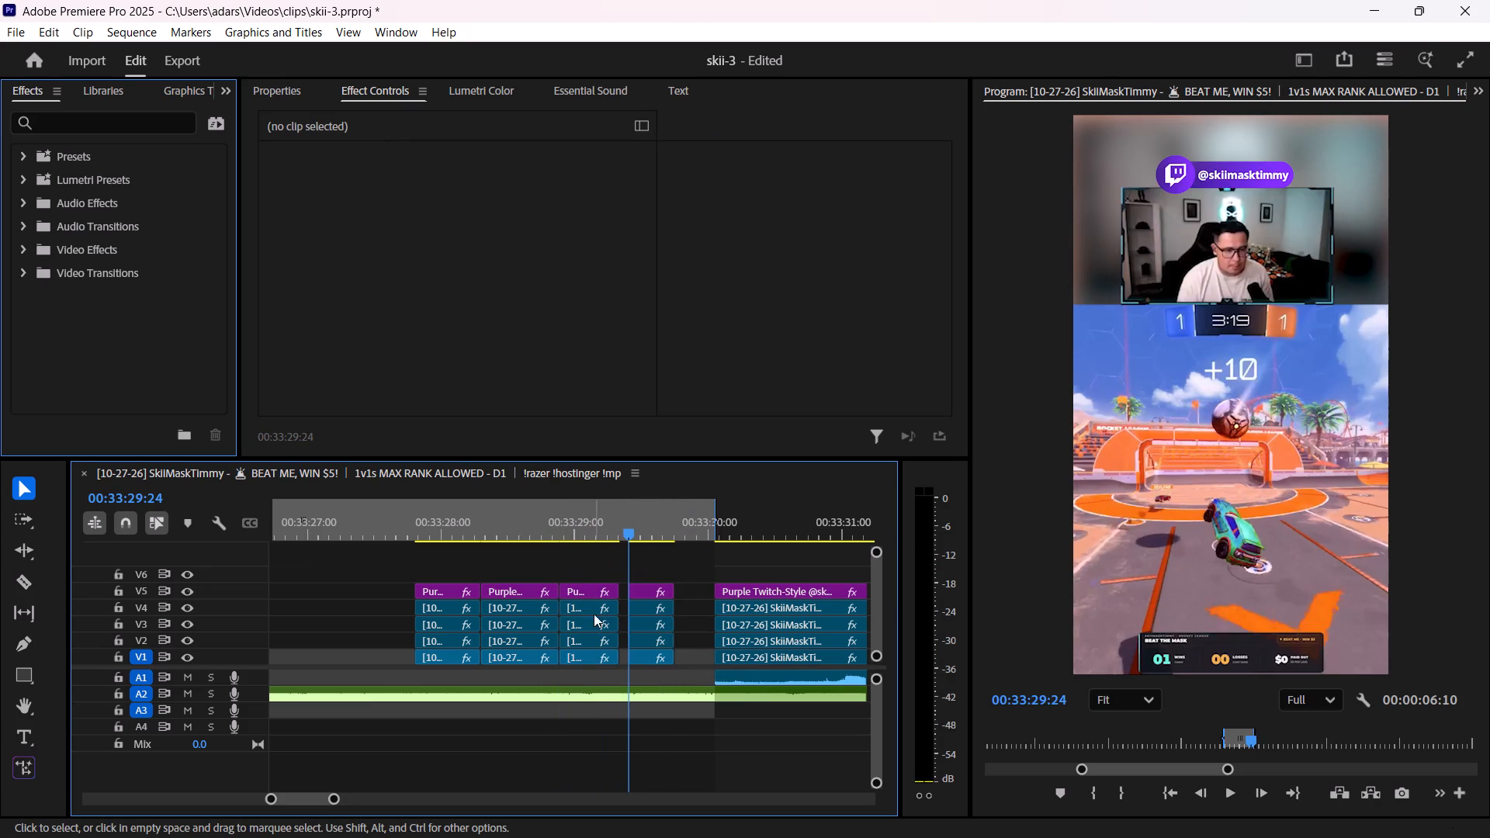
pyautogui.moveTo(594, 614); pyautogui.dragTo(594, 577)
pyautogui.moveTo(594, 566); pyautogui.dragTo(594, 676)
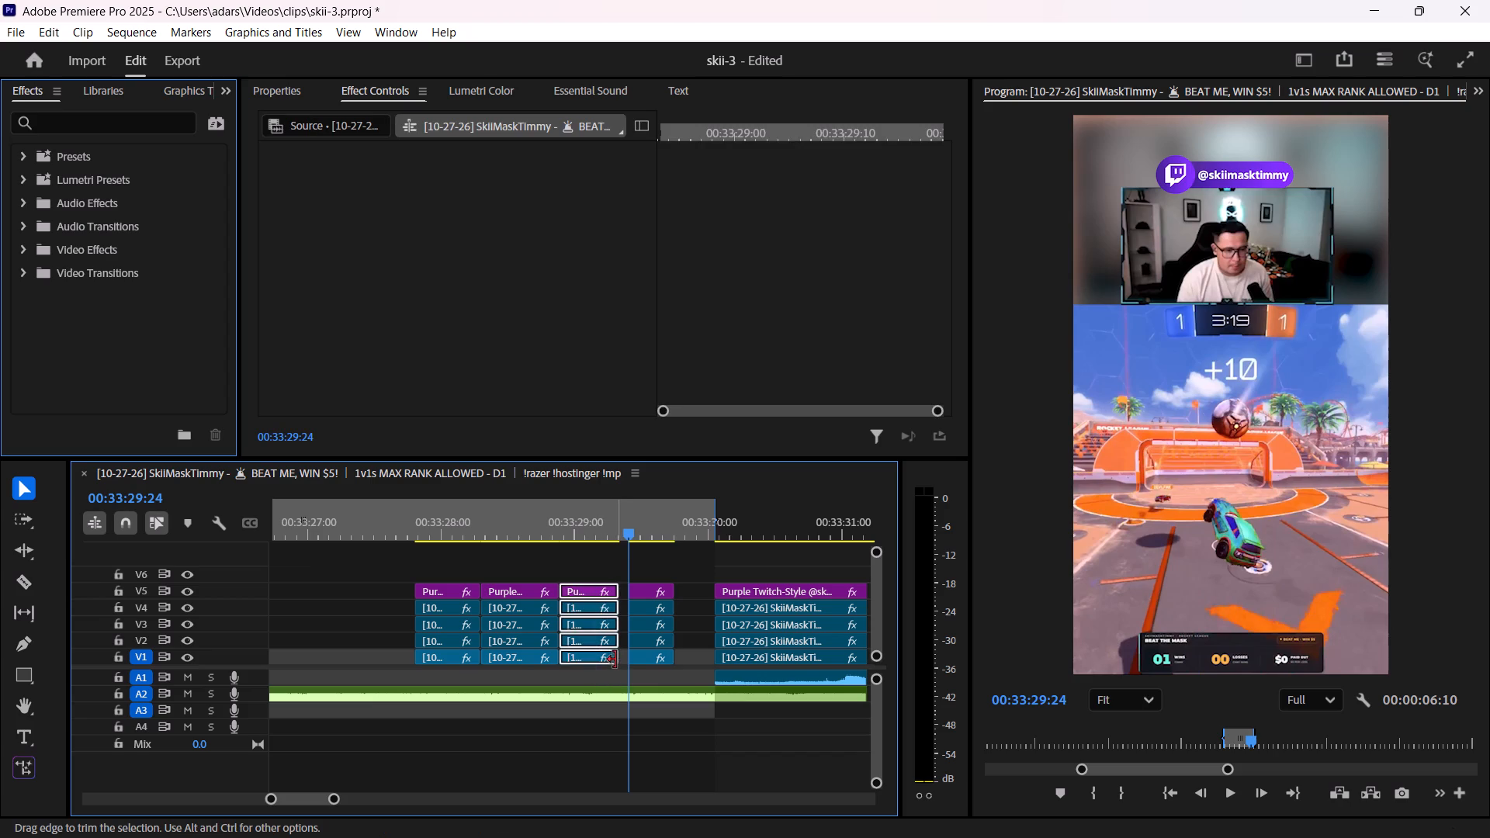
pyautogui.moveTo(615, 660); pyautogui.dragTo(623, 660)
pyautogui.click(700, 563)
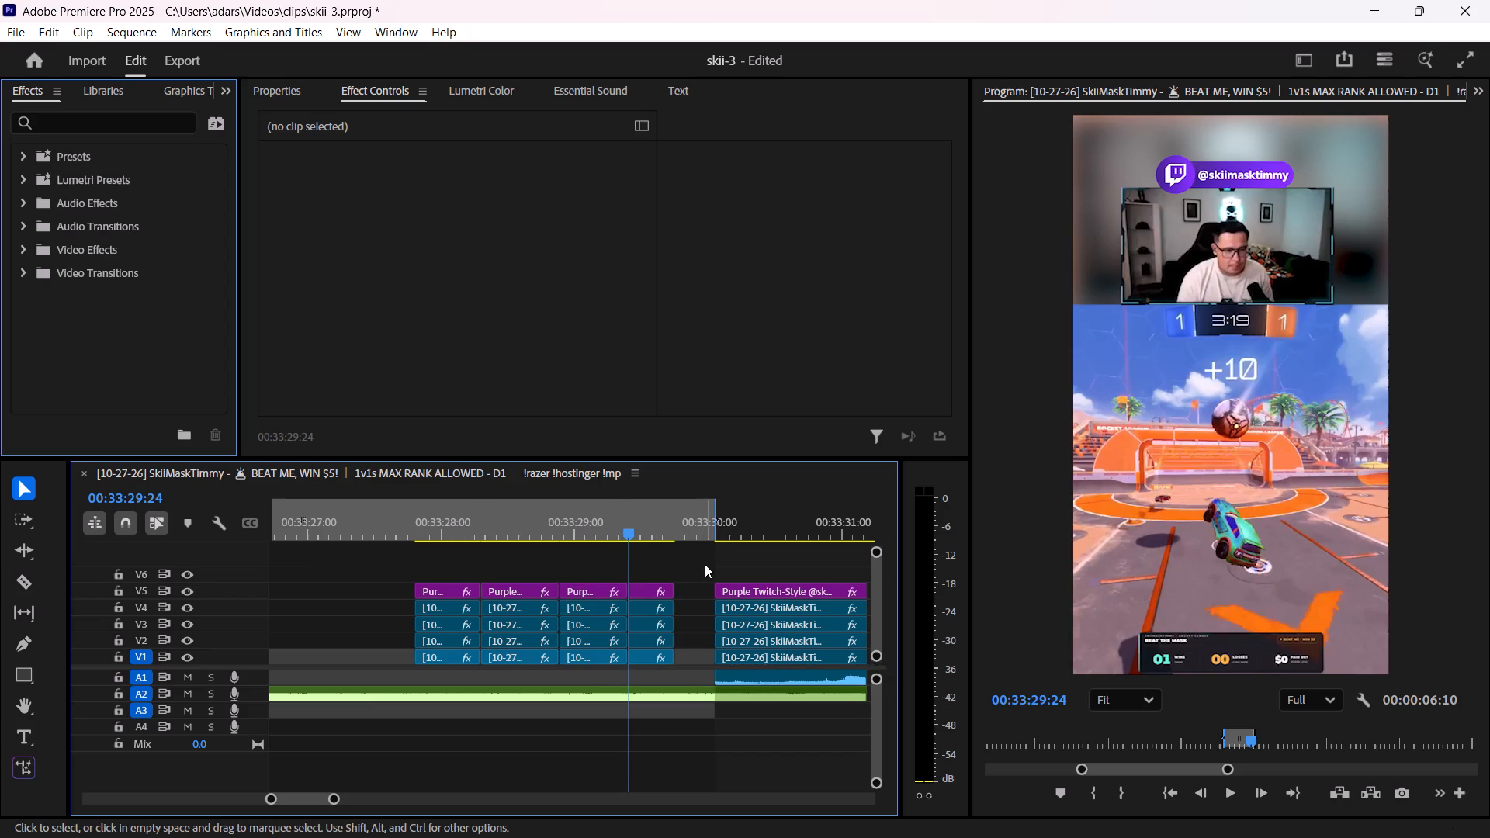
# Play from the fourth flash into the goal clip and scrub around 00:33:30:18 to examine the goal's timing.
pyautogui.press('space')
pyautogui.press('space')
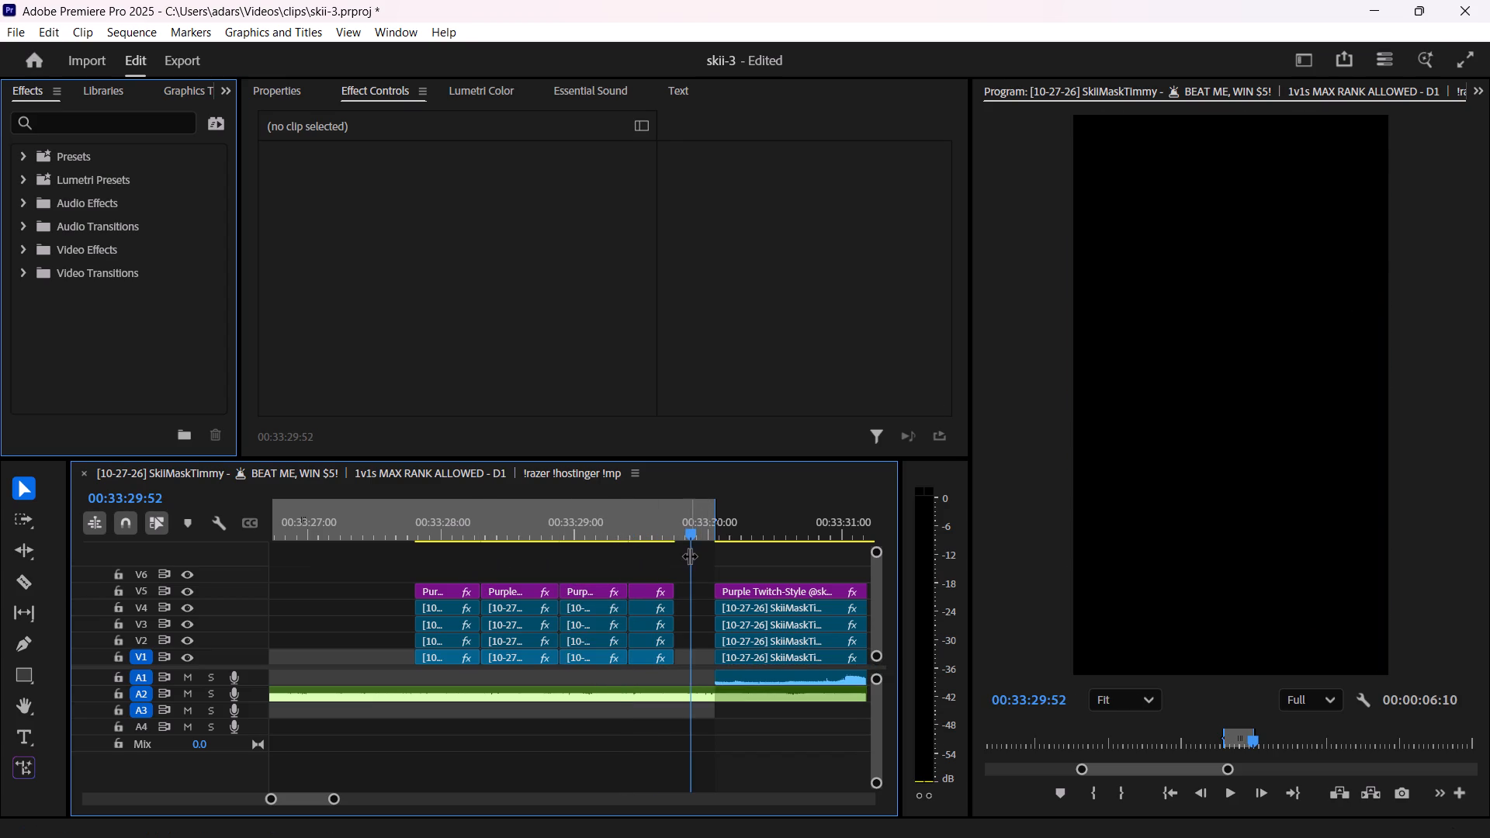
pyautogui.keyDown('shift'); pyautogui.scroll(-4, 689, 556); pyautogui.keyUp('shift')
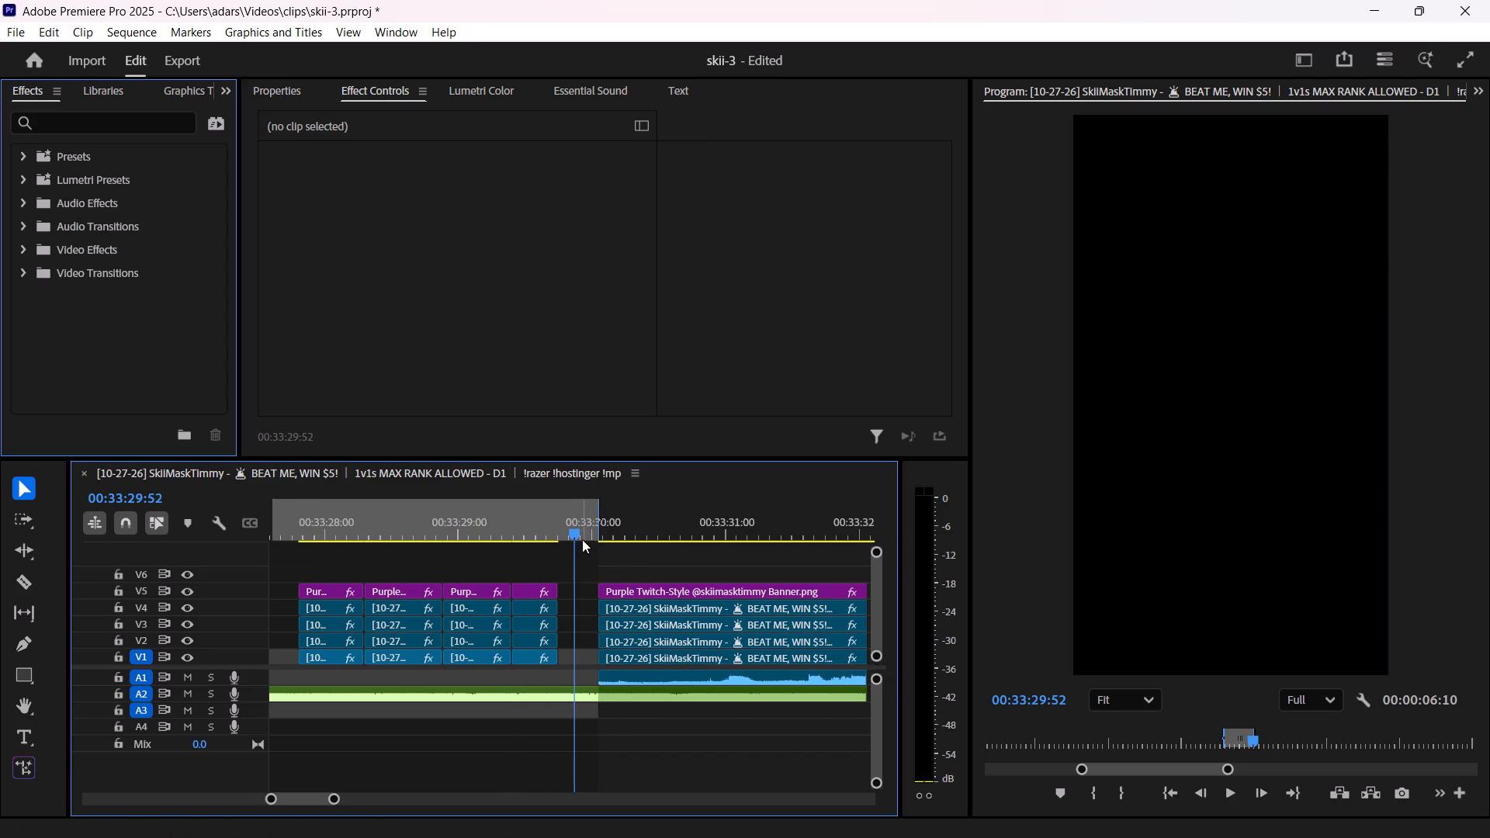
pyautogui.press('space')
pyautogui.press('space')
pyautogui.click(599, 538)
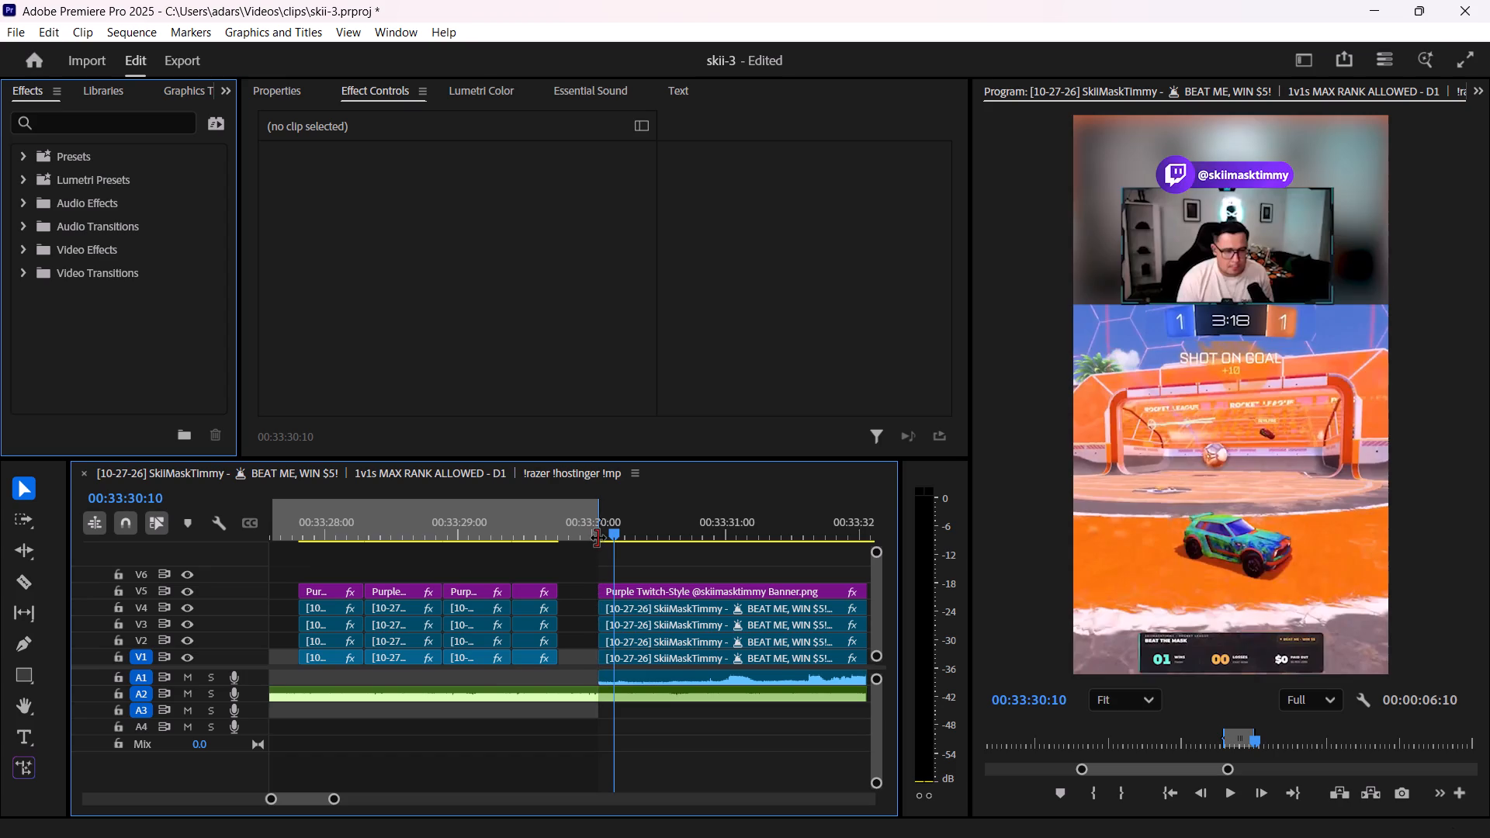
pyautogui.moveTo(615, 529); pyautogui.dragTo(636, 530)
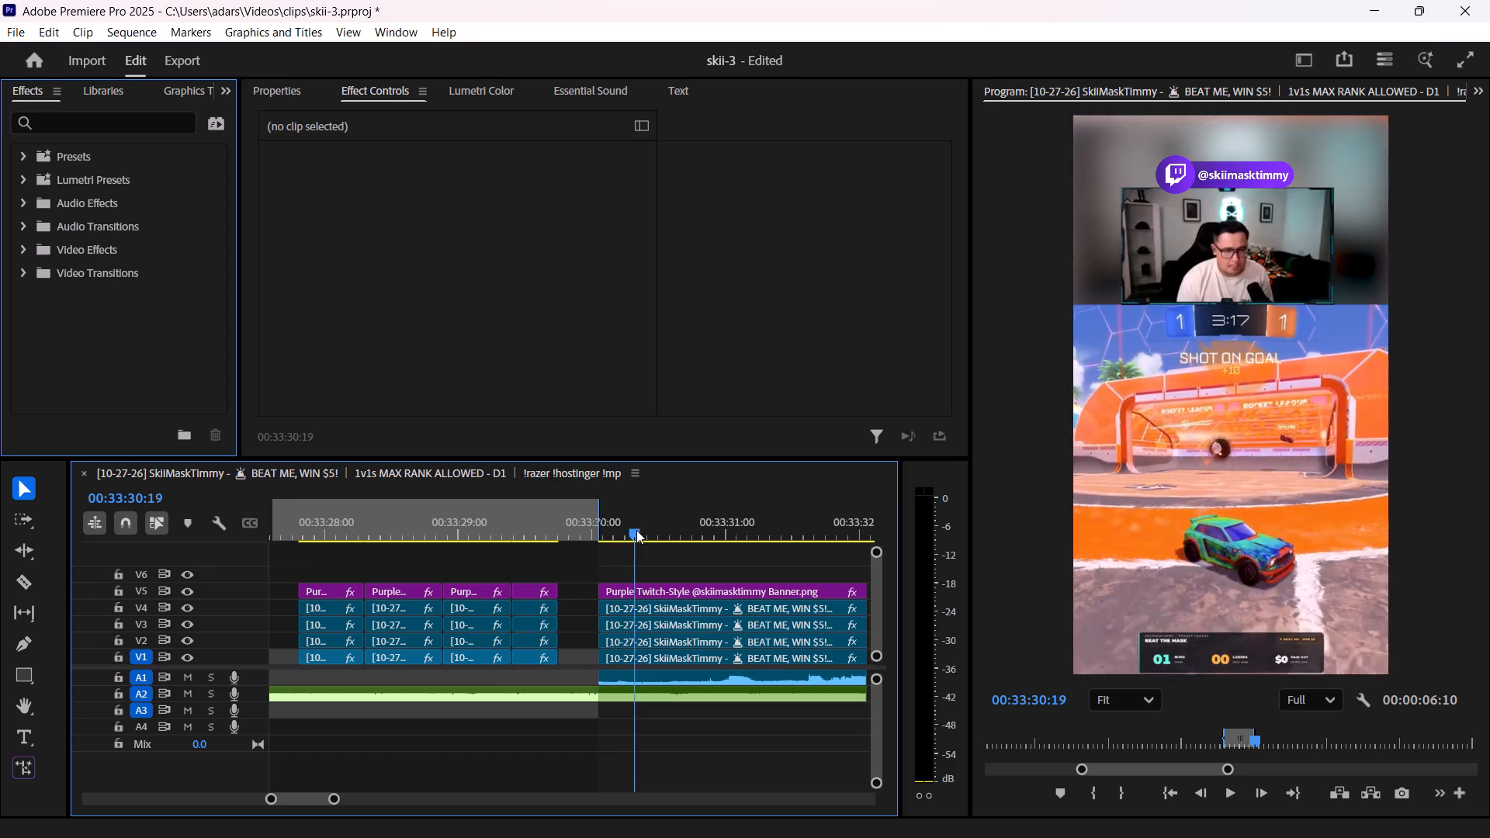
pyautogui.moveTo(636, 530); pyautogui.dragTo(636, 535)
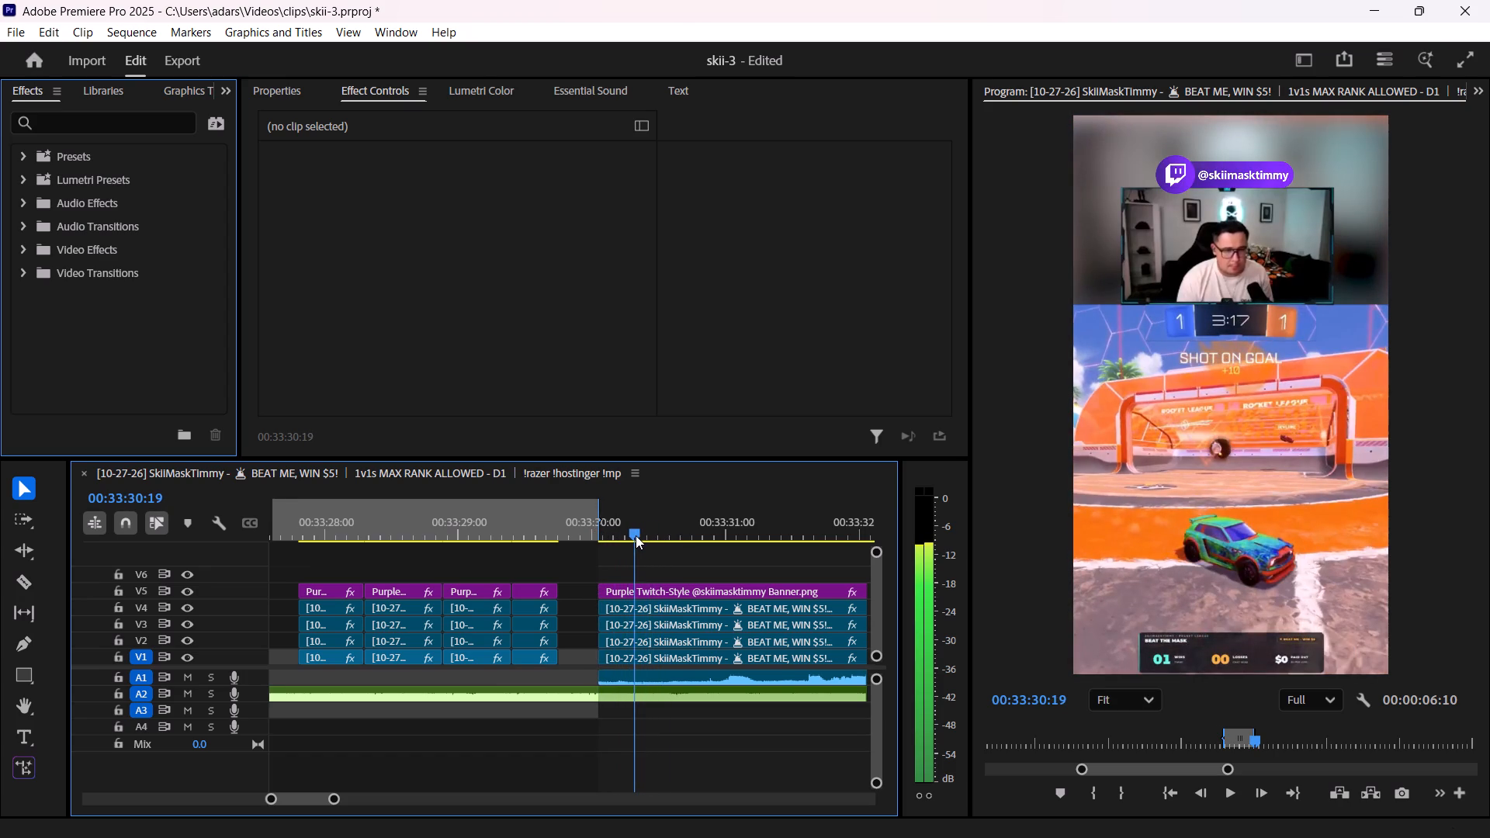
pyautogui.moveTo(636, 535); pyautogui.dragTo(634, 535)
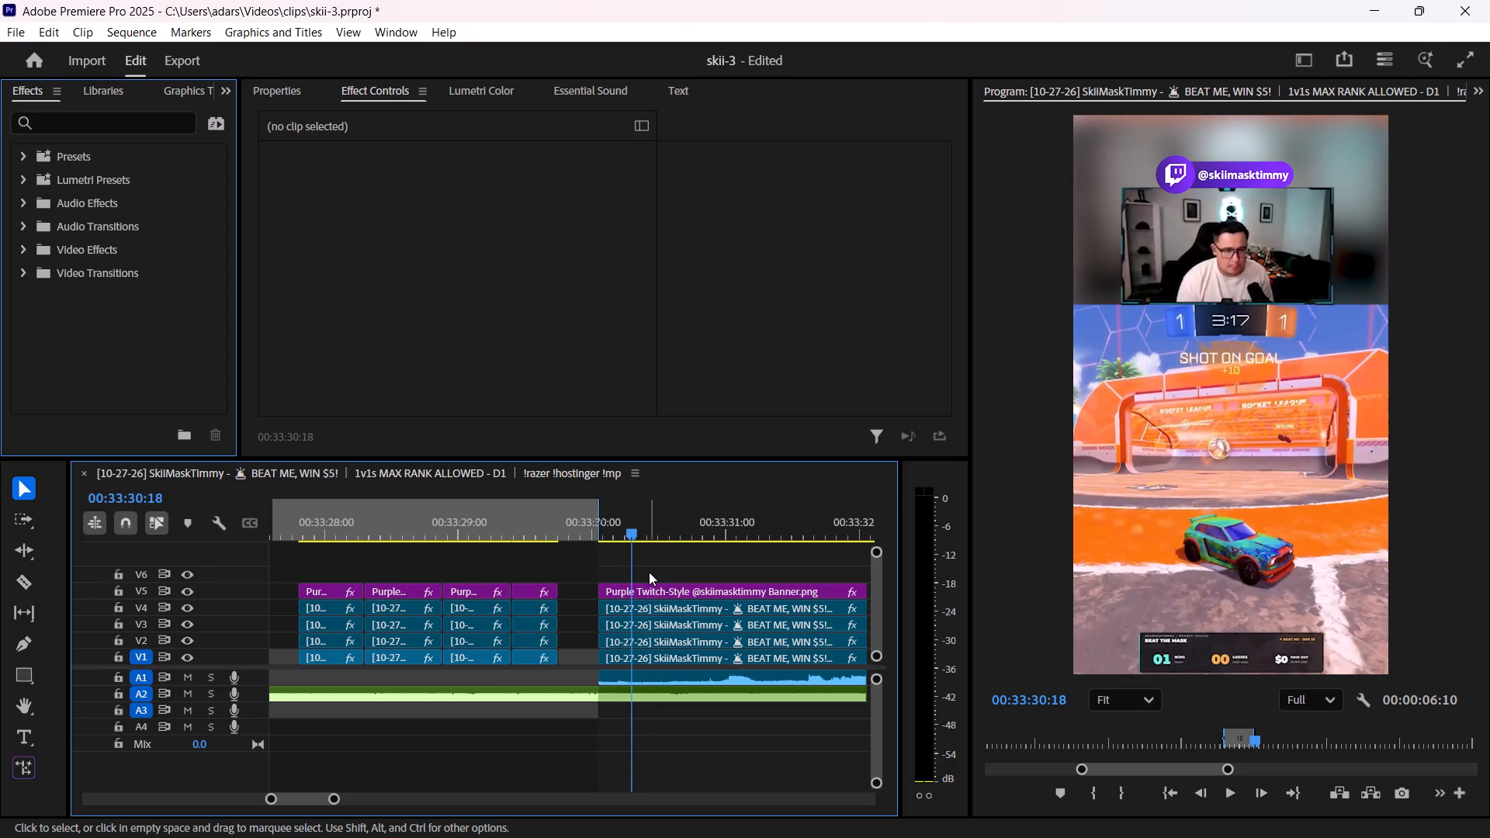
# Move the goal clip on V1–V5 and A1 earlier to directly follow the fourth flash, and play through from the first flash.
pyautogui.click(649, 572)
pyautogui.moveTo(653, 564); pyautogui.dragTo(633, 678)
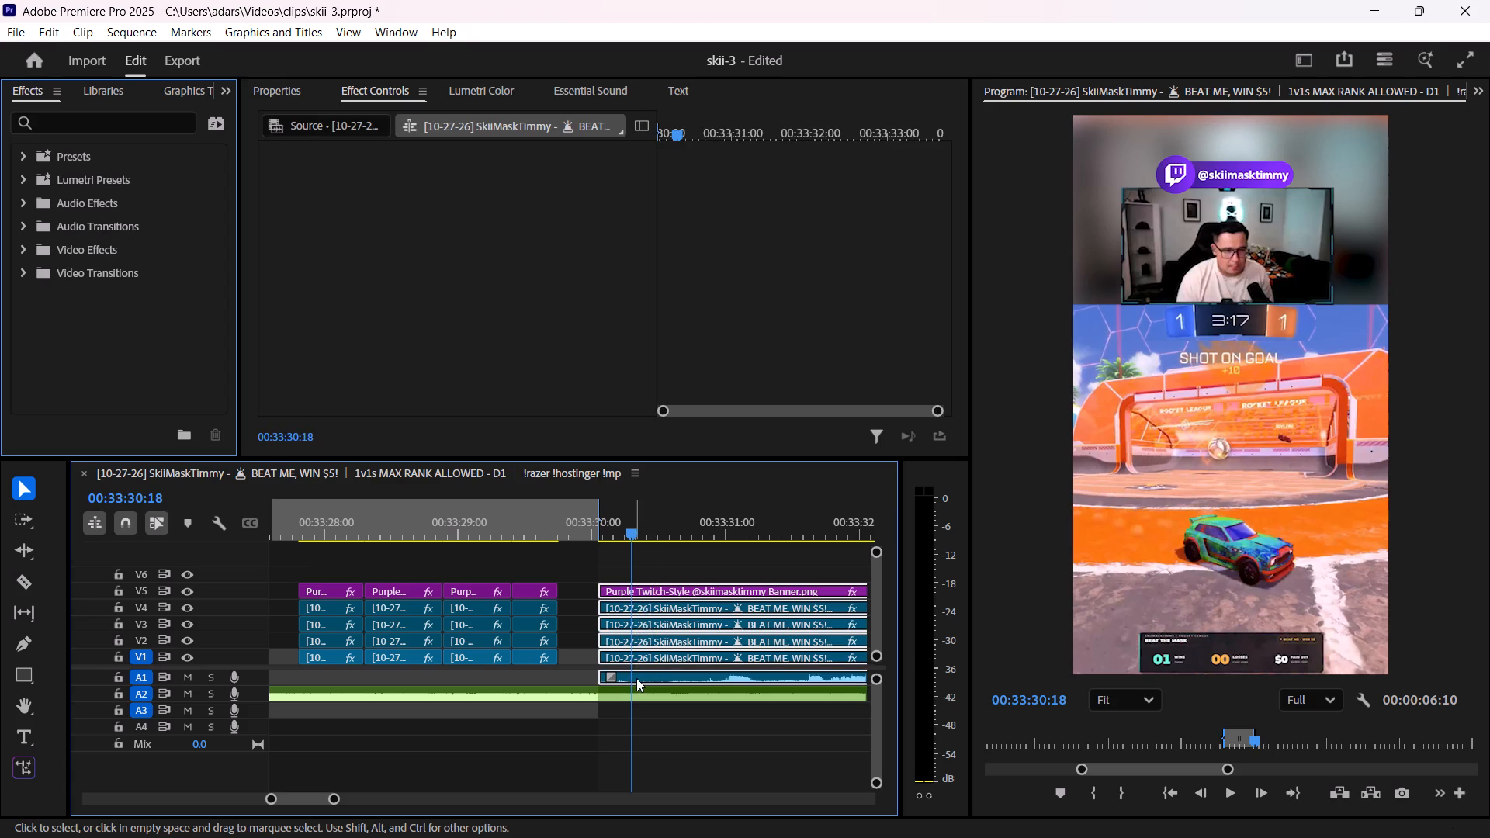
pyautogui.moveTo(637, 678); pyautogui.dragTo(605, 678)
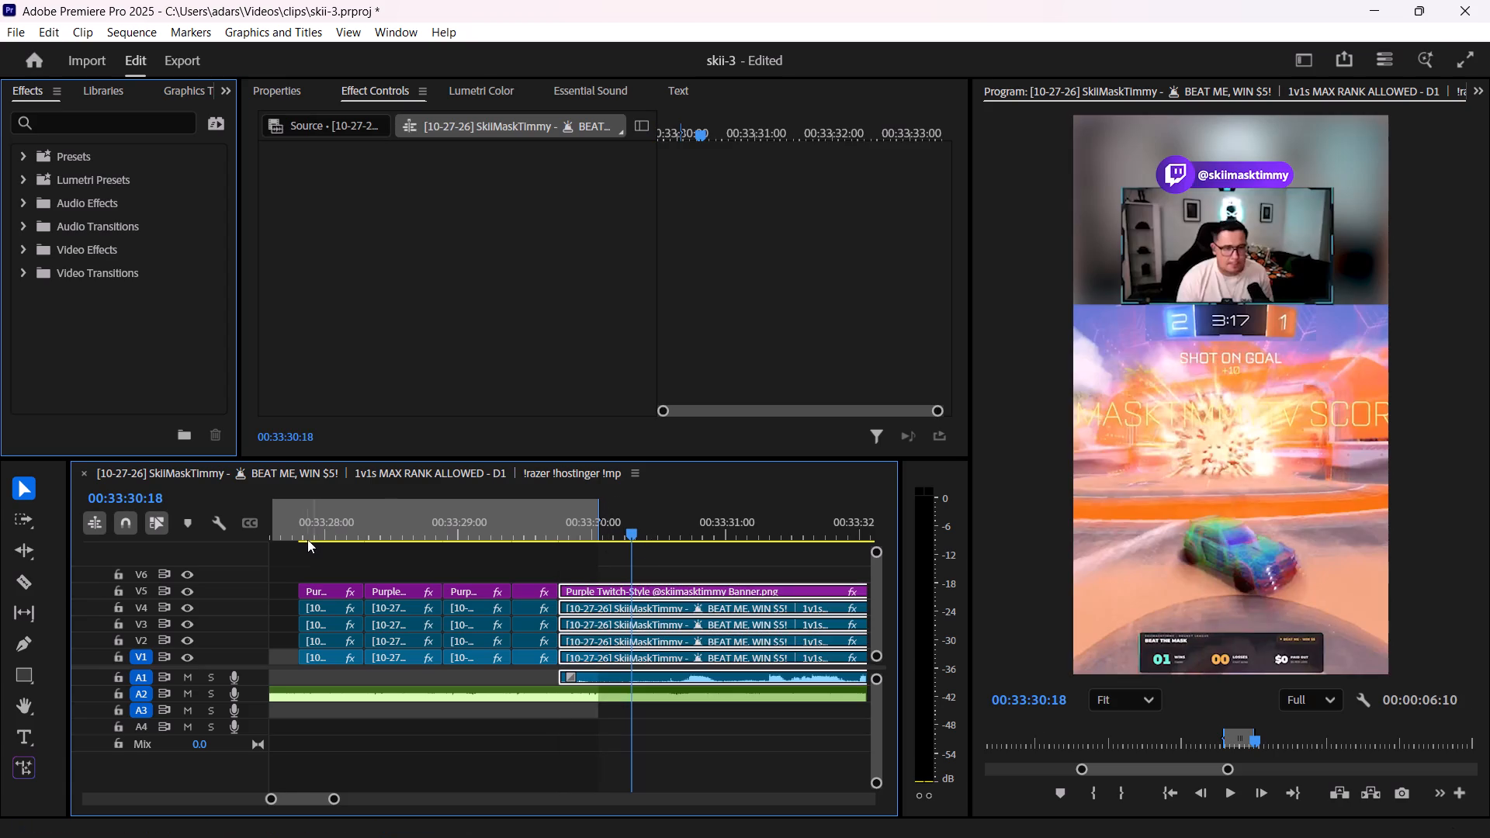
pyautogui.click(298, 536)
pyautogui.press('space')
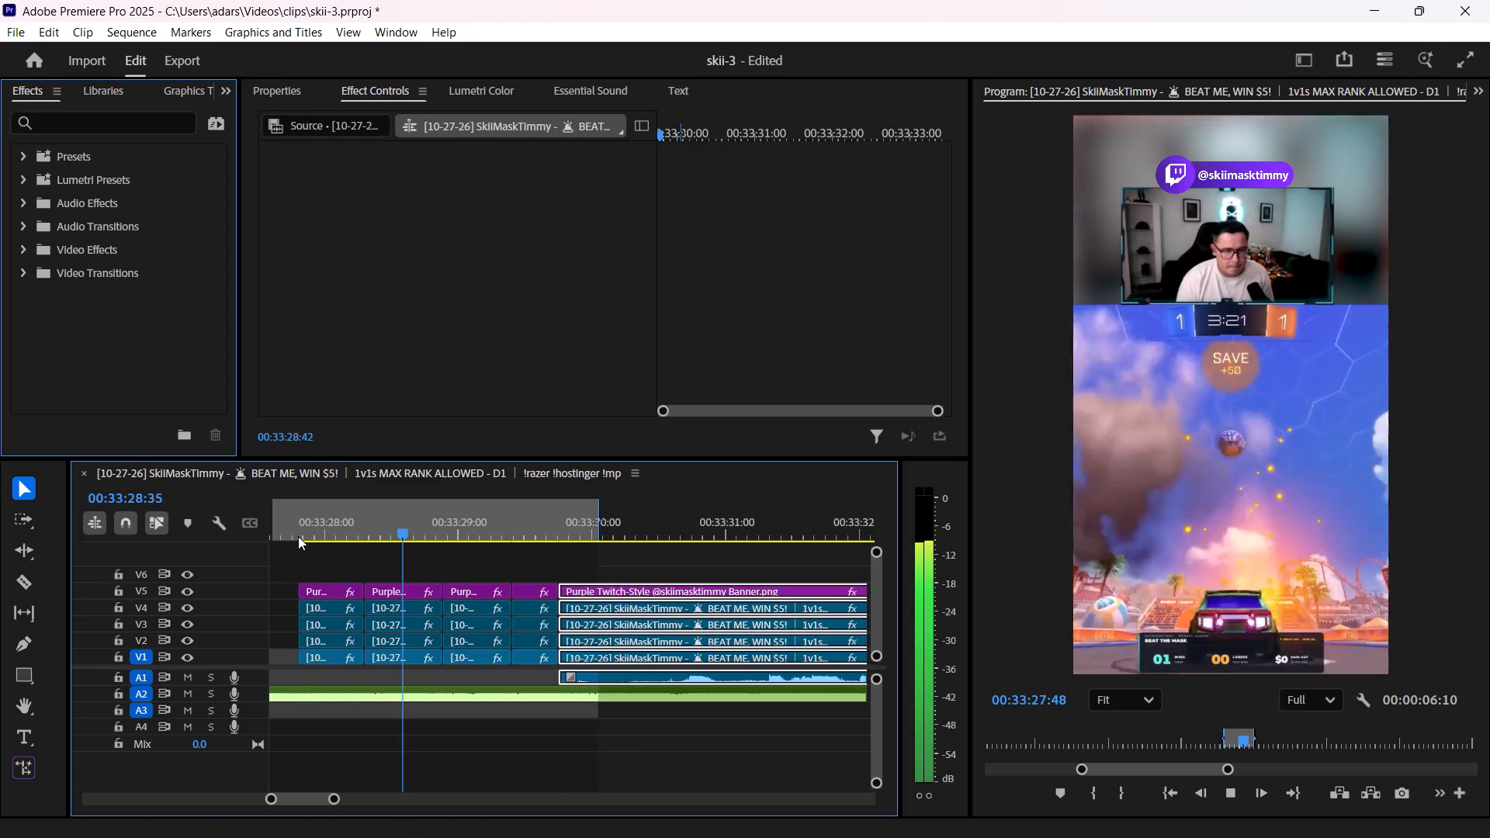
pyautogui.press('space')
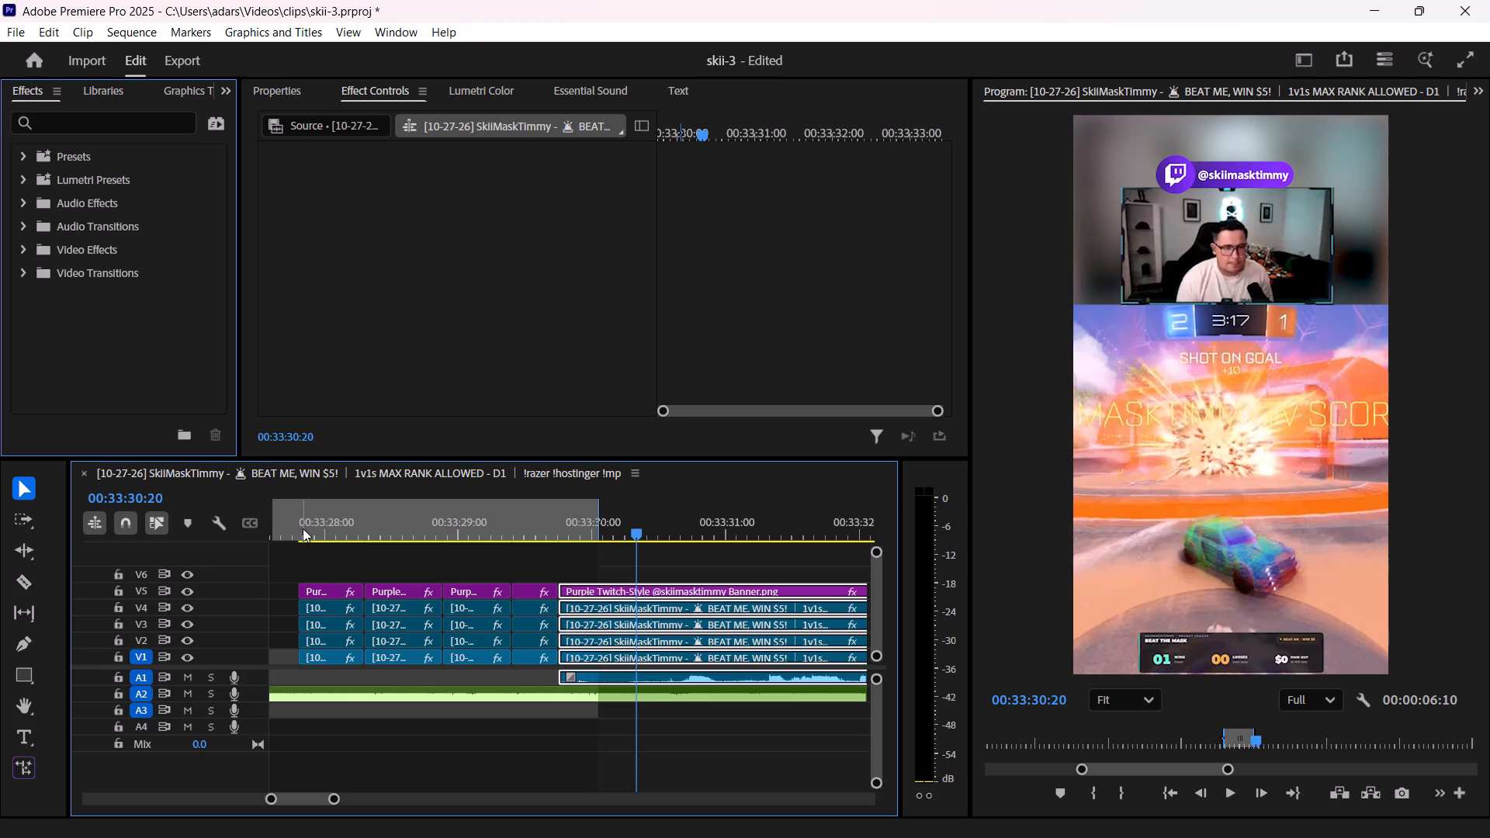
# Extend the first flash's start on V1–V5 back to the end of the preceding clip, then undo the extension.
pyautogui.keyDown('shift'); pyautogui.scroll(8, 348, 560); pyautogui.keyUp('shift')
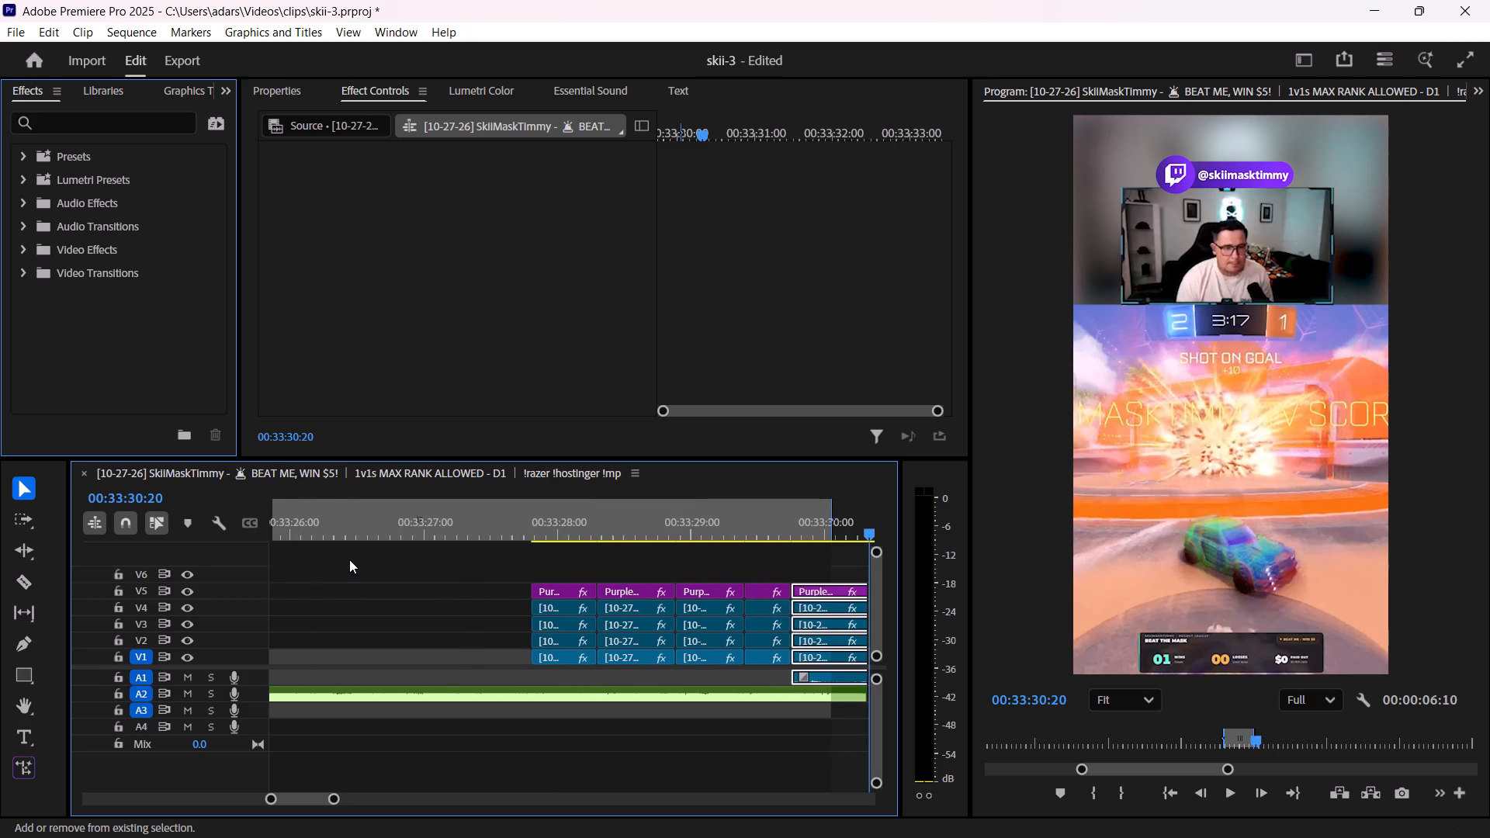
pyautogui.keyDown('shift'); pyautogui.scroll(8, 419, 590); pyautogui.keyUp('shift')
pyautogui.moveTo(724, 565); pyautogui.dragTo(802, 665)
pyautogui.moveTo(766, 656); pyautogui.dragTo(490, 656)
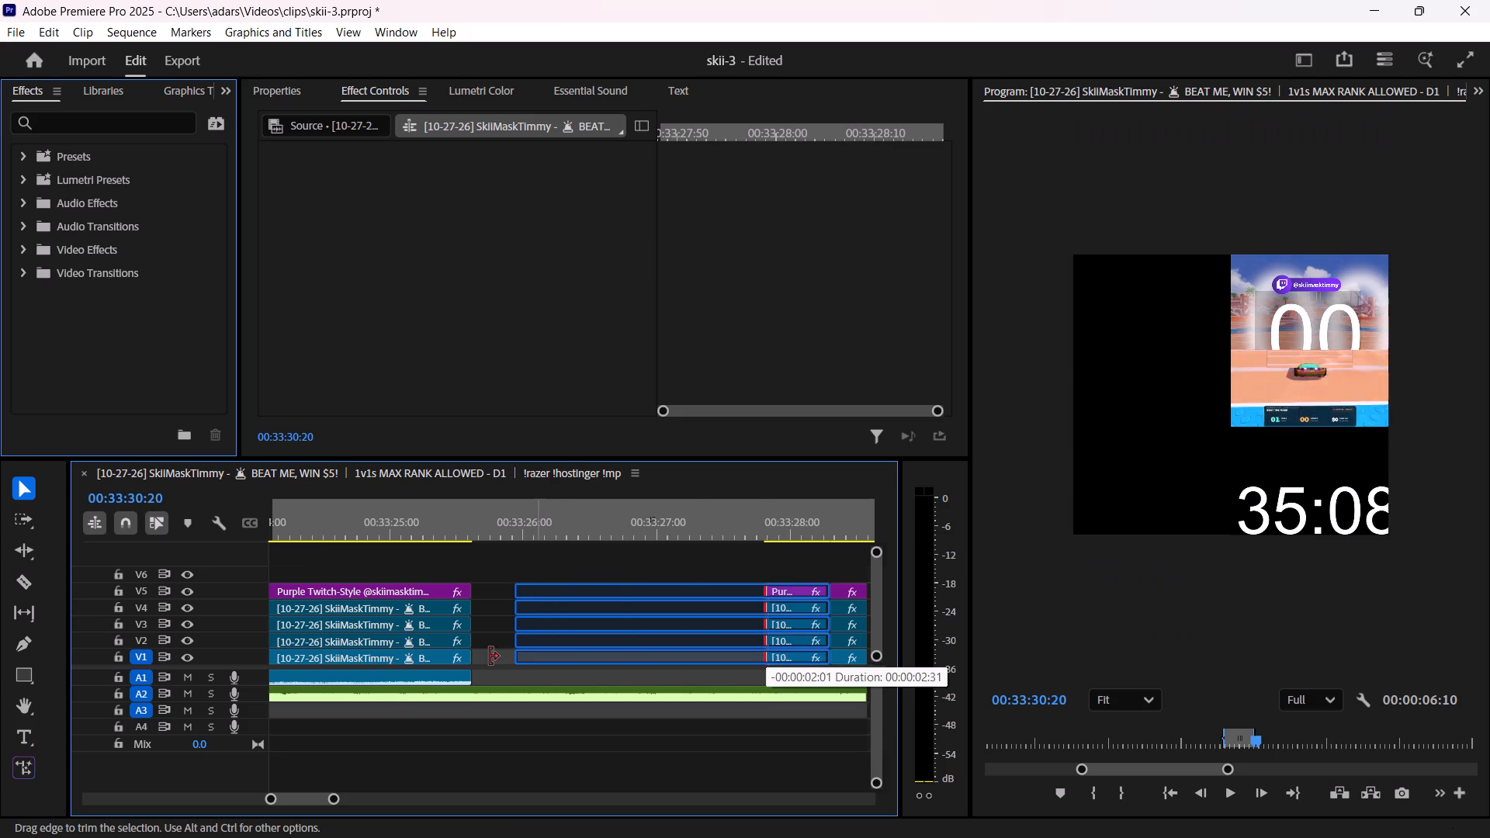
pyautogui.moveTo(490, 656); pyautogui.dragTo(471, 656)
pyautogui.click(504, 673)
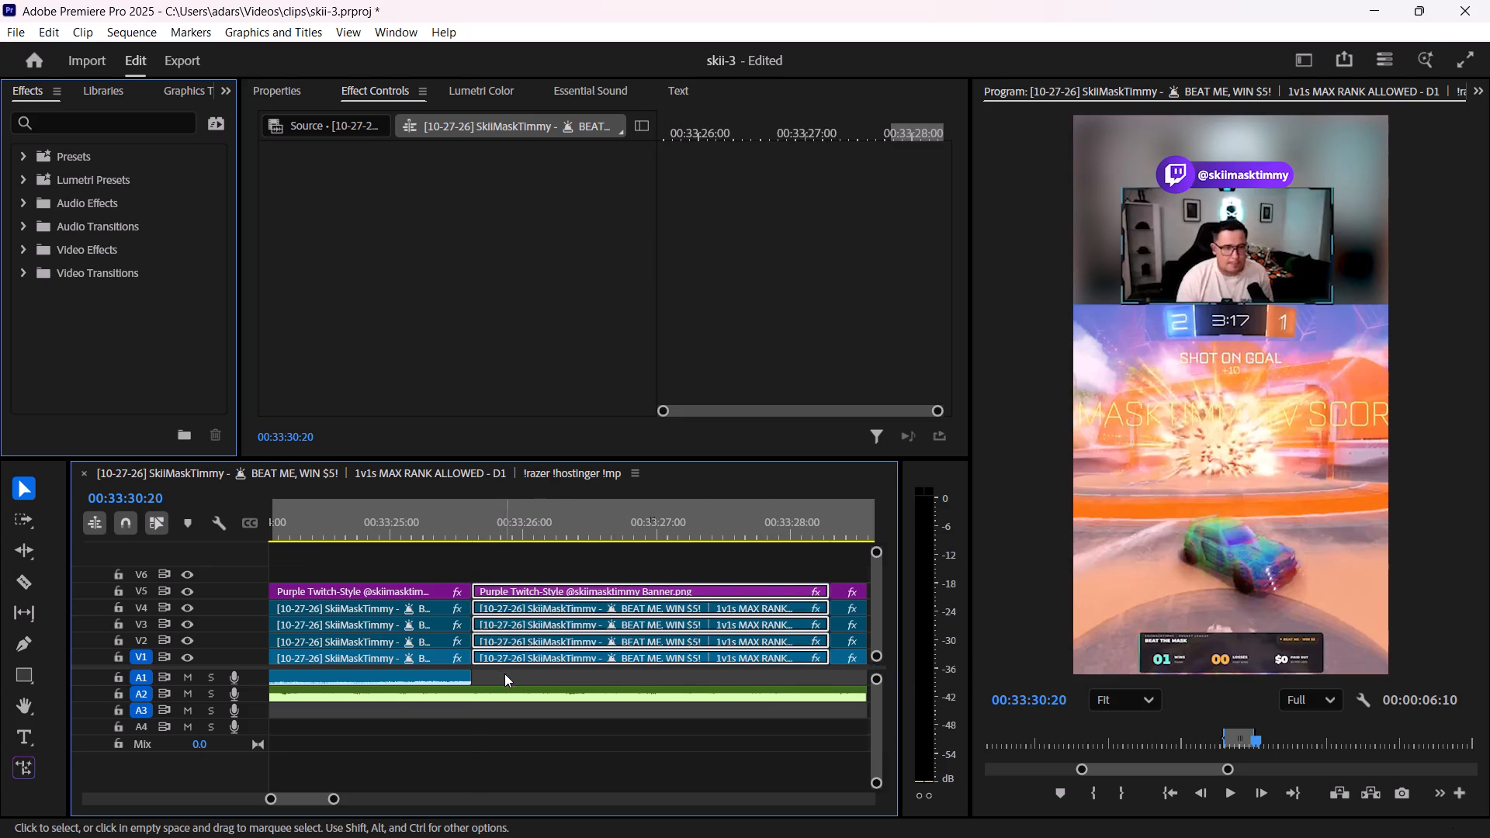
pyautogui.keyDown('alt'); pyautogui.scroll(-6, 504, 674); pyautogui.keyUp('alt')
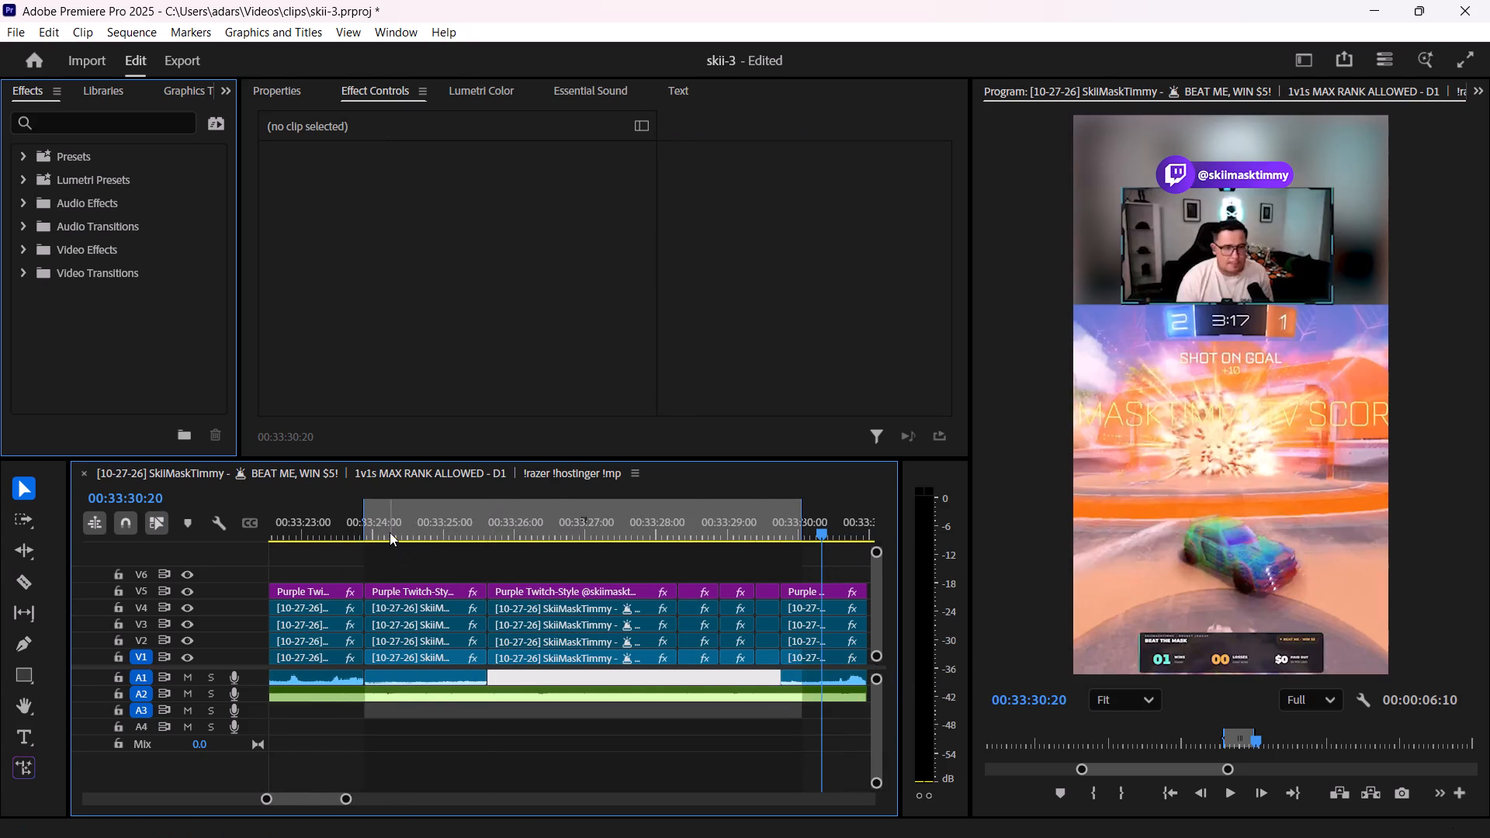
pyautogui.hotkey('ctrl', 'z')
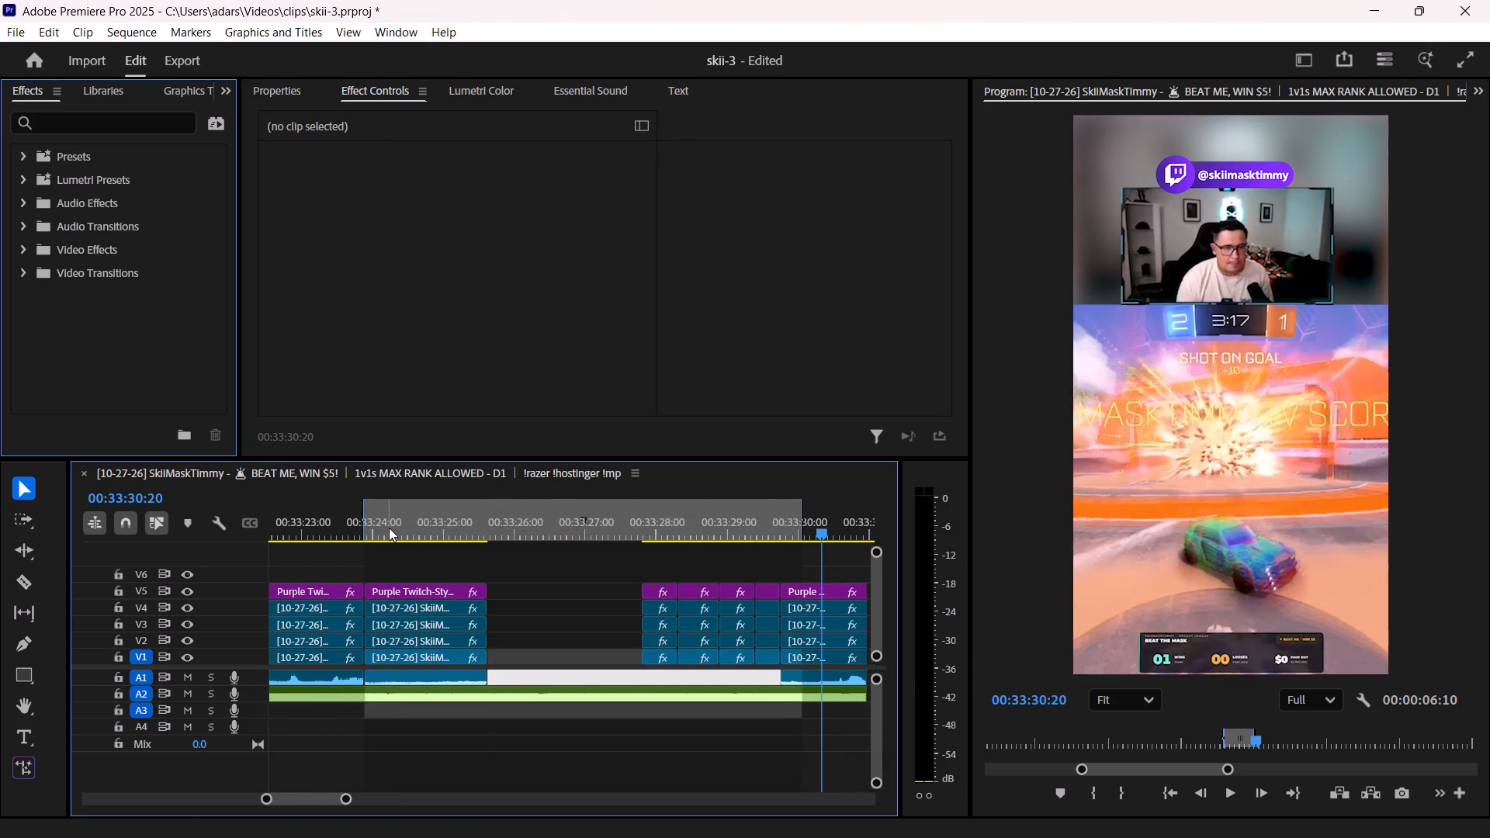
# Play from about 00:33:24:00 through the gap and flashes to the goal, then replay from 00:33:29:24 to check the goal's timing.
pyautogui.click(389, 528)
pyautogui.moveTo(389, 528); pyautogui.dragTo(375, 528)
pyautogui.press('space')
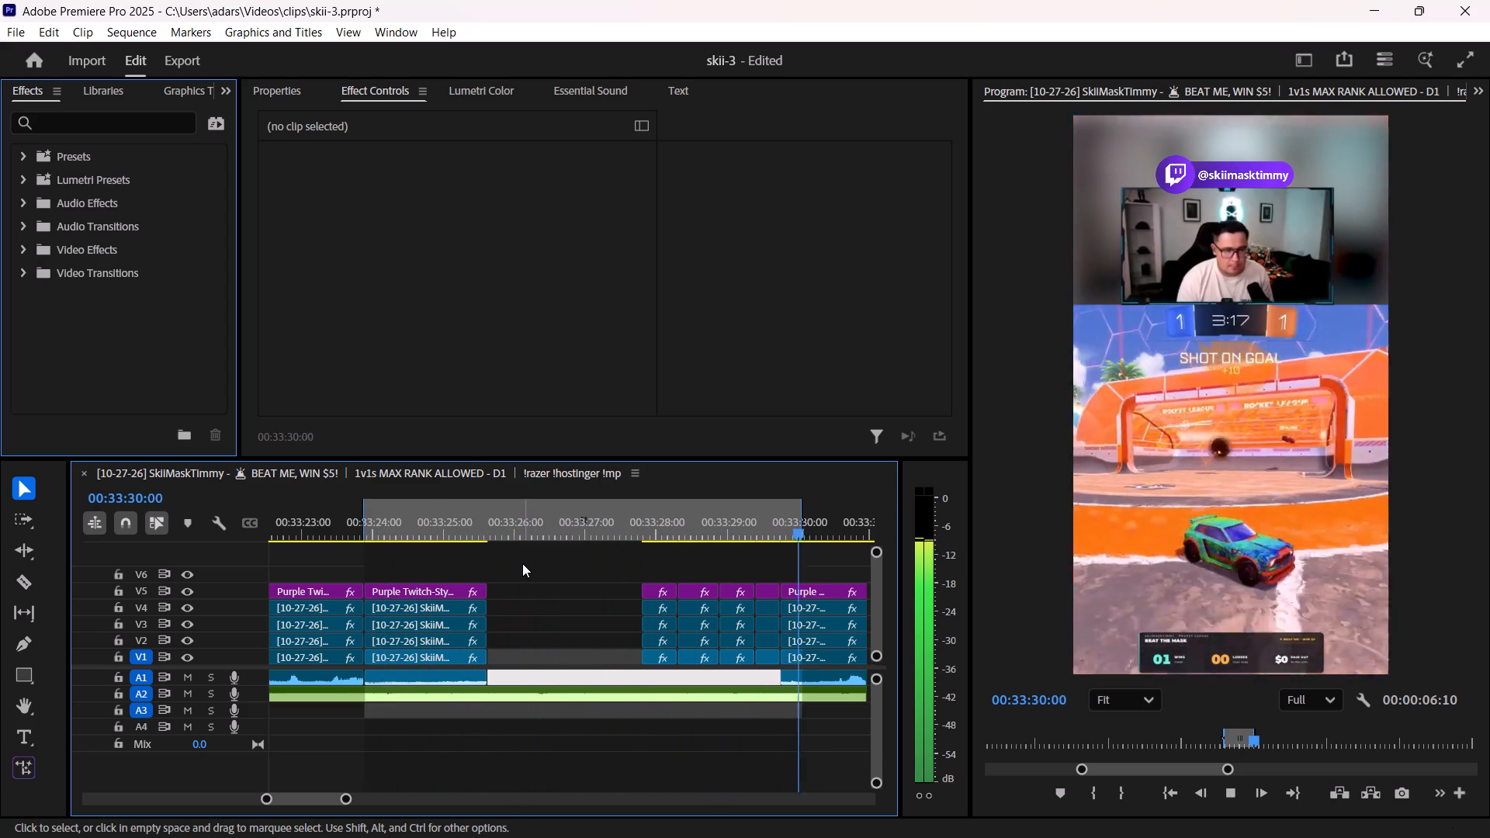
pyautogui.press('space')
pyautogui.keyDown('shift'); pyautogui.scroll(5, 565, 574); pyautogui.keyUp('shift')
pyautogui.keyDown('shift'); pyautogui.scroll(-8, 567, 575); pyautogui.keyUp('shift')
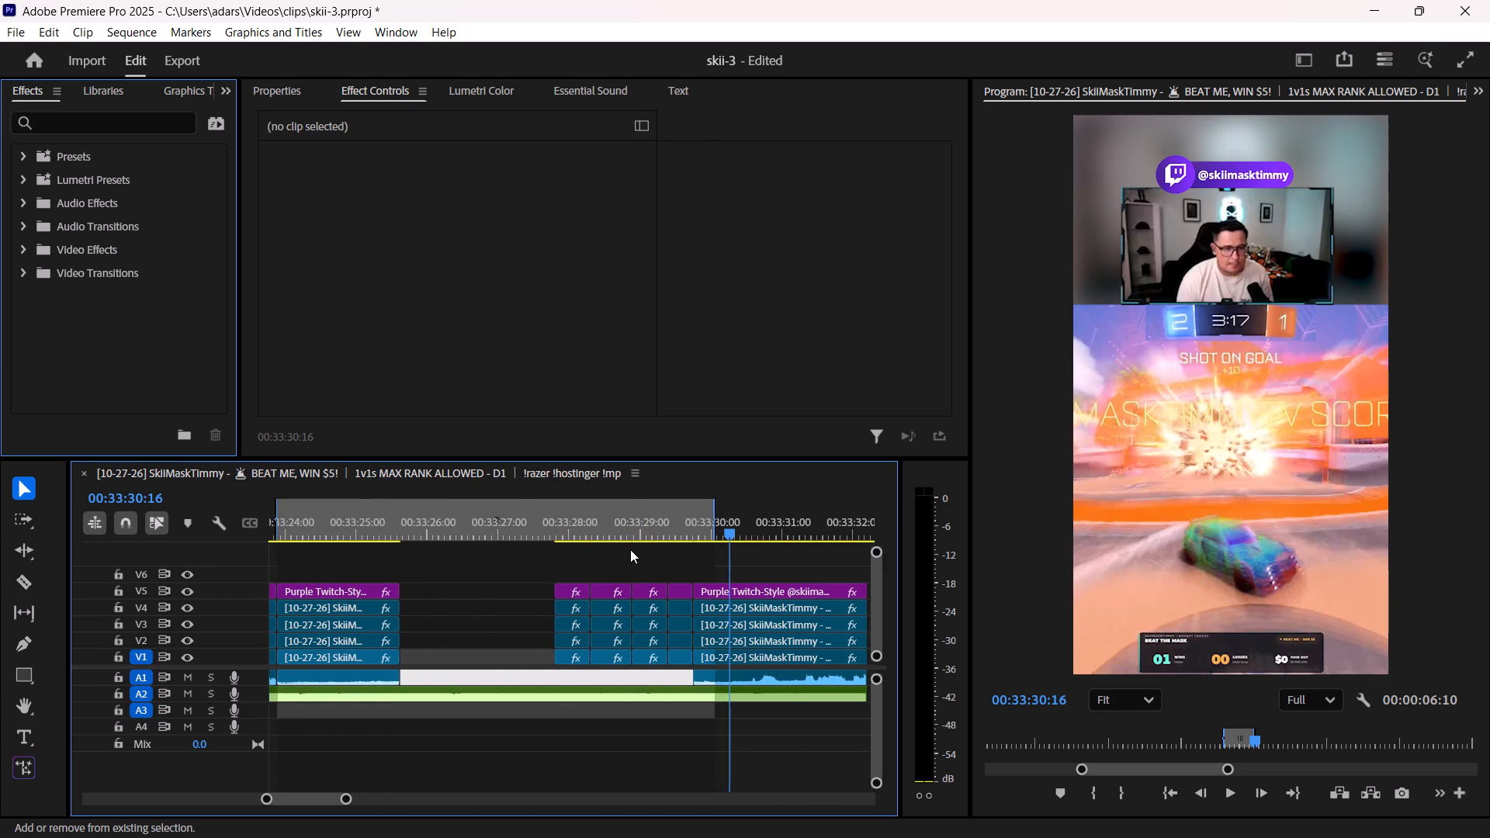
pyautogui.moveTo(658, 528); pyautogui.dragTo(666, 528)
pyautogui.keyDown('alt'); pyautogui.scroll(5, 719, 574); pyautogui.keyUp('alt')
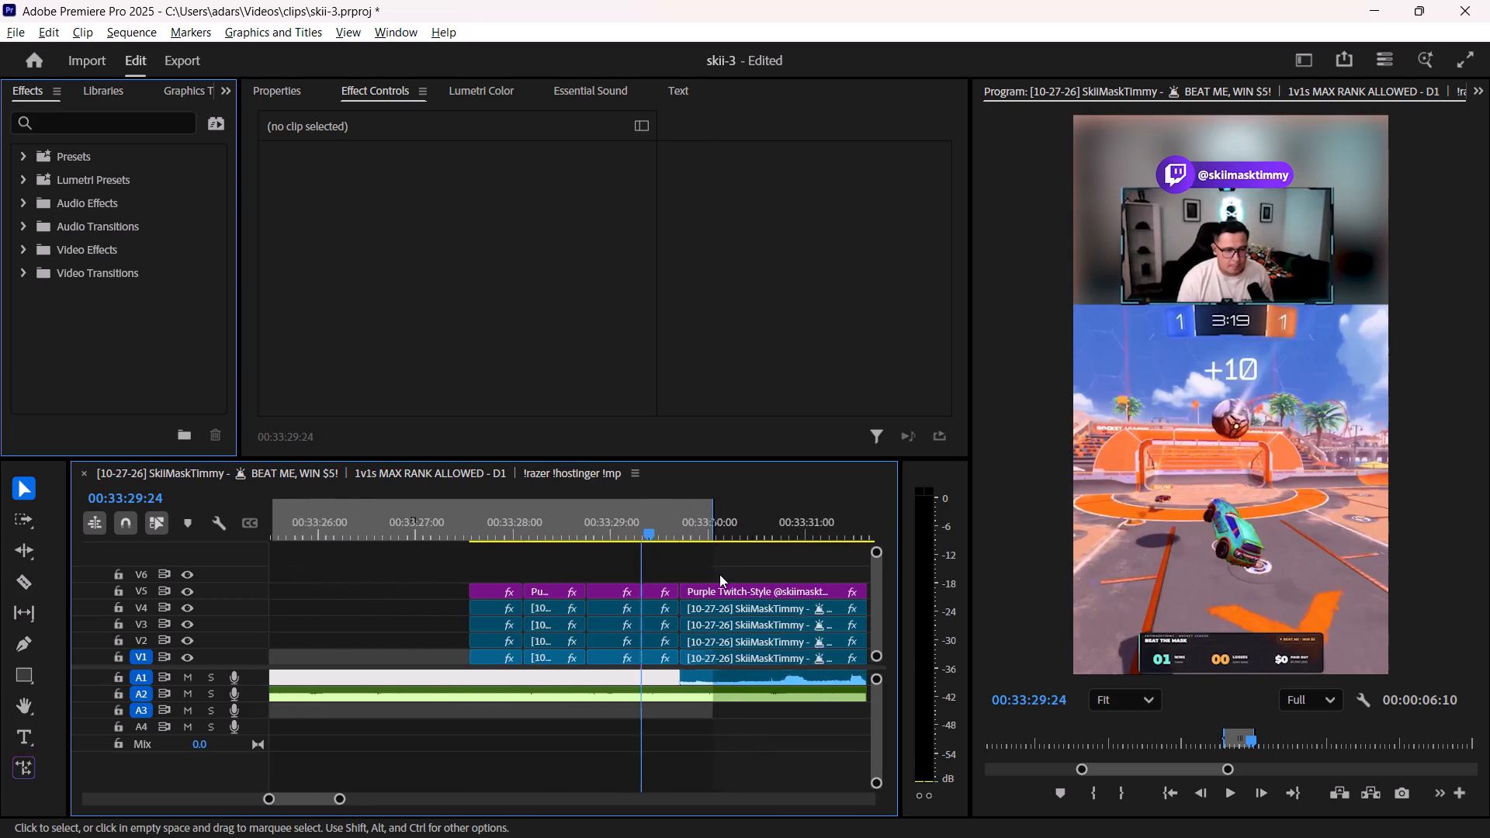
pyautogui.keyDown('alt'); pyautogui.scroll(6, 719, 574); pyautogui.keyUp('alt')
pyautogui.press('space')
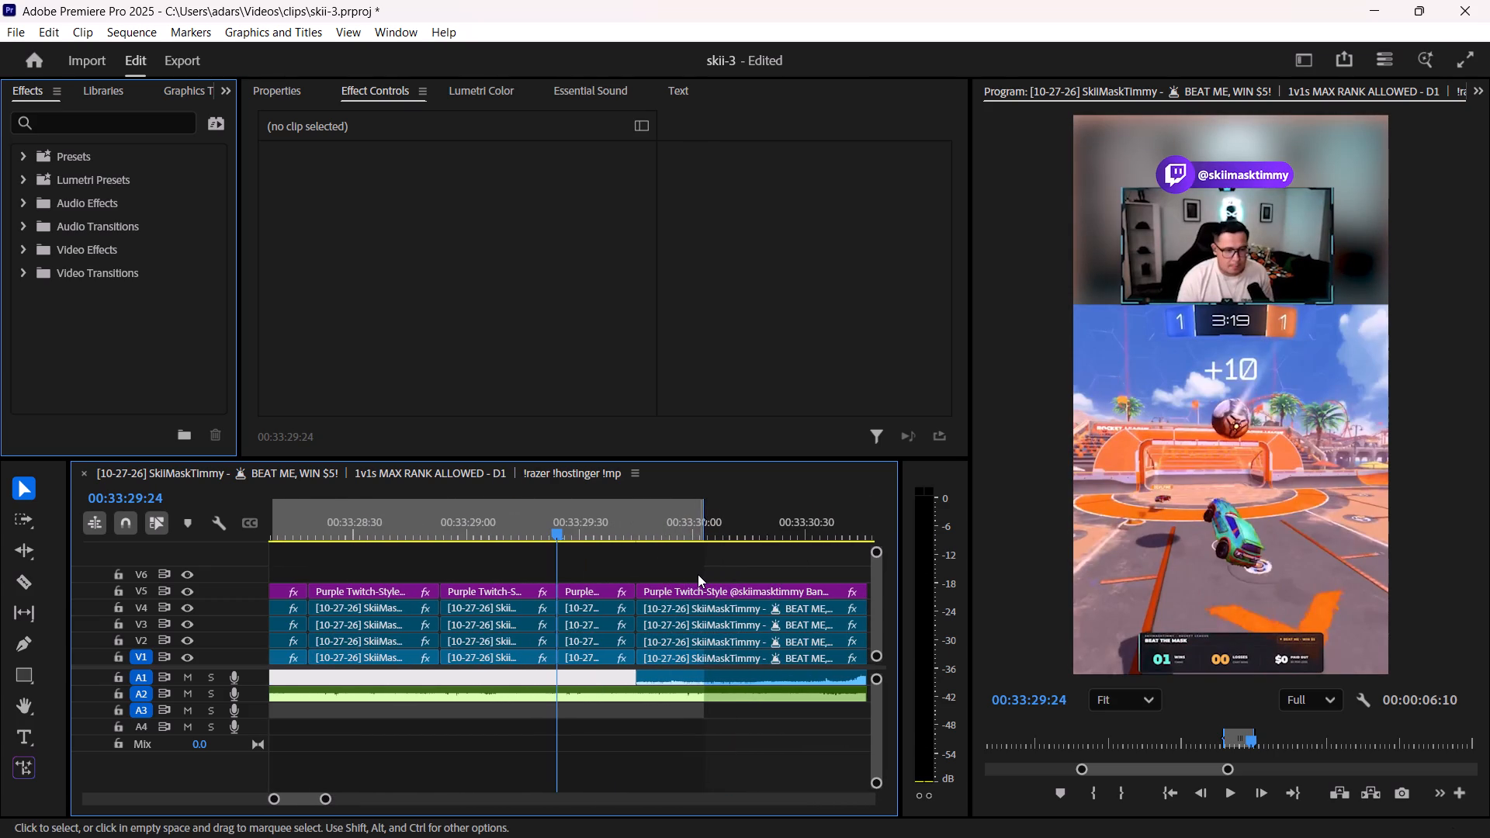
pyautogui.press('space')
pyautogui.keyDown('alt'); pyautogui.scroll(1, 726, 582); pyautogui.keyUp('alt')
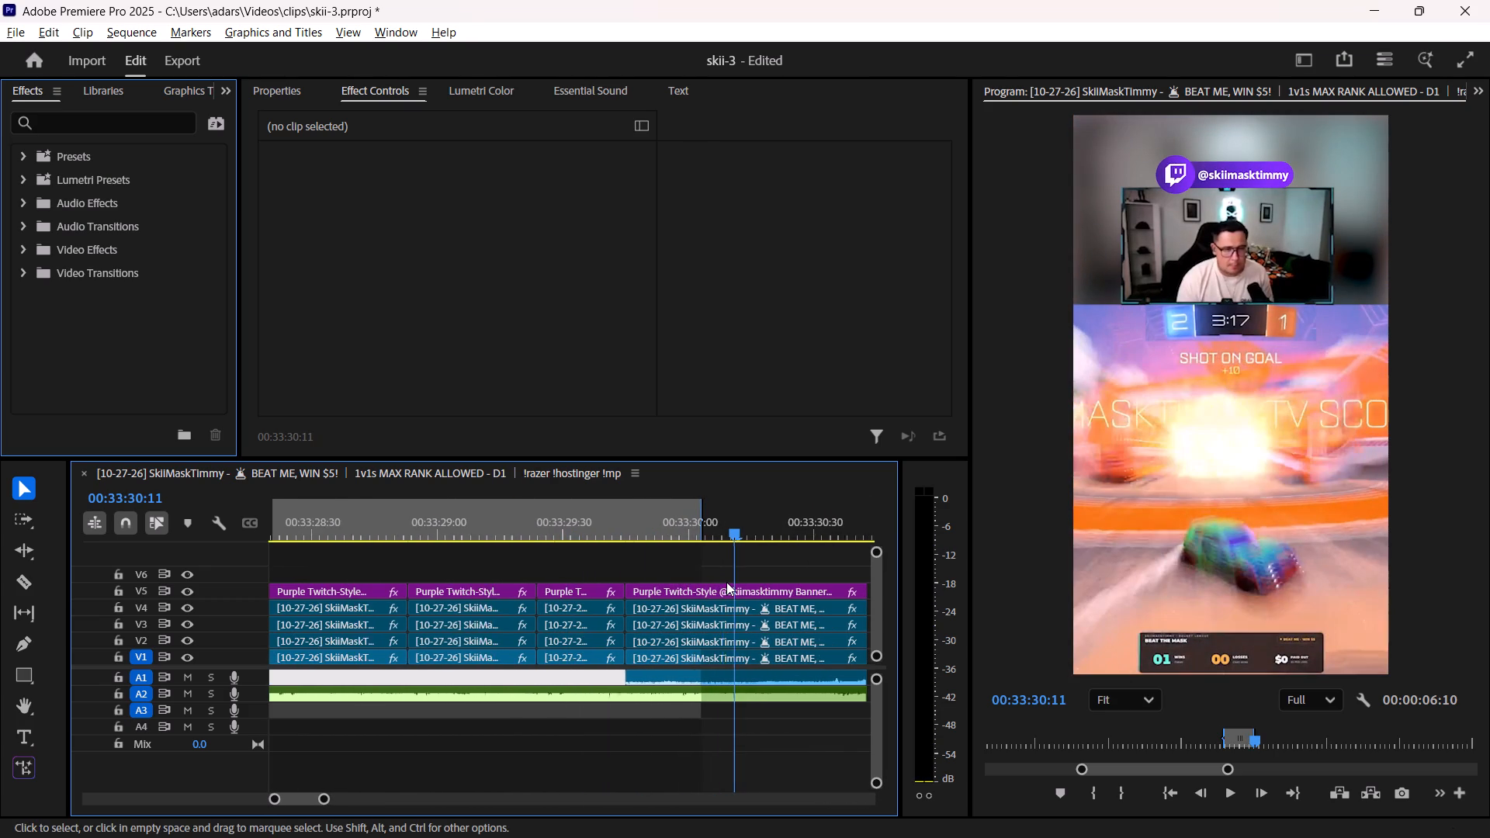
# With snapping off and the playhead at 00:33:30:09, move the goal clip's V1–V5 layers about 3 frames later.
pyautogui.keyDown('alt'); pyautogui.scroll(1, 726, 582); pyautogui.keyUp('alt')
pyautogui.moveTo(718, 565); pyautogui.dragTo(714, 654)
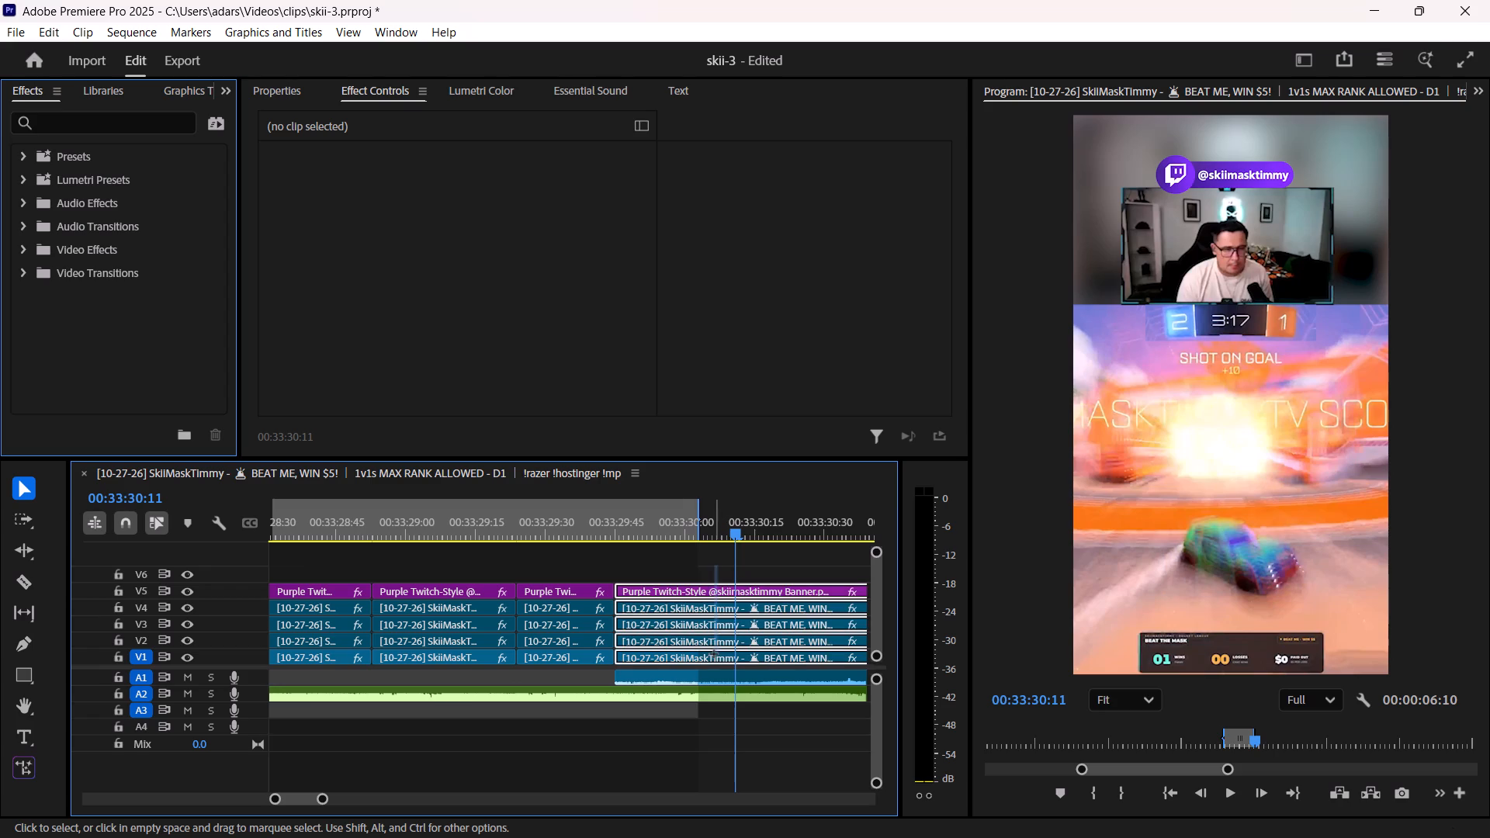
pyautogui.moveTo(714, 654); pyautogui.dragTo(714, 656)
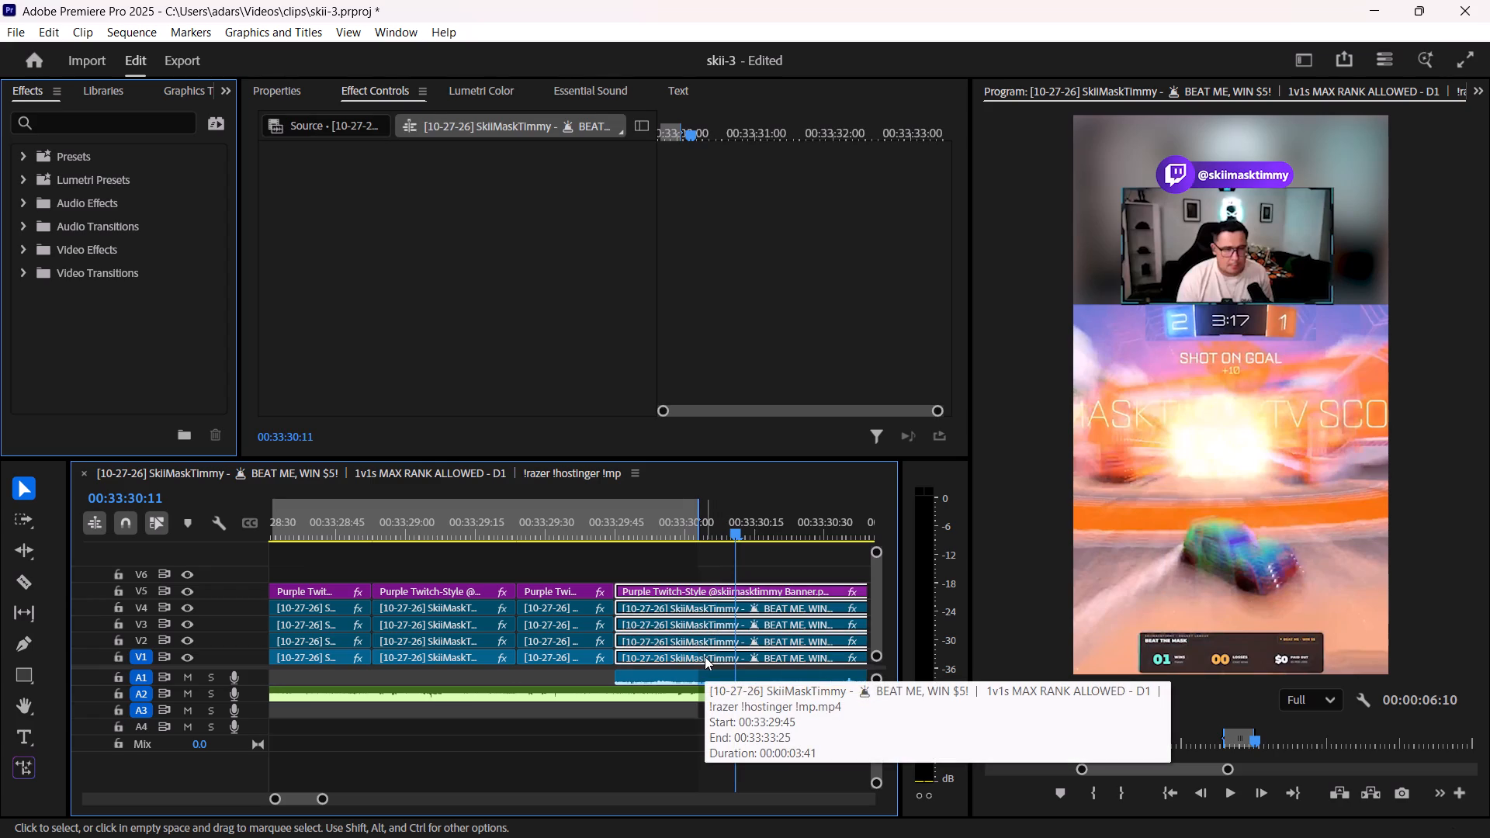
pyautogui.click(703, 566)
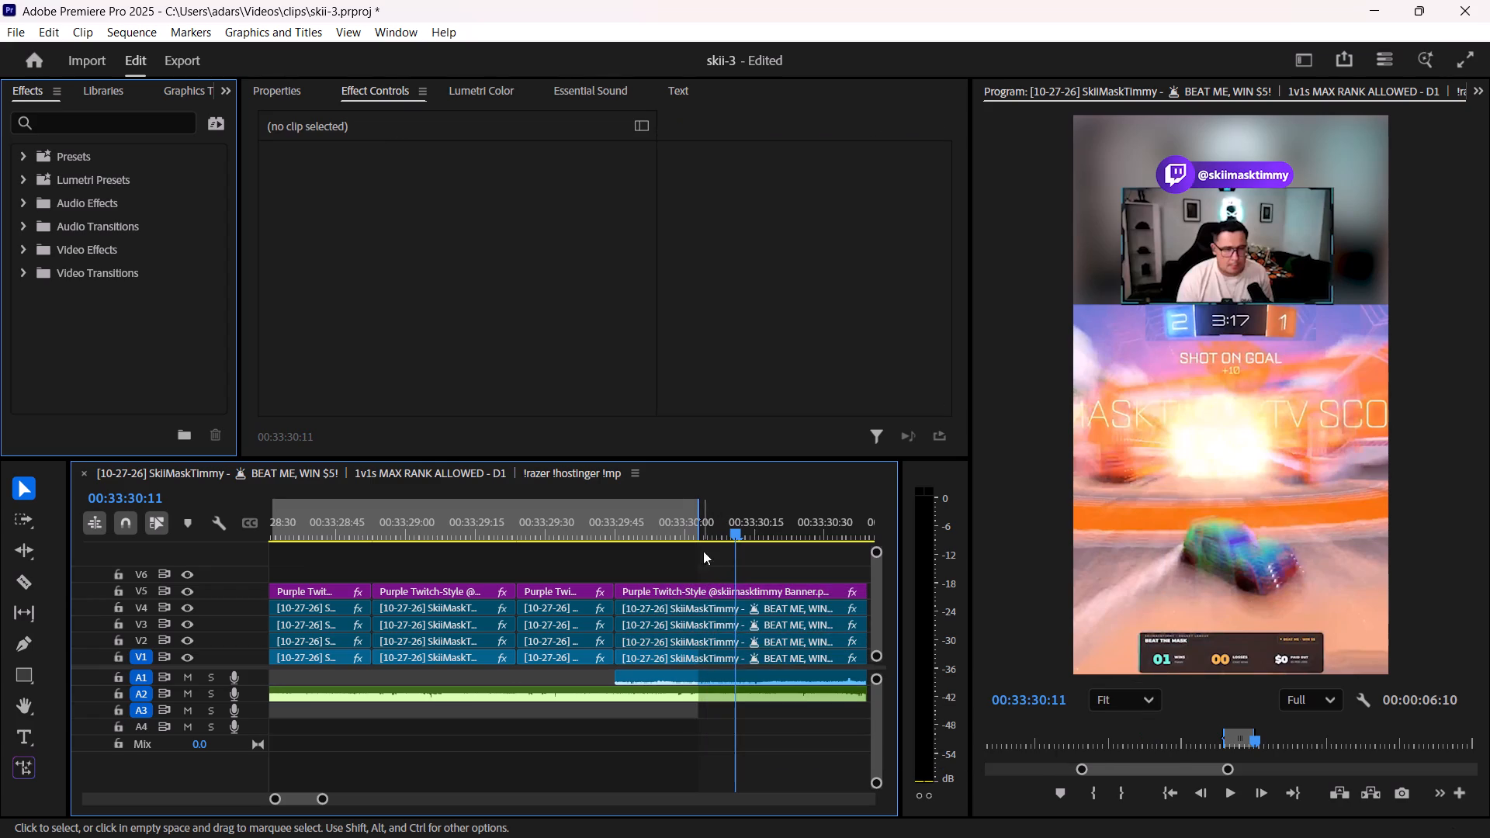
pyautogui.moveTo(729, 532); pyautogui.dragTo(722, 532)
pyautogui.moveTo(690, 561); pyautogui.dragTo(676, 653)
pyautogui.moveTo(674, 654); pyautogui.dragTo(675, 654)
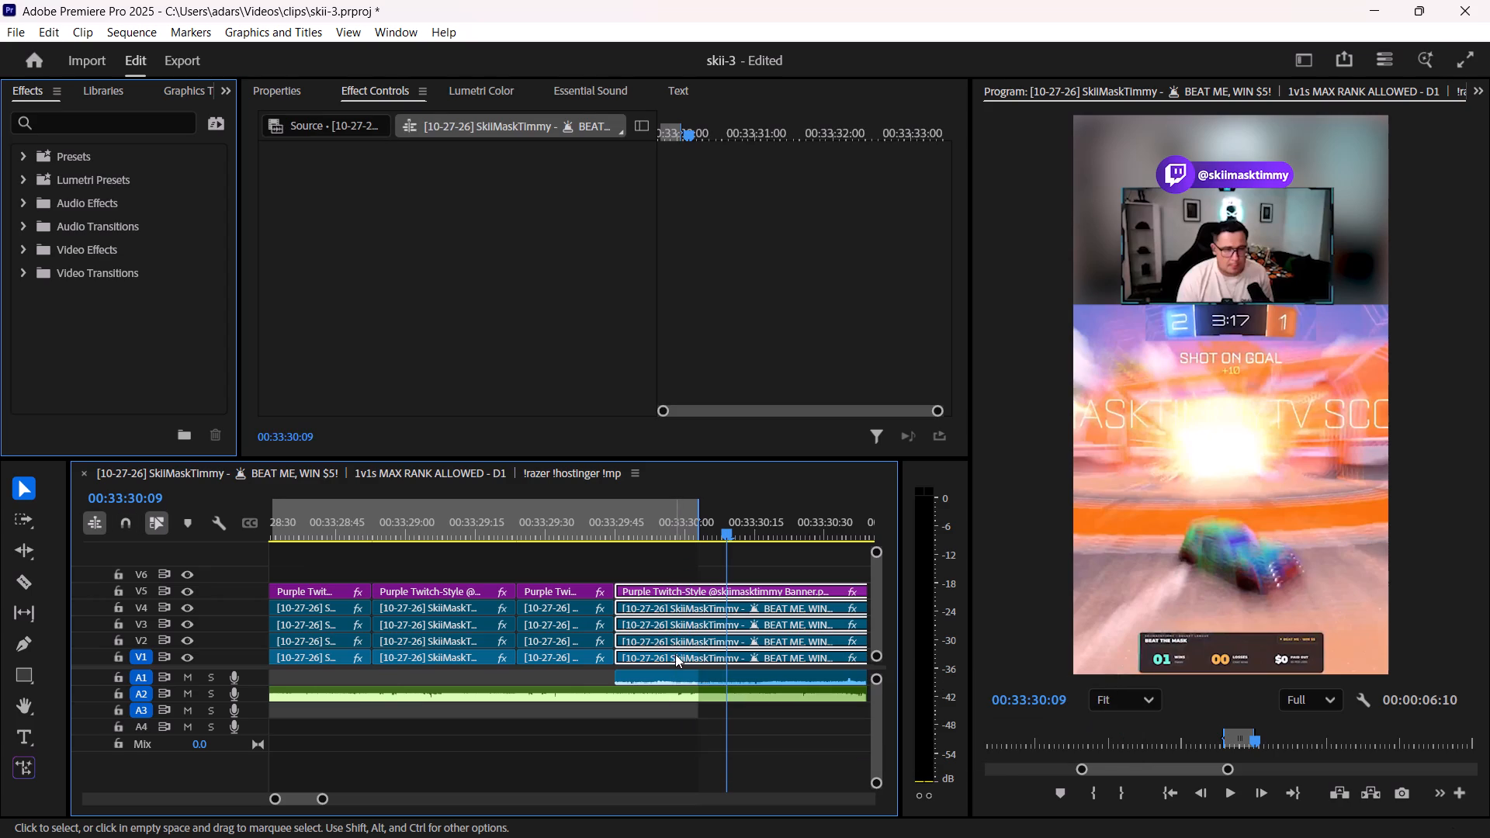
pyautogui.moveTo(675, 654); pyautogui.dragTo(681, 655)
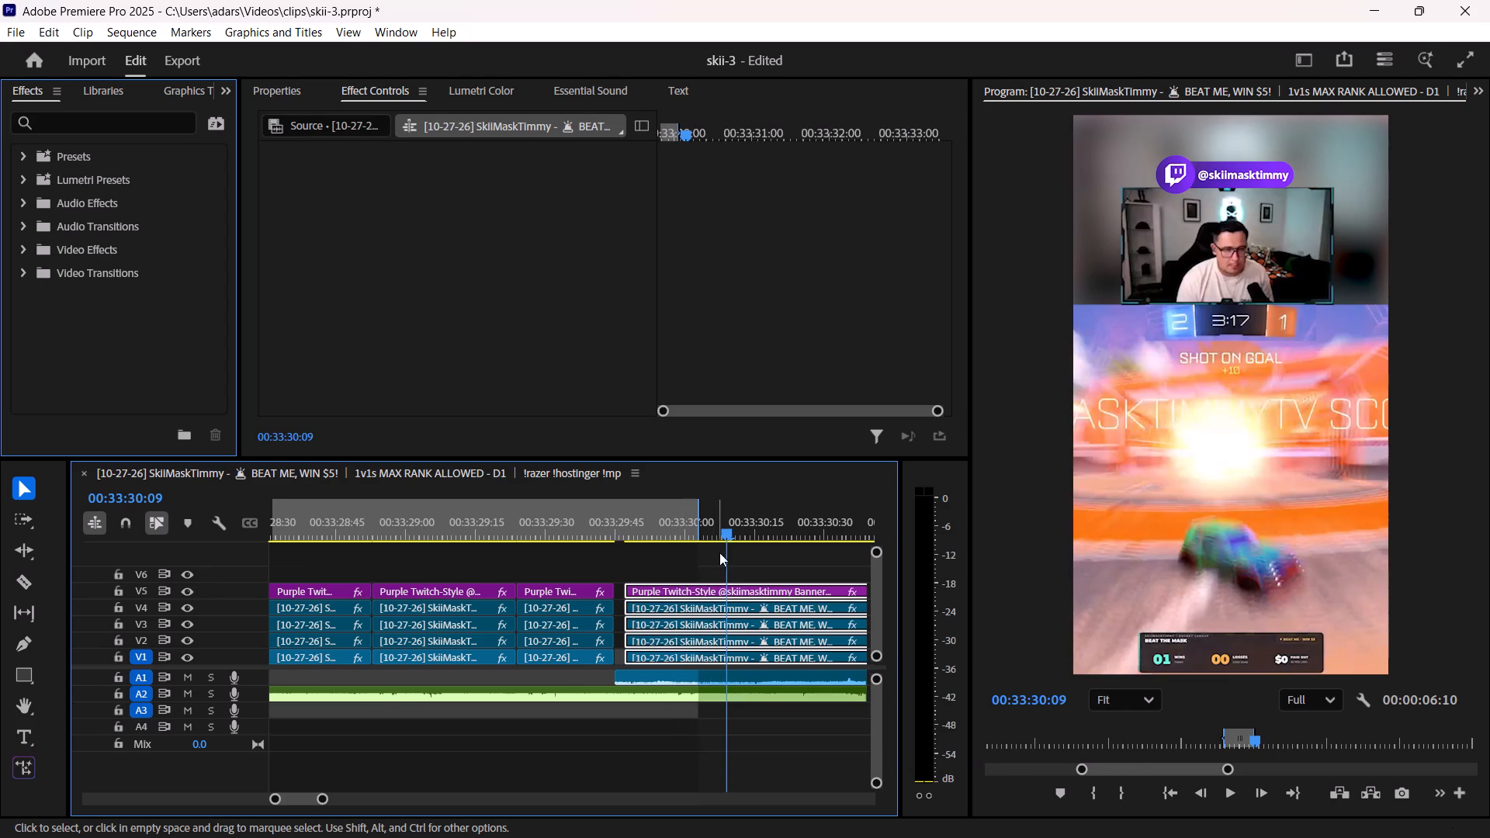
pyautogui.click(664, 635)
pyautogui.click(670, 635)
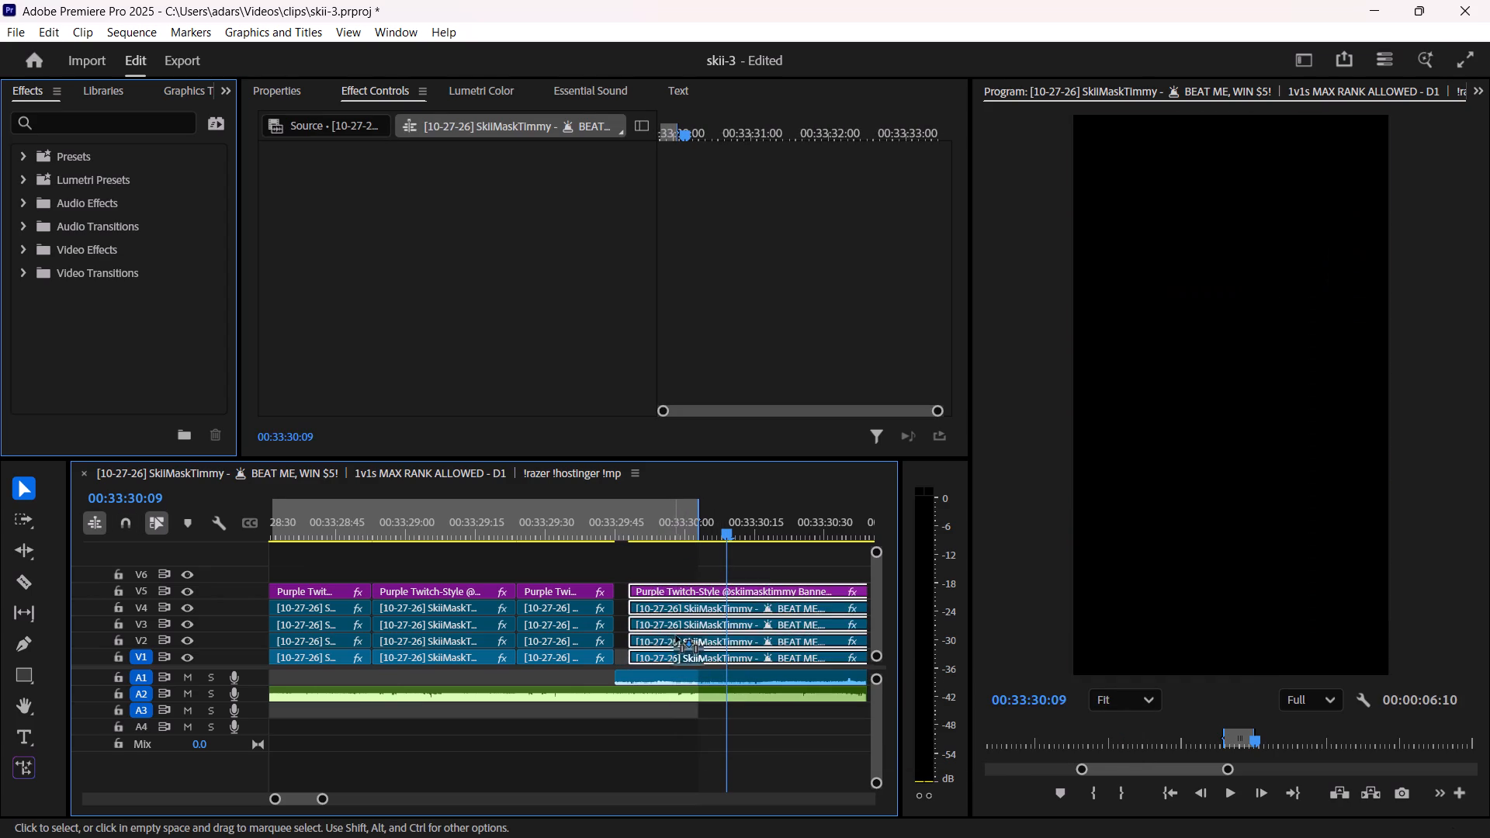
pyautogui.click(676, 635)
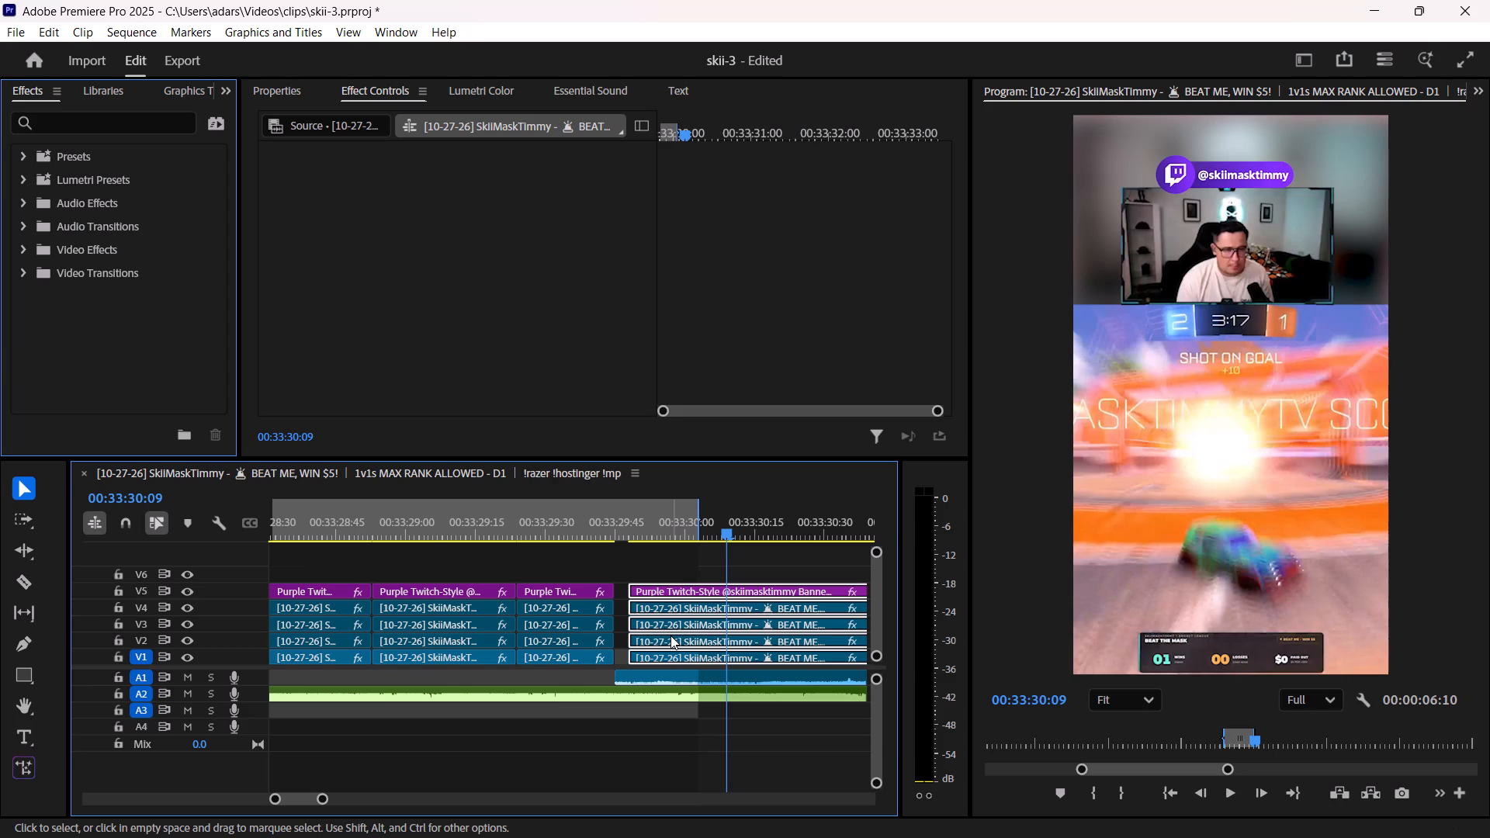
pyautogui.click(670, 635)
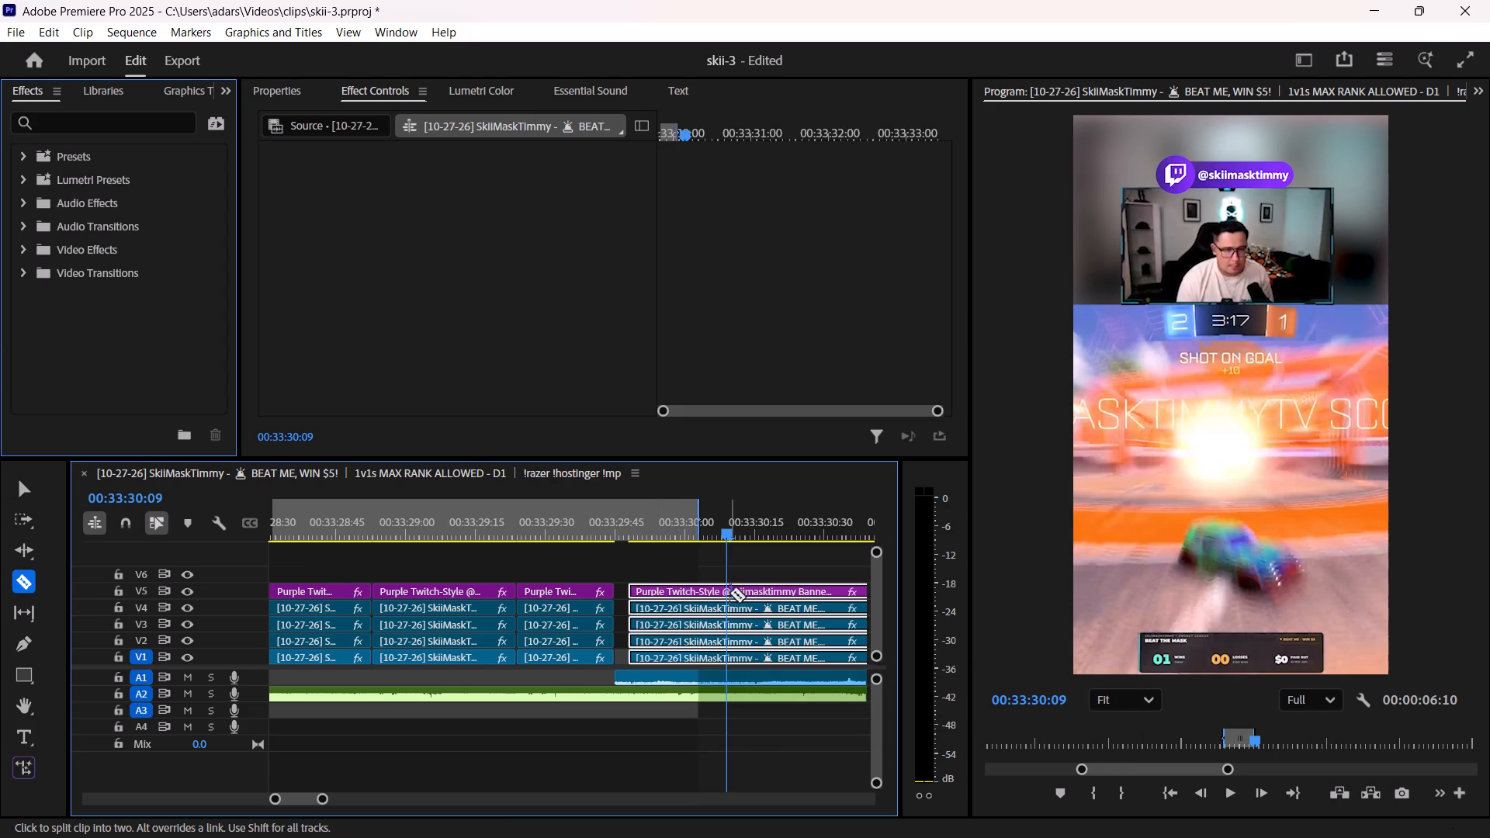
# Split the goal clip on V1–V5 at 00:33:30:09 and delete the portion before the cut.
pyautogui.click(728, 588)
pyautogui.click(727, 618)
pyautogui.click(726, 629)
pyautogui.click(725, 649)
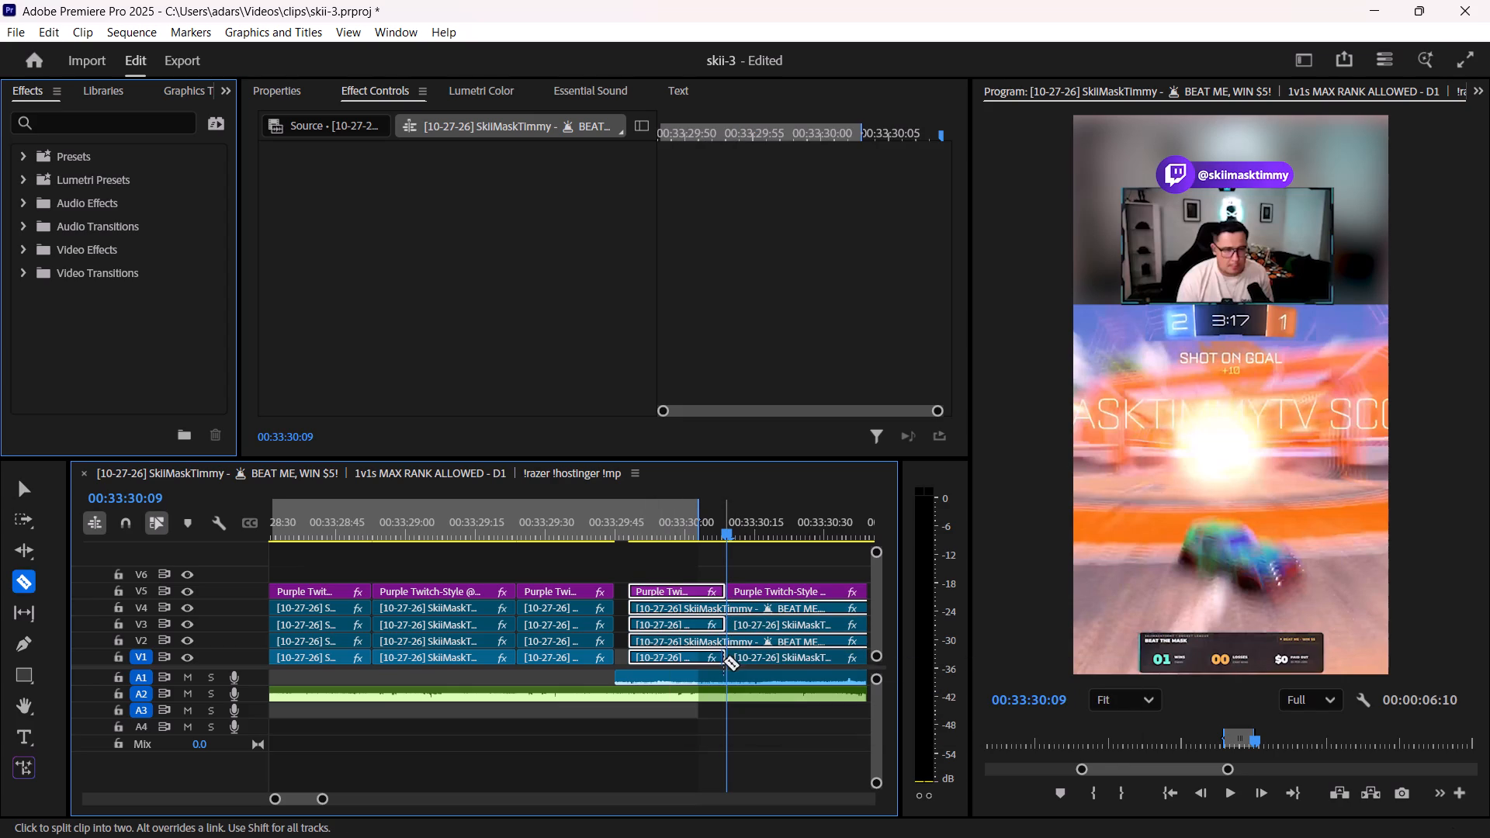
pyautogui.click(725, 646)
pyautogui.click(726, 615)
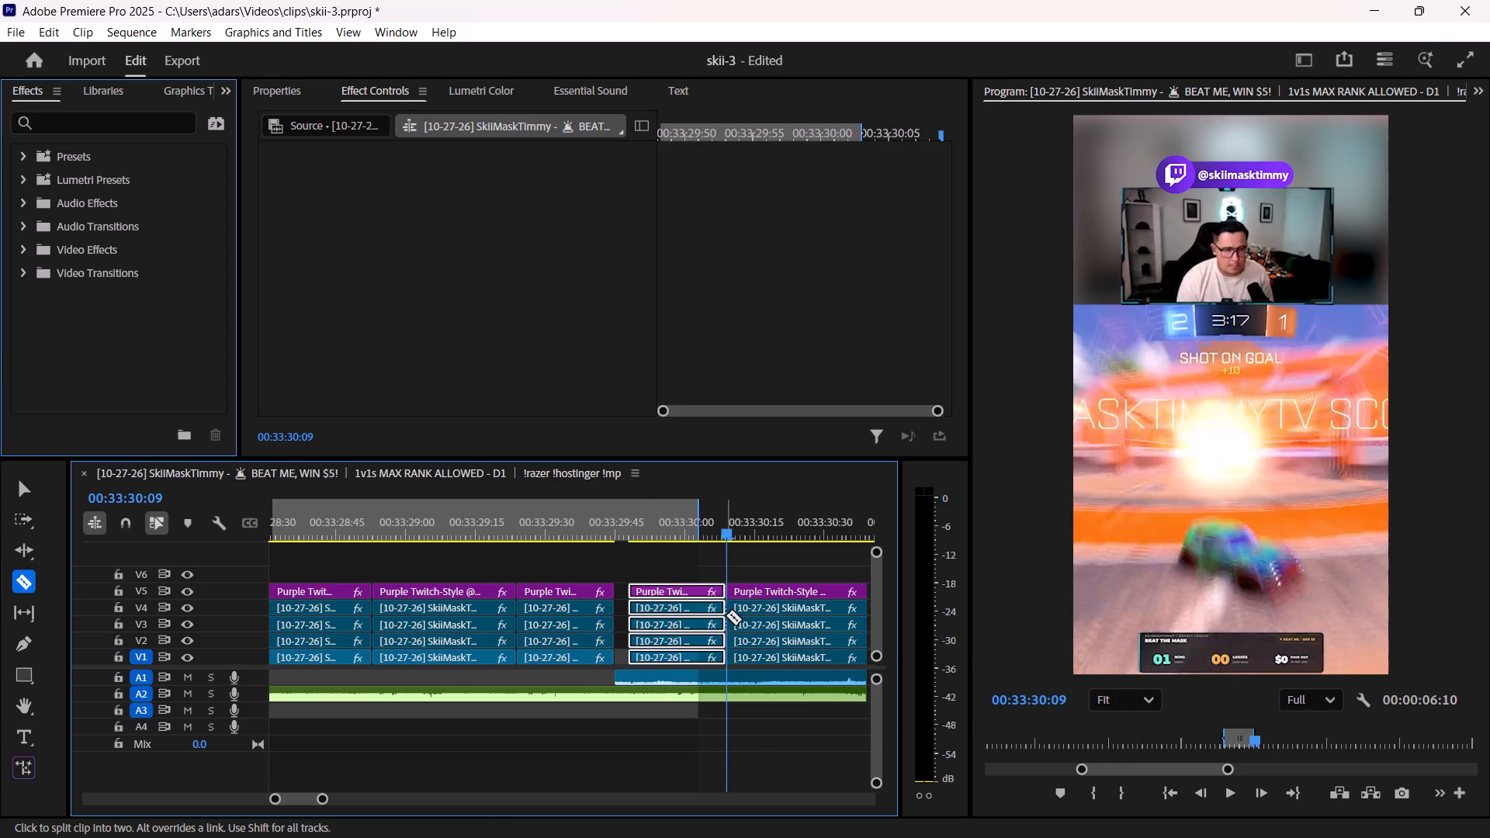
pyautogui.moveTo(666, 564); pyautogui.dragTo(663, 655)
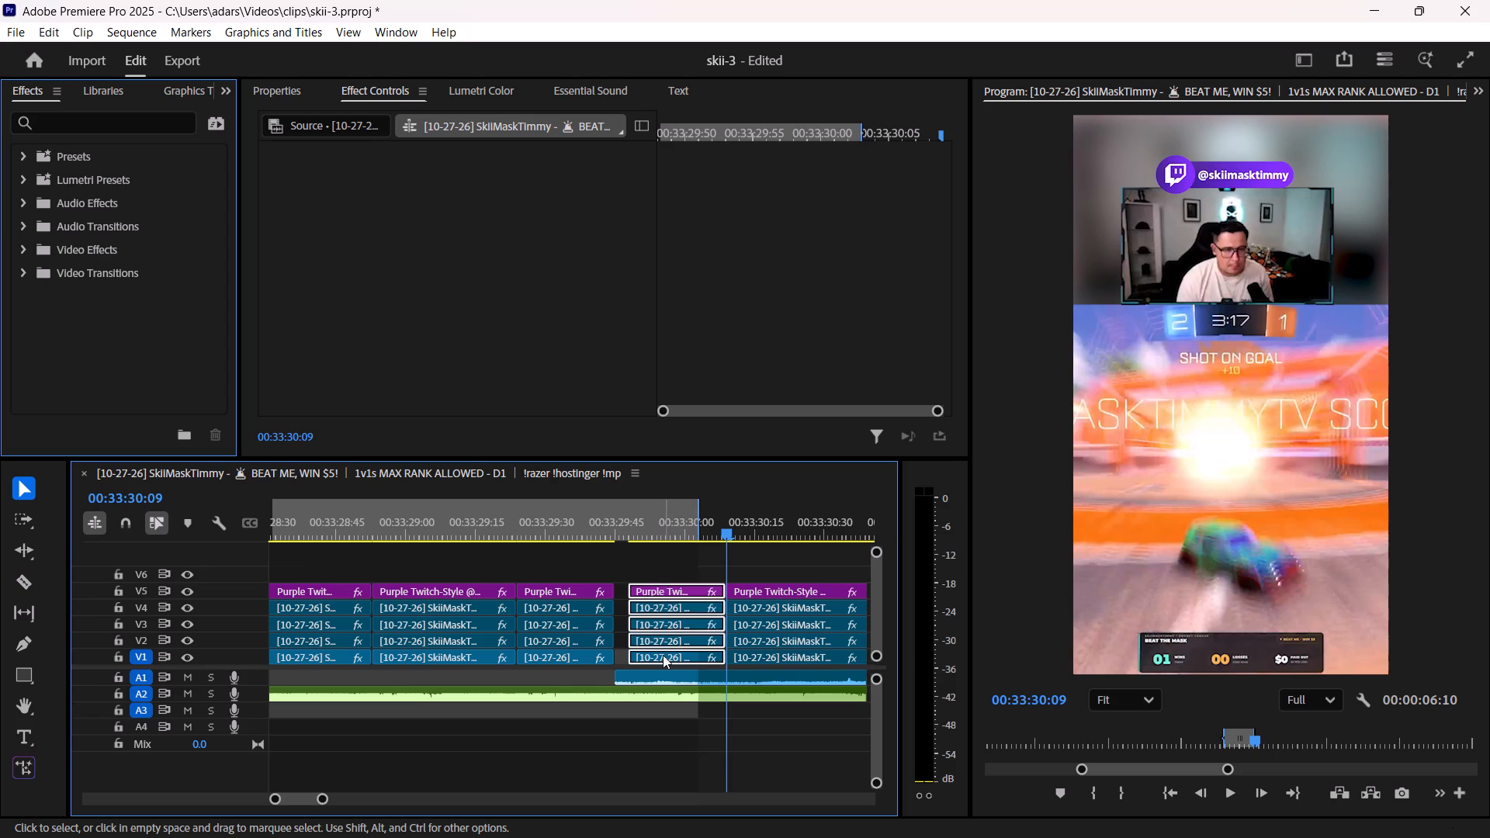
pyautogui.press('Delete')
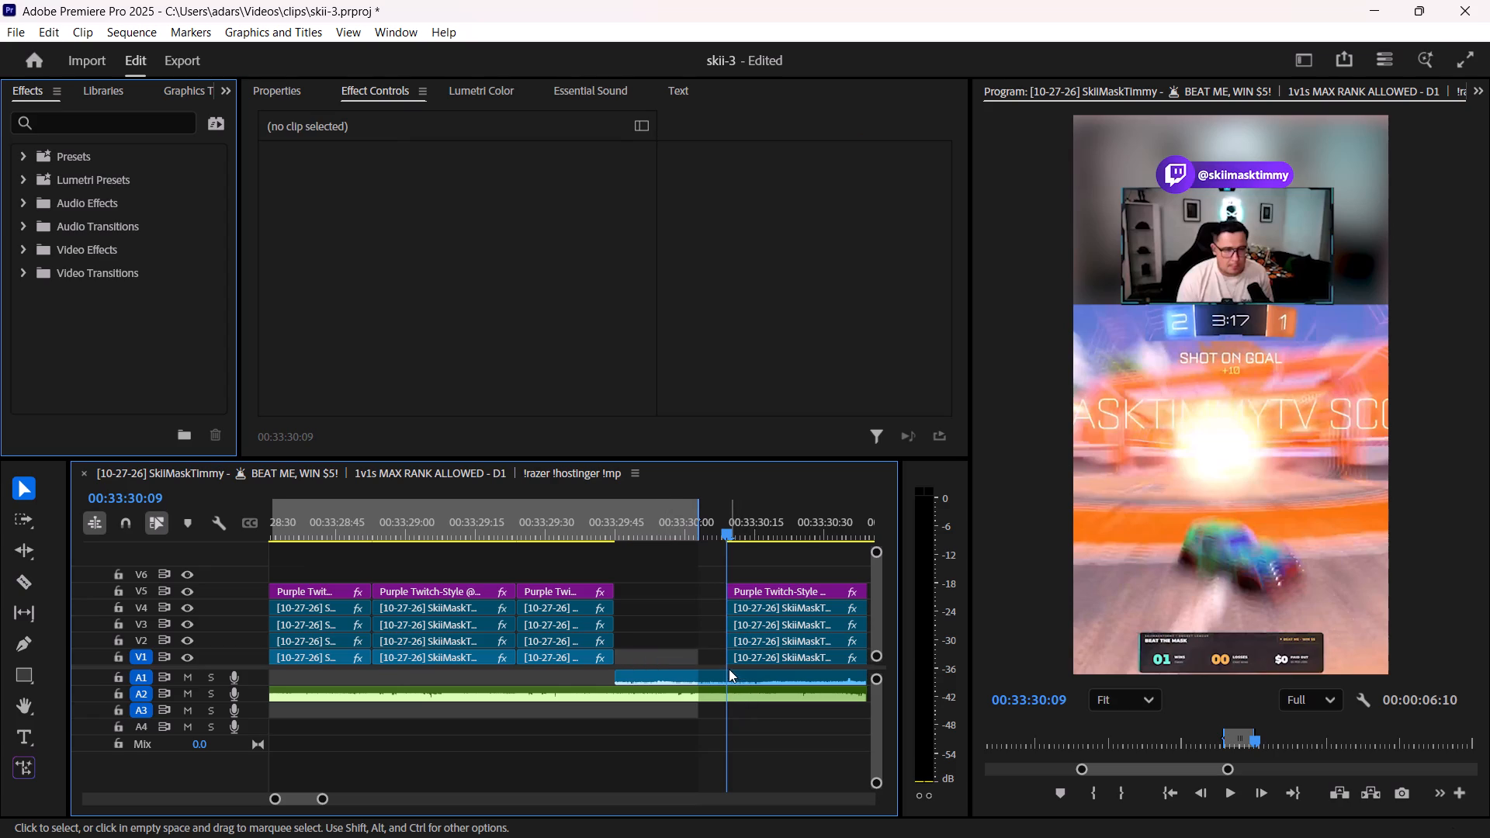
# Split the goal clip's A1 audio at 00:33:30:09 and delete the portion before the cut.
pyautogui.click(728, 672)
pyautogui.click(728, 676)
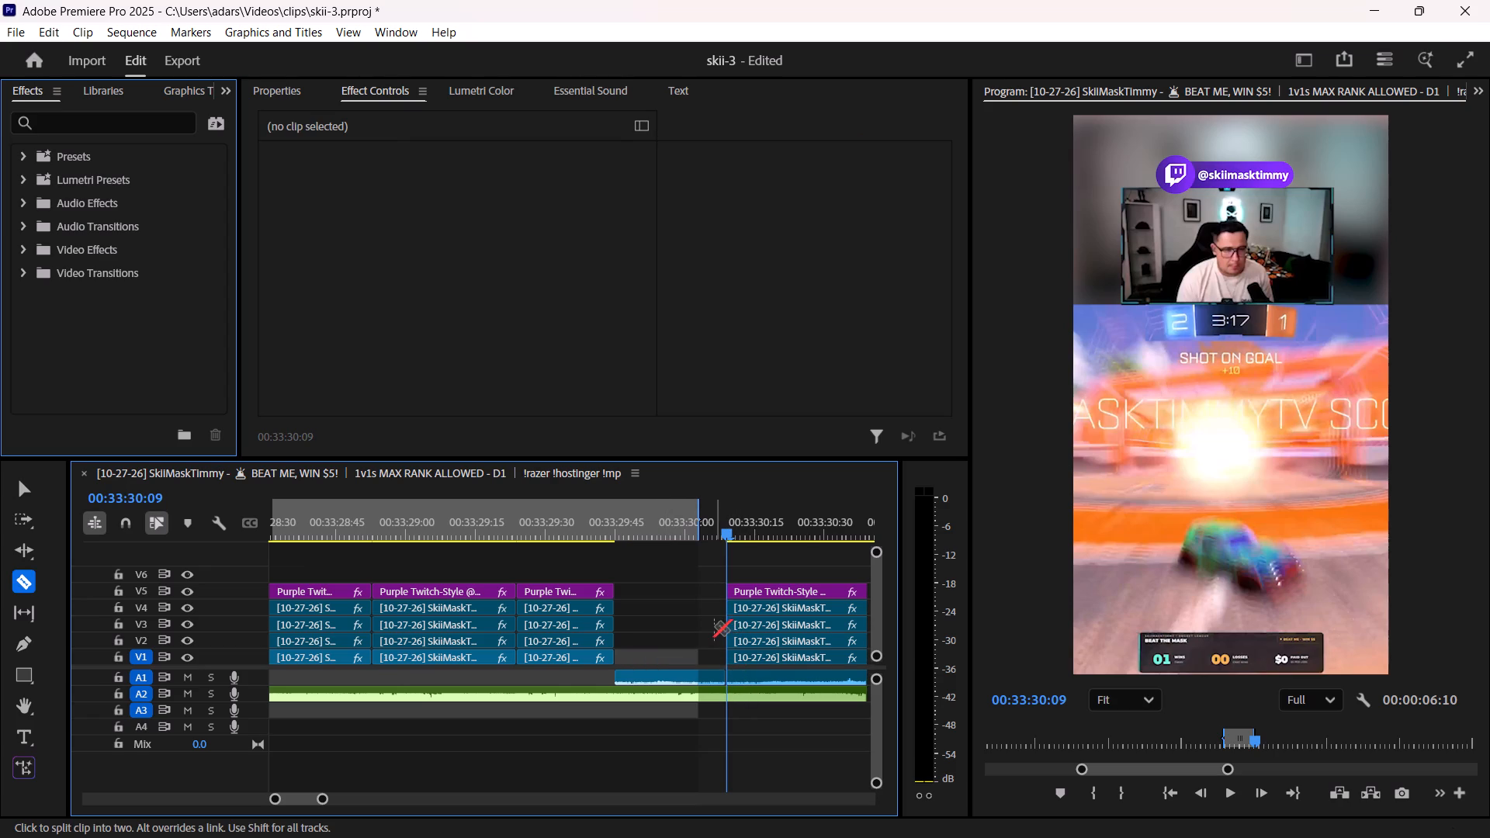
pyautogui.moveTo(707, 629); pyautogui.dragTo(689, 684)
pyautogui.press('Delete')
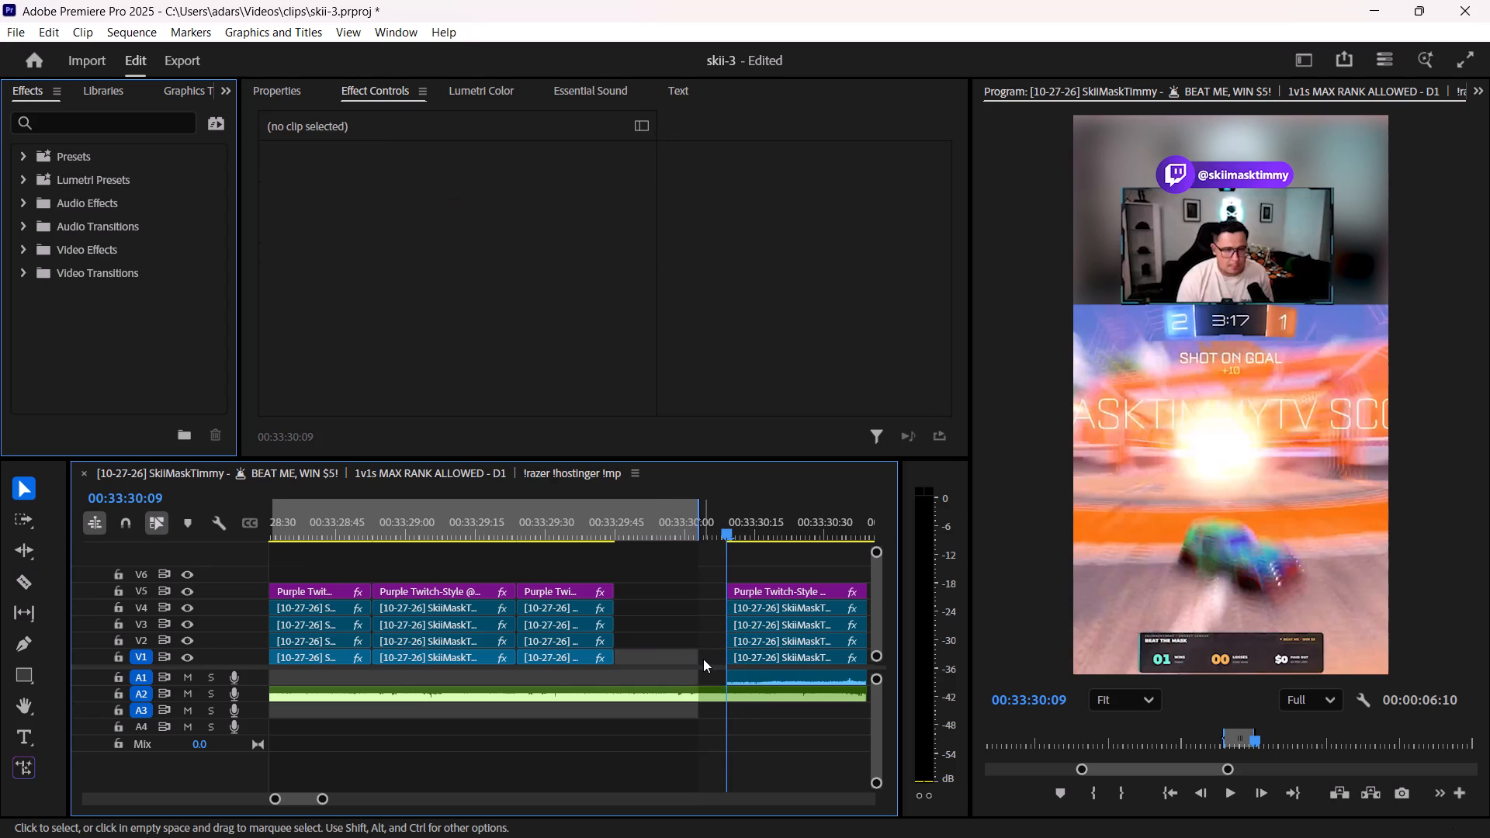
# Extend the fourth flash's end on V1–V5 to meet the start of the goal clip at 00:33:30:09.
pyautogui.moveTo(637, 658); pyautogui.dragTo(580, 597)
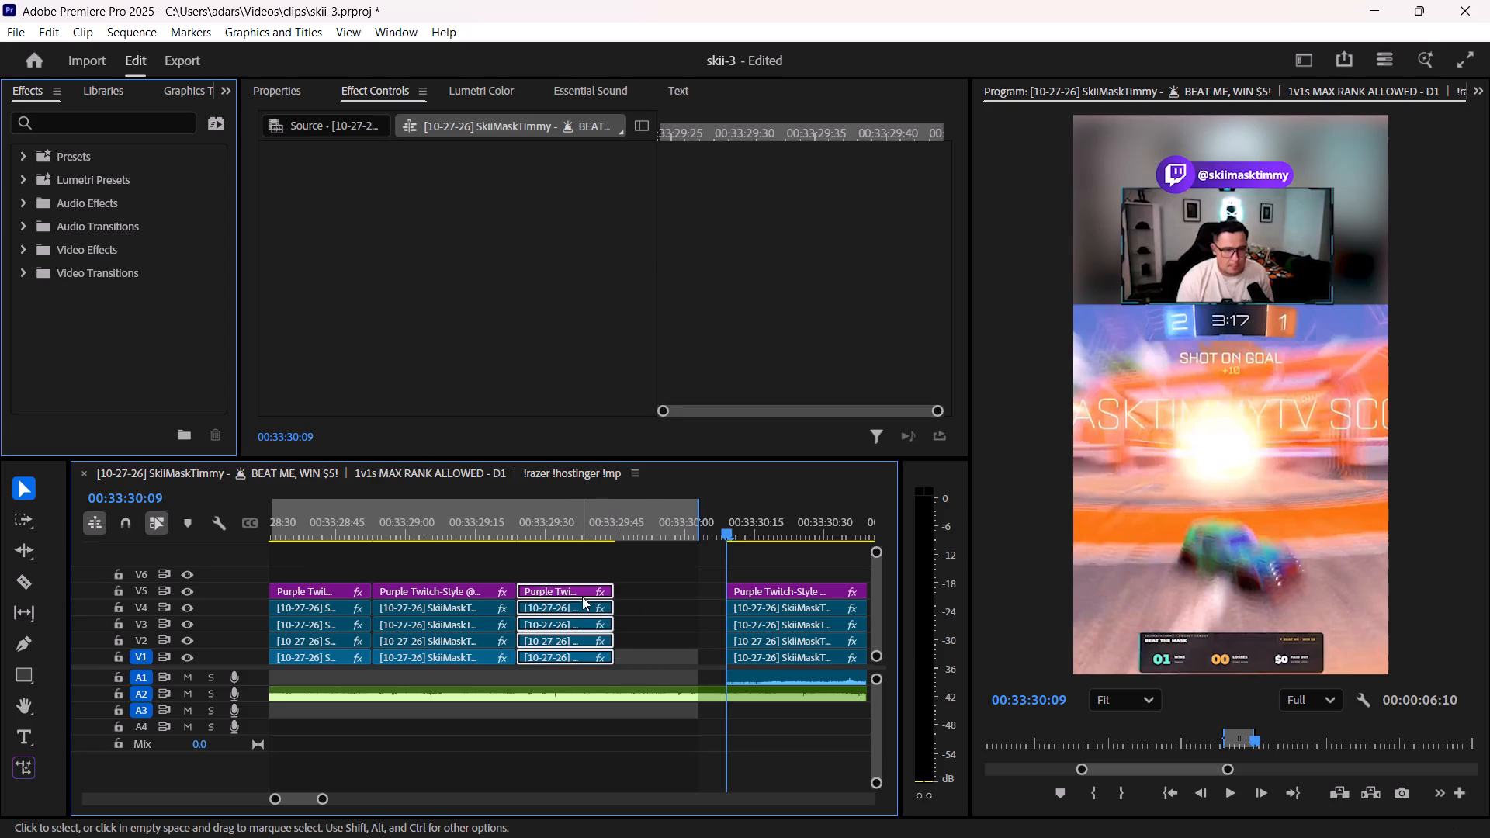
pyautogui.moveTo(614, 622); pyautogui.dragTo(722, 627)
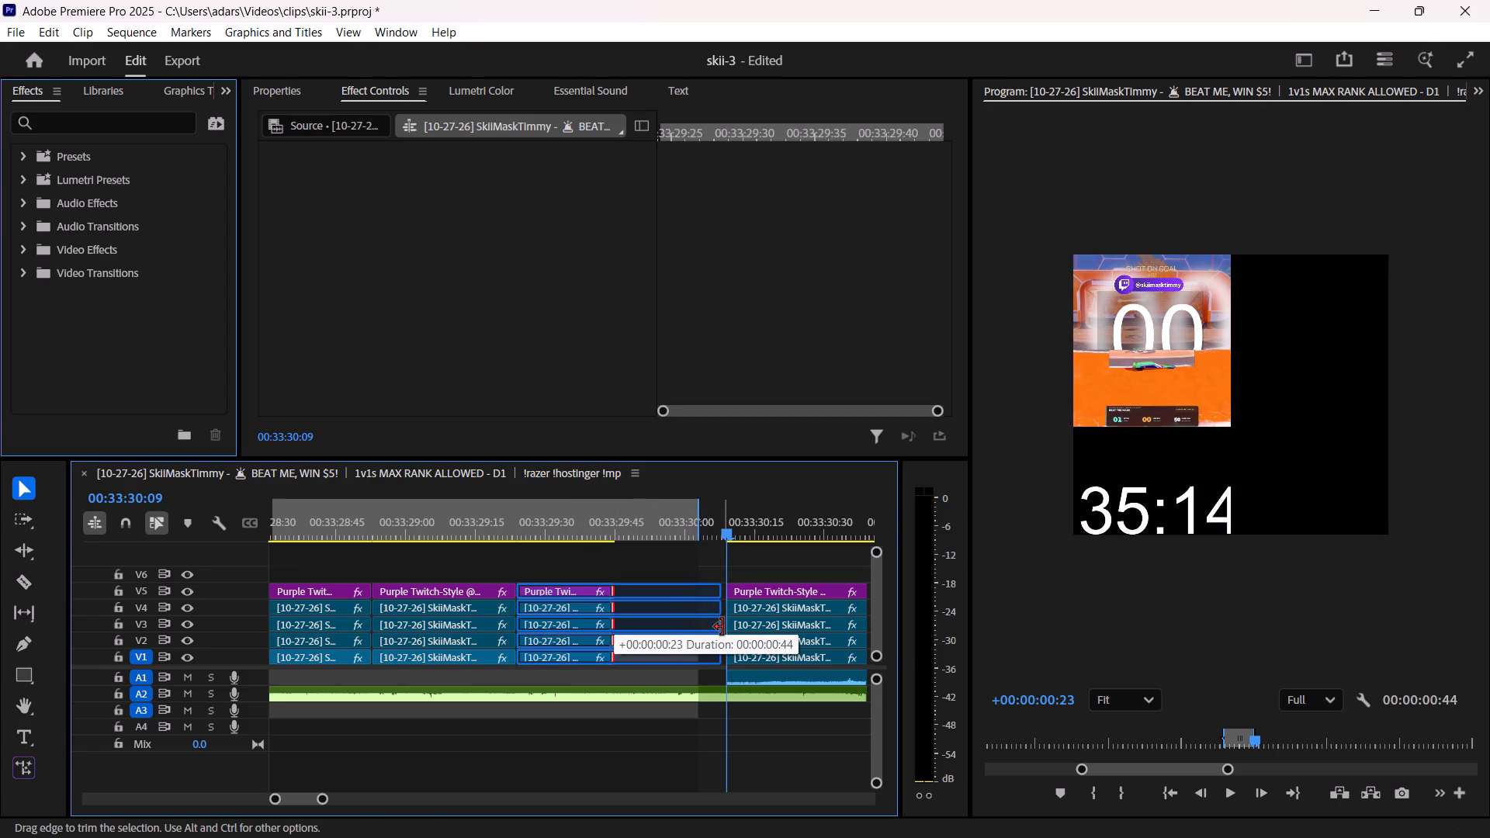
pyautogui.moveTo(722, 627); pyautogui.dragTo(726, 627)
# Play repeatedly from about 00:33:27:45 through the four flashes into the goal to check their timing against the music.
pyautogui.keyDown('alt'); pyautogui.scroll(-7, 706, 639); pyautogui.keyUp('alt')
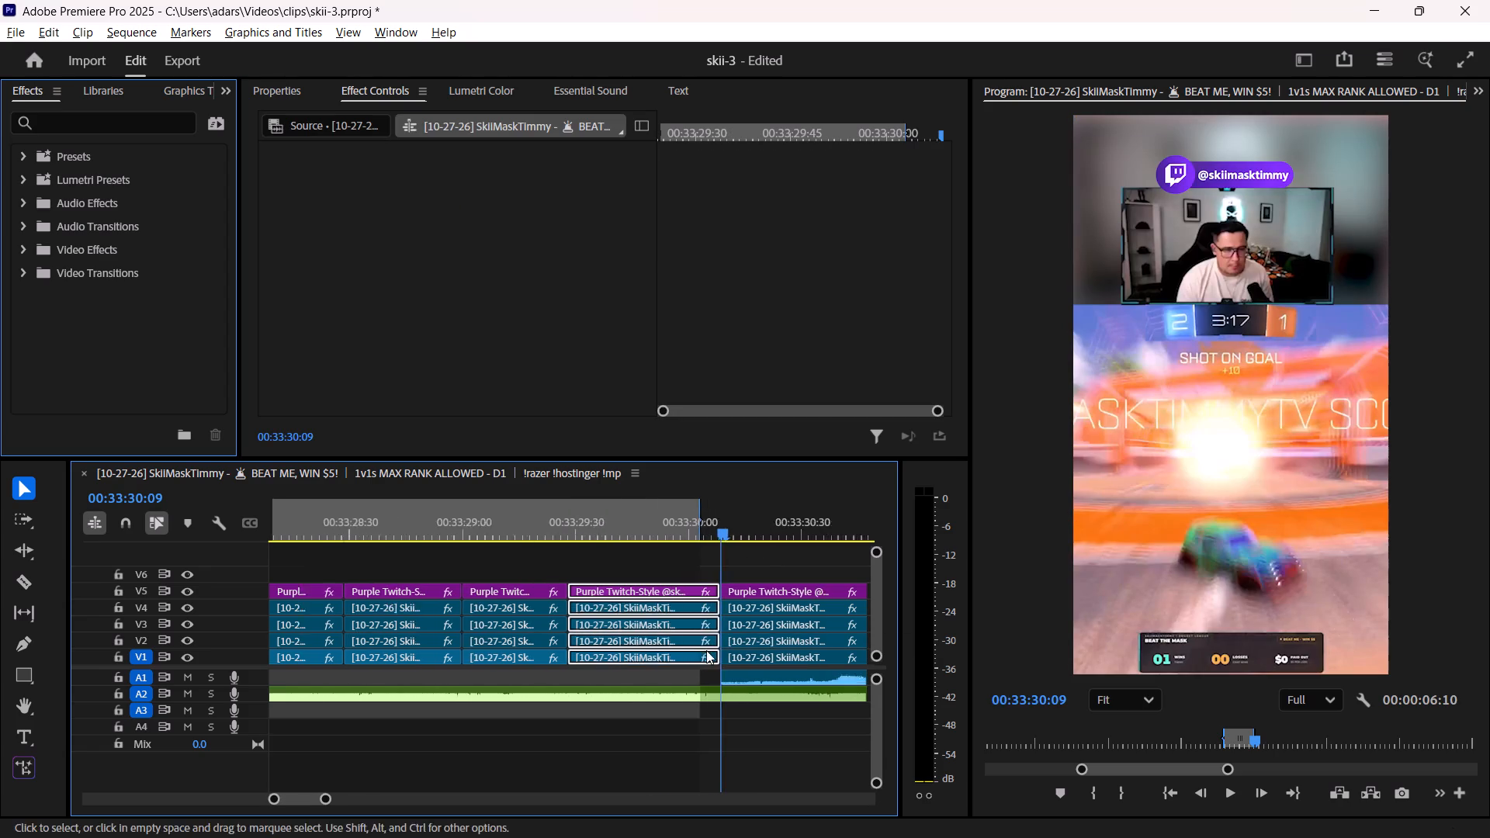
pyautogui.keyDown('alt'); pyautogui.scroll(-2, 677, 675); pyautogui.keyUp('alt')
pyautogui.click(625, 742)
pyautogui.click(429, 518)
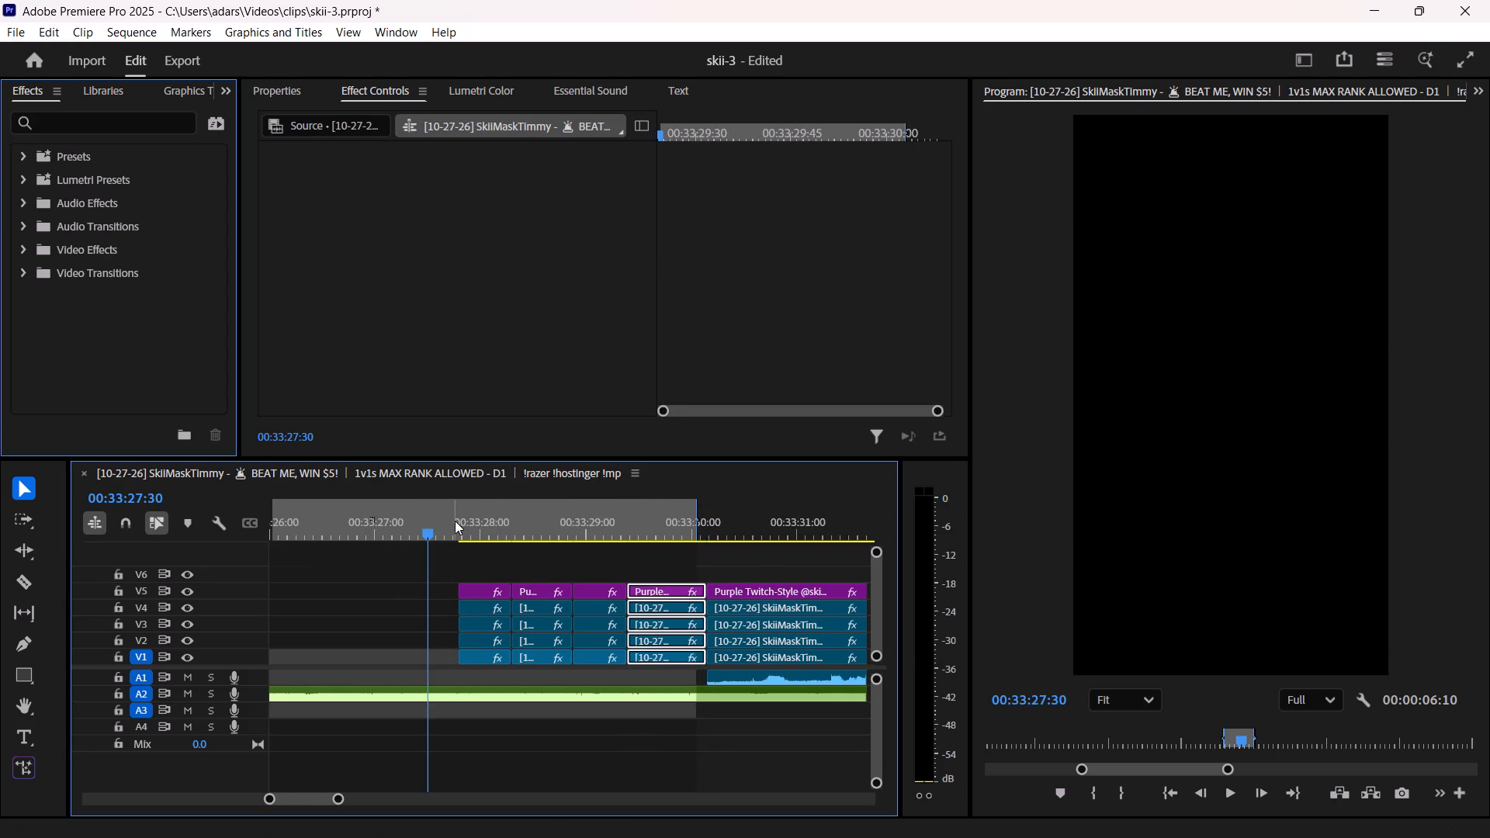
pyautogui.click(455, 521)
pyautogui.press('space')
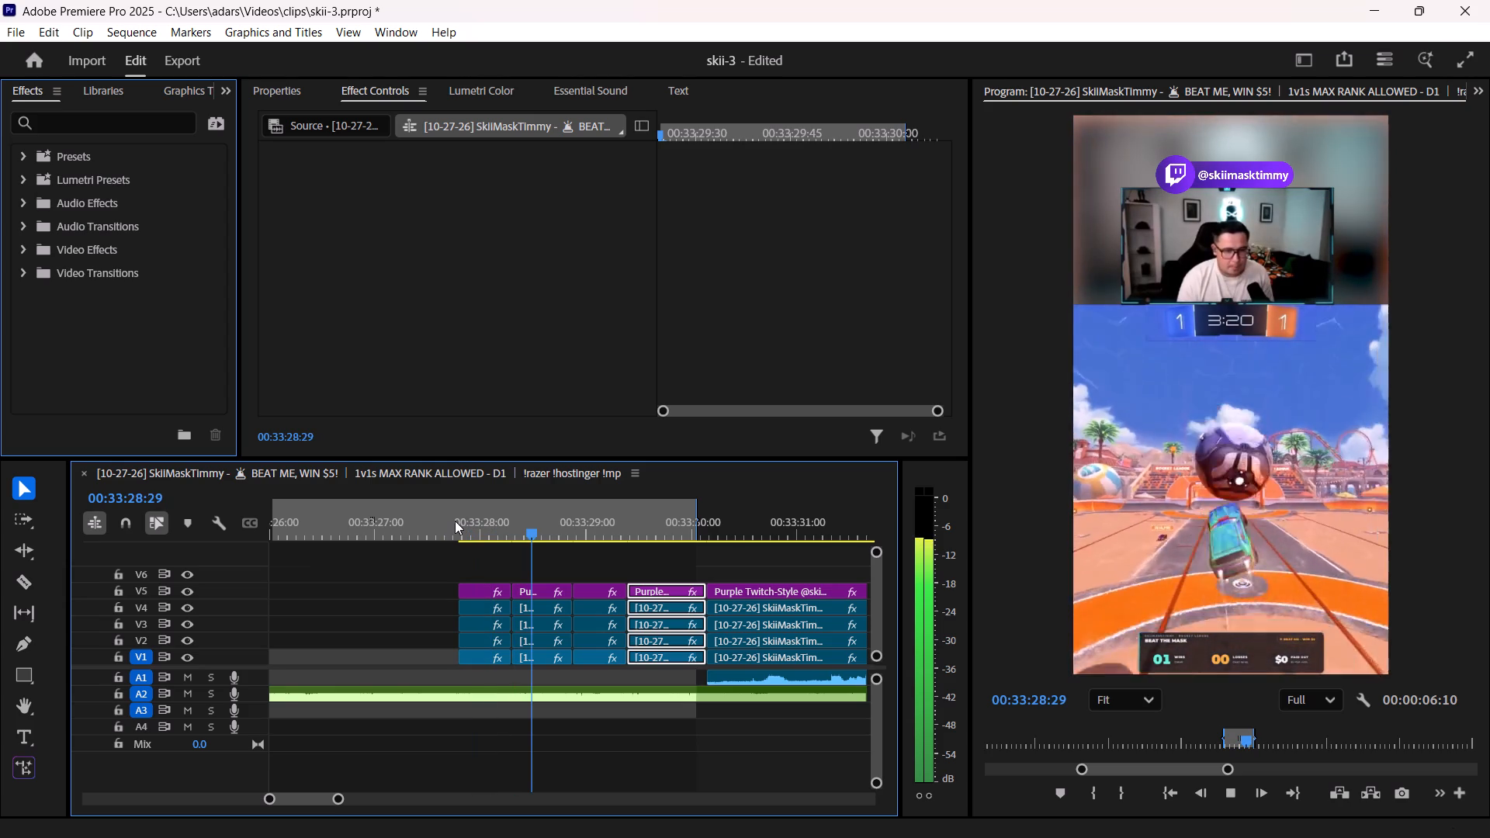
pyautogui.press('space')
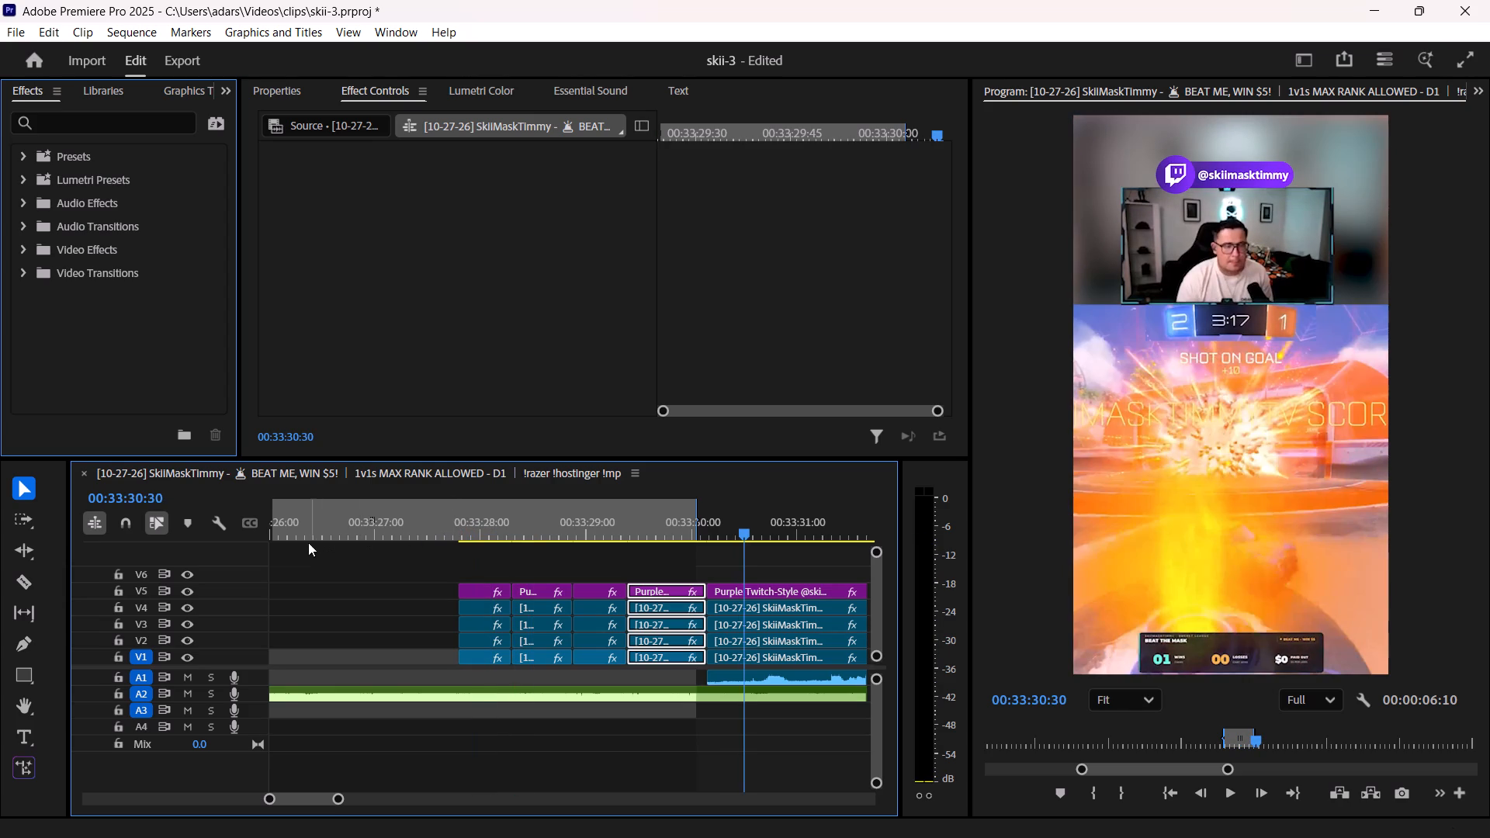
pyautogui.click(308, 542)
pyautogui.click(451, 512)
pyautogui.press('space')
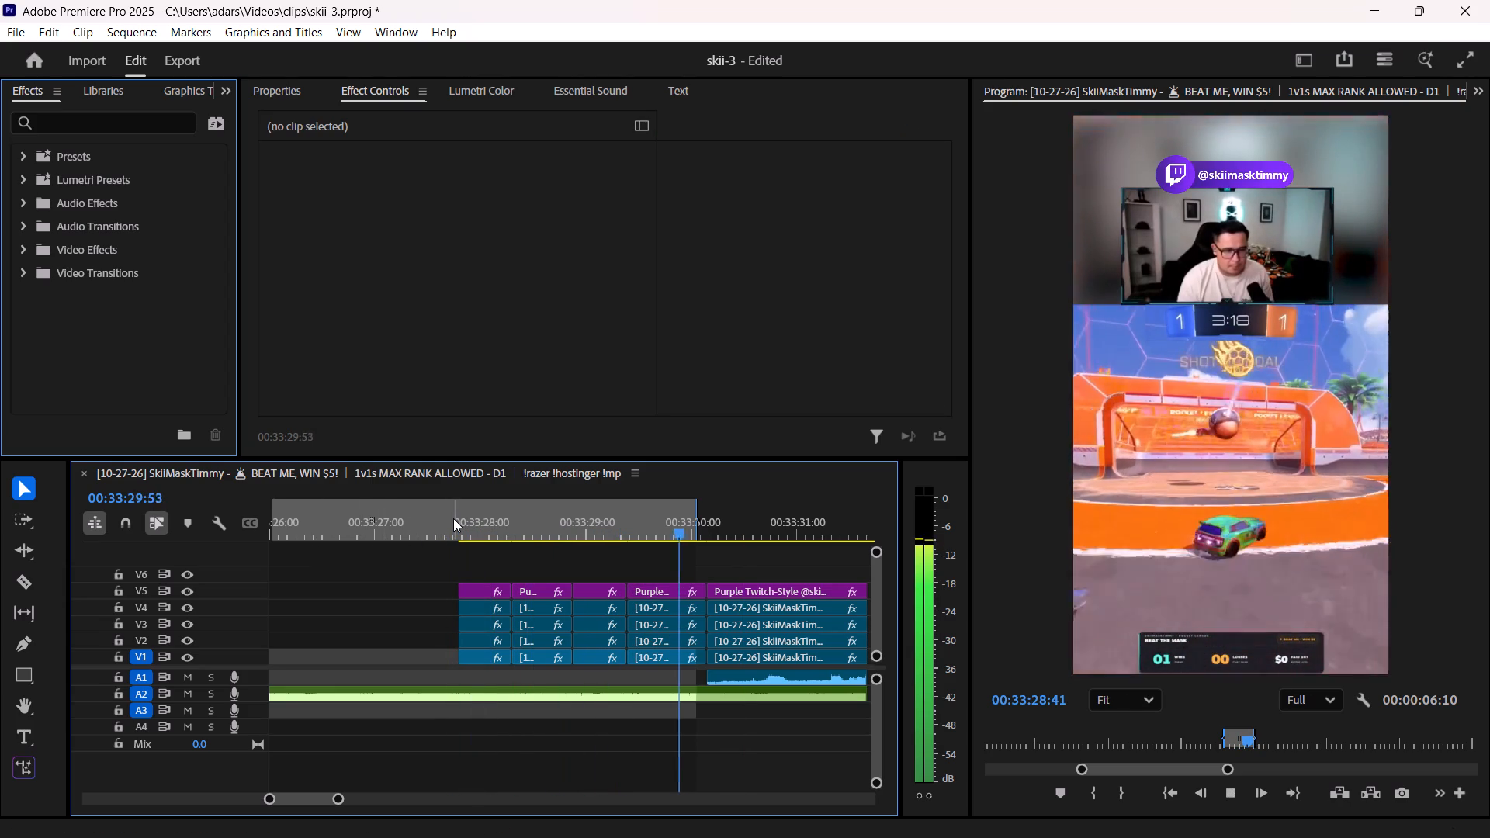
pyautogui.press('space')
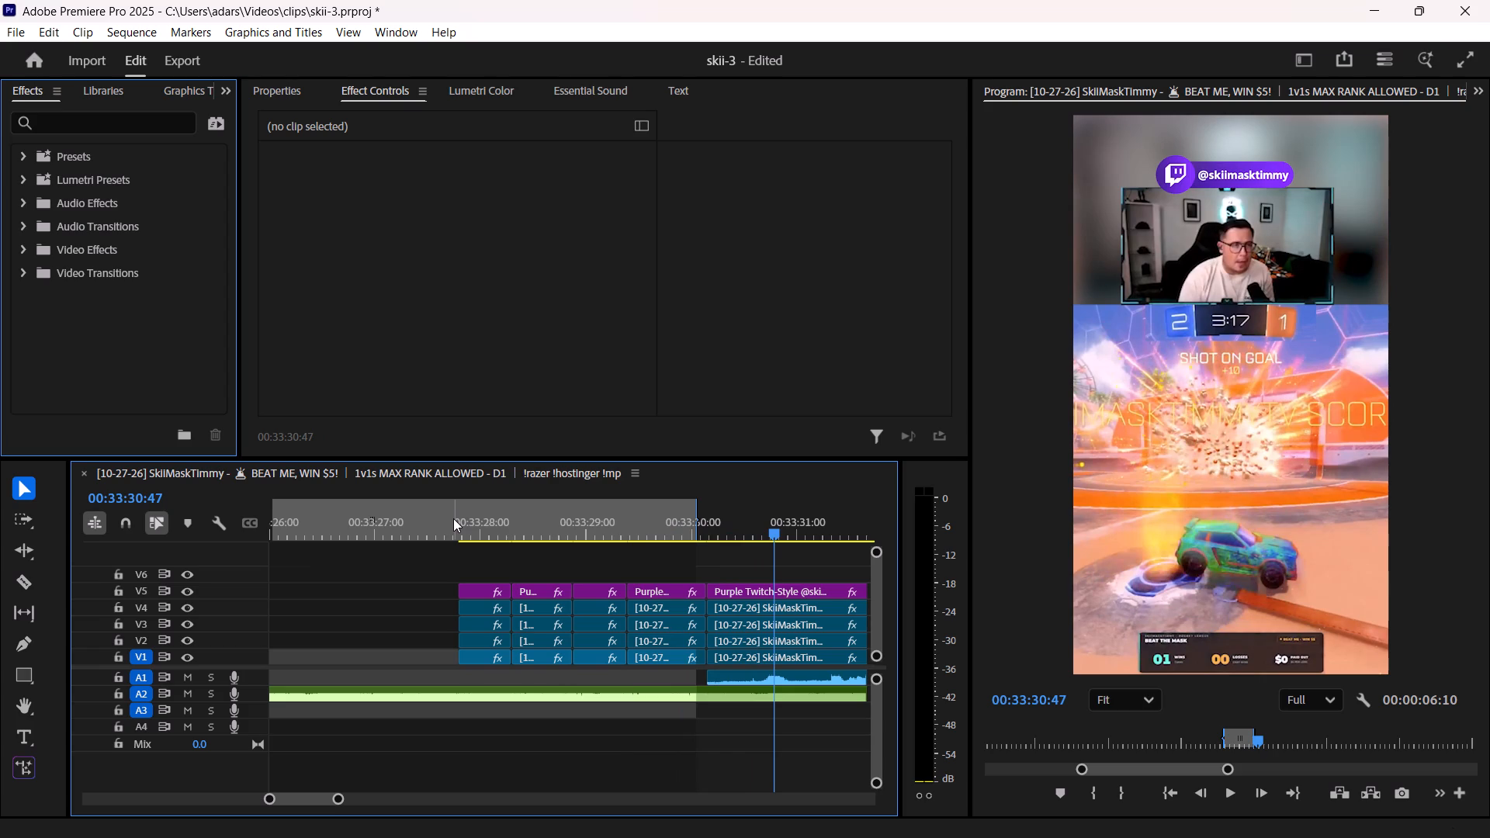
pyautogui.click(456, 530)
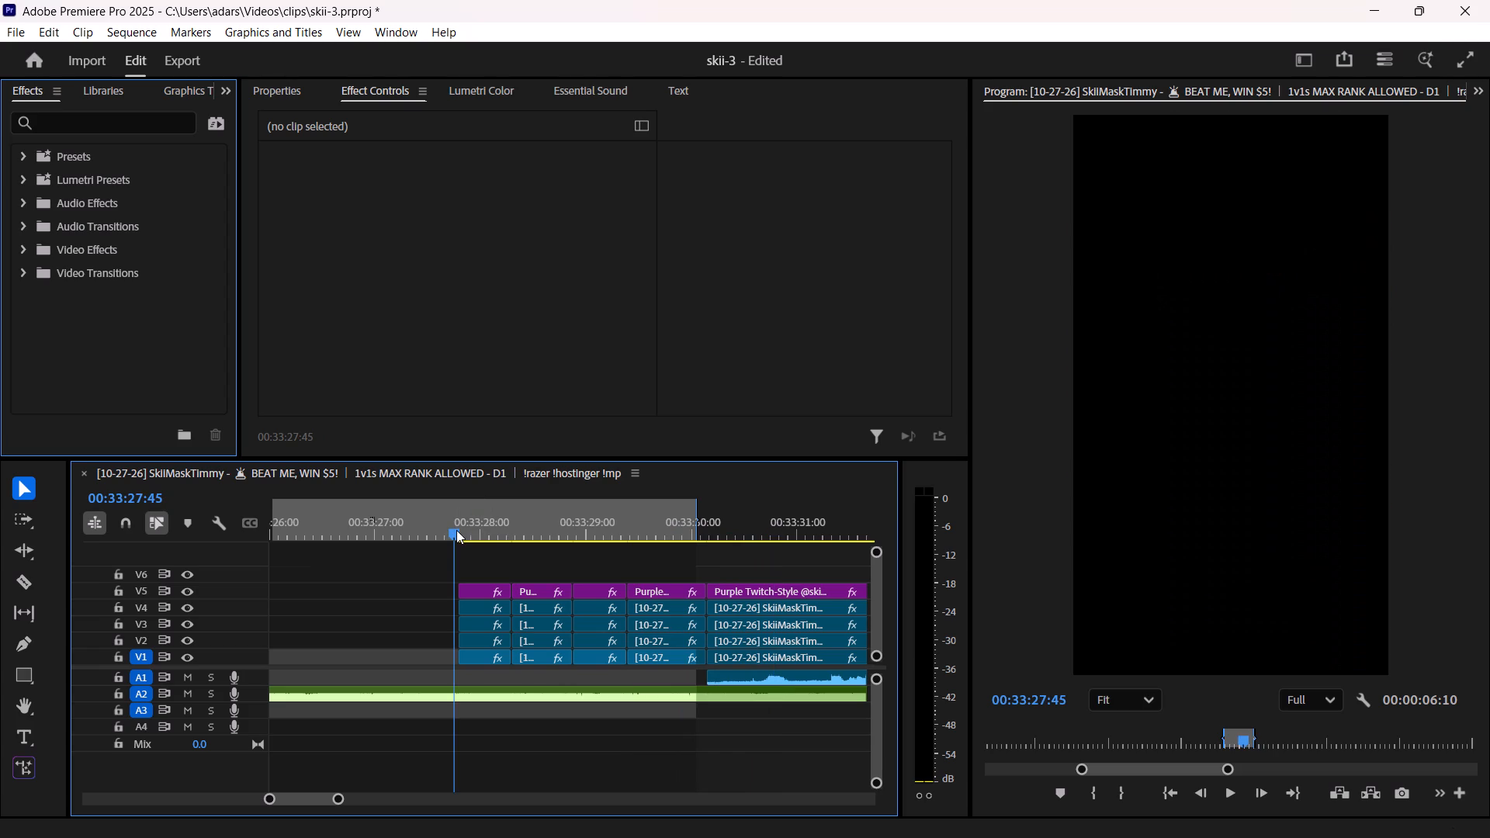
pyautogui.click(456, 530)
pyautogui.press('space')
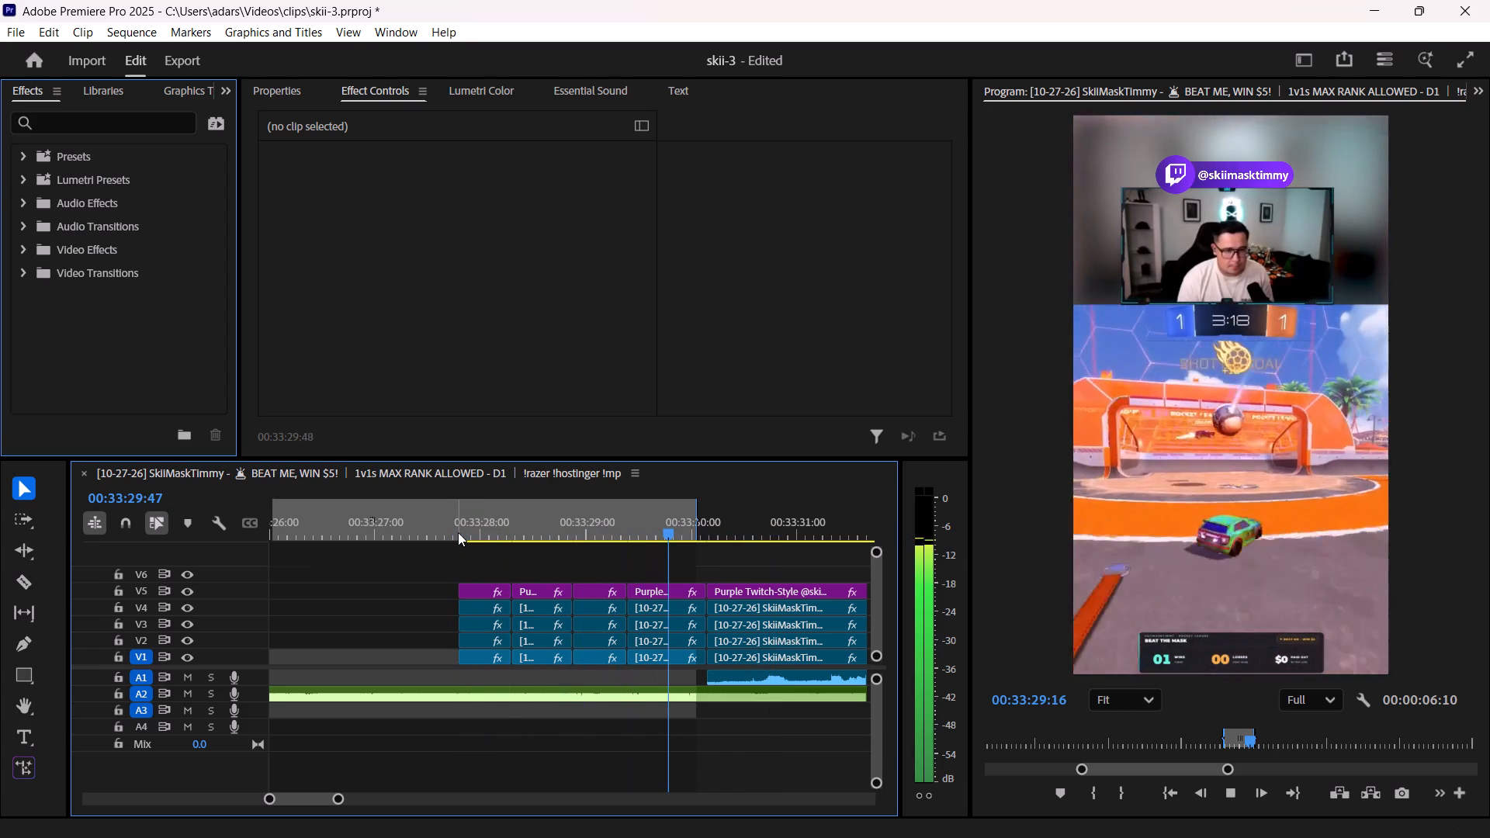
pyautogui.press('space')
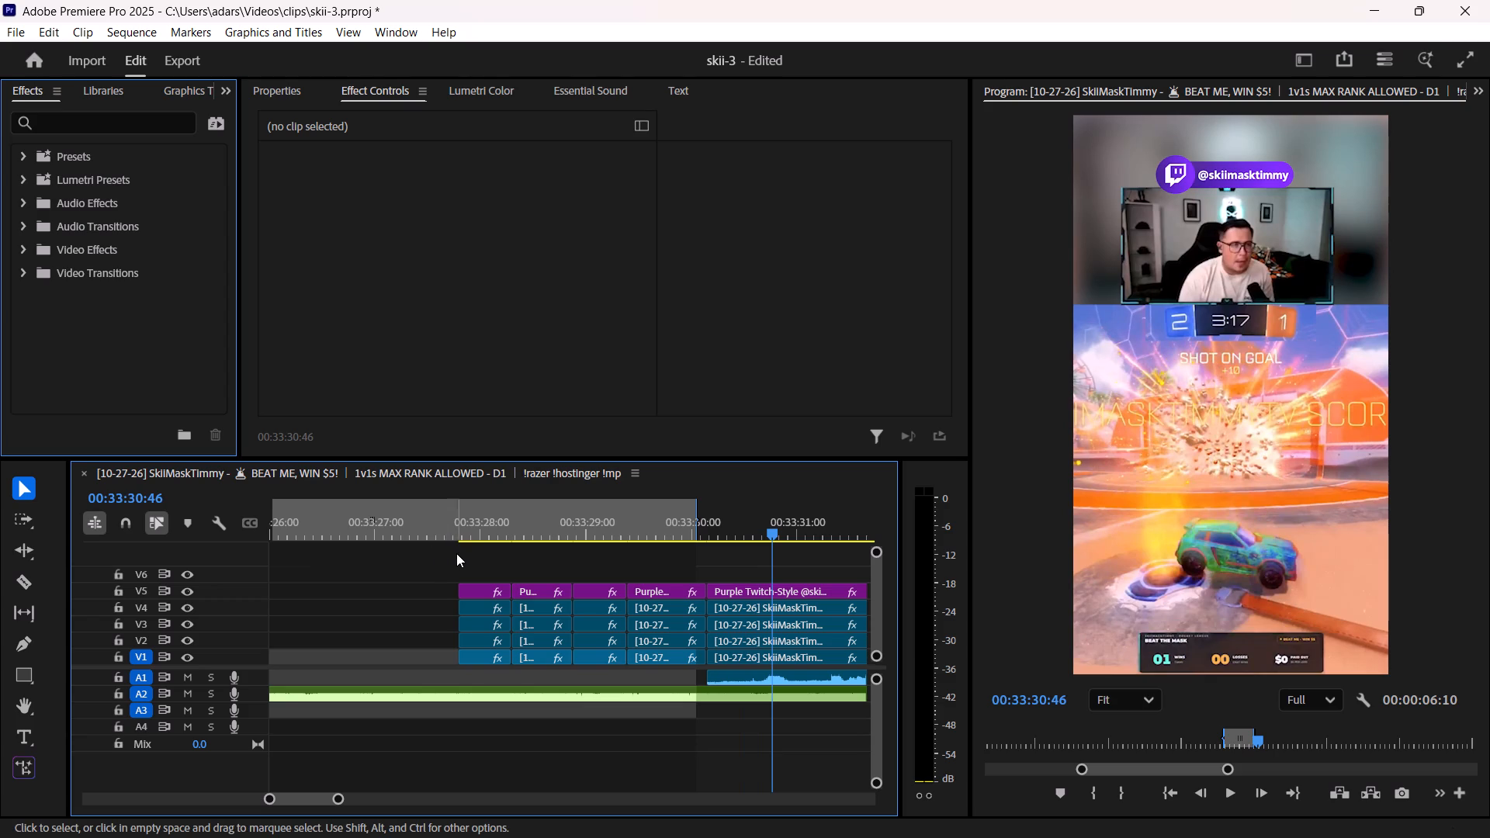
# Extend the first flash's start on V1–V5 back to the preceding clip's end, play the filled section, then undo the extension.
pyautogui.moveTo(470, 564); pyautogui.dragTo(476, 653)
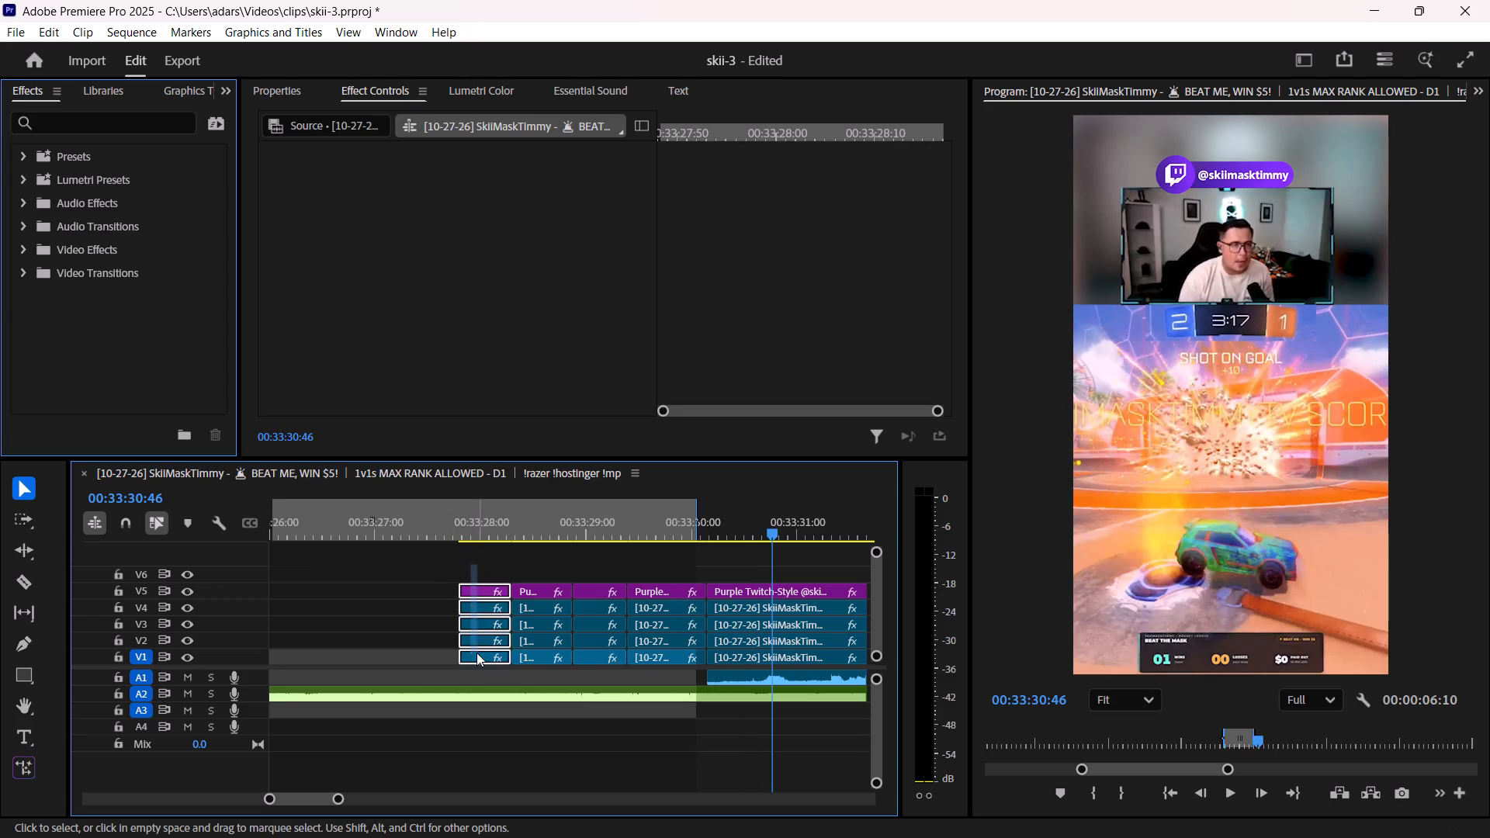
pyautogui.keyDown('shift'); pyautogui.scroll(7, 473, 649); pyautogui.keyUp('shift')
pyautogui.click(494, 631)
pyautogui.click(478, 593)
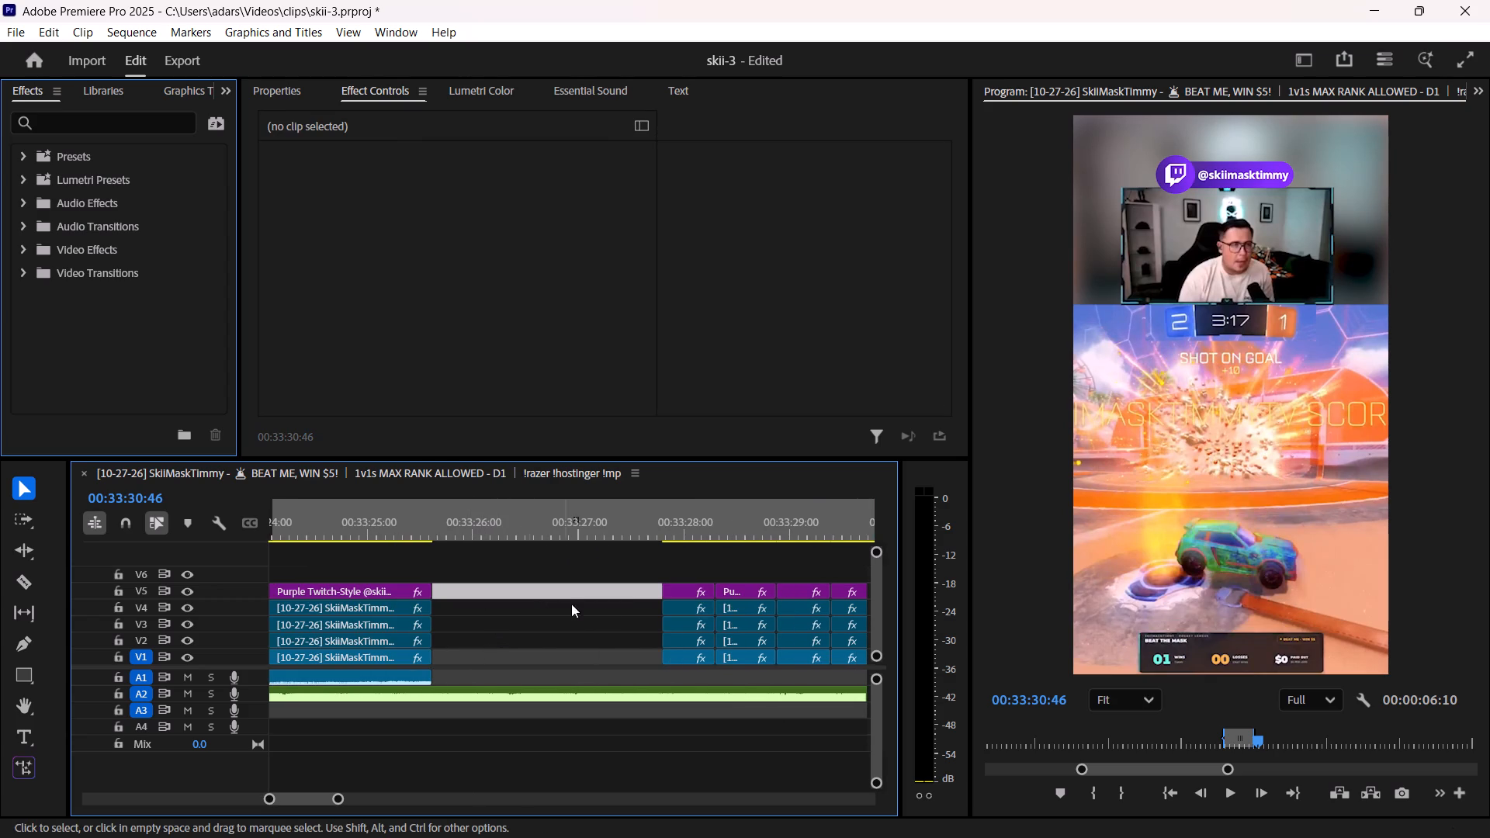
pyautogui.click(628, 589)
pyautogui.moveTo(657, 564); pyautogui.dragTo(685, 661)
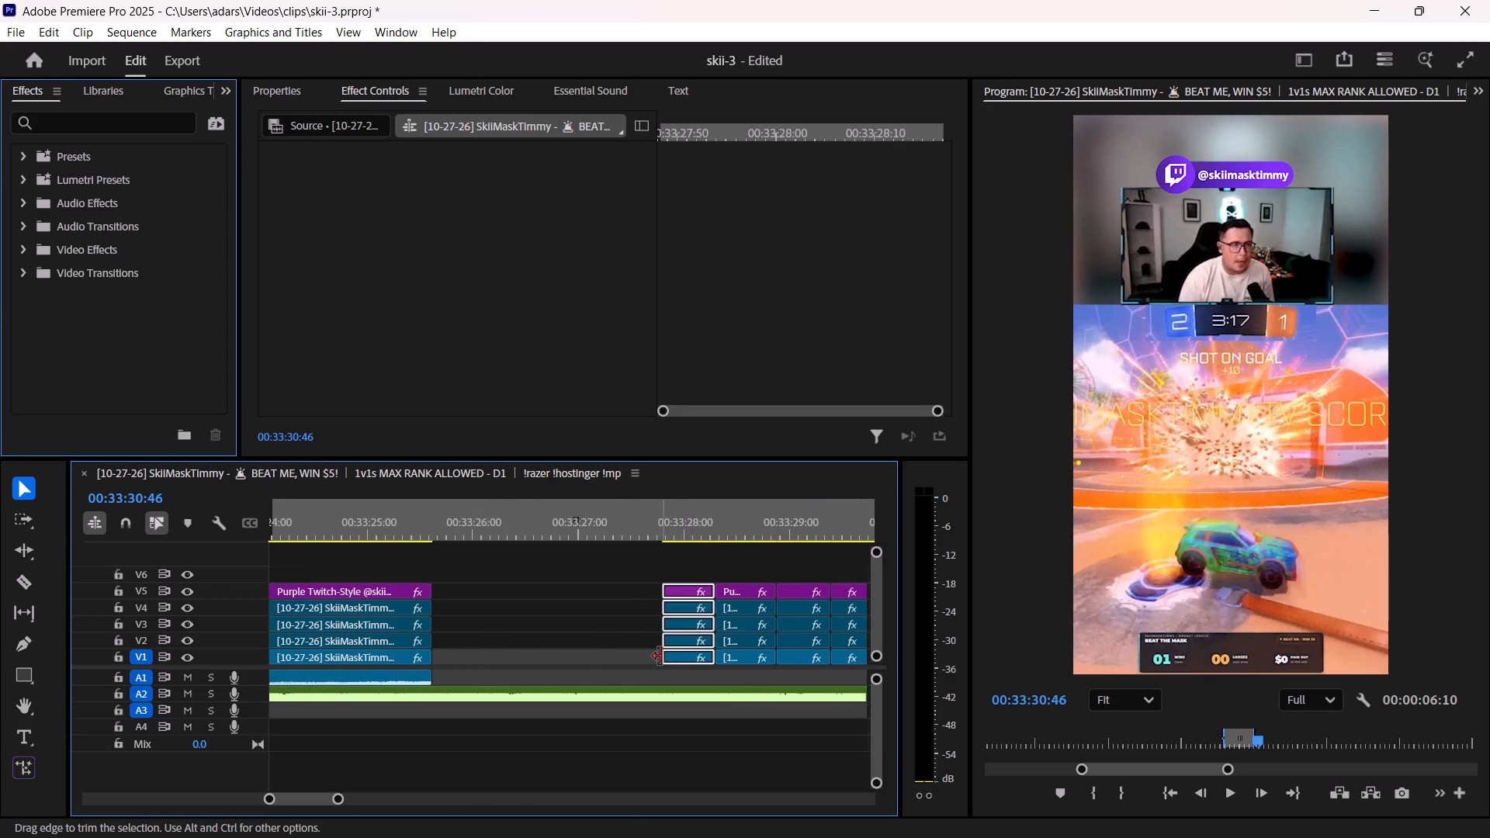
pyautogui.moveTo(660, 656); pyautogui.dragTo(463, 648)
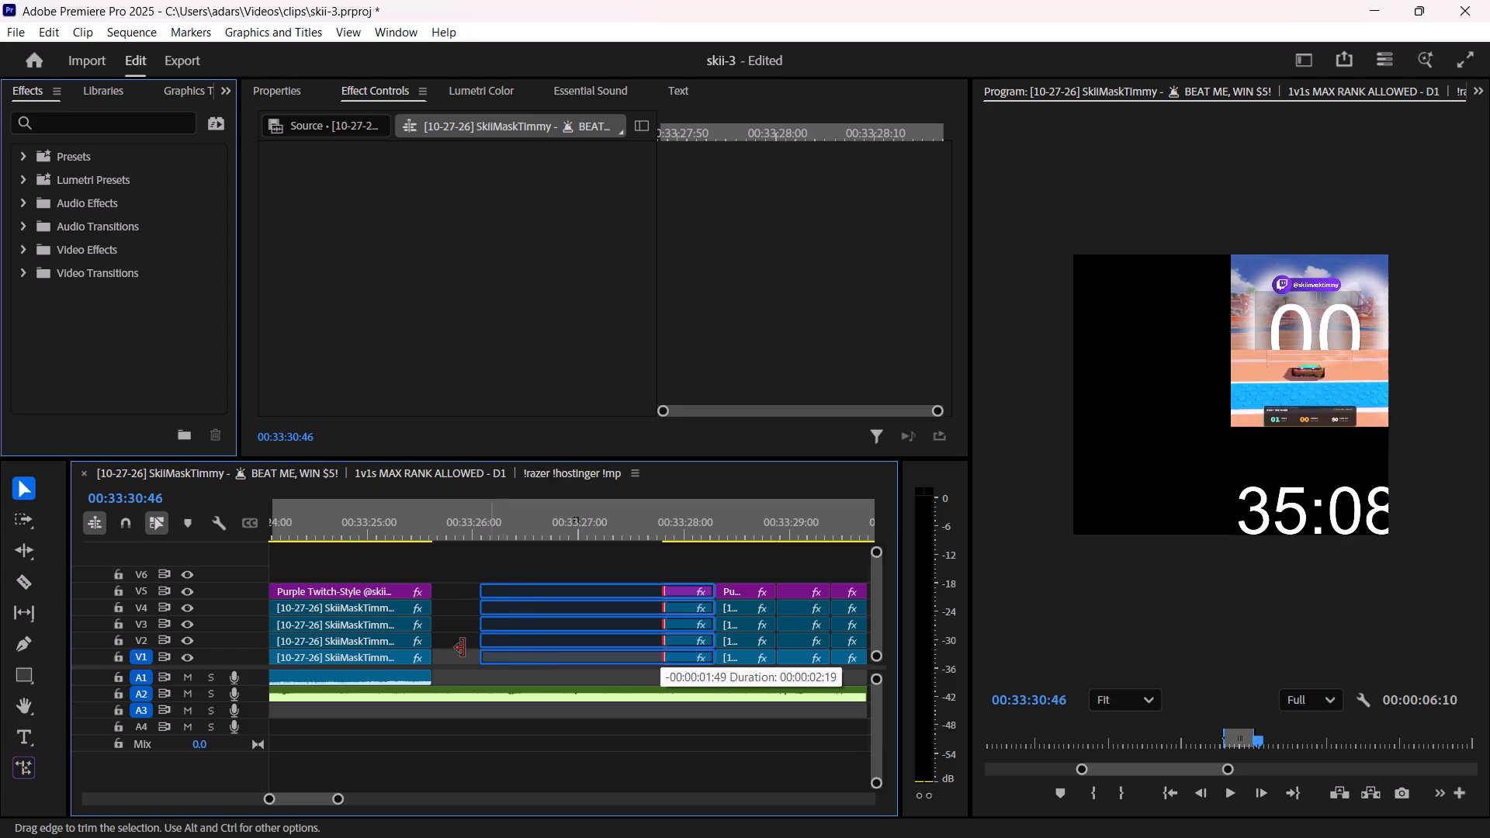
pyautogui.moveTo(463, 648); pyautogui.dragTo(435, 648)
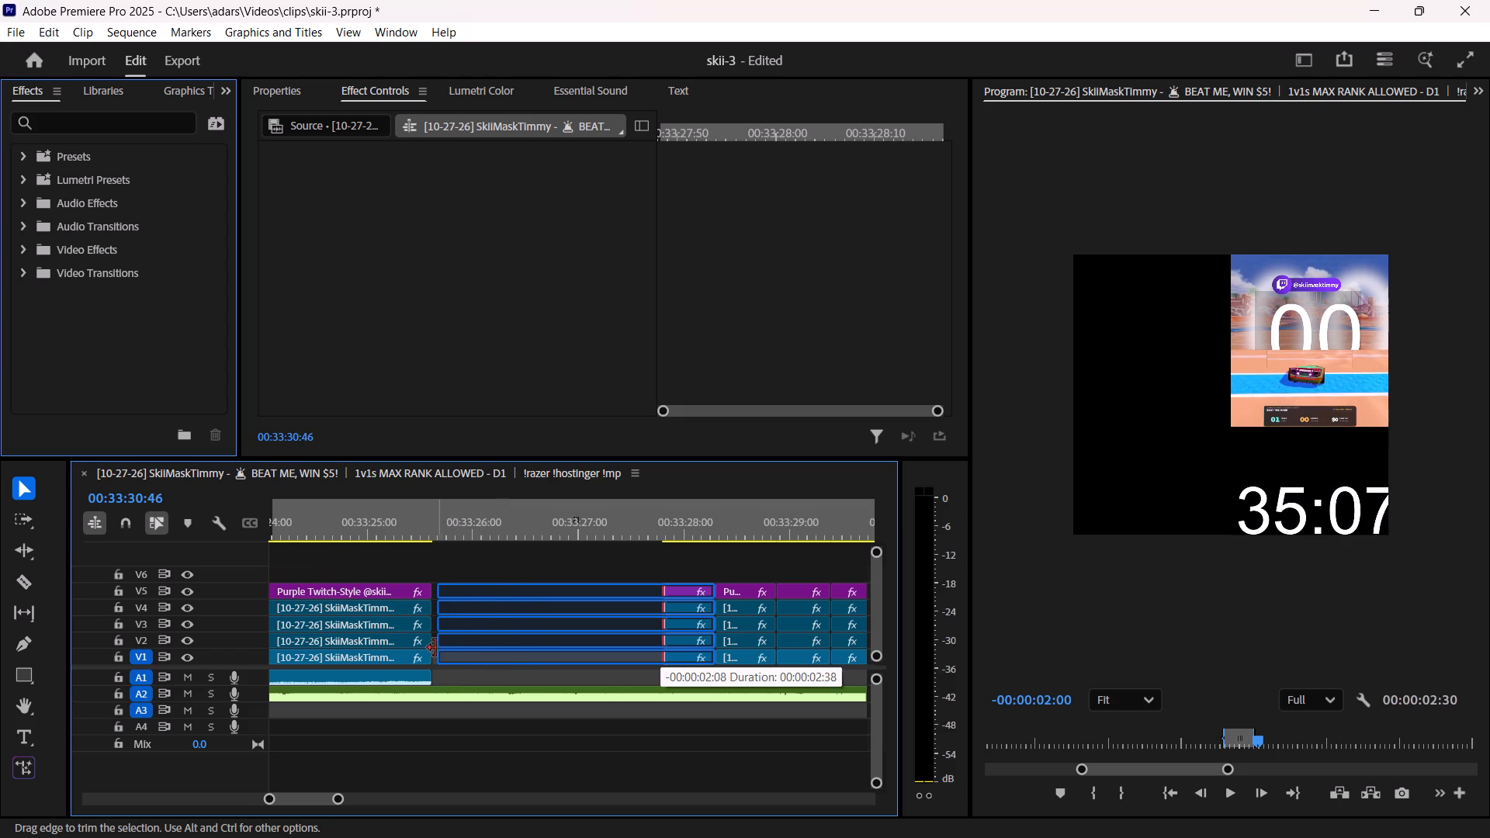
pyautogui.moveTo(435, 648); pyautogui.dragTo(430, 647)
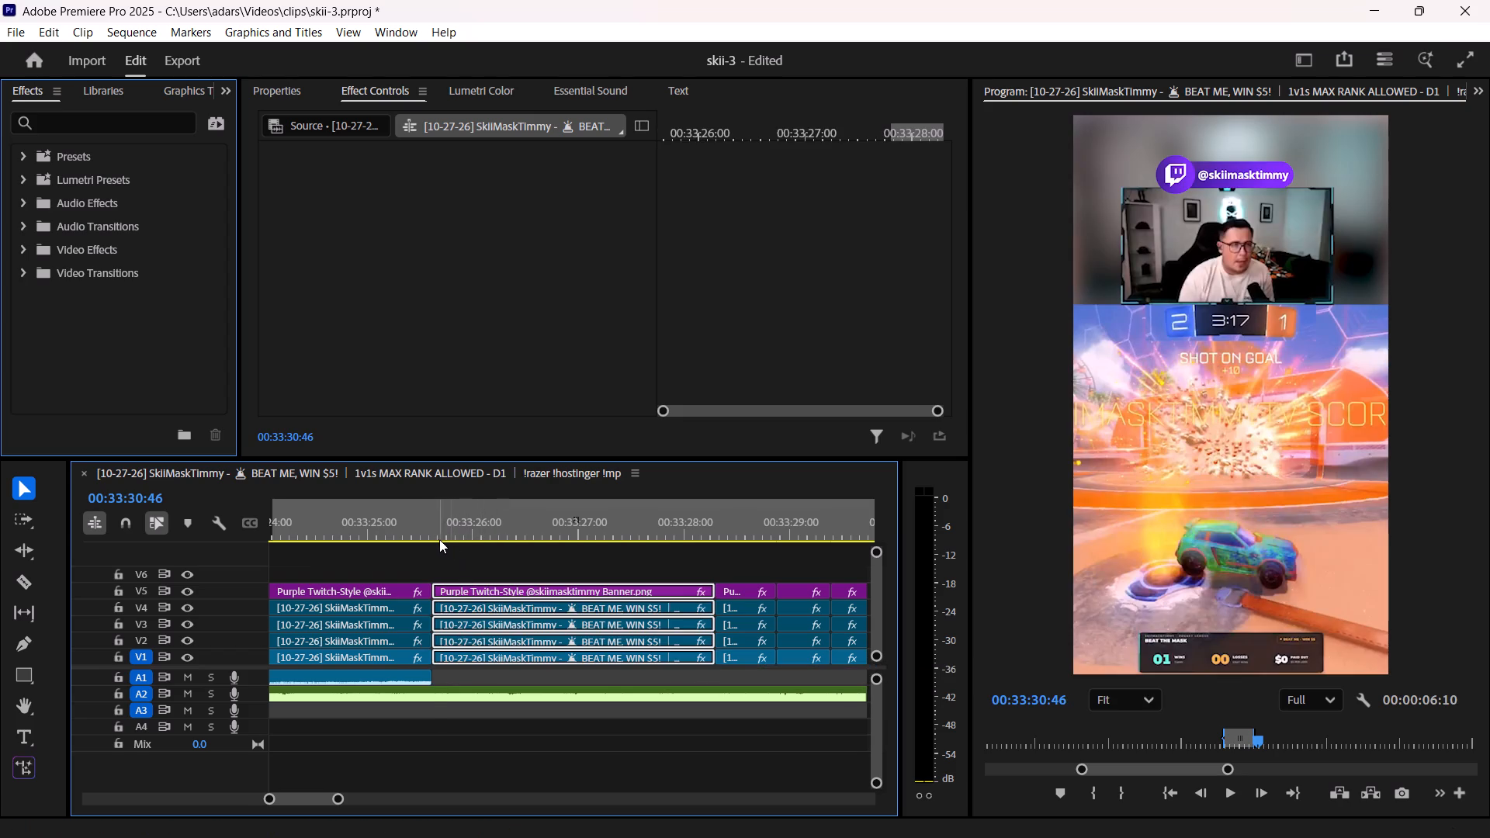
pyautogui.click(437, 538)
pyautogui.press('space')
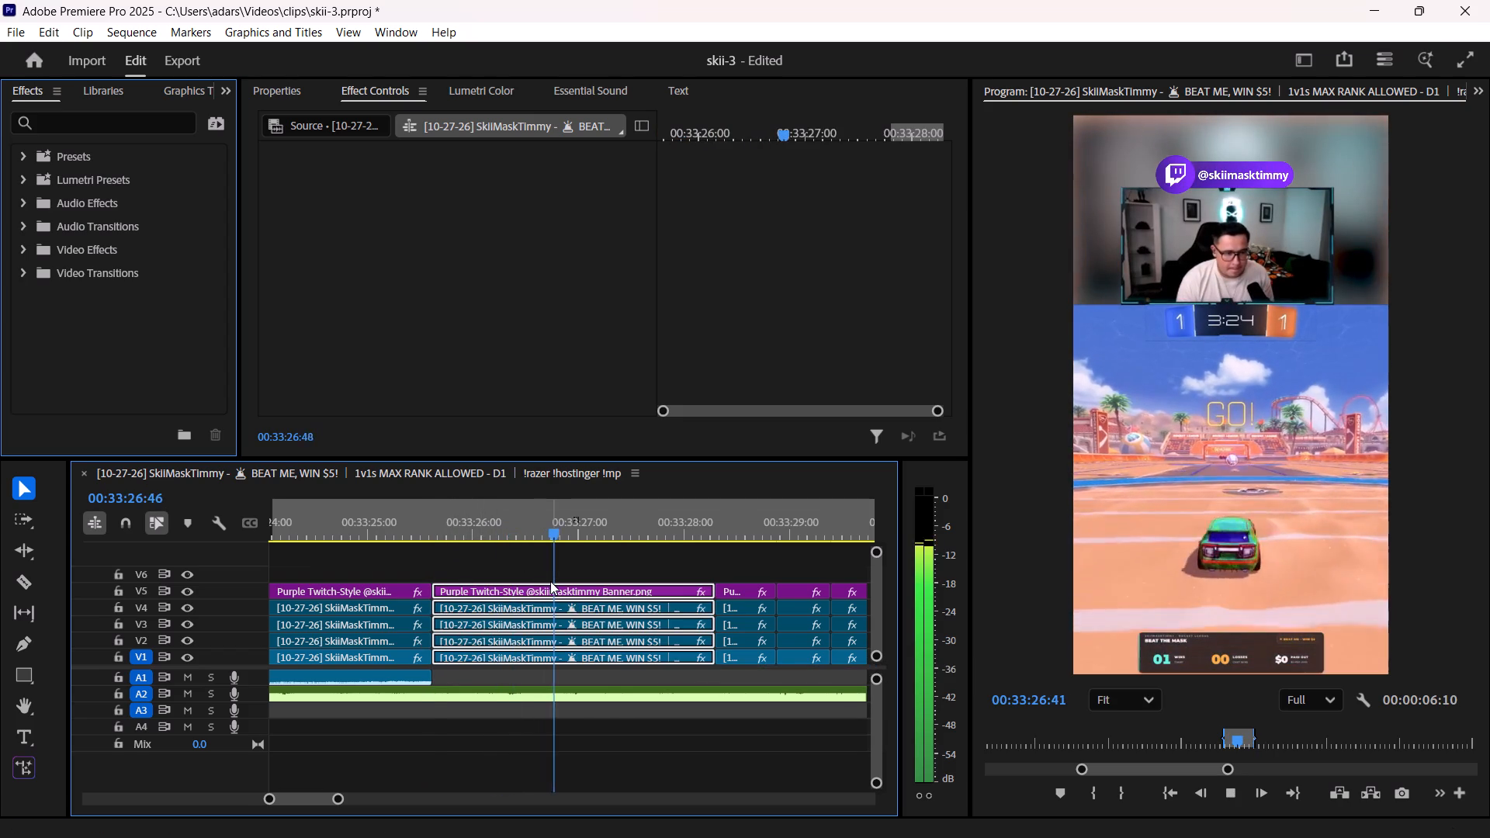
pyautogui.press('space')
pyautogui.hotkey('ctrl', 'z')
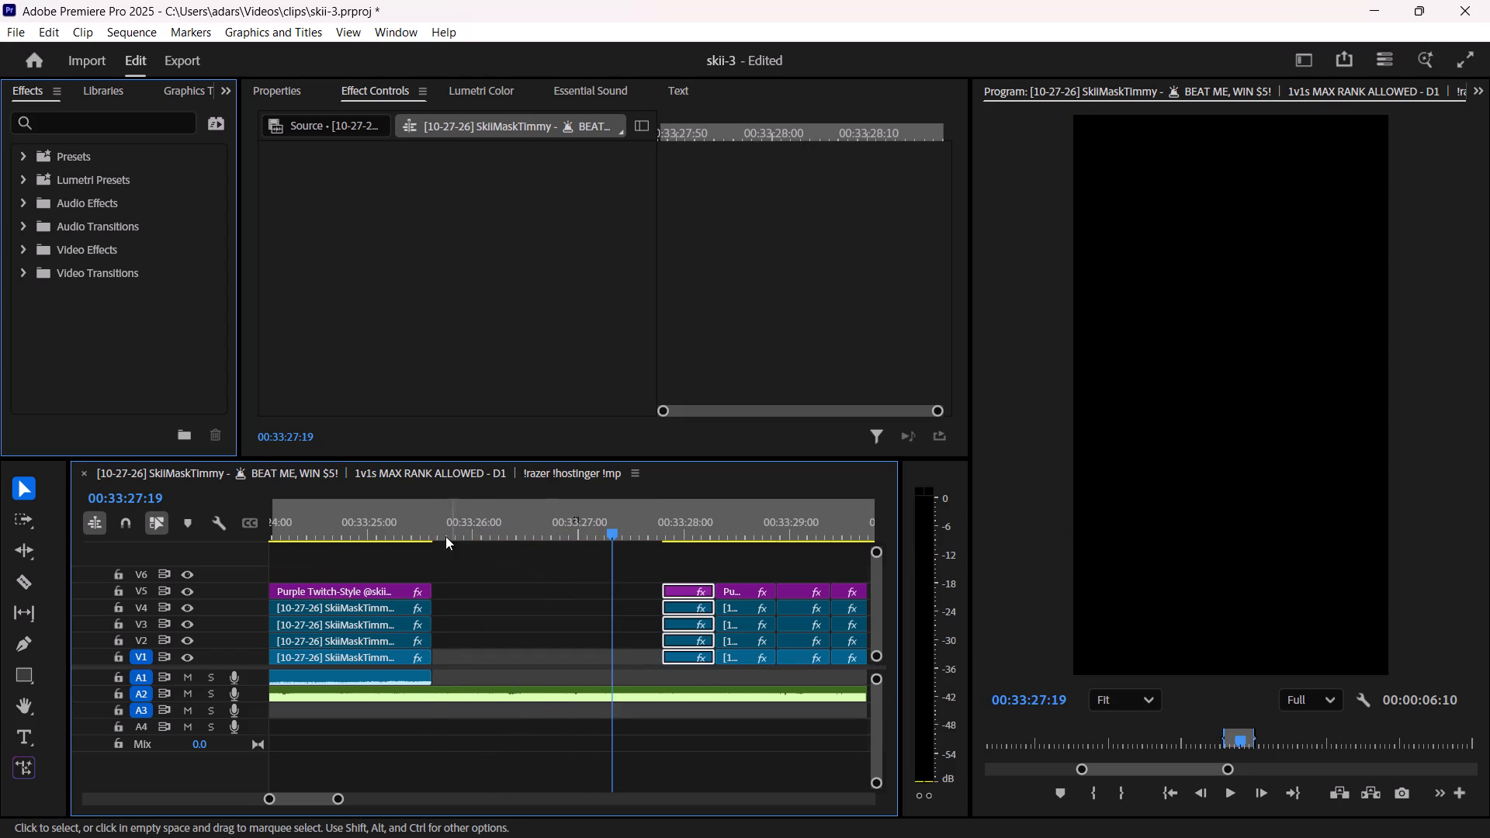
# Play from 00:33:25:37 across the gap and the four flashes into the goal clip to check the timing.
pyautogui.click(435, 529)
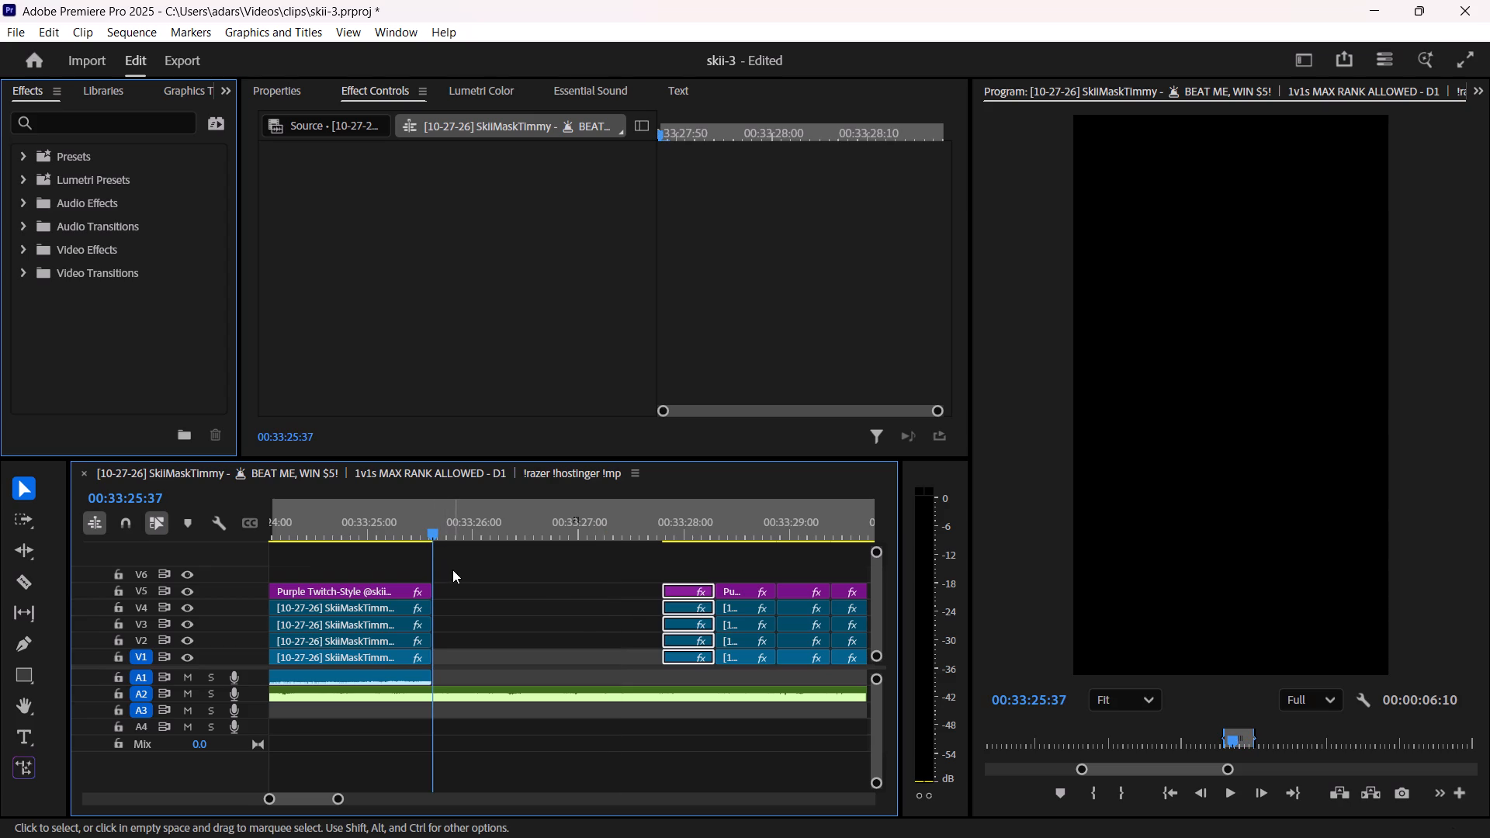
pyautogui.press('space')
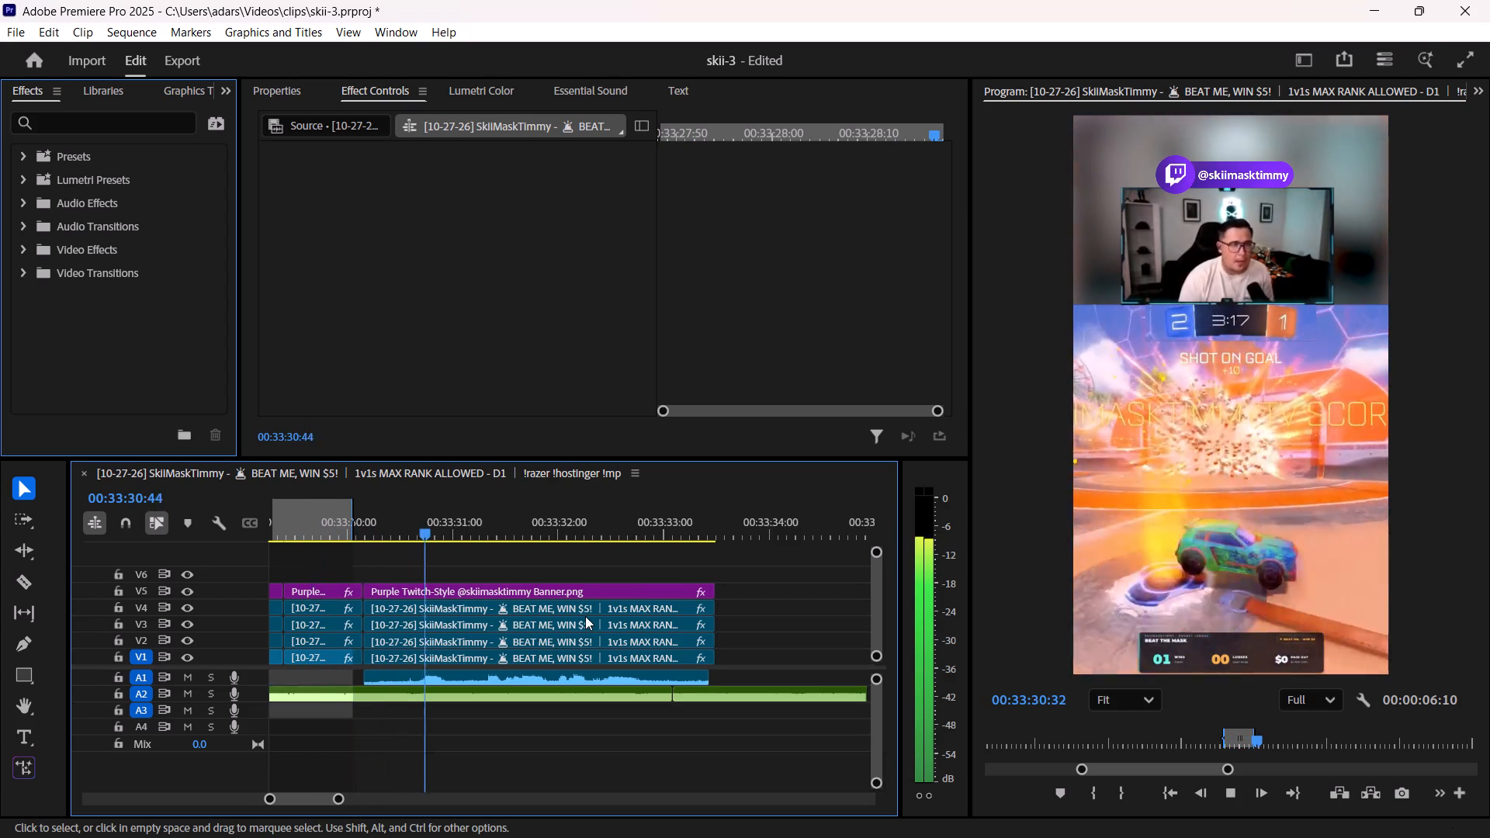
pyautogui.press('space')
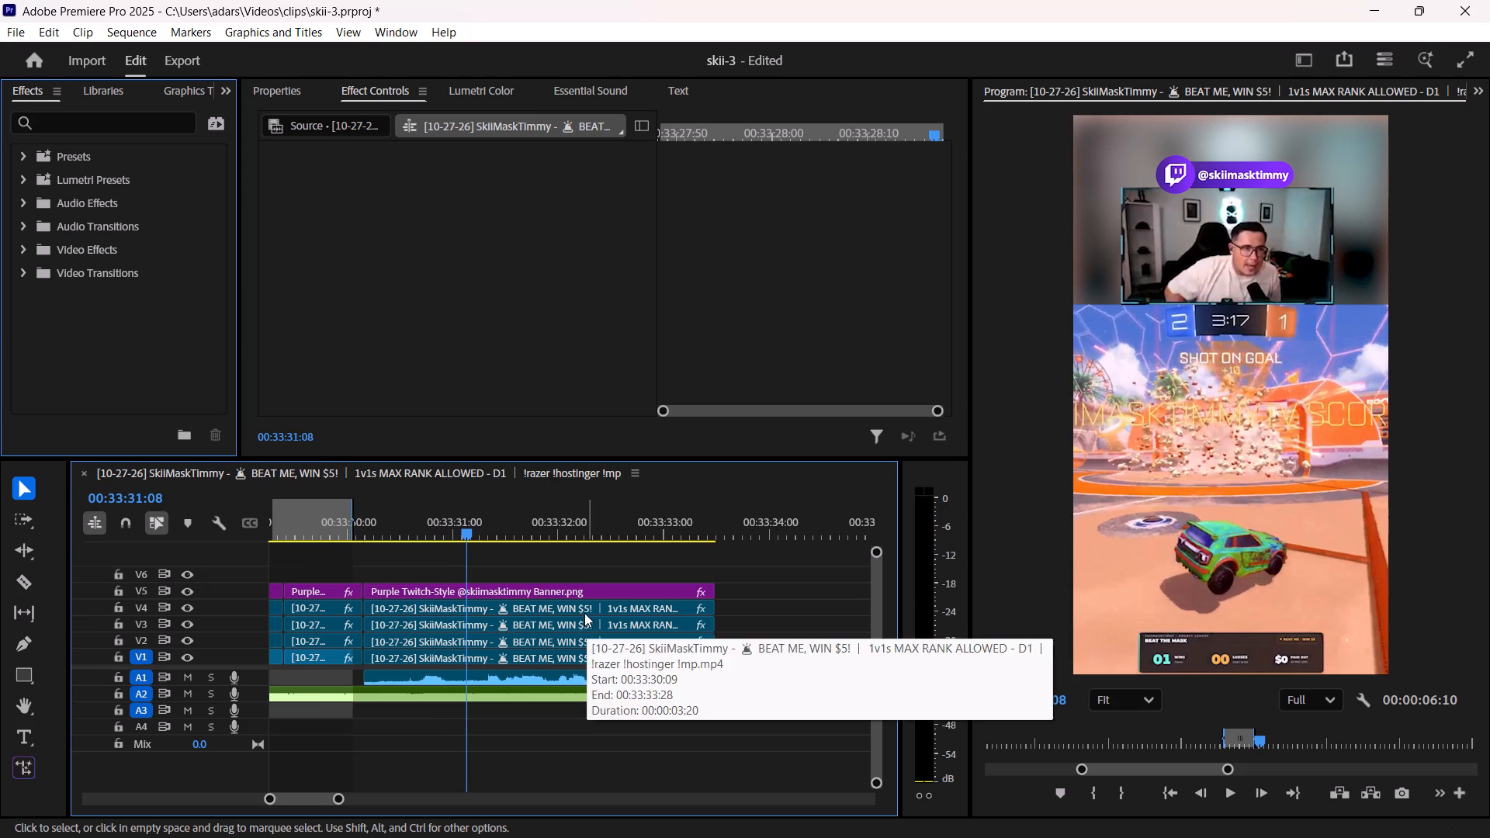
# Replay and scrub the goal clip's opening between about 00:33:30:10 and 00:33:30:30 to compare the explosion with the music.
pyautogui.click(386, 528)
pyautogui.press('space')
pyautogui.press('space')
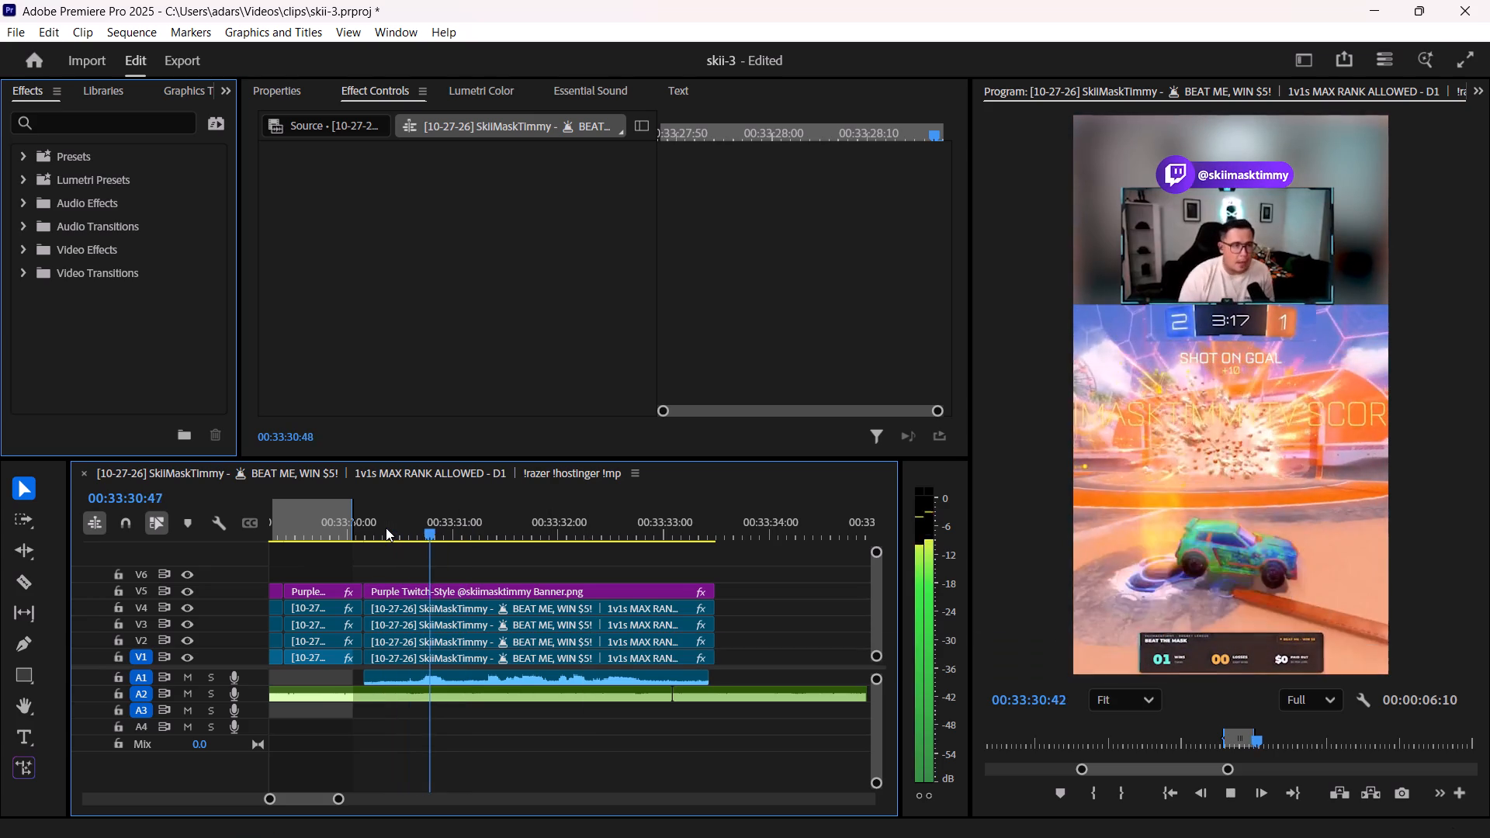
pyautogui.click(386, 528)
pyautogui.moveTo(376, 528); pyautogui.dragTo(369, 528)
pyautogui.press('space')
pyautogui.press('space')
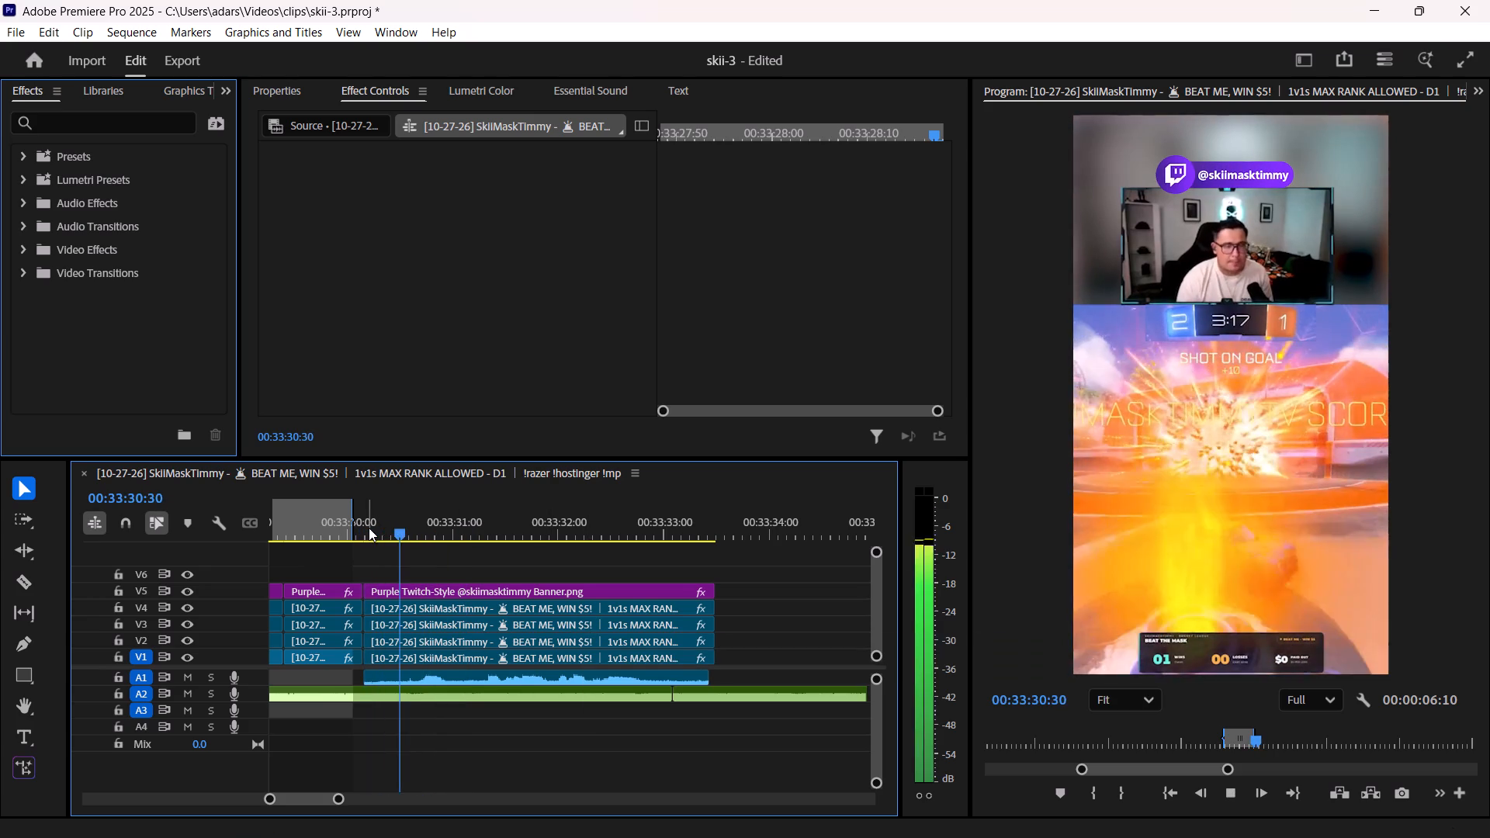
pyautogui.moveTo(369, 528); pyautogui.dragTo(352, 528)
pyautogui.press('space')
pyautogui.press('space')
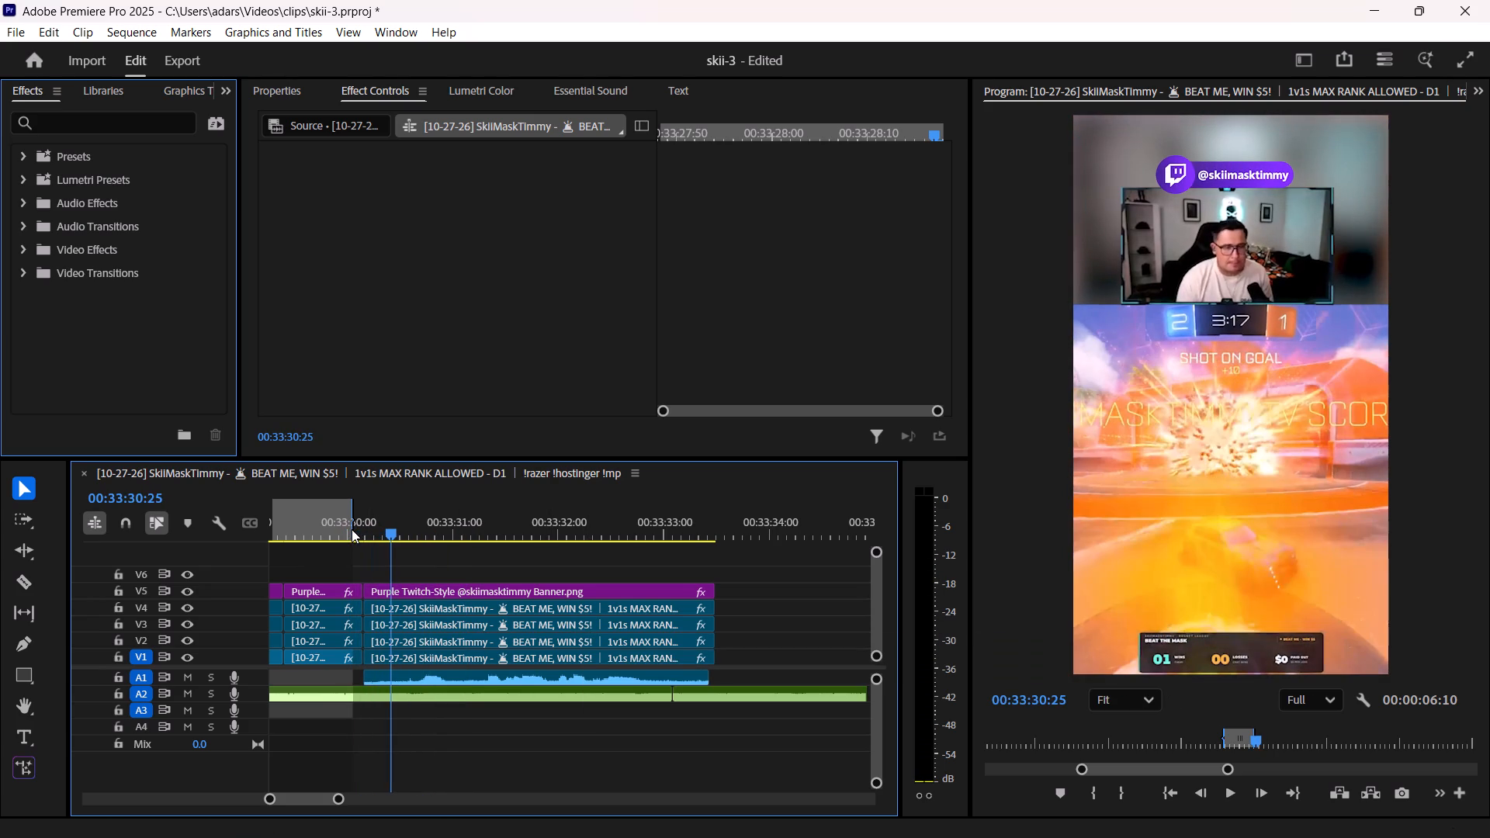
pyautogui.click(352, 529)
pyautogui.click(326, 532)
pyautogui.press('space')
pyautogui.press('space')
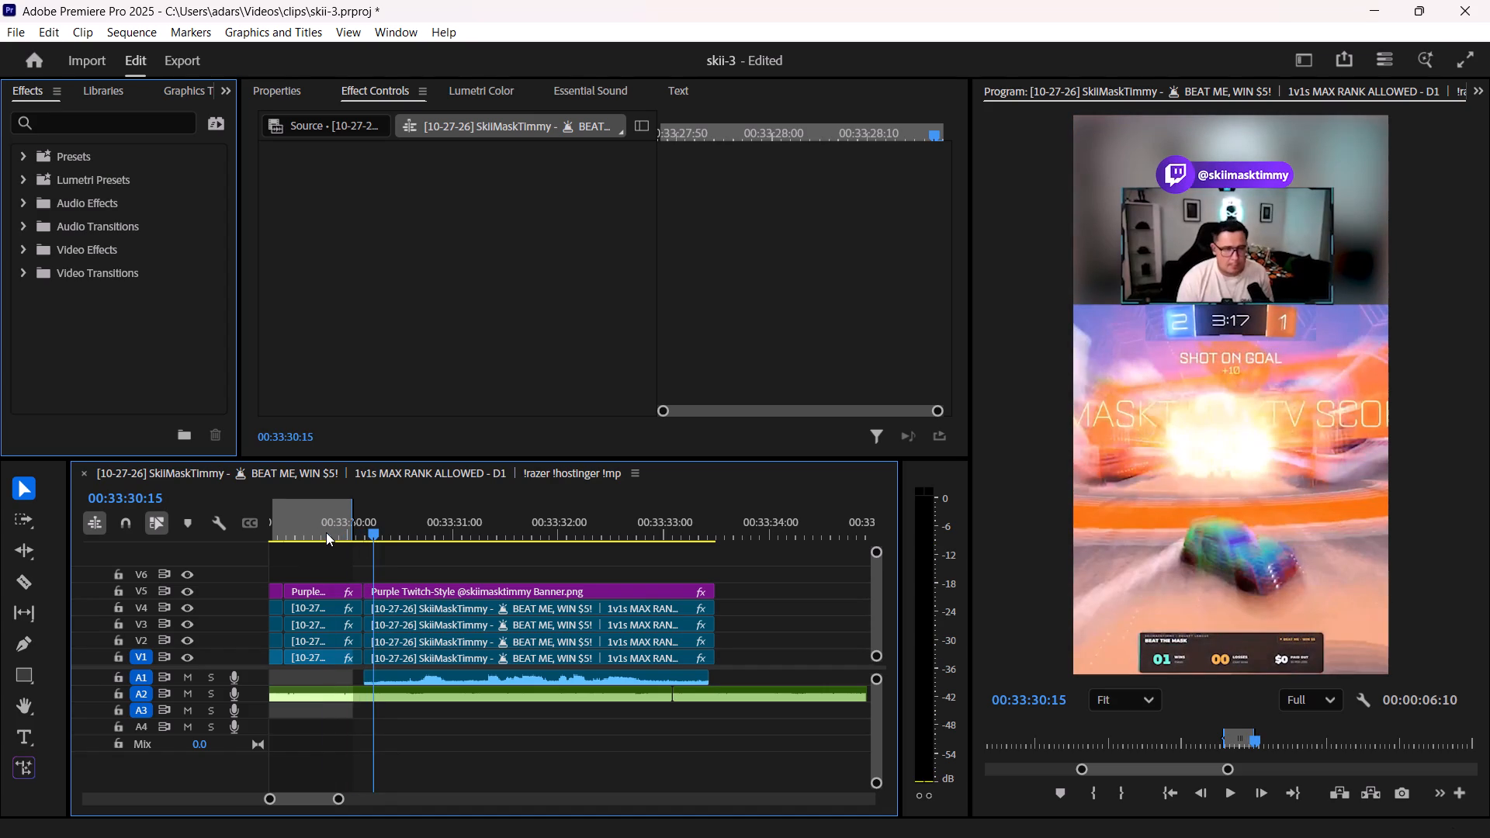
pyautogui.moveTo(367, 529); pyautogui.dragTo(359, 531)
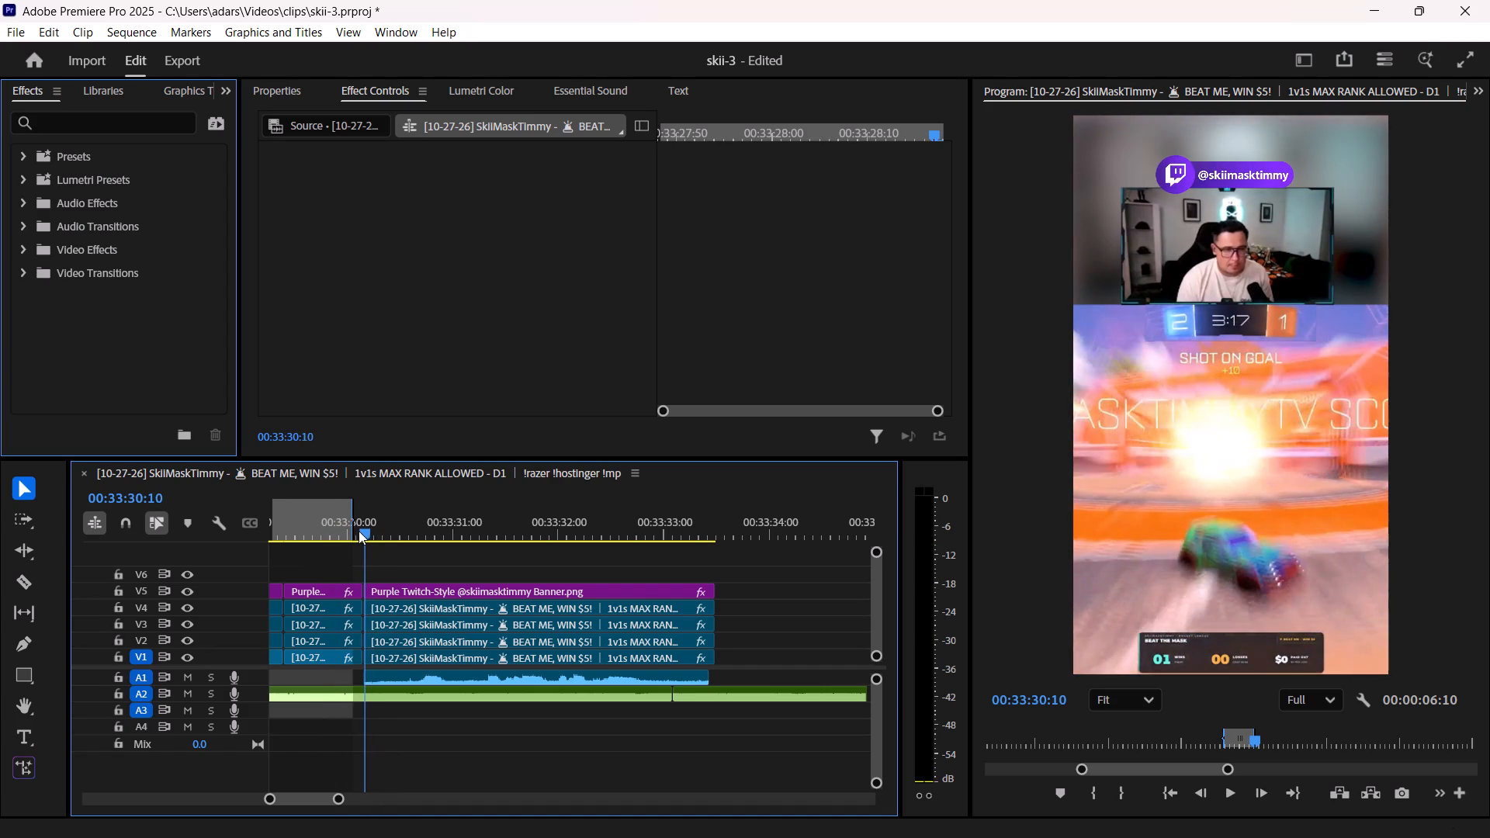
pyautogui.moveTo(359, 531); pyautogui.dragTo(384, 531)
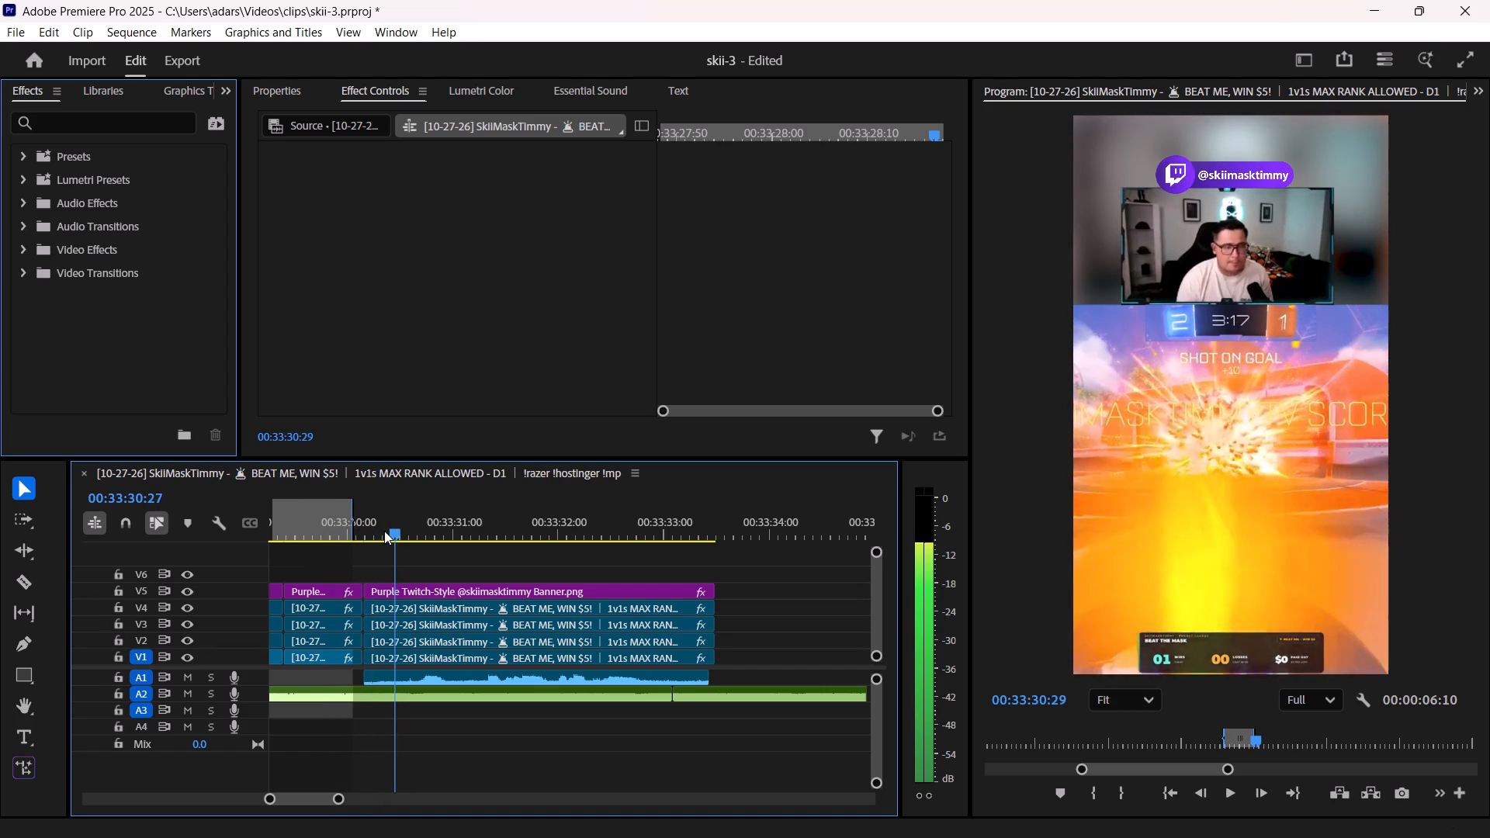
pyautogui.moveTo(384, 531); pyautogui.dragTo(393, 525)
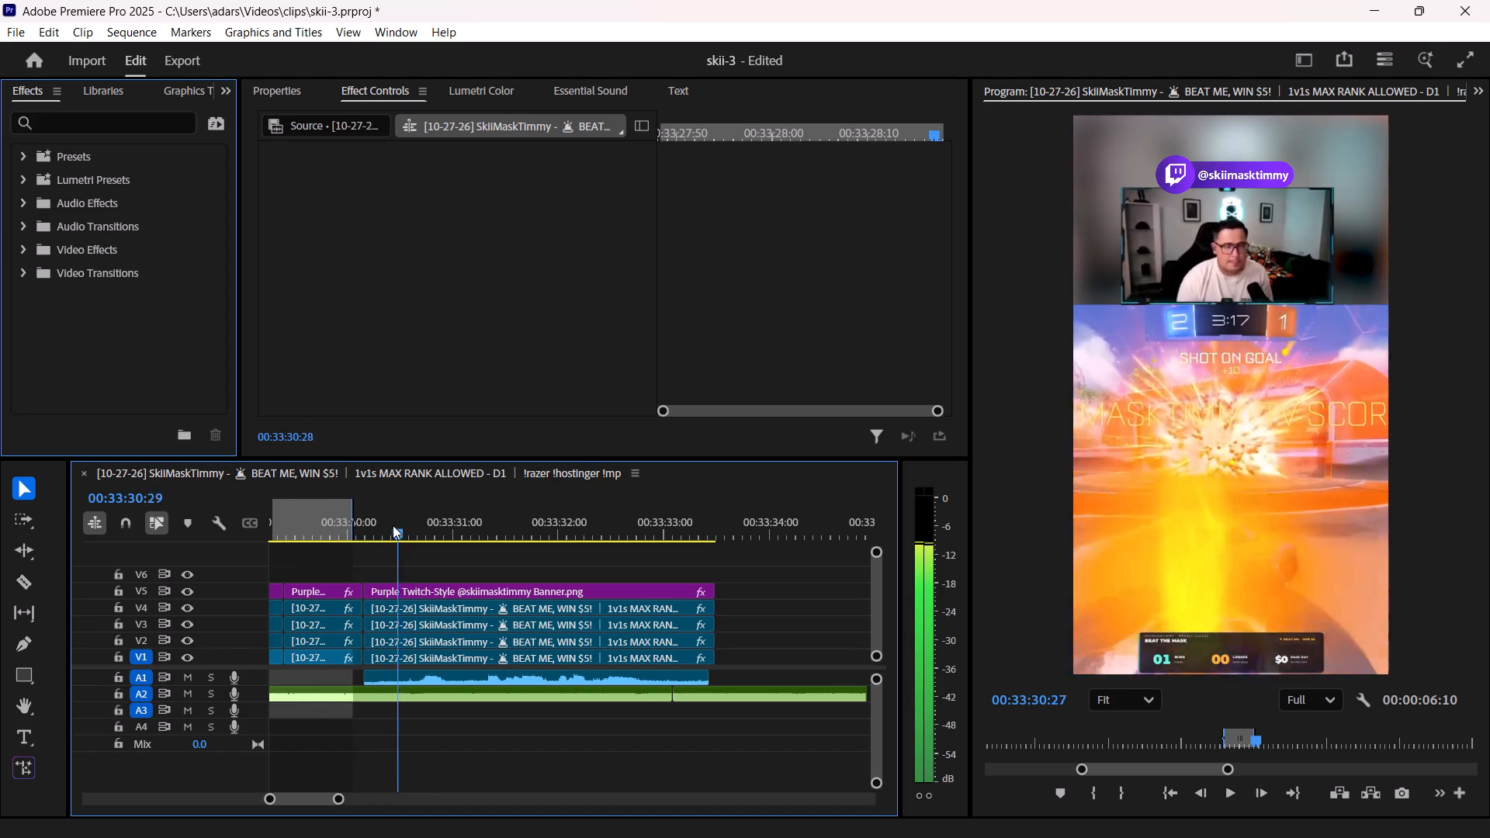
pyautogui.moveTo(393, 525); pyautogui.dragTo(366, 528)
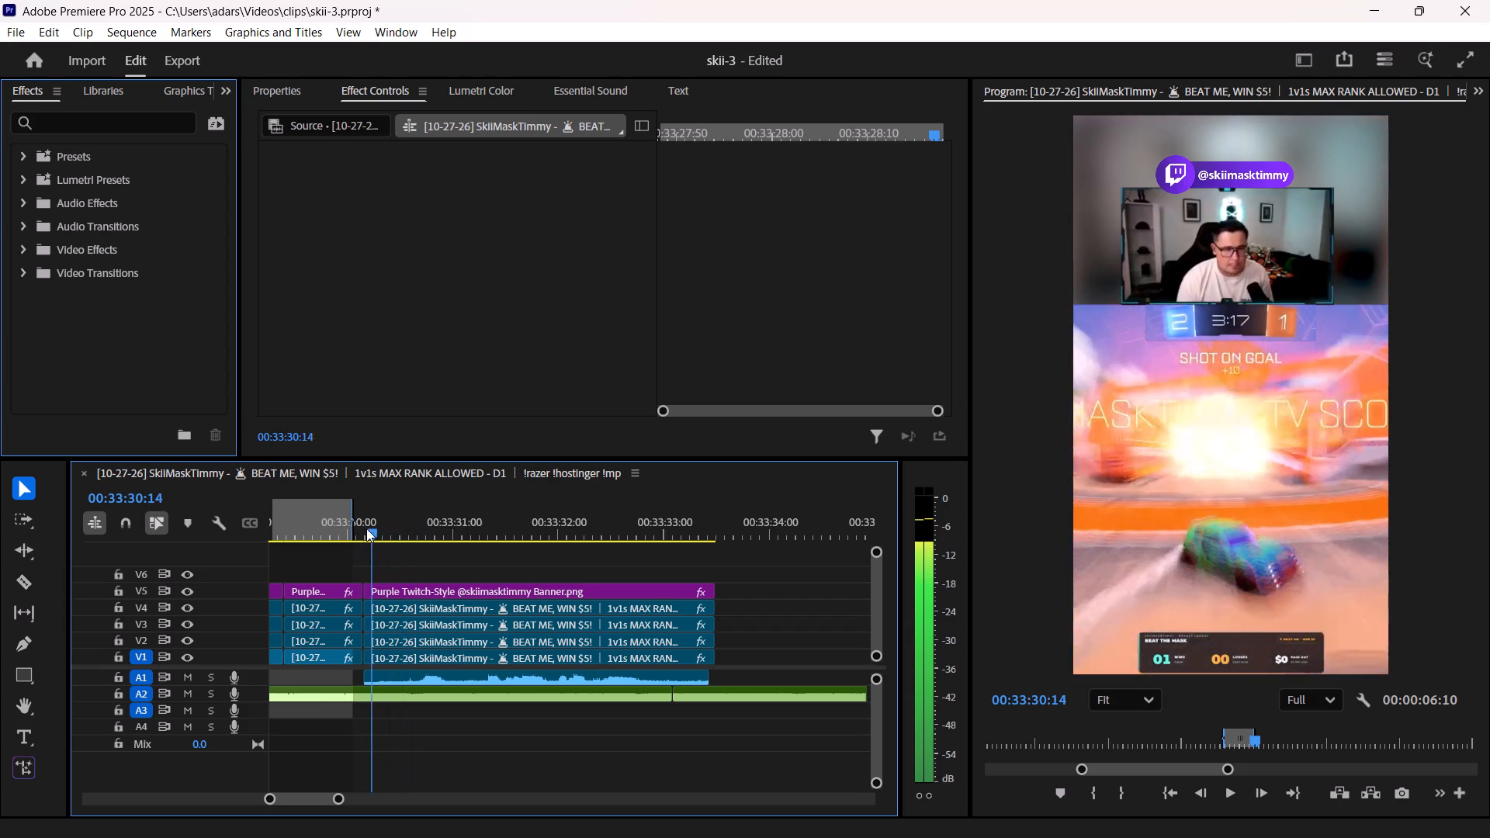
pyautogui.moveTo(366, 528); pyautogui.dragTo(386, 525)
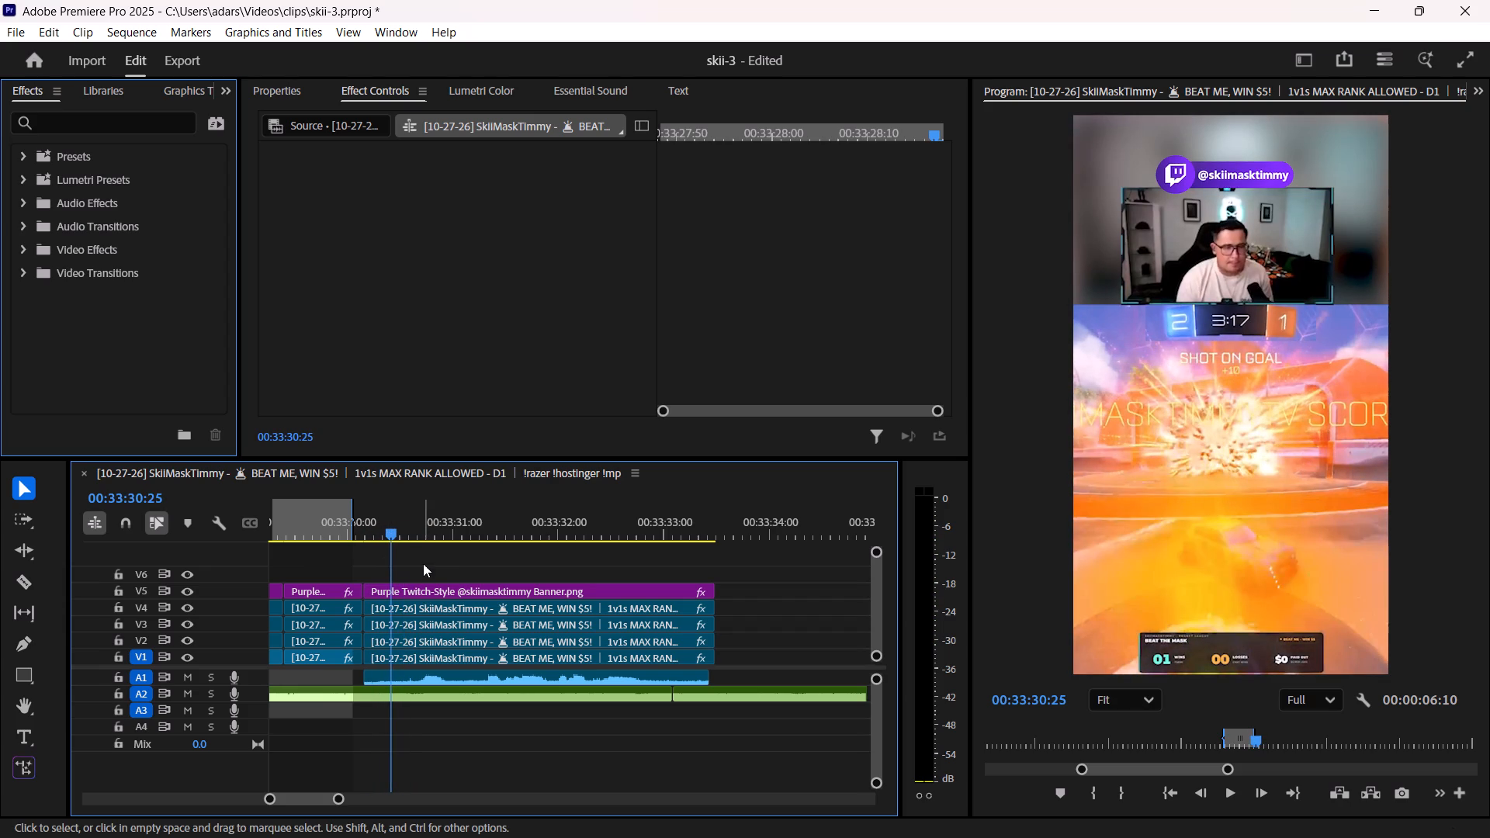
# Shift the goal clip on V1–V5 and A1 slightly later, leaving a small gap after the fourth flash, and play the cut.
pyautogui.moveTo(423, 563); pyautogui.dragTo(391, 681)
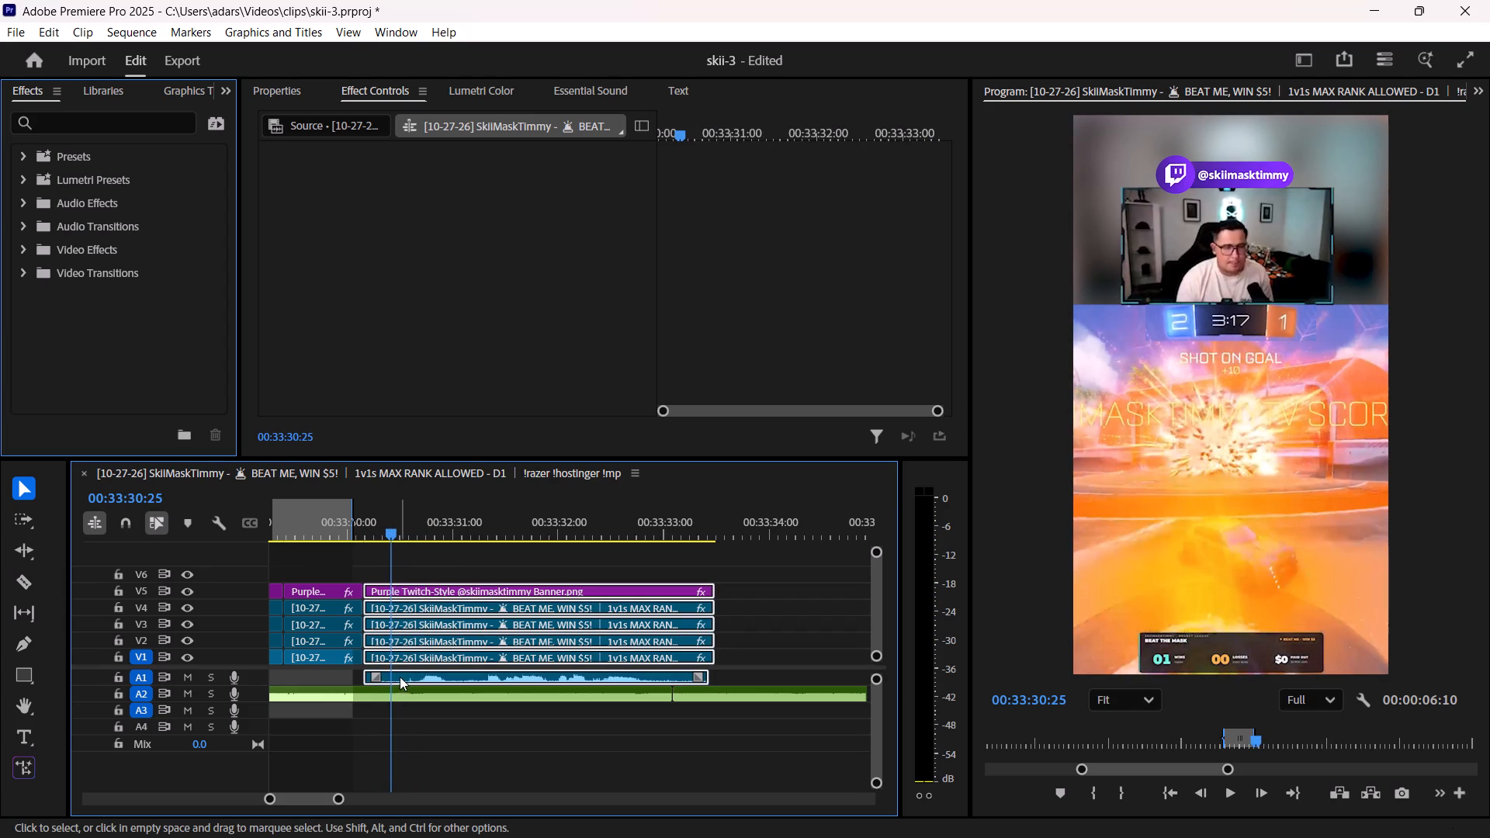
pyautogui.moveTo(407, 652); pyautogui.dragTo(420, 651)
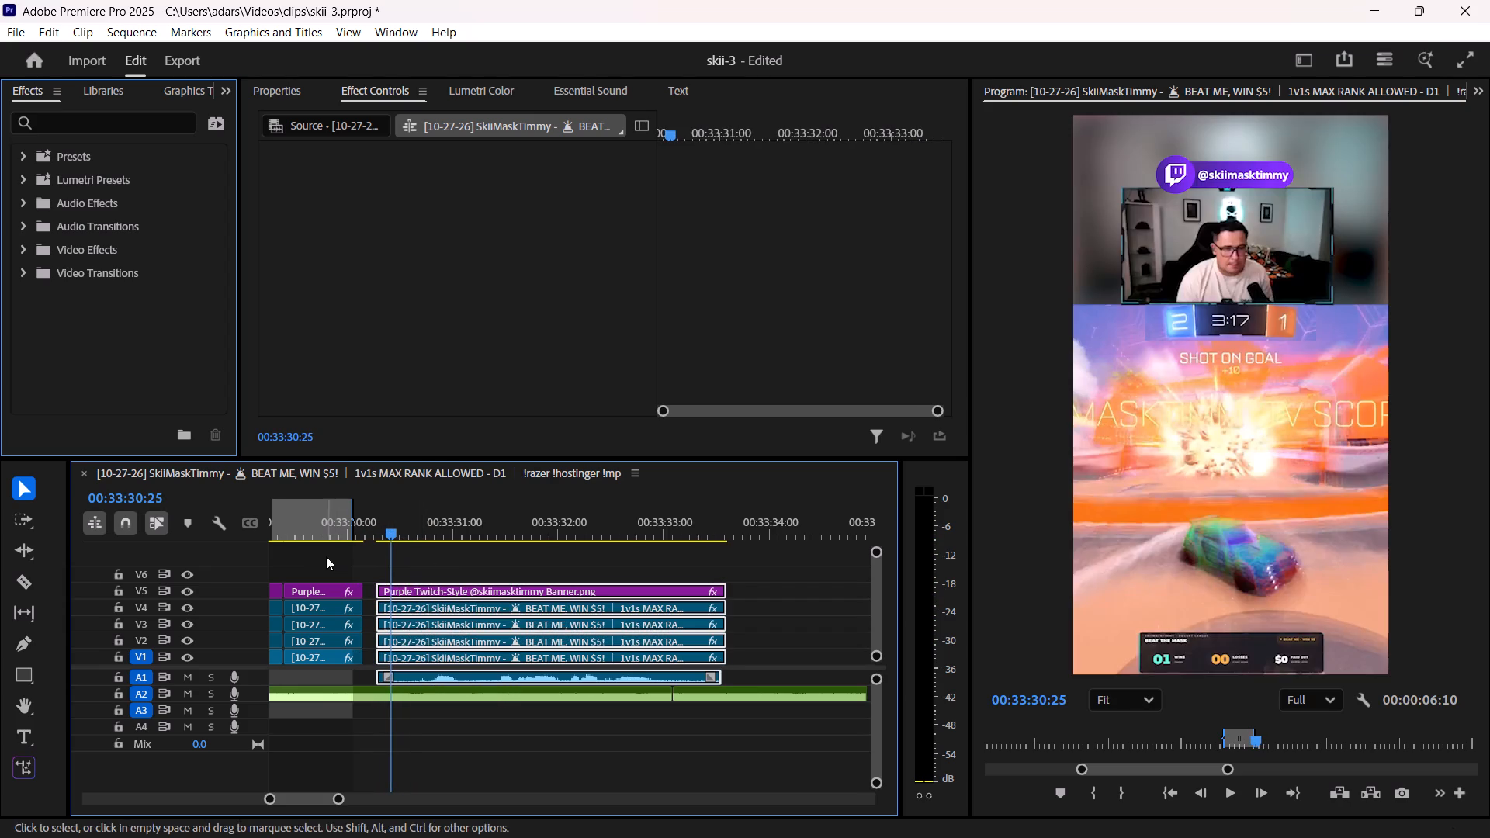
pyautogui.click(291, 535)
pyautogui.press('space')
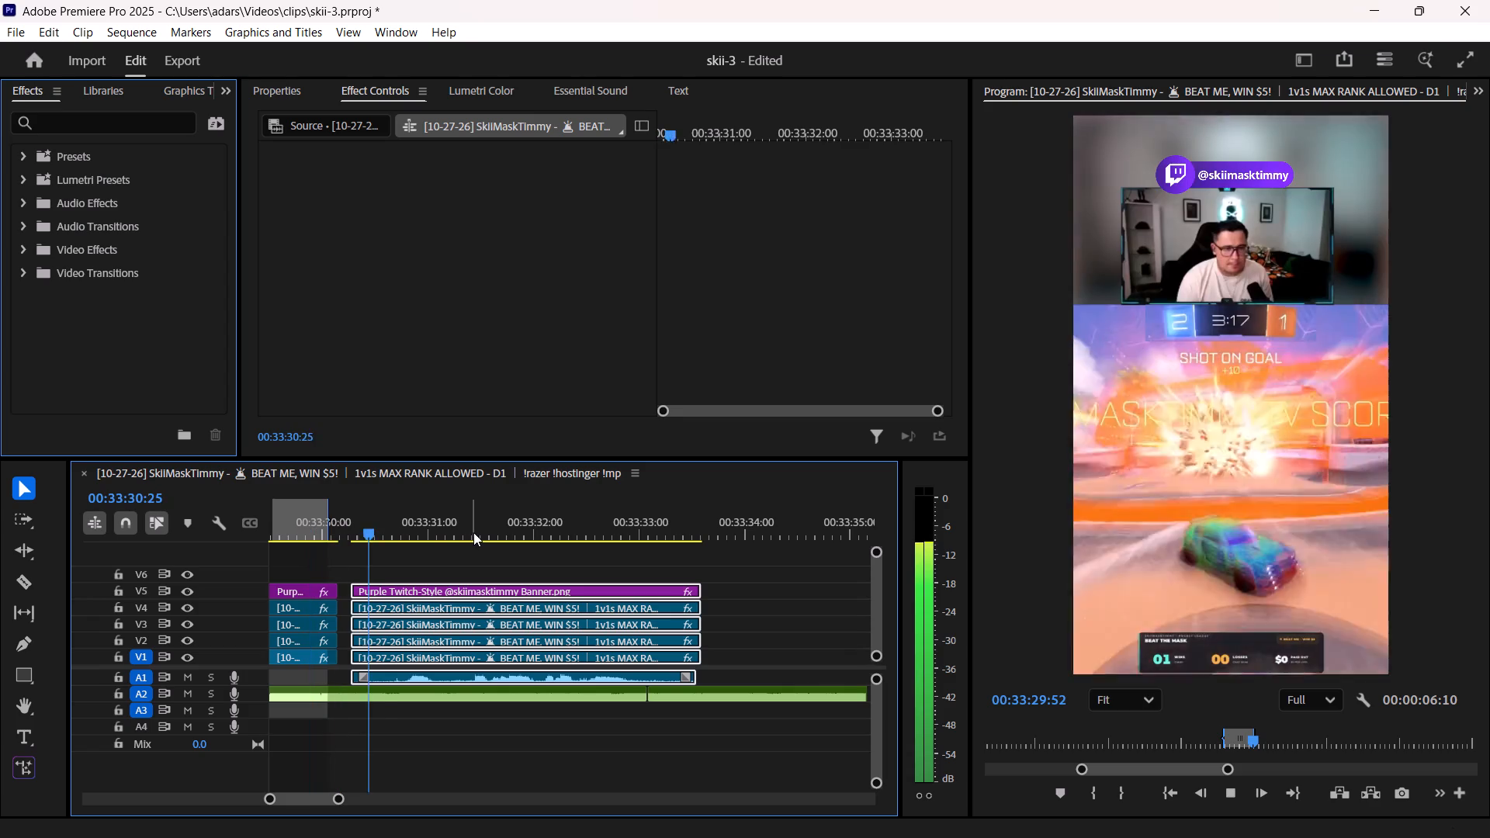
pyautogui.press('space')
# Extend the fourth flash's end on V1–V5 to meet the shifted goal clip.
pyautogui.keyDown('shift'); pyautogui.scroll(6, 531, 556); pyautogui.keyUp('shift')
pyautogui.click(491, 564)
pyautogui.moveTo(493, 561); pyautogui.dragTo(490, 583)
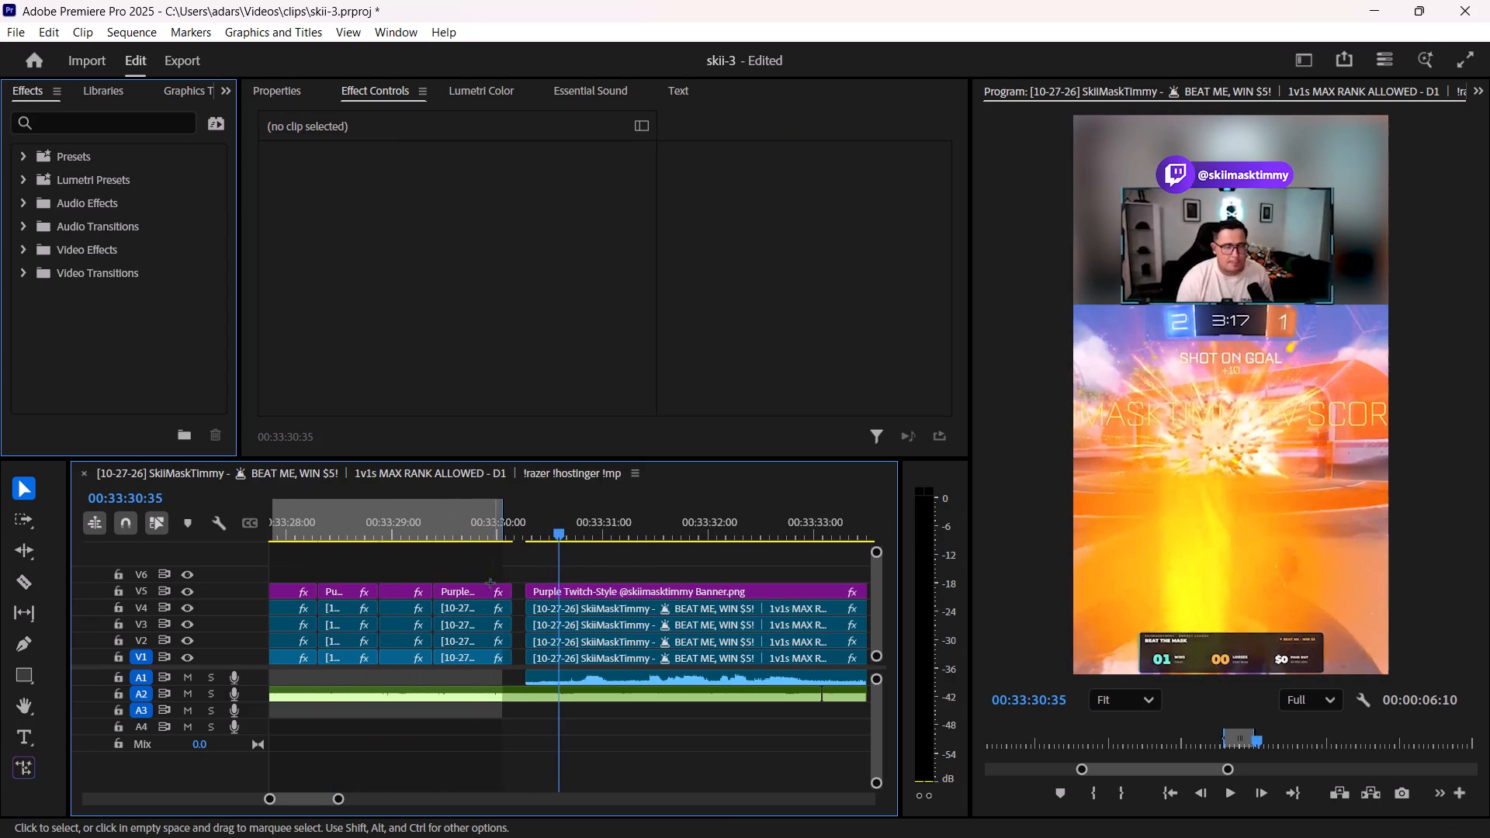
pyautogui.moveTo(490, 583); pyautogui.dragTo(486, 655)
pyautogui.moveTo(510, 649); pyautogui.dragTo(518, 649)
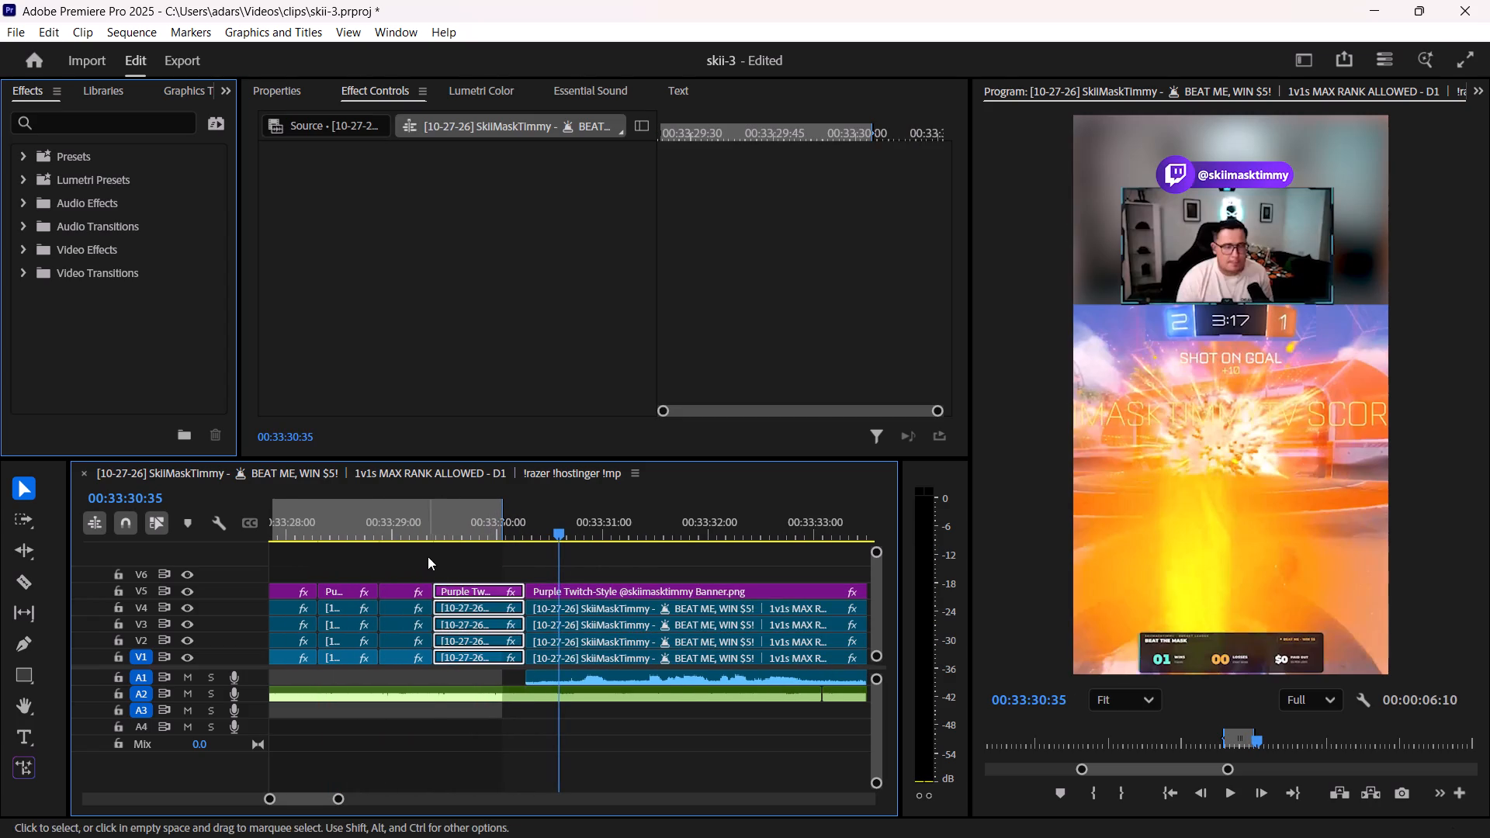
# Play repeatedly from the third and fourth flashes into the goal clip to check its new start against the music.
pyautogui.click(439, 528)
pyautogui.press('space')
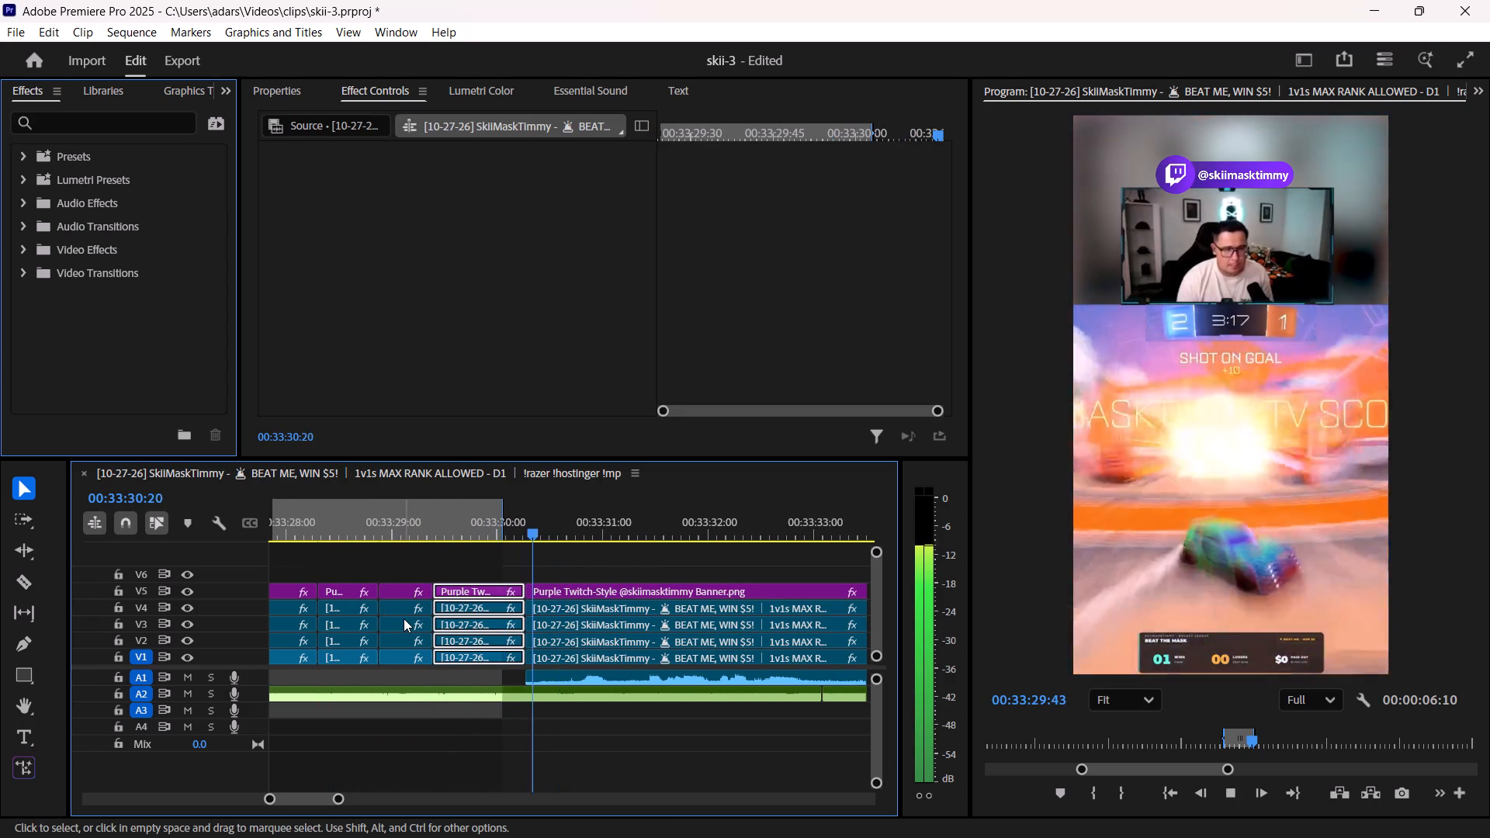
pyautogui.press('space')
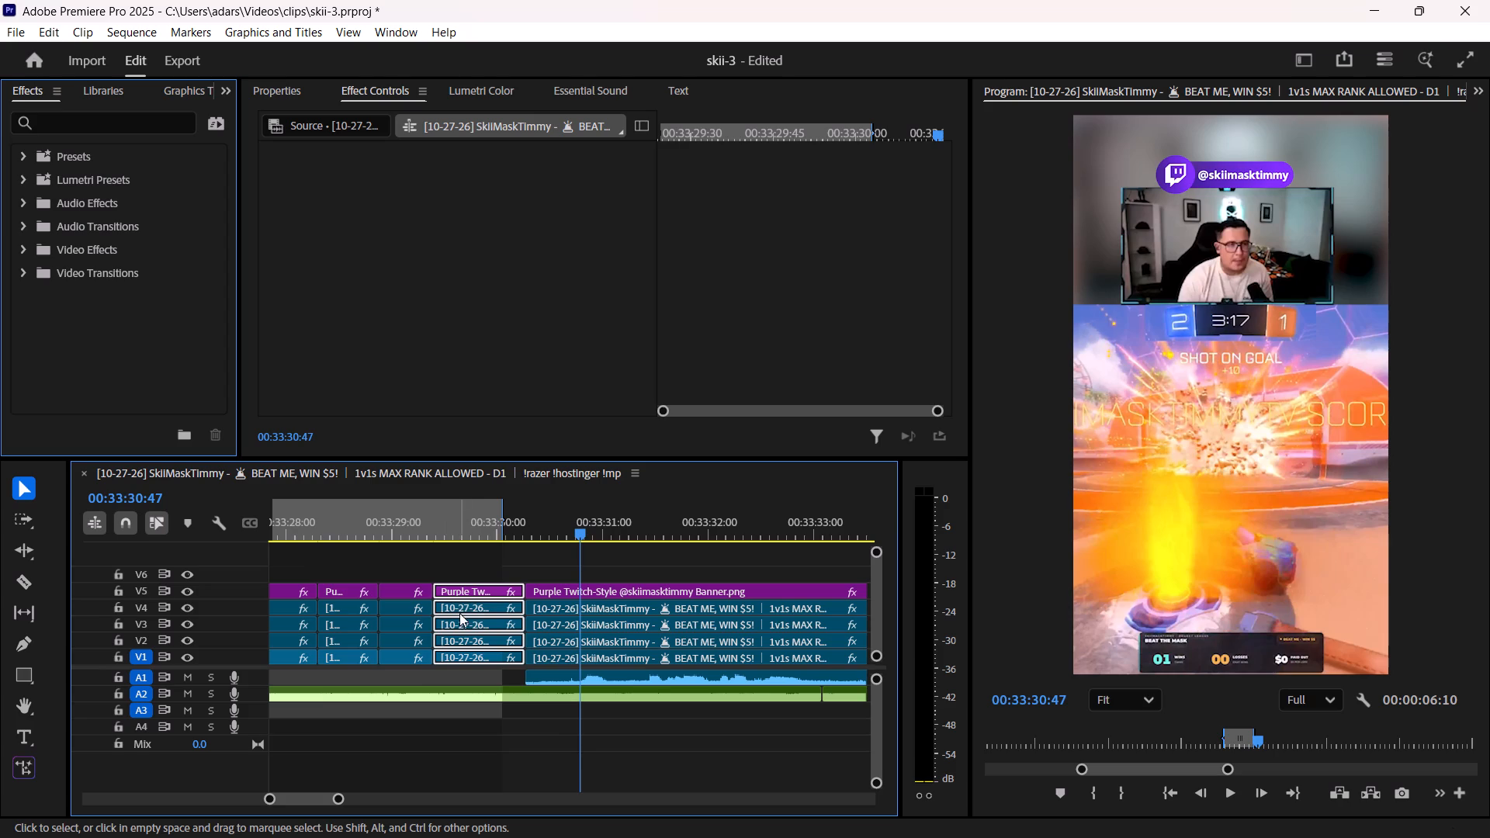
pyautogui.click(423, 525)
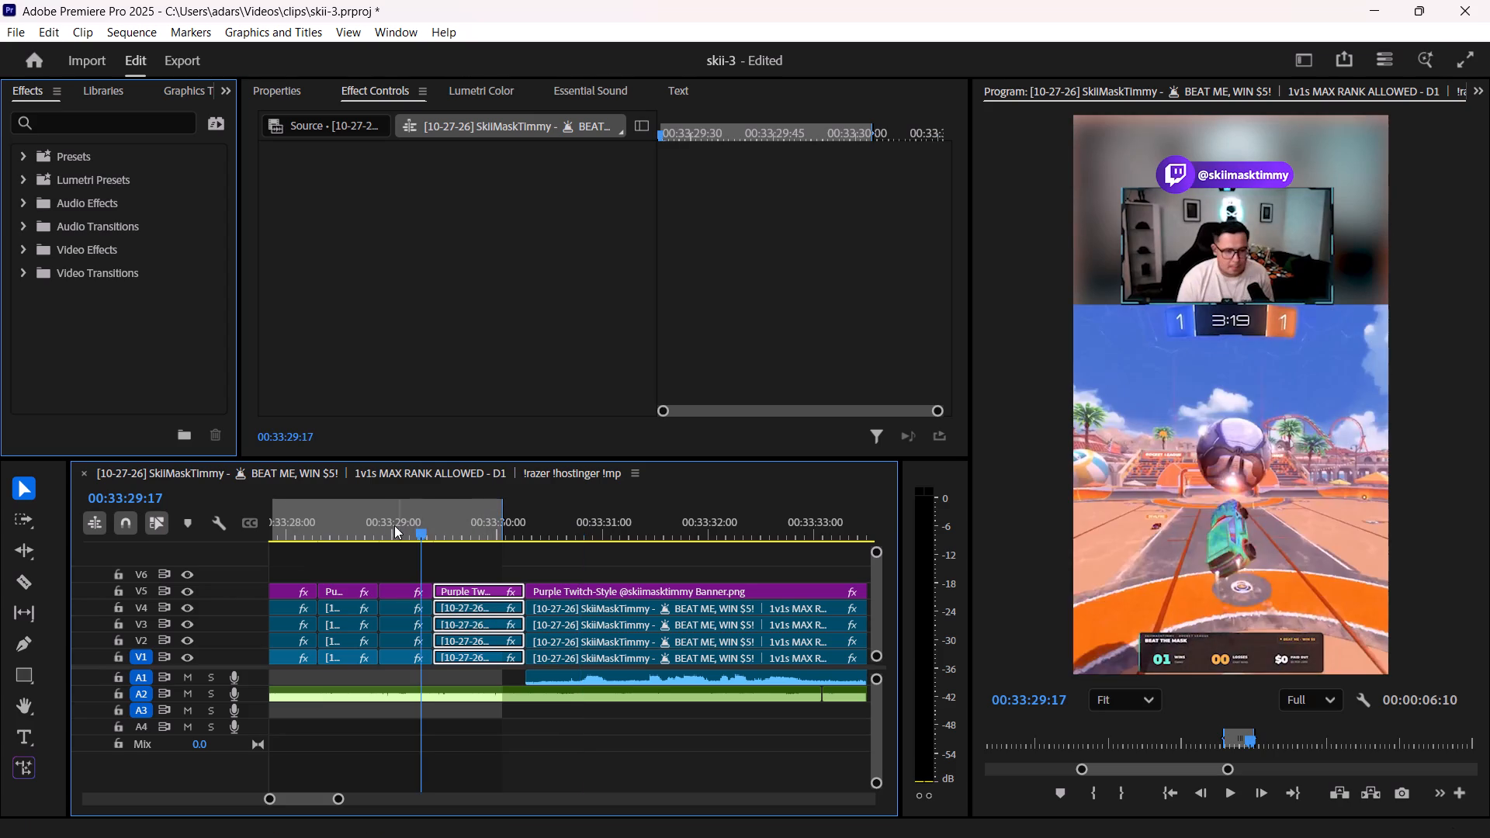
pyautogui.click(386, 525)
pyautogui.press('space')
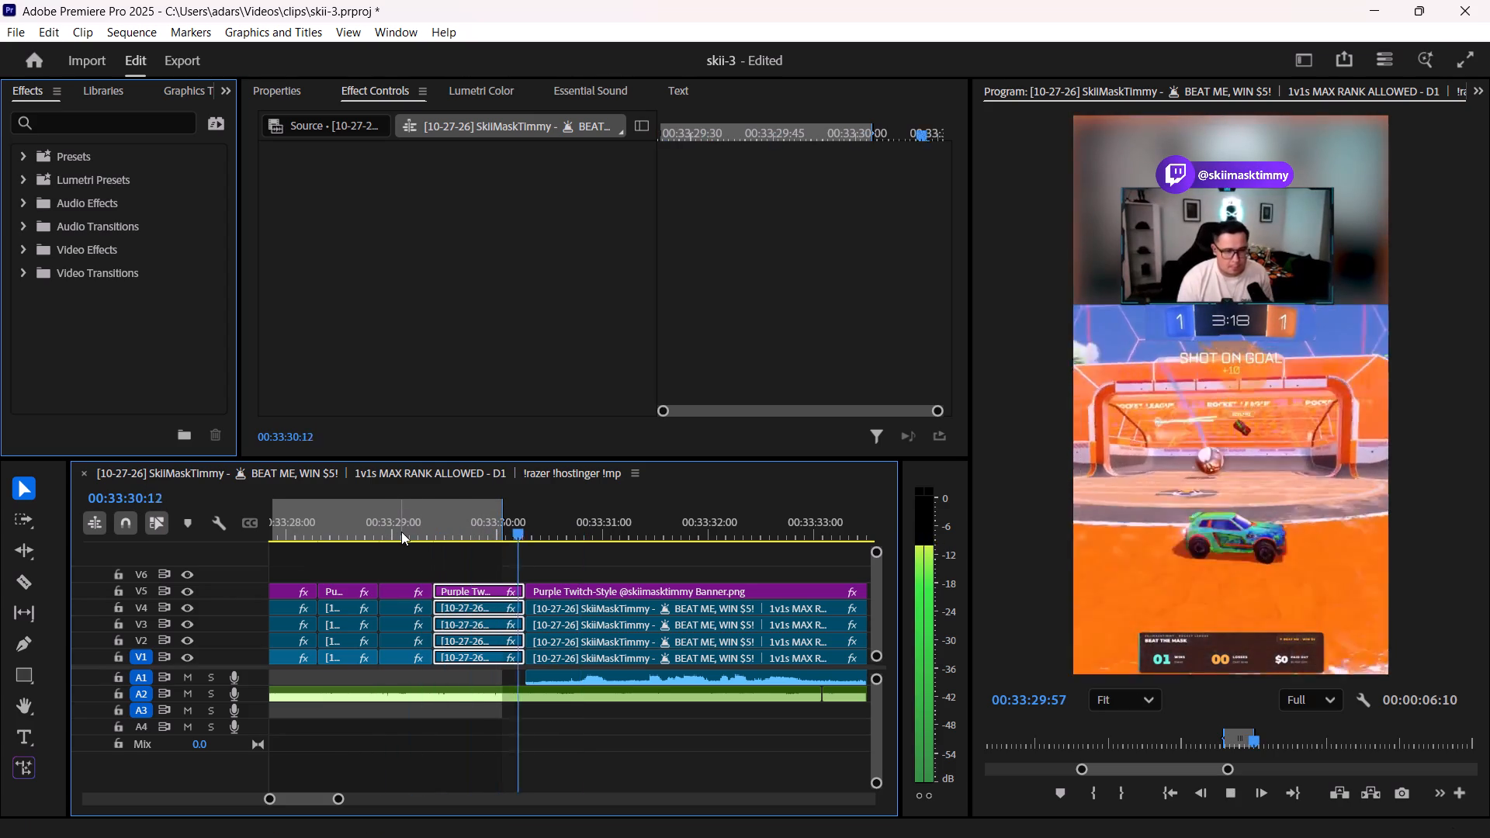
pyautogui.press('space')
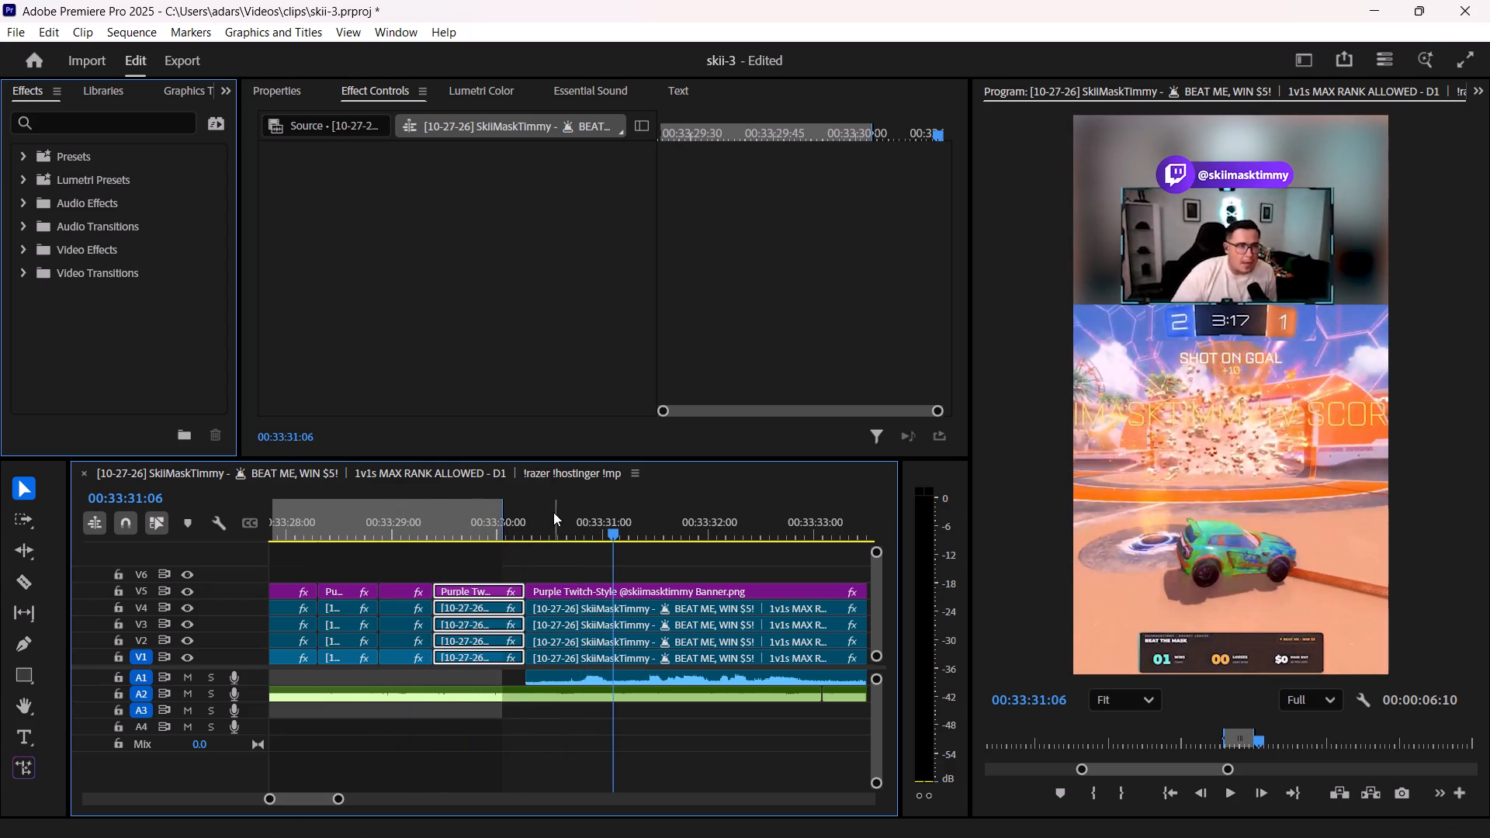
pyautogui.click(537, 517)
pyautogui.keyDown('alt'); pyautogui.scroll(8, 567, 686); pyautogui.keyUp('alt')
pyautogui.press('space')
pyautogui.press('space')
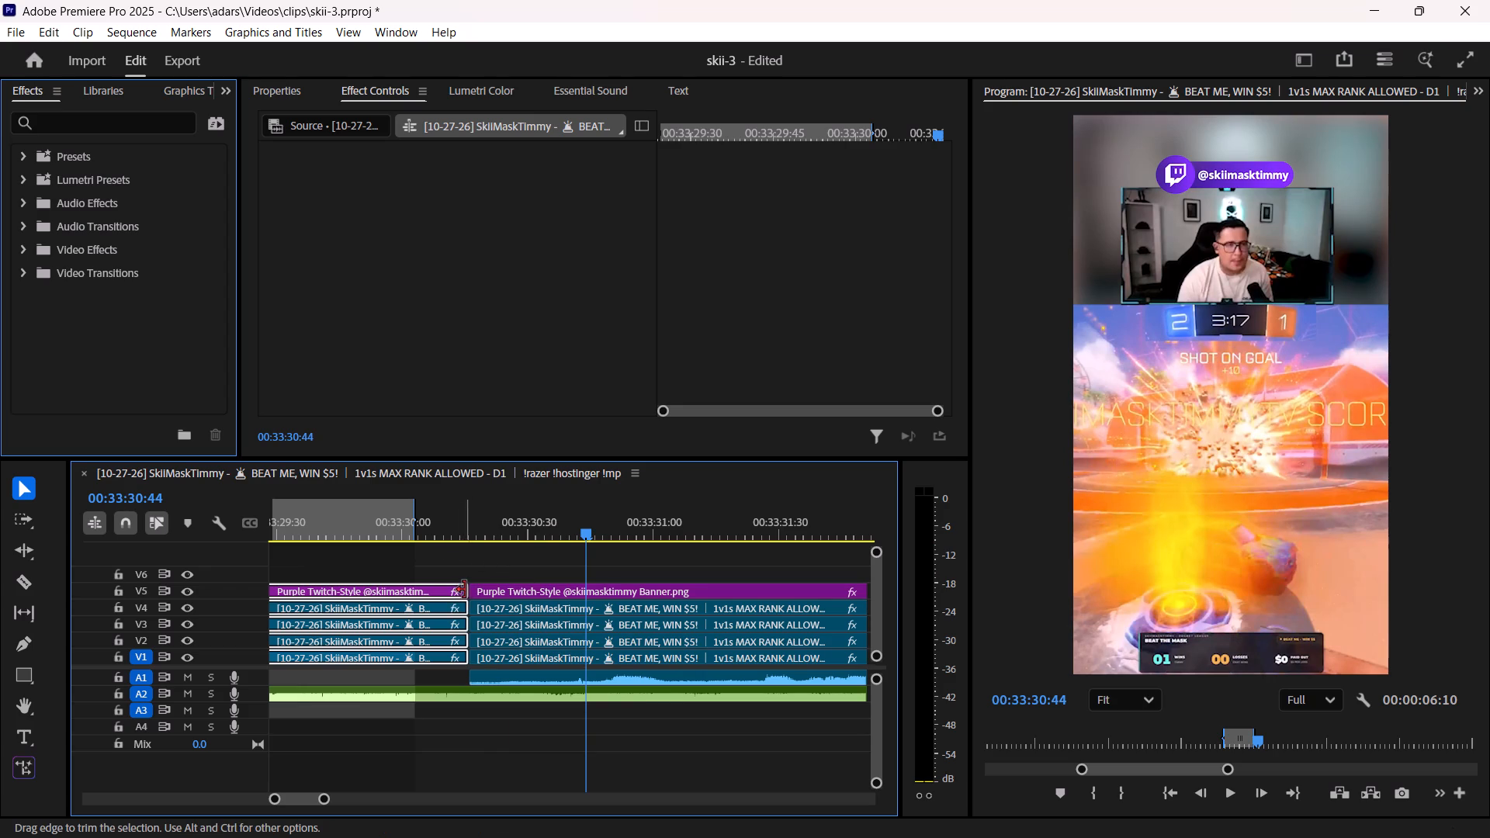
# Trim the fourth flash's end slightly earlier on V1–V5 and move the goal clip with its A1 audio back to meet it.
pyautogui.moveTo(465, 590); pyautogui.dragTo(451, 590)
pyautogui.moveTo(486, 571); pyautogui.dragTo(478, 659)
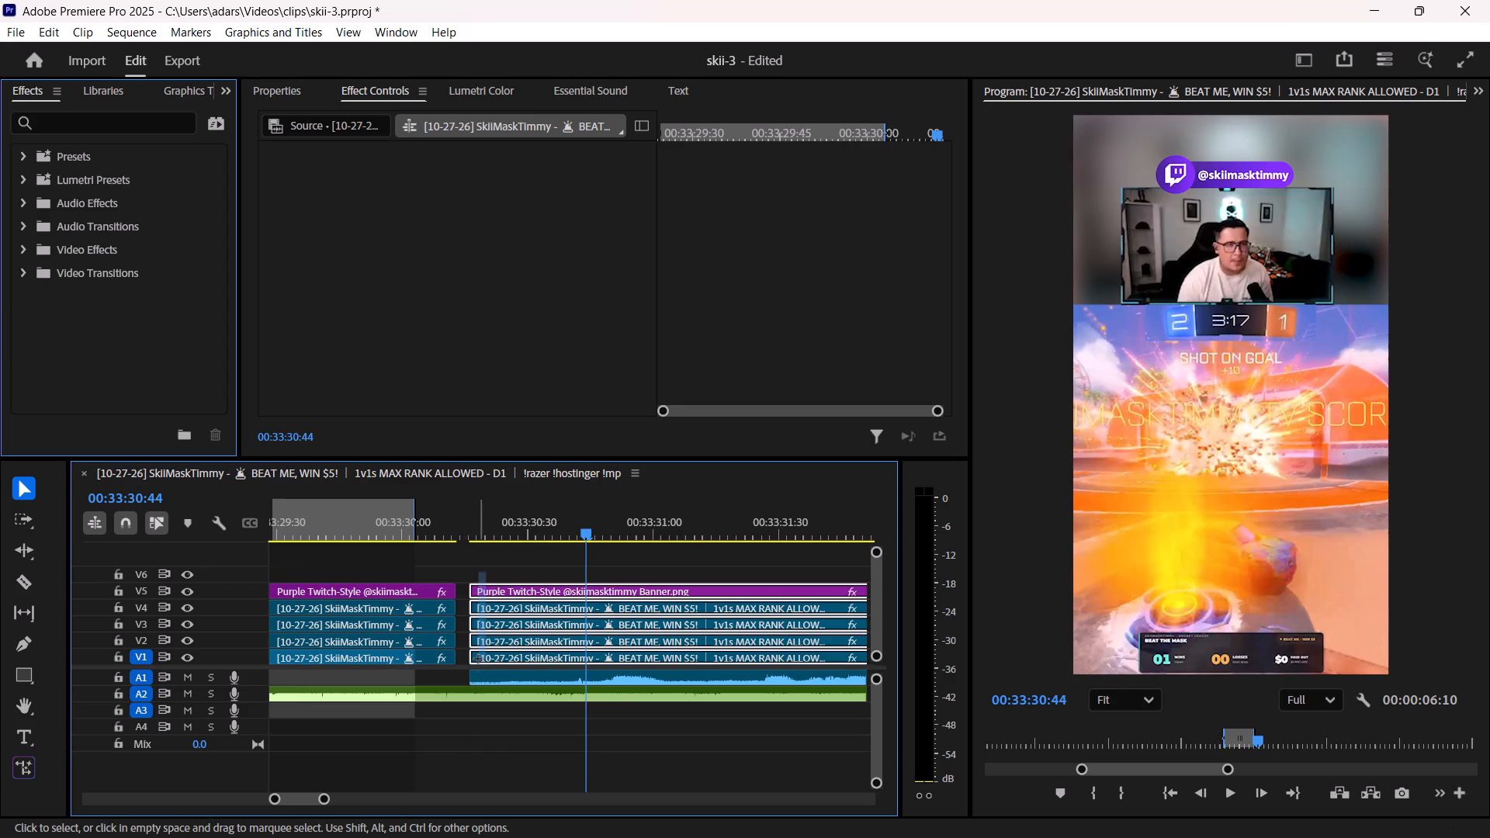
pyautogui.moveTo(478, 659); pyautogui.dragTo(478, 677)
pyautogui.moveTo(487, 677); pyautogui.dragTo(478, 679)
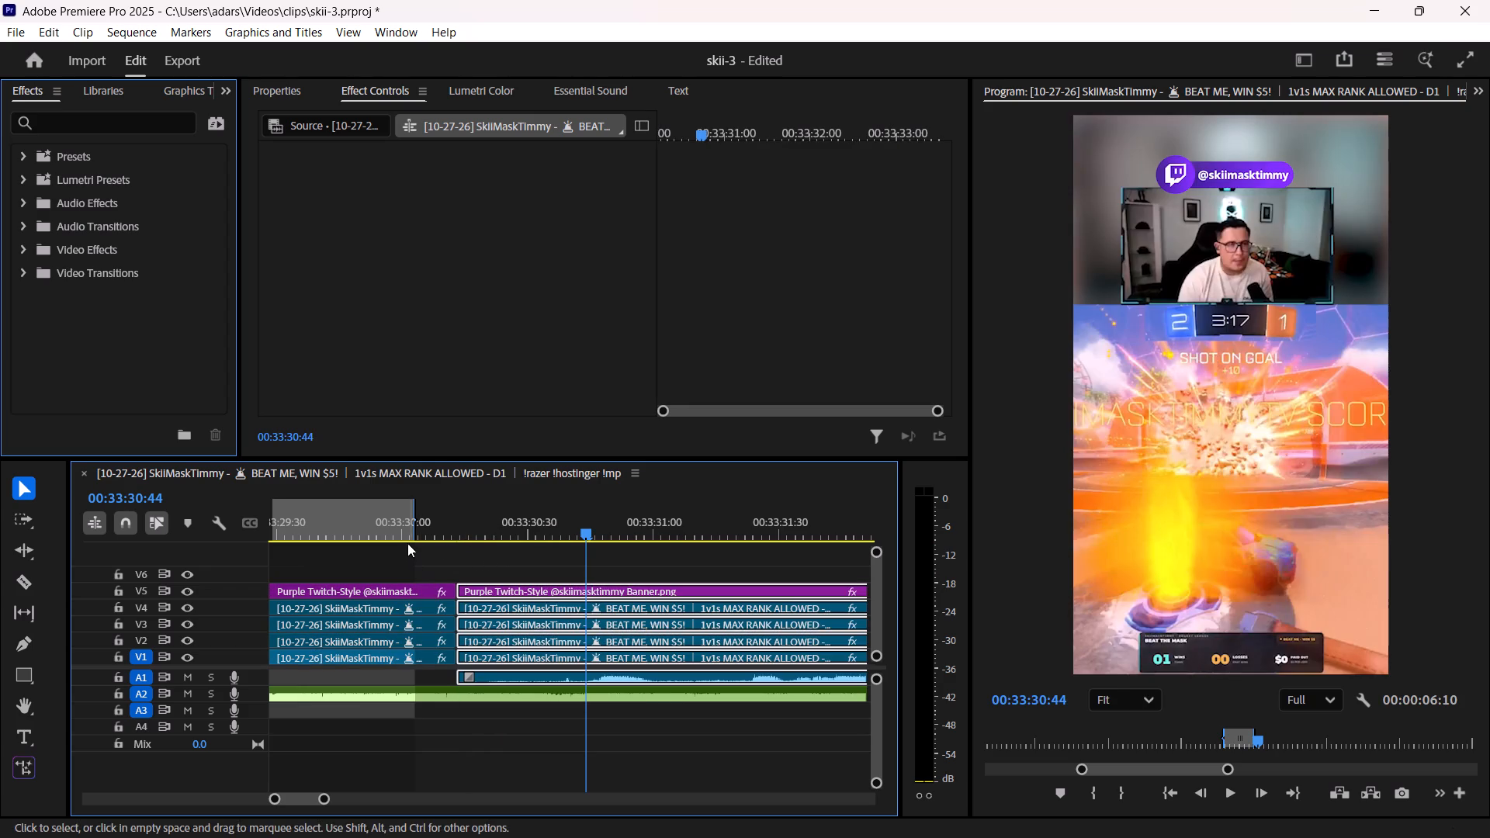
# Replay the cut from the fourth flash into the goal clip to check the adjusted timing.
pyautogui.click(407, 538)
pyautogui.press('space')
pyautogui.press('space')
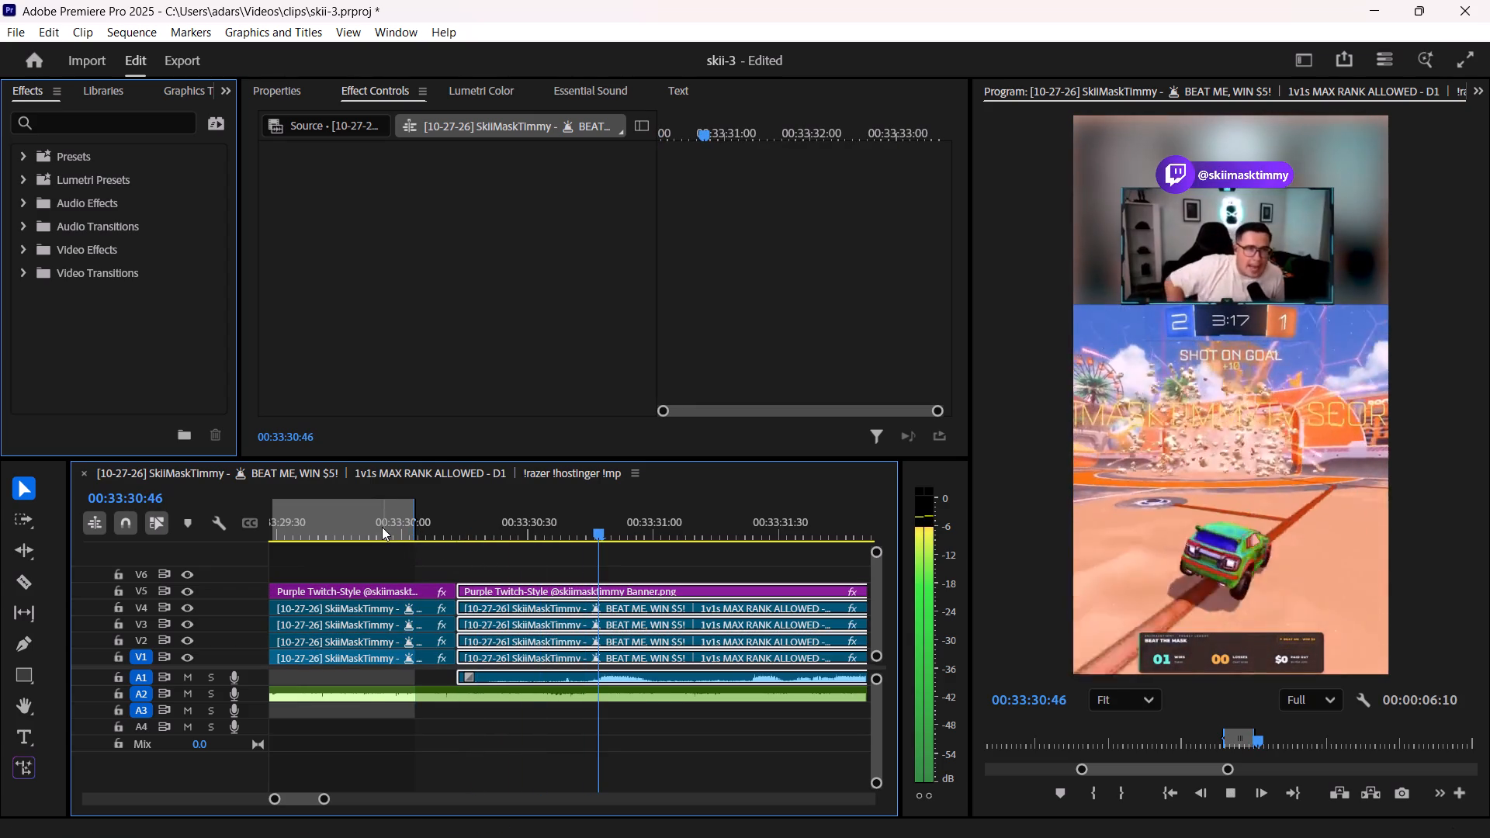
pyautogui.click(378, 525)
pyautogui.press('space')
pyautogui.click(343, 527)
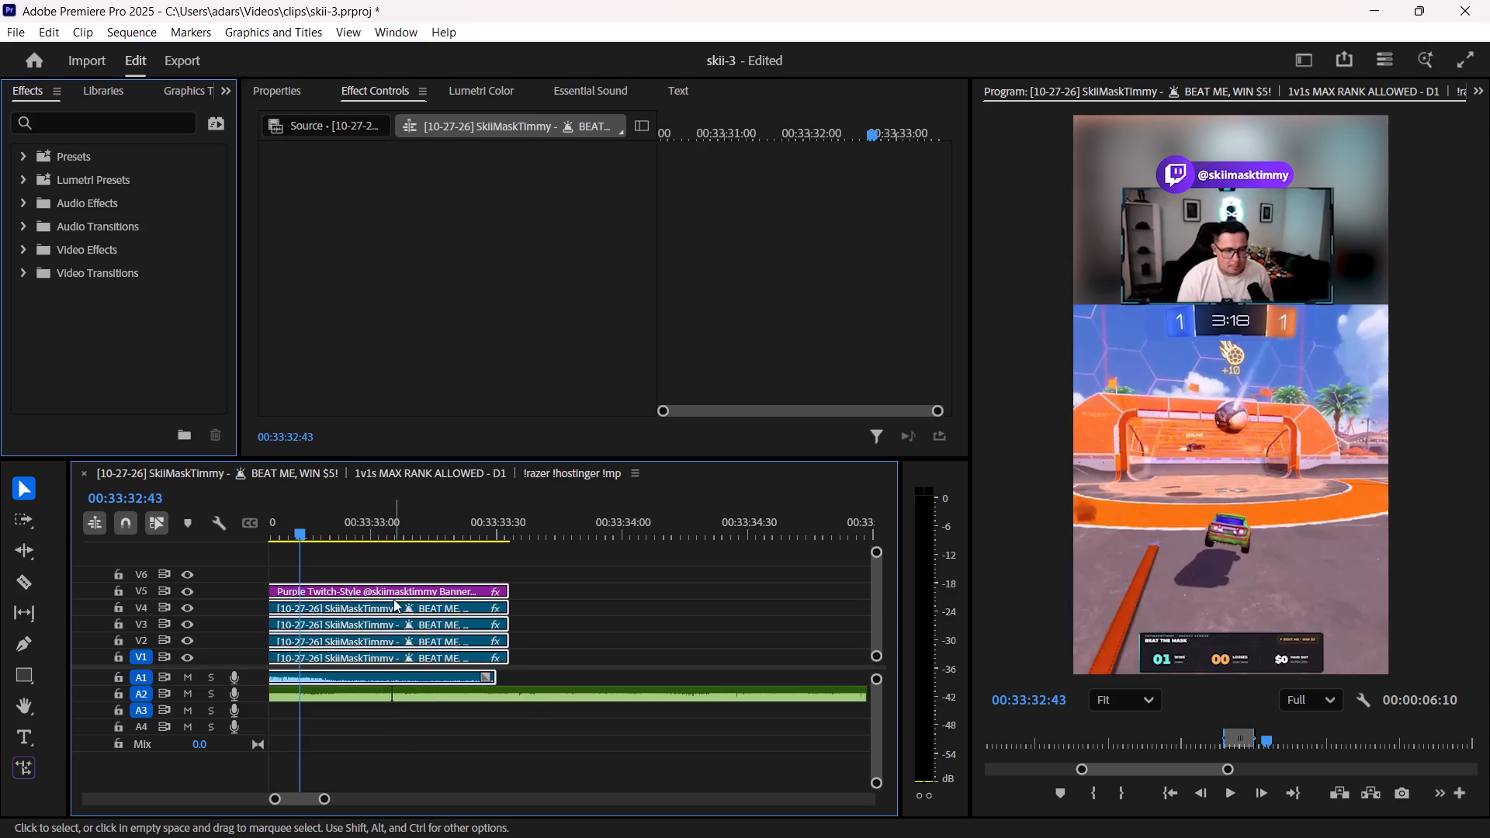
pyautogui.keyDown('shift'); pyautogui.scroll(19, 449, 612); pyautogui.keyUp('shift')
pyautogui.keyDown('alt'); pyautogui.scroll(-11, 466, 611); pyautogui.keyUp('alt')
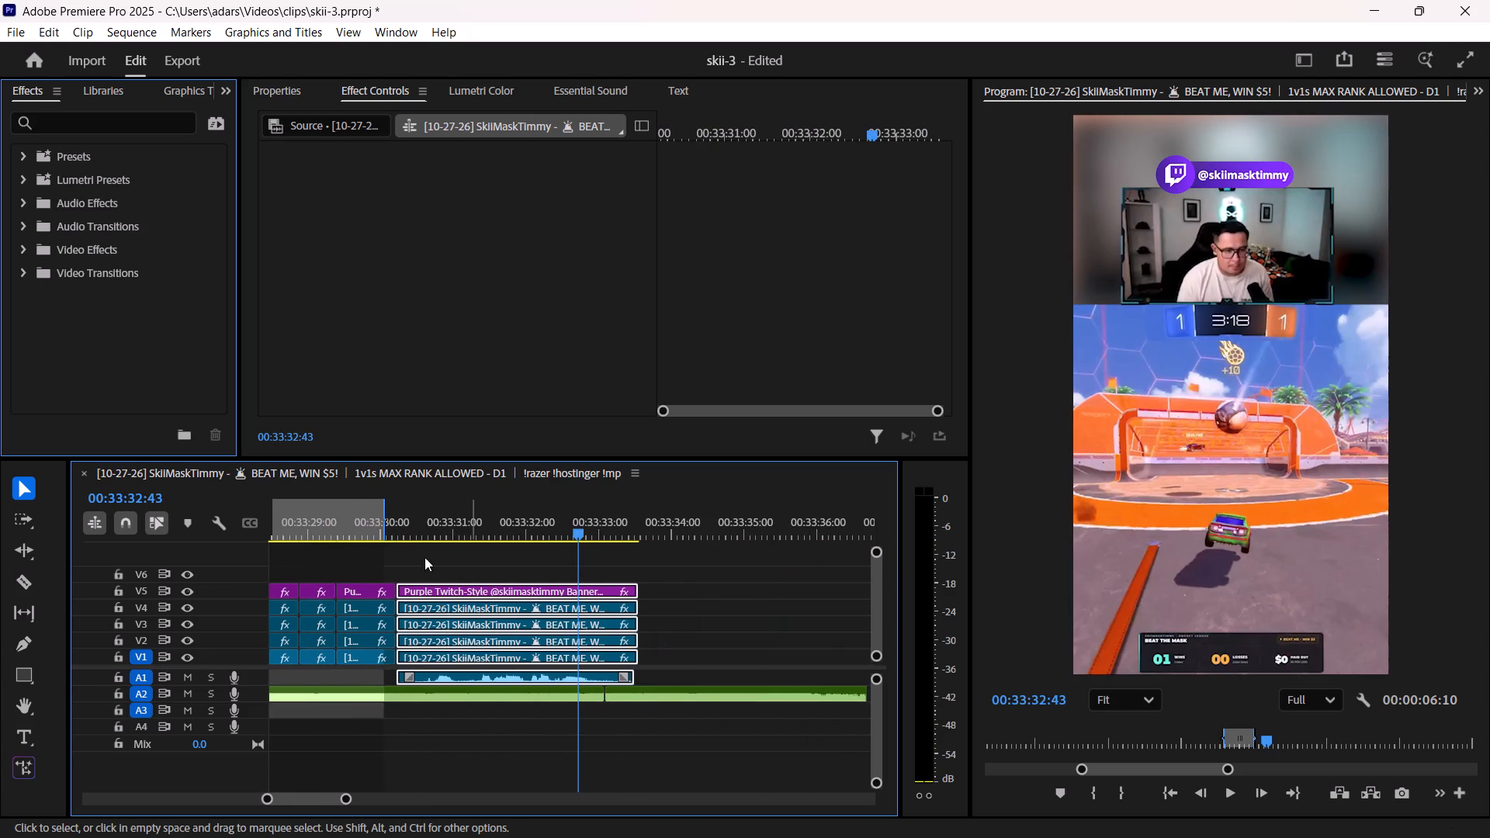
pyautogui.click(357, 529)
pyautogui.press('space')
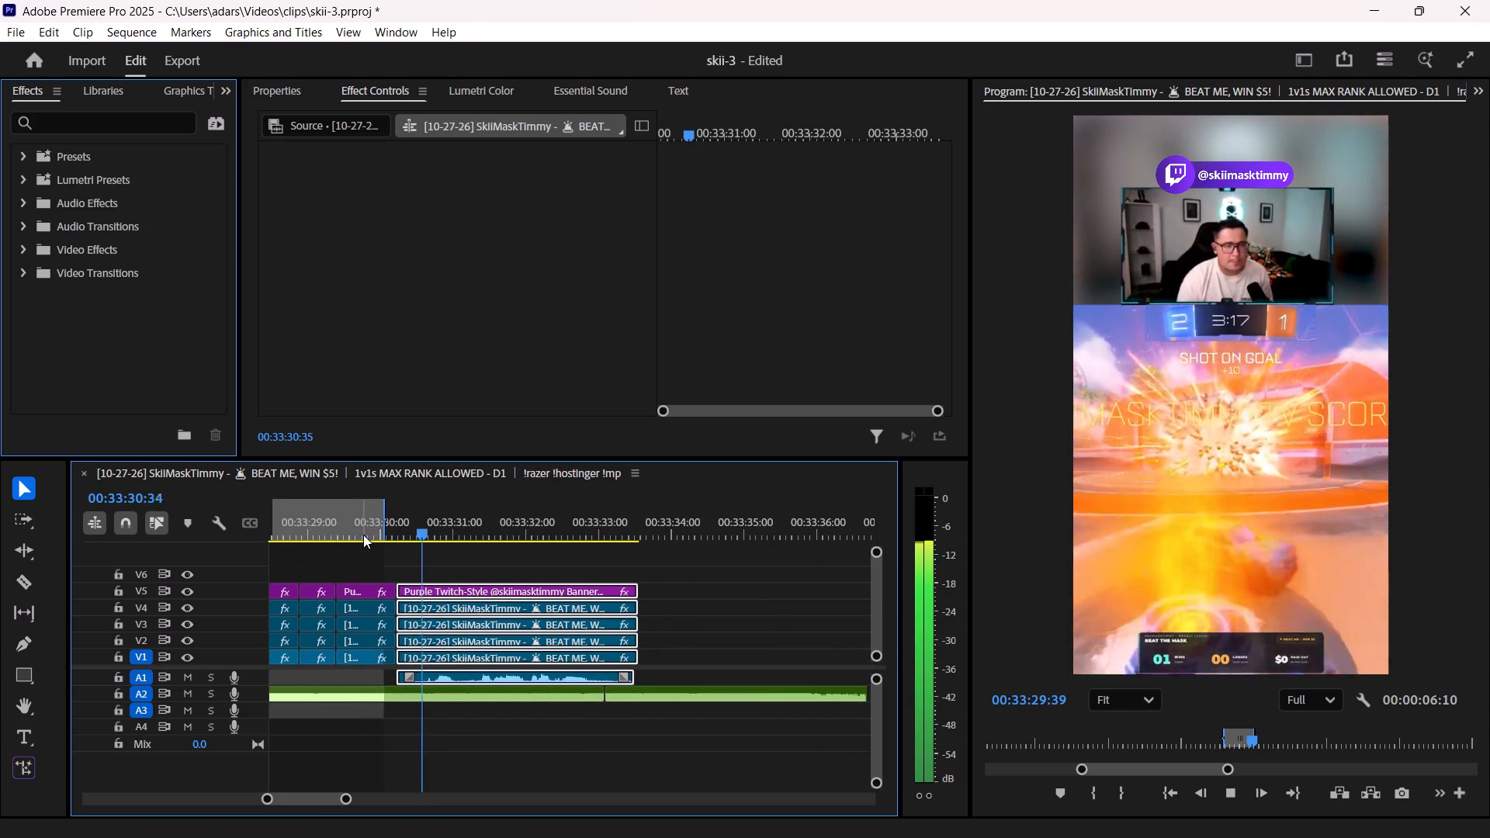
pyautogui.press('space')
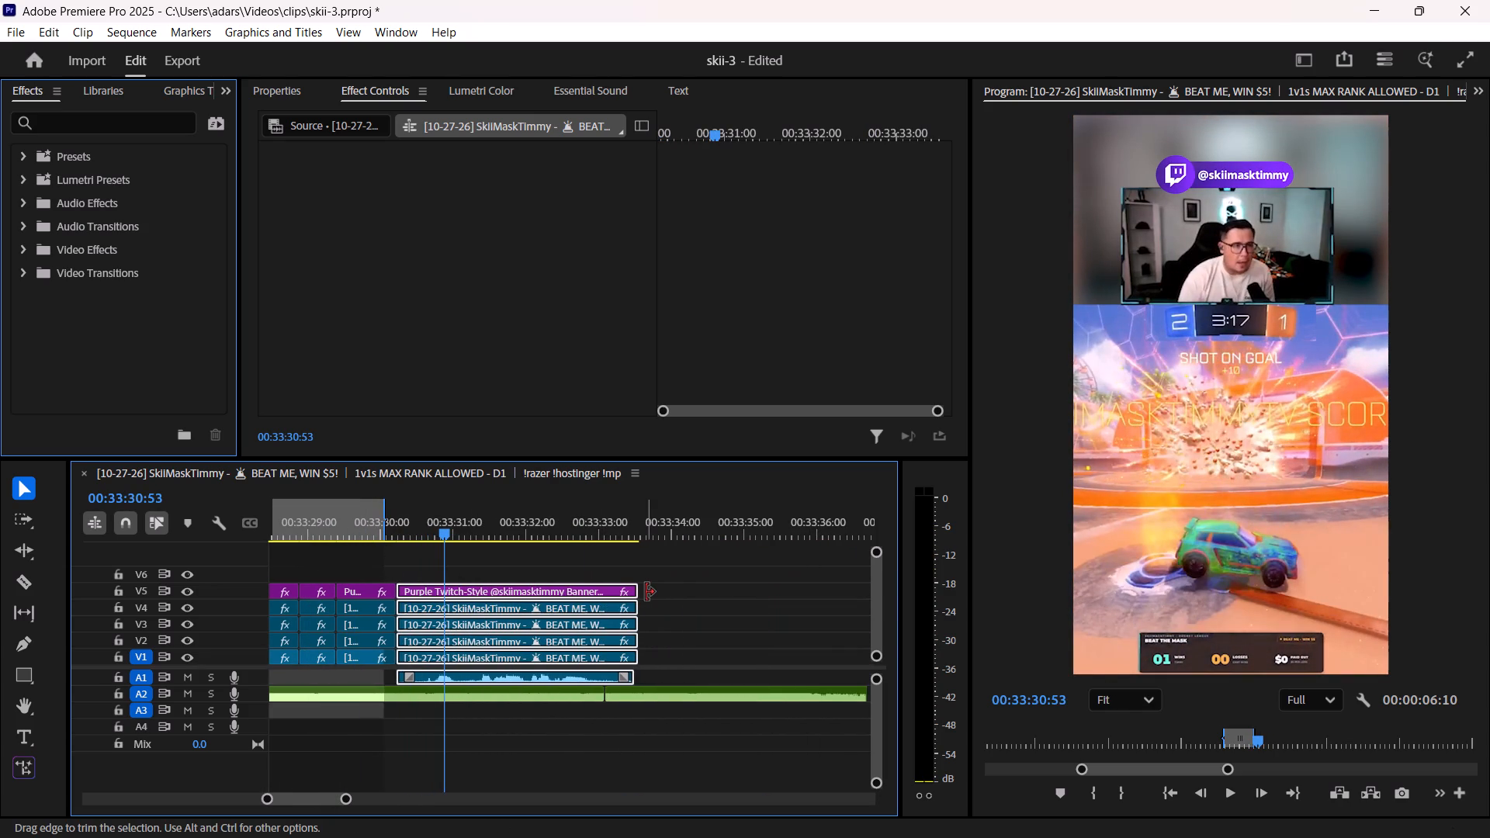
# Play the goal clip to find its ending point and trim its end on V1–V5 and A1 back to 00:33:31:01.
pyautogui.press('space')
pyautogui.press('space')
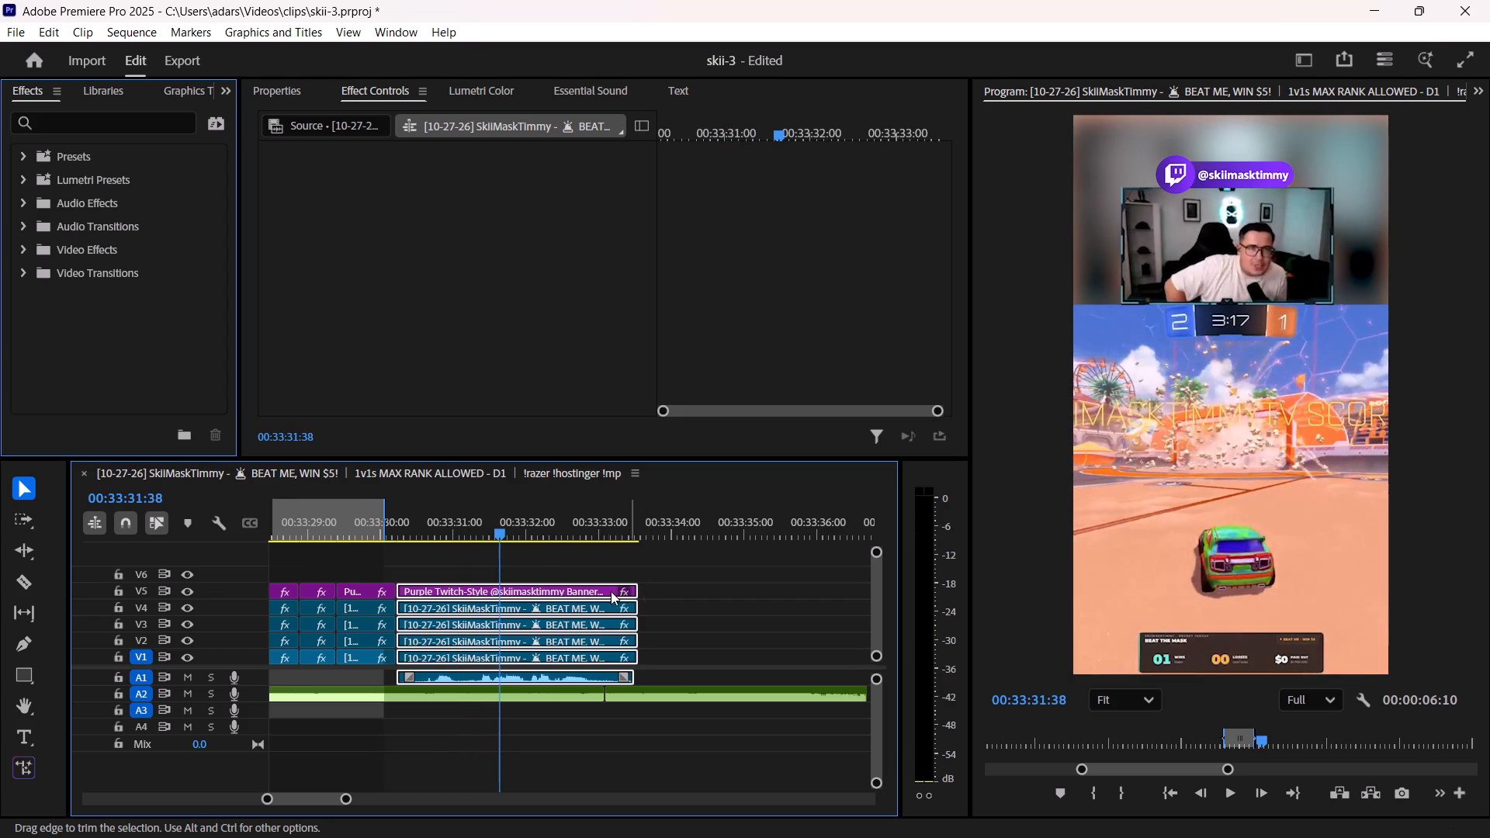
pyautogui.moveTo(410, 525); pyautogui.dragTo(397, 527)
pyautogui.press('space')
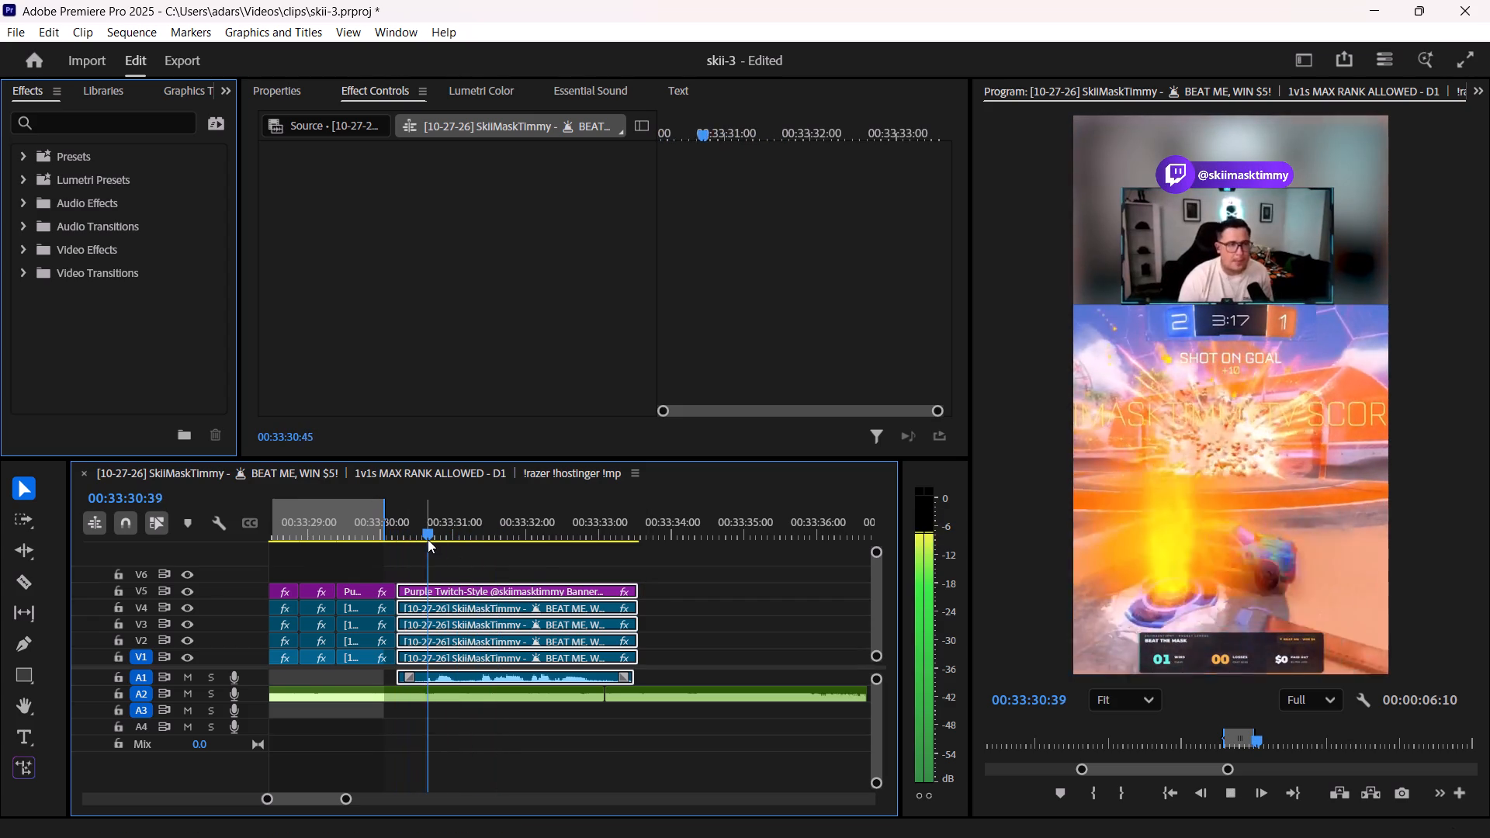
pyautogui.press('space')
pyautogui.moveTo(635, 597); pyautogui.dragTo(594, 598)
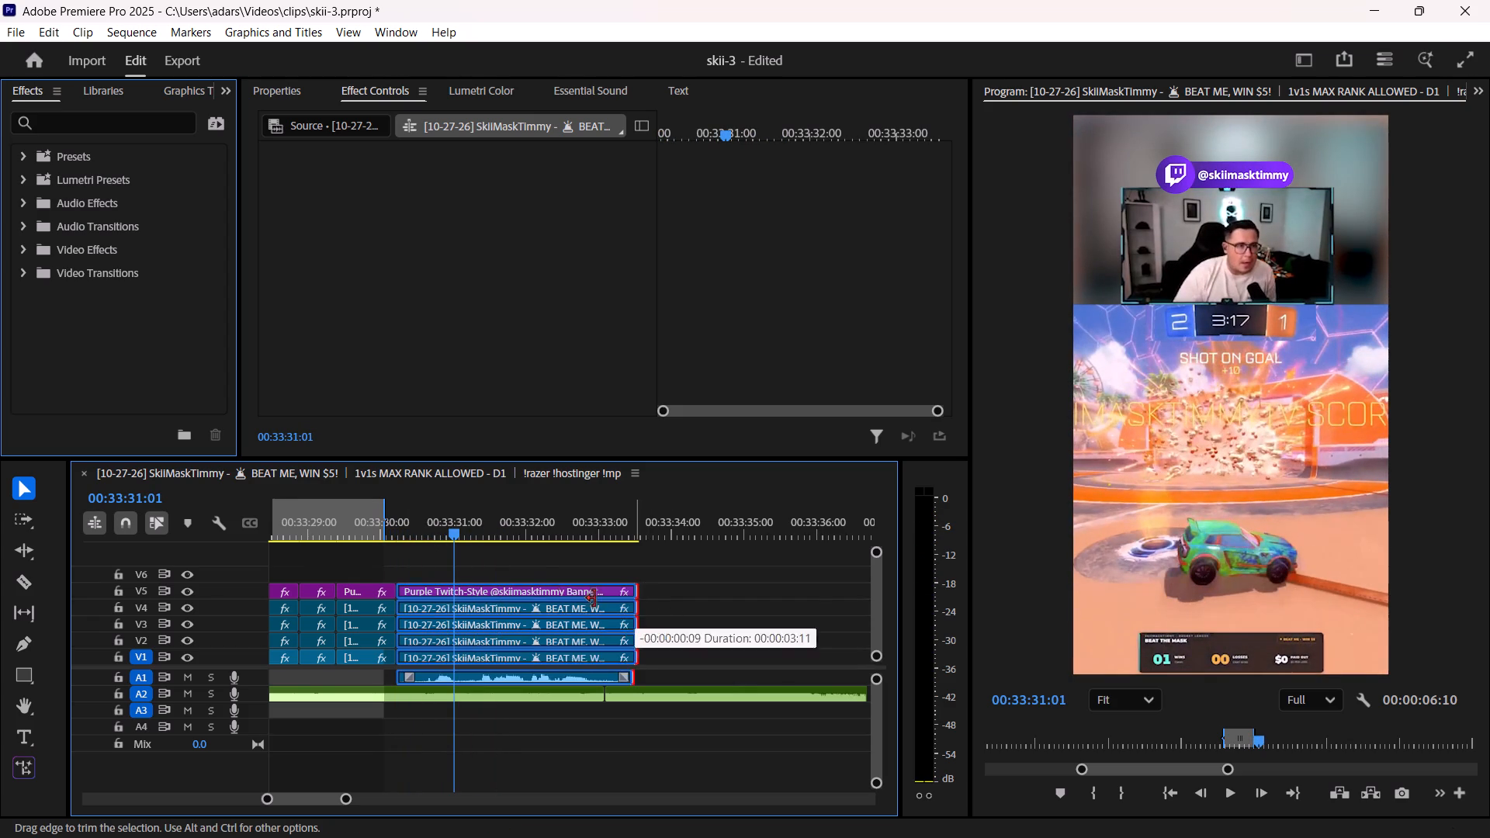
pyautogui.moveTo(594, 598); pyautogui.dragTo(459, 604)
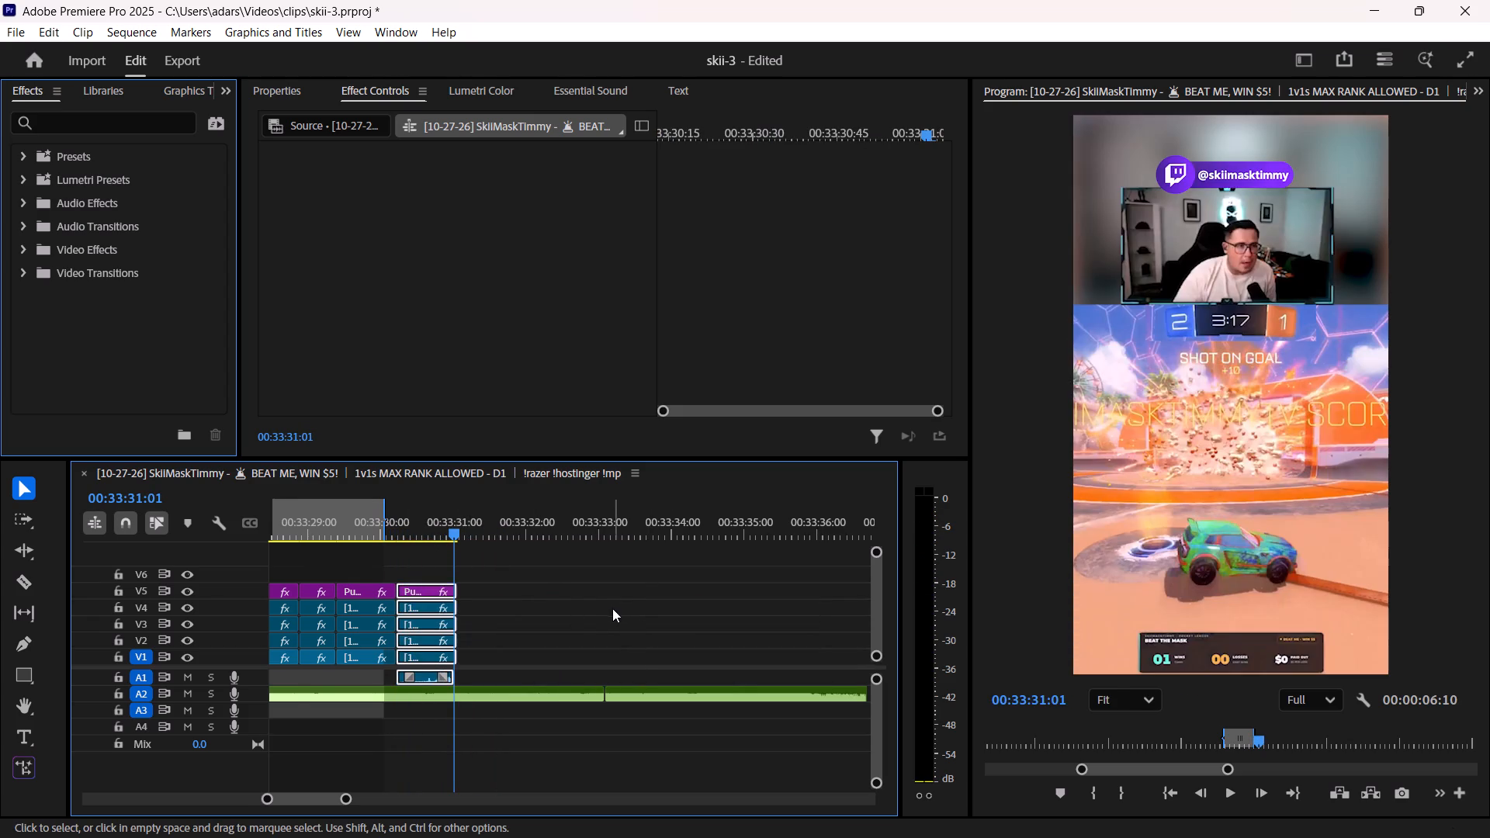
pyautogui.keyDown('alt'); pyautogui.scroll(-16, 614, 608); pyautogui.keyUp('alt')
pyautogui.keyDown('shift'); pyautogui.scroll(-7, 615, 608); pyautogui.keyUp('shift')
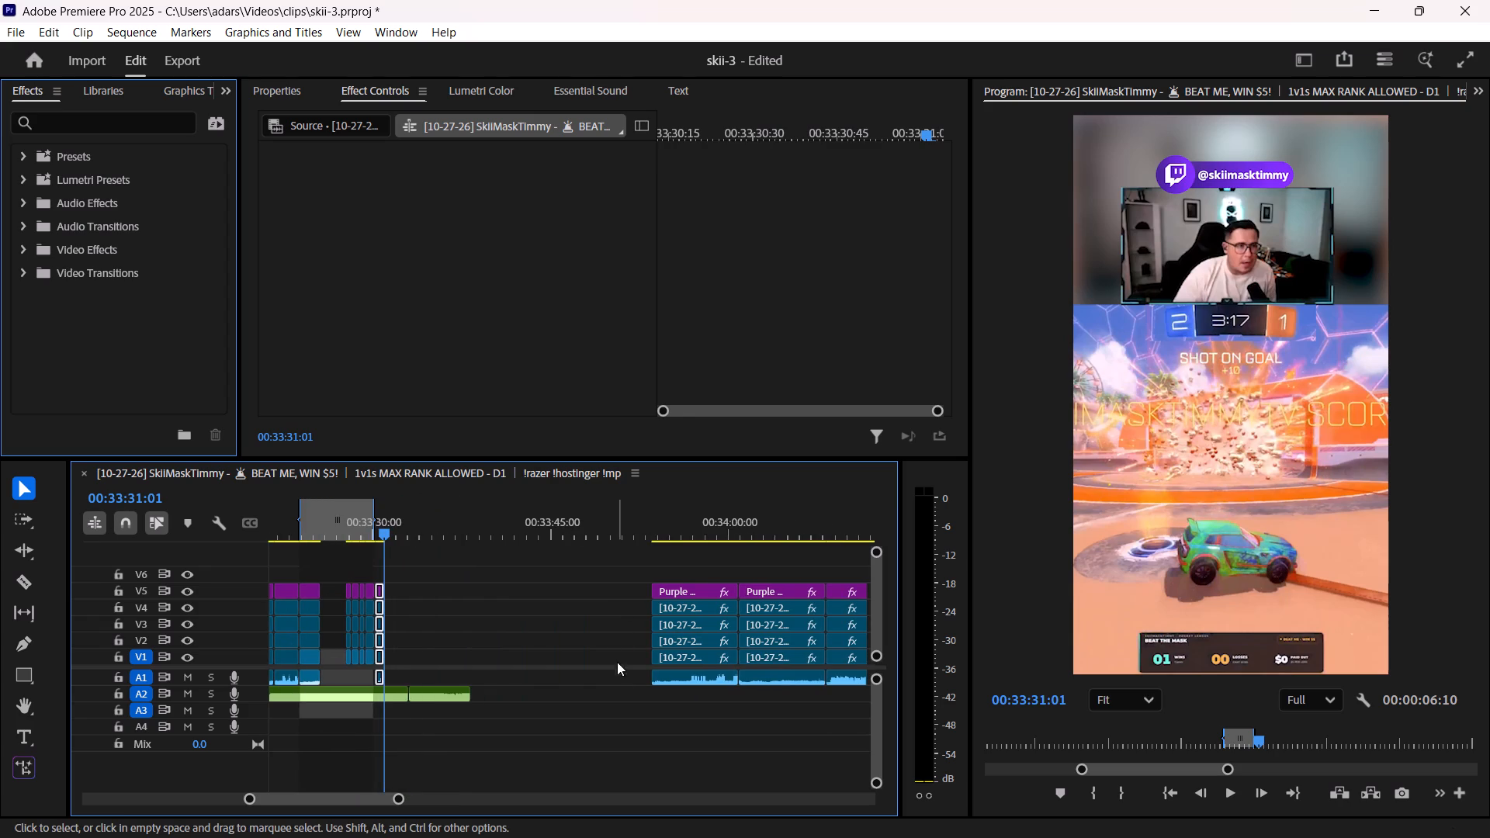
# Move the next stacked clip on V1–V5 with its A1 audio back against the goal clip's end at 00:33:31:01 and preview it.
pyautogui.moveTo(625, 679); pyautogui.dragTo(698, 592)
pyautogui.moveTo(683, 592); pyautogui.dragTo(480, 604)
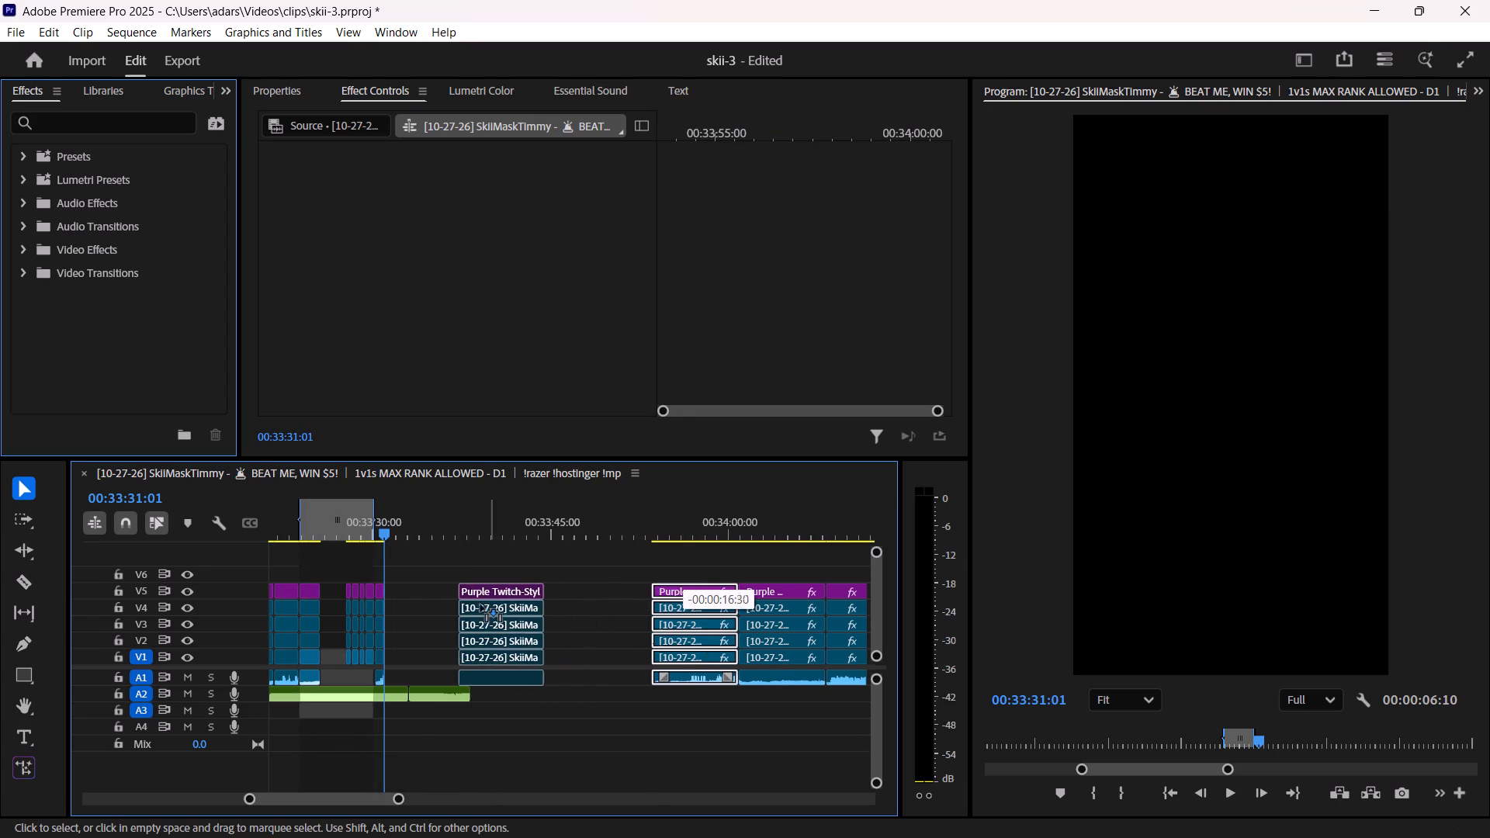
pyautogui.moveTo(480, 604); pyautogui.dragTo(418, 607)
pyautogui.press('space')
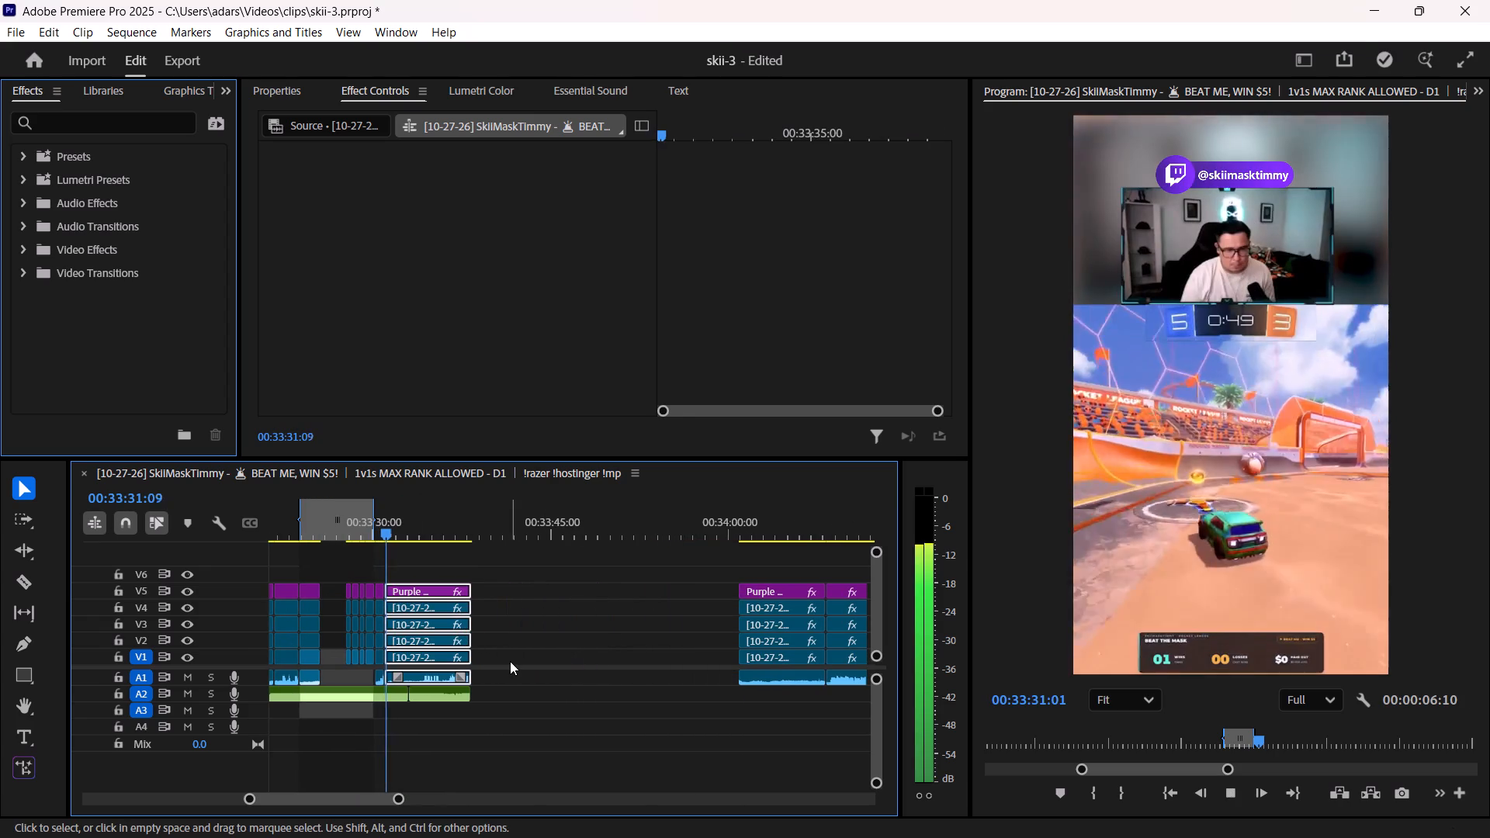
pyautogui.press('space')
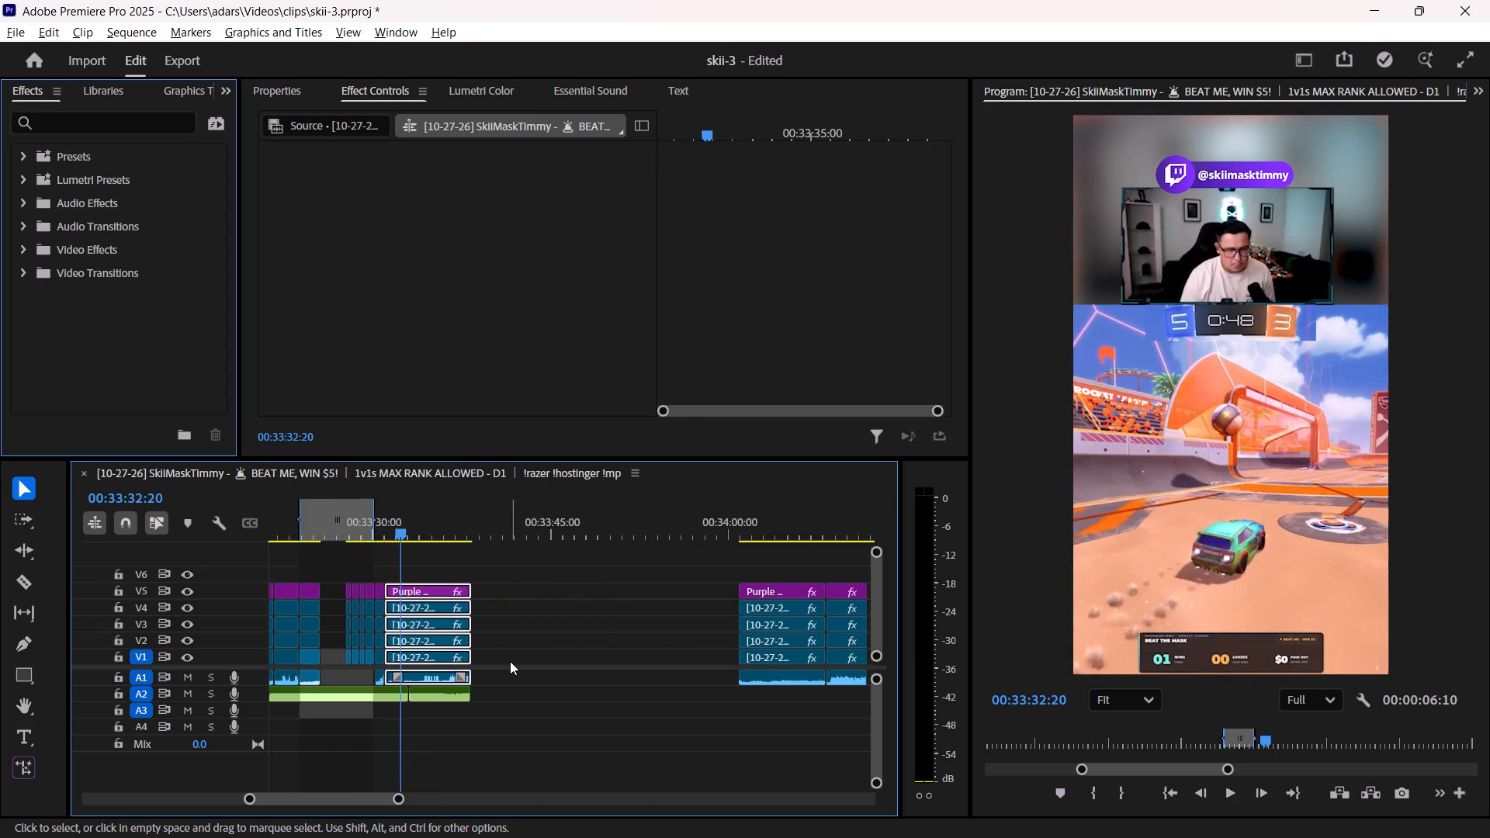
# Extend the end of the clip before the flashes on V1–V5 to 00:33:27:48, closing the gap to the first flash.
pyautogui.keyDown('alt'); pyautogui.scroll(10, 510, 662); pyautogui.keyUp('alt')
pyautogui.keyDown('shift'); pyautogui.scroll(12, 500, 662); pyautogui.keyUp('shift')
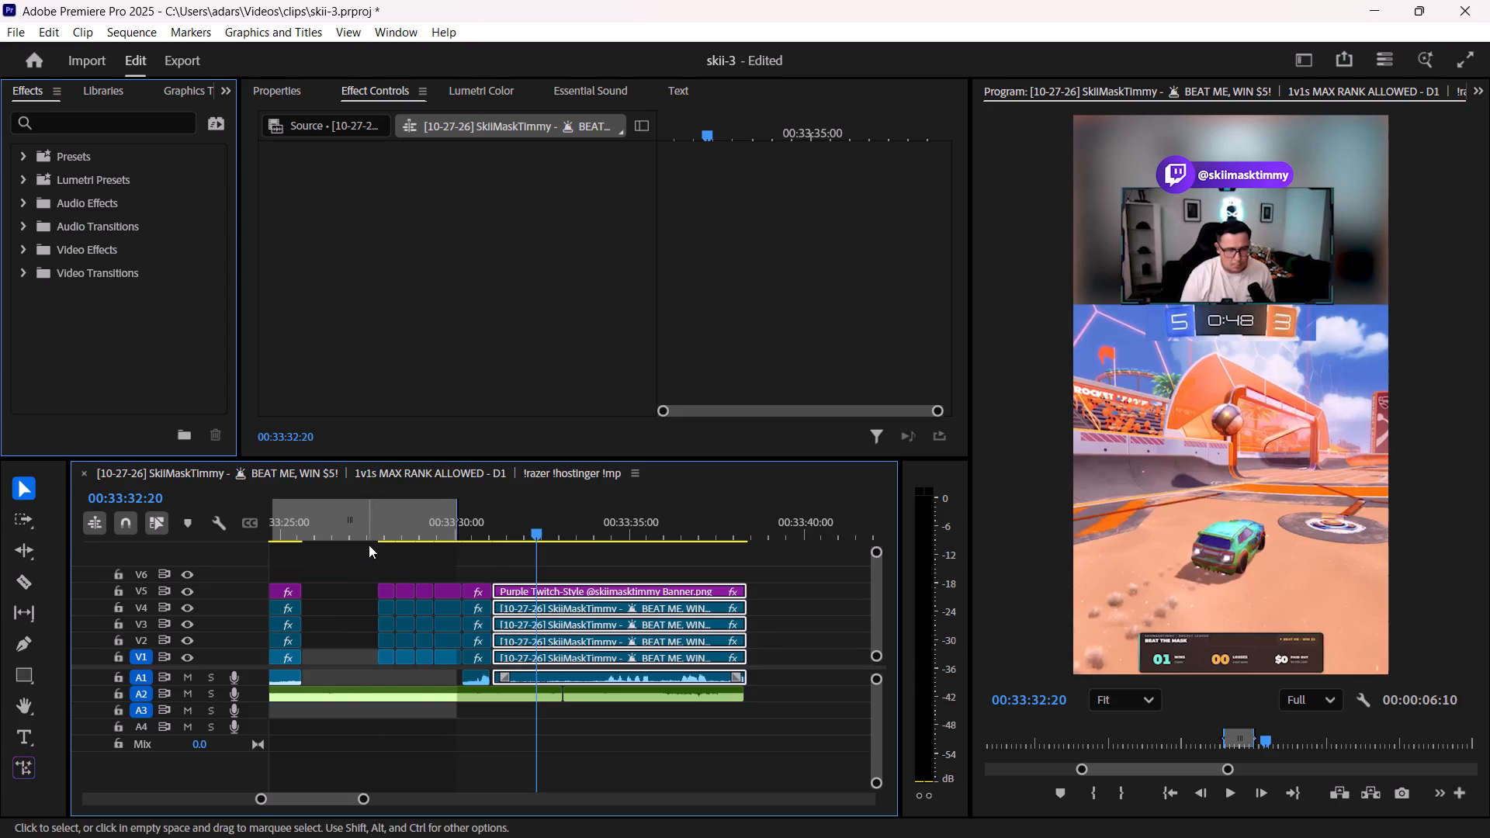
pyautogui.click(374, 531)
pyautogui.moveTo(314, 552); pyautogui.dragTo(280, 657)
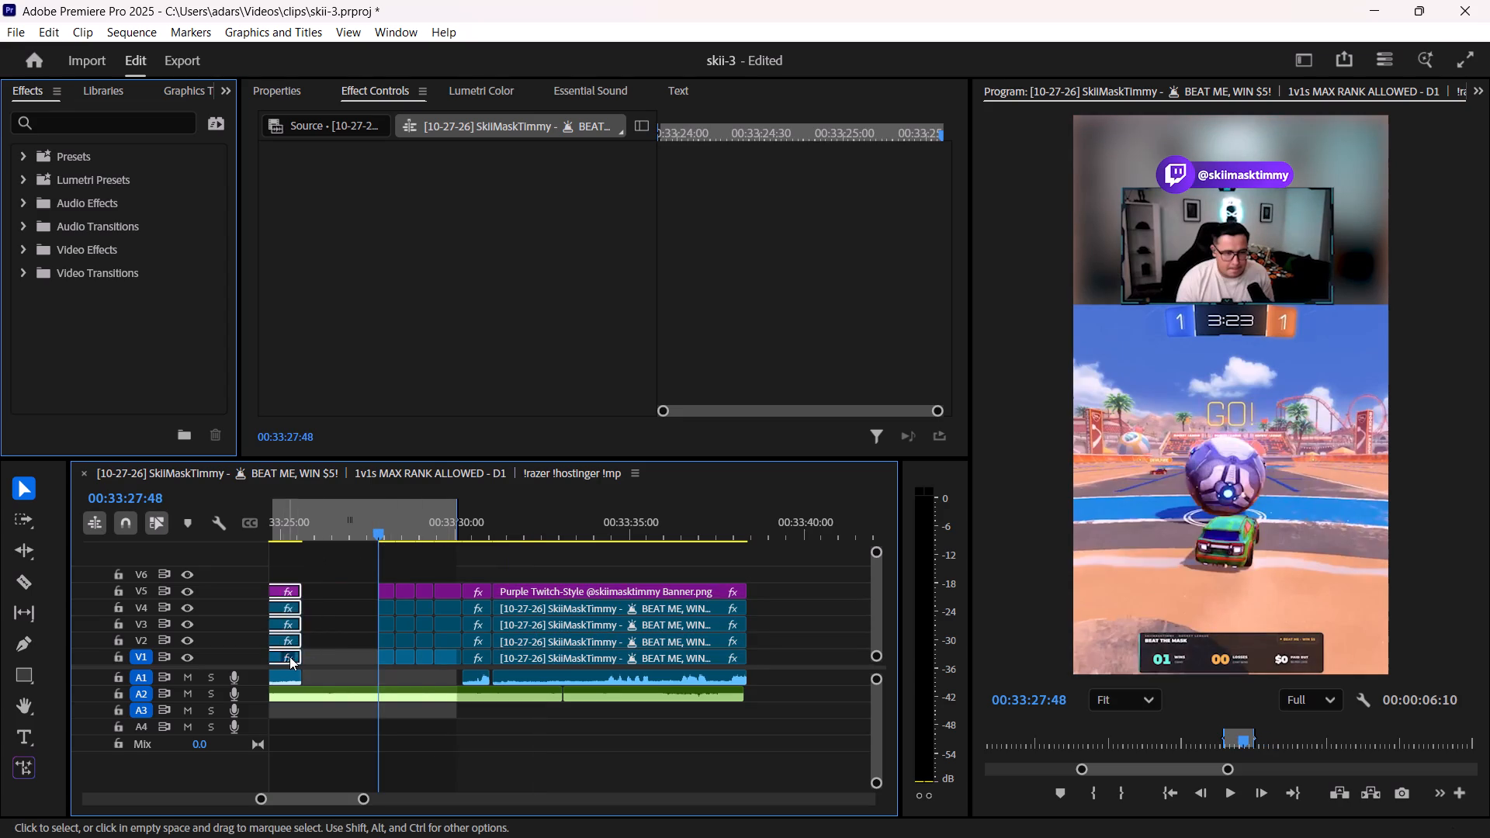
pyautogui.moveTo(303, 656); pyautogui.dragTo(347, 656)
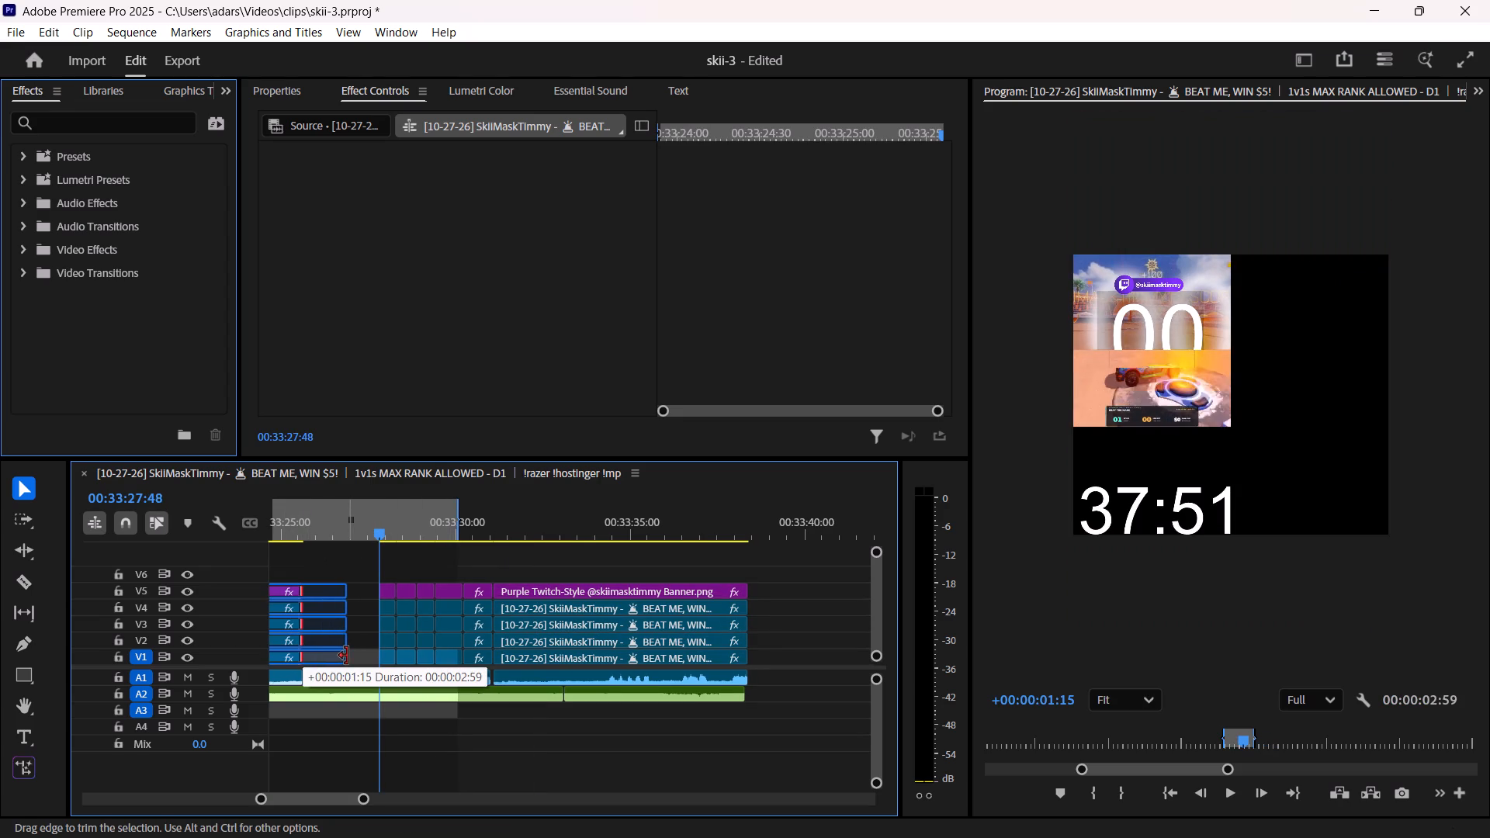
pyautogui.moveTo(347, 656); pyautogui.dragTo(377, 656)
pyautogui.keyDown('shift'); pyautogui.scroll(5, 399, 661); pyautogui.keyUp('shift')
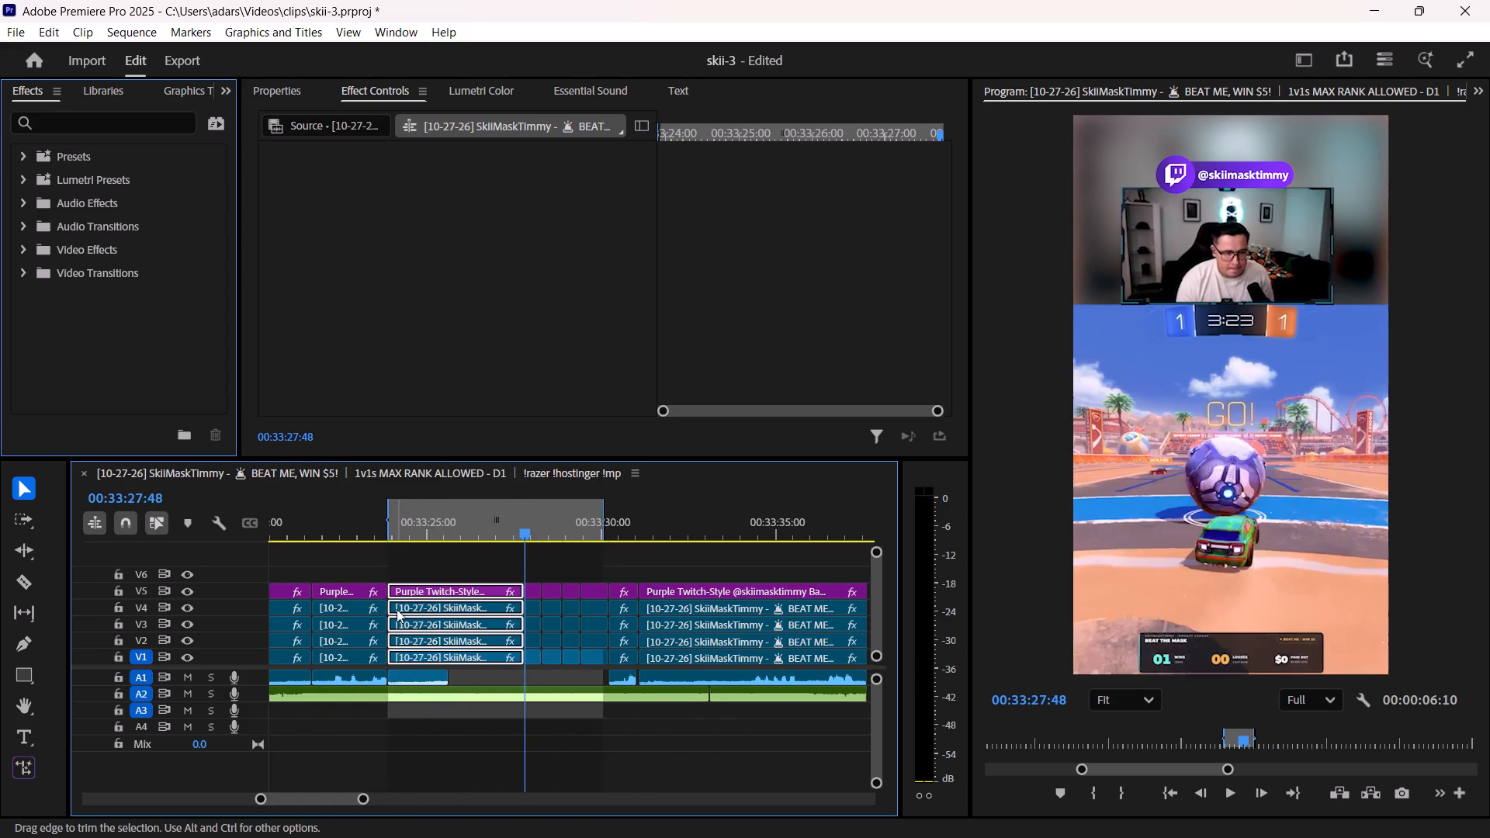
# Play the flashes through the goal clip and extend the goal clip's A1 audio end to the next clip's start at 00:33:31:04.
pyautogui.click(448, 535)
pyautogui.press('space')
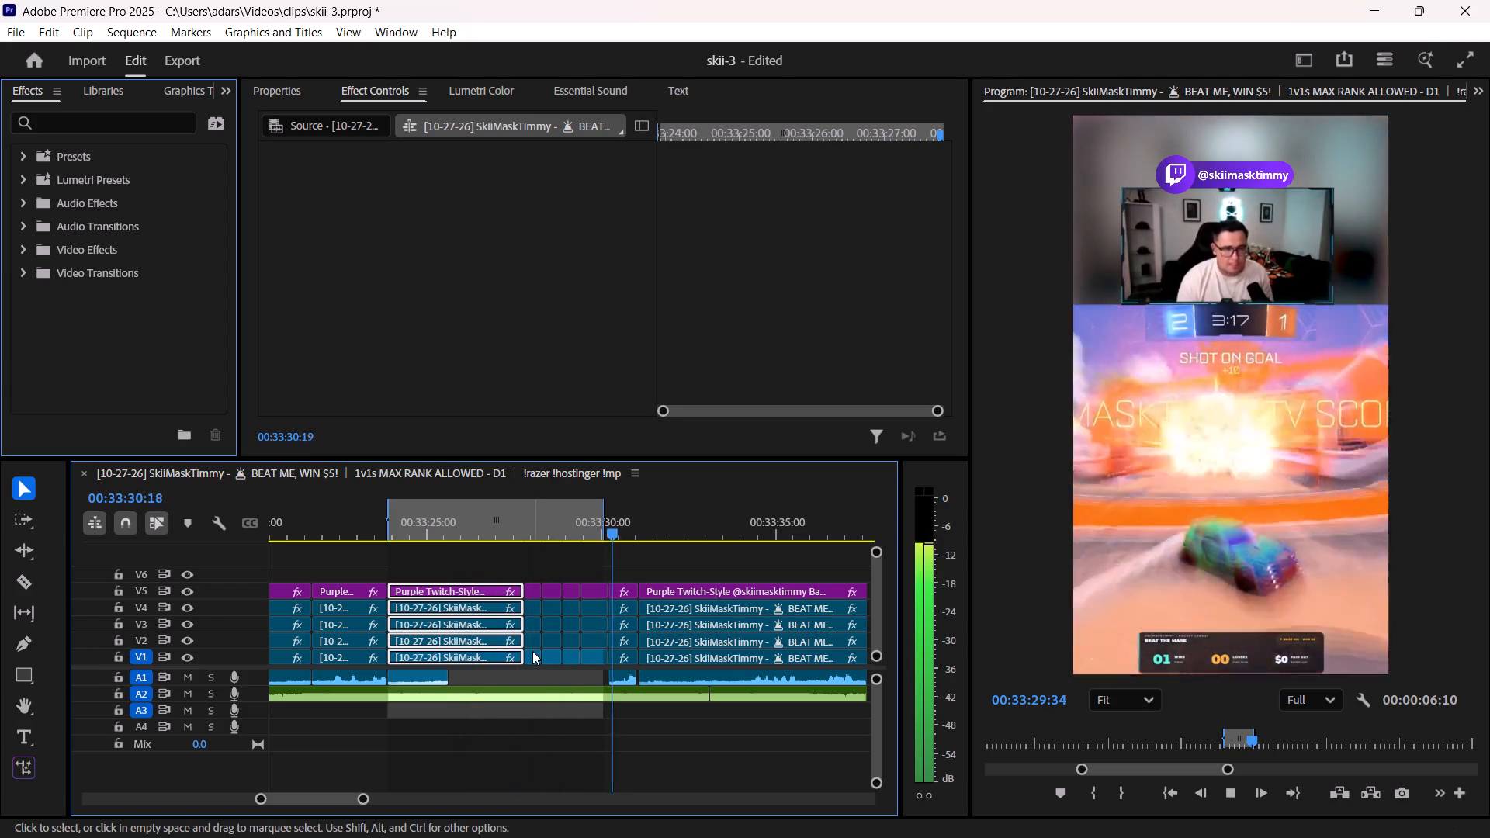
pyautogui.press('space')
pyautogui.keyDown('alt'); pyautogui.scroll(2, 641, 675); pyautogui.keyUp('alt')
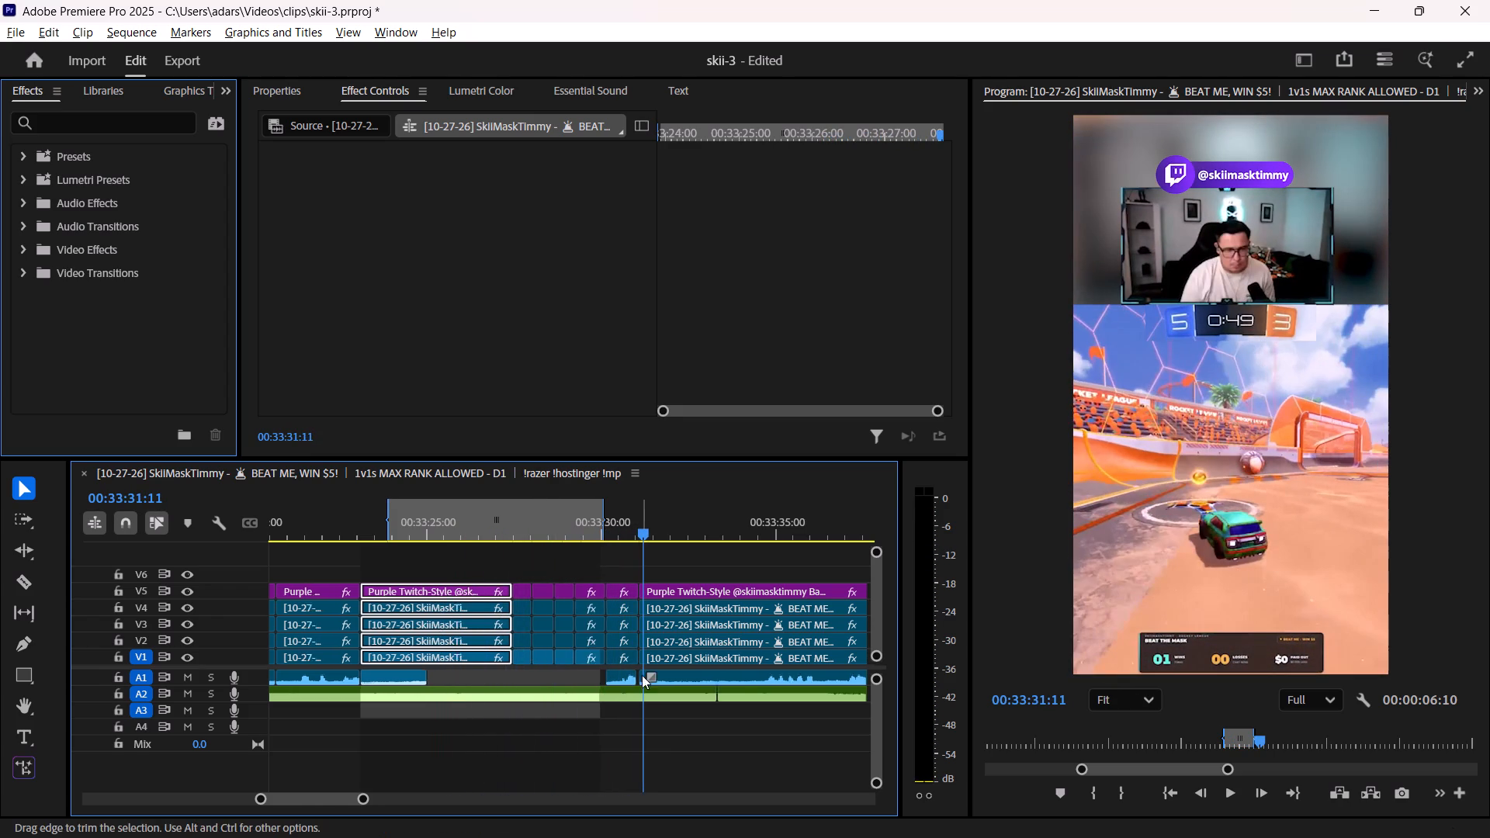
pyautogui.keyDown('alt'); pyautogui.scroll(14, 642, 675); pyautogui.keyUp('alt')
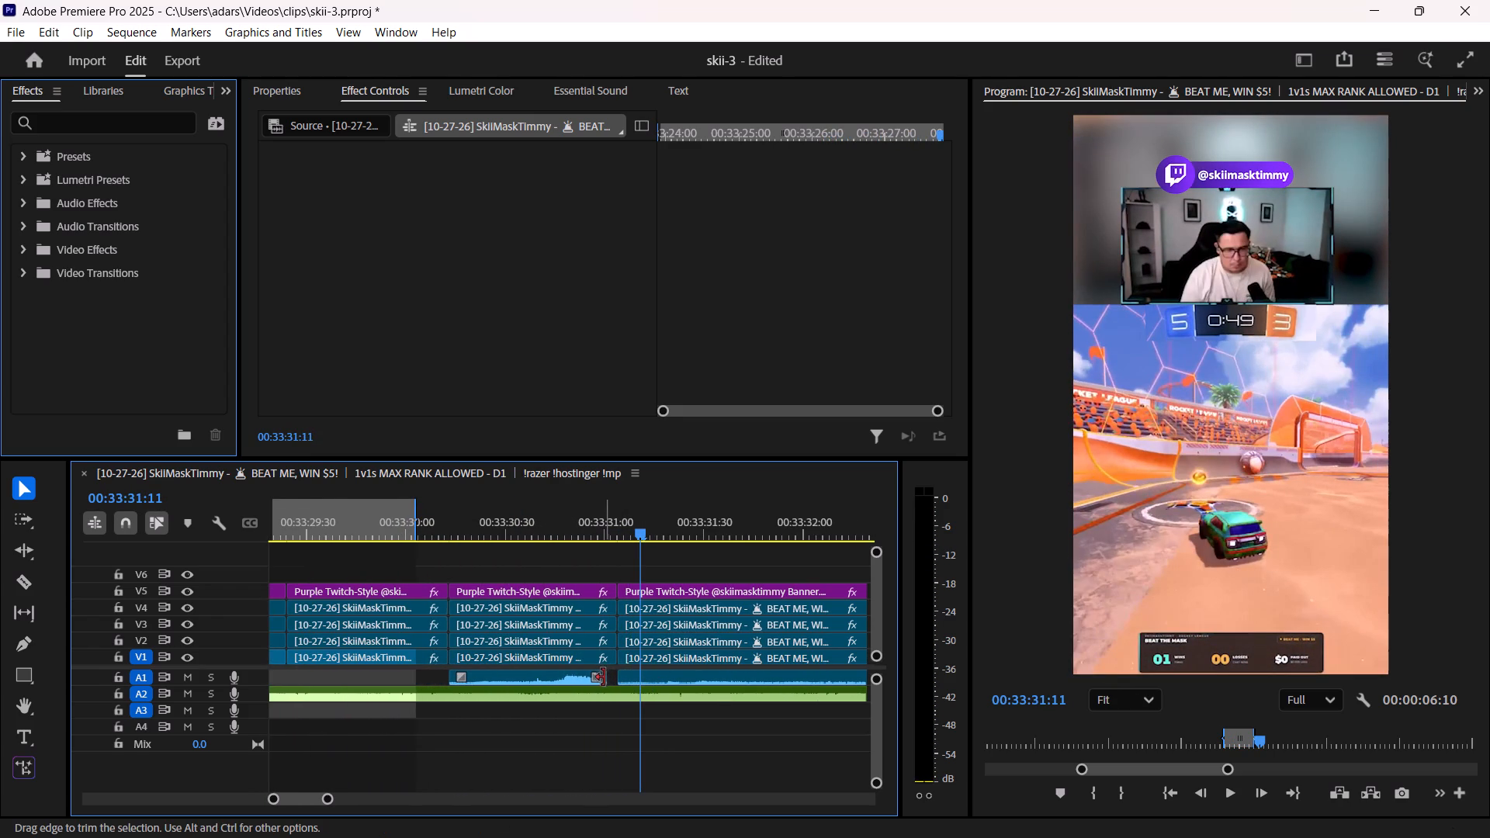
pyautogui.moveTo(606, 677); pyautogui.dragTo(615, 677)
# Replay the cut from the goal clip into the following gameplay clip around 00:33:31:04 to check its timing and audio.
pyautogui.click(621, 525)
pyautogui.press('space')
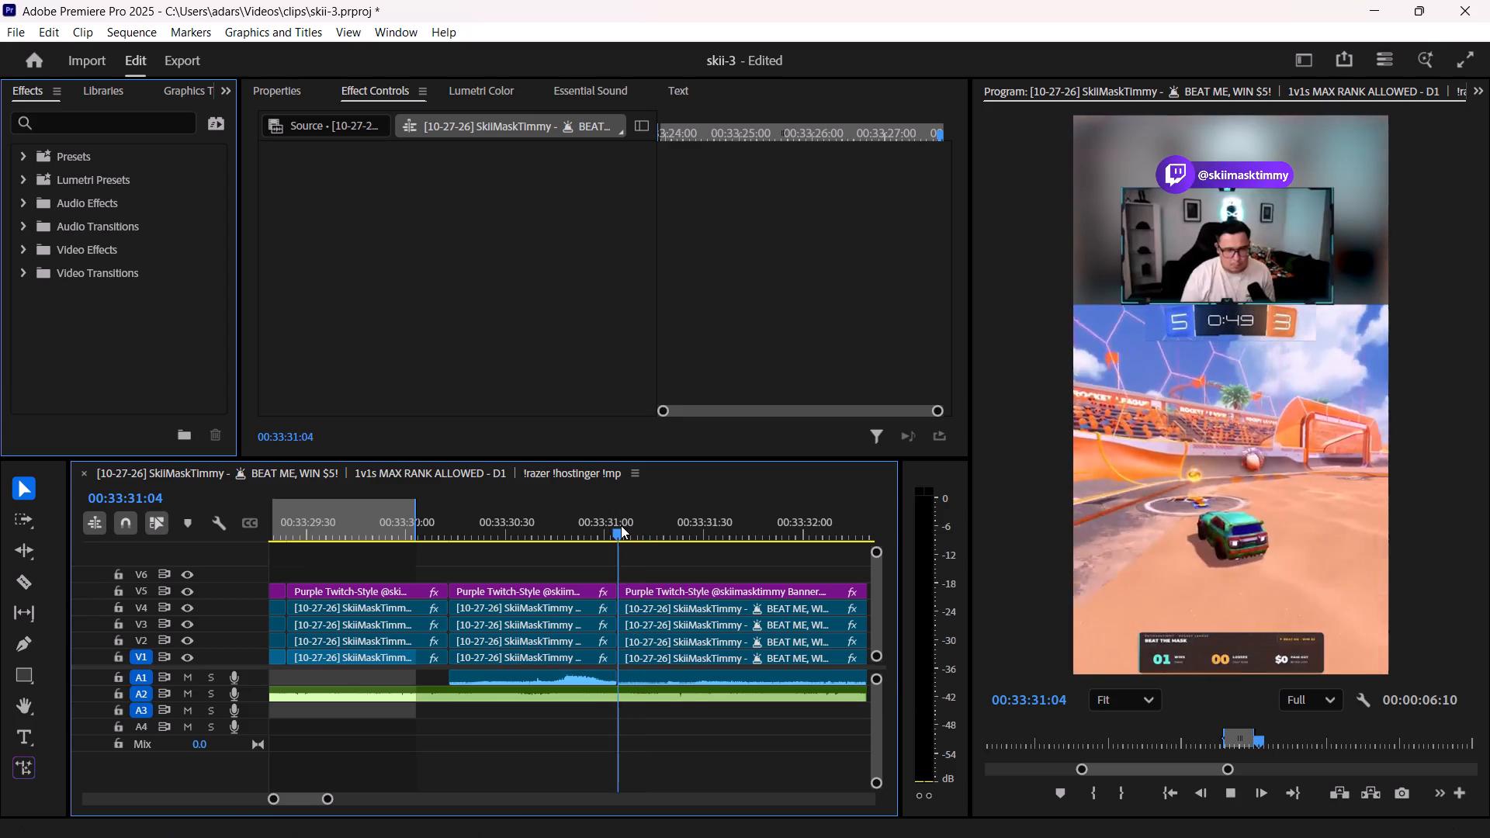
pyautogui.press('space')
pyautogui.click(621, 525)
pyautogui.click(603, 525)
pyautogui.press('space')
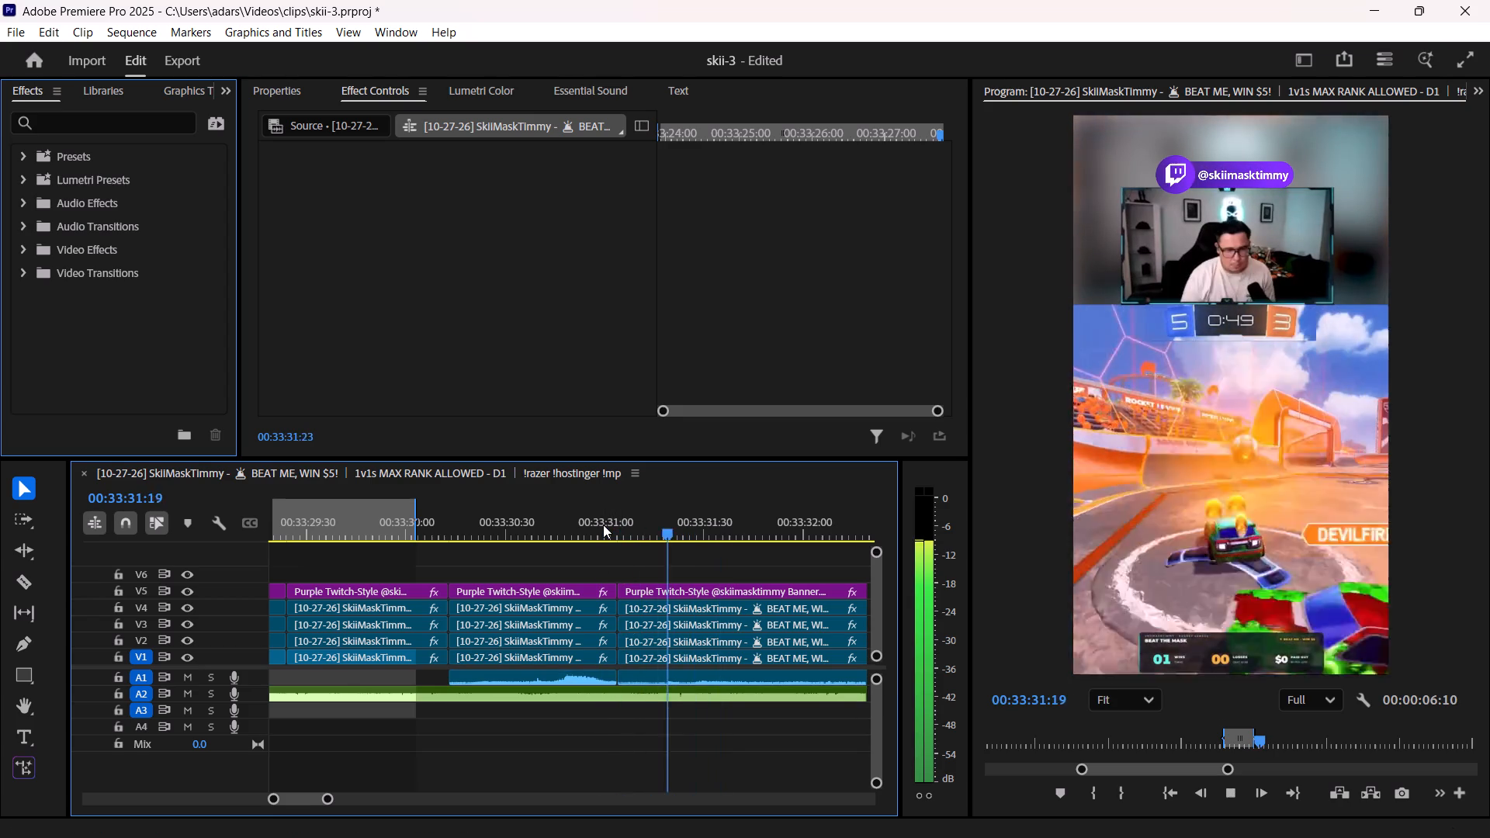
pyautogui.press('space')
pyautogui.click(603, 525)
pyautogui.click(576, 524)
pyautogui.press('space')
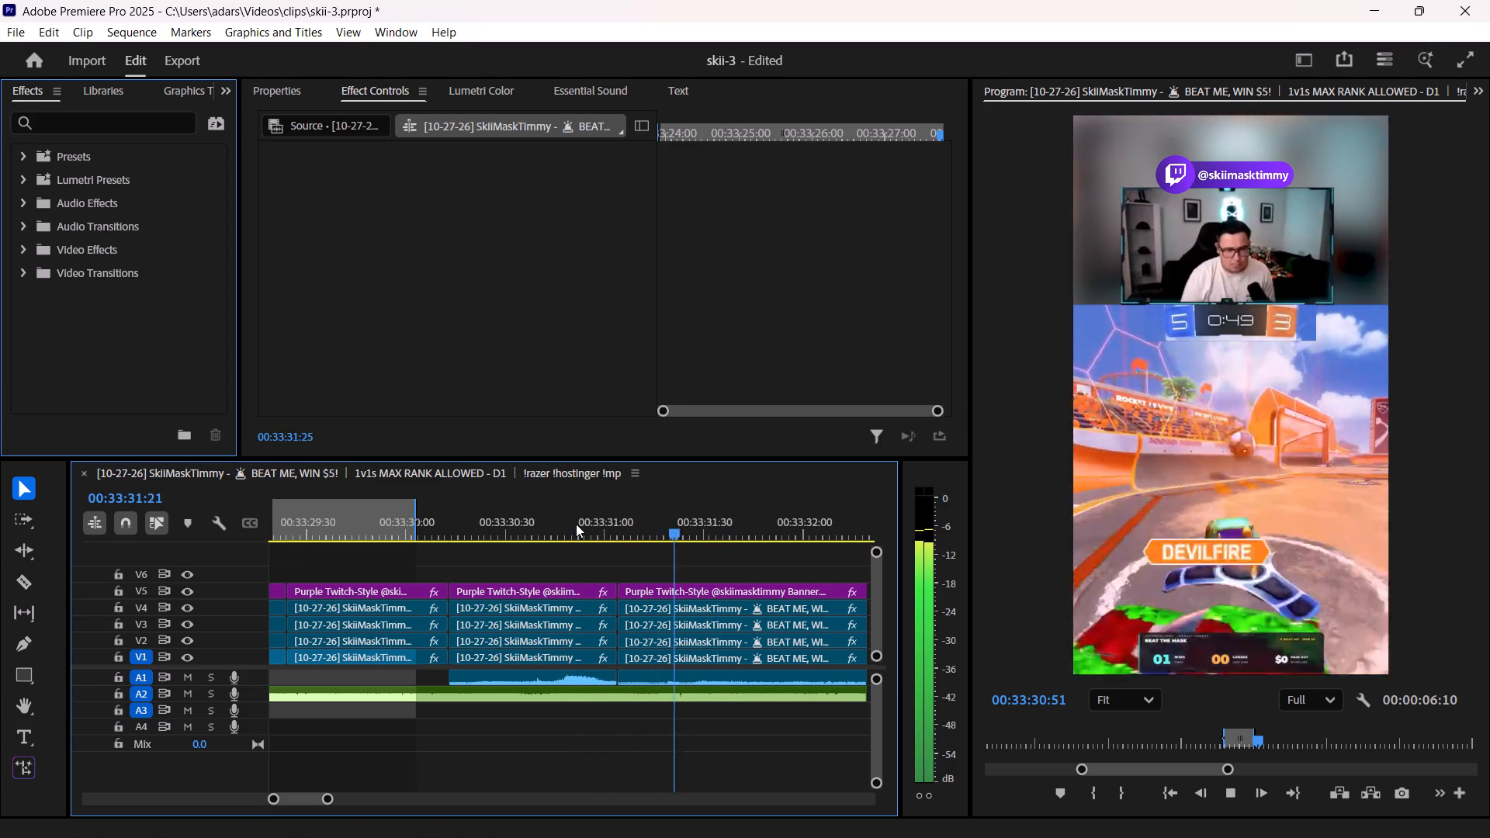
pyautogui.press('space')
pyautogui.click(538, 525)
pyautogui.press('space')
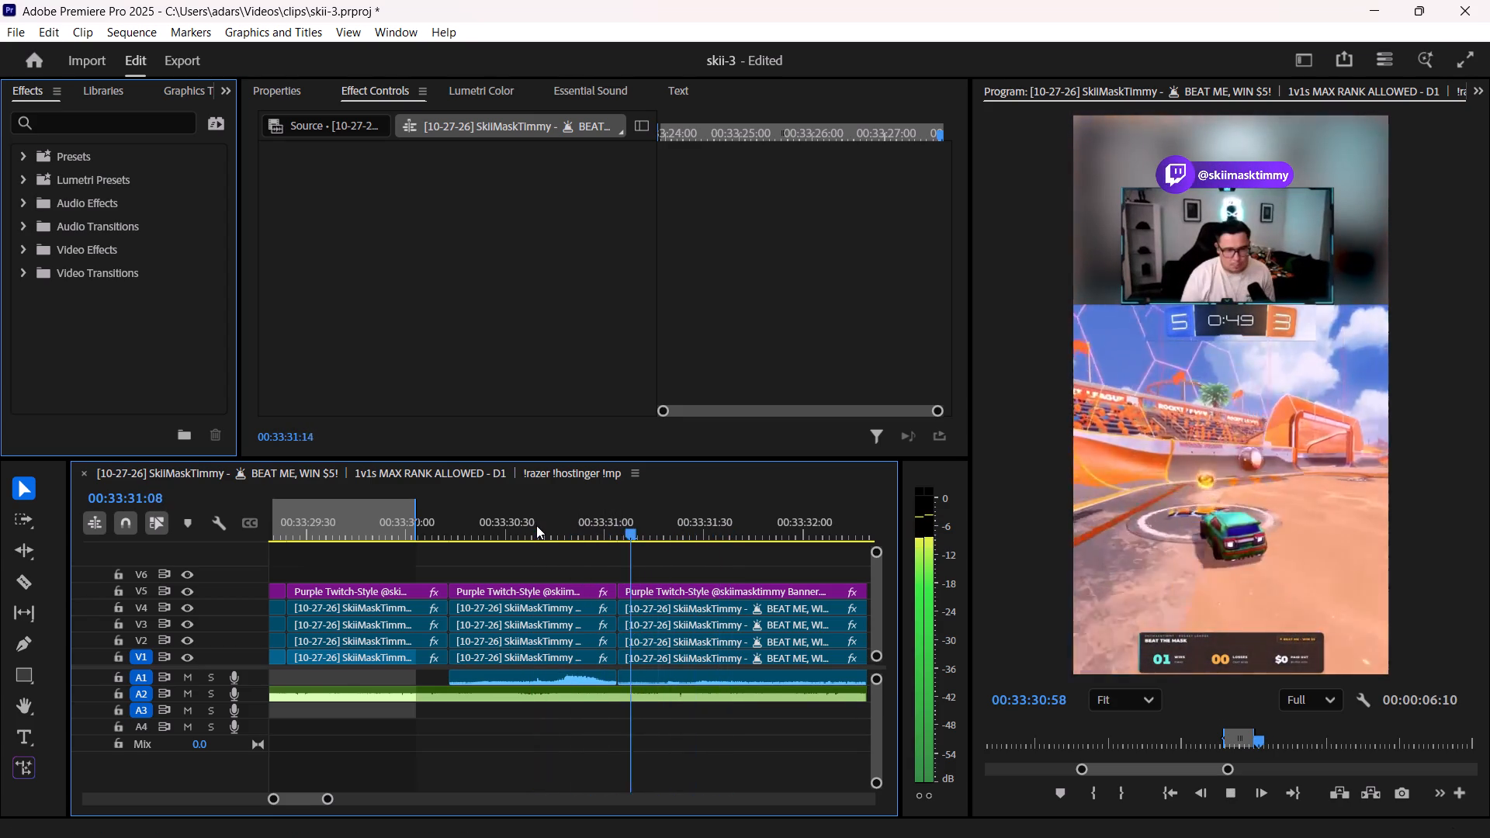
pyautogui.press('space')
# Replay the cut from the fourth flash into the goal clip, starting from 00:33:29:59, to check its timing.
pyautogui.click(486, 531)
pyautogui.click(404, 531)
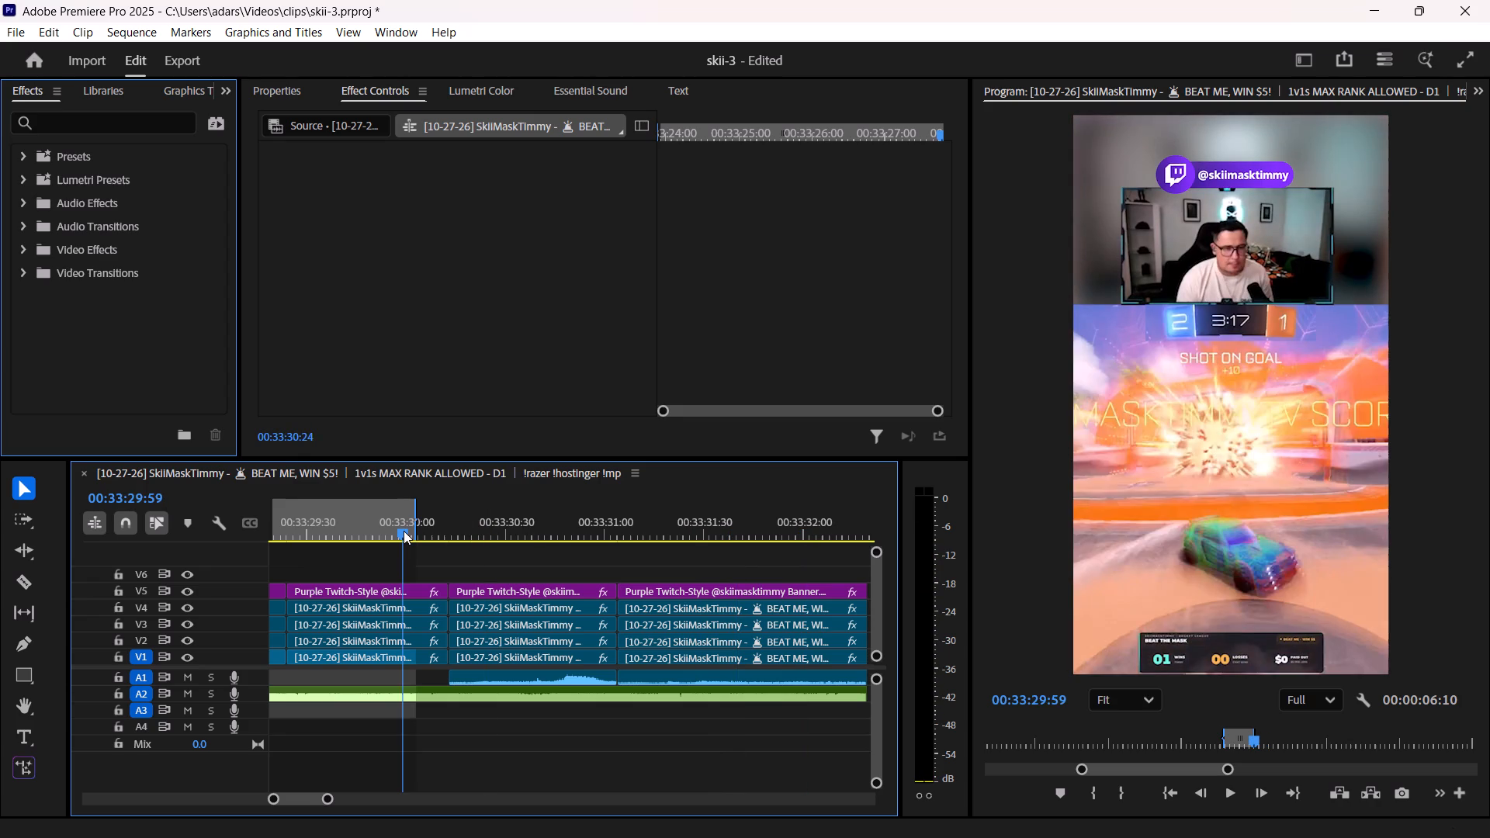
pyautogui.press('space')
pyautogui.press('space')
pyautogui.click(404, 531)
pyautogui.press('space')
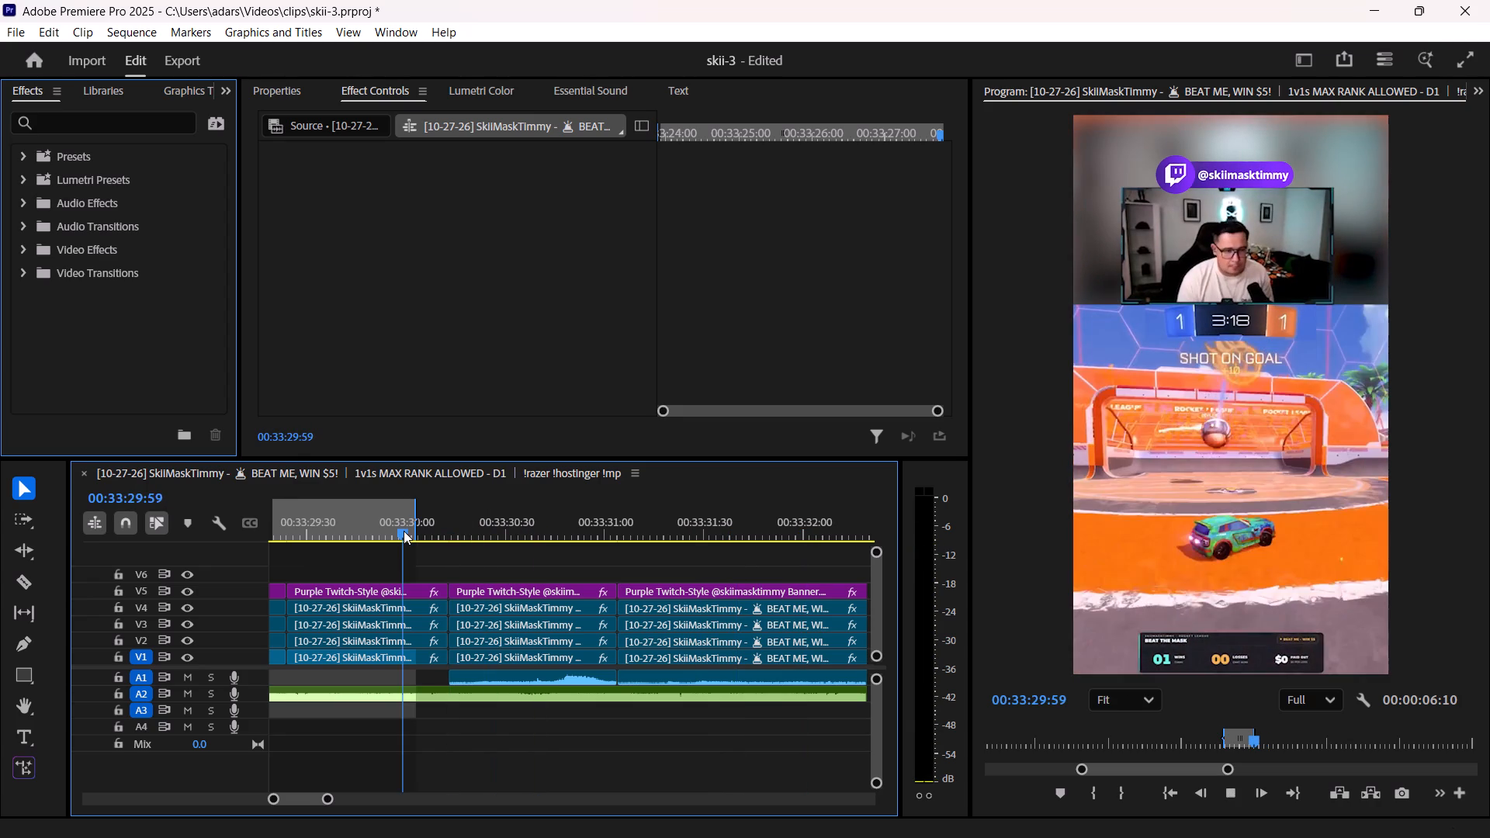
pyautogui.press('space')
pyautogui.click(404, 531)
pyautogui.press('space')
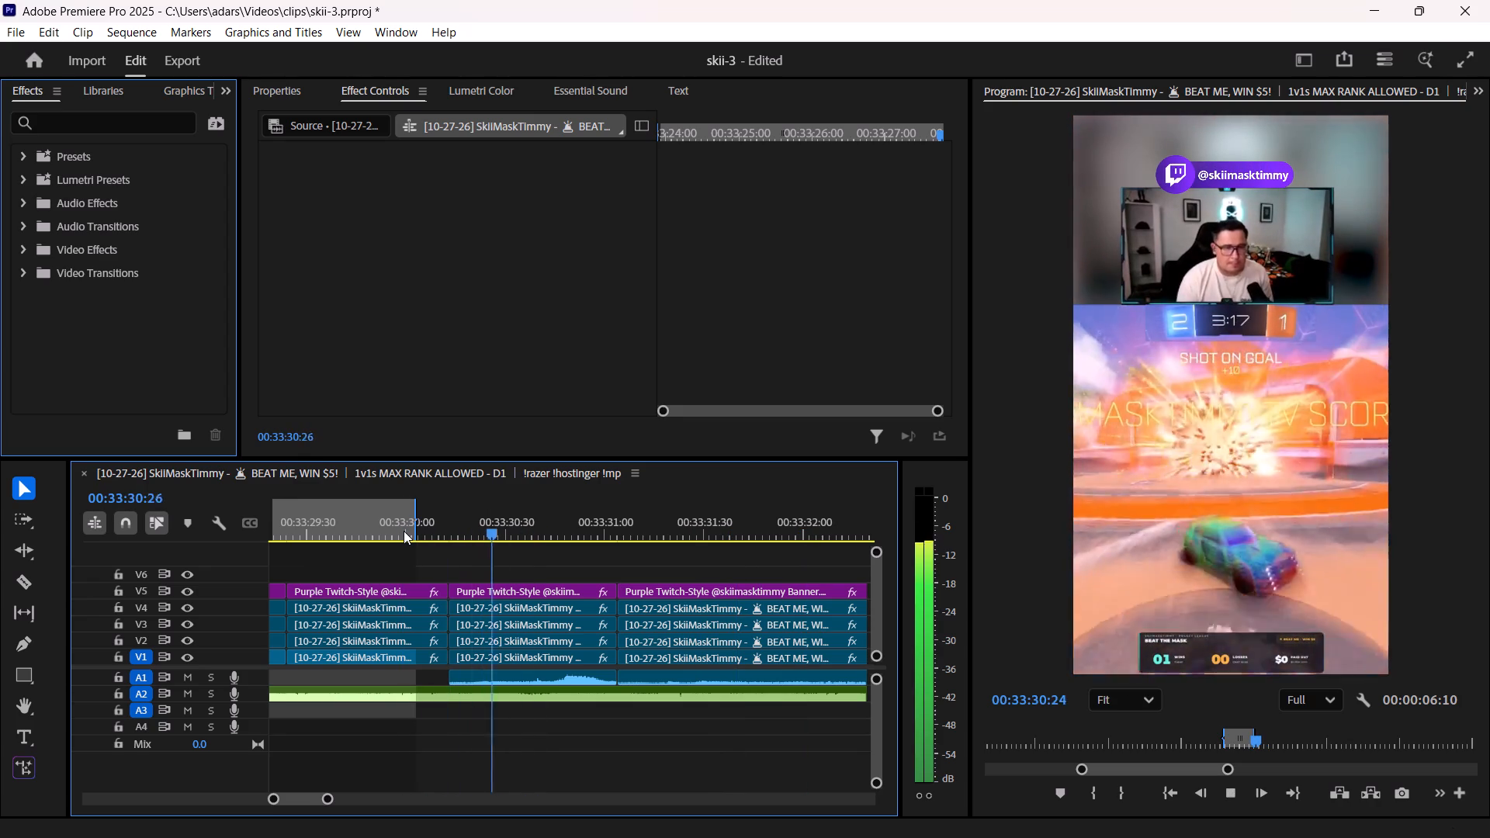
pyautogui.press('space')
pyautogui.click(404, 531)
# Replay the fourth flash from 00:33:29:42 and from its start at 00:33:29:24 to check how it leads into the goal.
pyautogui.click(348, 528)
pyautogui.press('space')
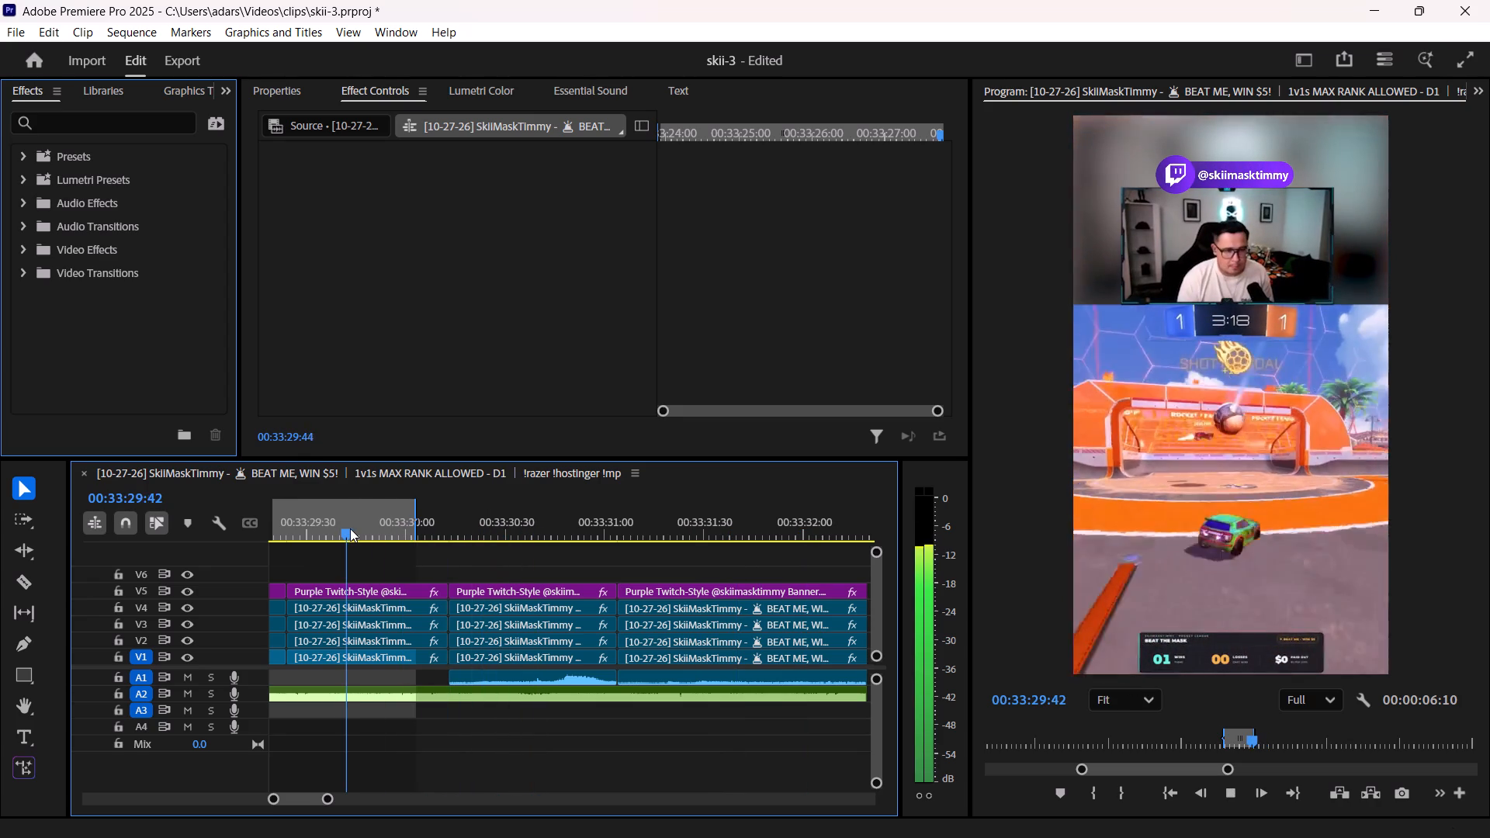
pyautogui.press('space')
pyautogui.click(350, 528)
pyautogui.press('space')
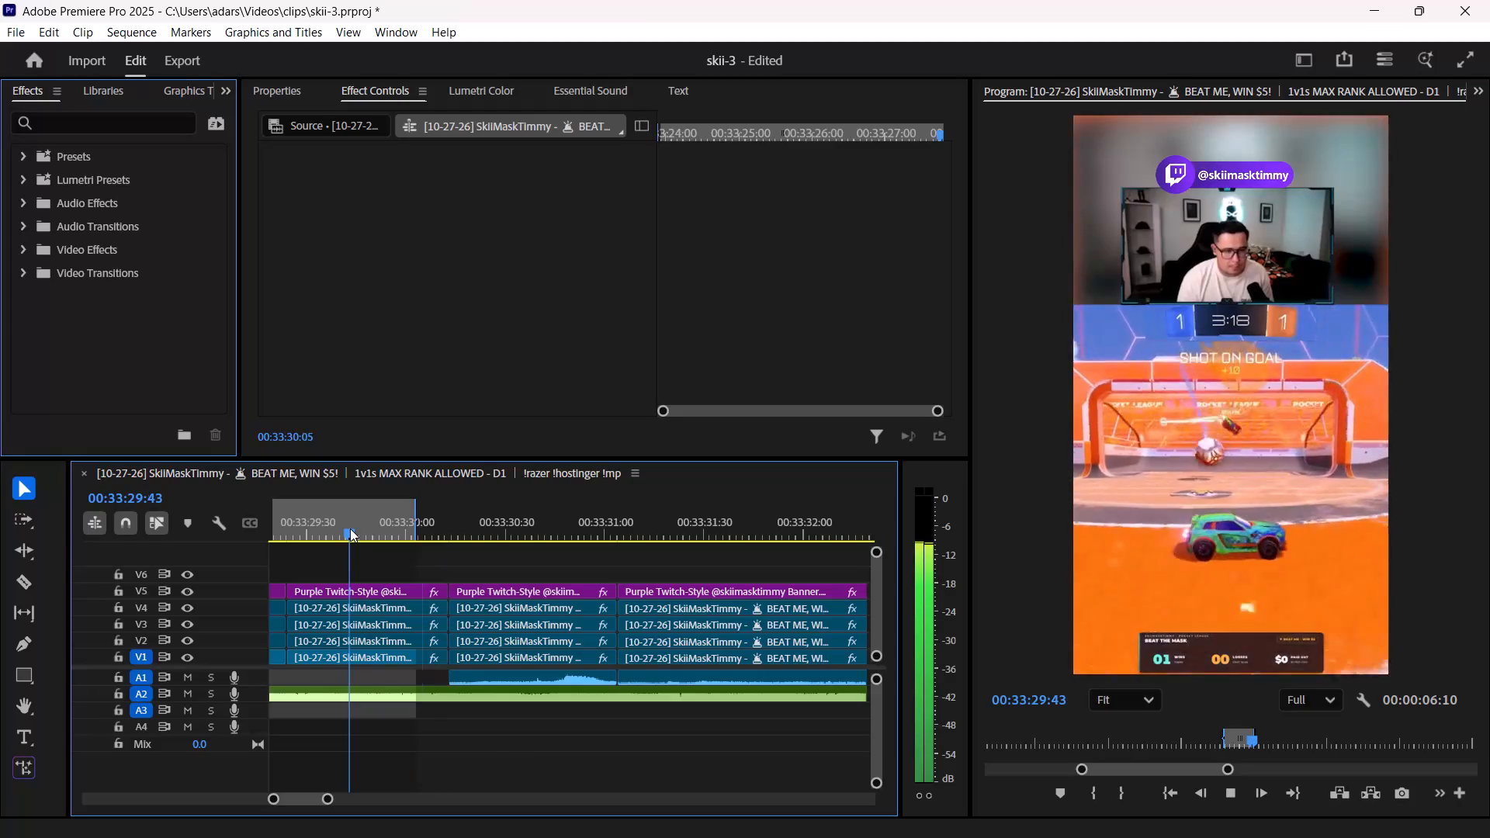
pyautogui.press('space')
pyautogui.click(350, 528)
pyautogui.press('space')
pyautogui.press('space')
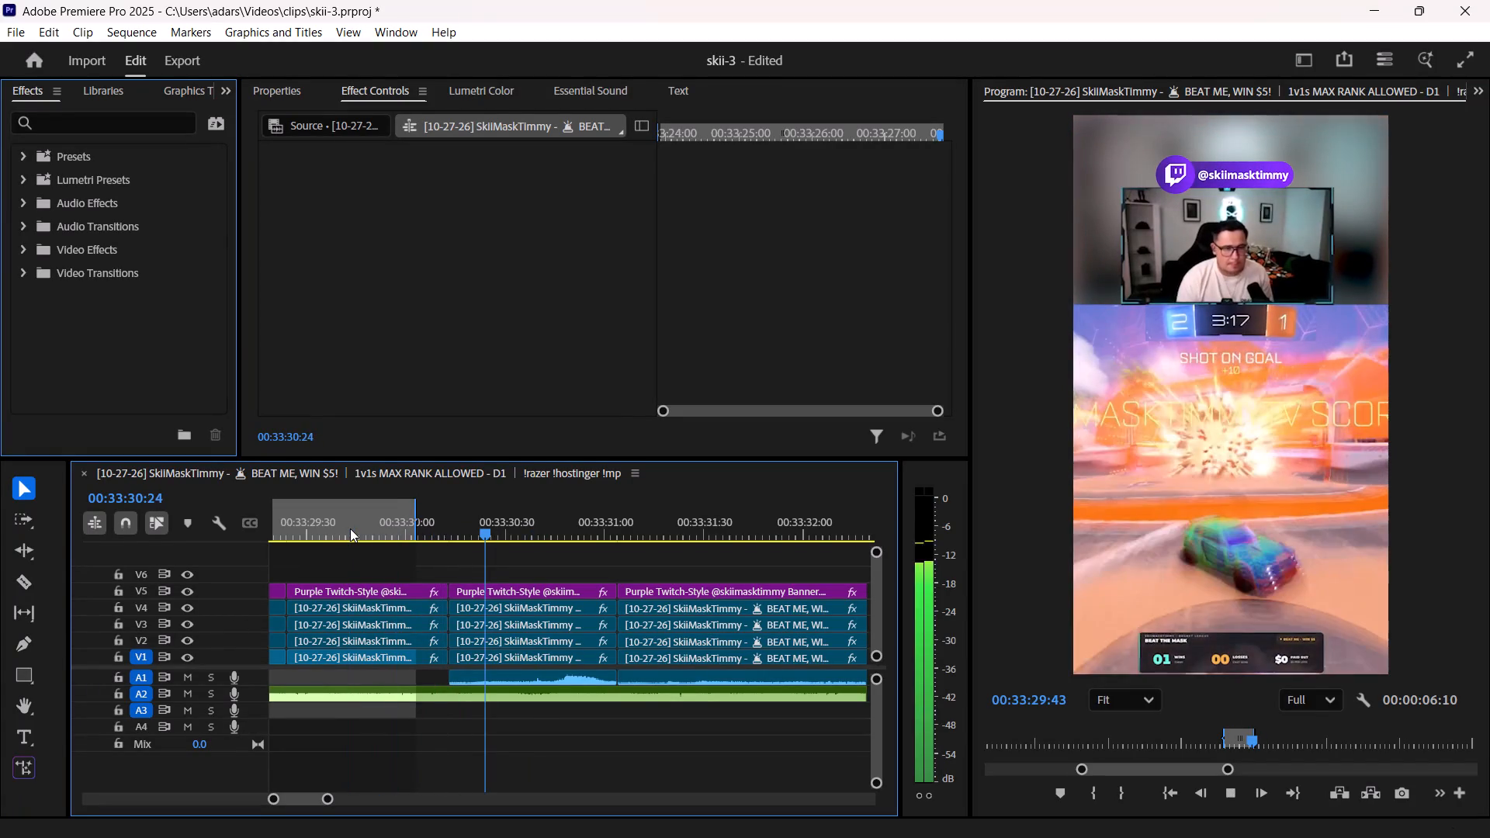
pyautogui.click(350, 528)
pyautogui.press('space')
pyautogui.press('space')
pyautogui.click(350, 528)
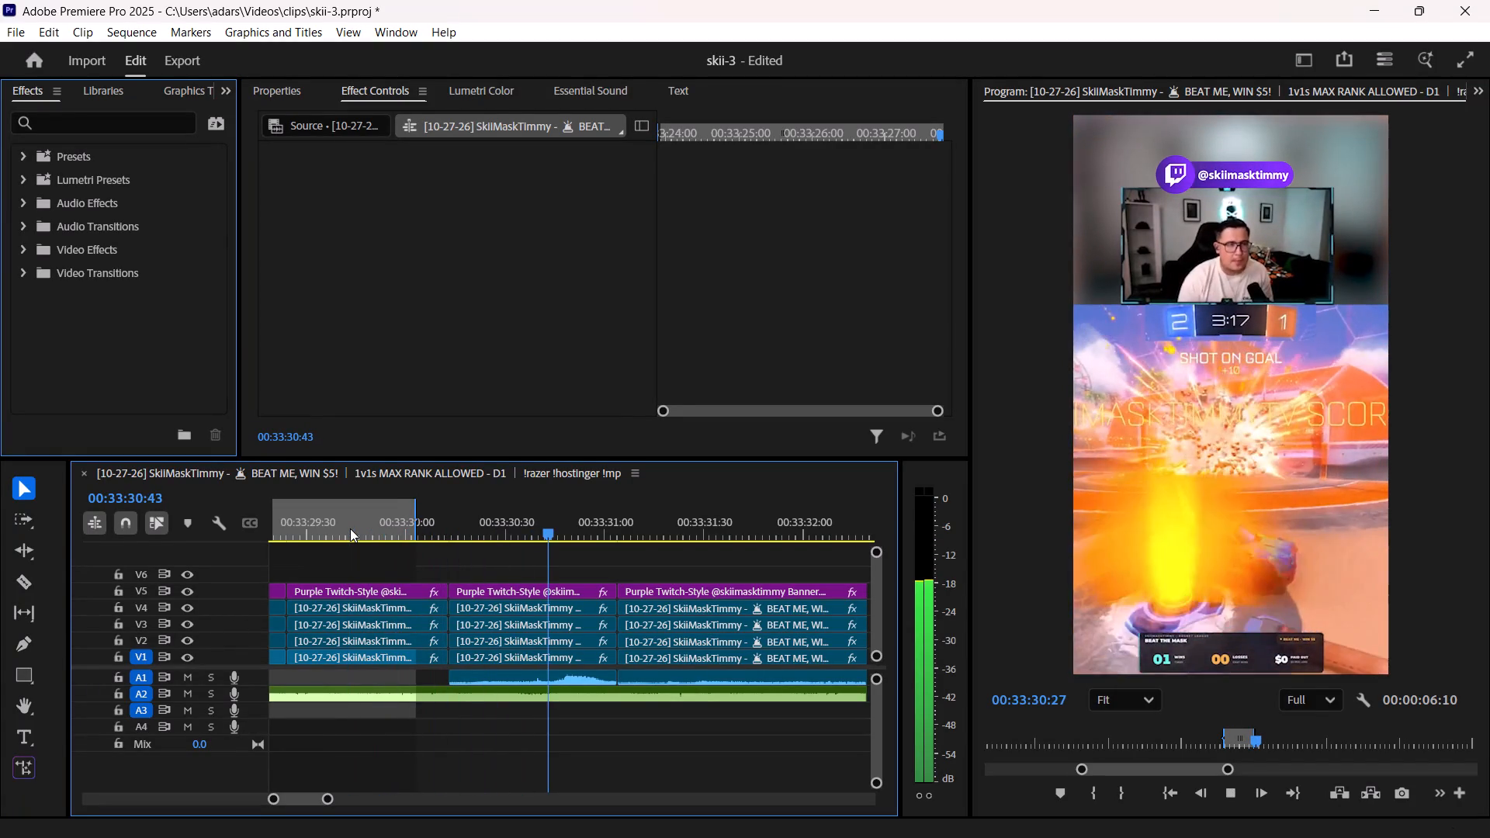
pyautogui.moveTo(326, 535); pyautogui.dragTo(294, 540)
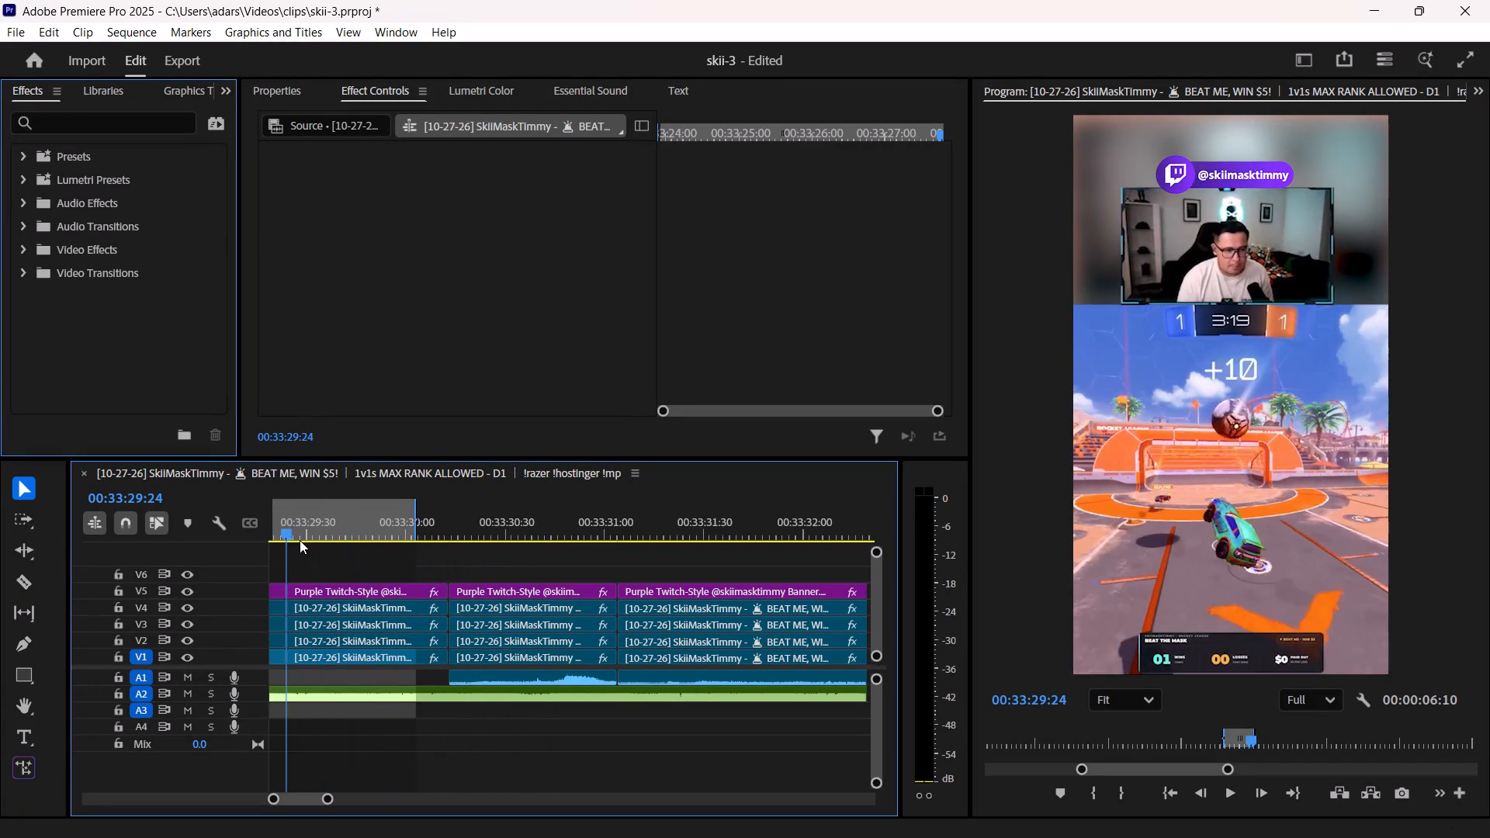
pyautogui.press('space')
pyautogui.press('space')
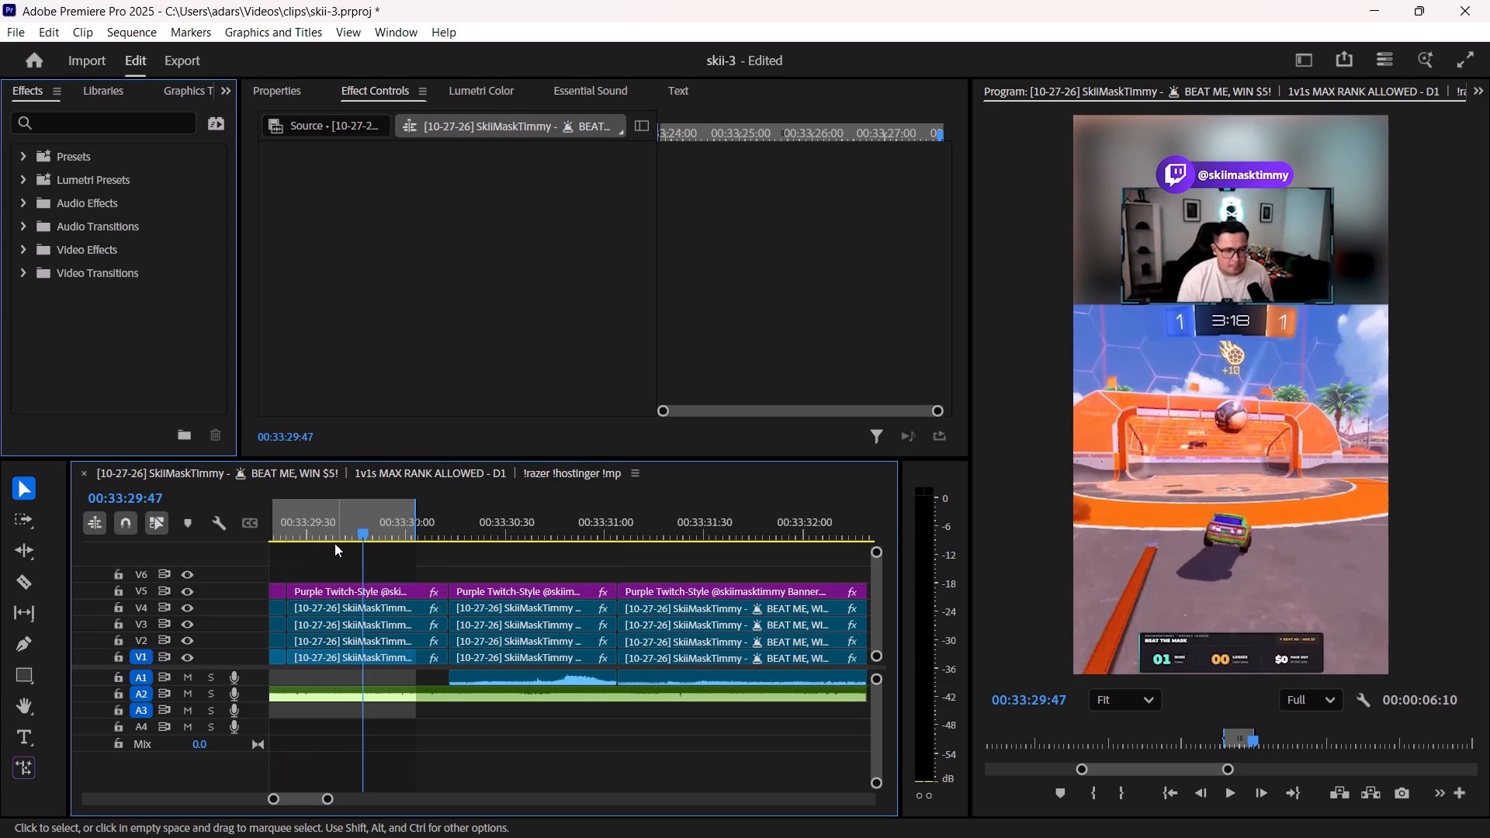
# Review the gameplay after the goal clip, trim the start of its stacked V1–V5 clips, and move them back to 00:33:31:04.
pyautogui.keyDown('alt'); pyautogui.scroll(-15, 317, 678); pyautogui.keyUp('alt')
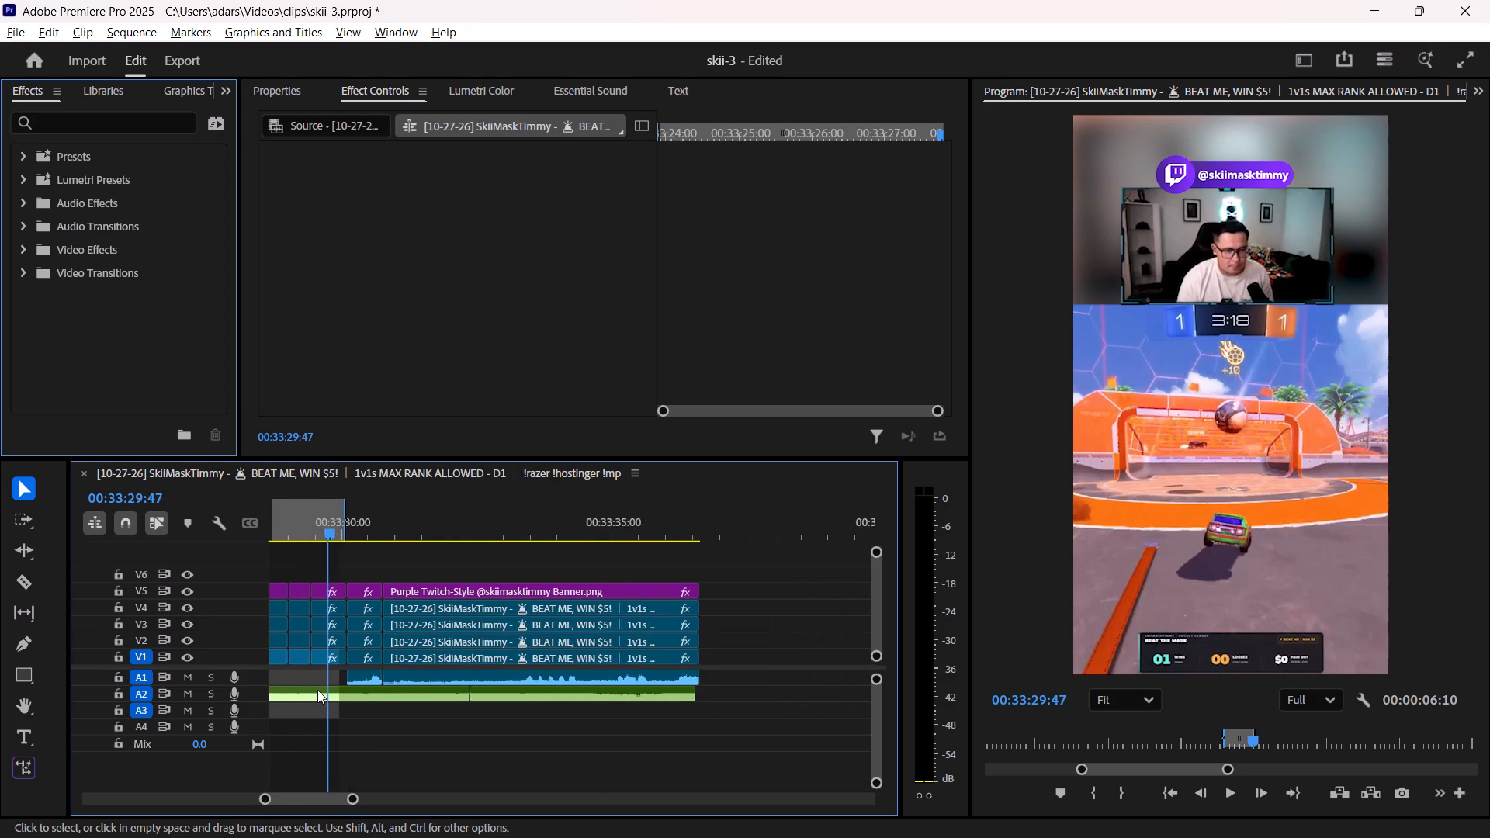
pyautogui.keyDown('shift'); pyautogui.scroll(4, 317, 690); pyautogui.keyUp('shift')
pyautogui.keyDown('alt'); pyautogui.scroll(-4, 331, 701); pyautogui.keyUp('alt')
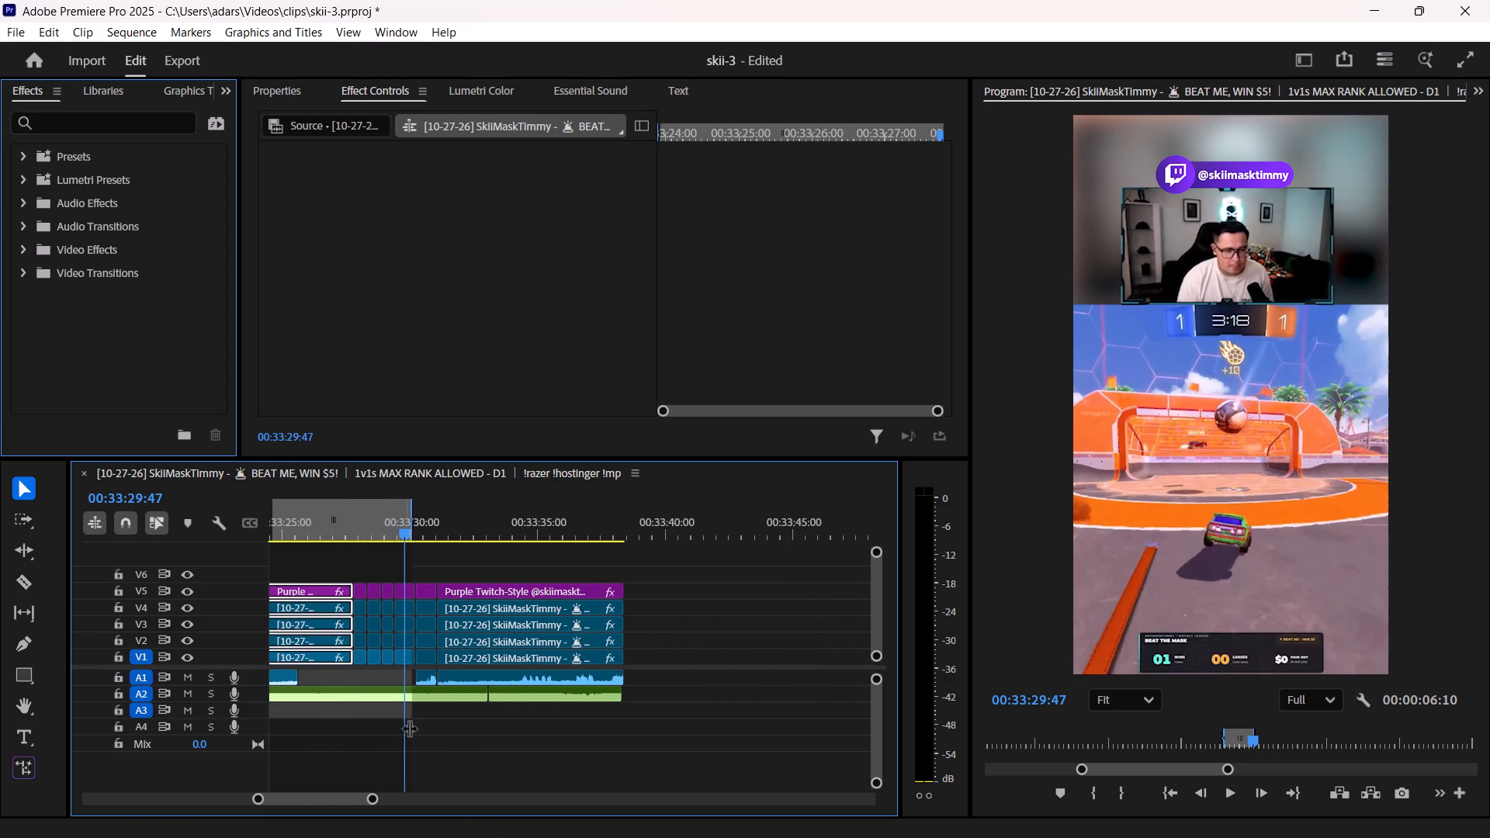
pyautogui.press('space')
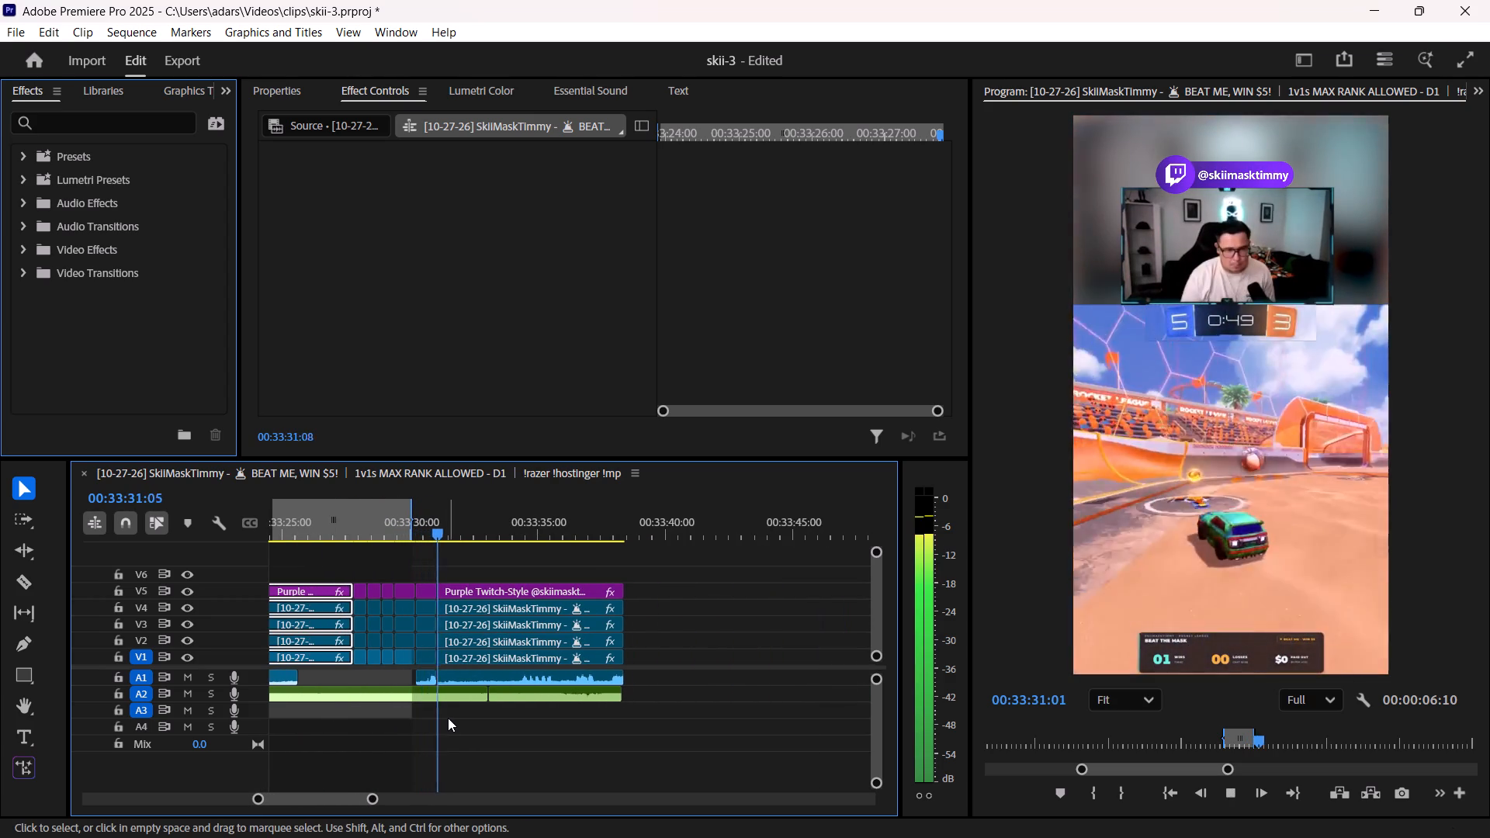
pyautogui.press('space')
pyautogui.keyDown('alt'); pyautogui.scroll(3, 448, 718); pyautogui.keyUp('alt')
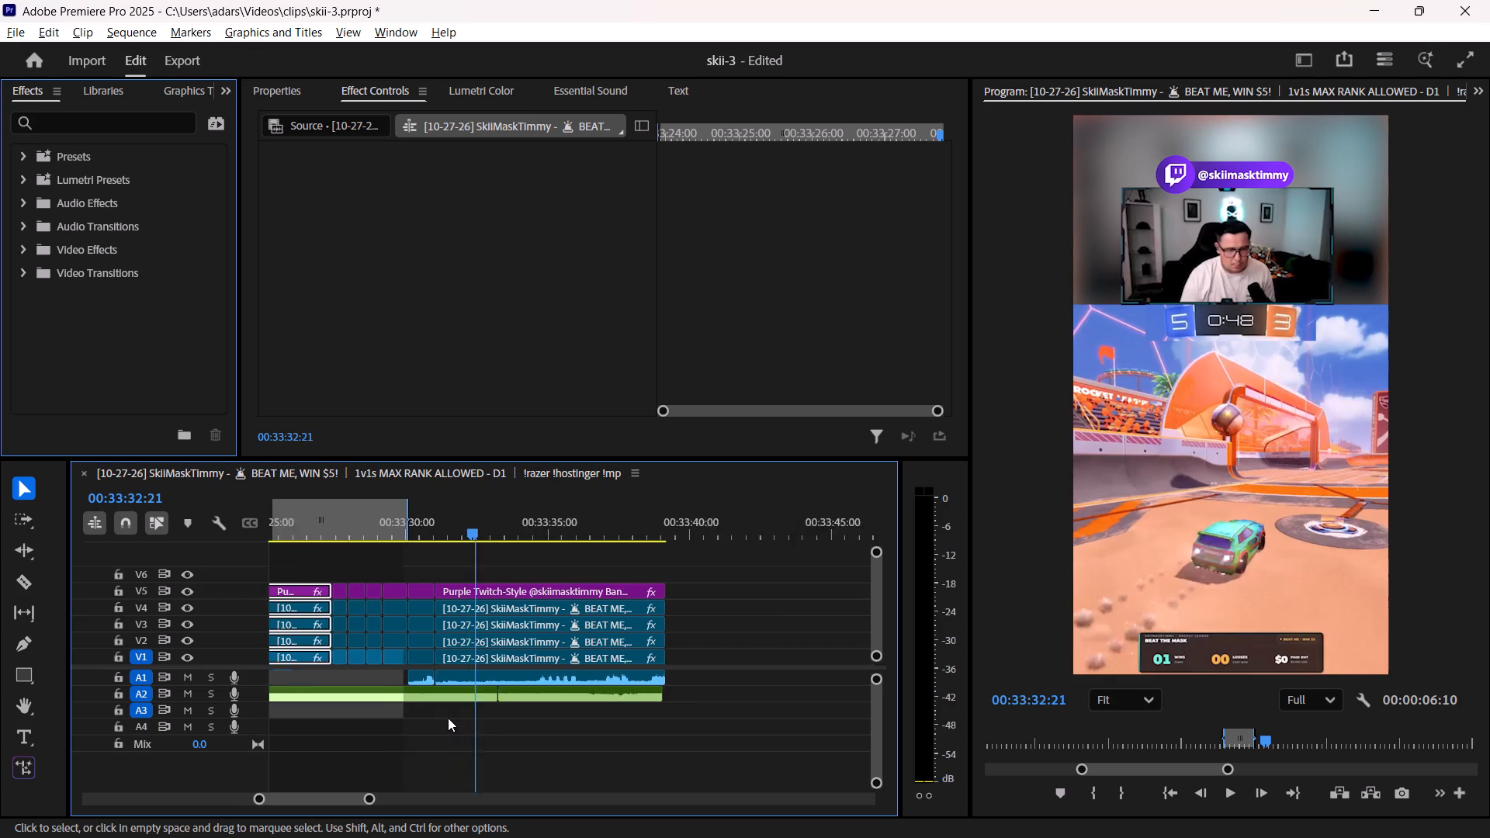
pyautogui.keyDown('alt'); pyautogui.scroll(4, 448, 718); pyautogui.keyUp('alt')
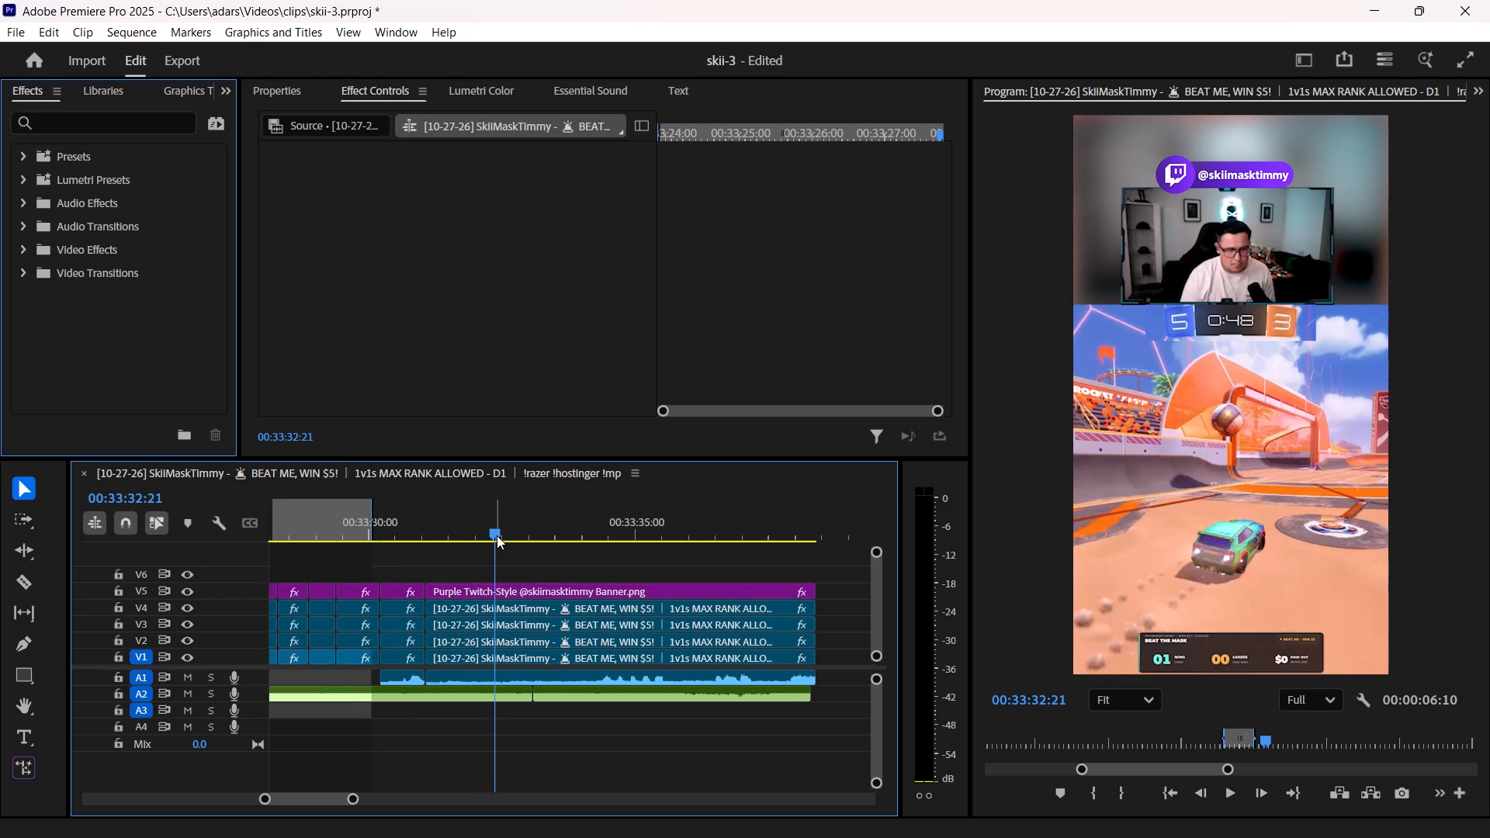
pyautogui.moveTo(494, 534); pyautogui.dragTo(534, 538)
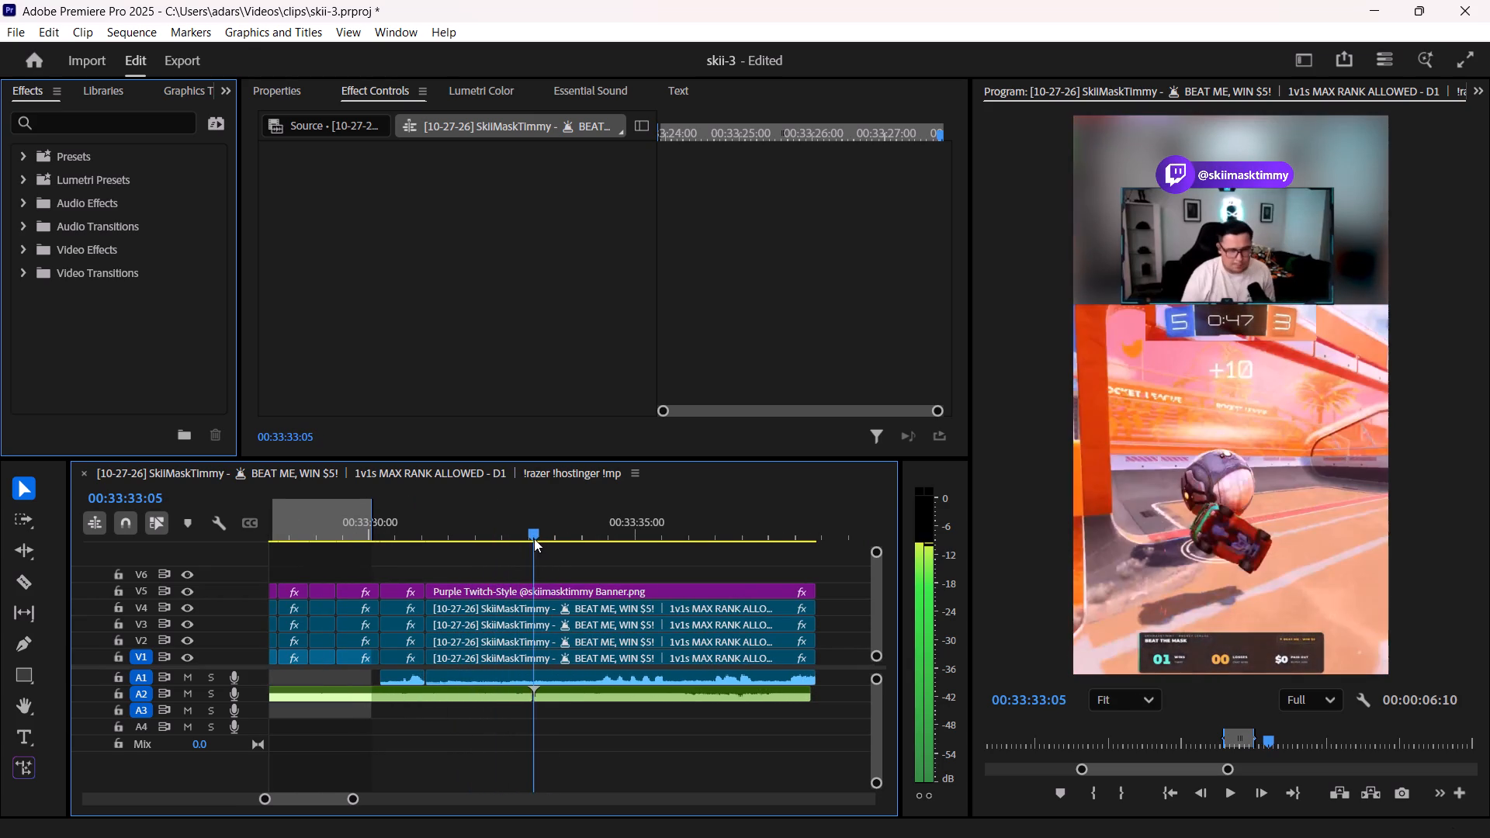
pyautogui.moveTo(534, 538); pyautogui.dragTo(475, 540)
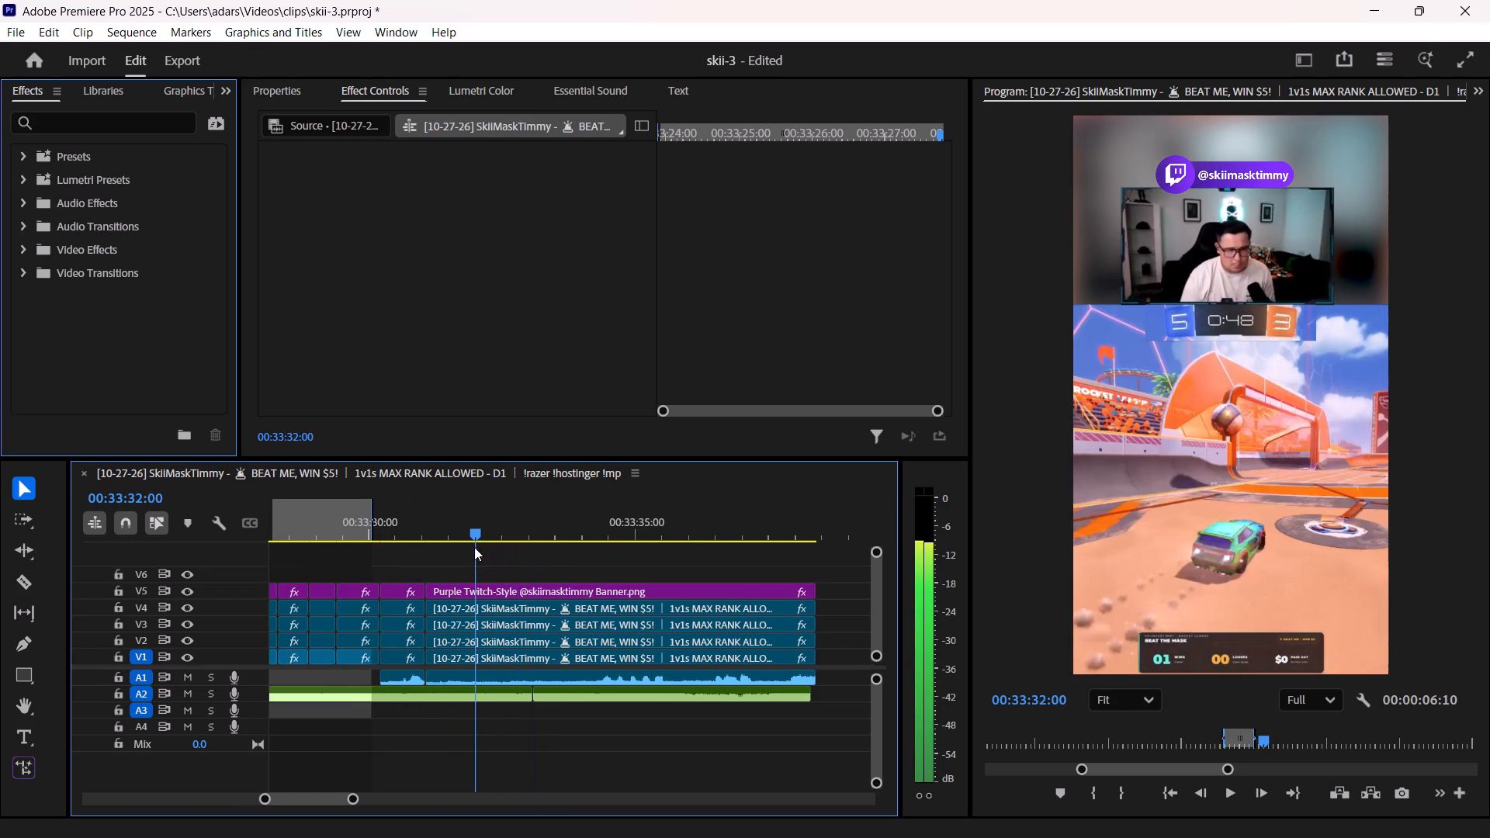
pyautogui.moveTo(464, 563); pyautogui.dragTo(451, 660)
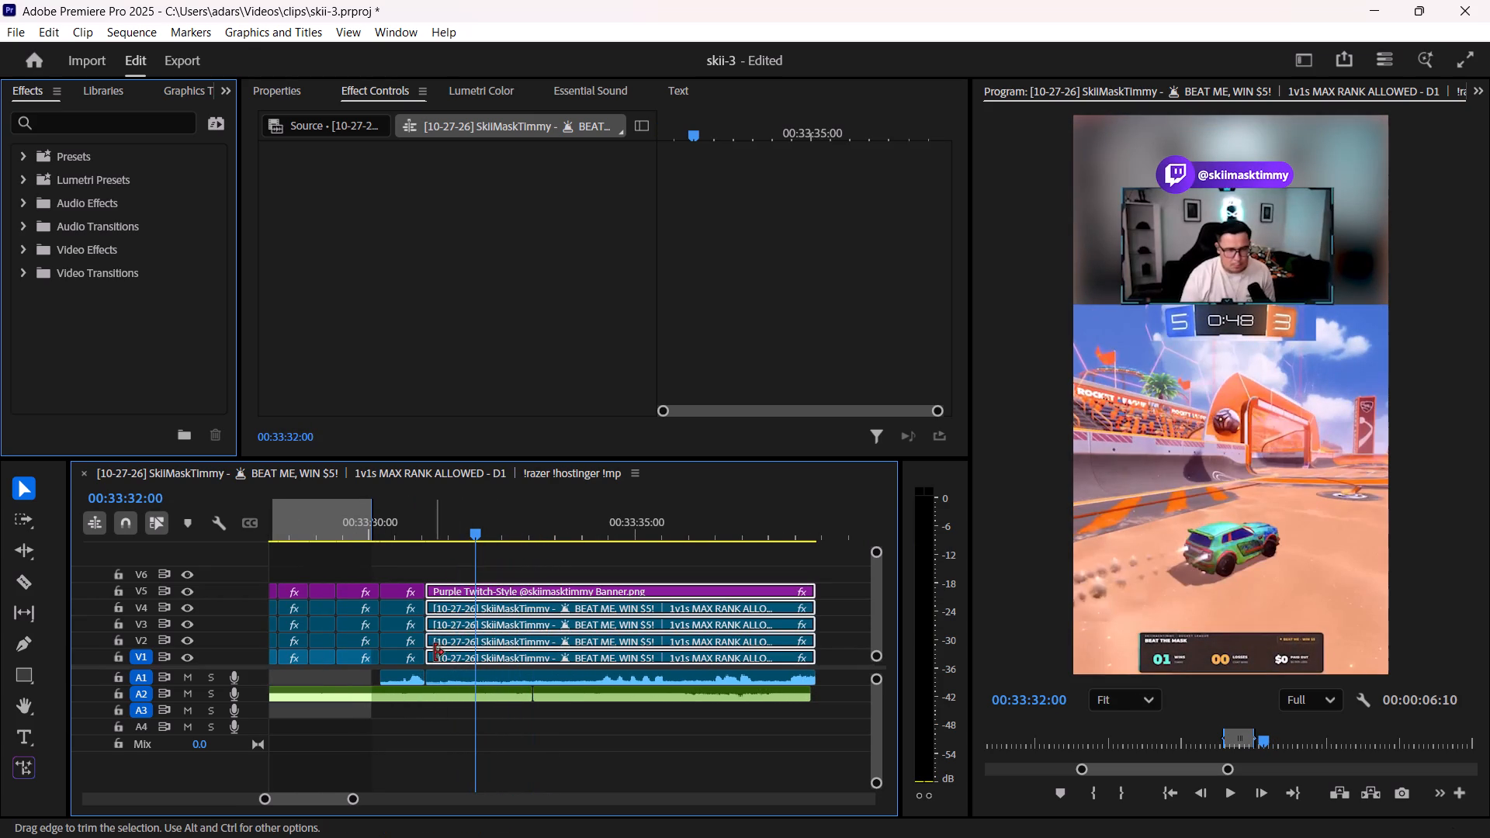
pyautogui.moveTo(428, 652); pyautogui.dragTo(451, 652)
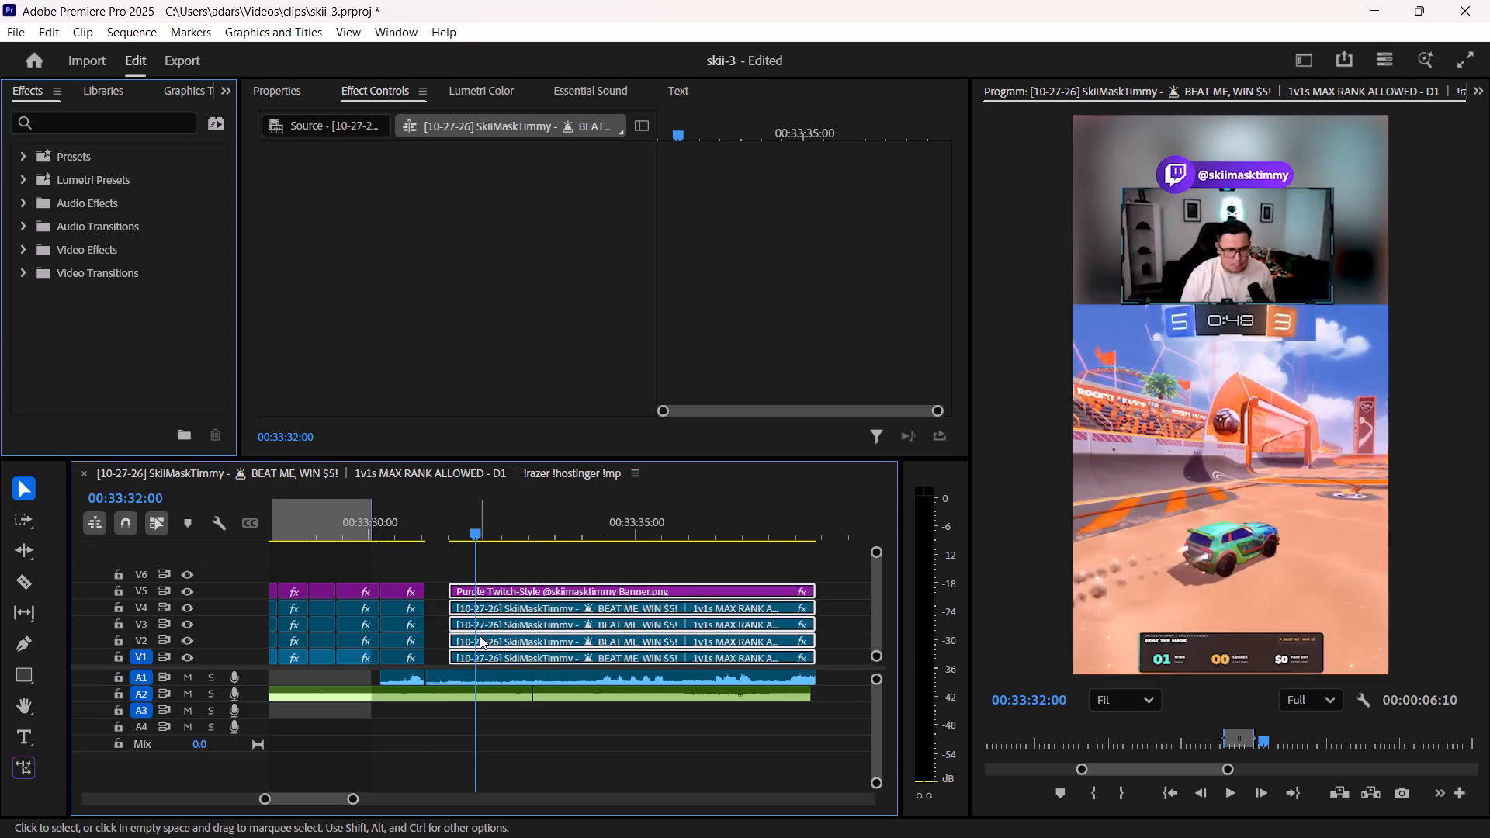
pyautogui.moveTo(486, 635); pyautogui.dragTo(465, 637)
# Preview the shortened gameplay clip, trim more off its start on V1–V5, and move it back against the goal clip at 00:33:31:04.
pyautogui.click(435, 543)
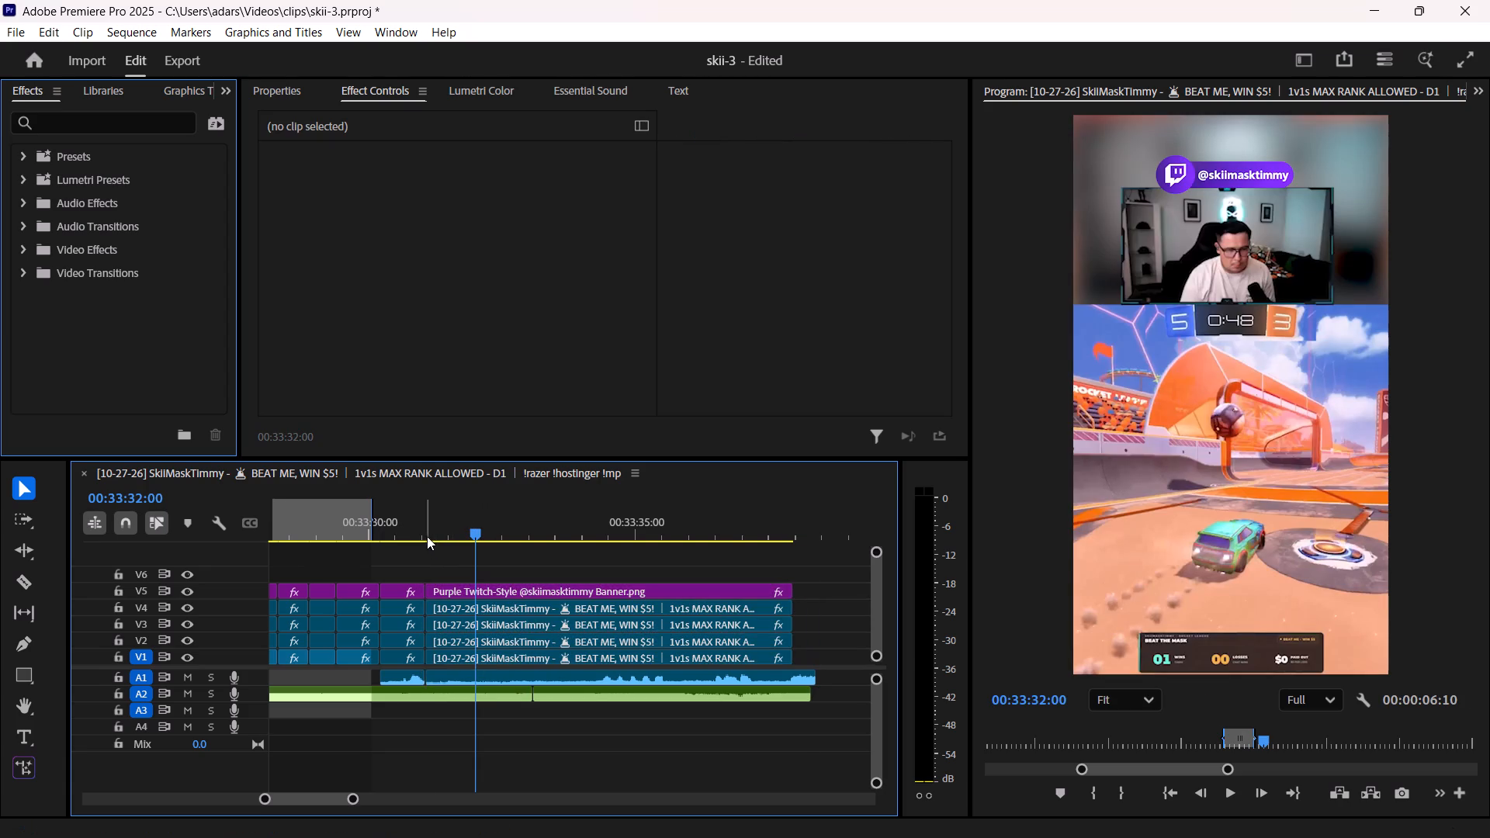
pyautogui.click(427, 535)
pyautogui.press('space')
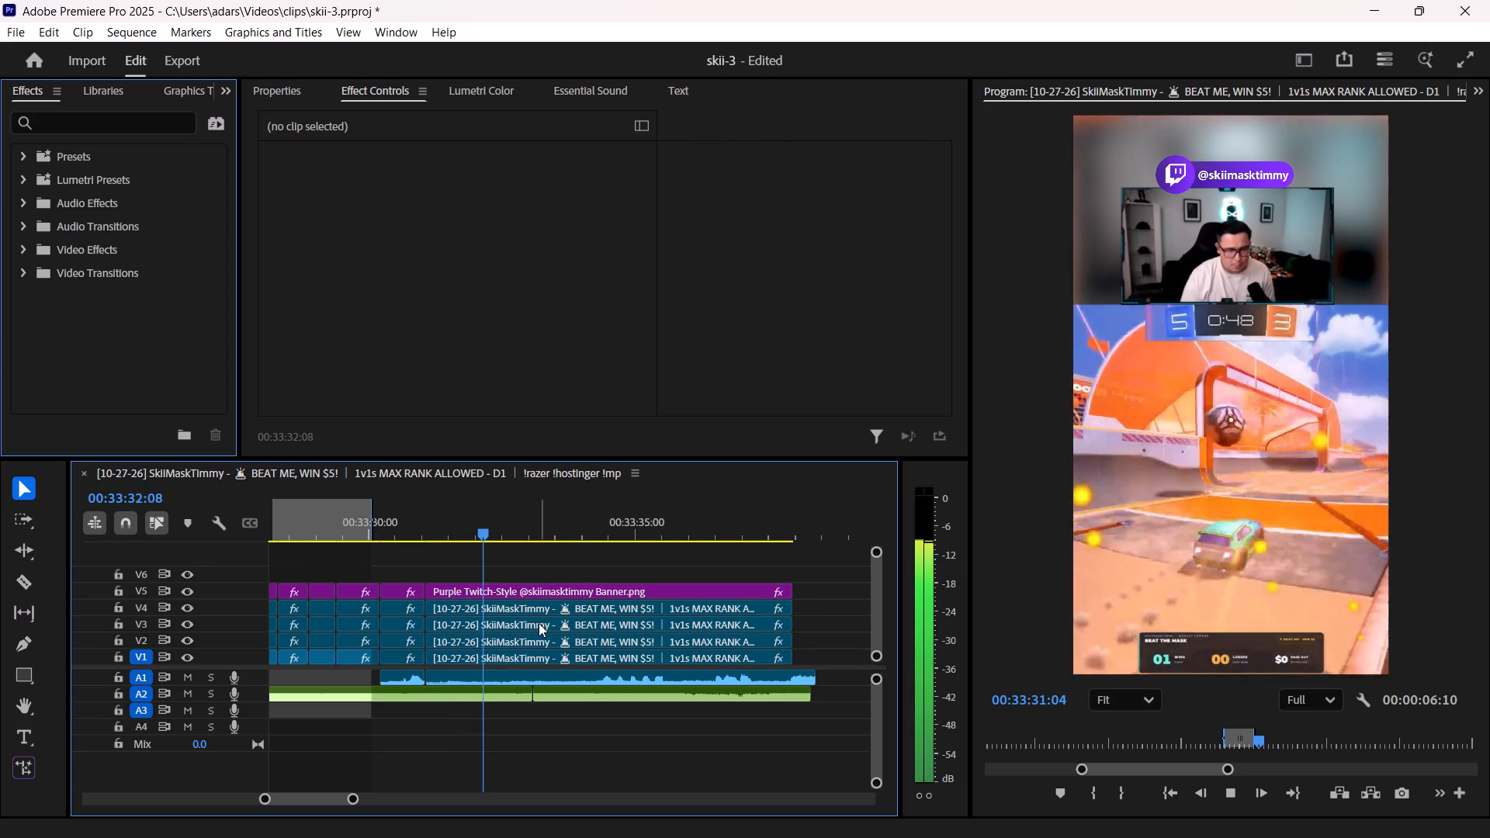
pyautogui.press('space')
pyautogui.moveTo(459, 576); pyautogui.dragTo(456, 663)
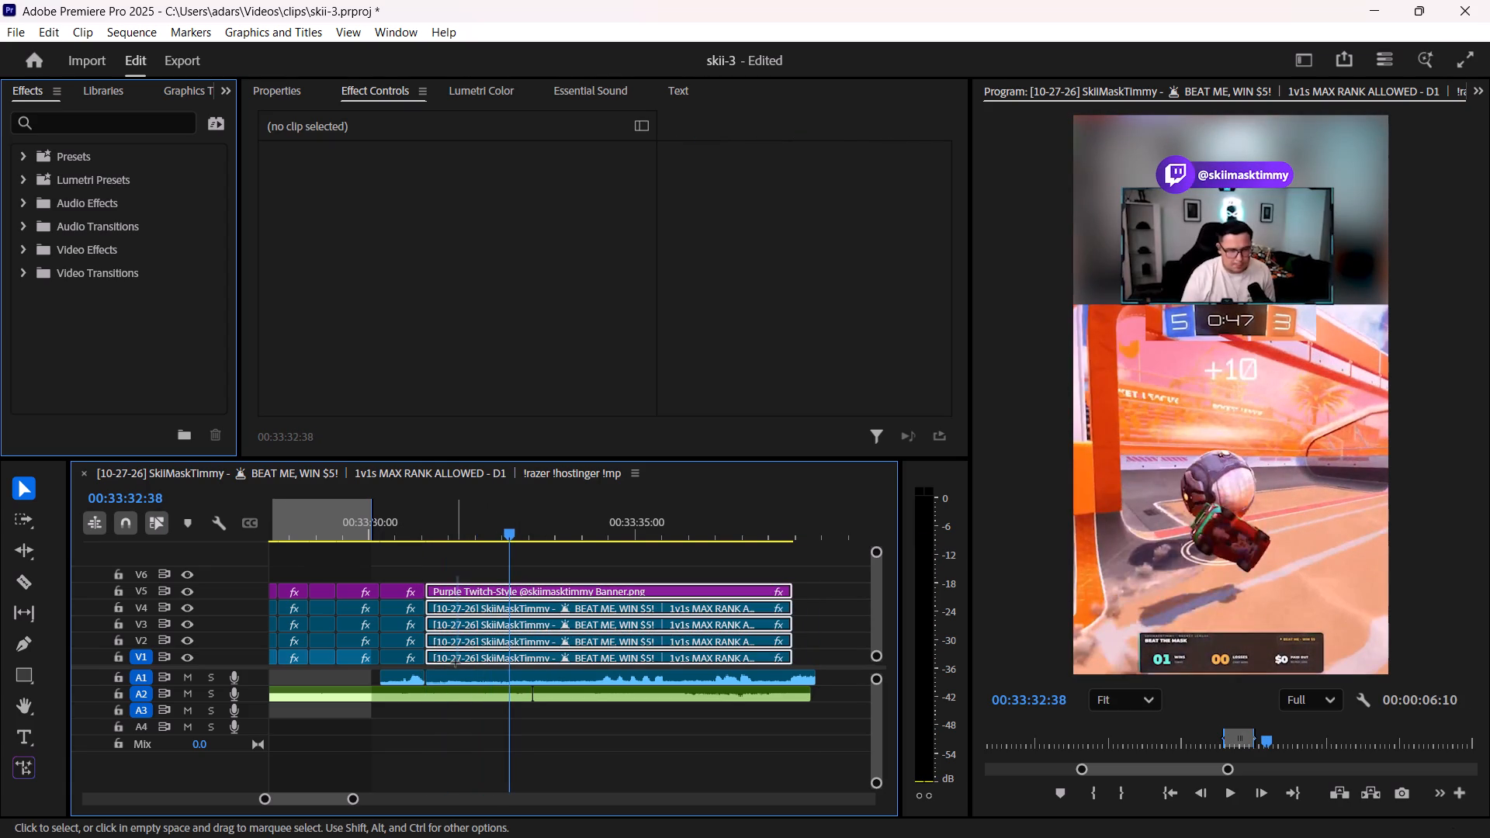
pyautogui.moveTo(456, 663); pyautogui.dragTo(456, 663)
pyautogui.moveTo(431, 654); pyautogui.dragTo(452, 654)
pyautogui.moveTo(498, 636); pyautogui.dragTo(475, 639)
# Replay the gameplay clip, trim about 15 more frames off its start on V1–V5, and close the gap to the goal clip.
pyautogui.click(429, 534)
pyautogui.press('space')
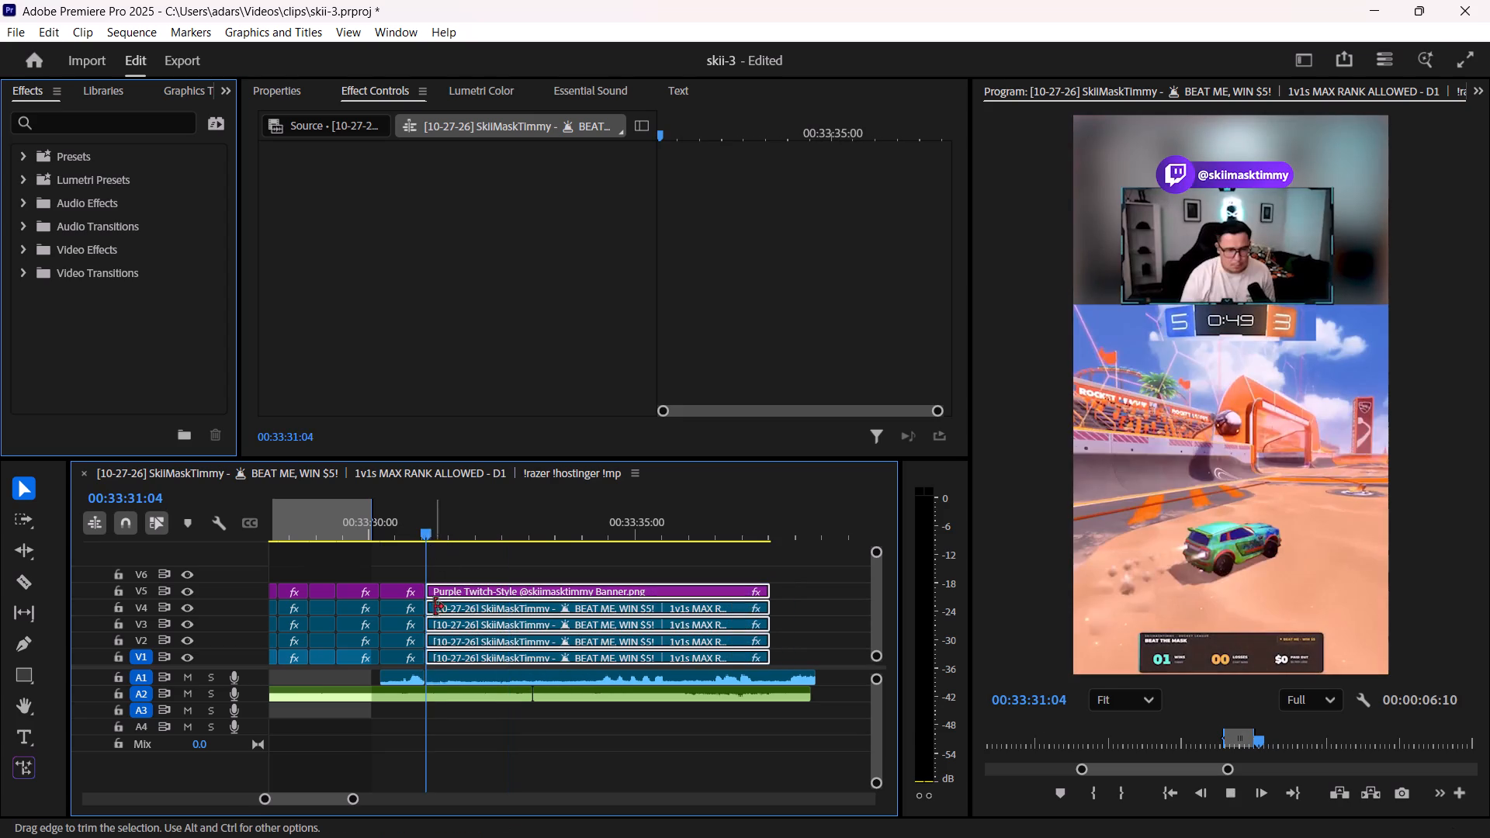
pyautogui.press('space')
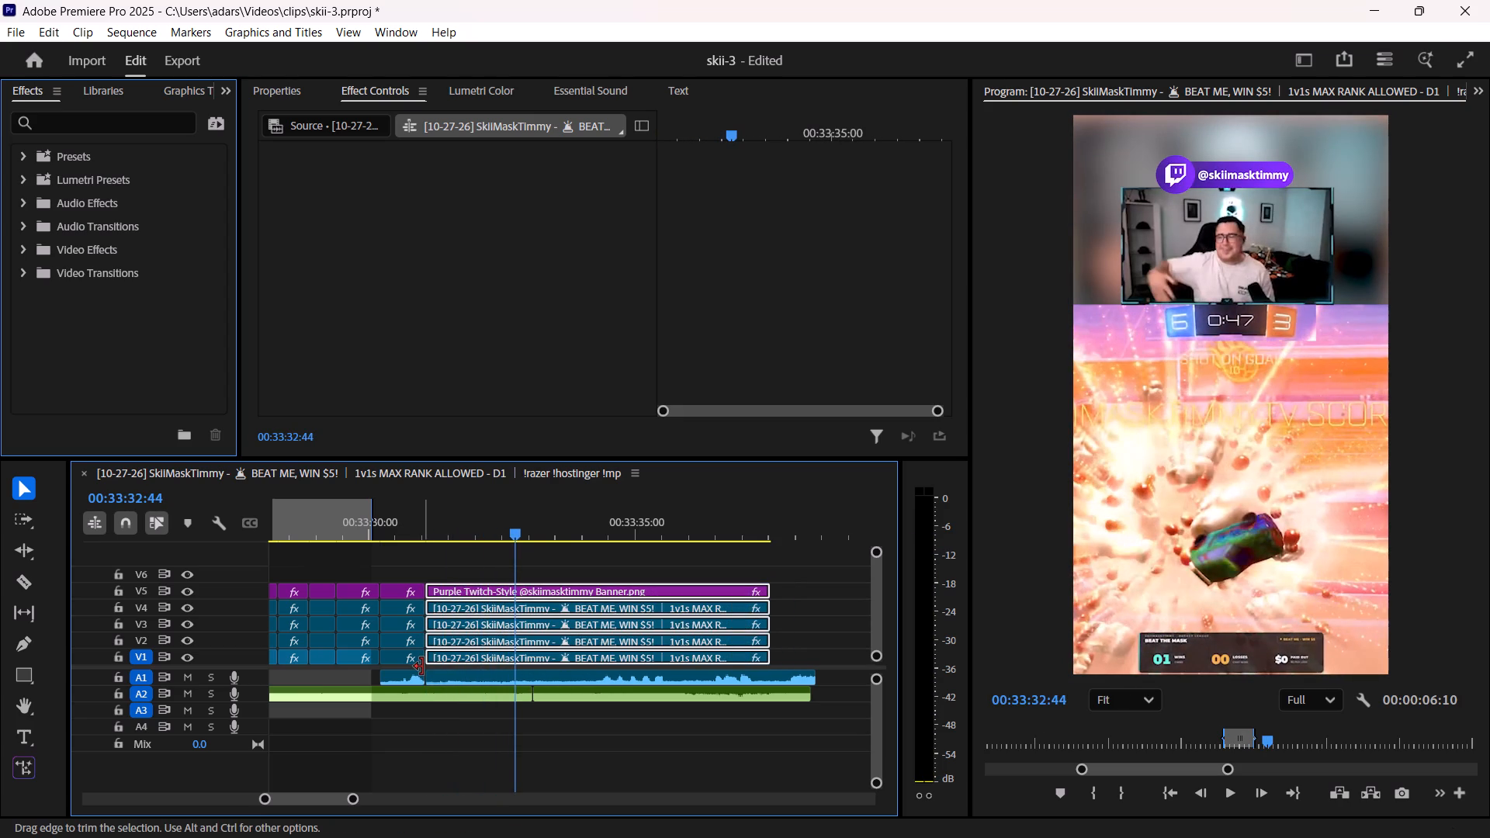
pyautogui.moveTo(429, 634); pyautogui.dragTo(444, 634)
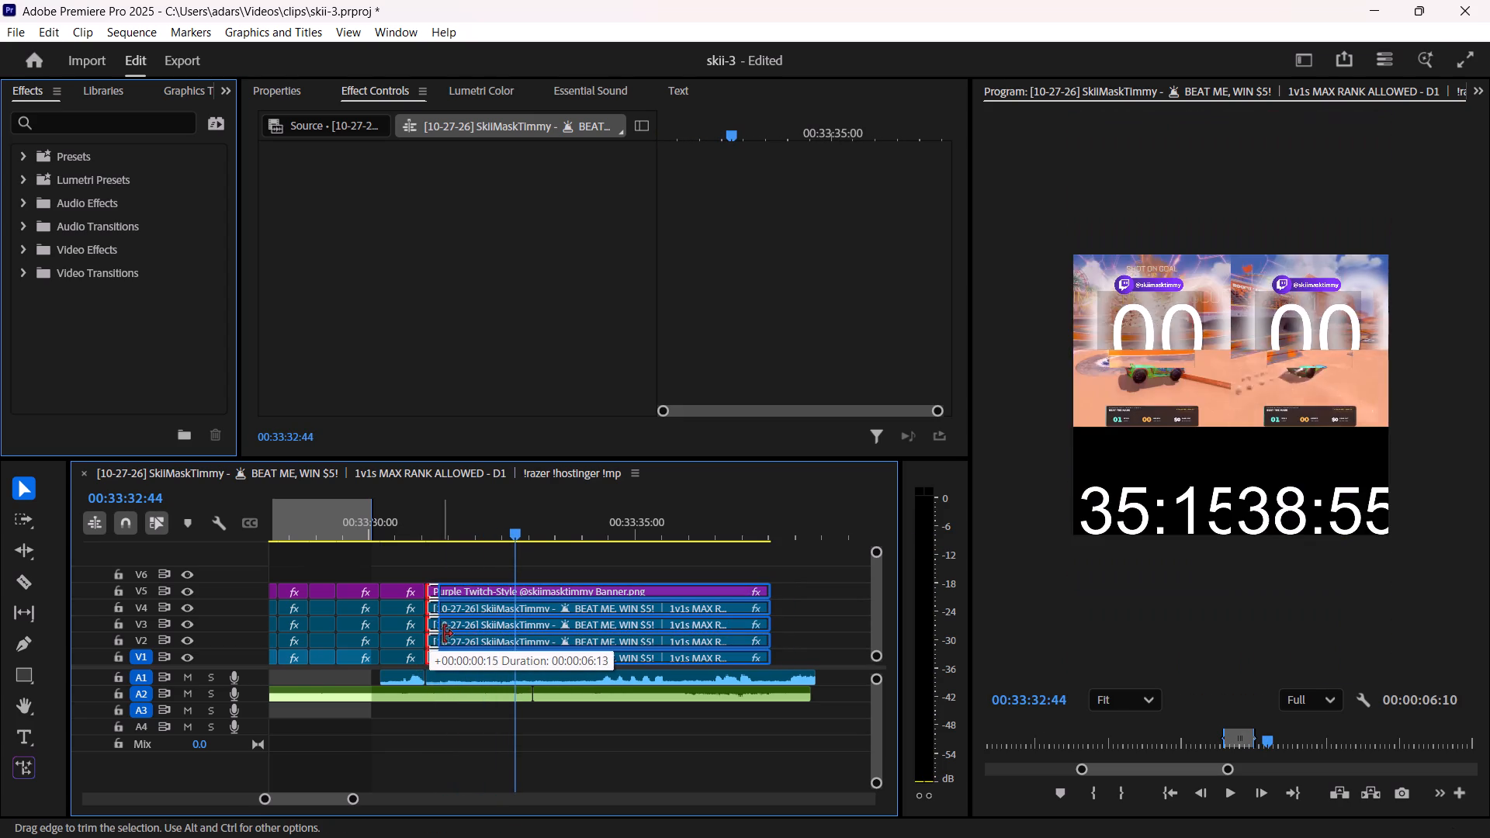
pyautogui.moveTo(444, 634); pyautogui.dragTo(445, 634)
pyautogui.moveTo(508, 627); pyautogui.dragTo(490, 631)
# Play the gameplay clip to find its ending point and trim its end on V1–V5 back to 00:33:33:08.
pyautogui.click(434, 535)
pyautogui.press('space')
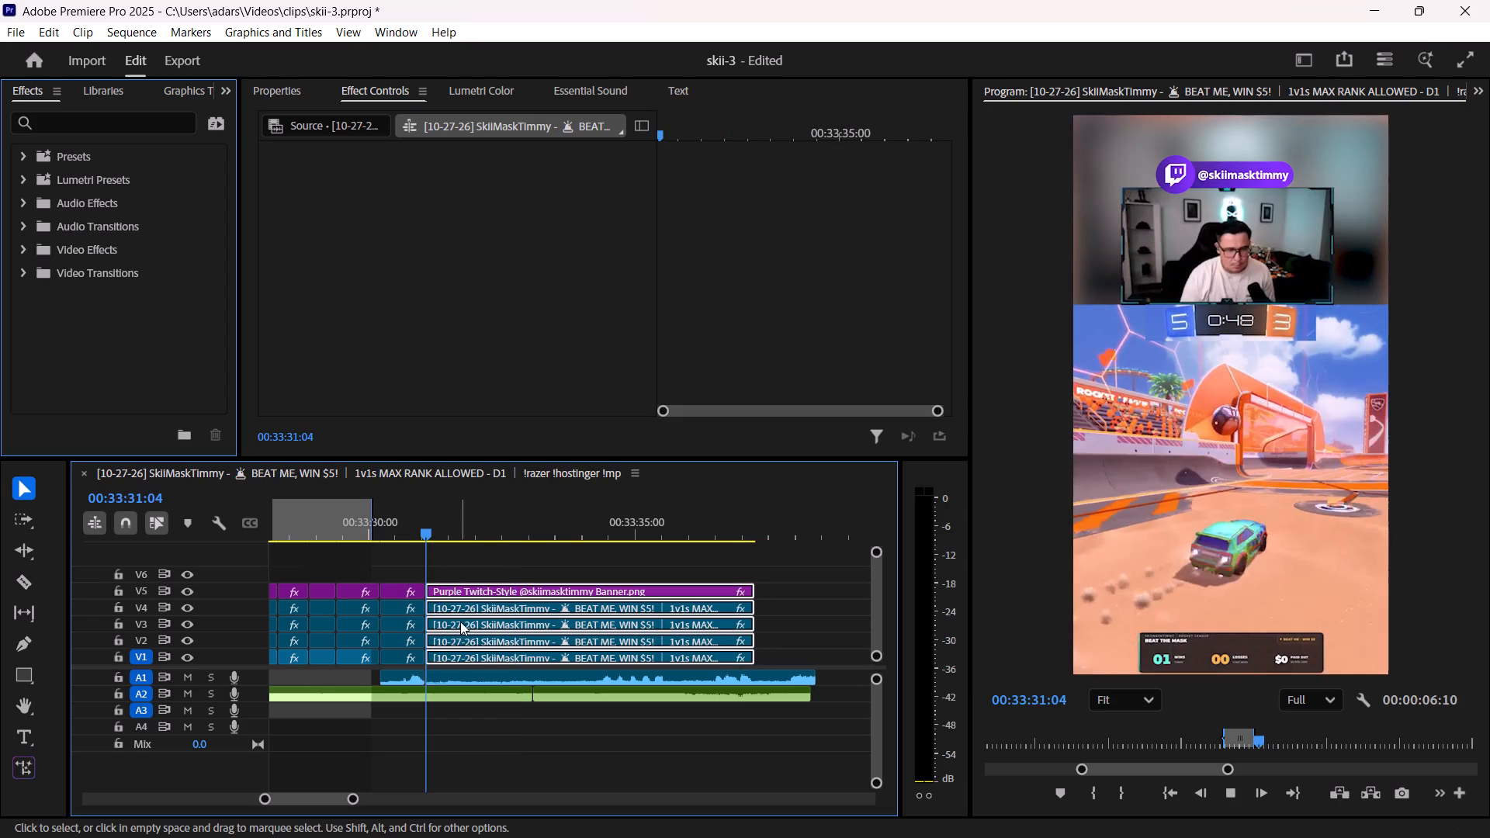
pyautogui.press('space')
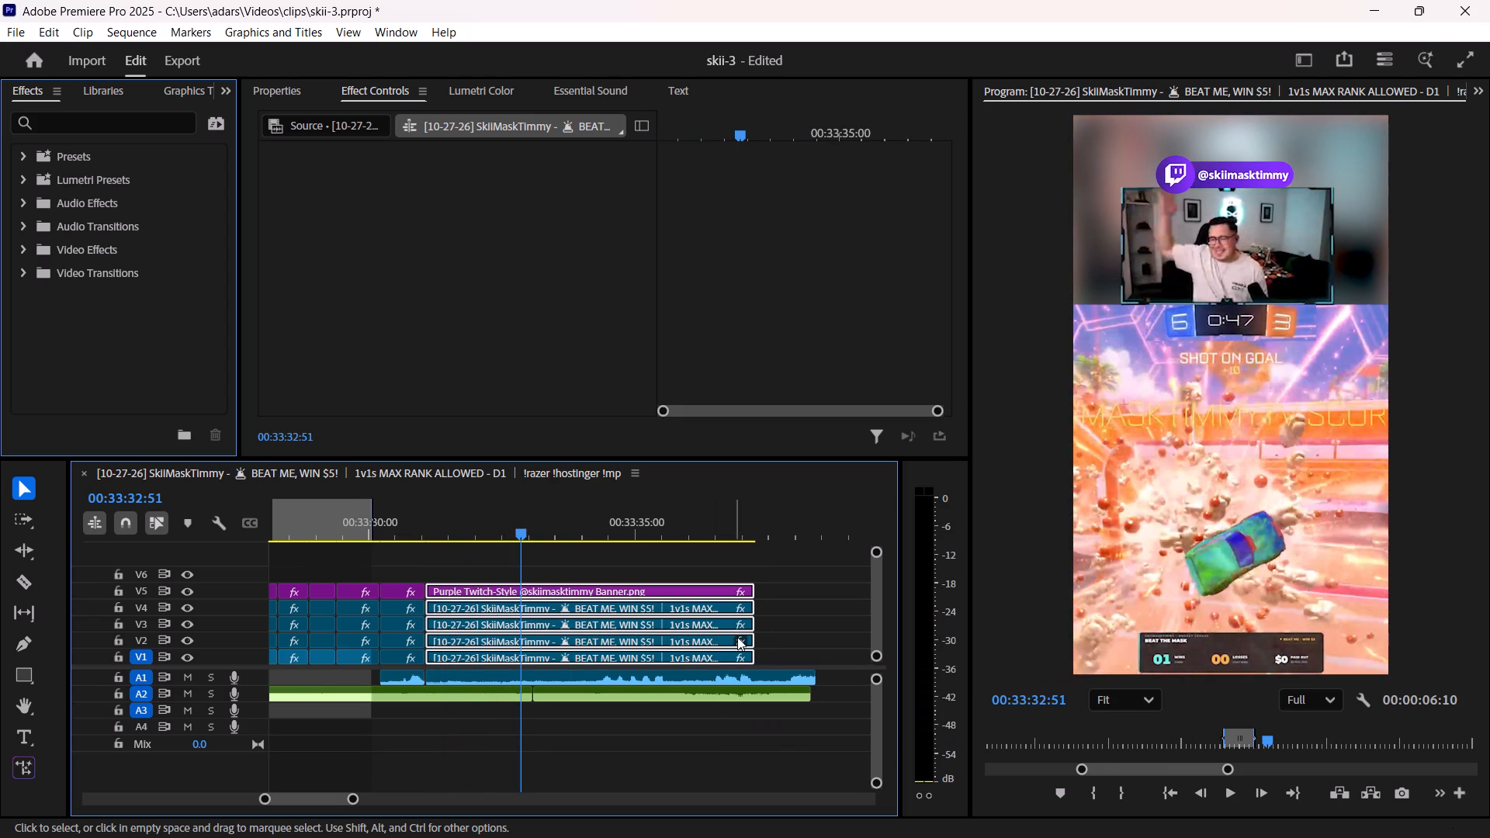
pyautogui.press('space')
pyautogui.press('space')
pyautogui.moveTo(756, 632); pyautogui.dragTo(540, 637)
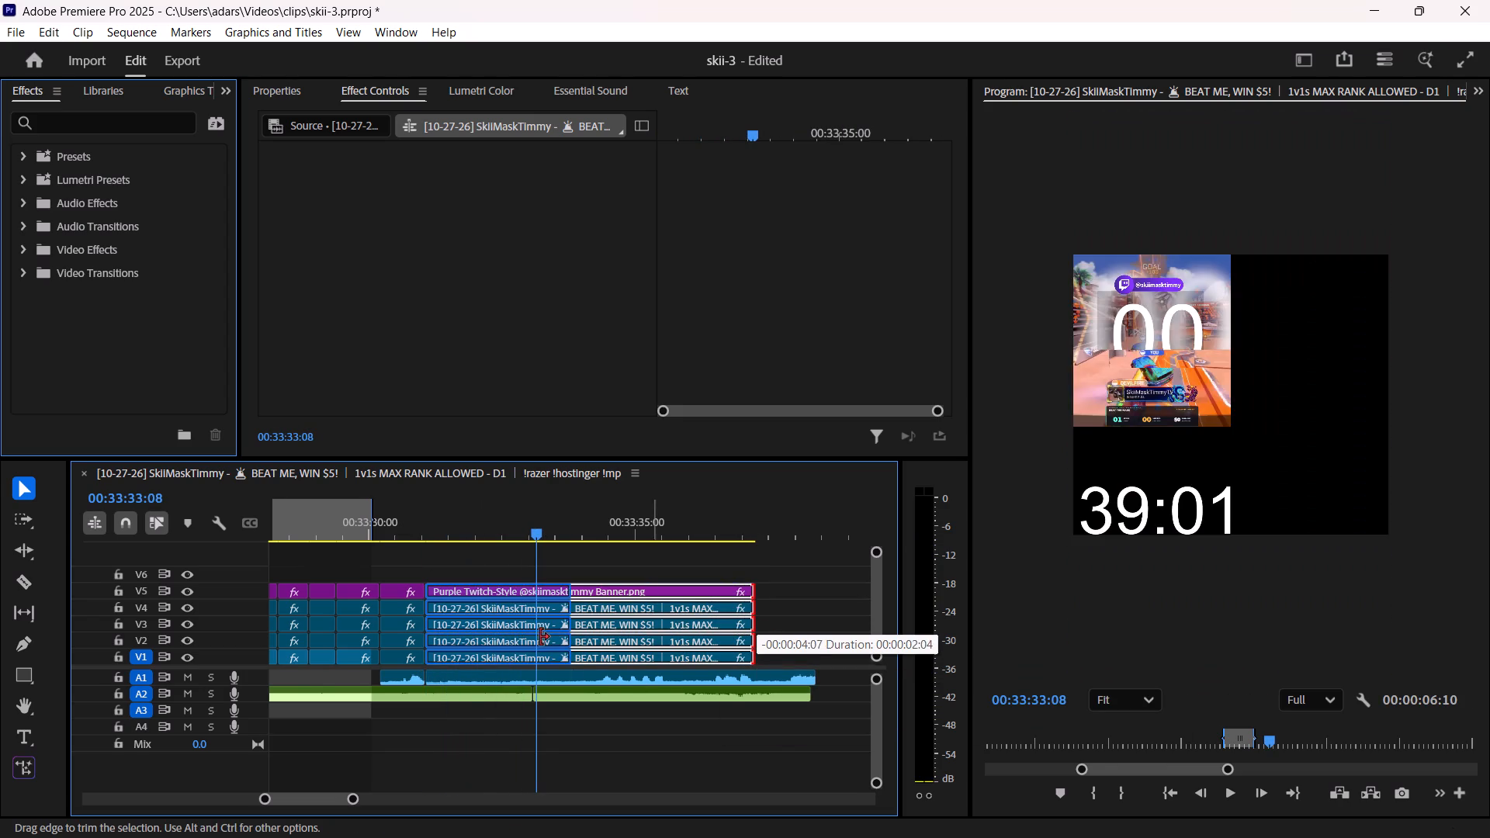
pyautogui.moveTo(540, 637); pyautogui.dragTo(537, 637)
pyautogui.keyDown('shift'); pyautogui.scroll(-4, 579, 640); pyautogui.keyUp('shift')
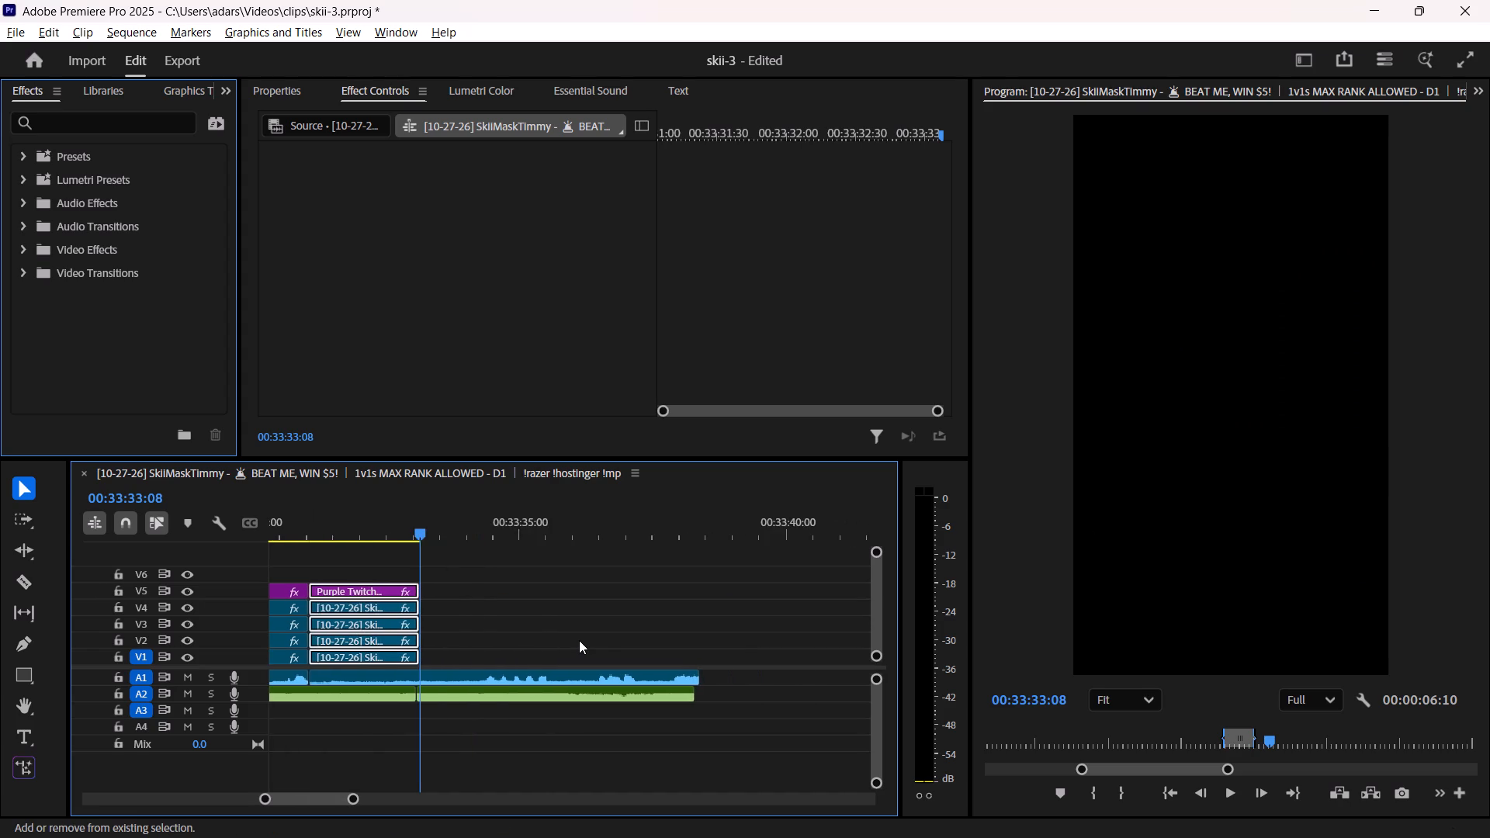
# Move the two stacked V1–V5 and A1 clips near 00:34:00 back to 00:33:38:23, just after the music ends.
pyautogui.keyDown('alt'); pyautogui.scroll(-16, 579, 640); pyautogui.keyUp('alt')
pyautogui.keyDown('shift'); pyautogui.scroll(-17, 581, 642); pyautogui.keyUp('shift')
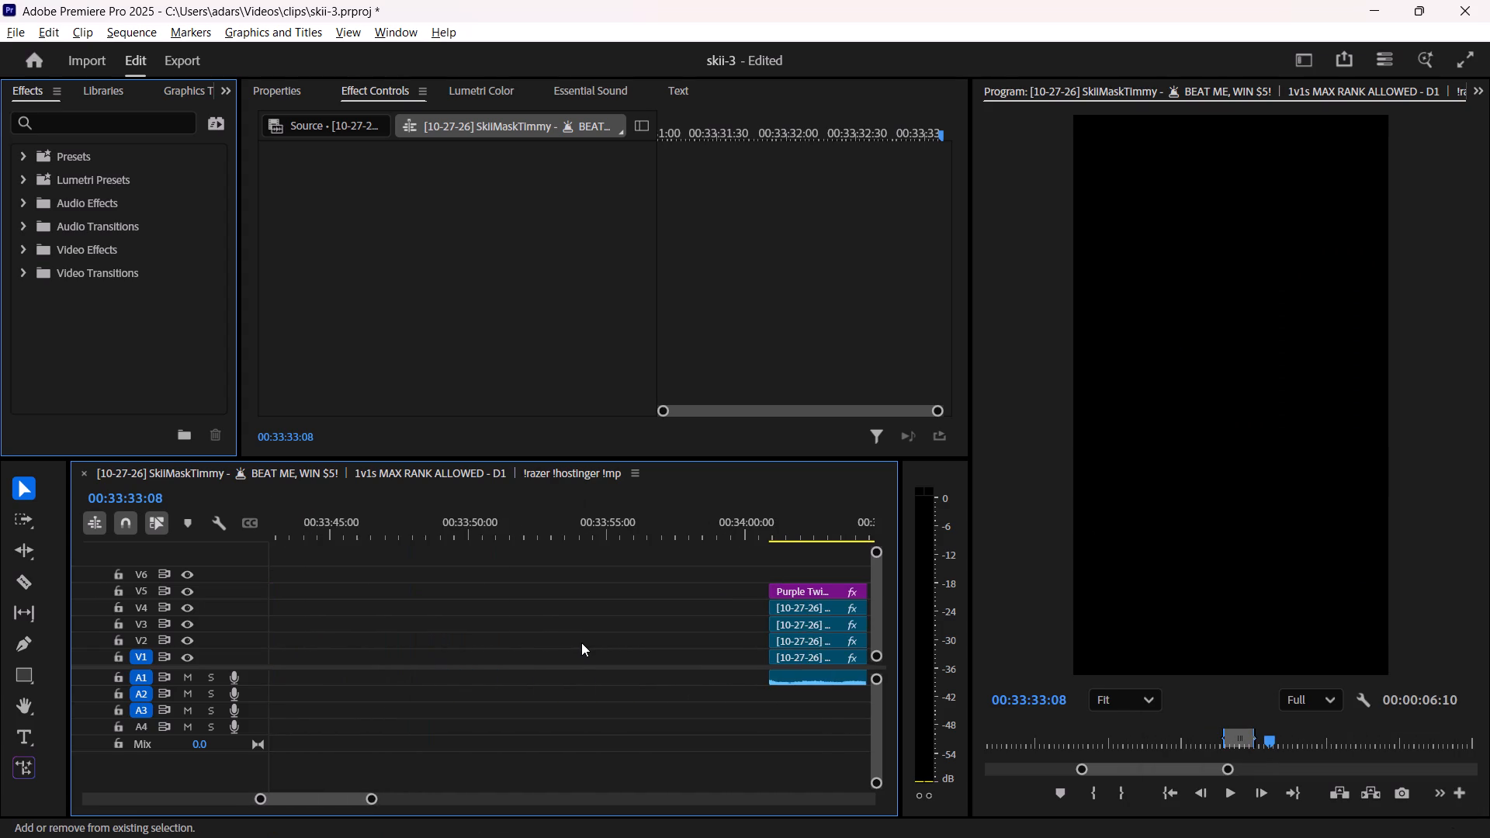
pyautogui.keyDown('alt'); pyautogui.scroll(-16, 581, 642); pyautogui.keyUp('alt')
pyautogui.keyDown('alt'); pyautogui.scroll(-8, 581, 645); pyautogui.keyUp('alt')
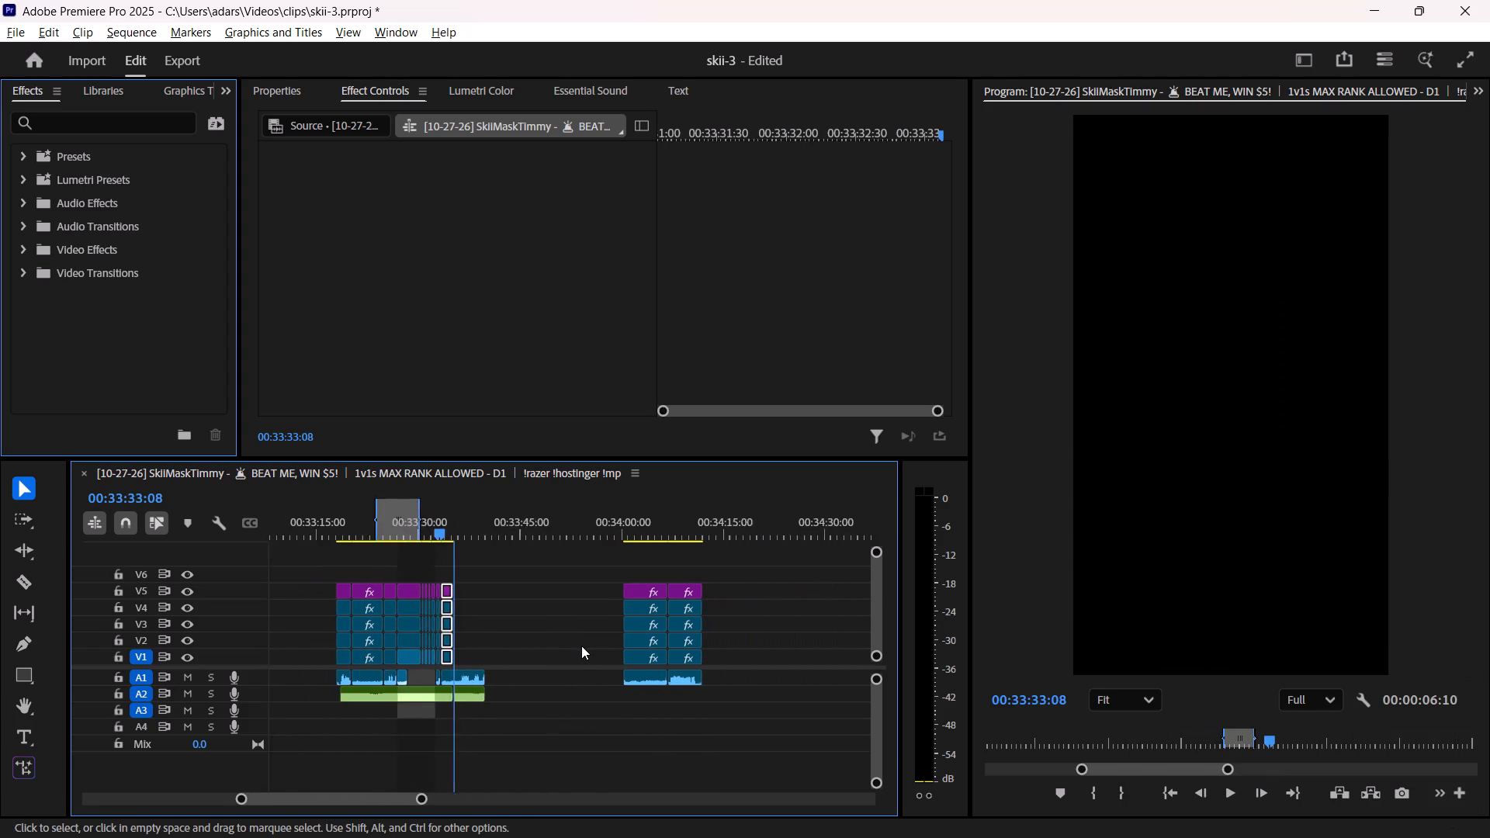
pyautogui.moveTo(592, 673); pyautogui.dragTo(668, 588)
pyautogui.moveTo(629, 588); pyautogui.dragTo(614, 588)
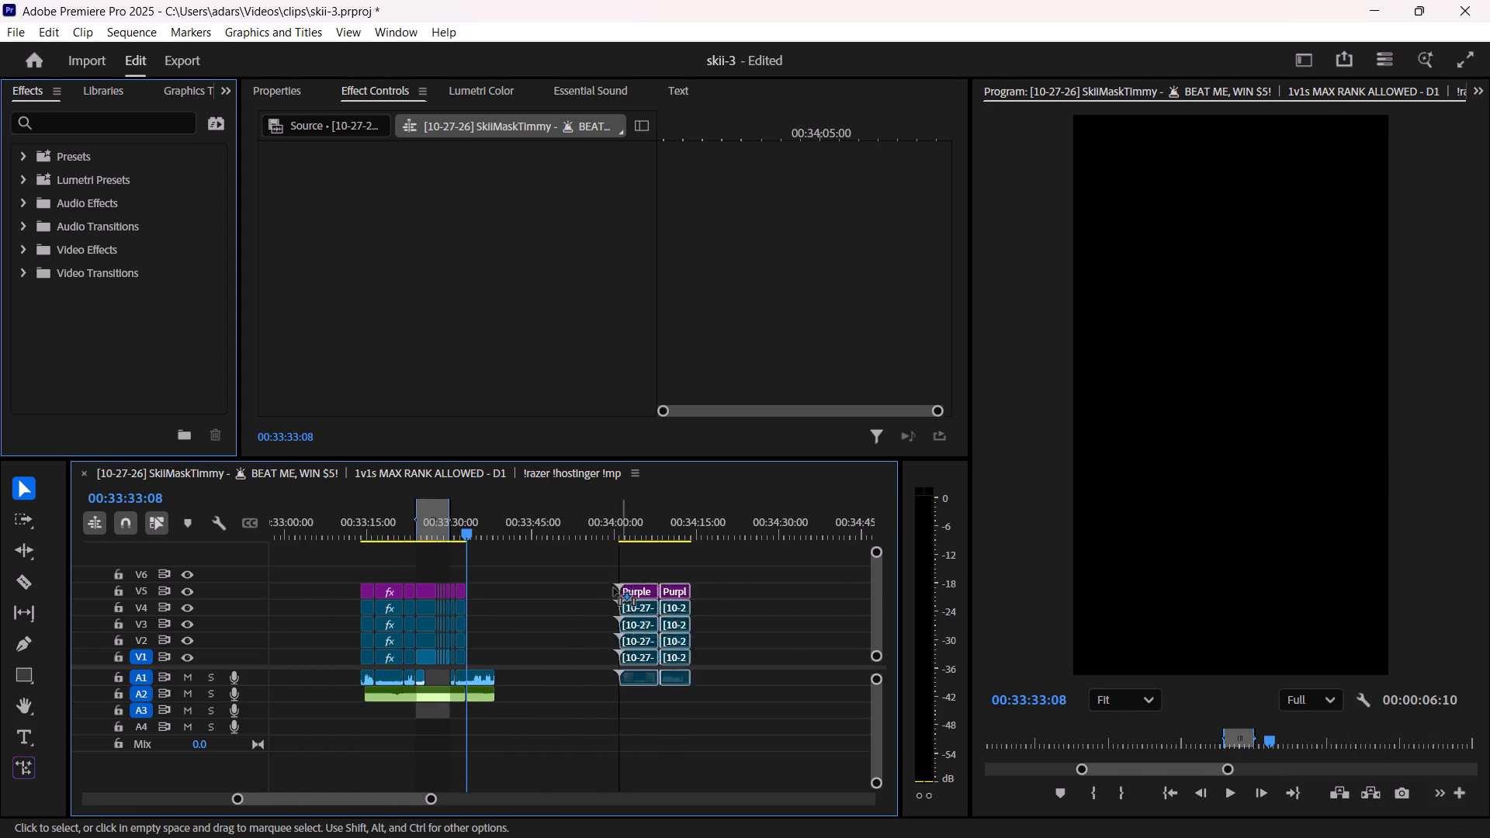
pyautogui.moveTo(614, 588); pyautogui.dragTo(511, 602)
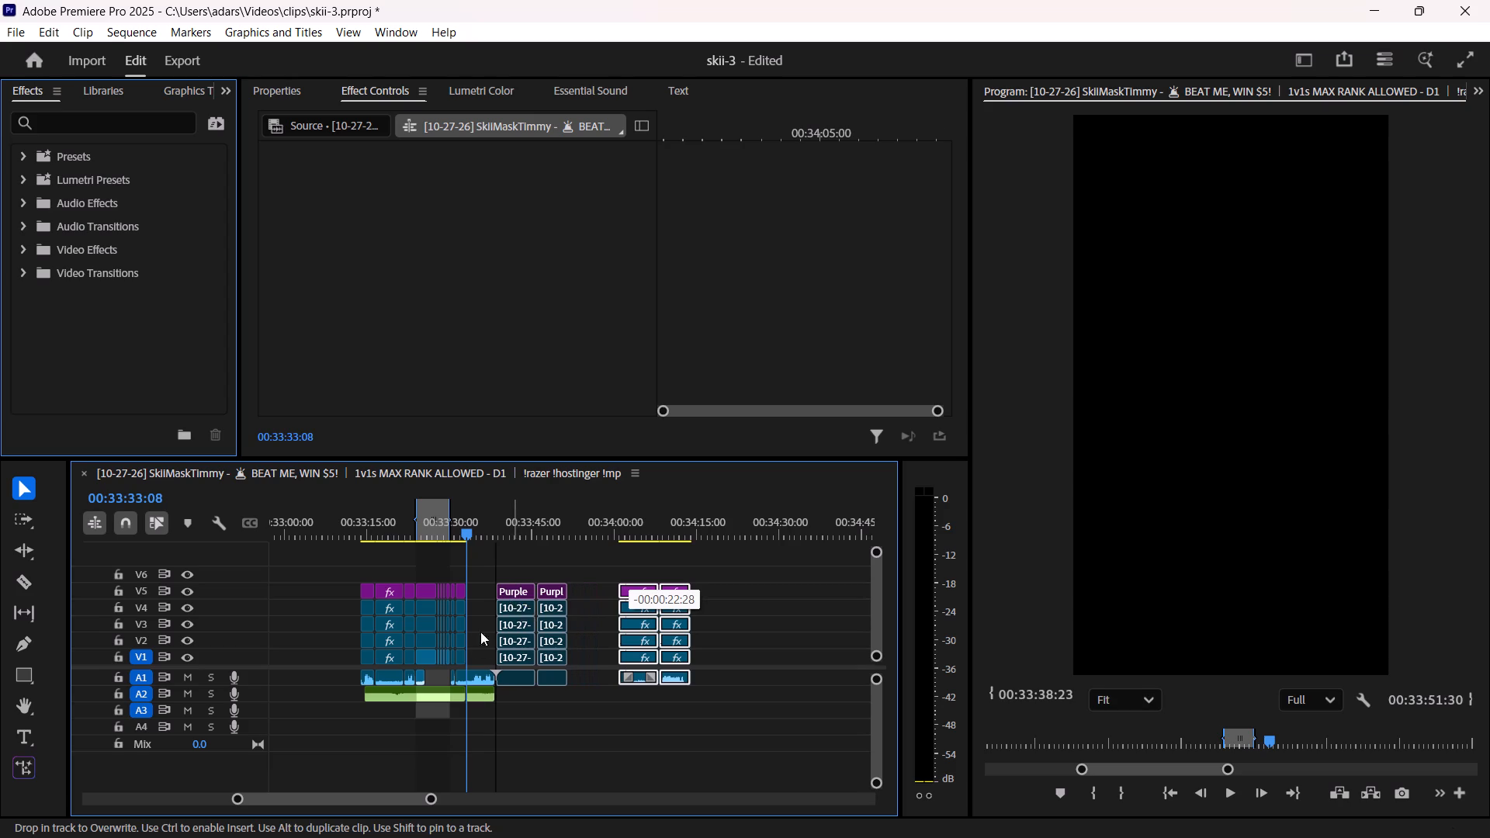
# Trim the end of the gameplay clip's A1 audio back to 00:33:33:08, level with its video.
pyautogui.keyDown('alt'); pyautogui.scroll(13, 474, 694); pyautogui.keyUp('alt')
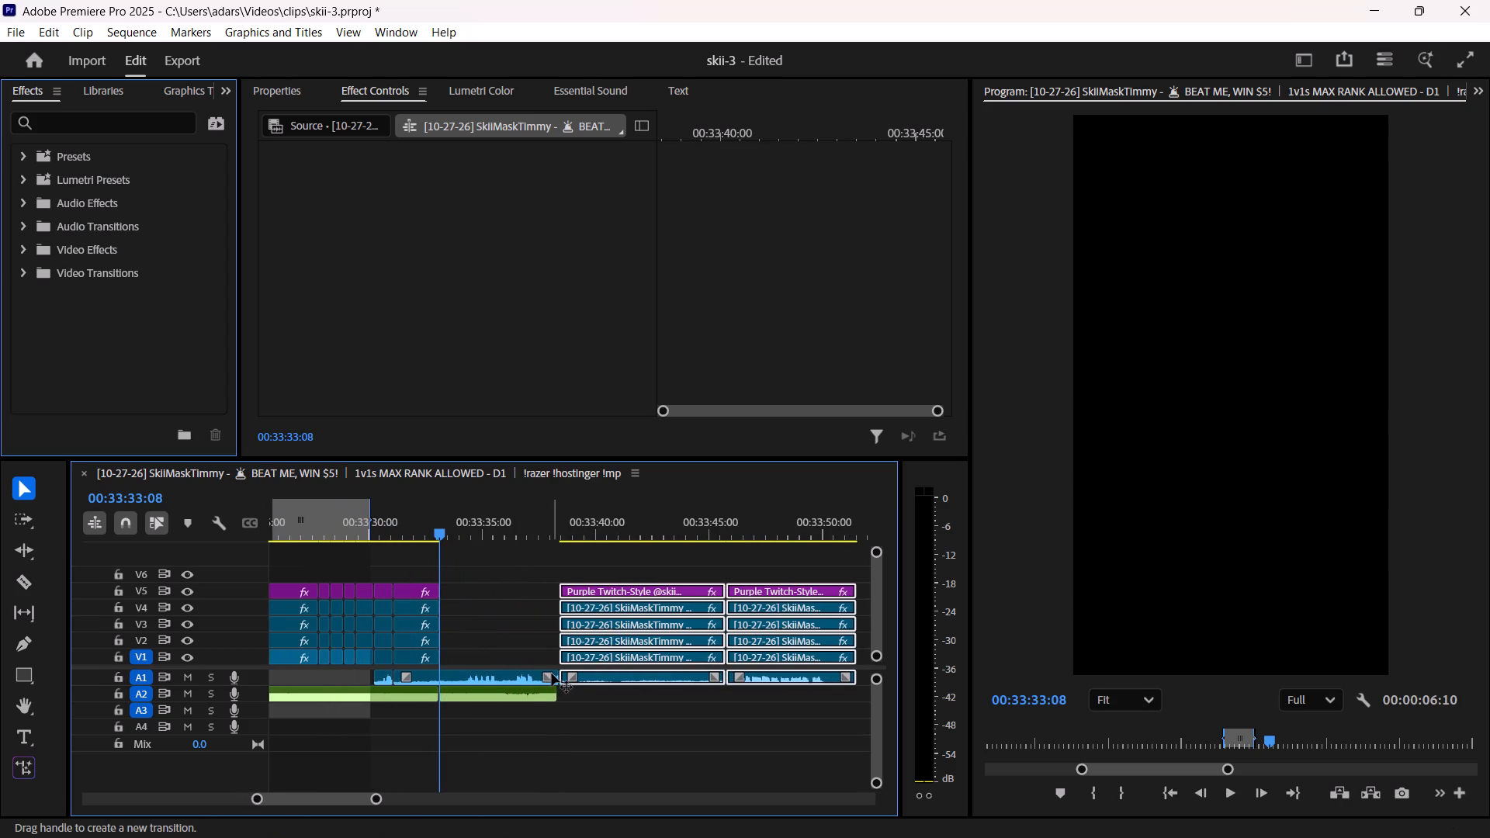
pyautogui.moveTo(556, 679); pyautogui.dragTo(442, 689)
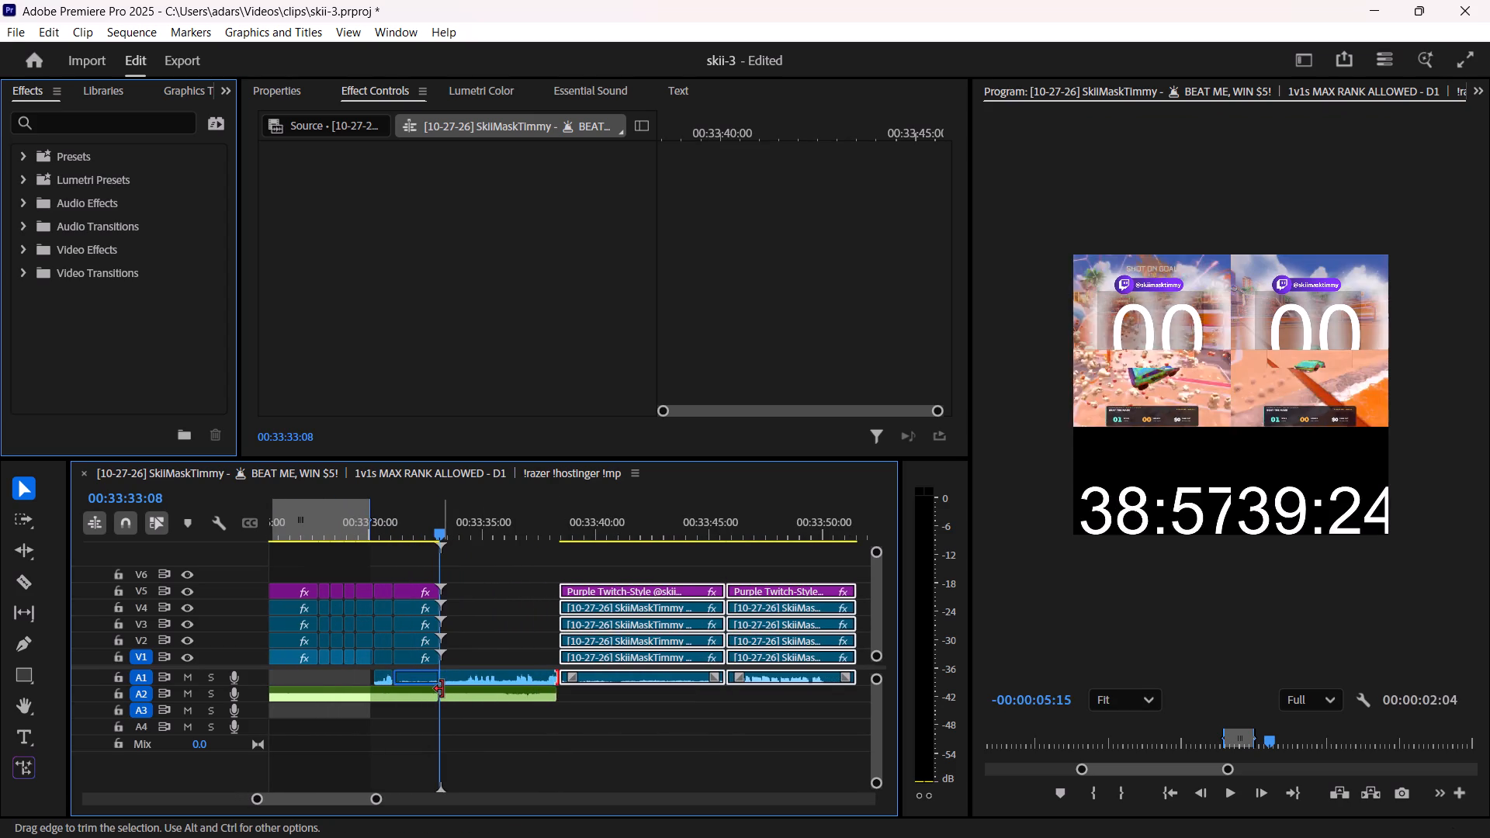
pyautogui.click(522, 670)
pyautogui.click(549, 570)
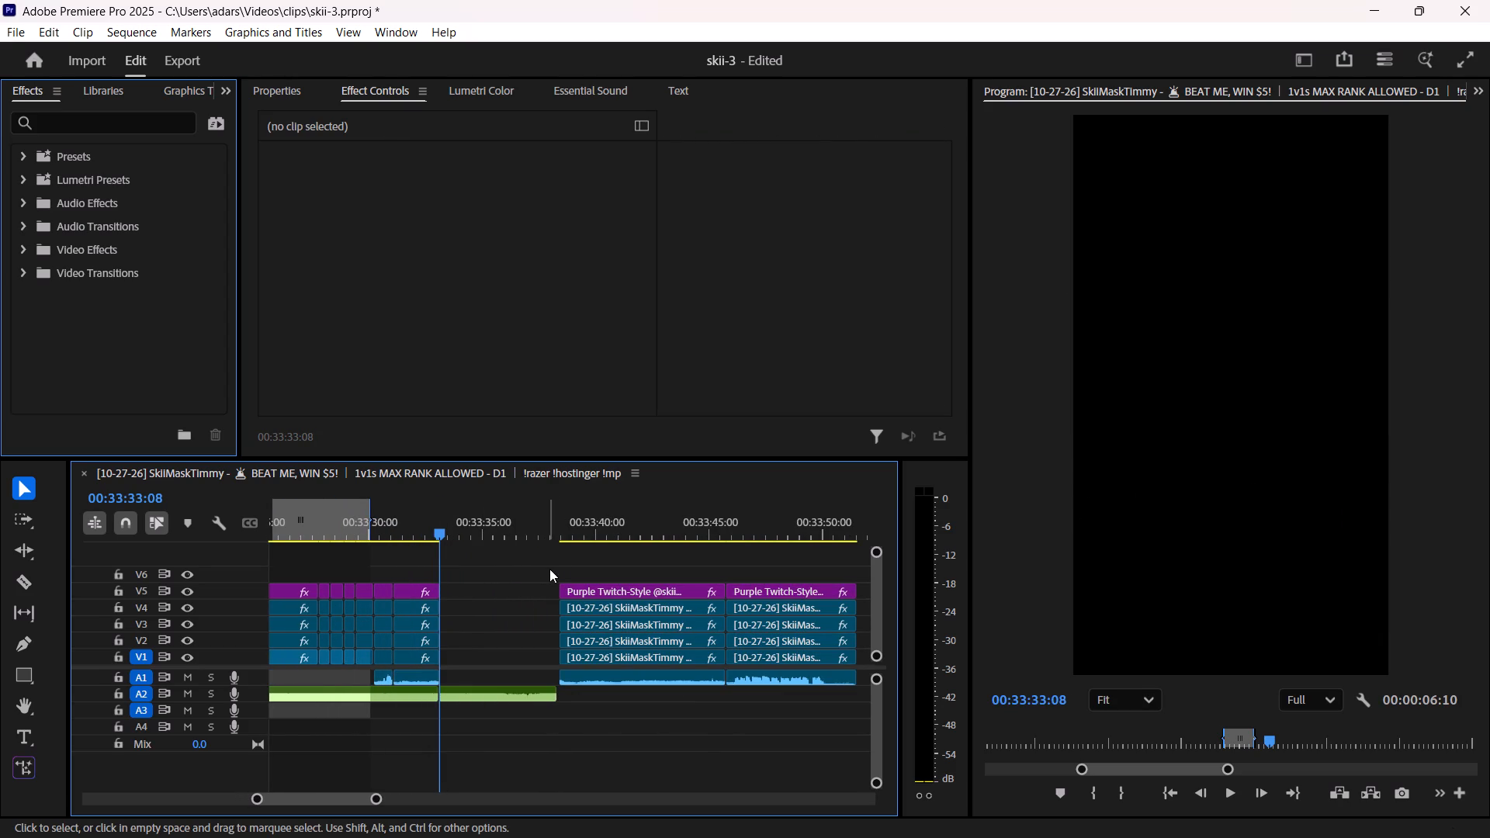
# Find the start of the next shot on goal, split its V1–V5 and A1 clips at 00:33:40:22, and delete the part before.
pyautogui.moveTo(557, 528); pyautogui.dragTo(613, 533)
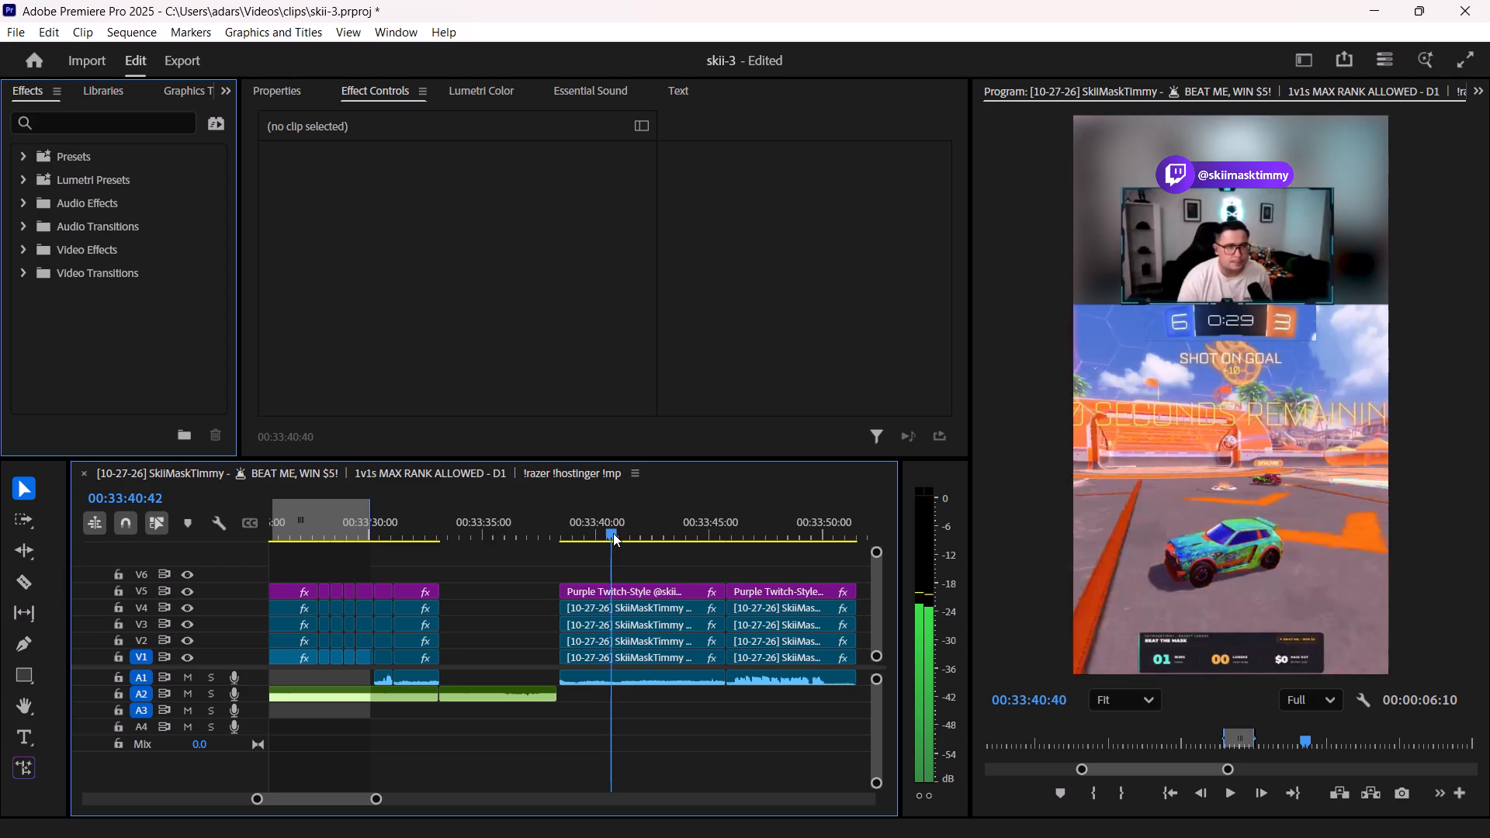
pyautogui.moveTo(613, 533); pyautogui.dragTo(605, 535)
pyautogui.keyDown('shift'); pyautogui.click(601, 623); pyautogui.keyUp('shift')
pyautogui.moveTo(586, 692); pyautogui.dragTo(585, 592)
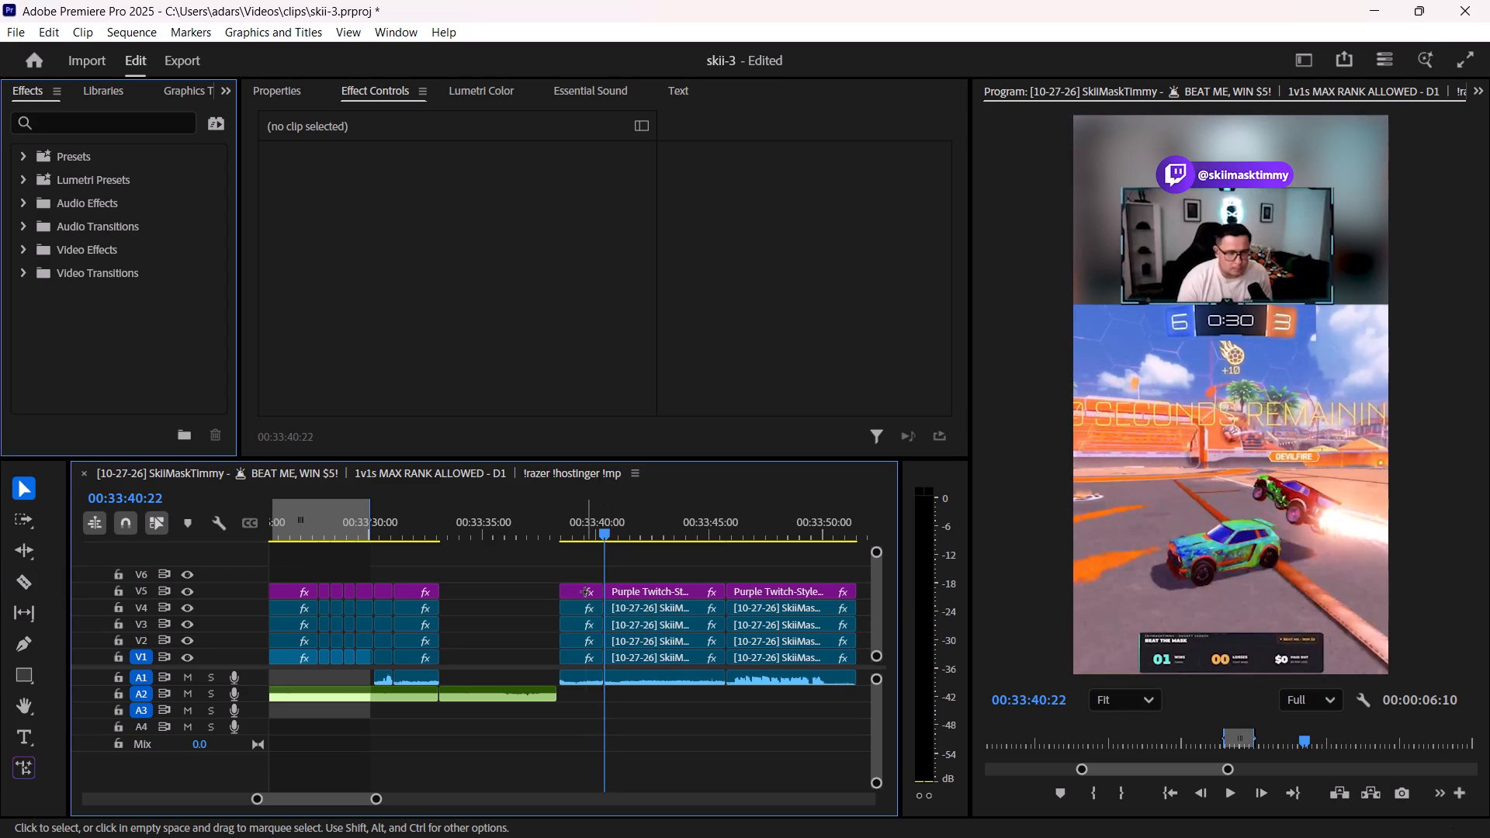
pyautogui.moveTo(585, 592); pyautogui.dragTo(585, 590)
pyautogui.moveTo(581, 564); pyautogui.dragTo(583, 700)
pyautogui.press('Delete')
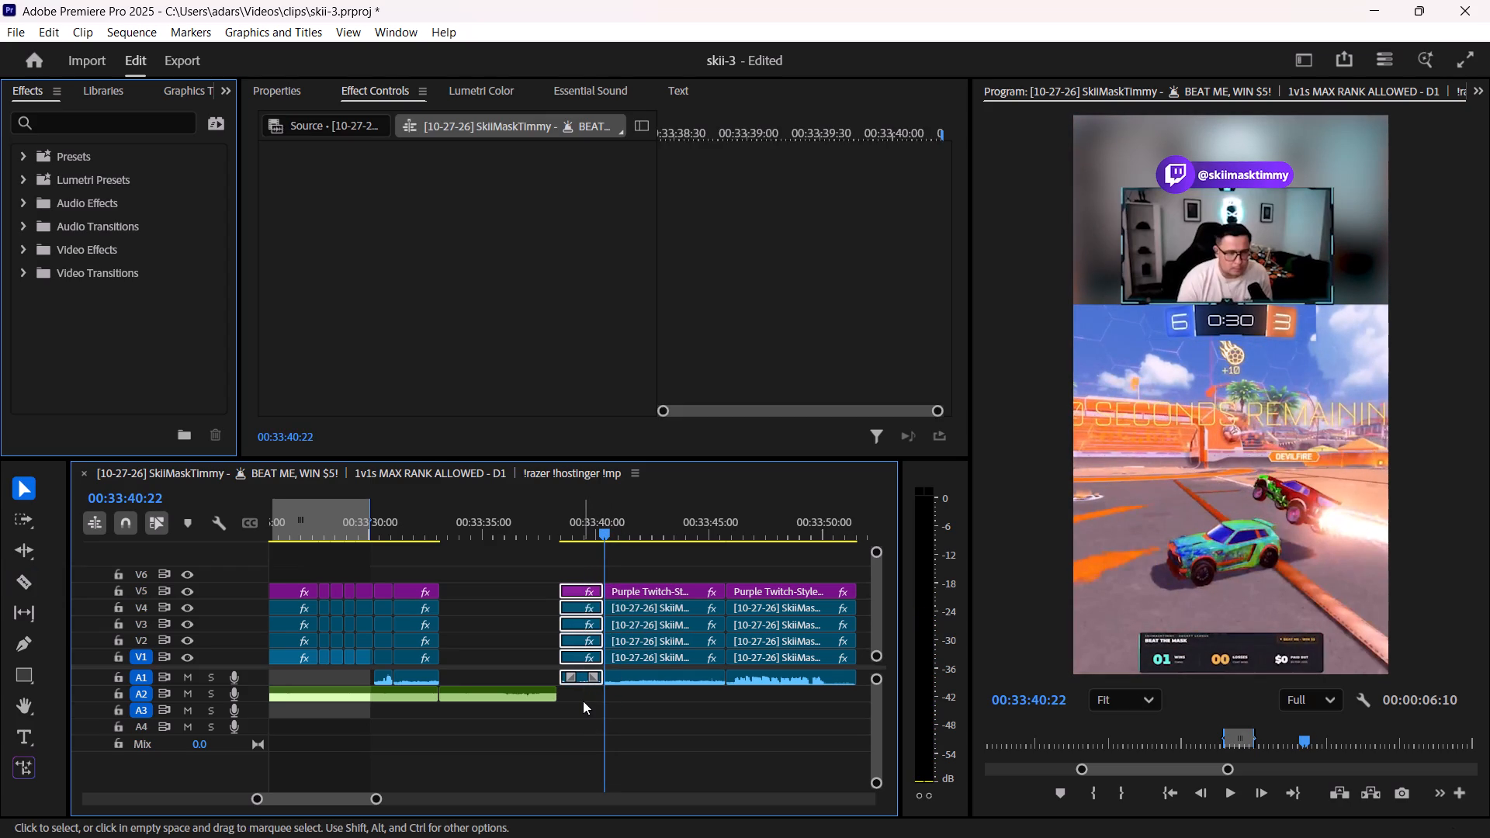
# Move the remaining goal-shot clip on V1–V5 and A1 back against the gameplay clip at 00:33:33:08 and play the transition.
pyautogui.moveTo(612, 701); pyautogui.dragTo(617, 566)
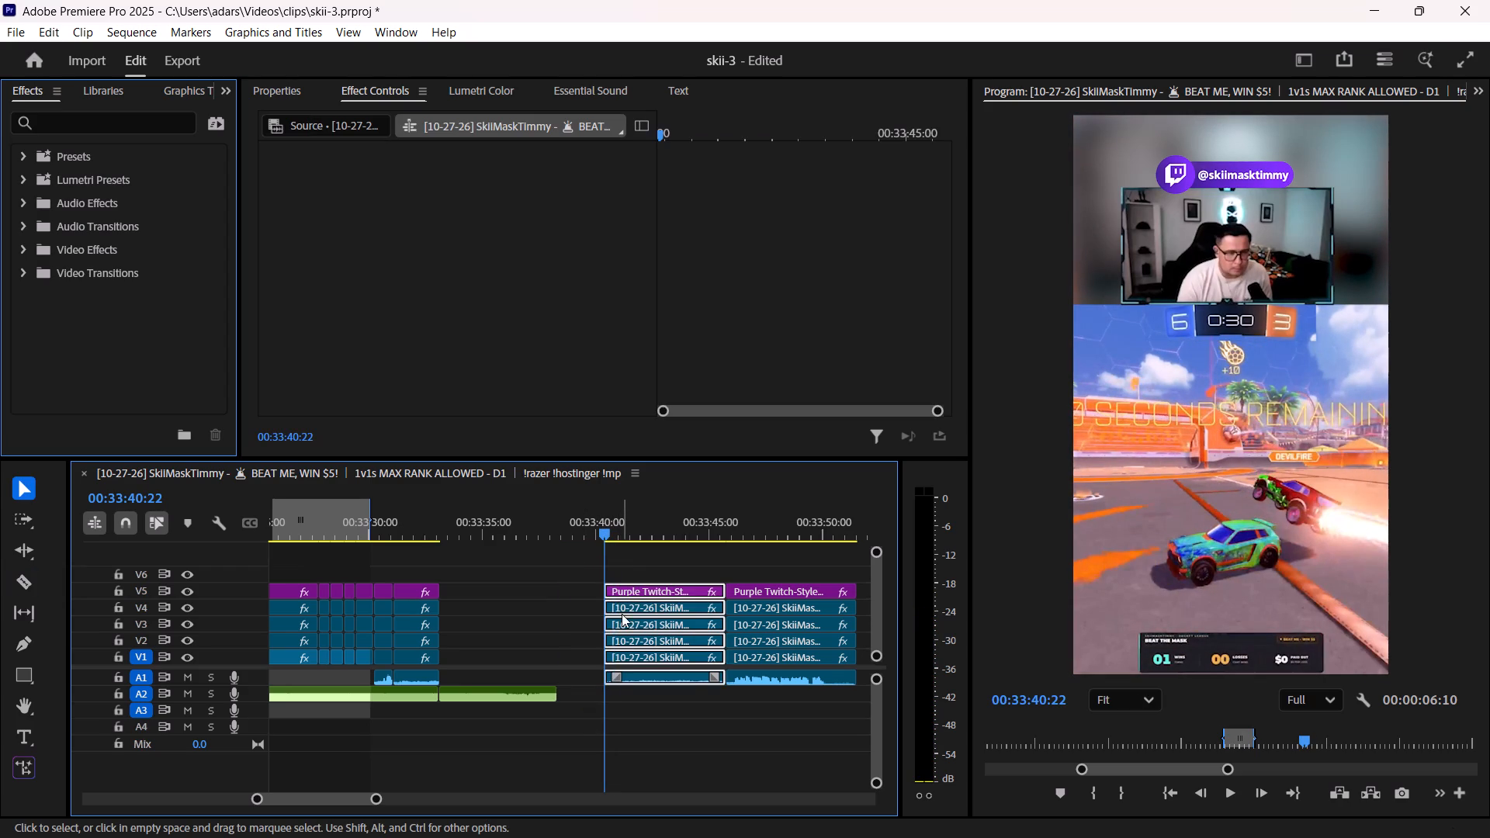
pyautogui.moveTo(622, 615); pyautogui.dragTo(458, 622)
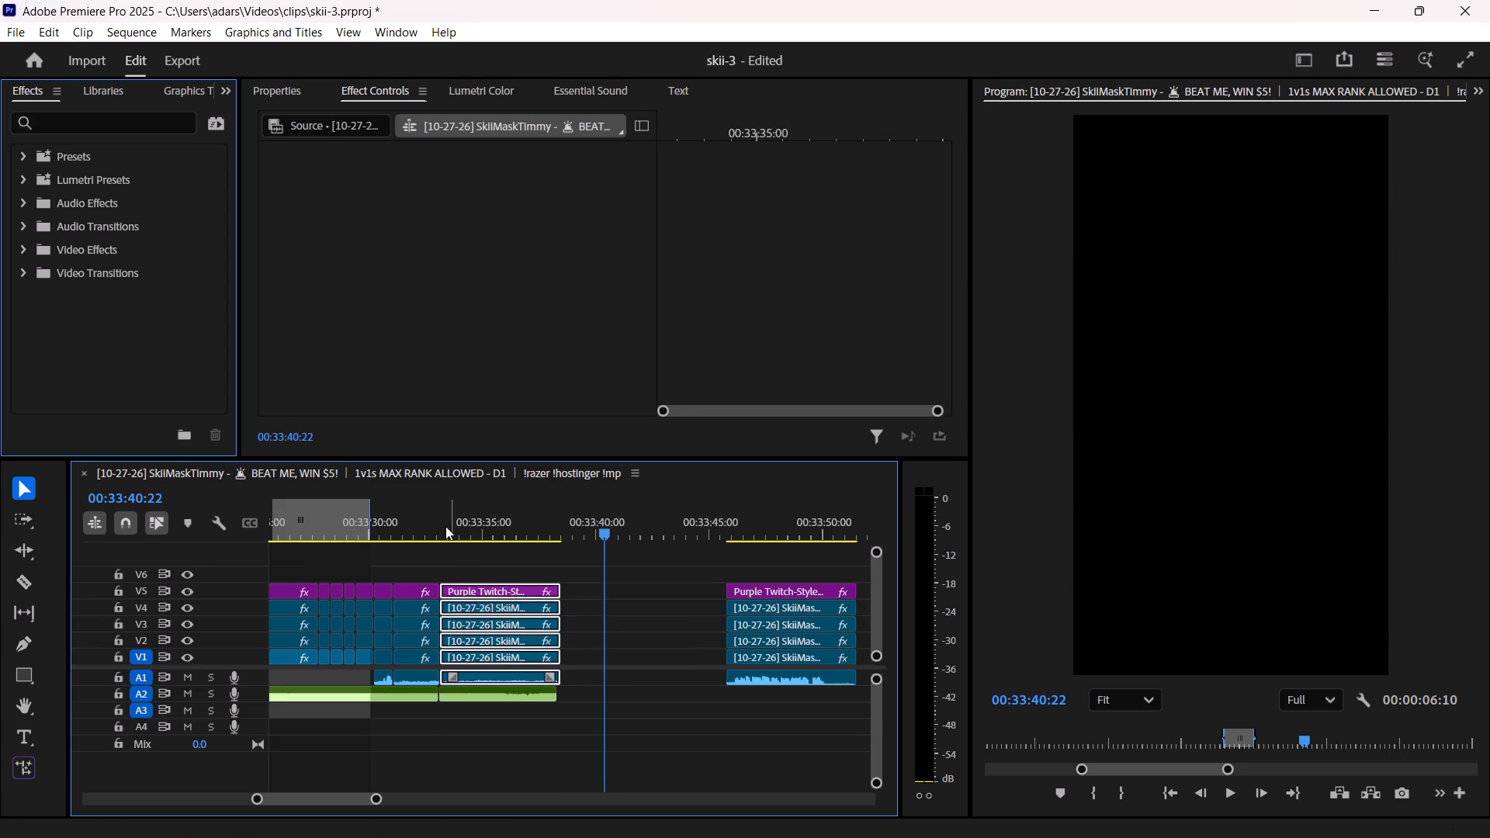
pyautogui.click(441, 525)
pyautogui.press('space')
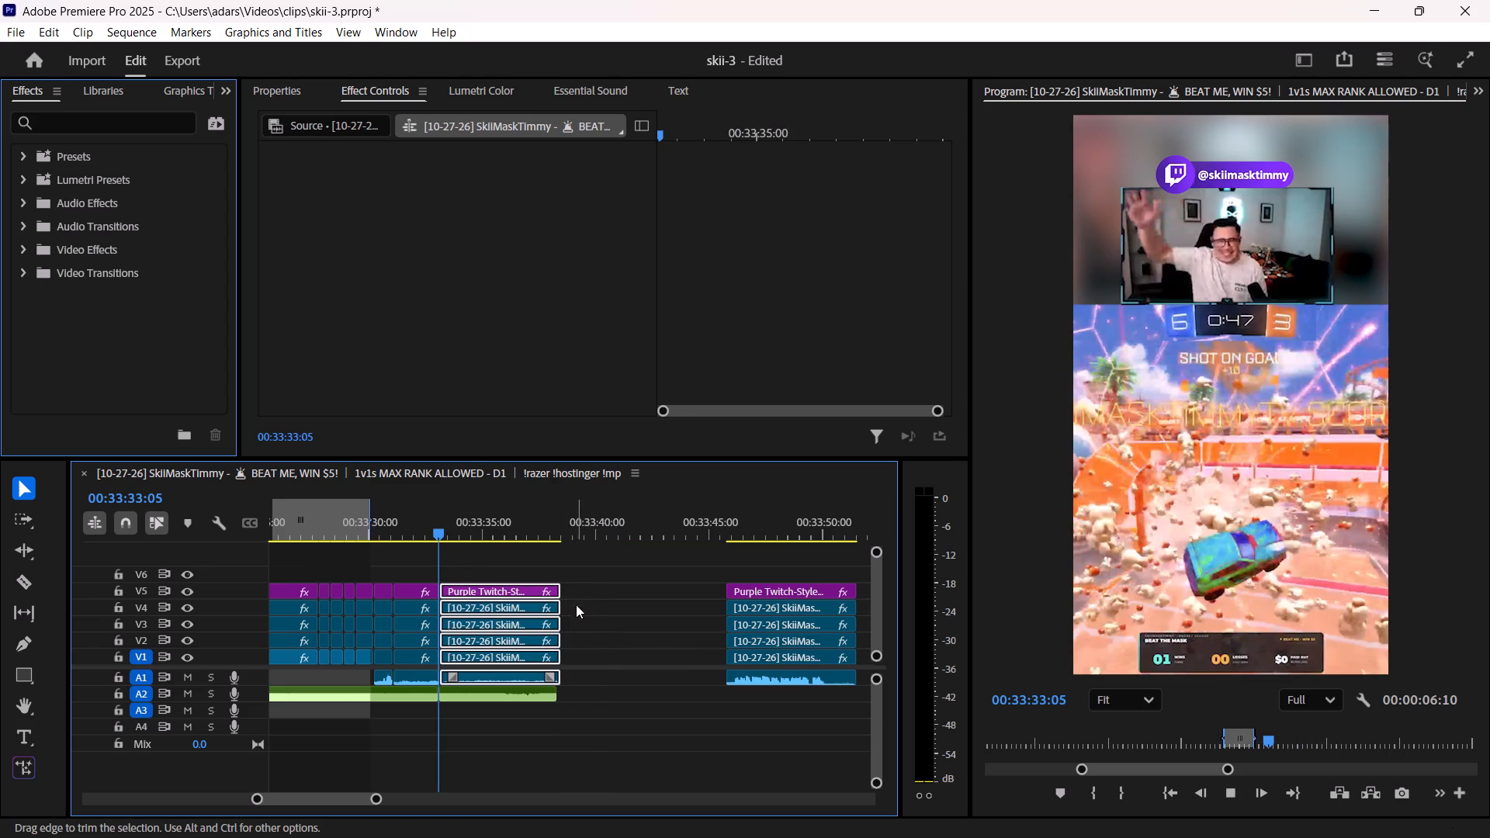
pyautogui.press('space')
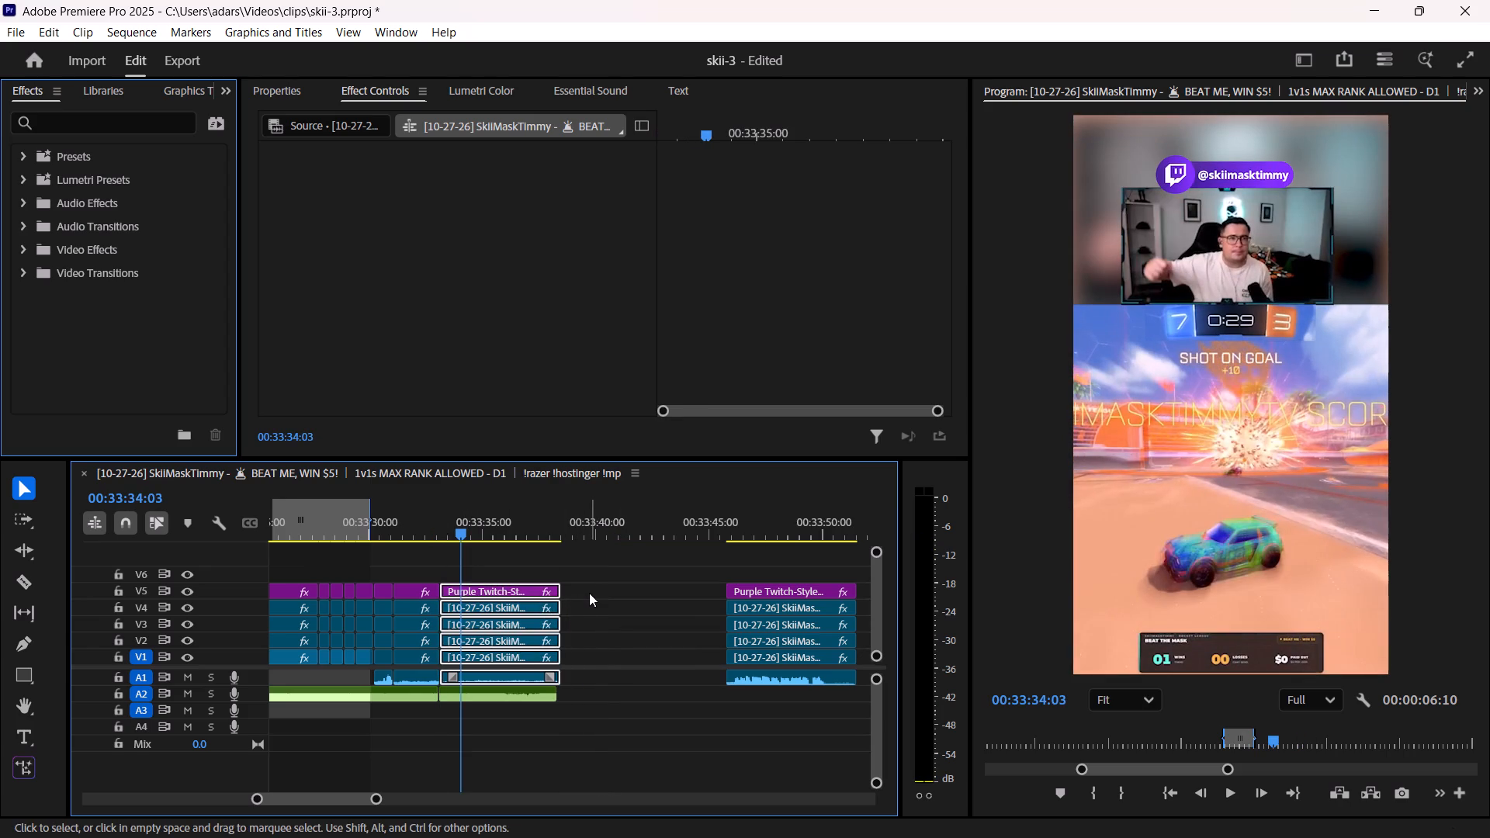
pyautogui.click(385, 532)
pyautogui.press('space')
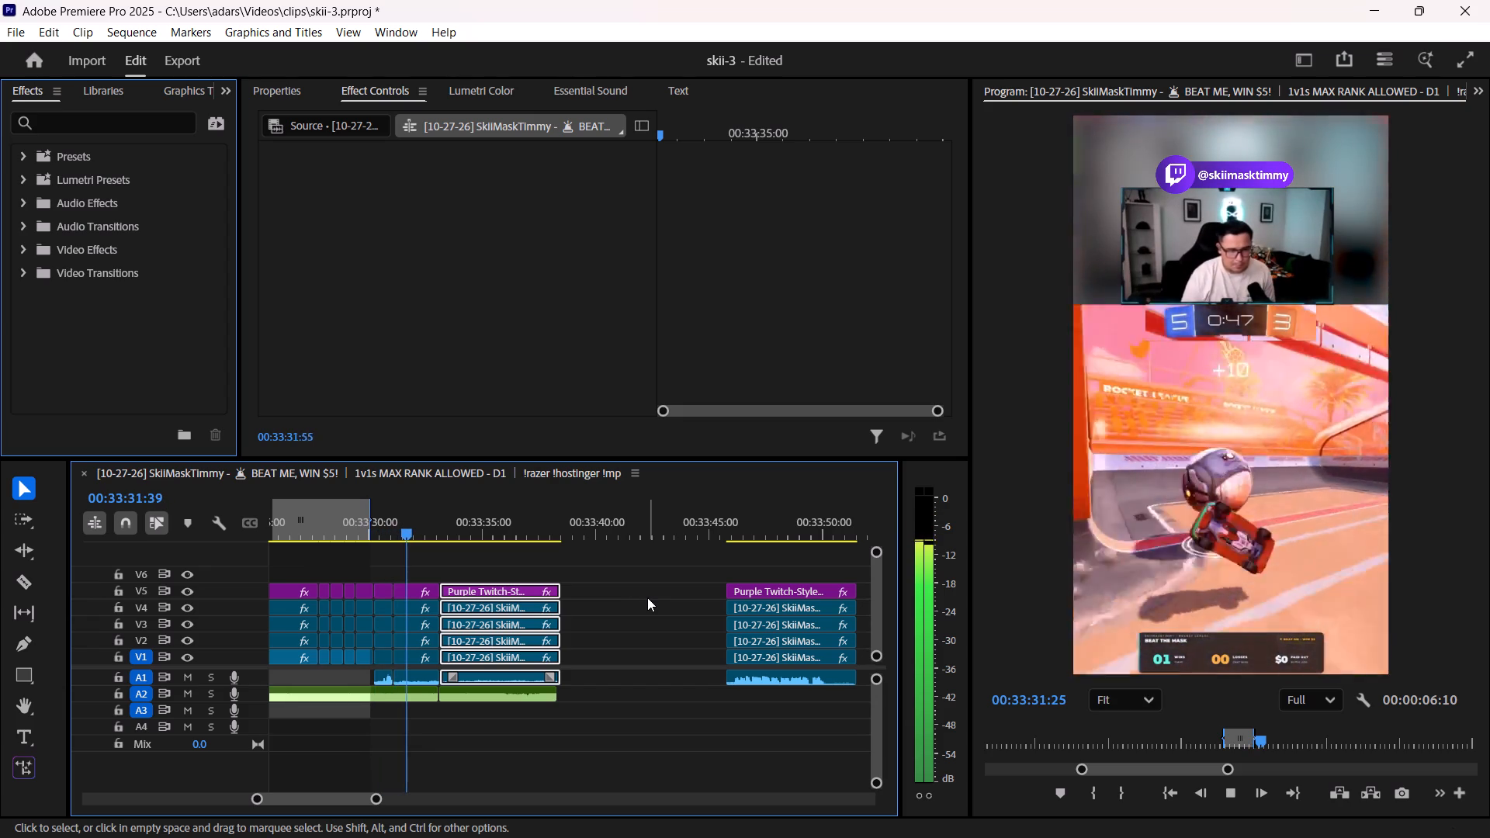
pyautogui.press('space')
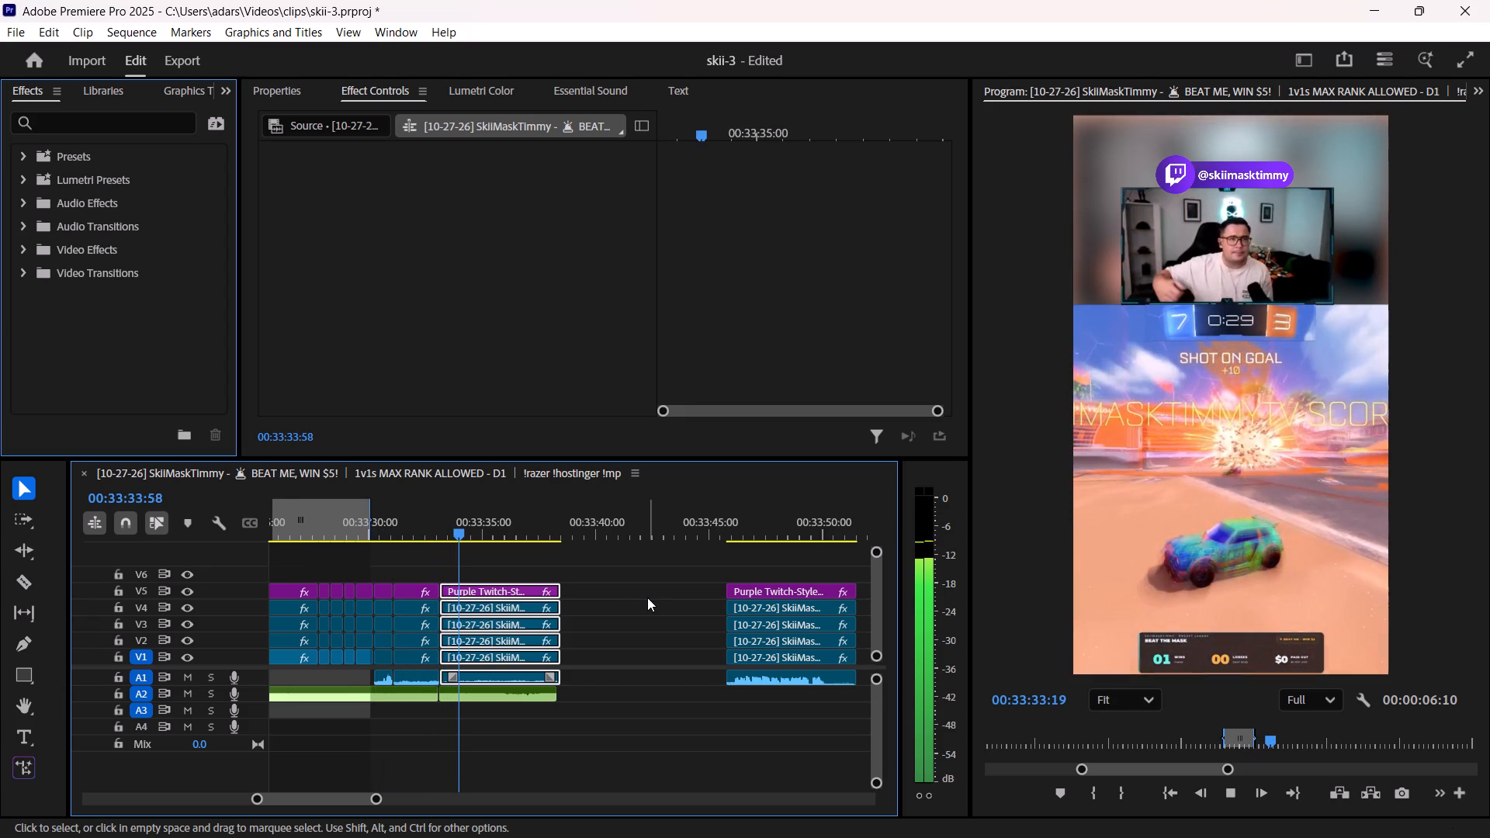
# Replace the second music segment on A2 by deleting it and extending the preceding segment to about 00:33:39:30.
pyautogui.keyDown('alt'); pyautogui.scroll(9, 496, 738); pyautogui.keyUp('alt')
pyautogui.click(444, 700)
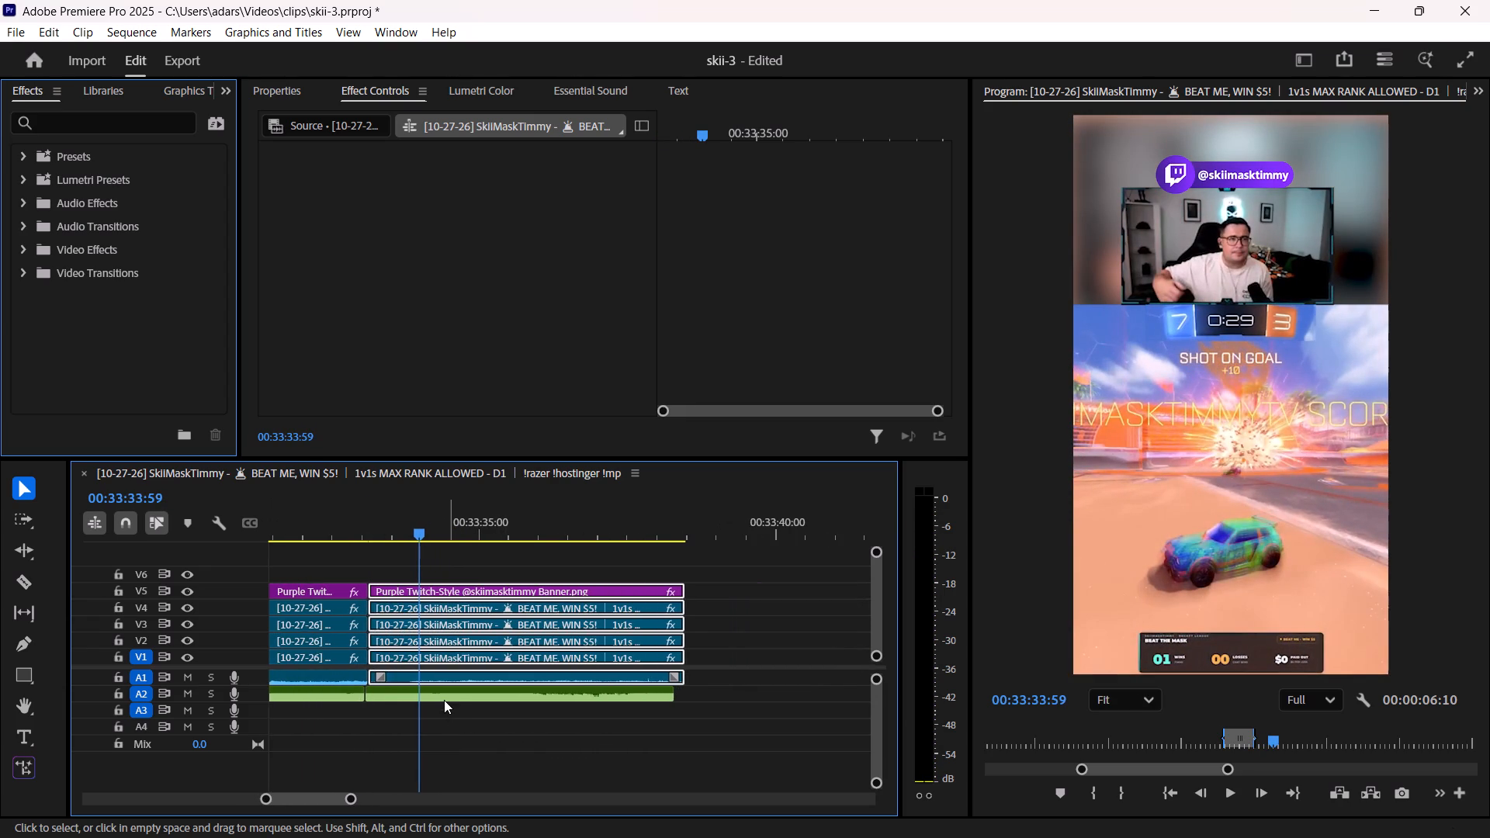
pyautogui.click(445, 694)
pyautogui.press('Delete')
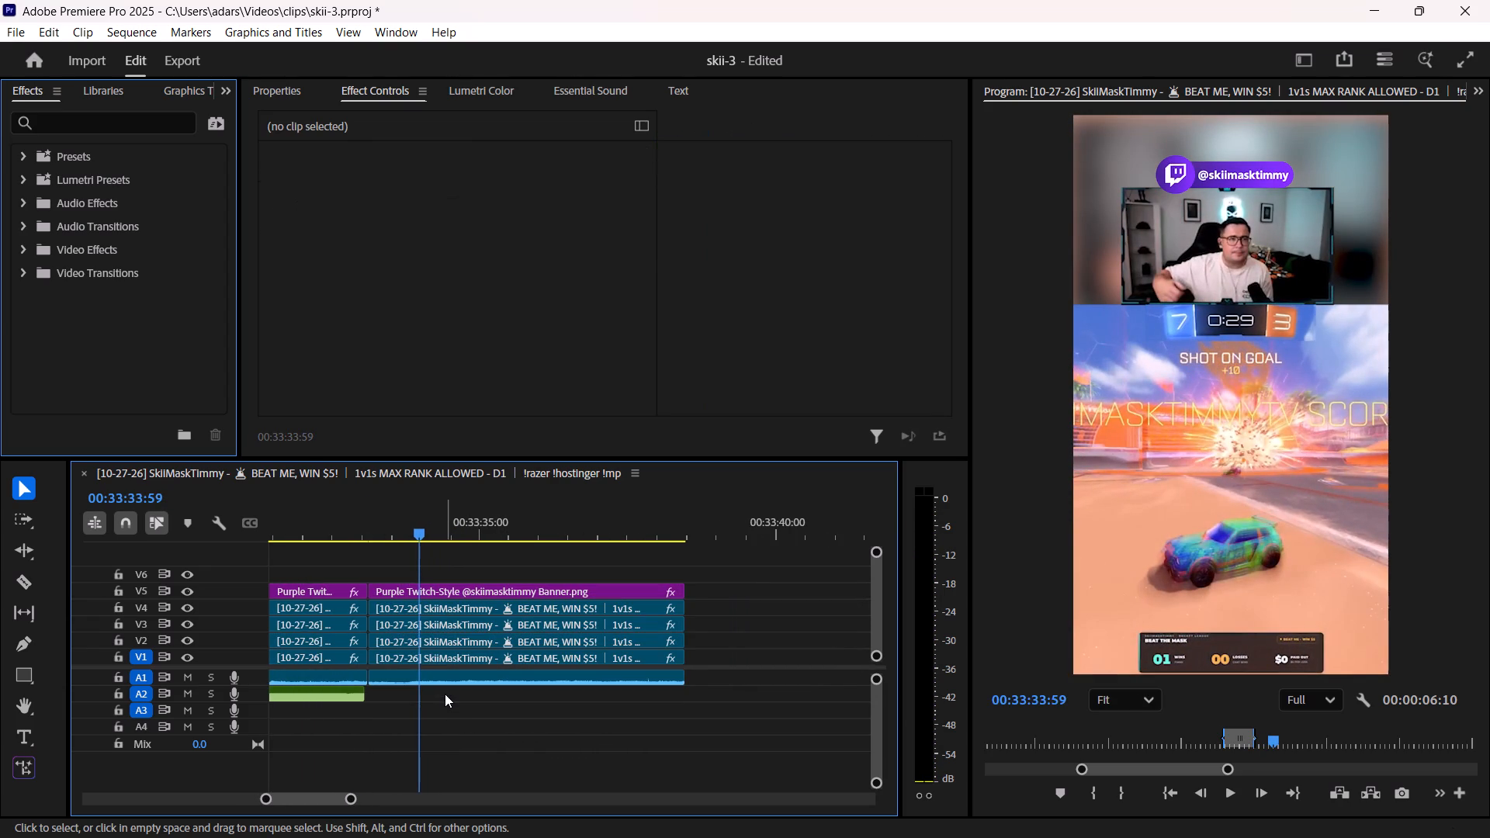
pyautogui.moveTo(366, 697); pyautogui.dragTo(750, 722)
# Replay the transition and, with snapping off, shift the goal-shot clip on V1–V5 and A1 about 11 frames later.
pyautogui.click(294, 535)
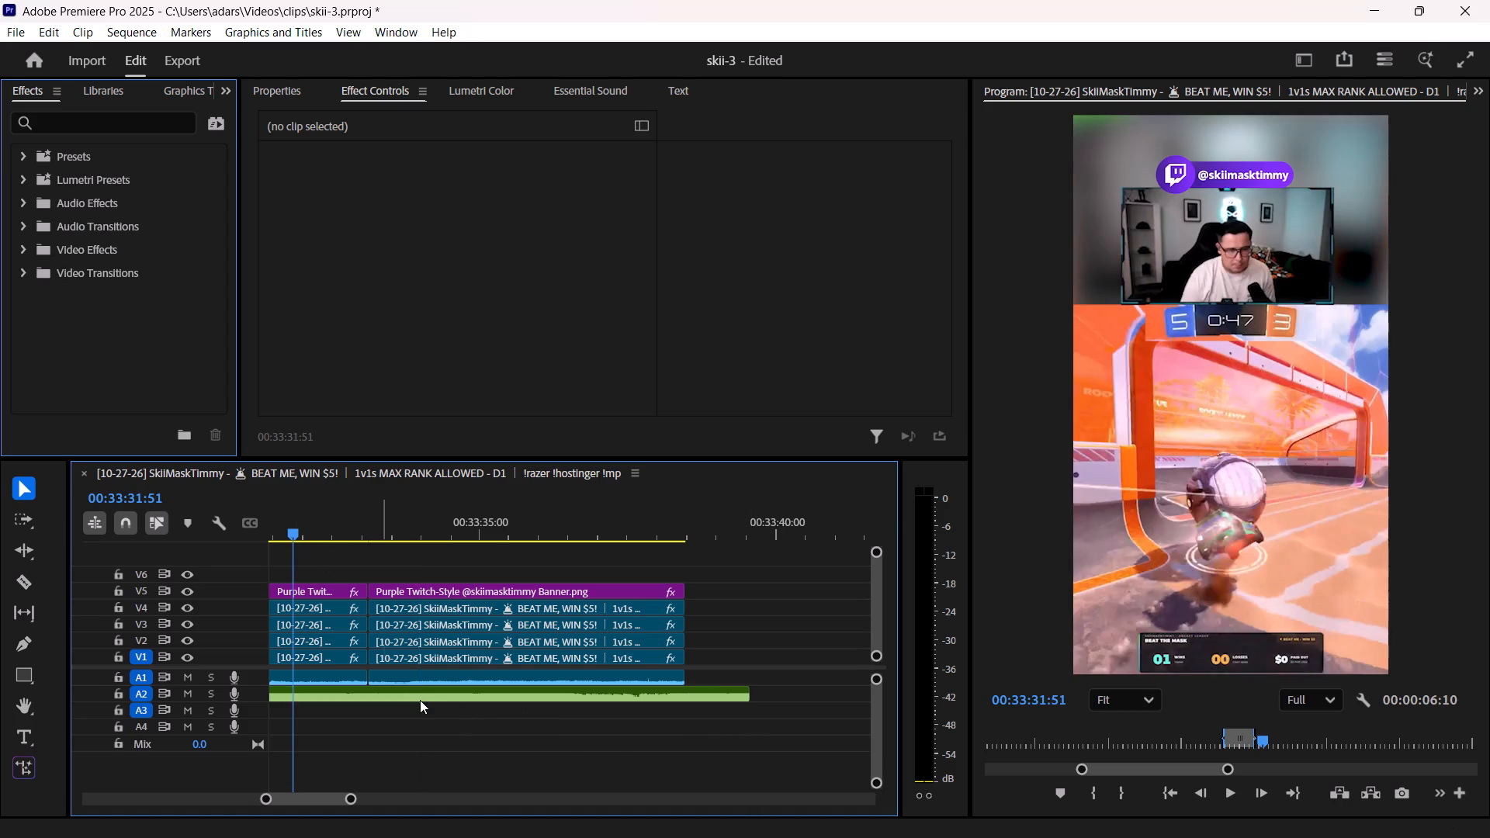
pyautogui.press('space')
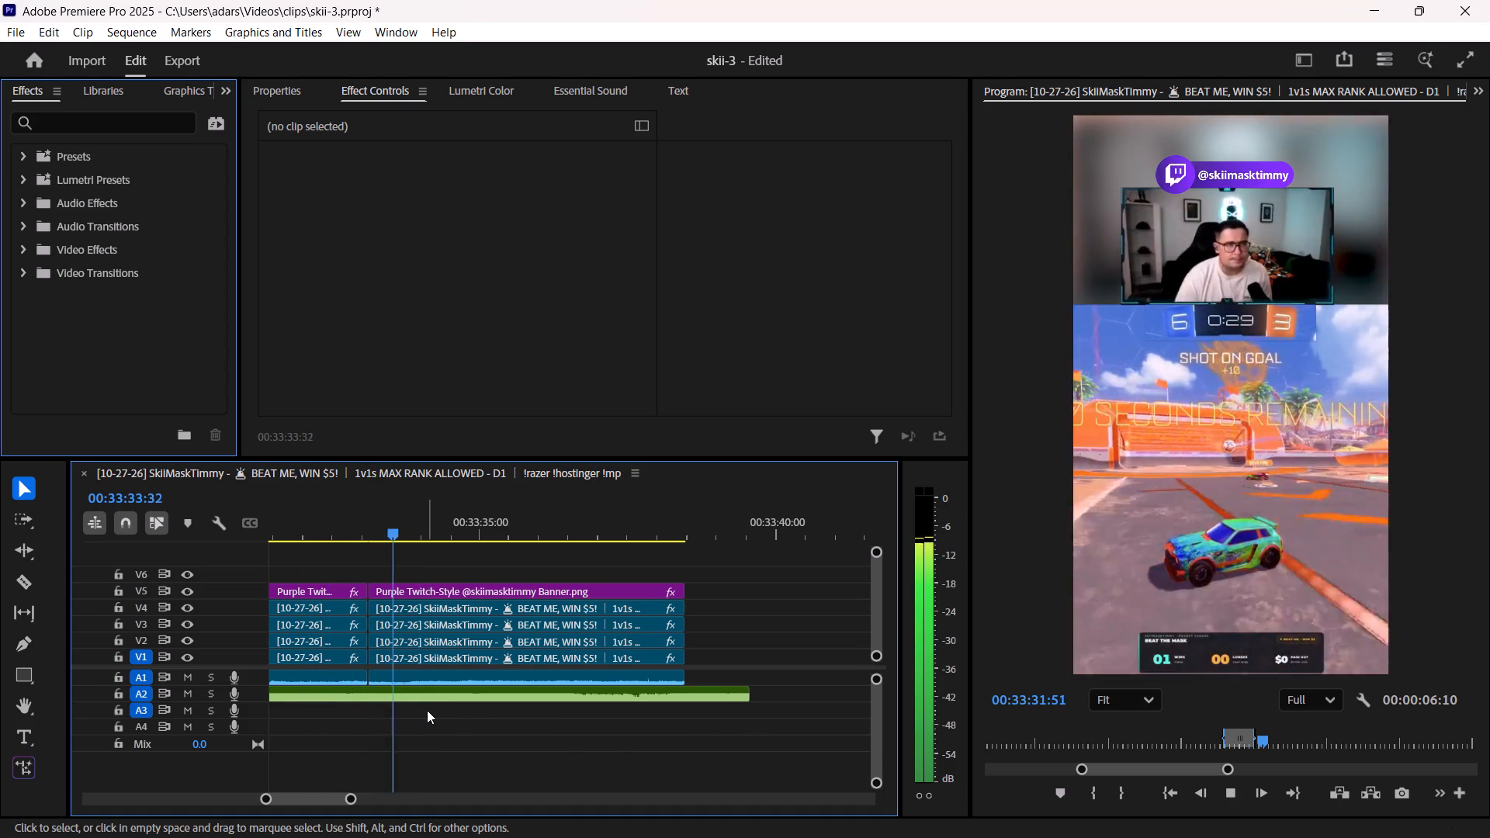
pyautogui.press('space')
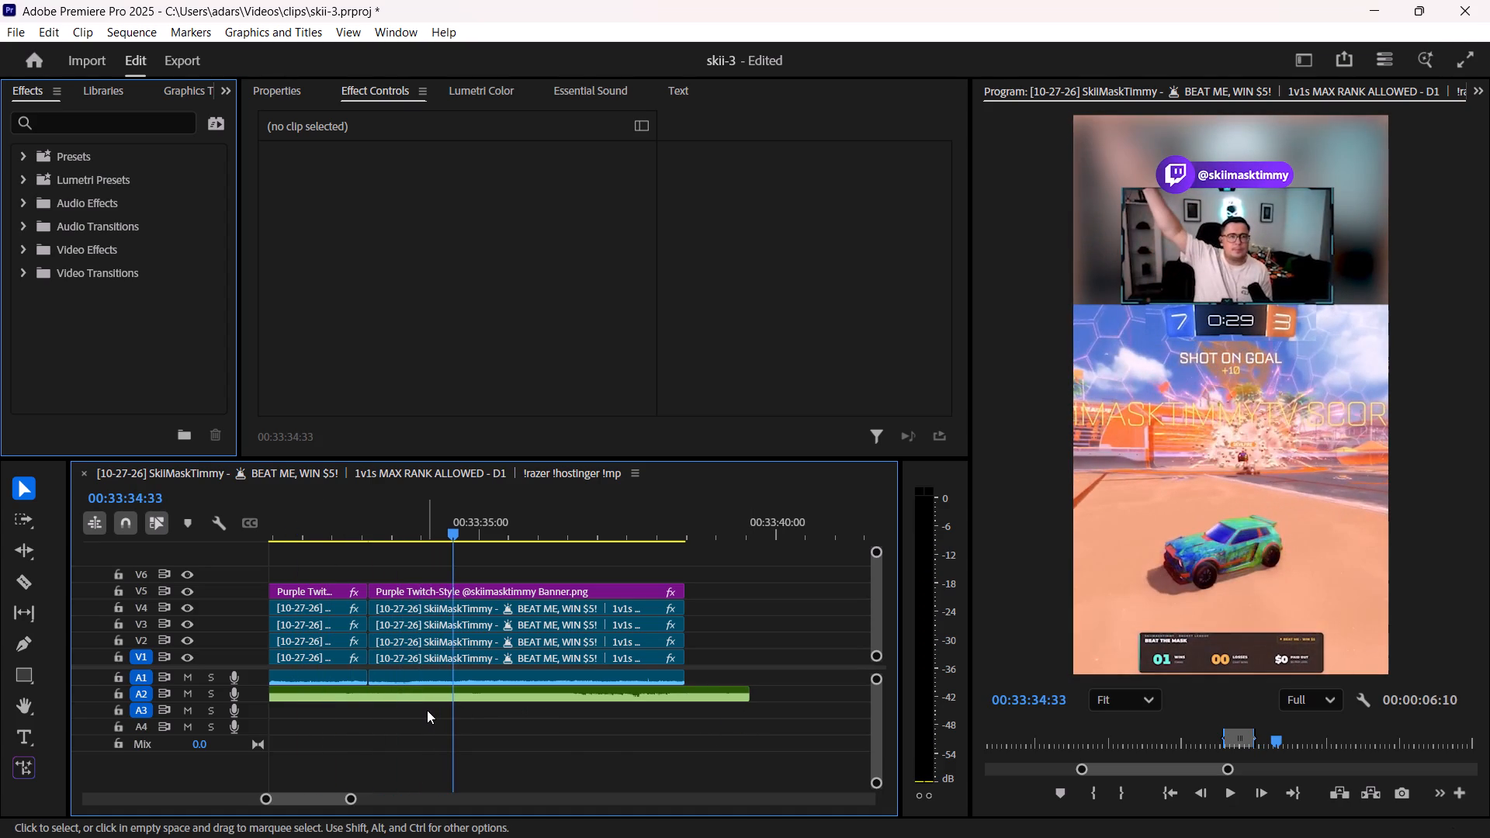
pyautogui.keyDown('alt'); pyautogui.scroll(3, 427, 710); pyautogui.keyUp('alt')
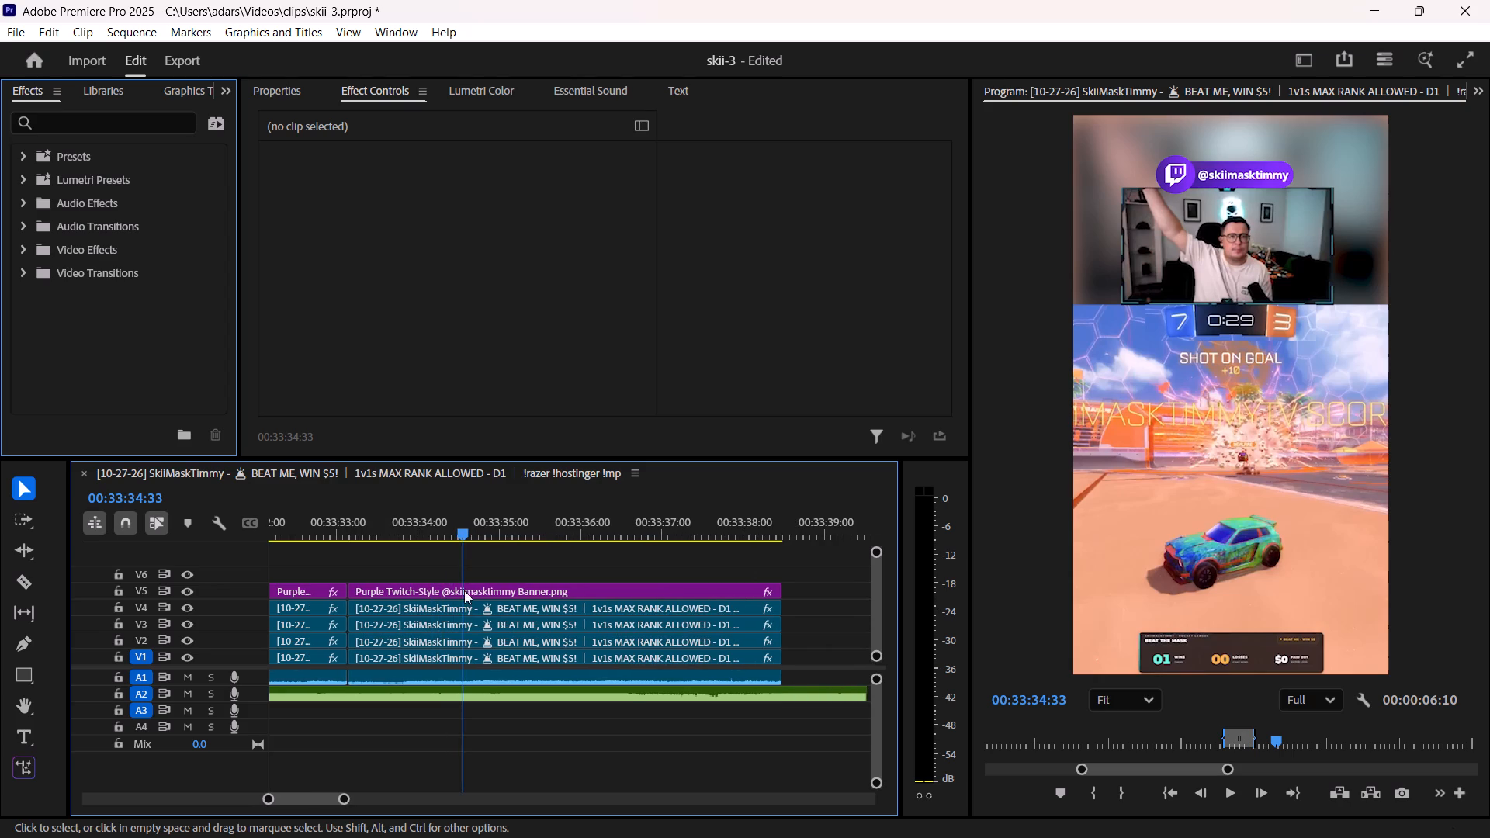
pyautogui.moveTo(463, 577); pyautogui.dragTo(463, 609)
pyautogui.moveTo(481, 572); pyautogui.dragTo(481, 649)
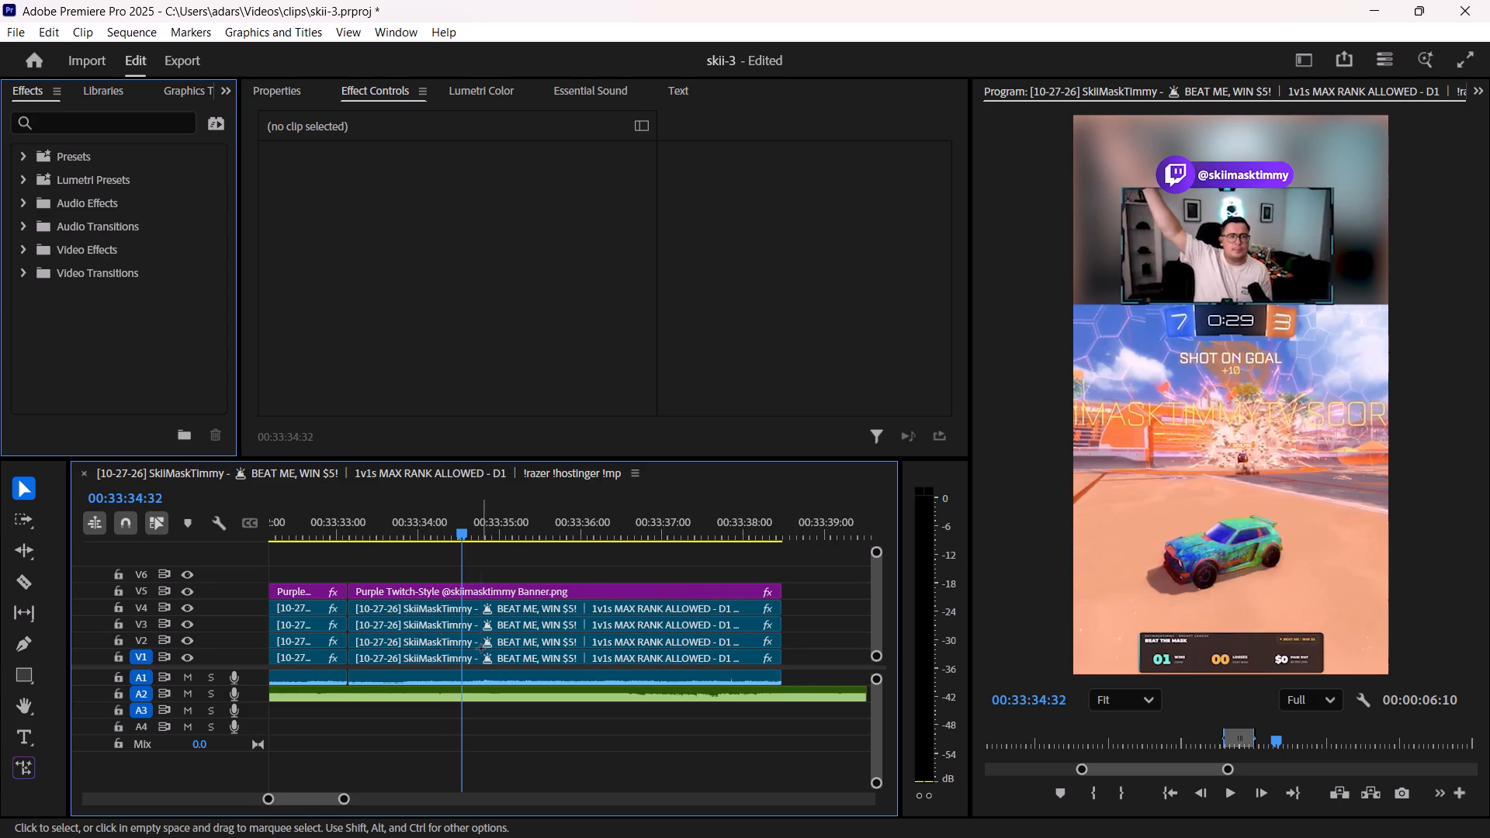
pyautogui.moveTo(481, 649); pyautogui.dragTo(481, 649)
pyautogui.moveTo(594, 565); pyautogui.dragTo(545, 671)
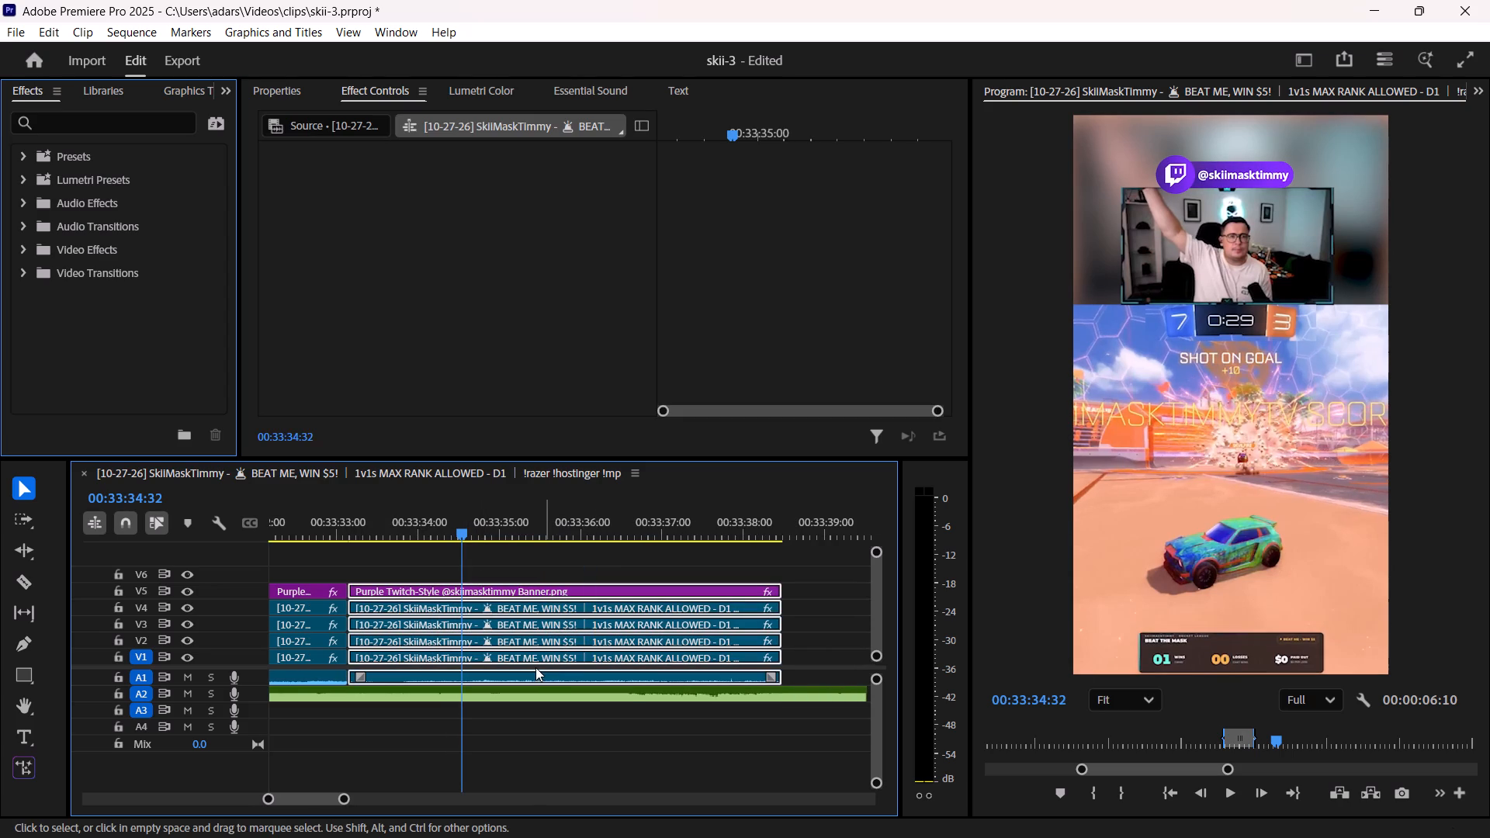
pyautogui.moveTo(529, 669); pyautogui.dragTo(545, 670)
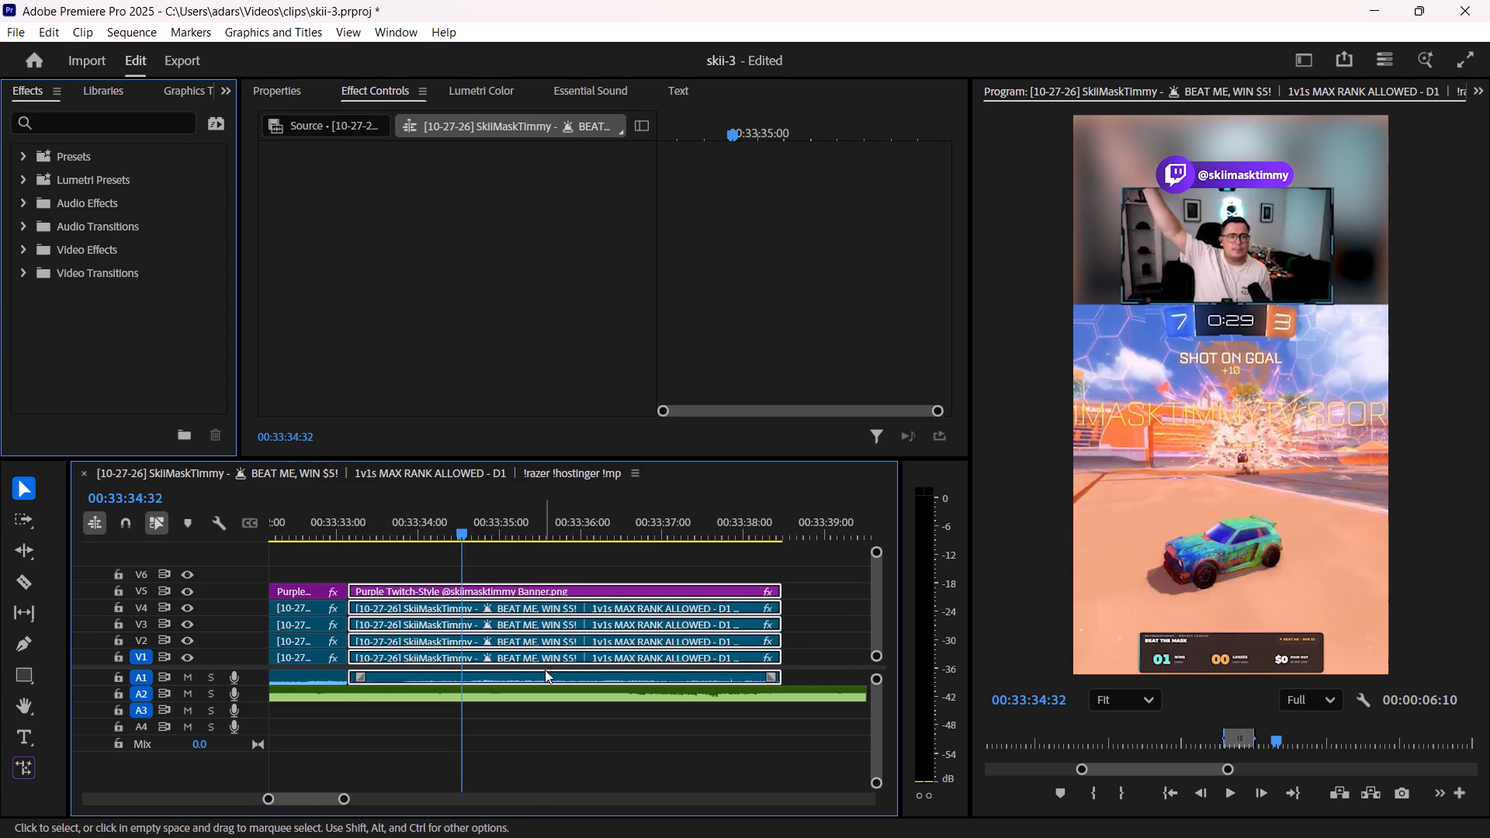
pyautogui.moveTo(545, 670); pyautogui.dragTo(549, 670)
pyautogui.moveTo(533, 663); pyautogui.dragTo(544, 663)
pyautogui.click(542, 663)
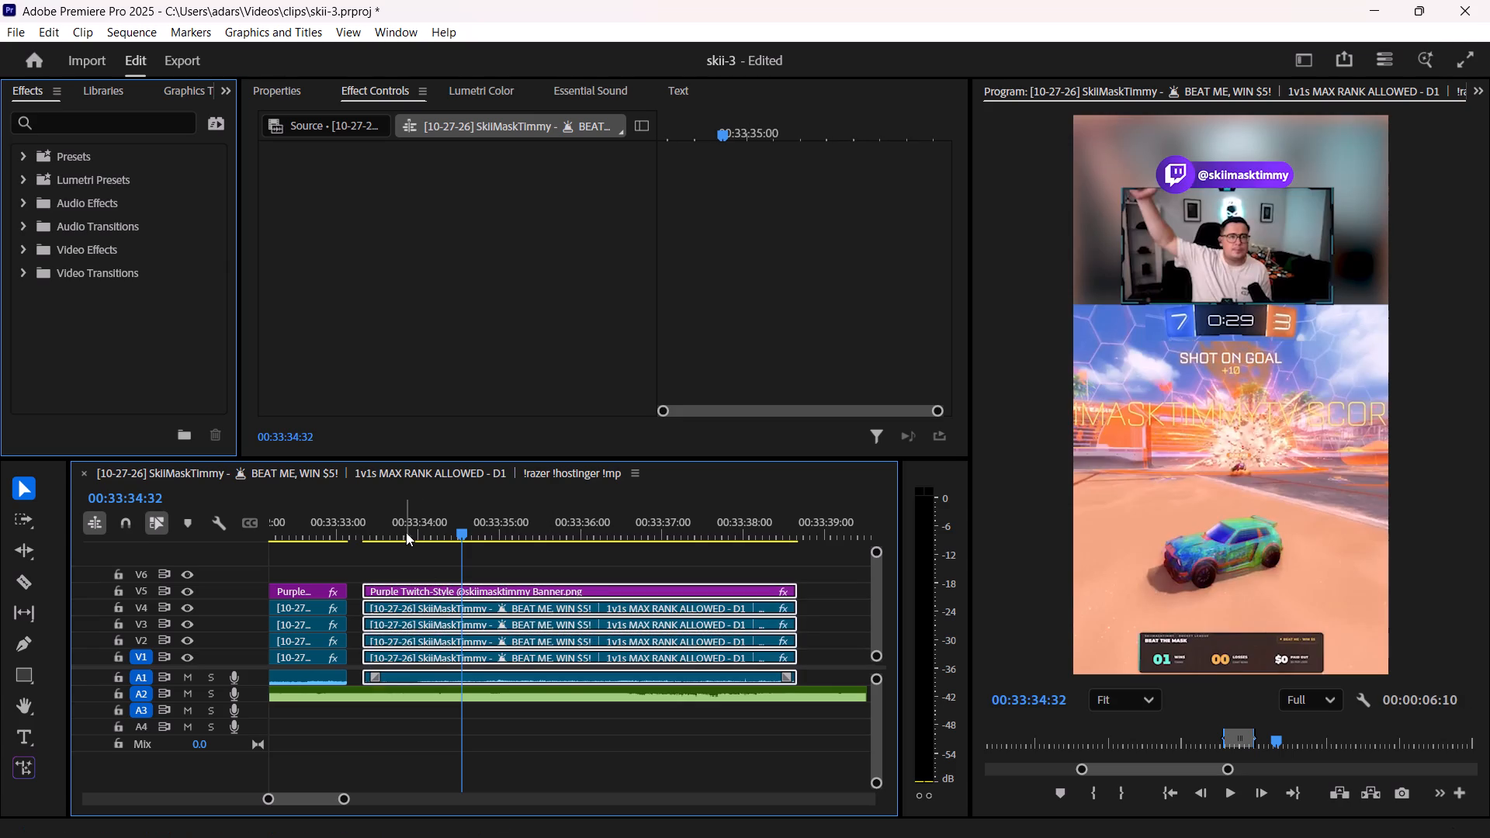
# Replay the goal shot against the music and nudge its V1–V5 and A1 clips later, to start at about 00:33:33:44.
pyautogui.click(406, 532)
pyautogui.press('space')
pyautogui.press('space')
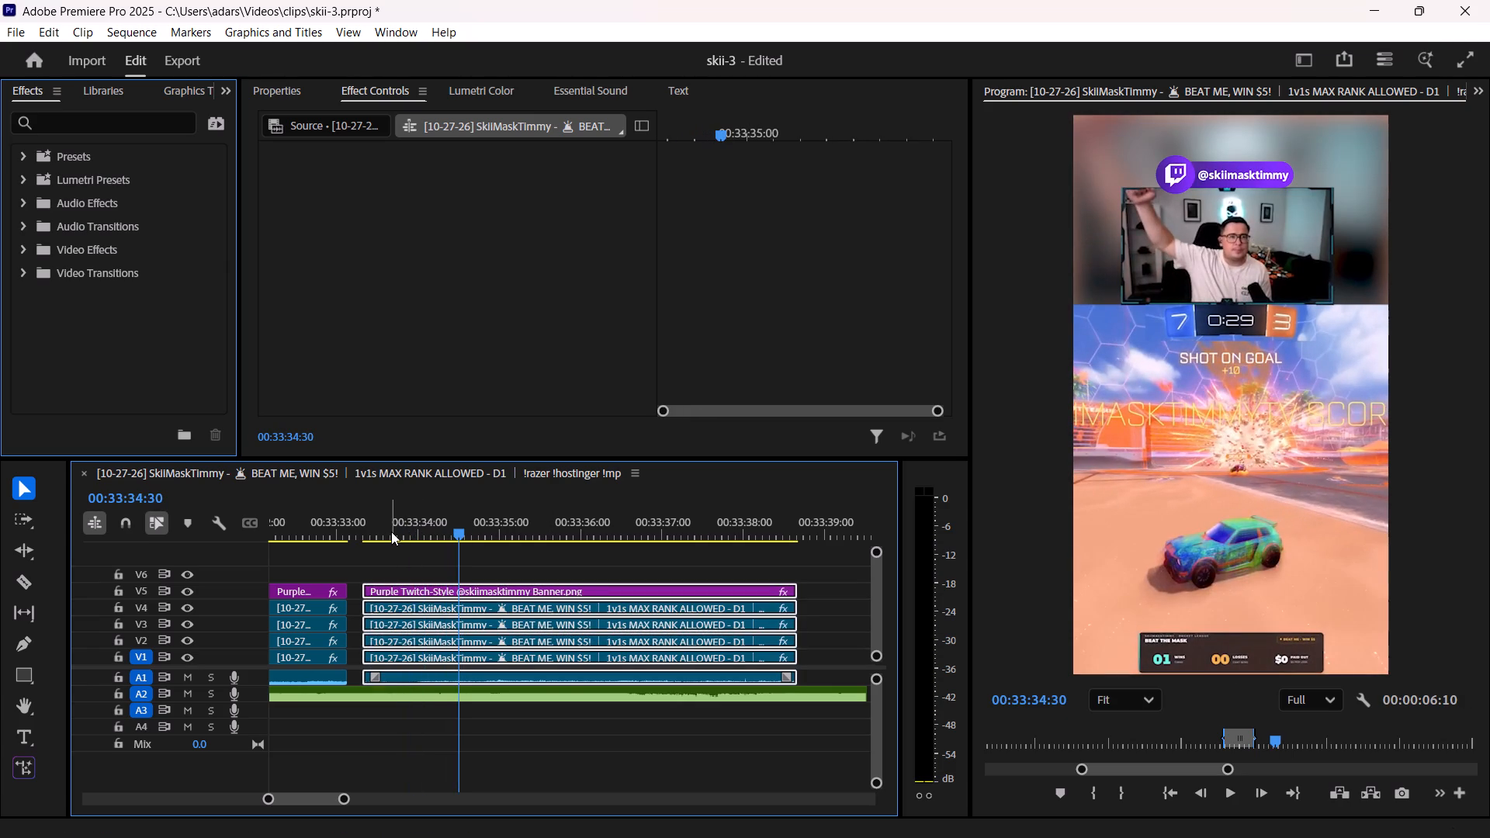
pyautogui.moveTo(532, 649); pyautogui.dragTo(539, 652)
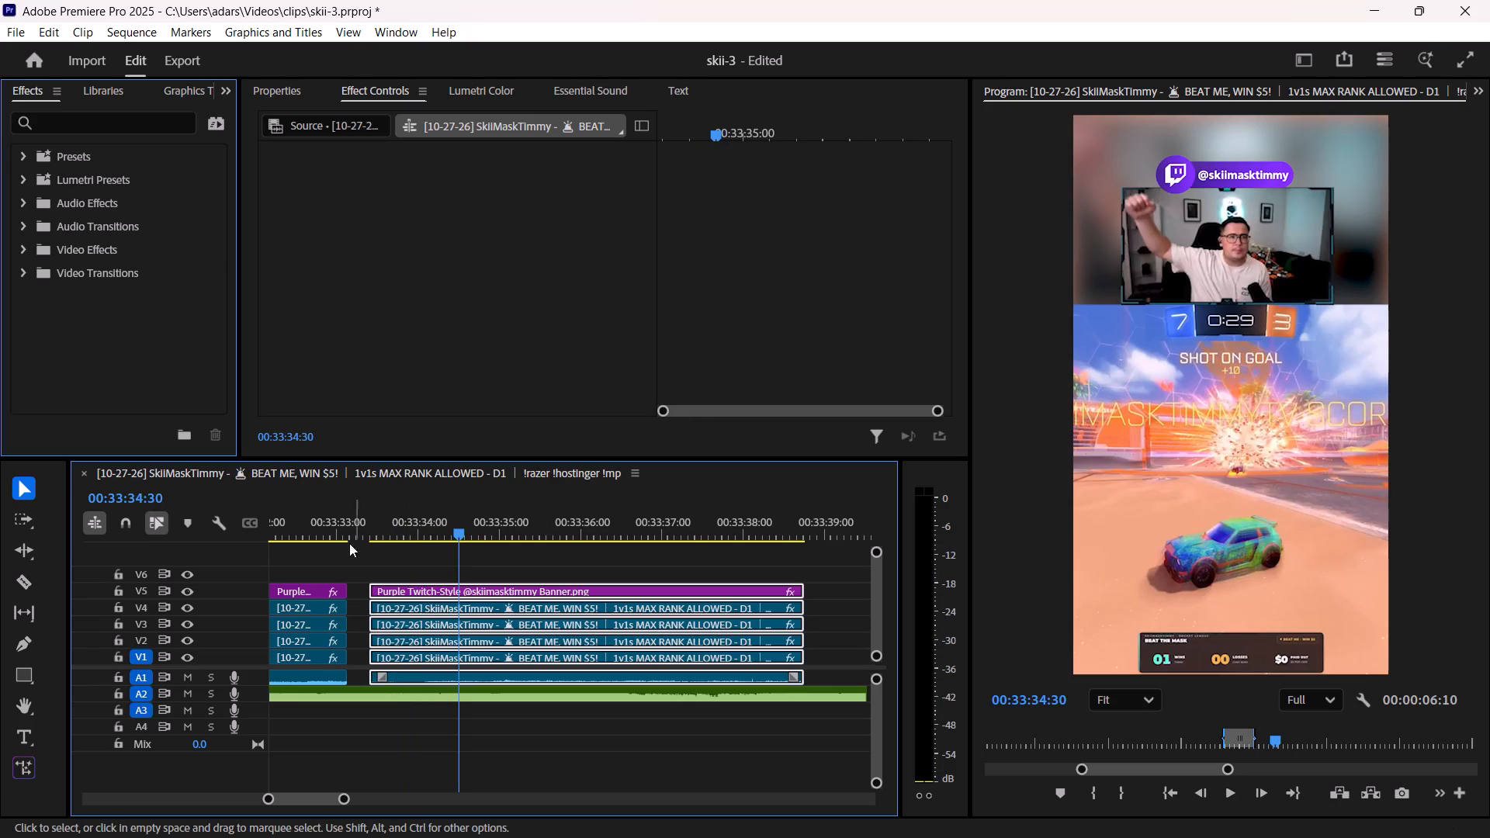
pyautogui.click(295, 524)
pyautogui.press('space')
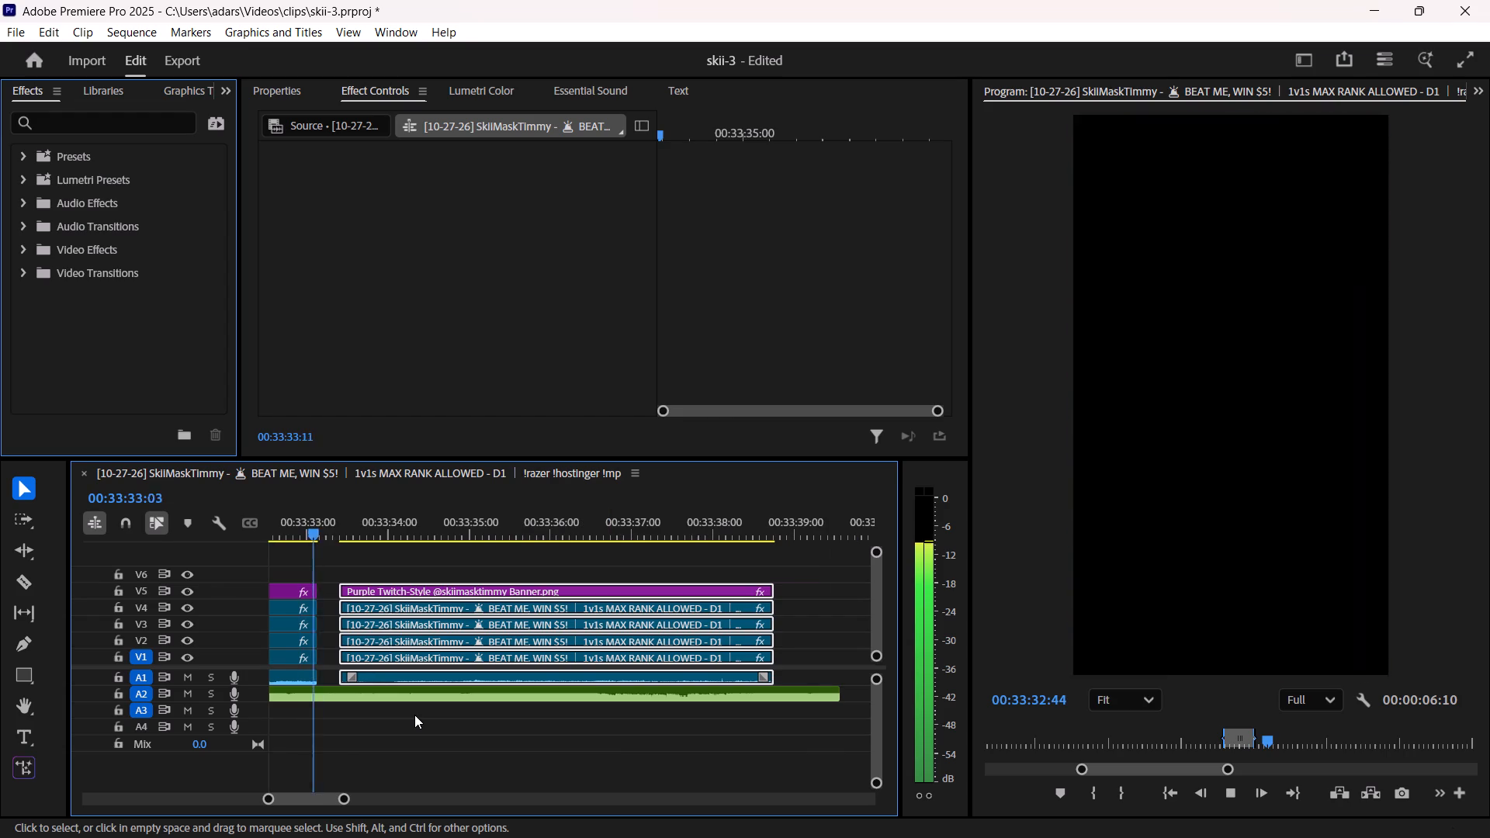
pyautogui.press('space')
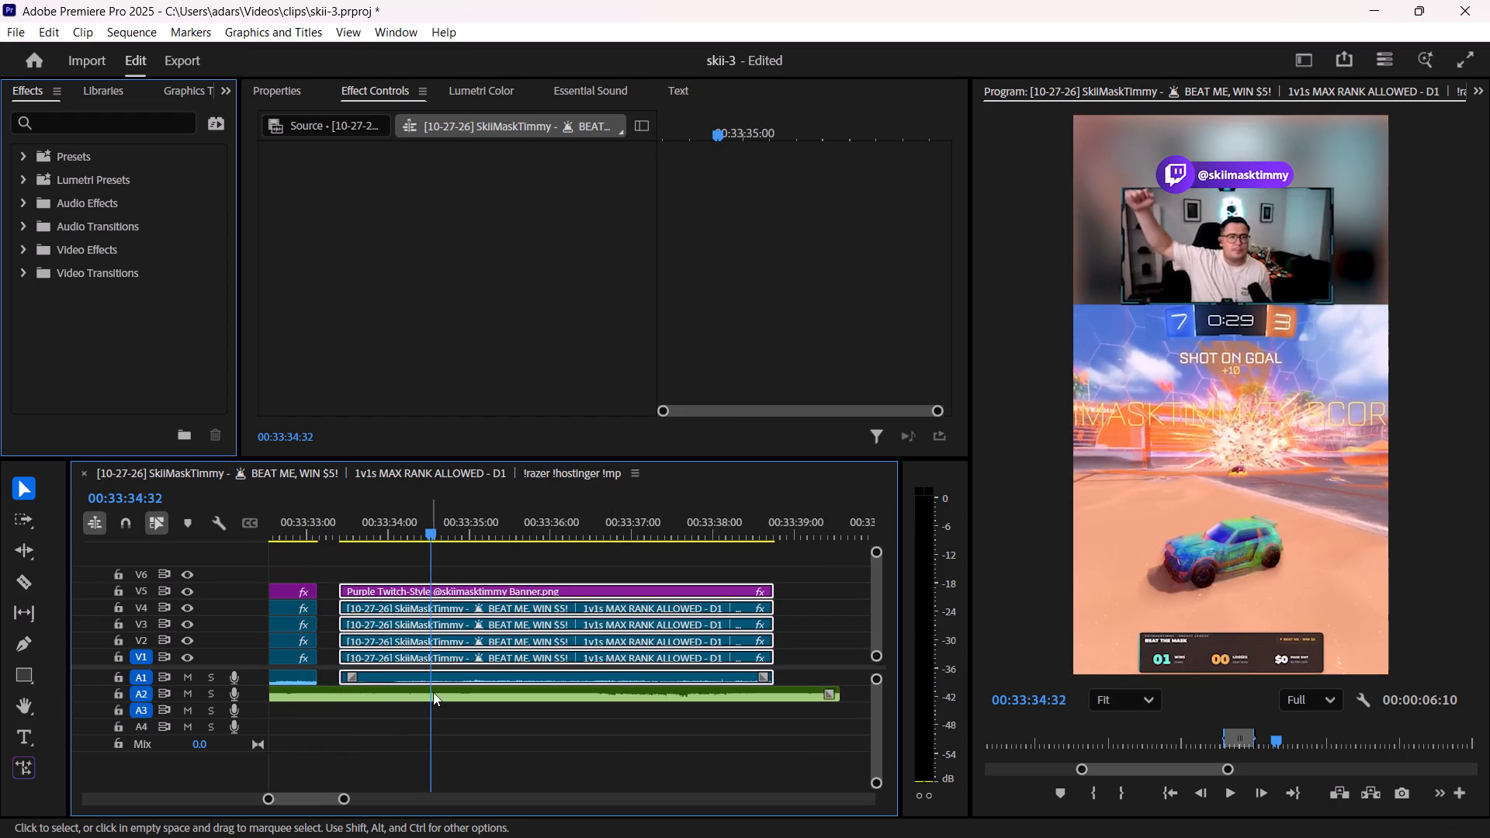
pyautogui.moveTo(443, 644); pyautogui.dragTo(455, 645)
pyautogui.click(302, 532)
pyautogui.press('space')
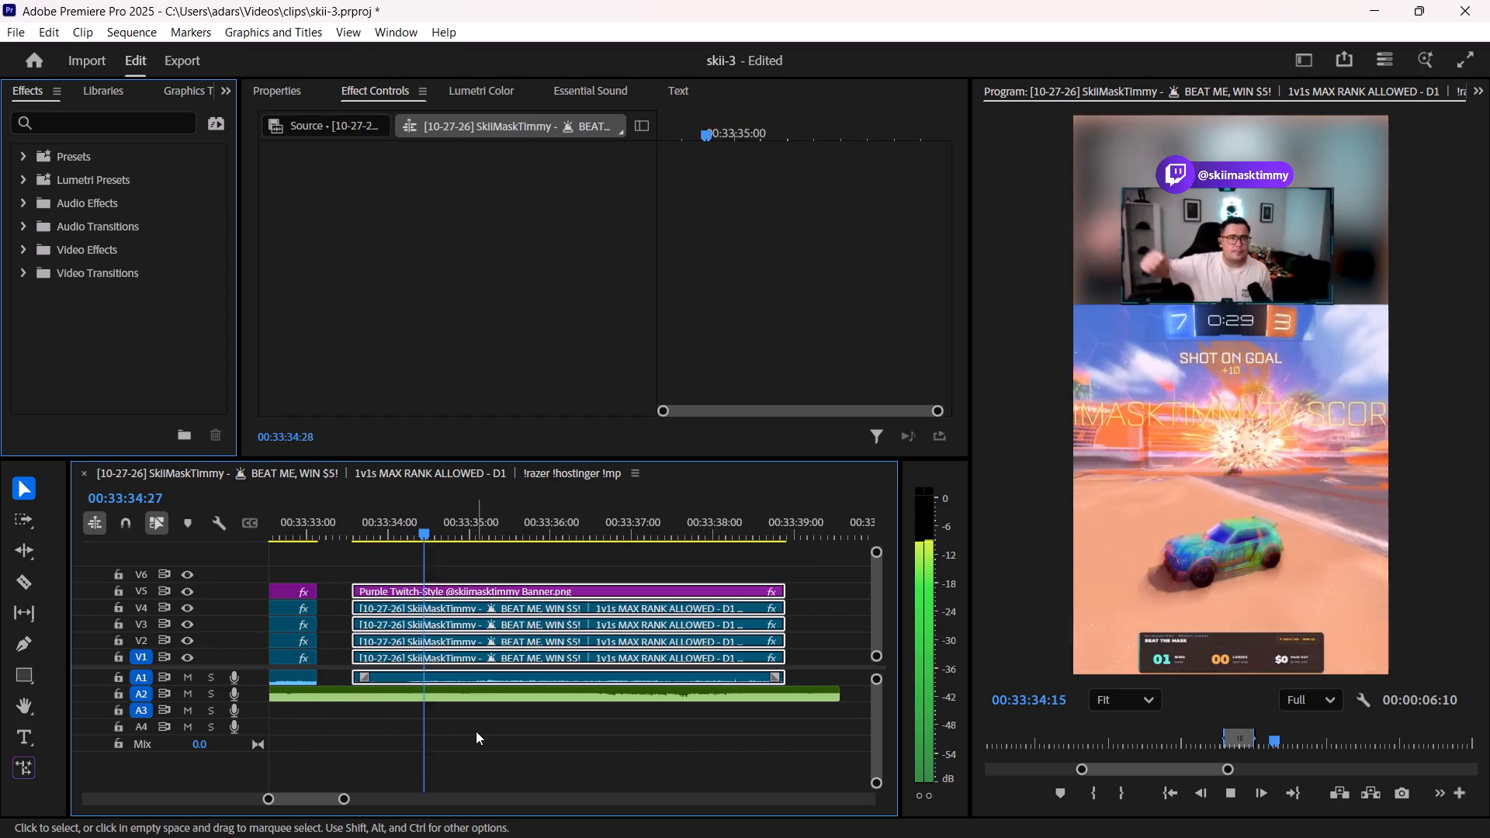
pyautogui.press('space')
pyautogui.moveTo(522, 663); pyautogui.dragTo(538, 662)
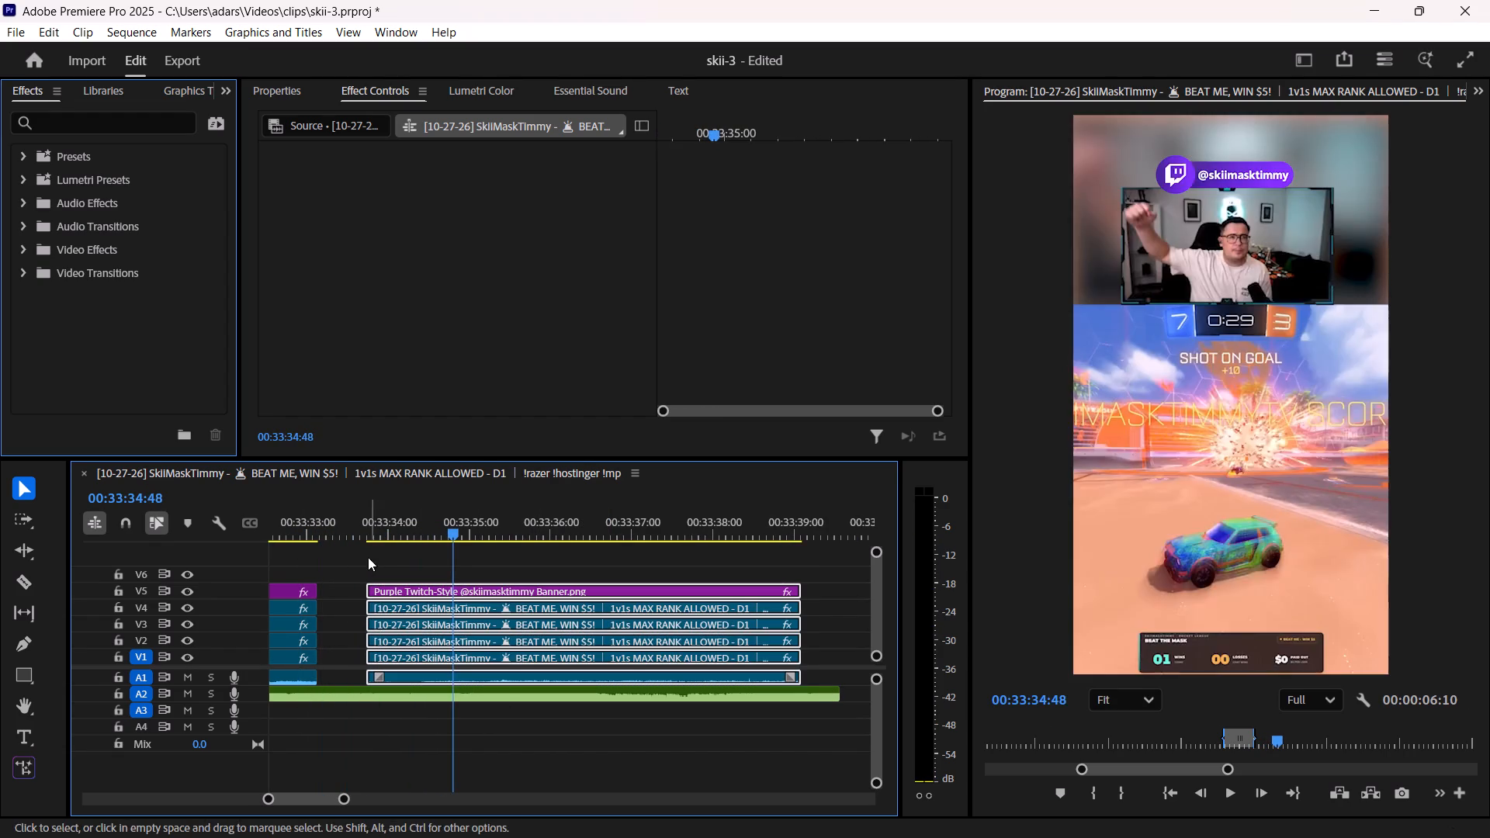
# Replay the start of the goal shot repeatedly, from about 00:33:33:35 and 00:33:33:56, to judge its timing against the music.
pyautogui.click(352, 538)
pyautogui.press('space')
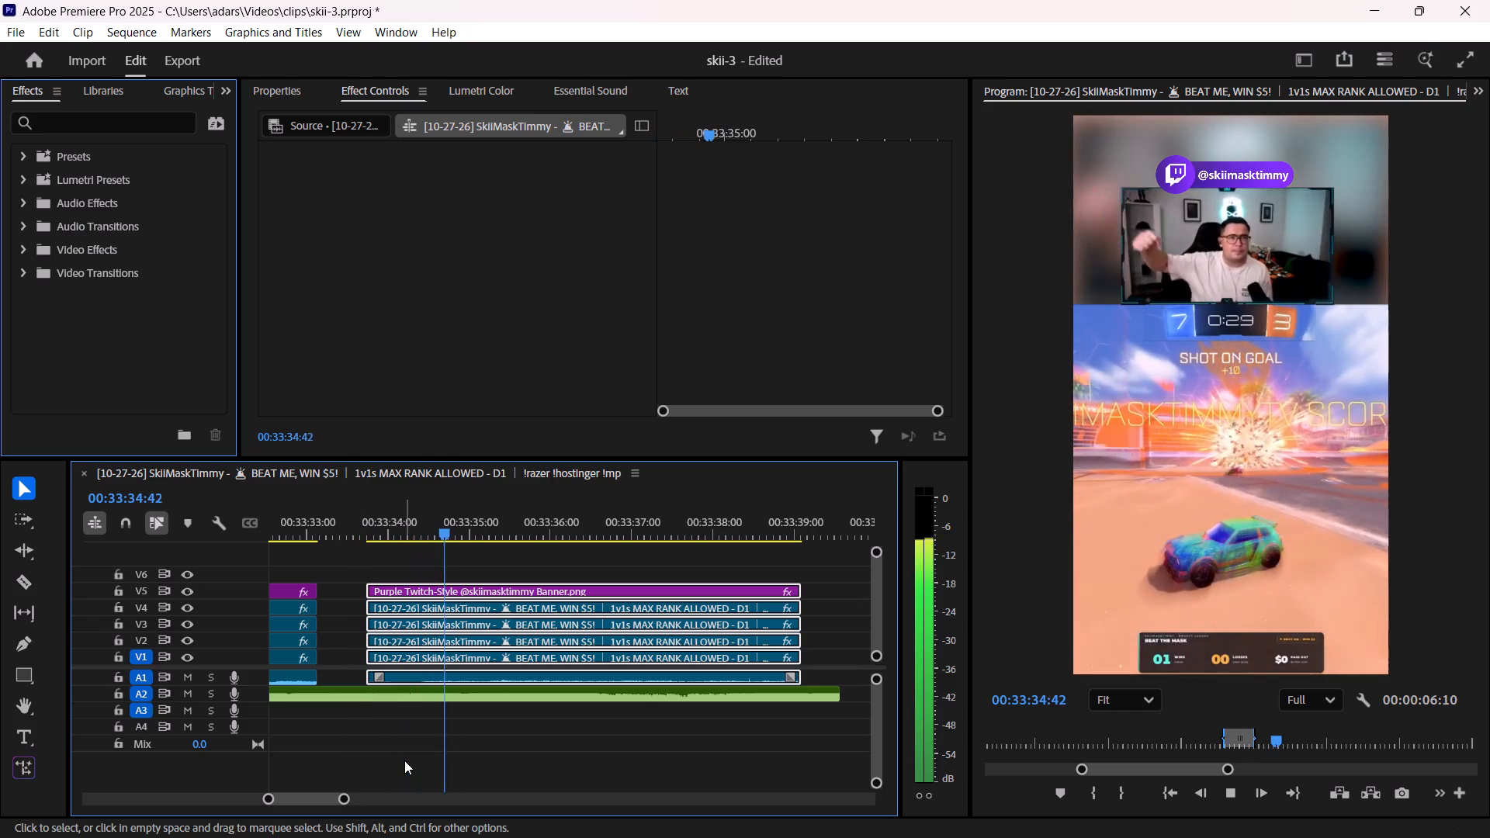
pyautogui.press('space')
pyautogui.click(364, 512)
pyautogui.click(429, 524)
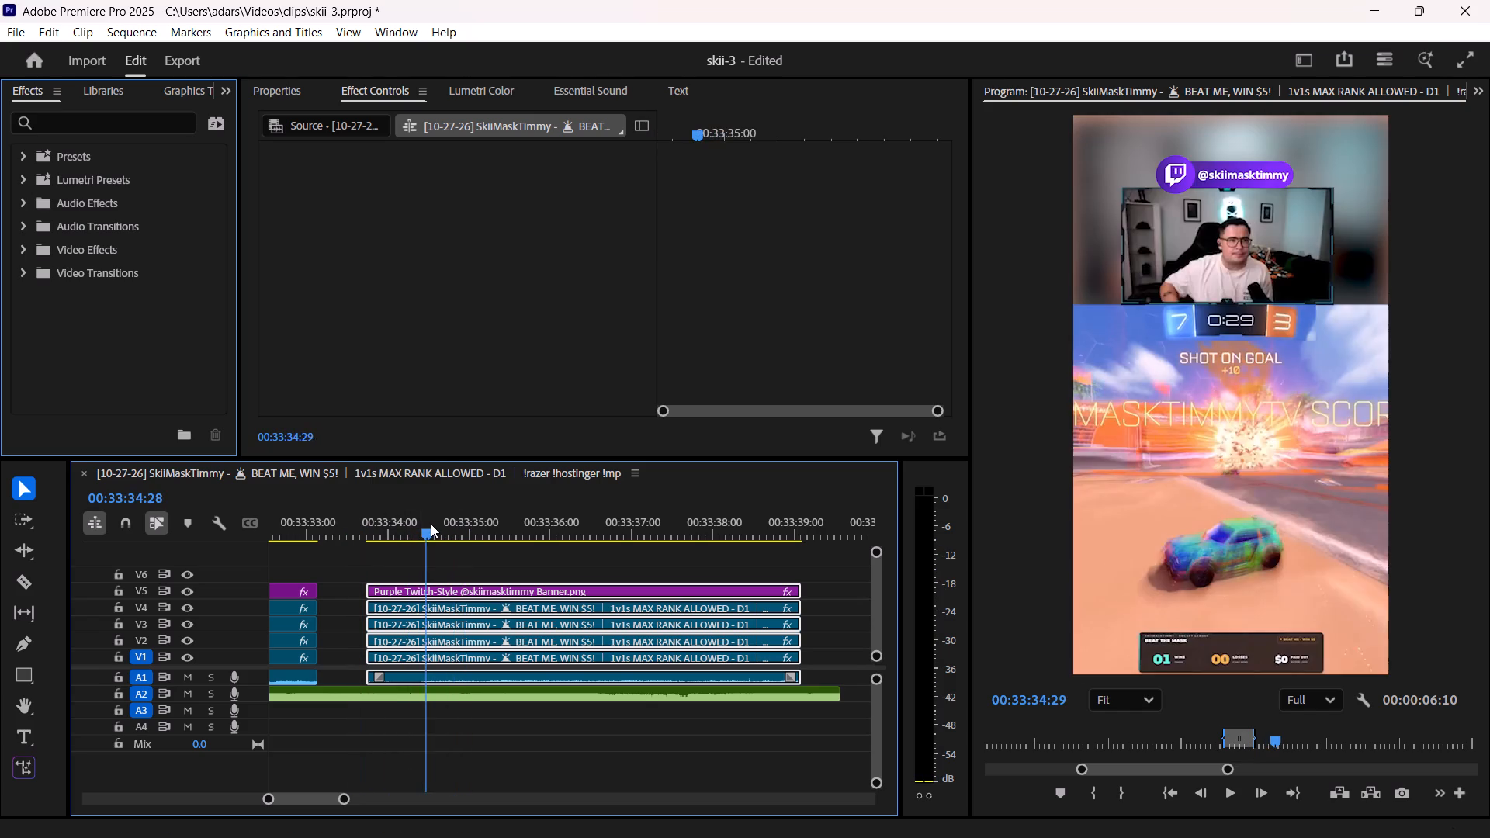
pyautogui.press('space')
pyautogui.press('space')
pyautogui.click(431, 524)
pyautogui.click(386, 525)
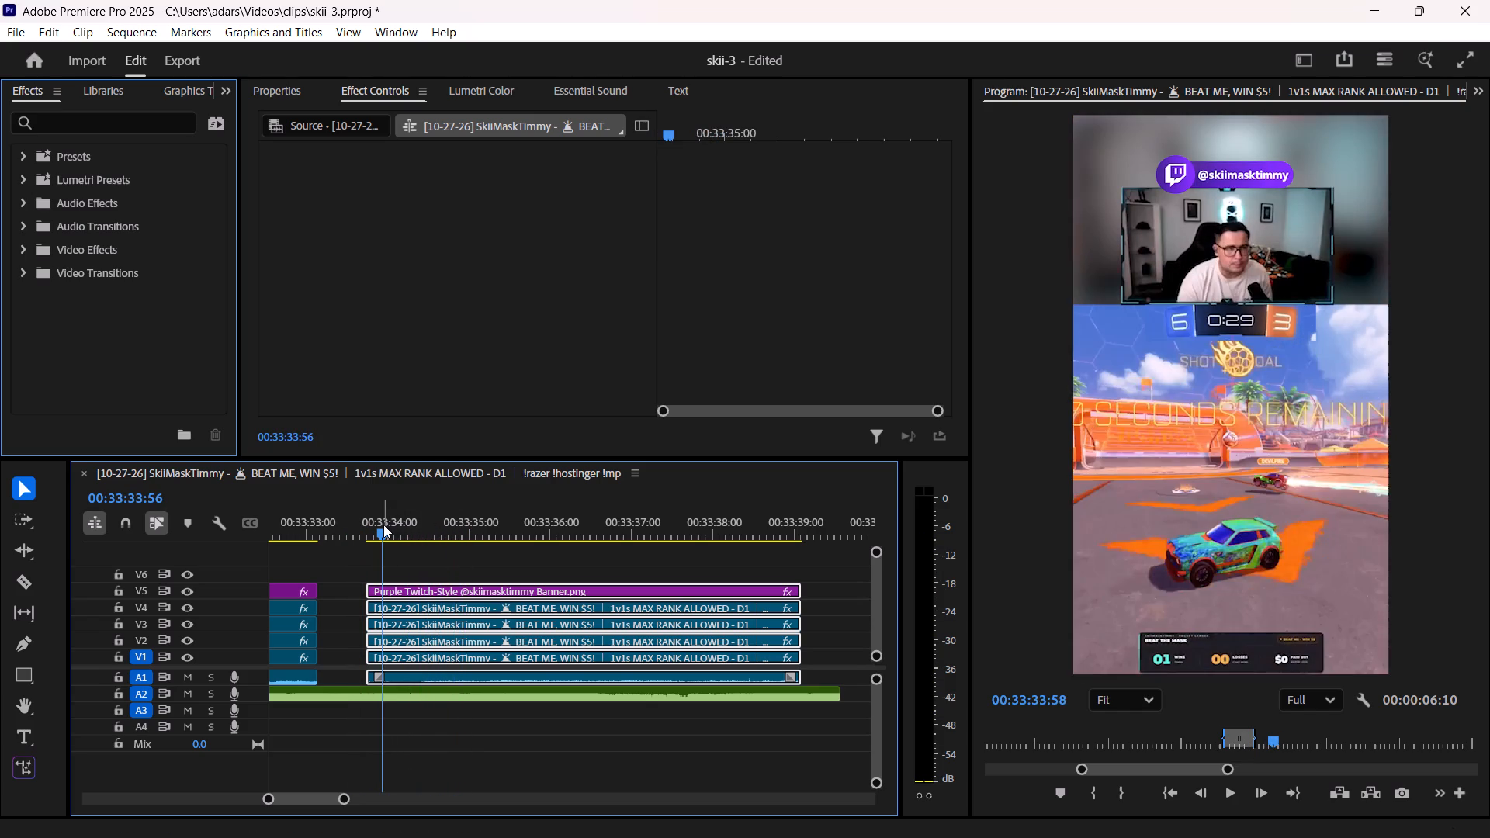
pyautogui.press('space')
pyautogui.press('space')
pyautogui.click(383, 525)
pyautogui.press('space')
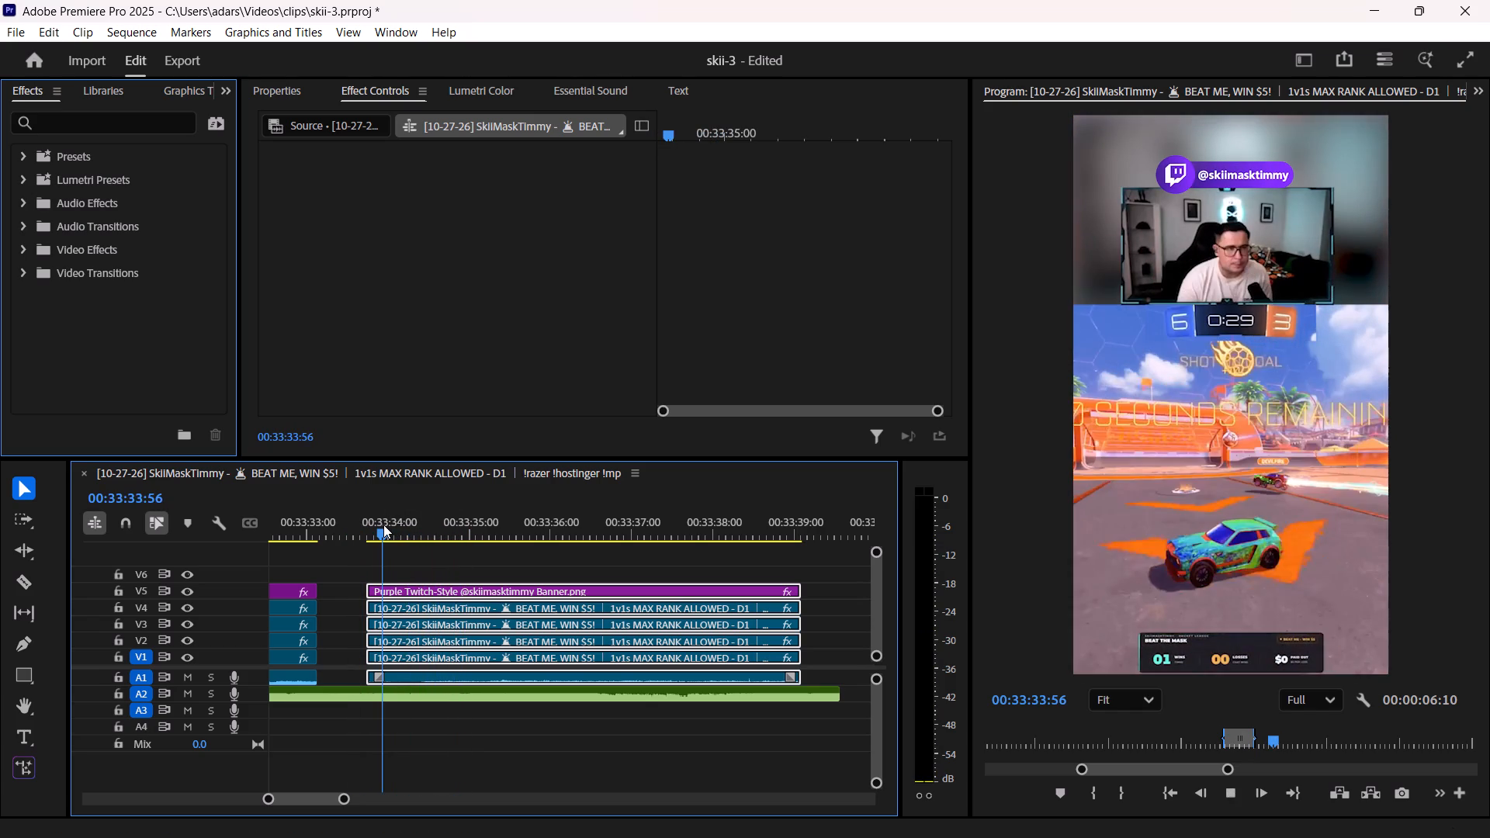
pyautogui.press('space')
pyautogui.click(383, 525)
pyautogui.press('space')
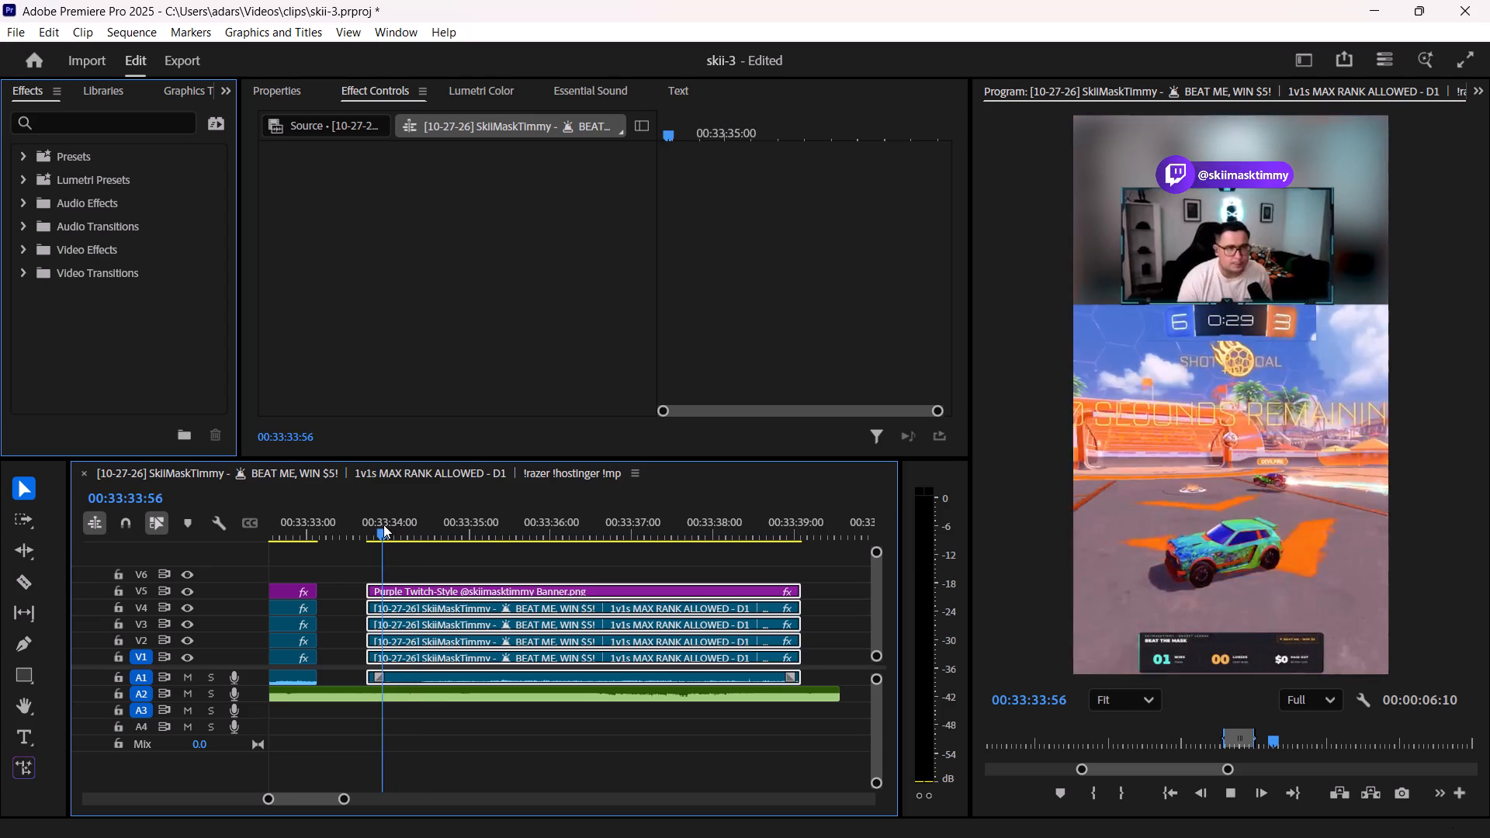
pyautogui.press('space')
pyautogui.click(383, 525)
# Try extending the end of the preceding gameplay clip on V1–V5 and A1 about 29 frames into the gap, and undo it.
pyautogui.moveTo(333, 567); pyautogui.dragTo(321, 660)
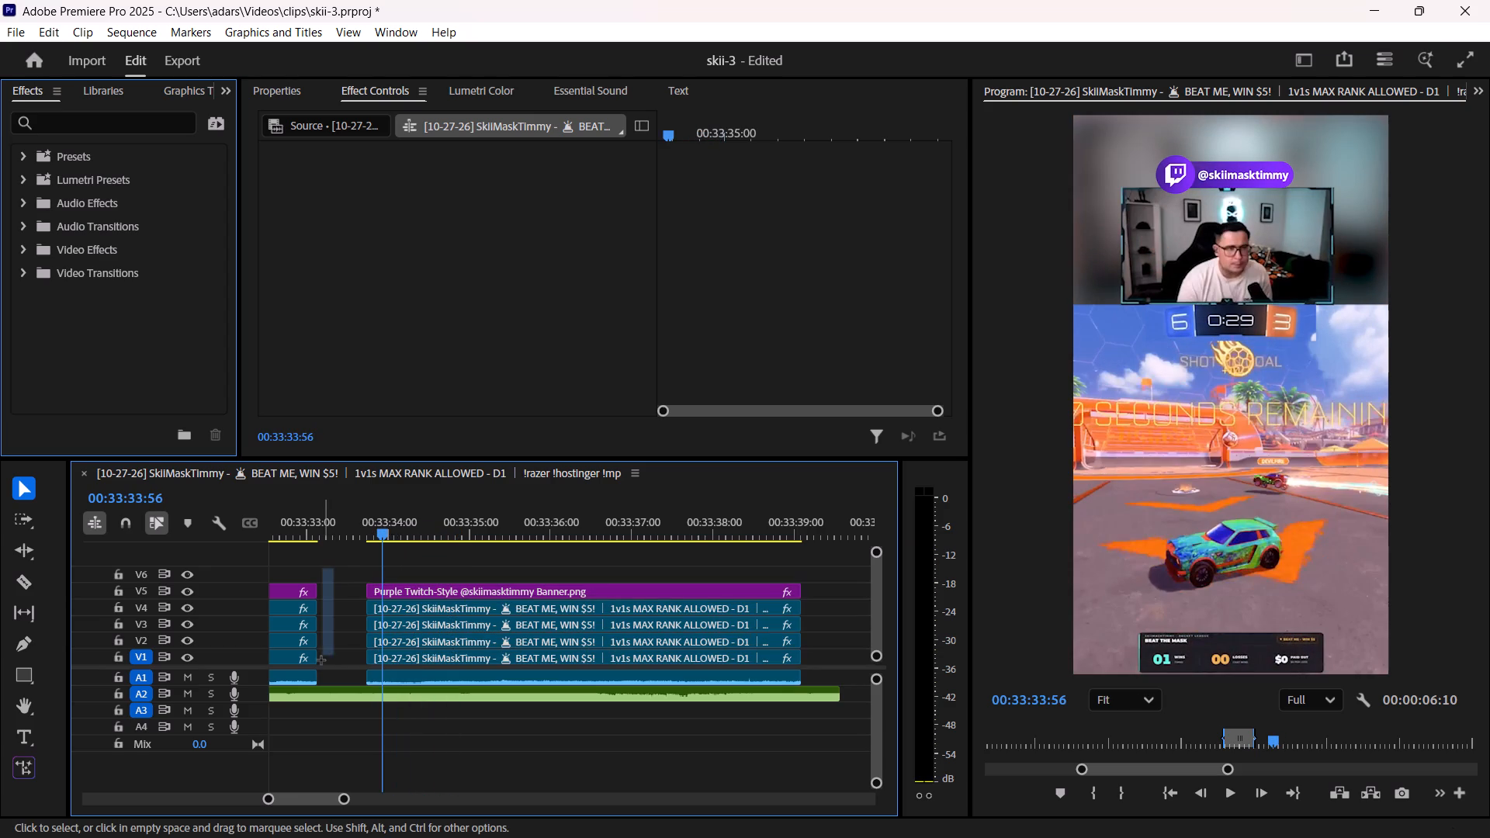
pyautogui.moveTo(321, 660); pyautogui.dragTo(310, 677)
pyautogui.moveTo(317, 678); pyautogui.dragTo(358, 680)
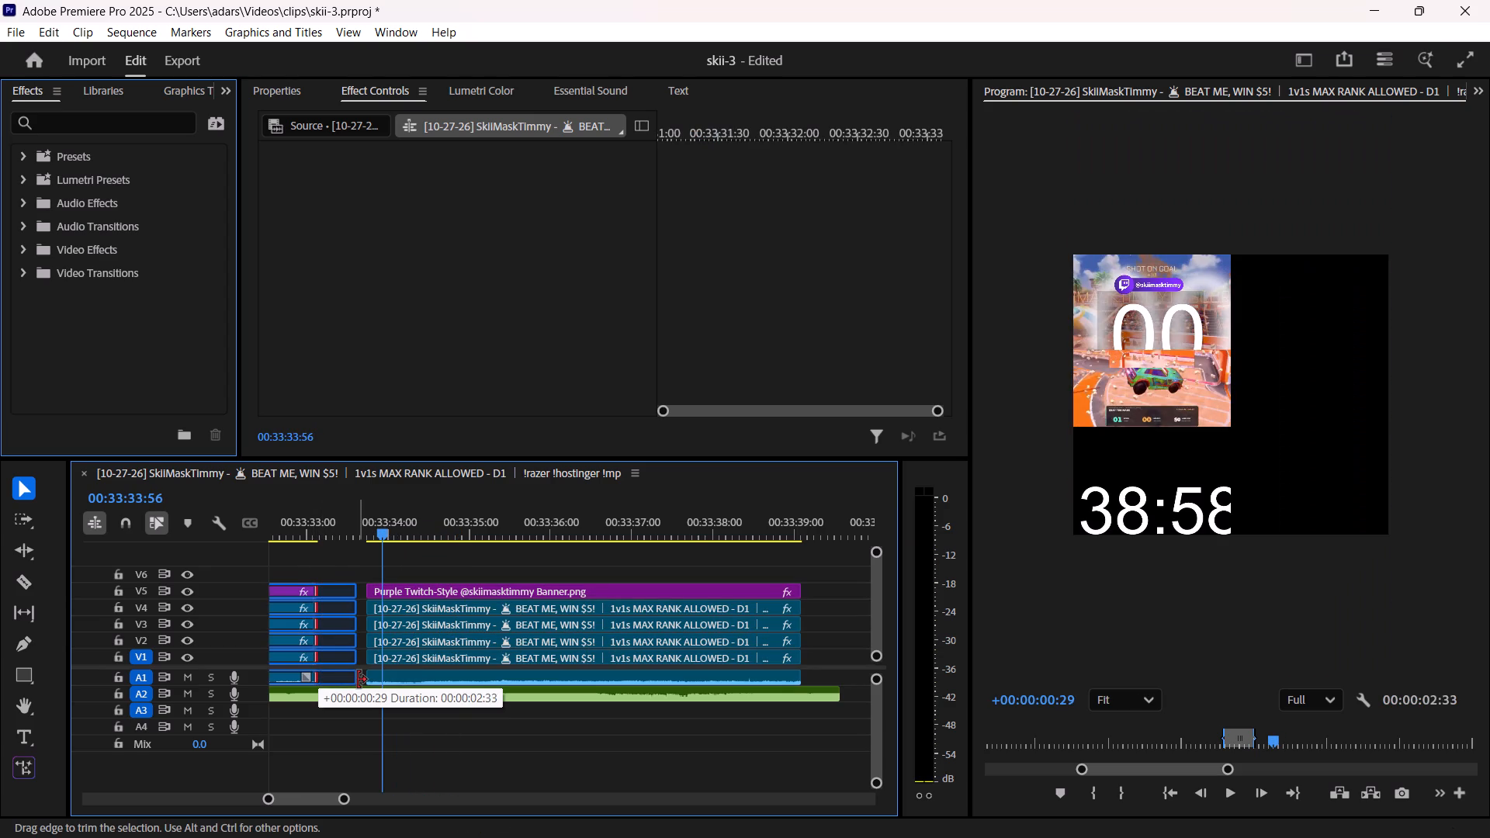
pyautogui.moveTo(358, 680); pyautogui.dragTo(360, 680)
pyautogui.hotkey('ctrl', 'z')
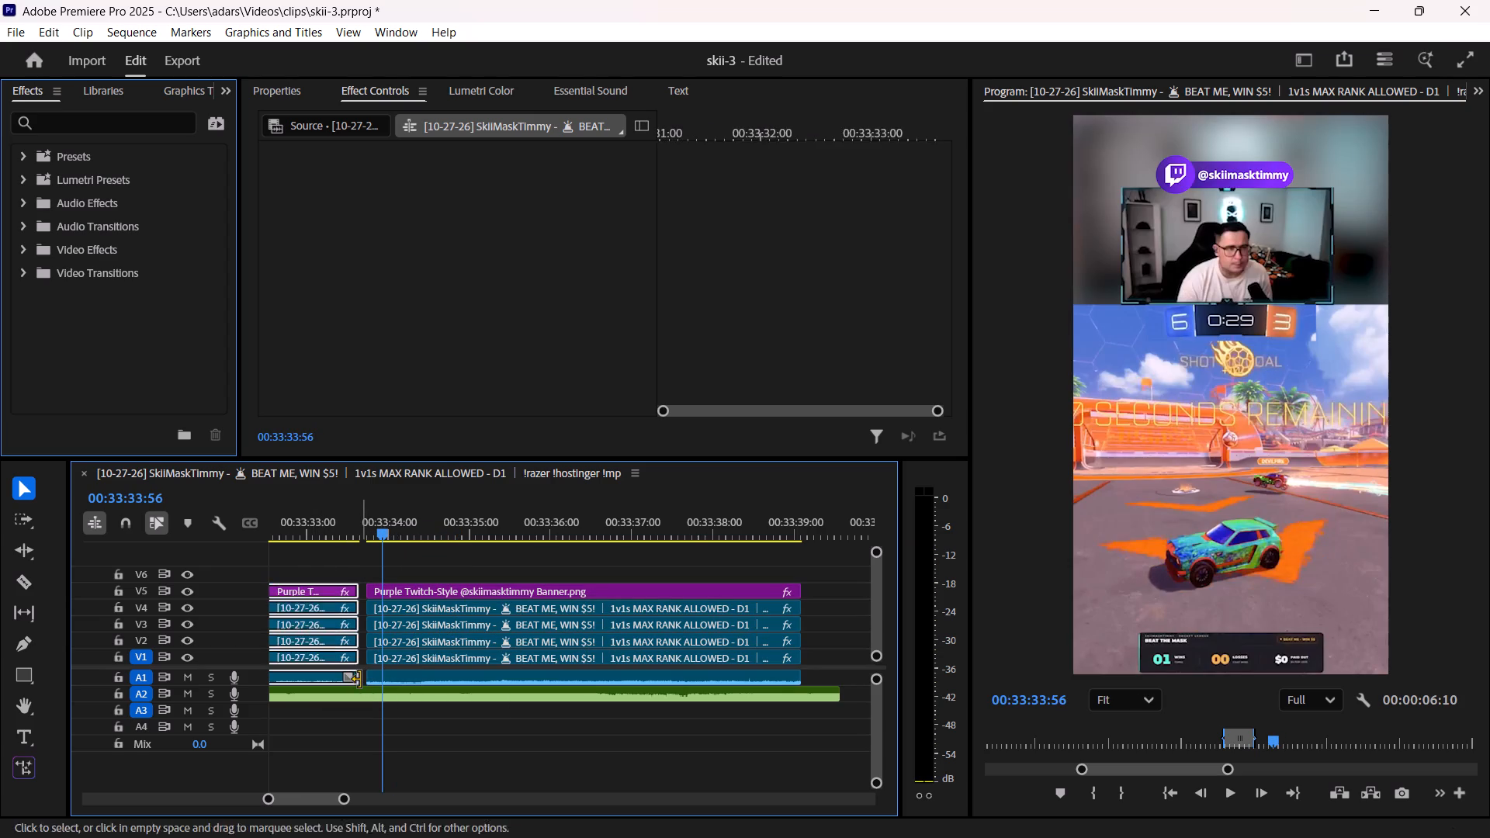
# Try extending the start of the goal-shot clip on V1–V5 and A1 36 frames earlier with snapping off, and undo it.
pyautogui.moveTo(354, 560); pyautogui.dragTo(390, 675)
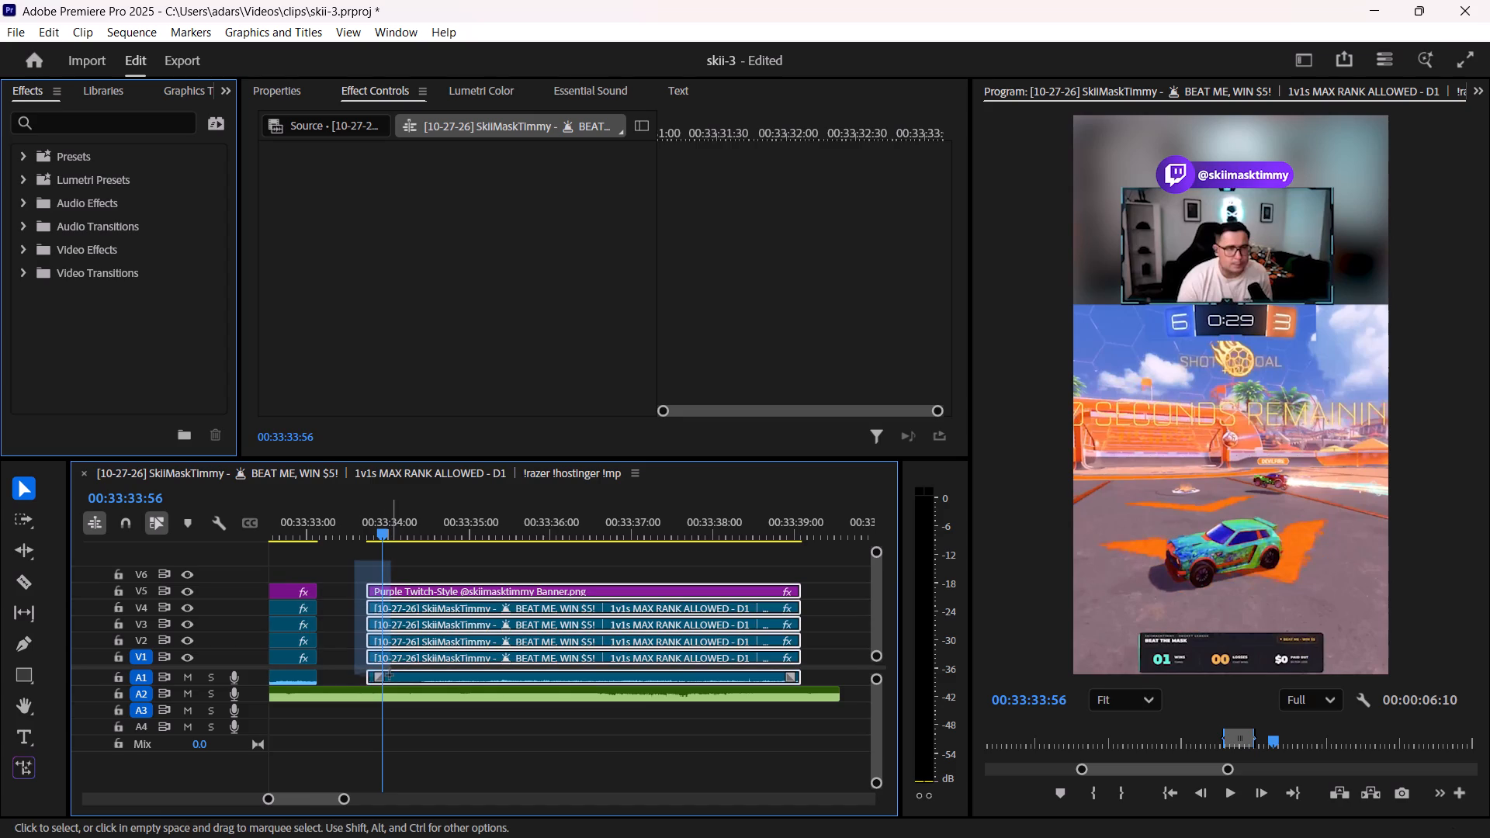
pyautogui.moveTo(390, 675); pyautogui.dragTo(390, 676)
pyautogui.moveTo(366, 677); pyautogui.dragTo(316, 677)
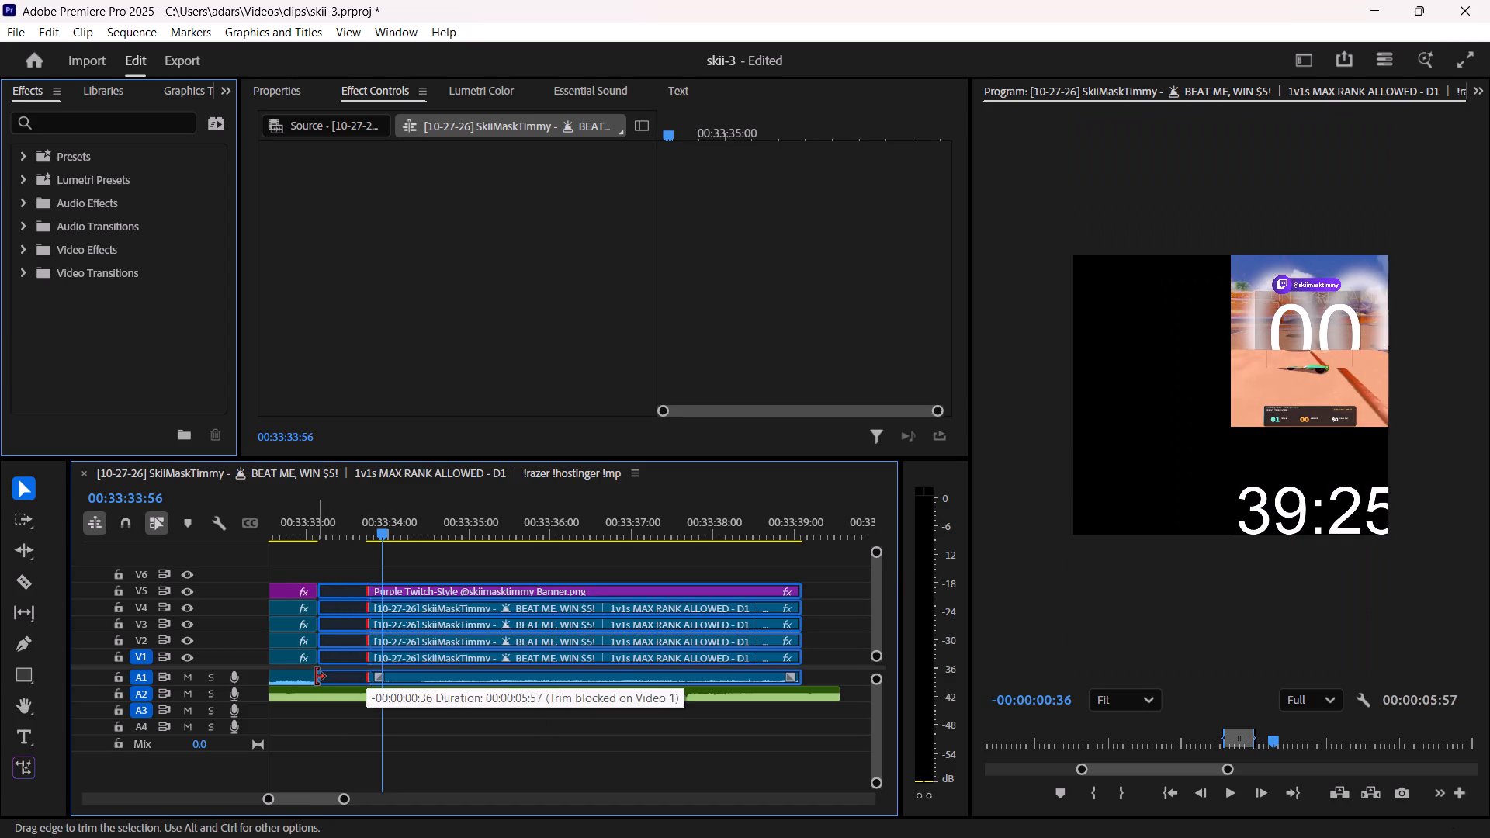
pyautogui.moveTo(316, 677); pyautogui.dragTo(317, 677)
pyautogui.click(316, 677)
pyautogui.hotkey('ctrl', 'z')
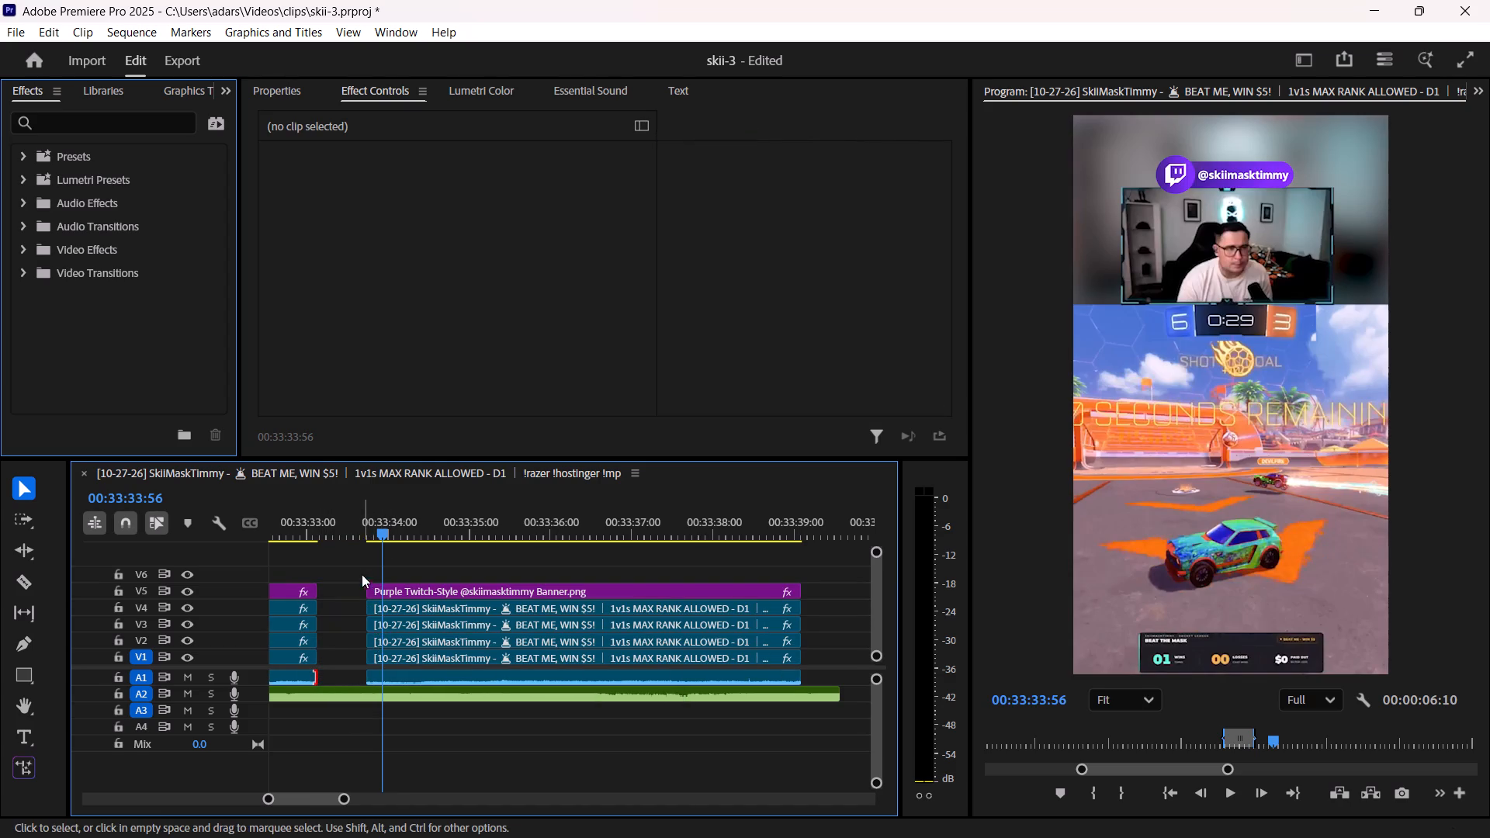
# With snapping on, extend the start of the goal-shot clip on V1–V5 and A1 36 frames earlier to meet the gameplay clip.
pyautogui.moveTo(356, 570); pyautogui.dragTo(383, 679)
pyautogui.moveTo(365, 677); pyautogui.dragTo(315, 680)
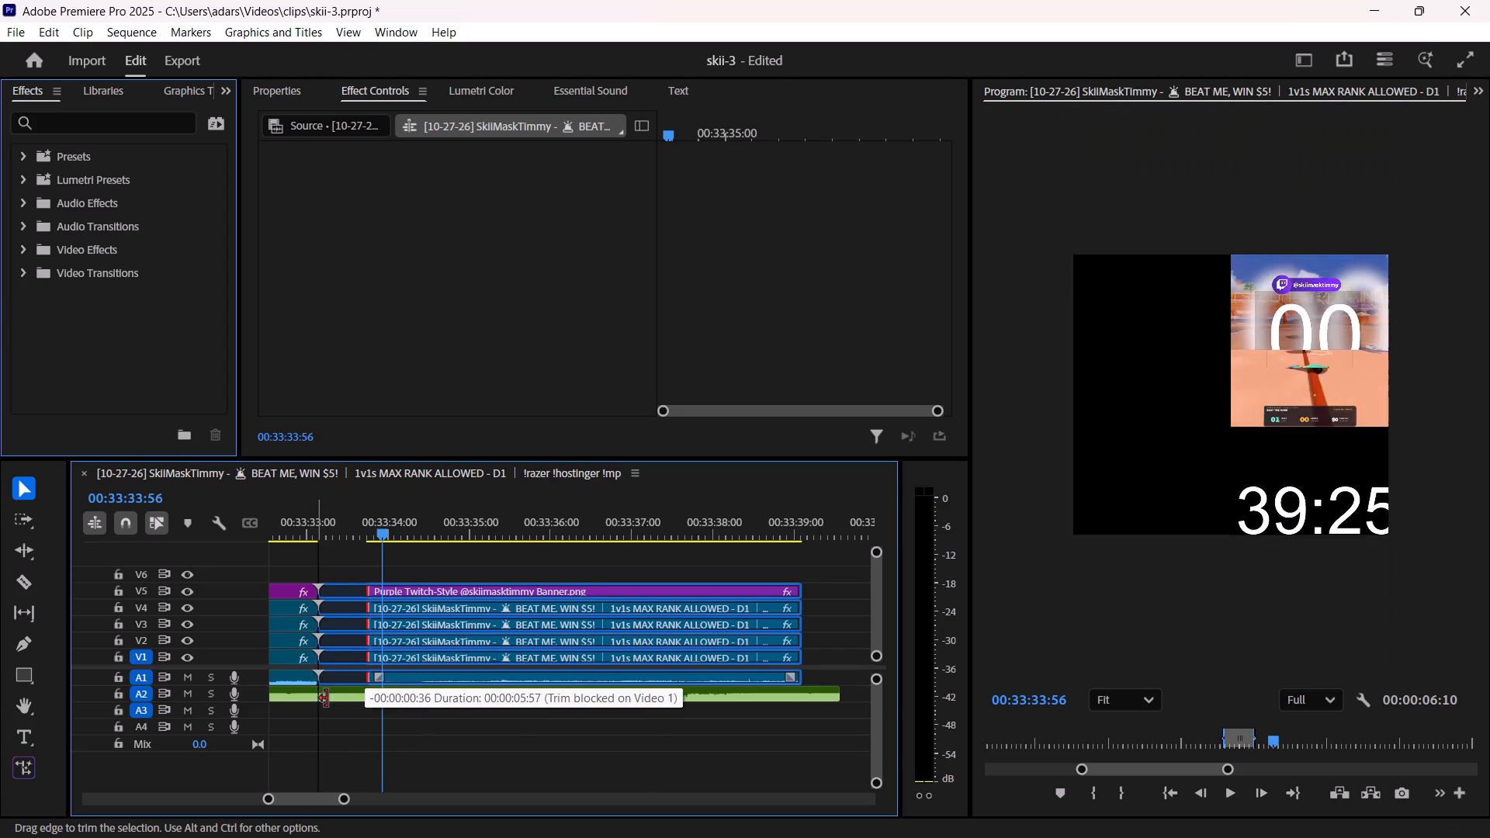
pyautogui.click(347, 722)
# Play the closed transition through to the end of the music and preview the remaining clip around 00:33:47.
pyautogui.click(326, 538)
pyautogui.press('space')
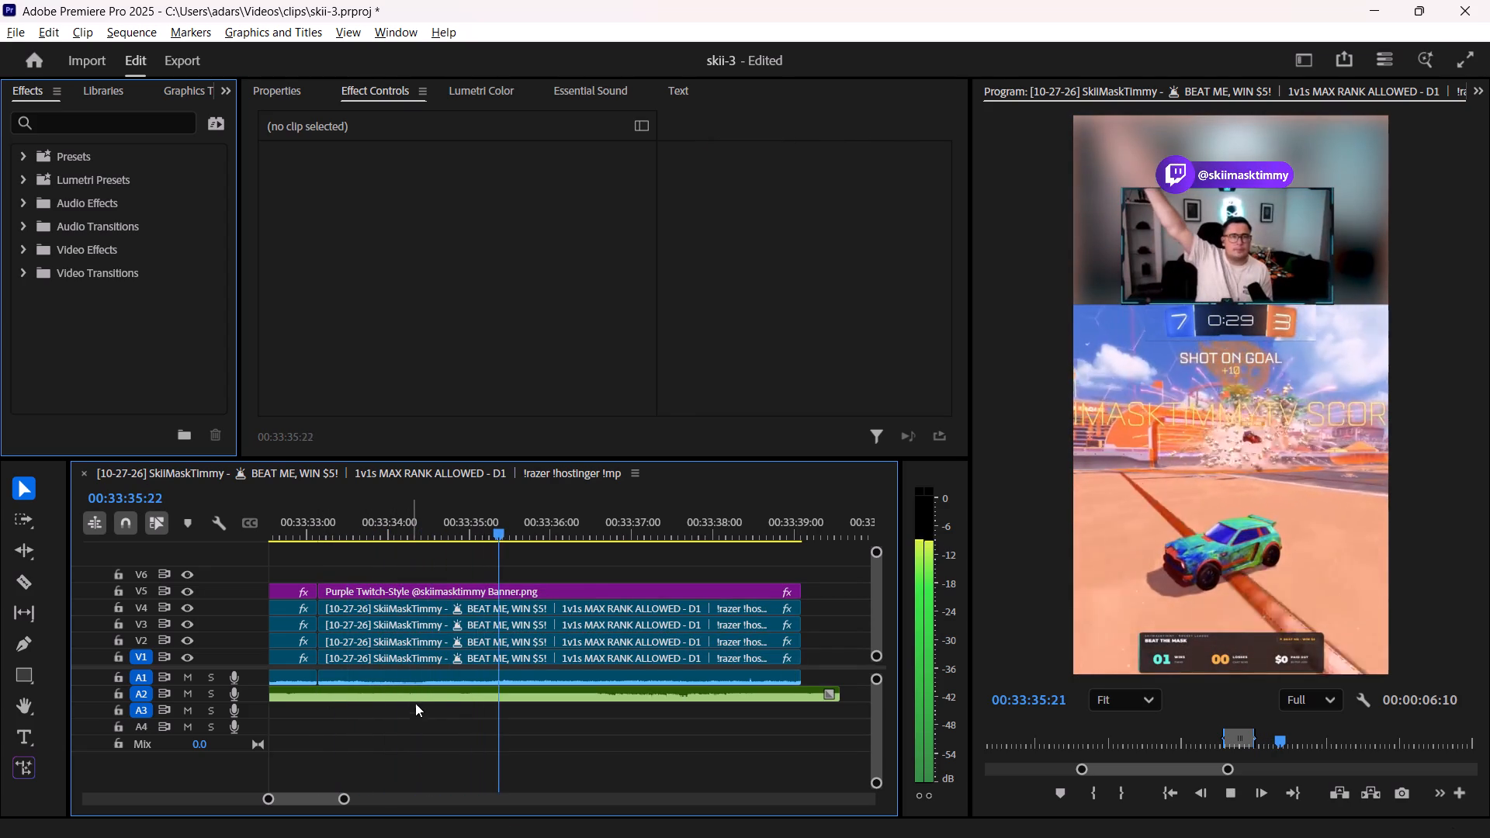
pyautogui.keyDown('alt'); pyautogui.scroll(-13, 415, 704); pyautogui.keyUp('alt')
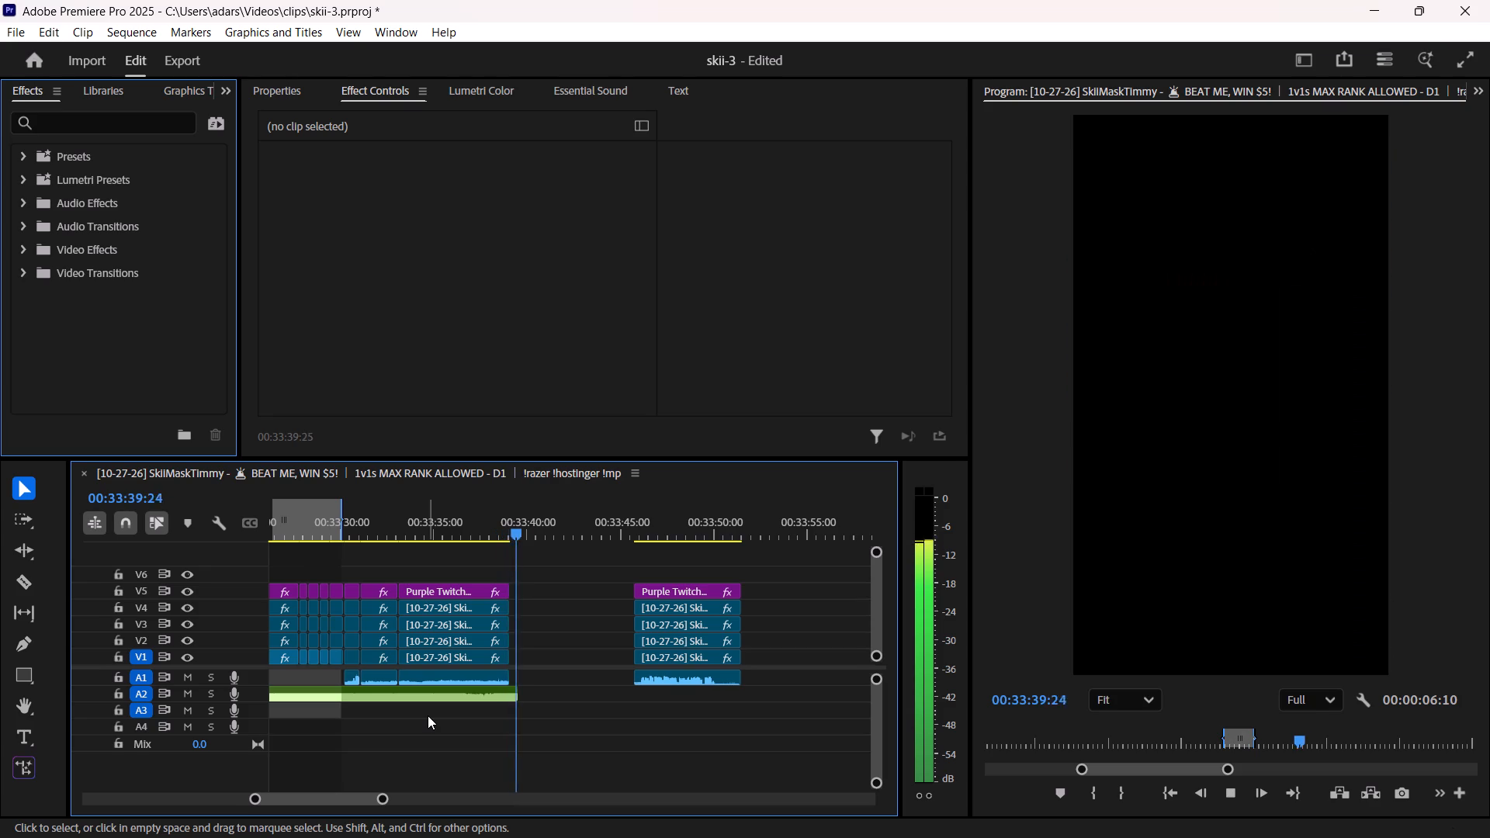
pyautogui.press('space')
pyautogui.click(626, 531)
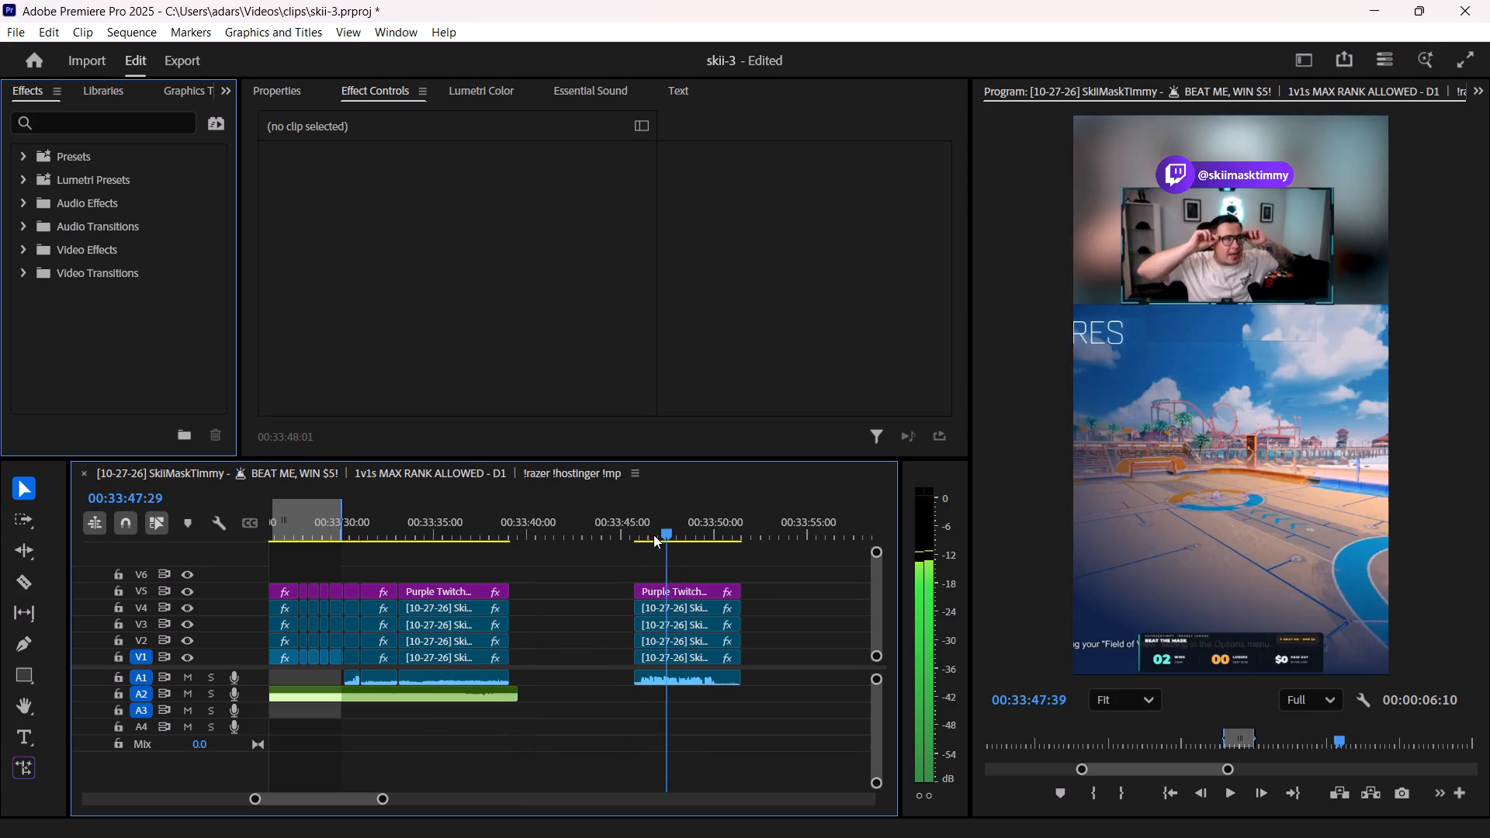
# Replay the goal shot to find its cut point and trim its V1–V5 and A1 clips to end at 00:33:36:12.
pyautogui.click(405, 535)
pyautogui.press('space')
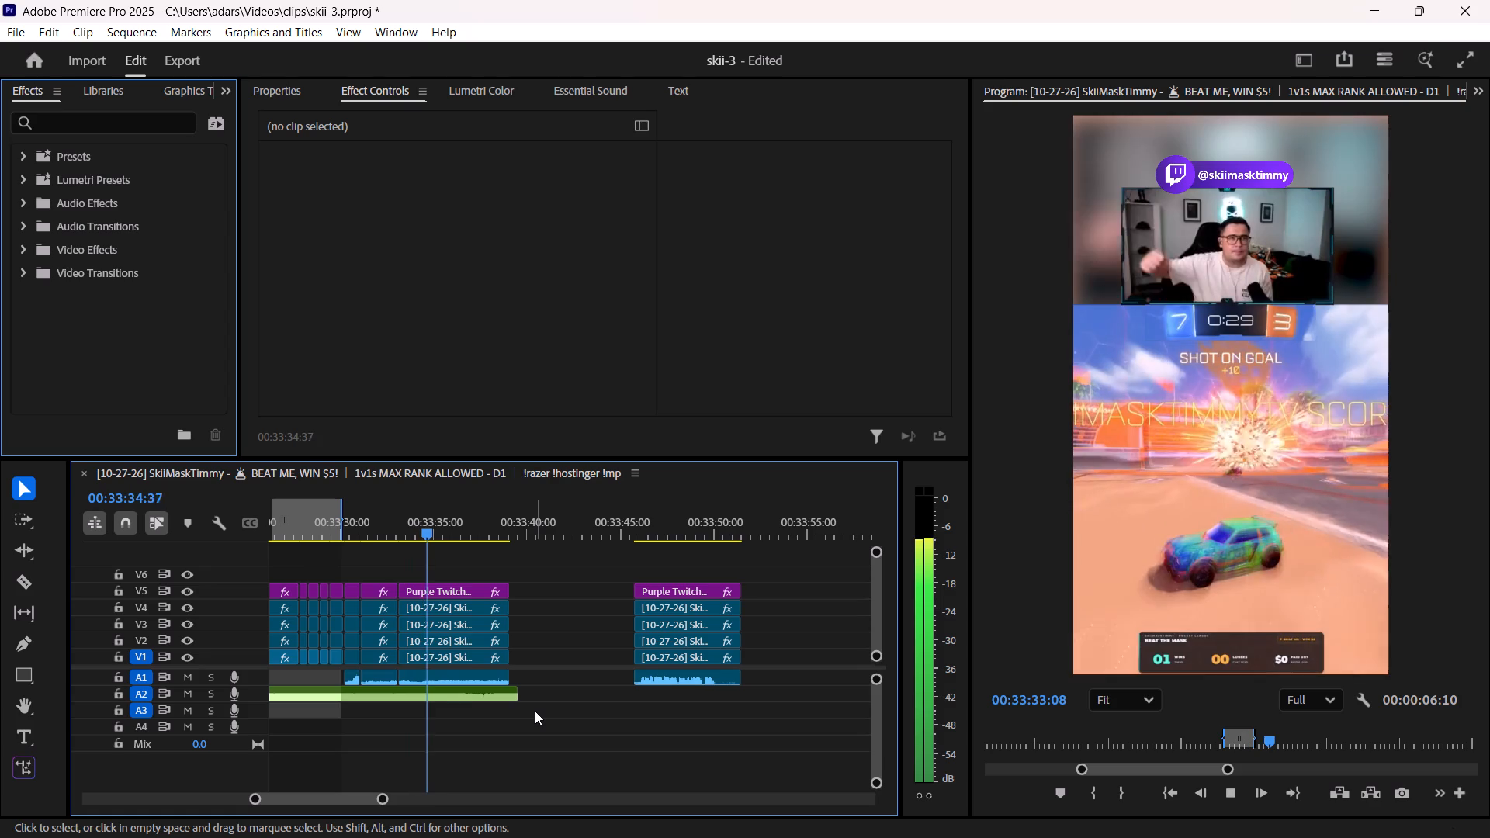
pyautogui.press('space')
pyautogui.keyDown('alt'); pyautogui.scroll(6, 535, 711); pyautogui.keyUp('alt')
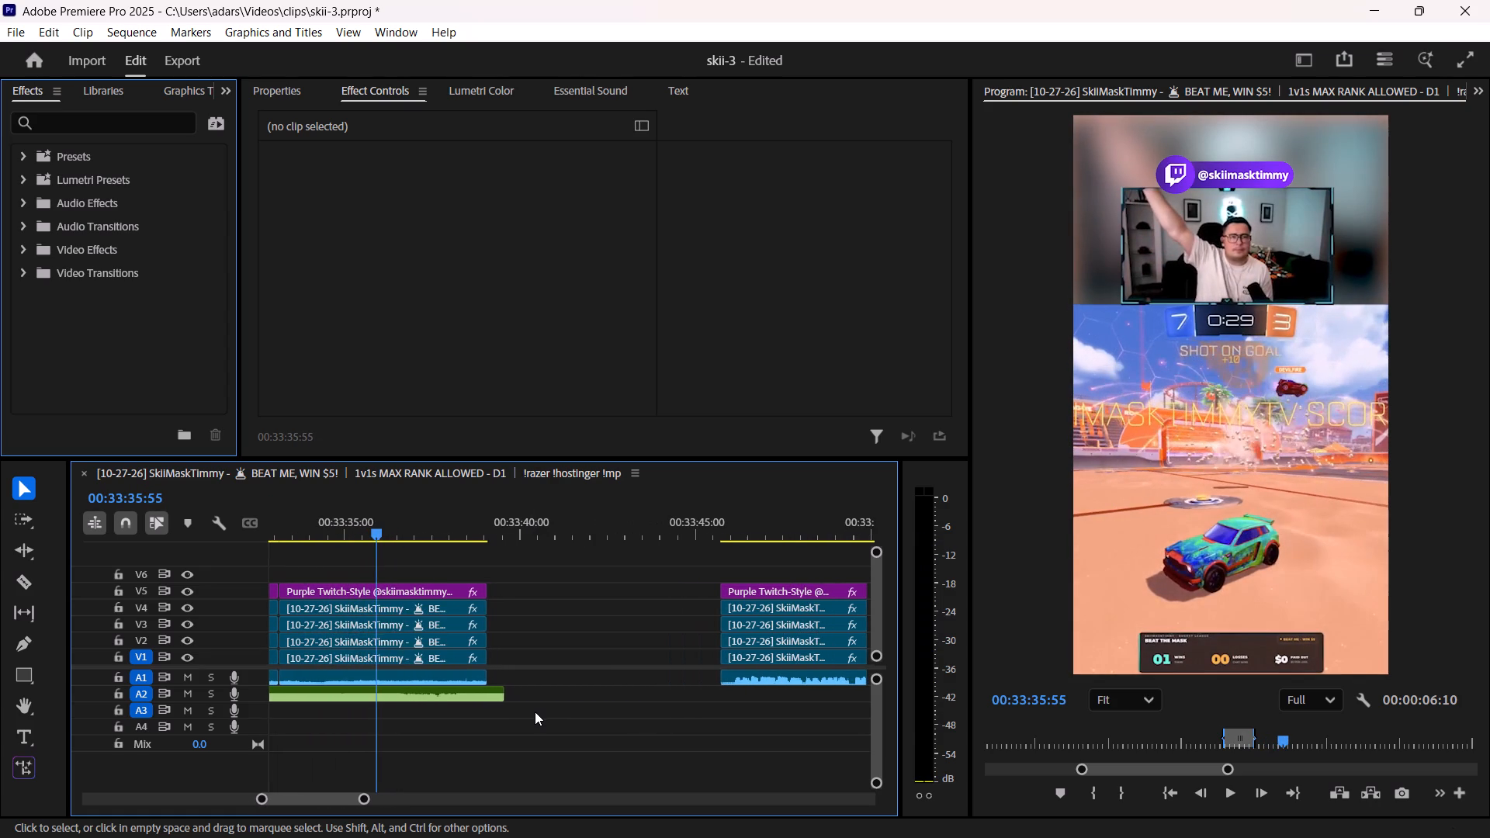
pyautogui.press('space')
pyautogui.press('space')
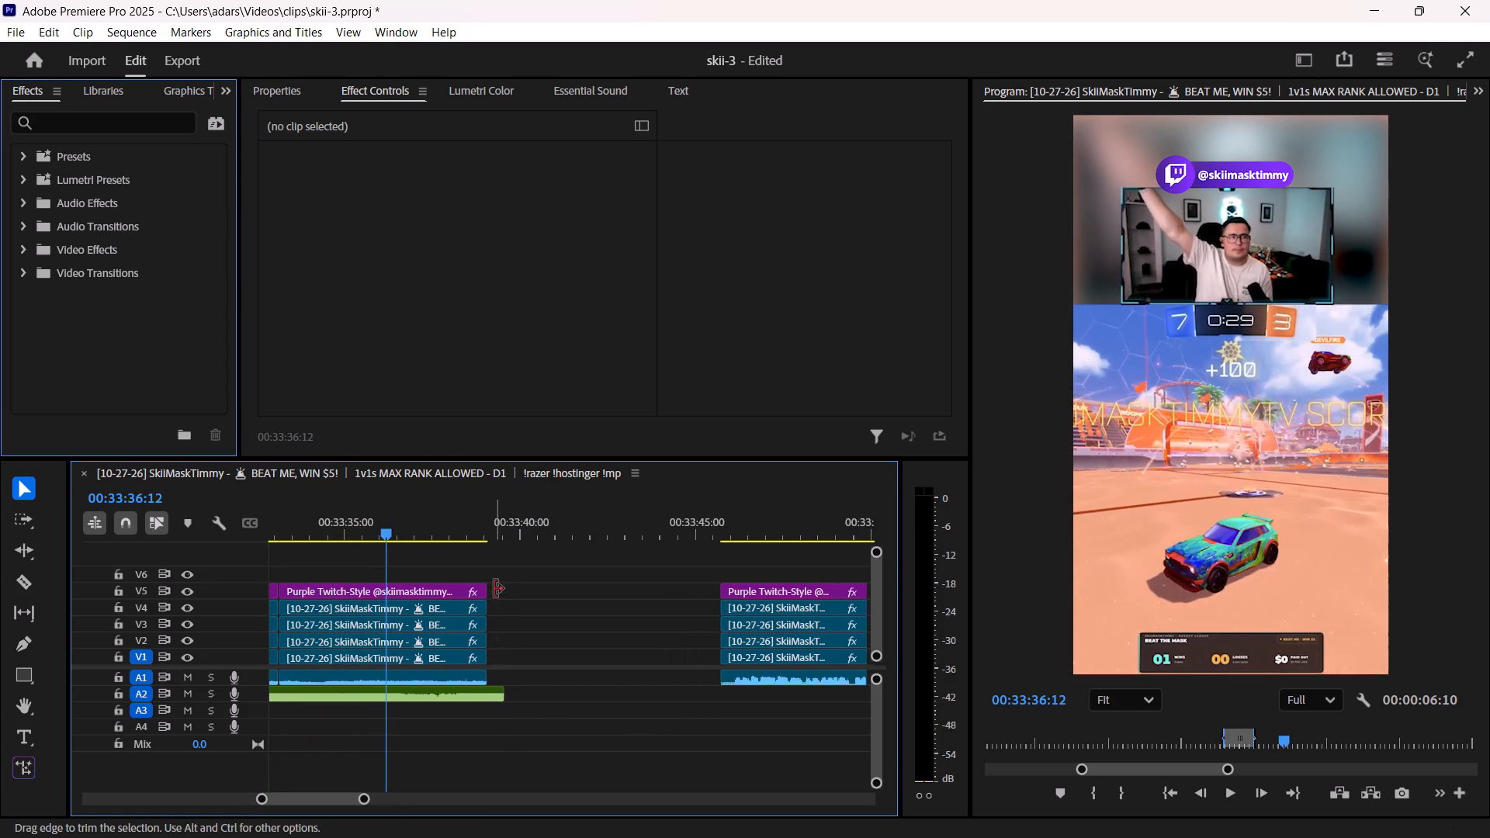
pyautogui.moveTo(494, 588); pyautogui.dragTo(463, 670)
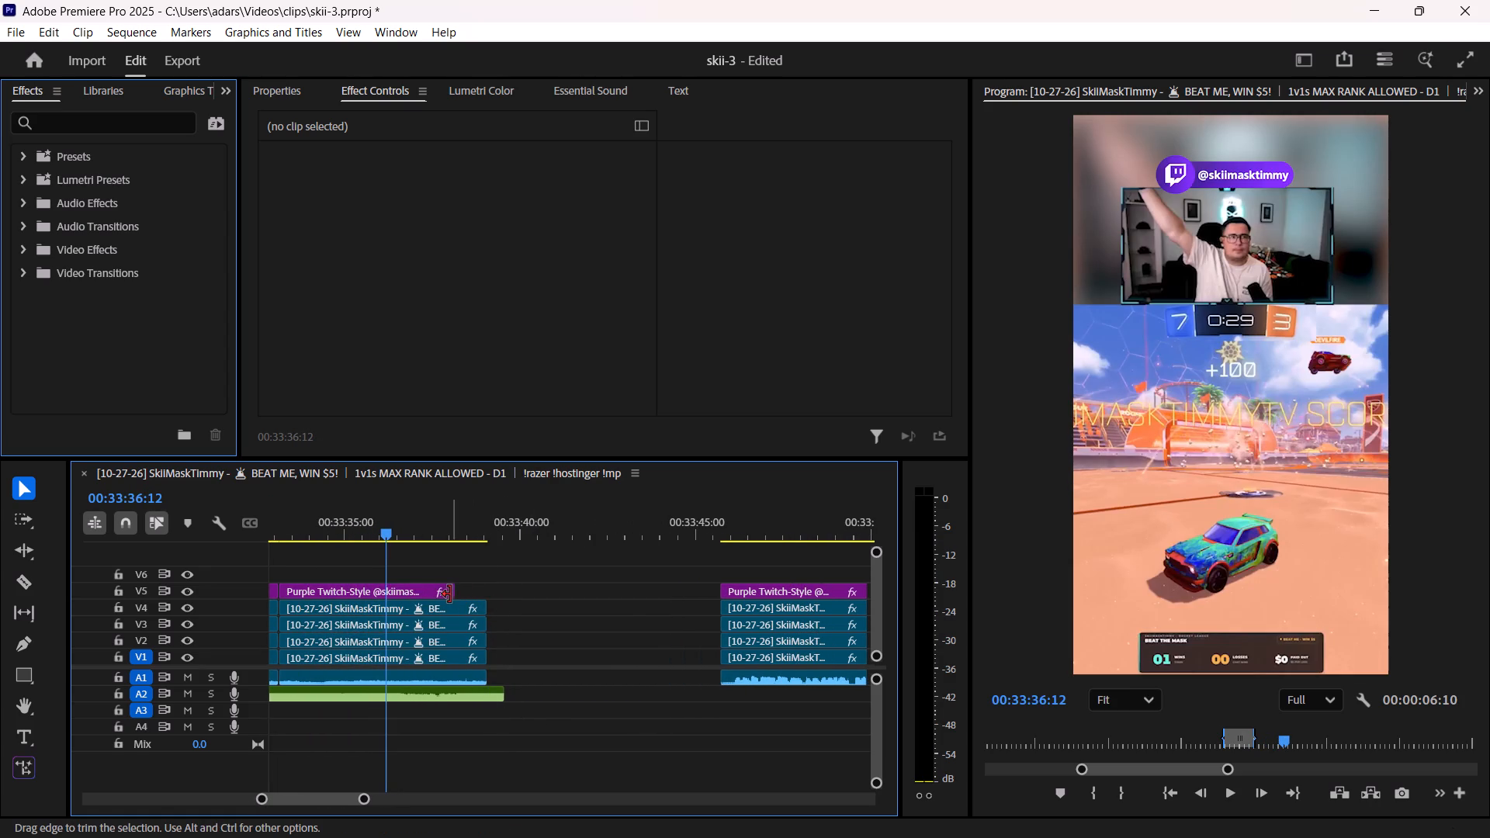
pyautogui.moveTo(450, 594); pyautogui.dragTo(383, 597)
pyautogui.moveTo(499, 582); pyautogui.dragTo(471, 627)
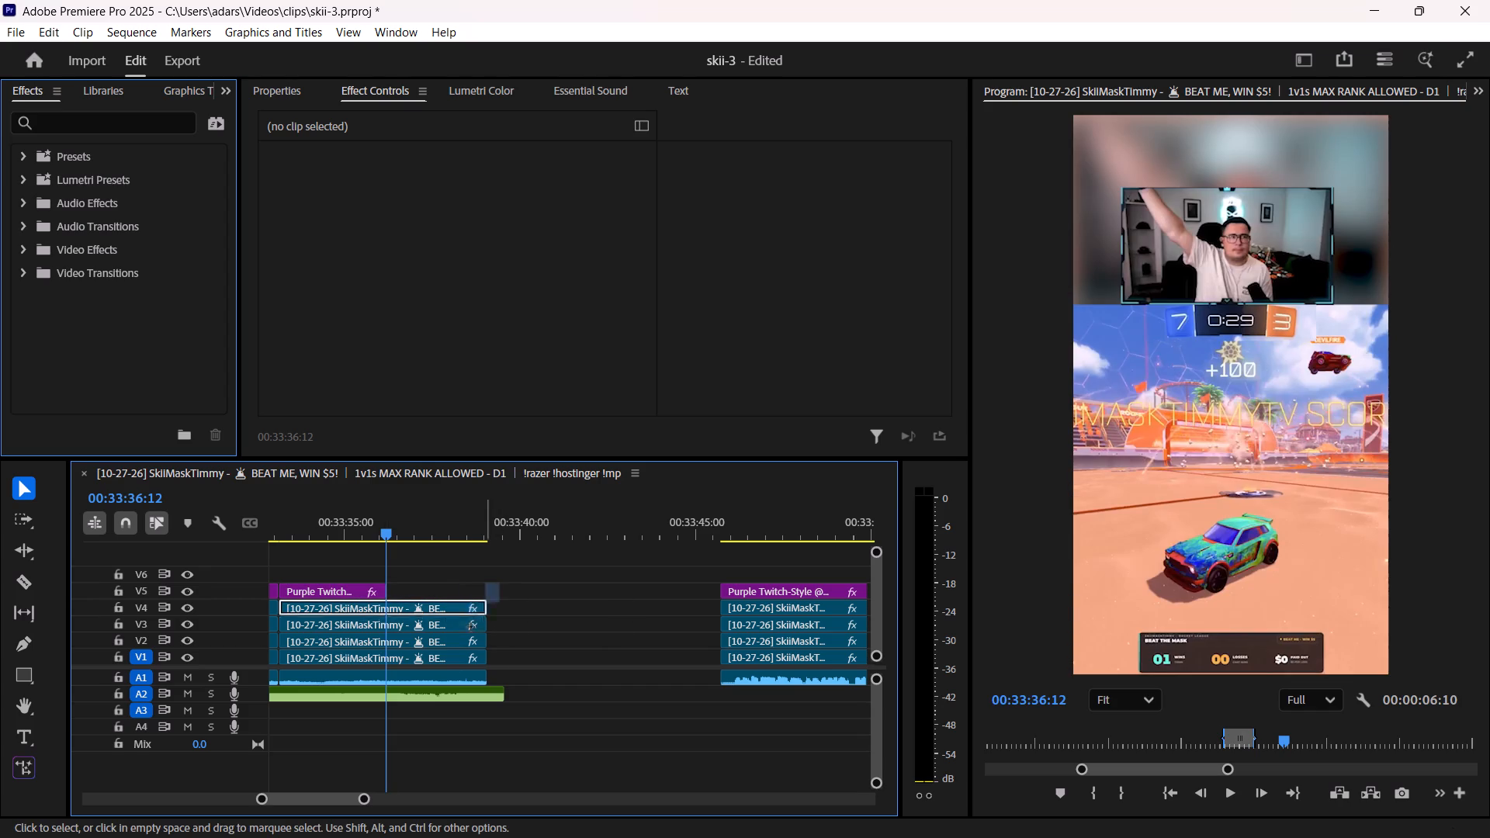
pyautogui.moveTo(471, 627); pyautogui.dragTo(462, 676)
pyautogui.moveTo(485, 677); pyautogui.dragTo(416, 674)
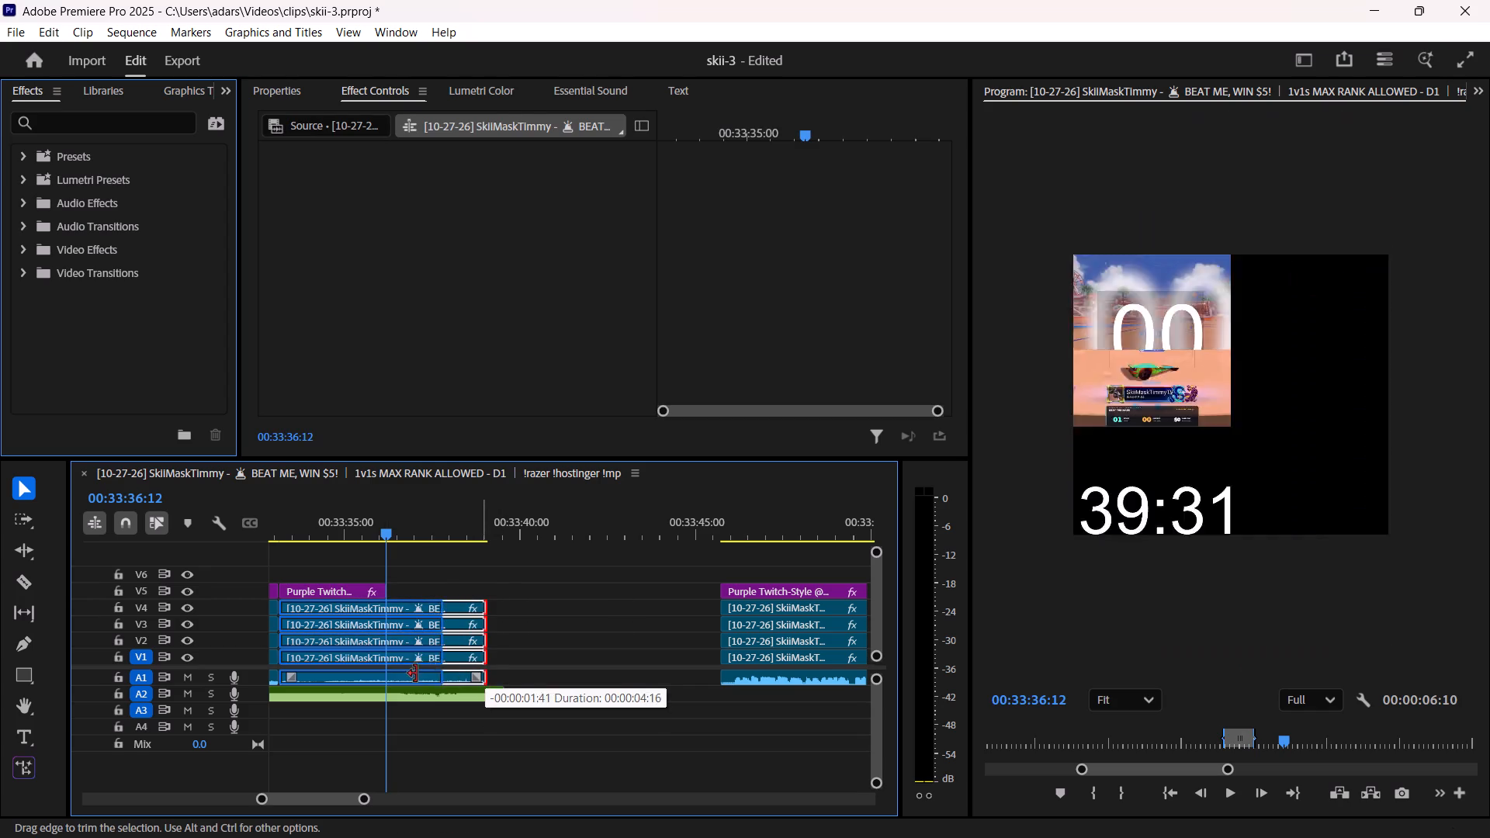
pyautogui.moveTo(416, 674); pyautogui.dragTo(390, 674)
pyautogui.click(561, 635)
# Move the last clip on V1–V5 and A1 back against the goal shot at 00:33:36:12 and play it.
pyautogui.click(646, 582)
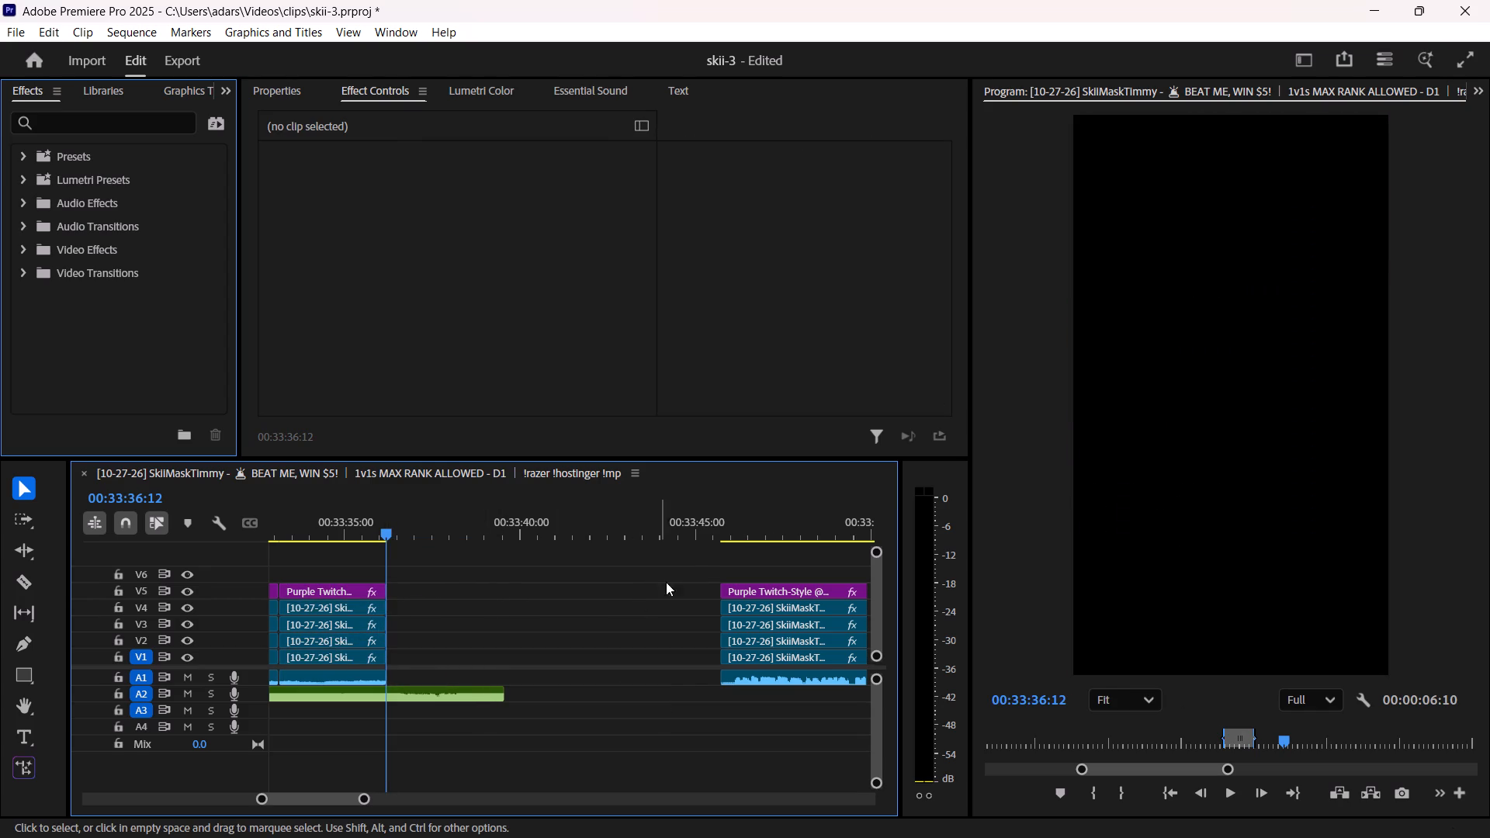
pyautogui.moveTo(707, 566); pyautogui.dragTo(757, 682)
pyautogui.moveTo(766, 680); pyautogui.dragTo(611, 670)
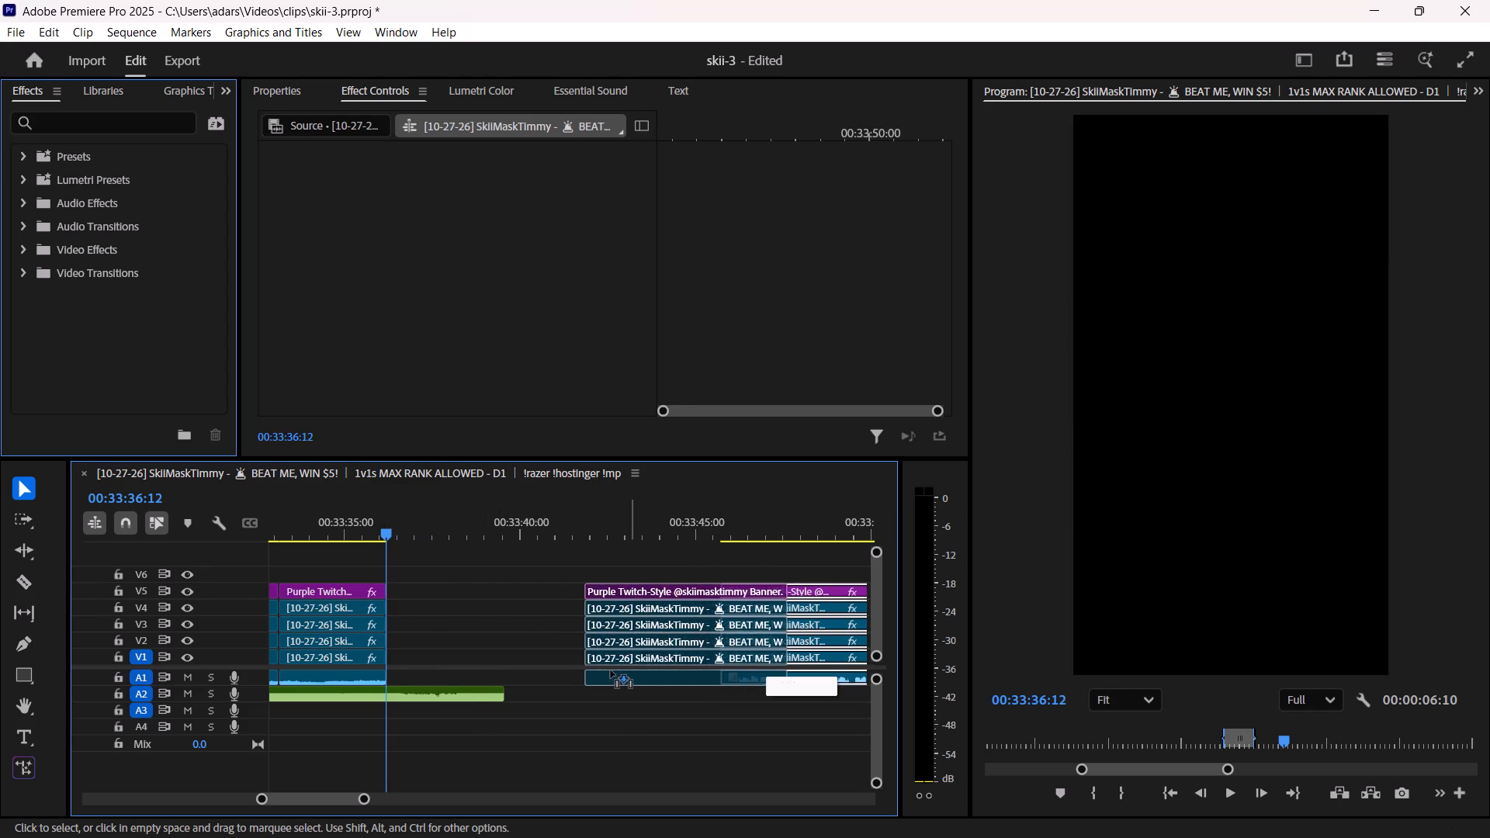
pyautogui.moveTo(611, 670); pyautogui.dragTo(434, 672)
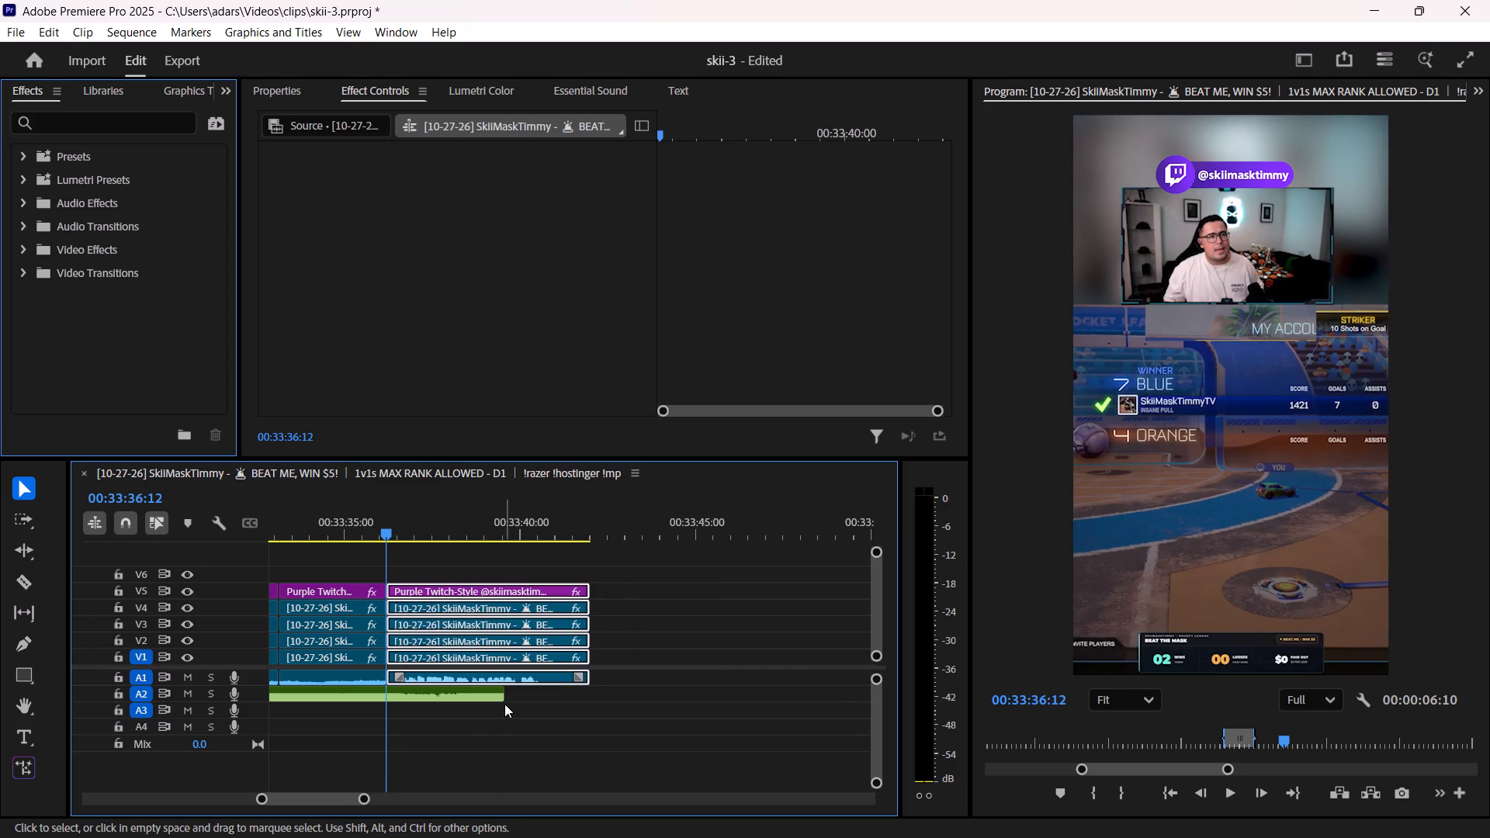
pyautogui.press('space')
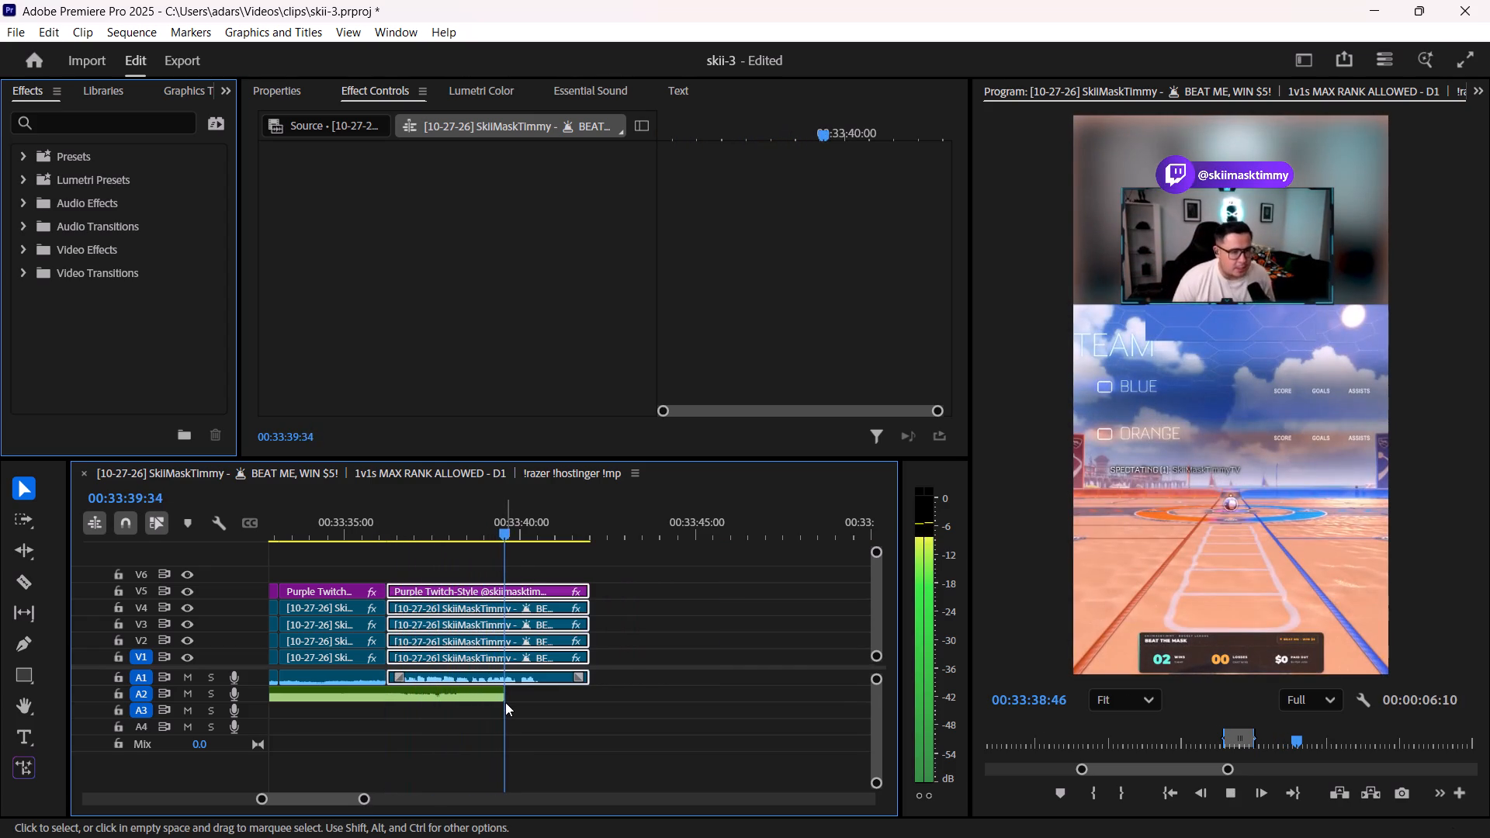
pyautogui.press('space')
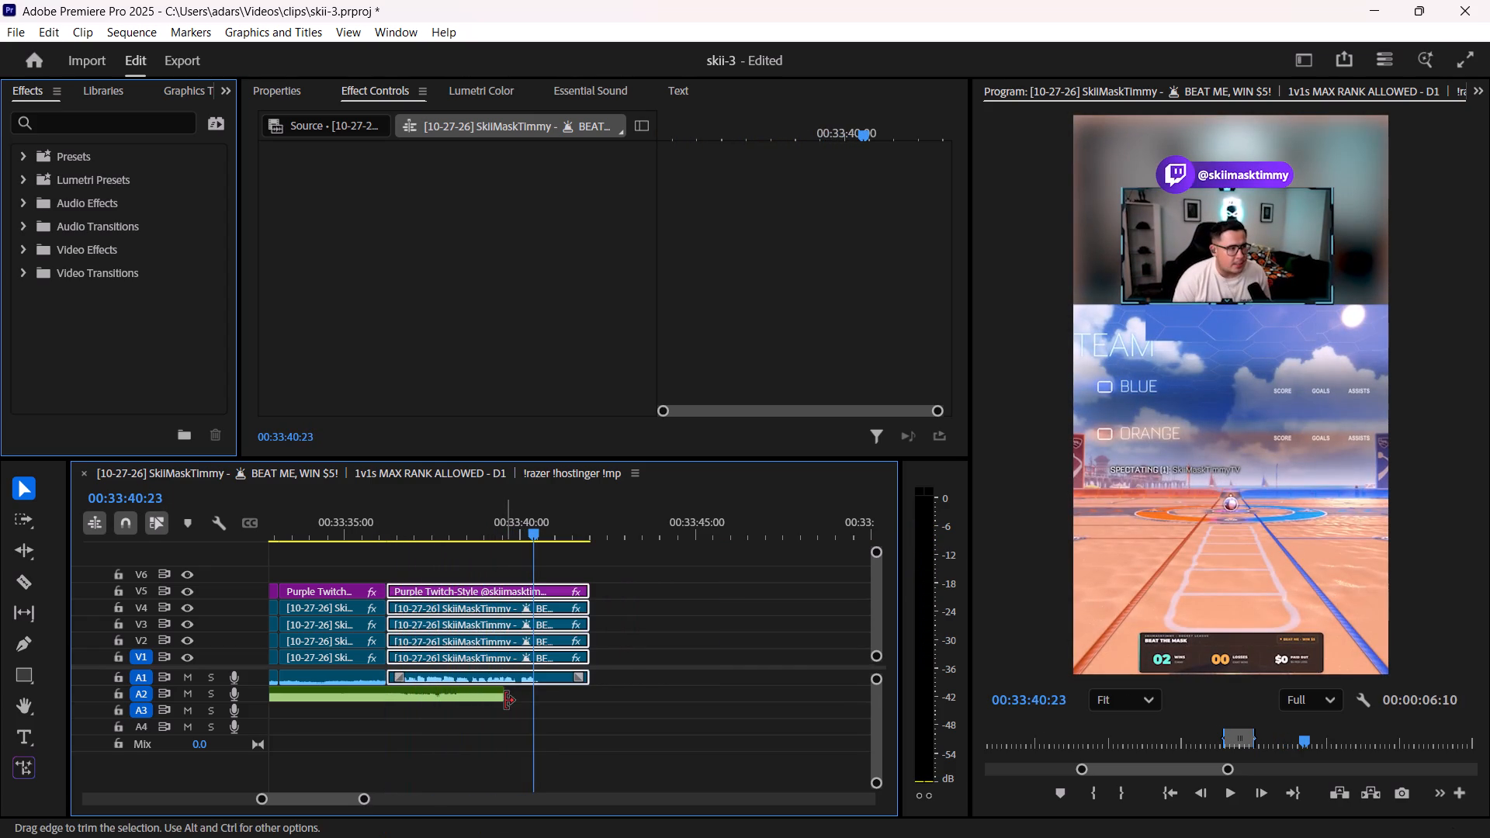
# Trim the last clip on V1–V5 and A1 to end just before 00:33:40:00 and extend the A2 music to the same end.
pyautogui.keyDown('alt'); pyautogui.scroll(3, 561, 675); pyautogui.keyUp('alt')
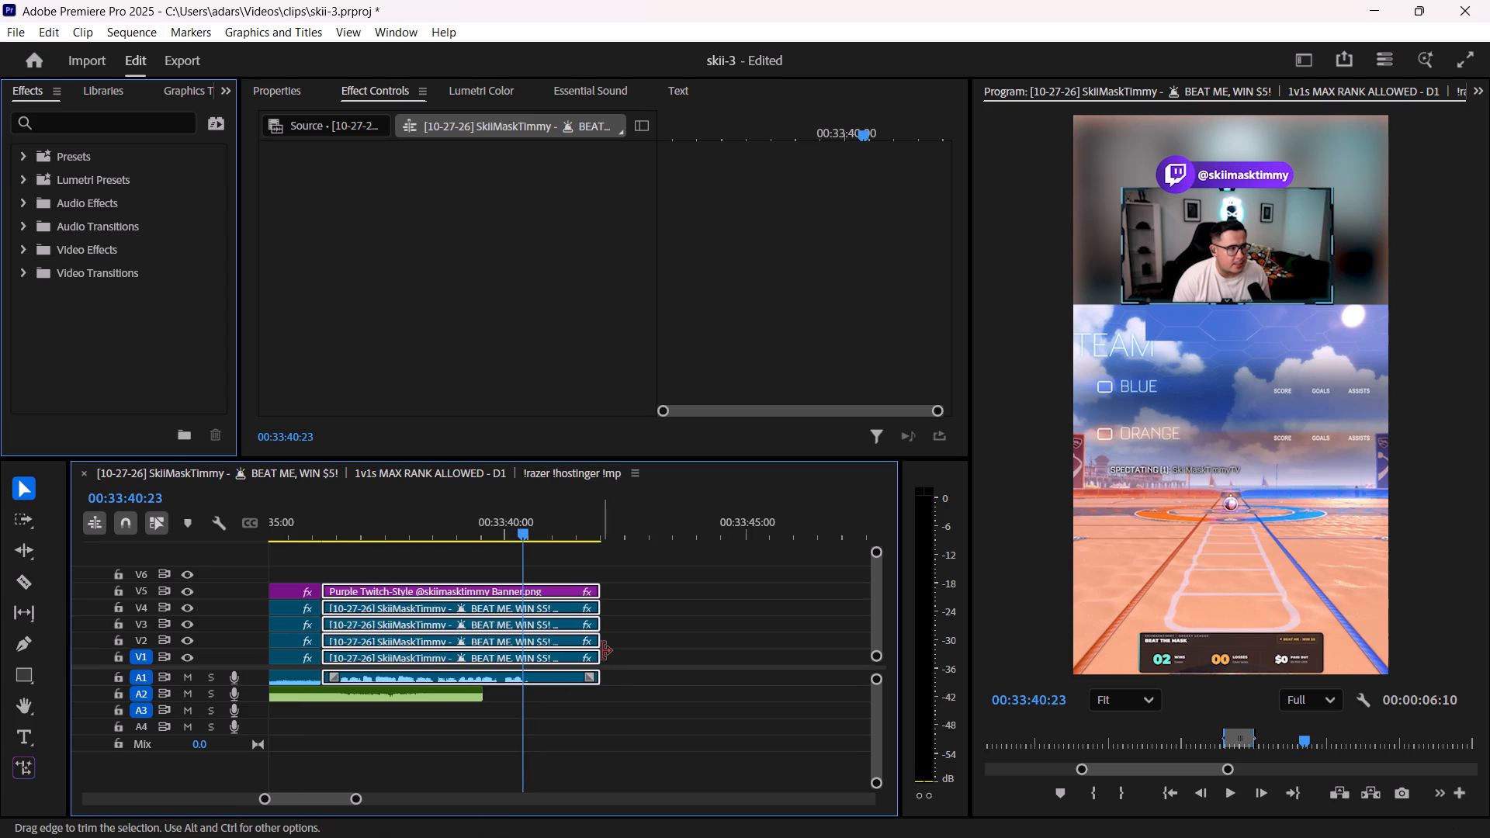
pyautogui.moveTo(601, 650); pyautogui.dragTo(504, 658)
pyautogui.moveTo(483, 701); pyautogui.dragTo(500, 702)
pyautogui.keyDown('alt'); pyautogui.scroll(-7, 558, 699); pyautogui.keyUp('alt')
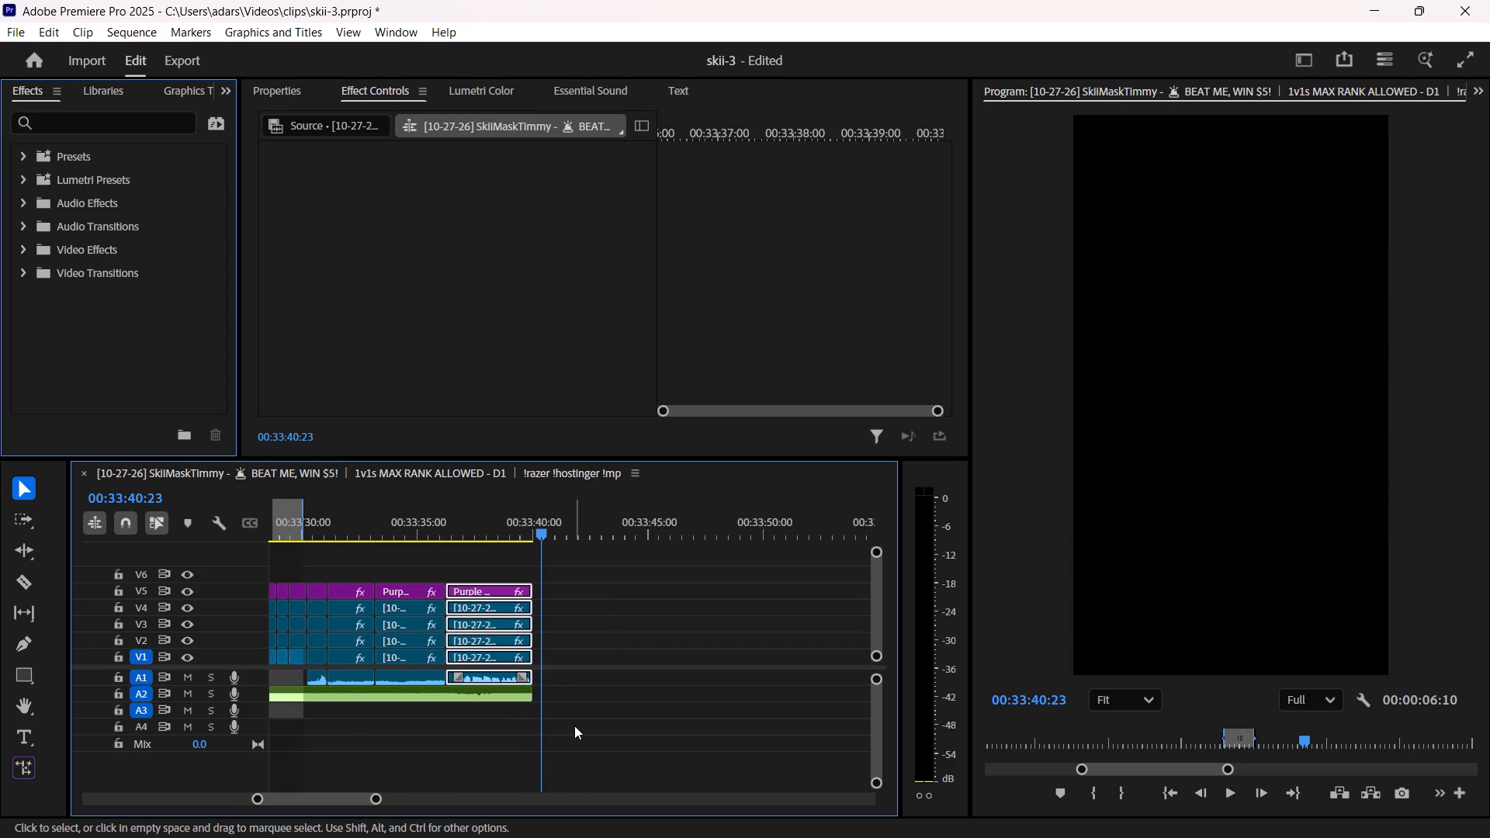
pyautogui.click(574, 725)
# Extend the start of the LUZ ROJA music on A2 back to the beginning of the first clip at 00:33:13:48.
pyautogui.keyDown('shift'); pyautogui.scroll(13, 574, 725); pyautogui.keyUp('shift')
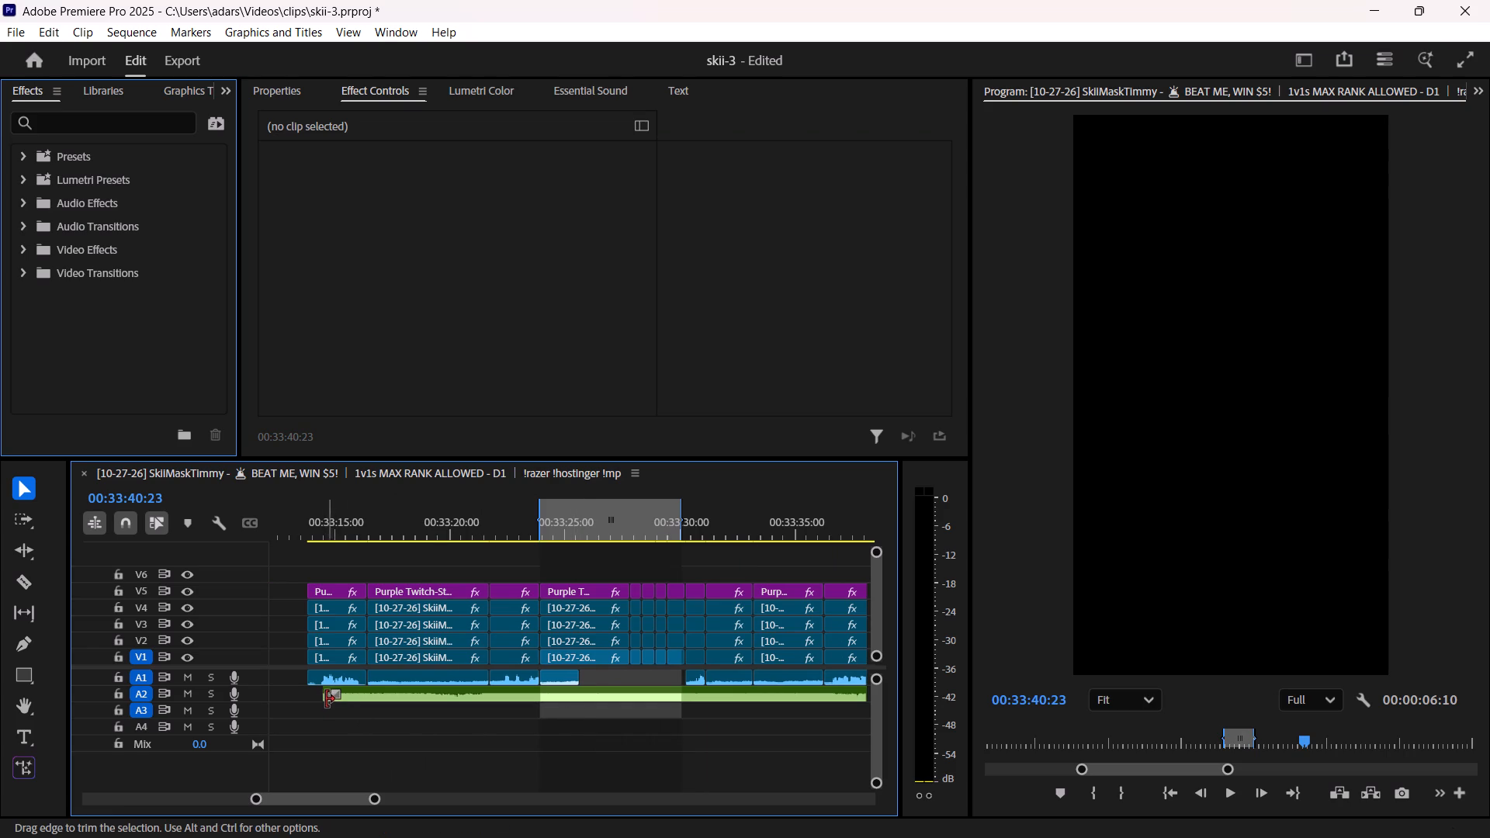
pyautogui.keyDown('alt'); pyautogui.scroll(6, 295, 703); pyautogui.keyUp('alt')
pyautogui.click(317, 525)
pyautogui.press('space')
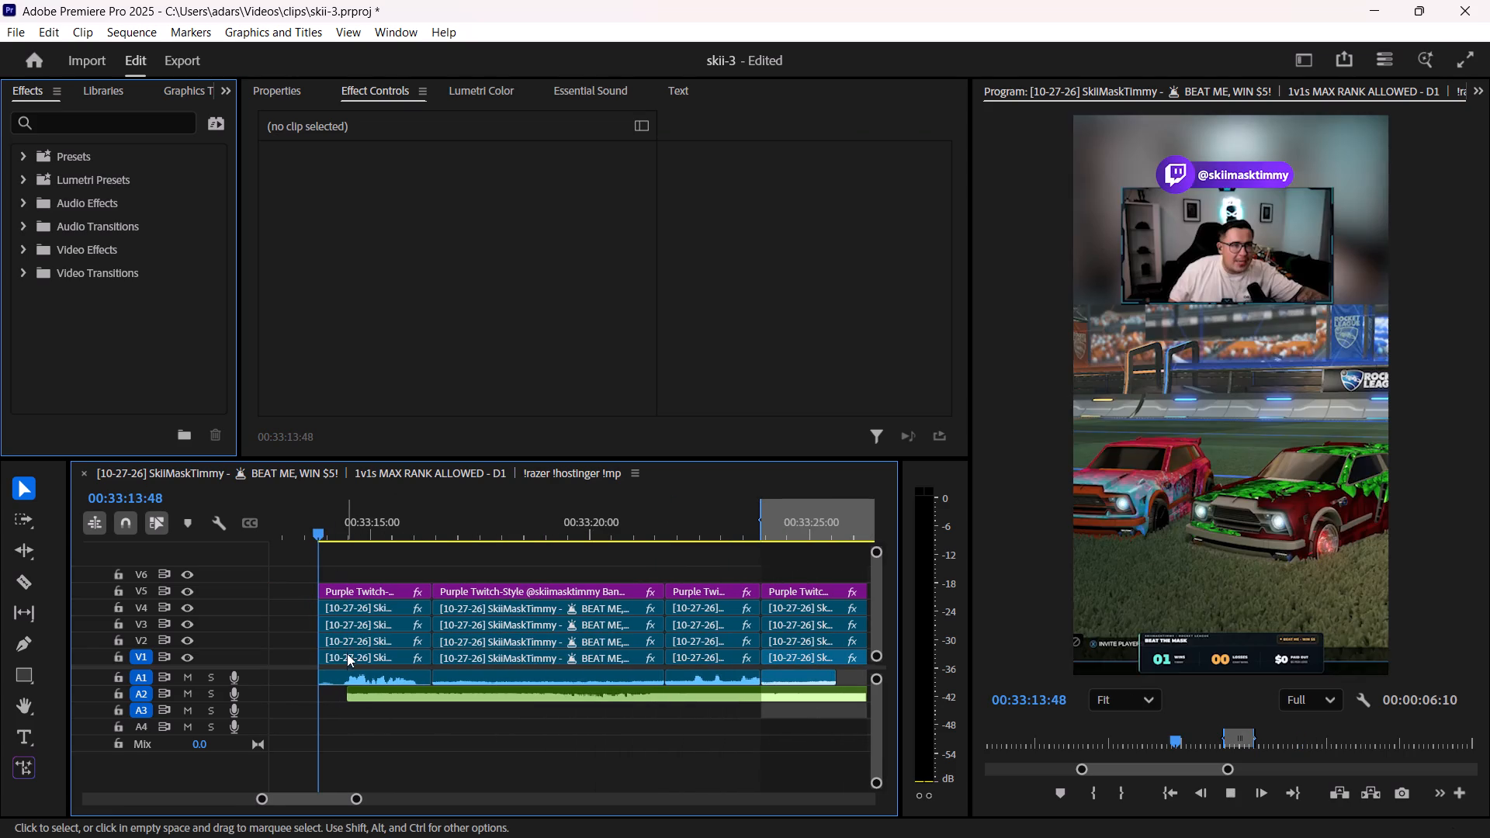
pyautogui.press('space')
pyautogui.click(388, 695)
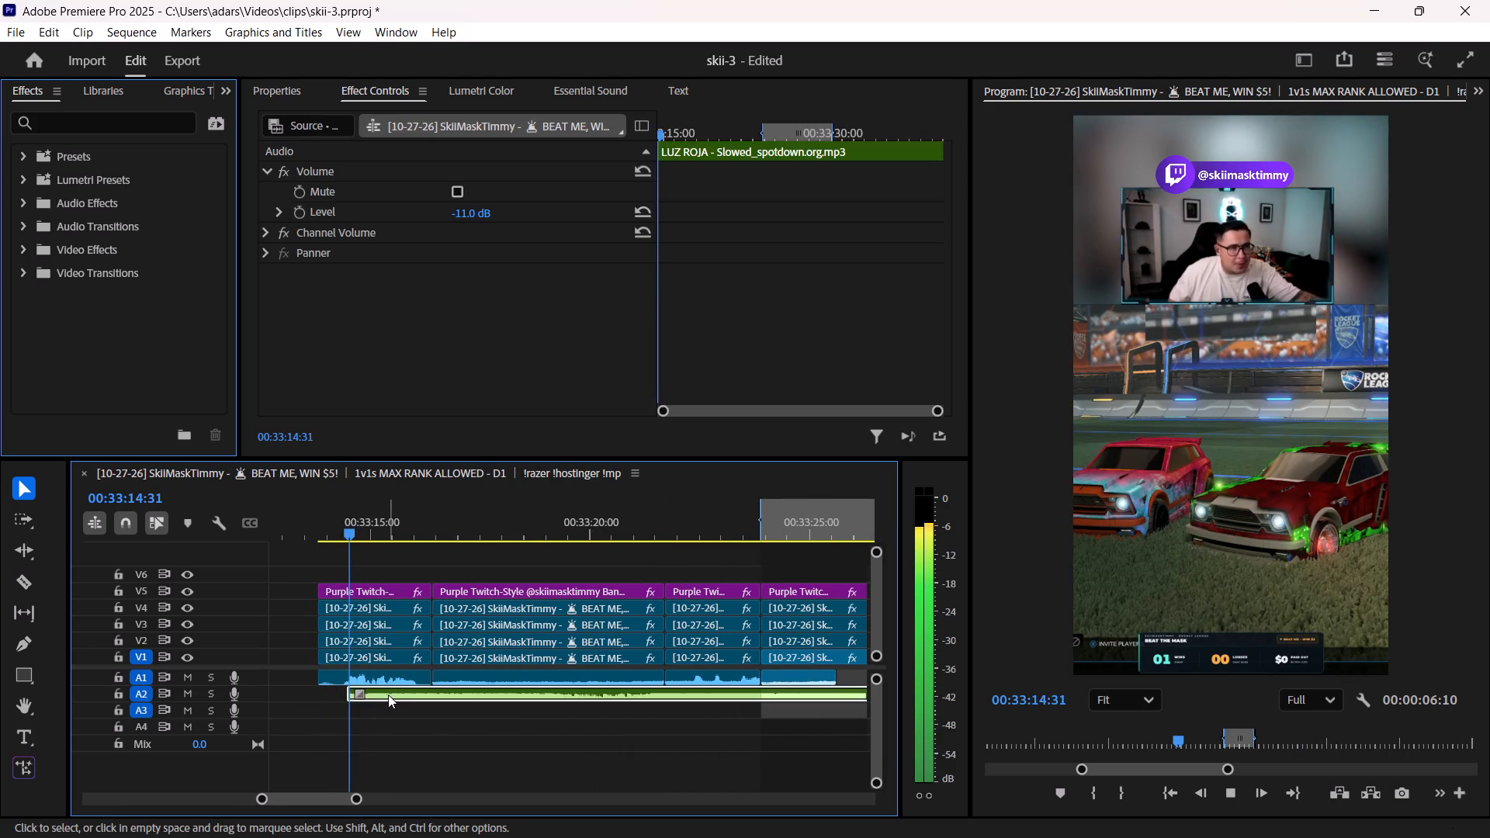
pyautogui.press('space')
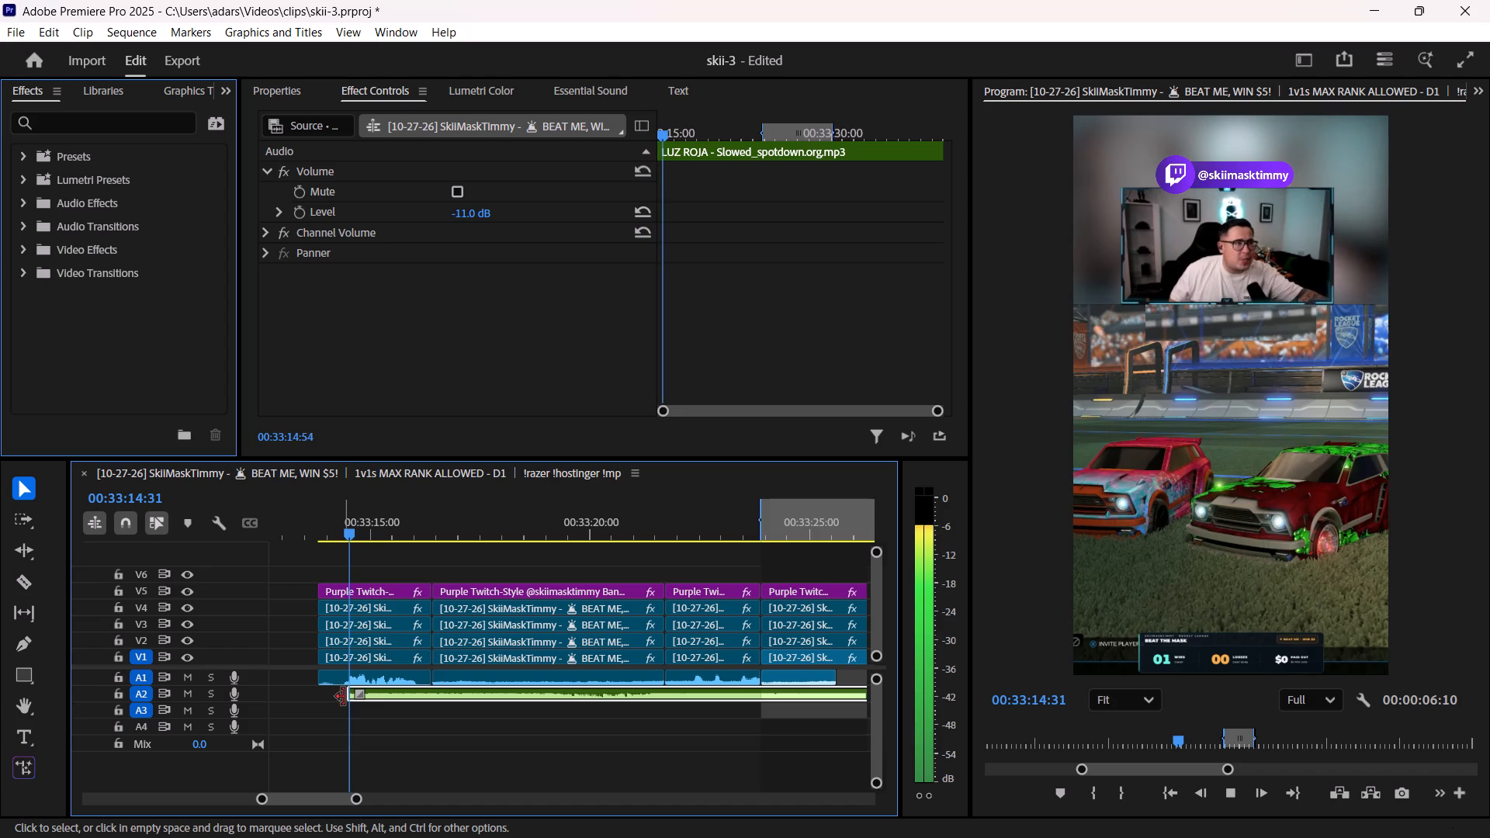
pyautogui.moveTo(344, 697); pyautogui.dragTo(317, 699)
pyautogui.click(333, 736)
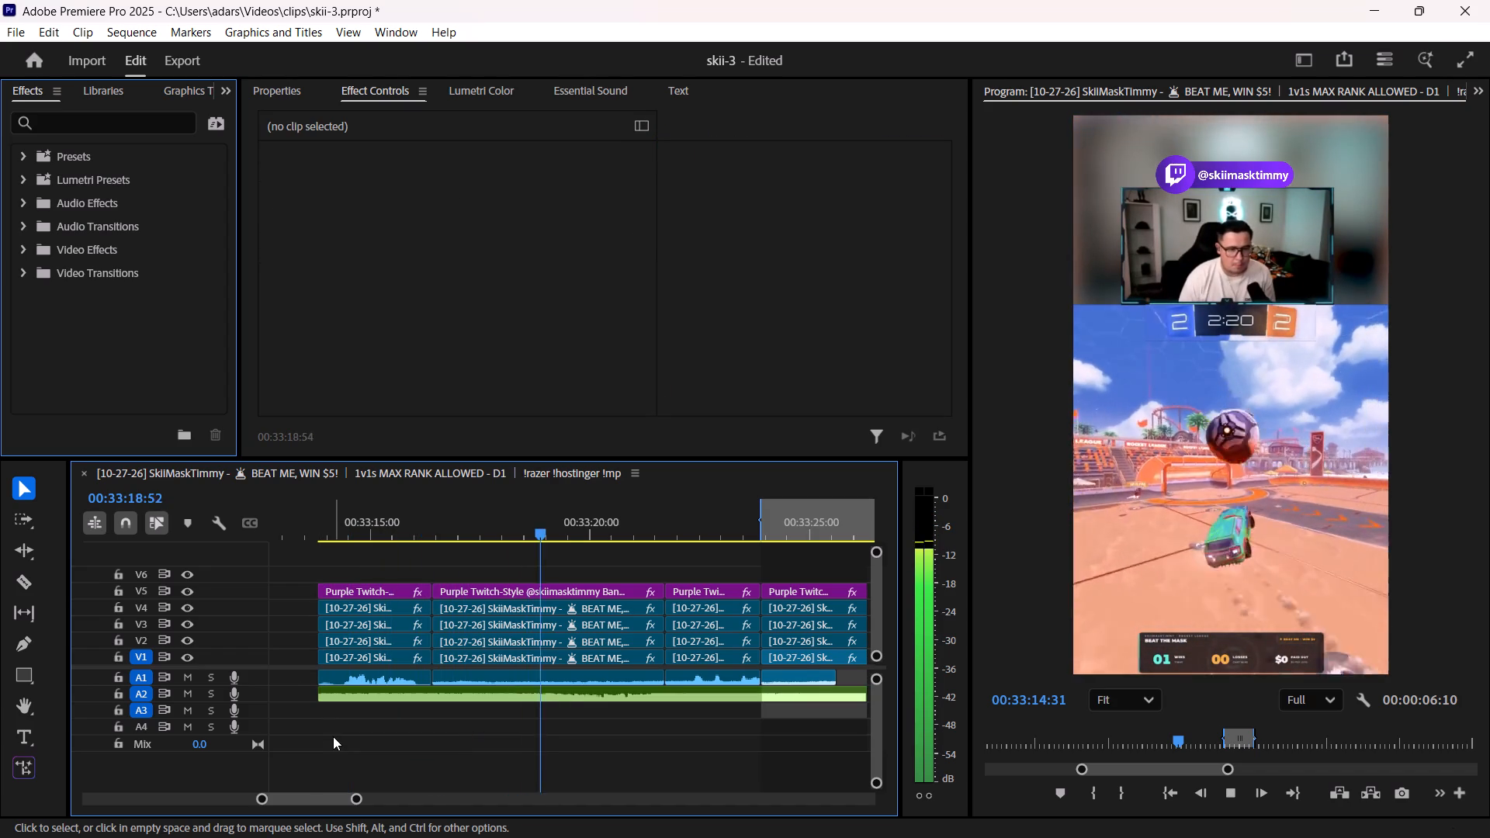
# Keyframe the volume level of the LUZ ROJA music on A2 to rise from -27.0 dB at 00:33:13:48 to -11.0 dB at 00:33:18:29.
pyautogui.press('space')
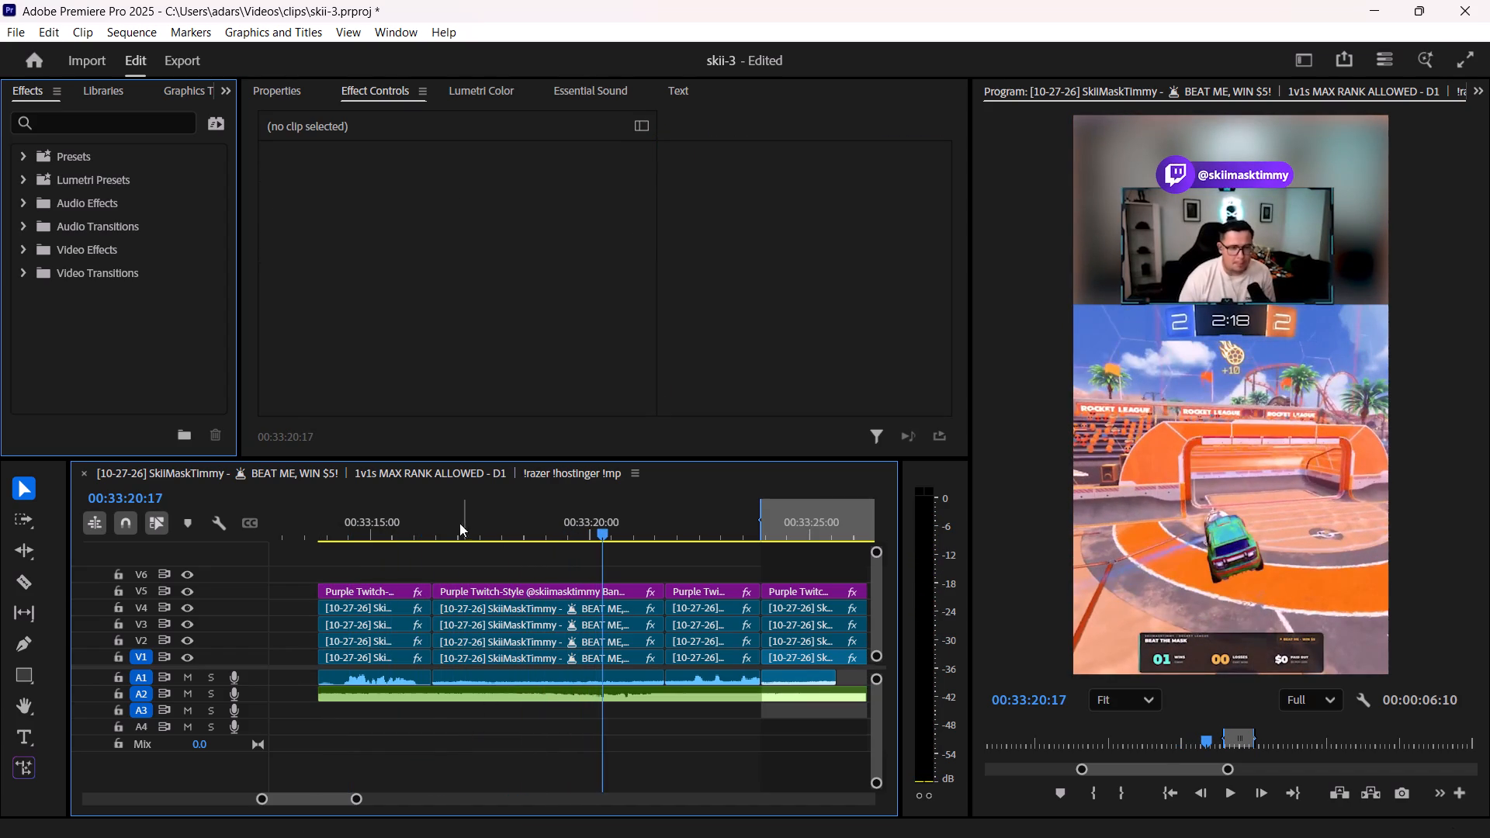
pyautogui.click(439, 519)
pyautogui.press('space')
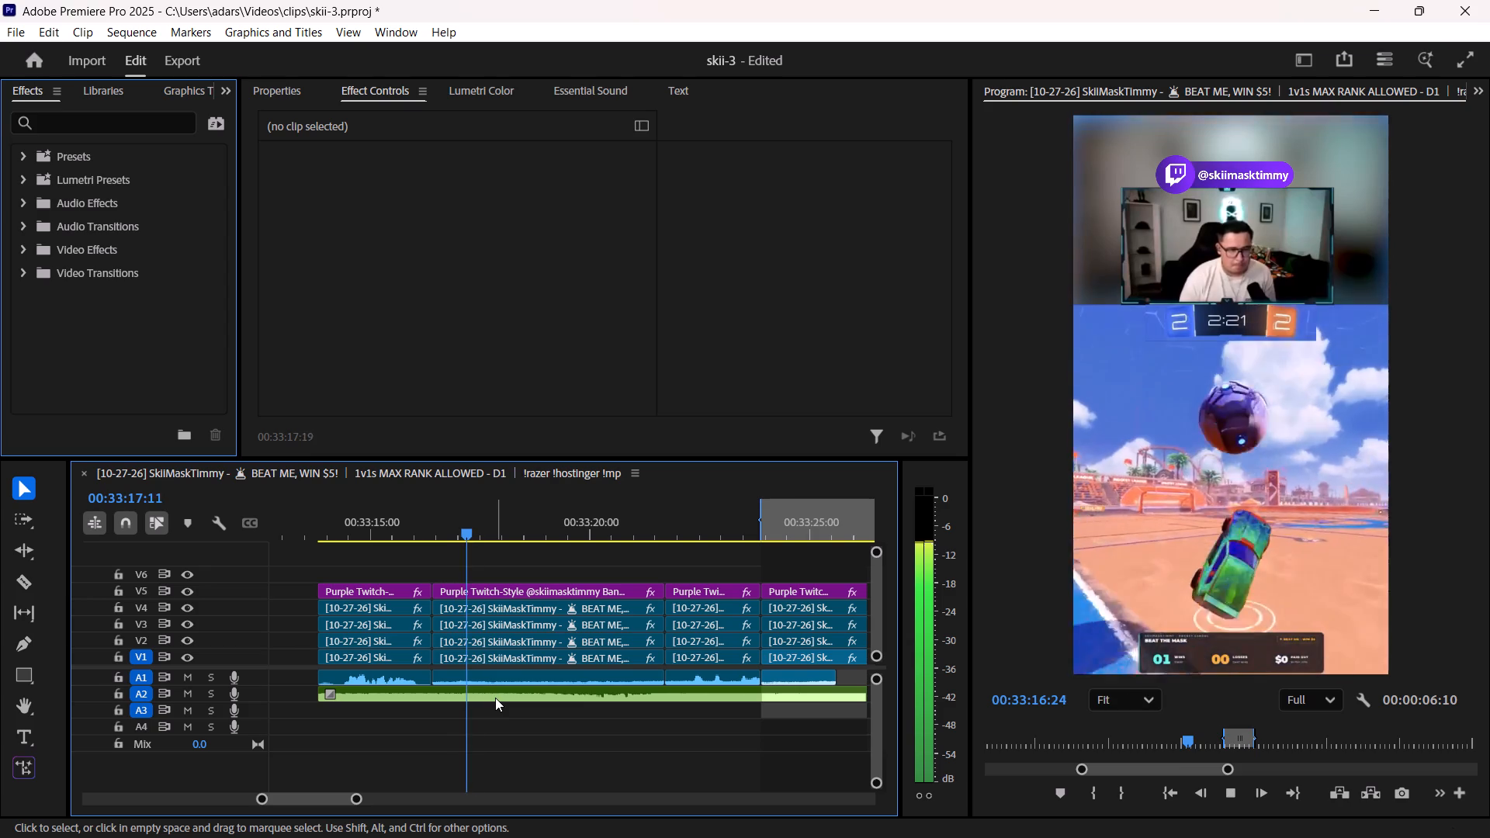
pyautogui.press('space')
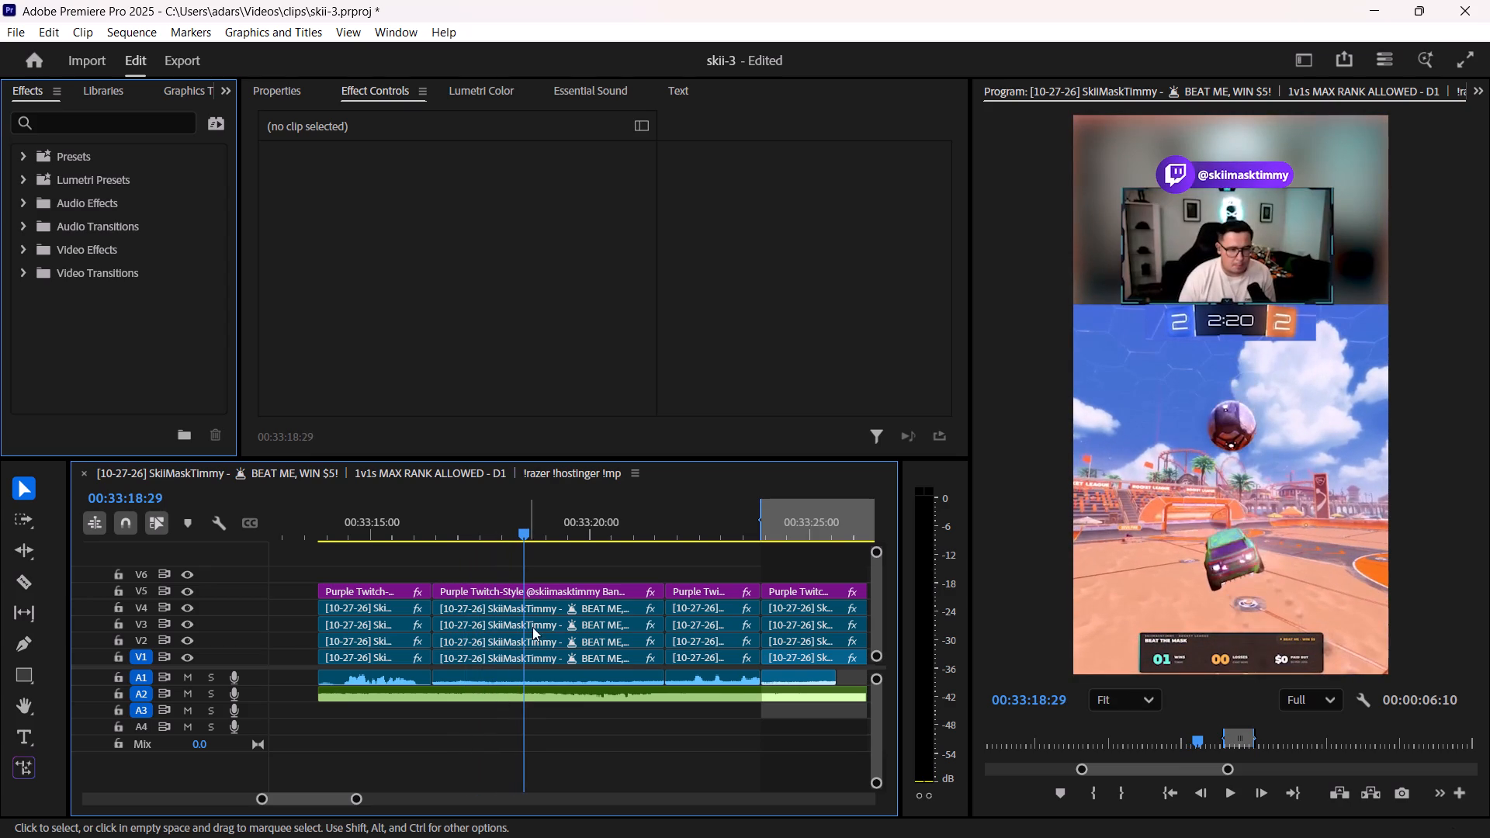
pyautogui.click(437, 695)
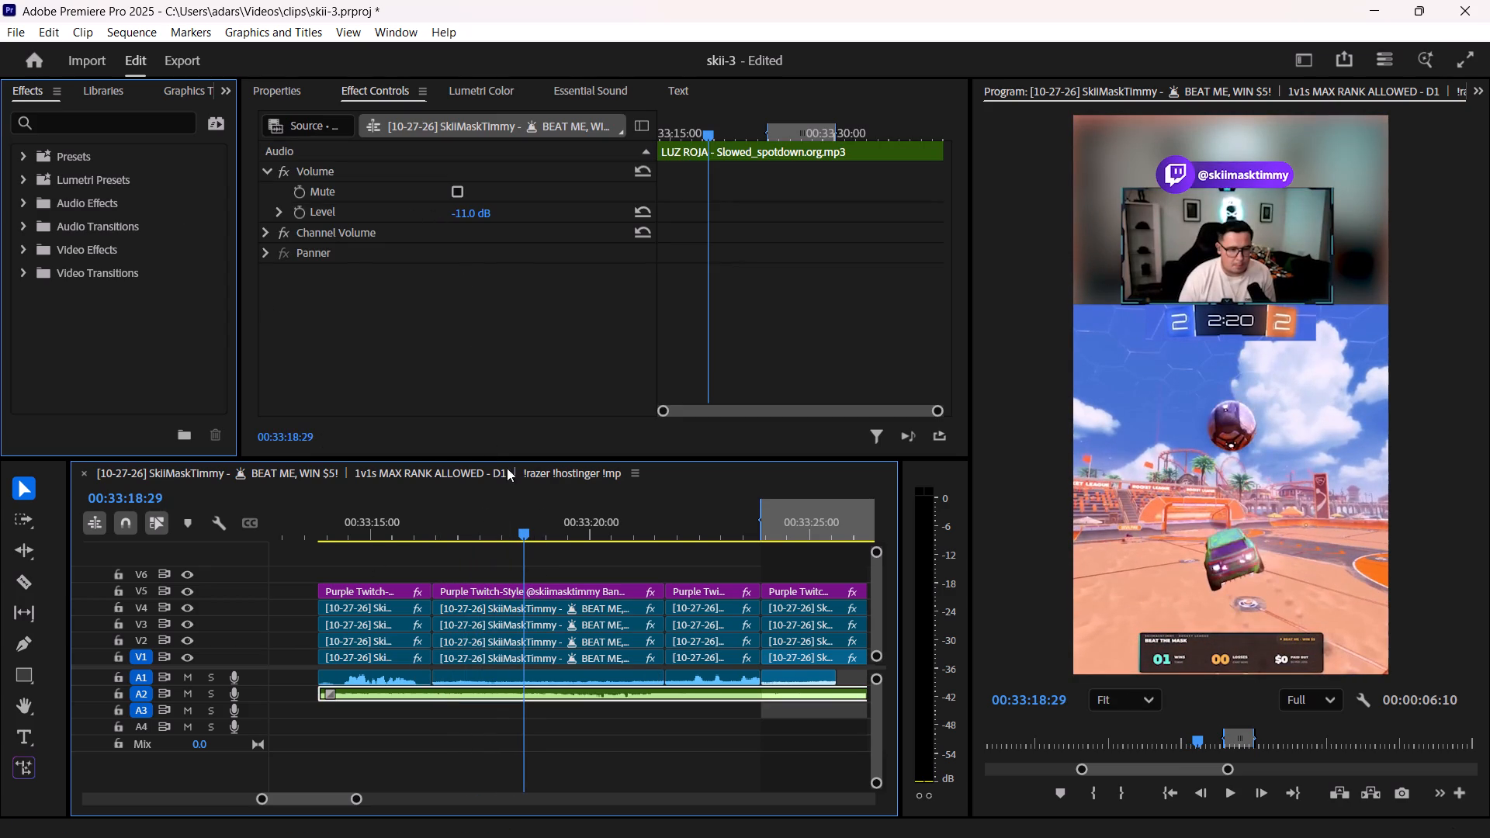
pyautogui.click(303, 214)
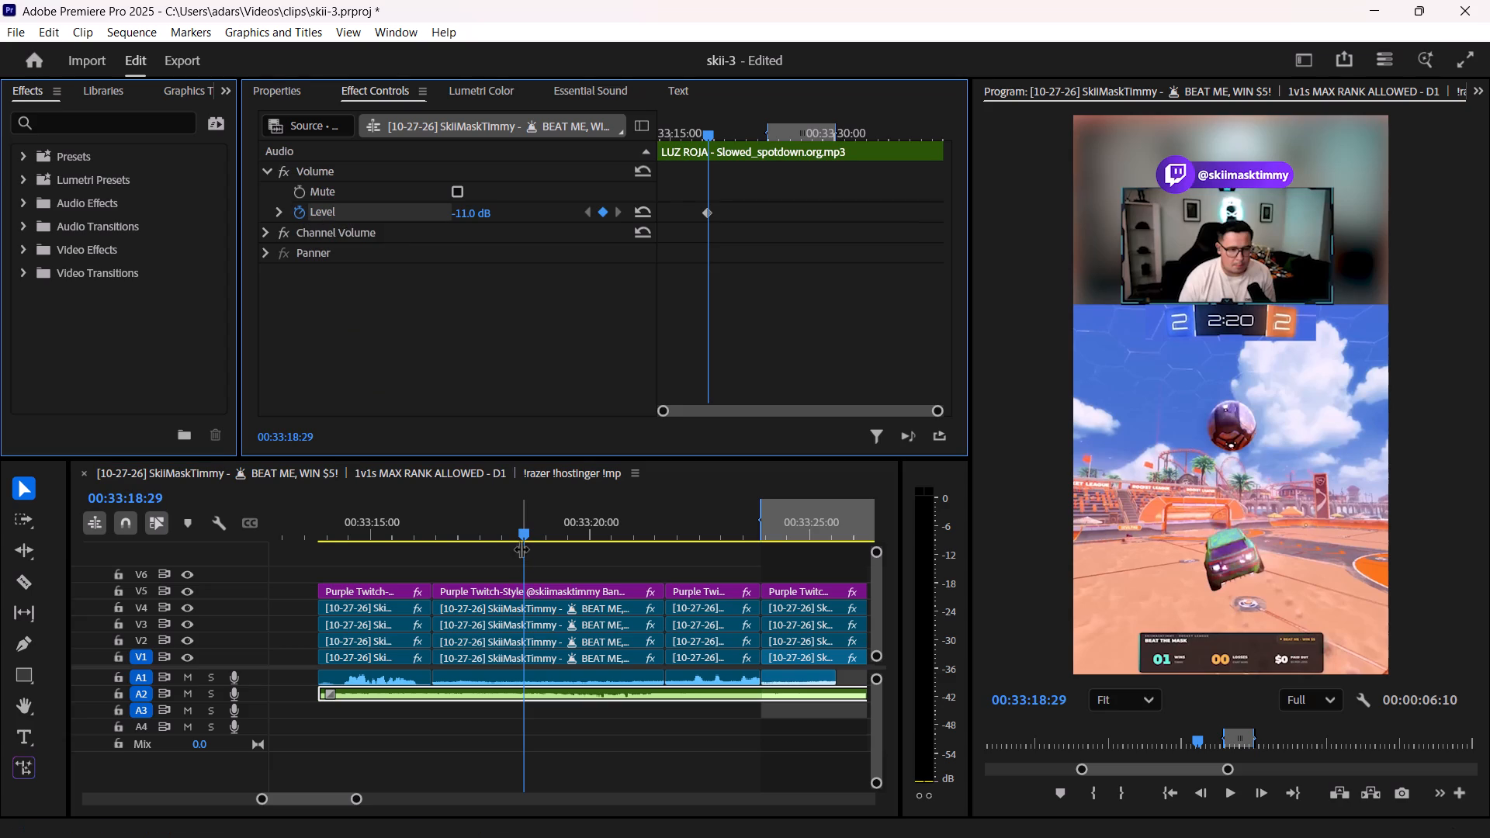
pyautogui.moveTo(524, 530); pyautogui.dragTo(347, 531)
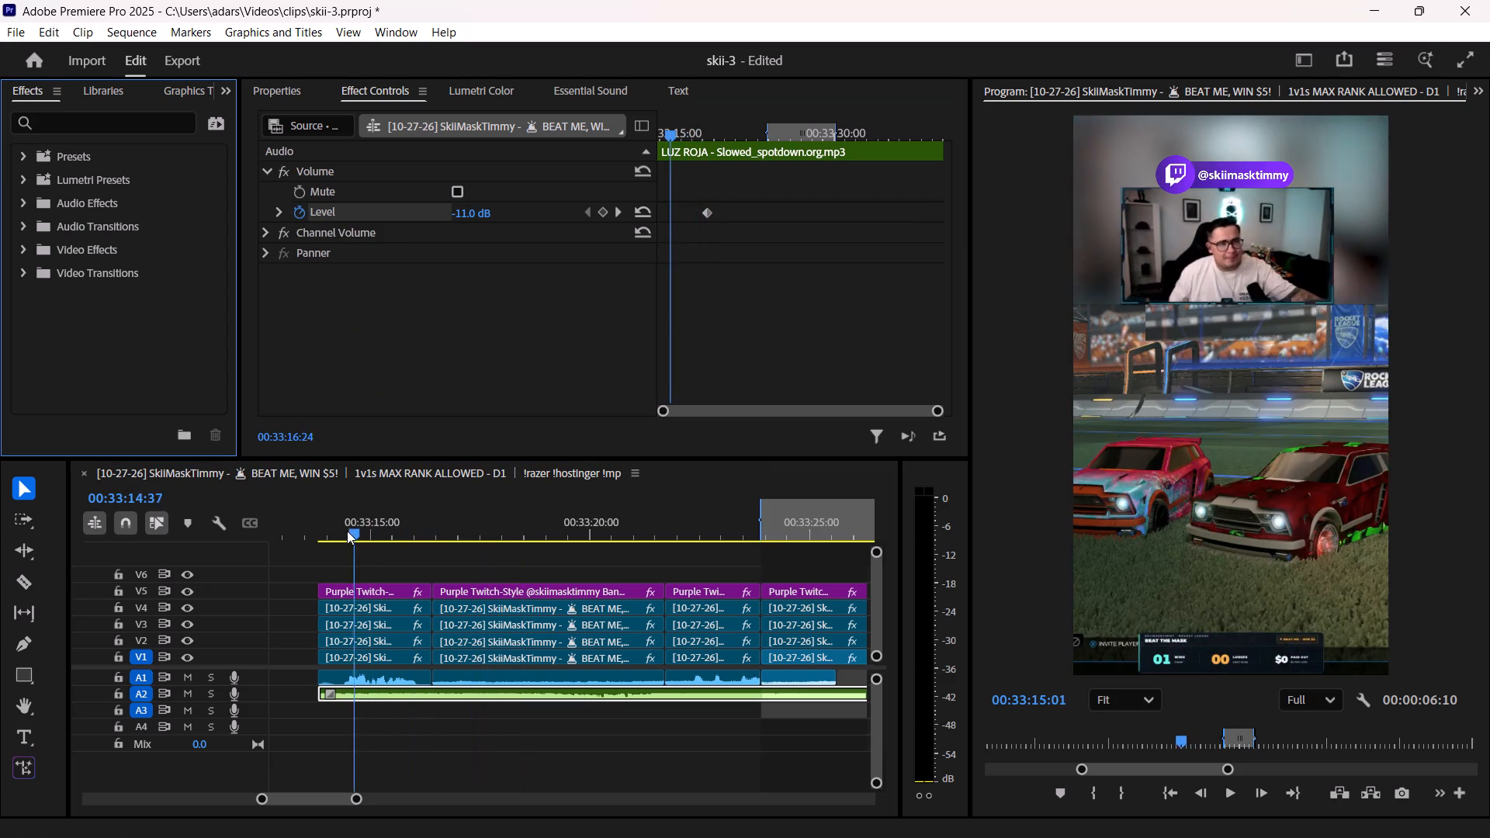
pyautogui.moveTo(347, 531); pyautogui.dragTo(321, 535)
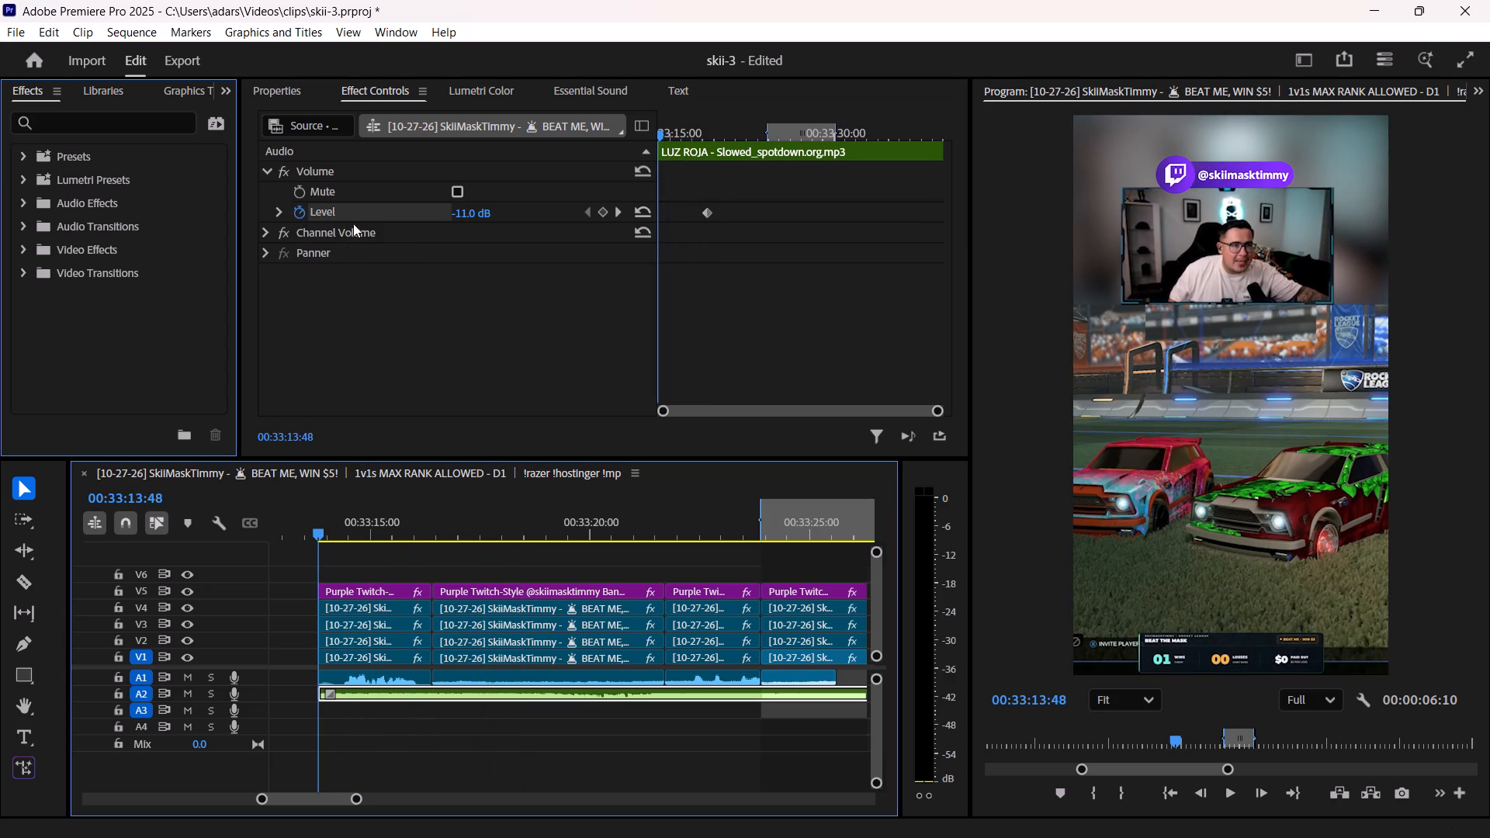
pyautogui.click(602, 215)
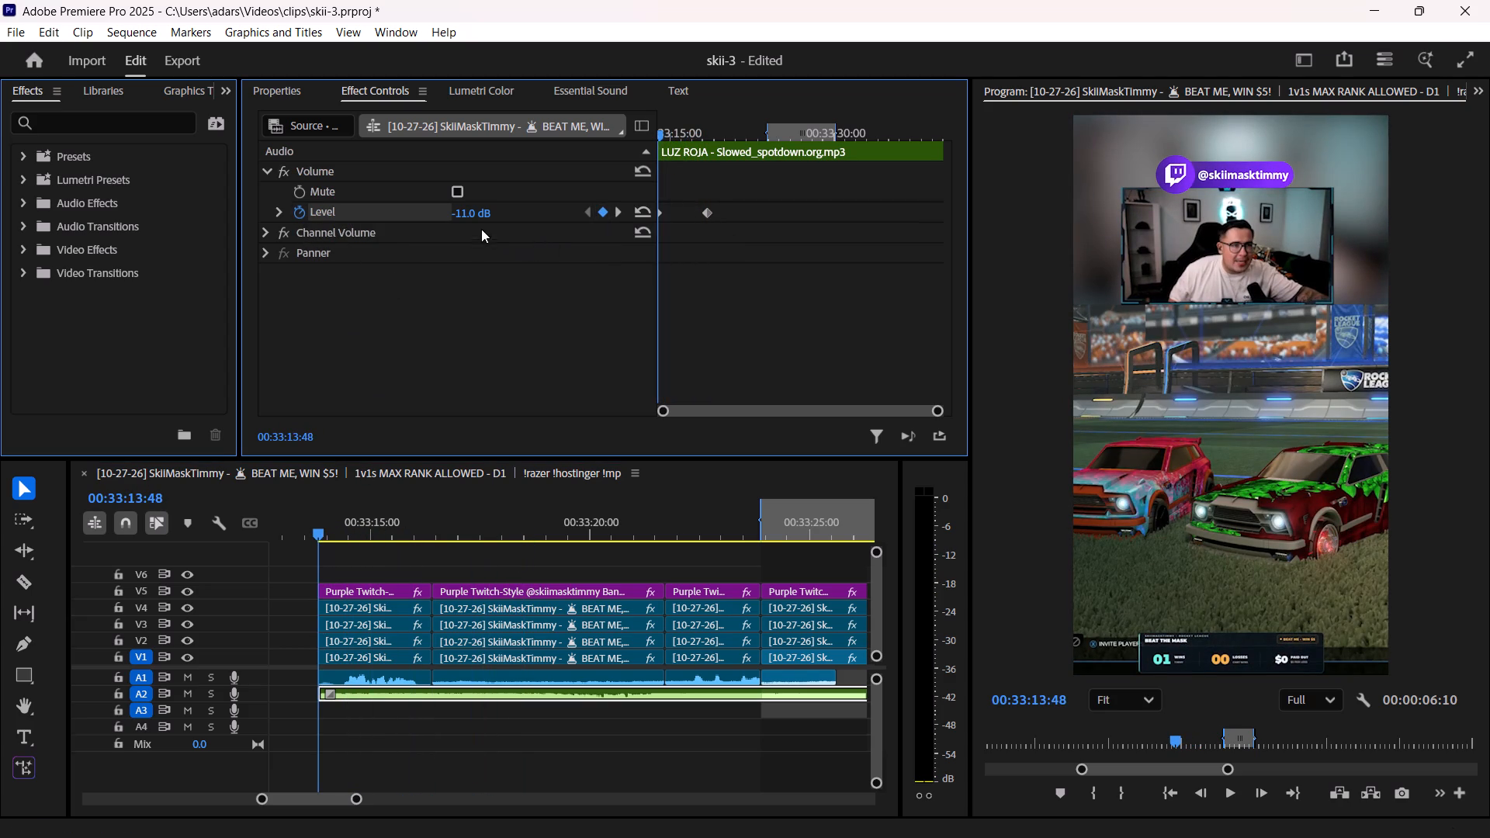
pyautogui.moveTo(463, 213); pyautogui.dragTo(450, 213)
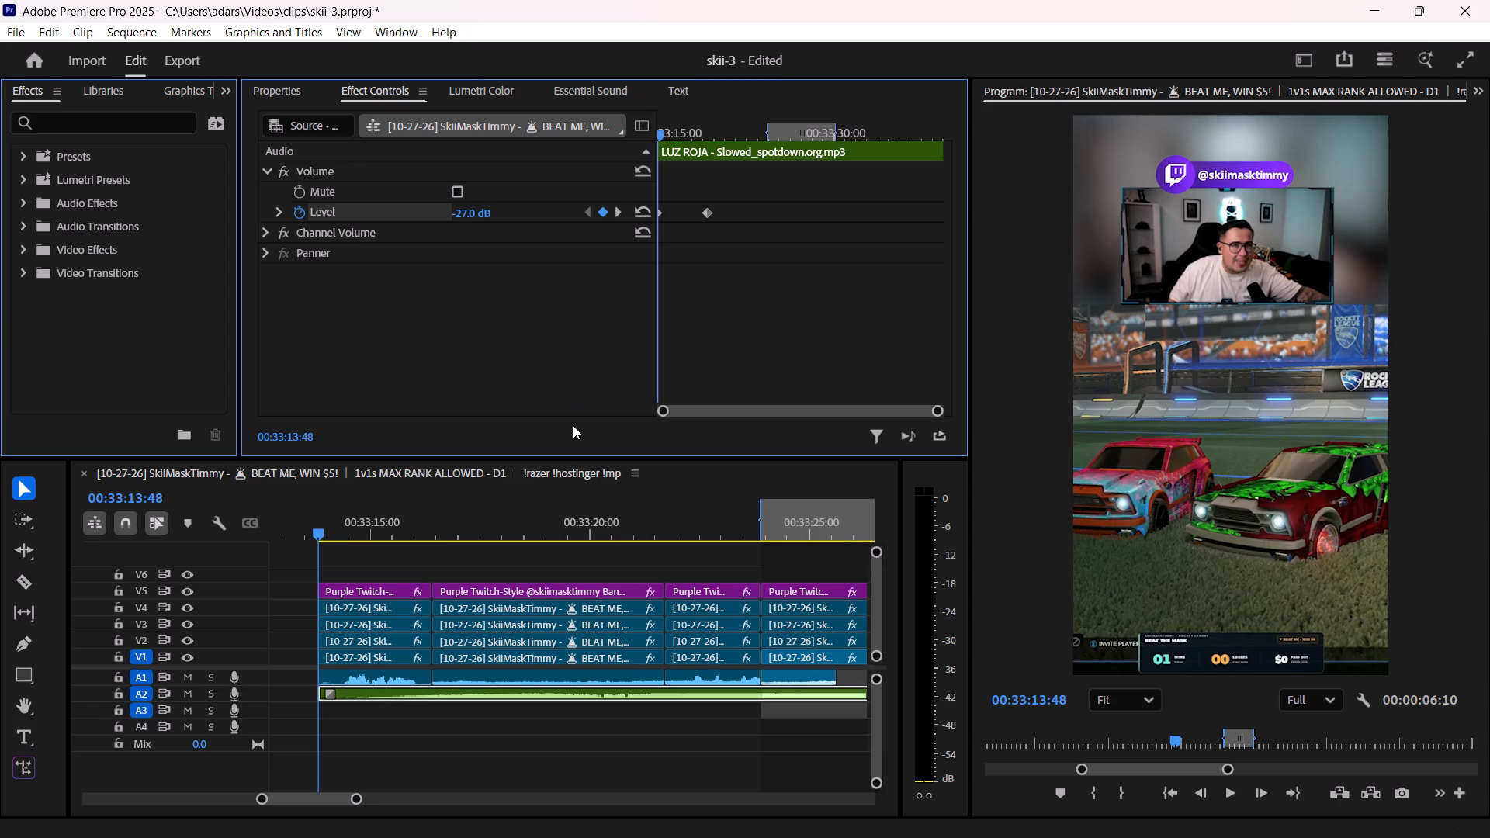
pyautogui.press('space')
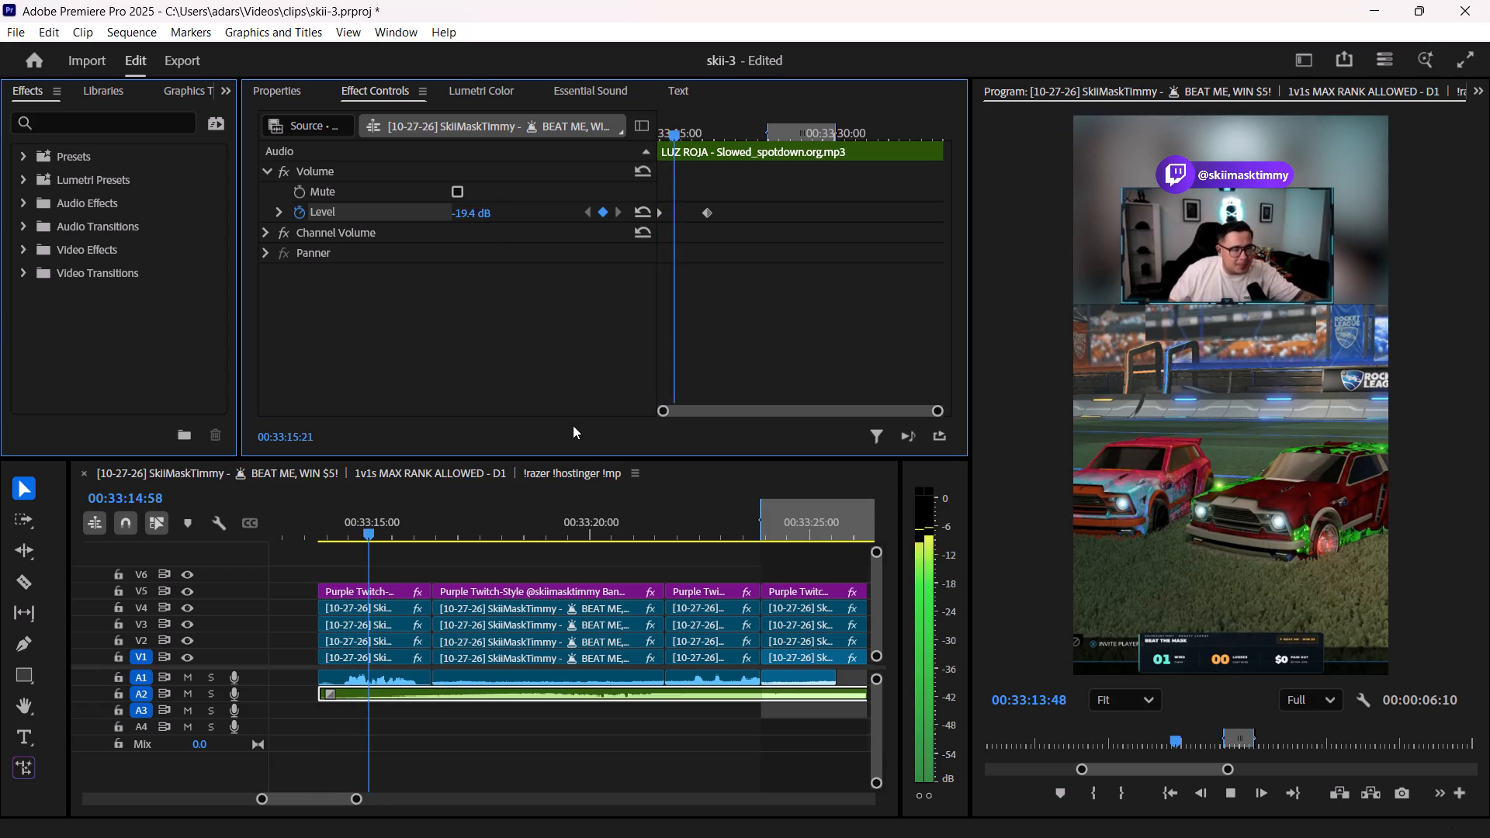
pyautogui.press('space')
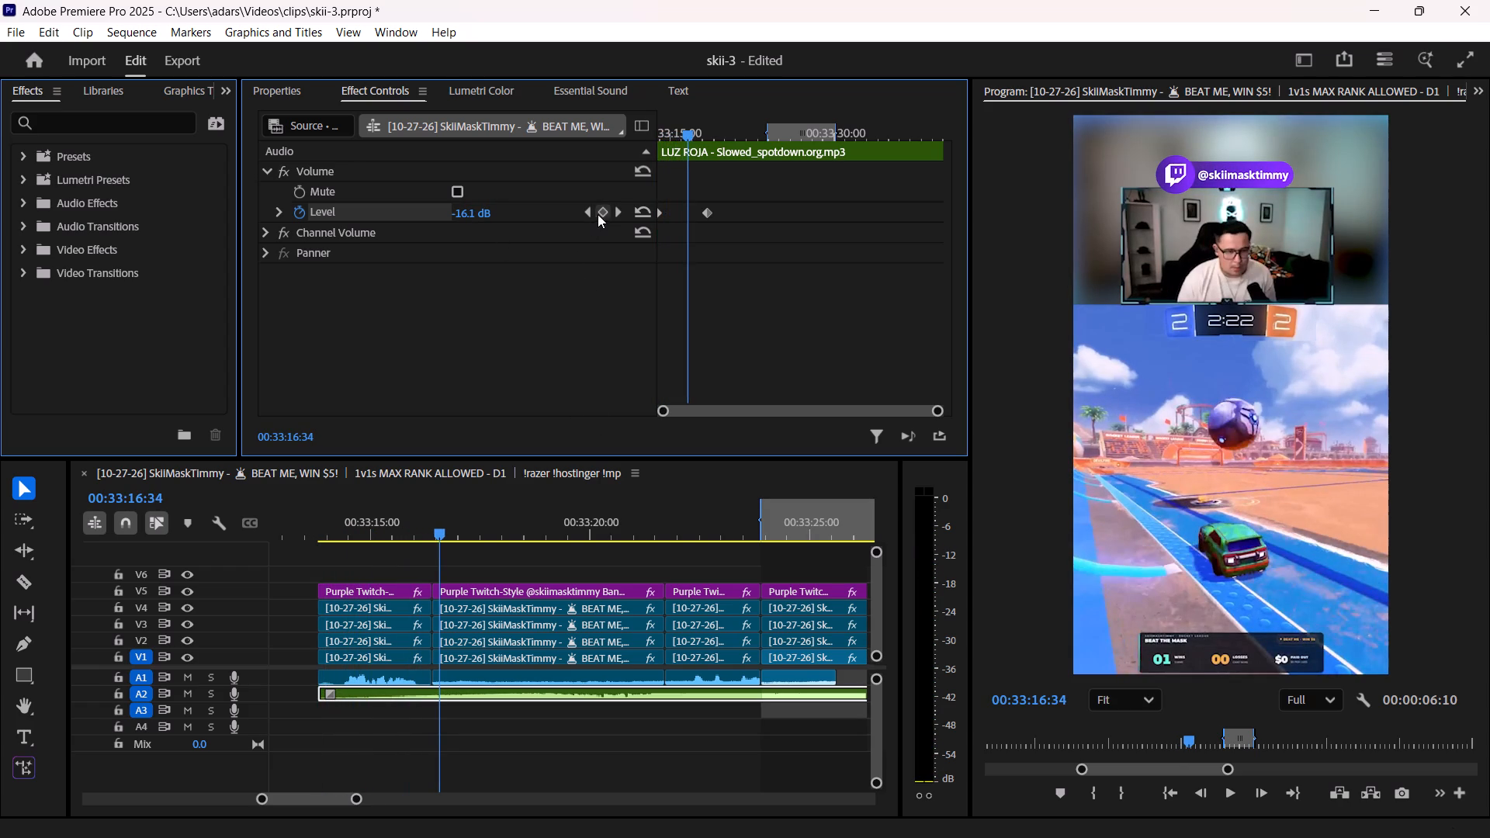
# Smooth the interpolation of both volume level keyframes on the LUZ ROJA music and play the fade-in from the clip's beginning.
pyautogui.moveTo(713, 224); pyautogui.dragTo(655, 205)
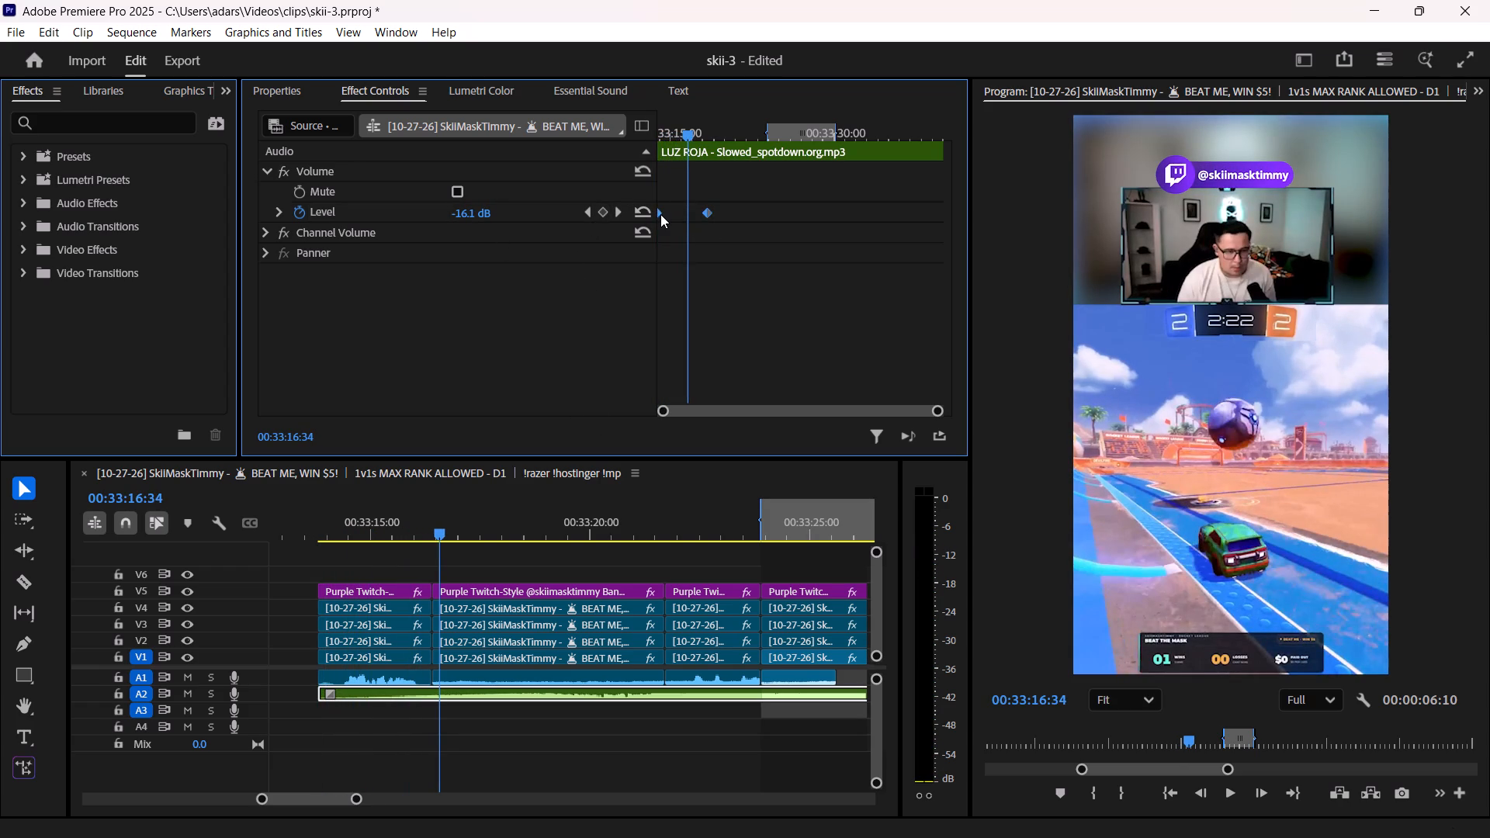
pyautogui.rightClick(660, 214)
pyautogui.click(737, 448)
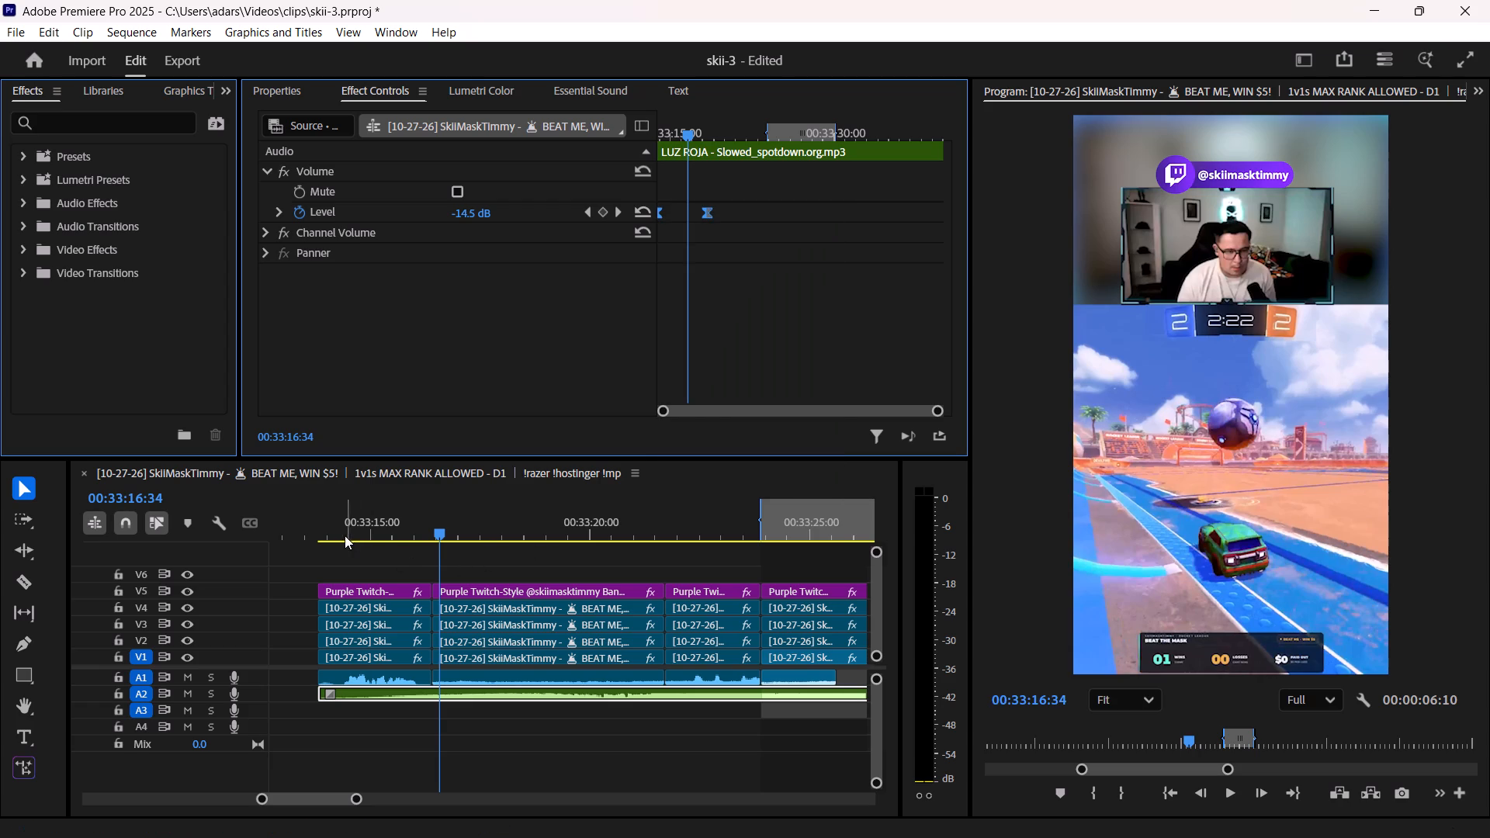
pyautogui.moveTo(341, 535); pyautogui.dragTo(303, 533)
pyautogui.press('space')
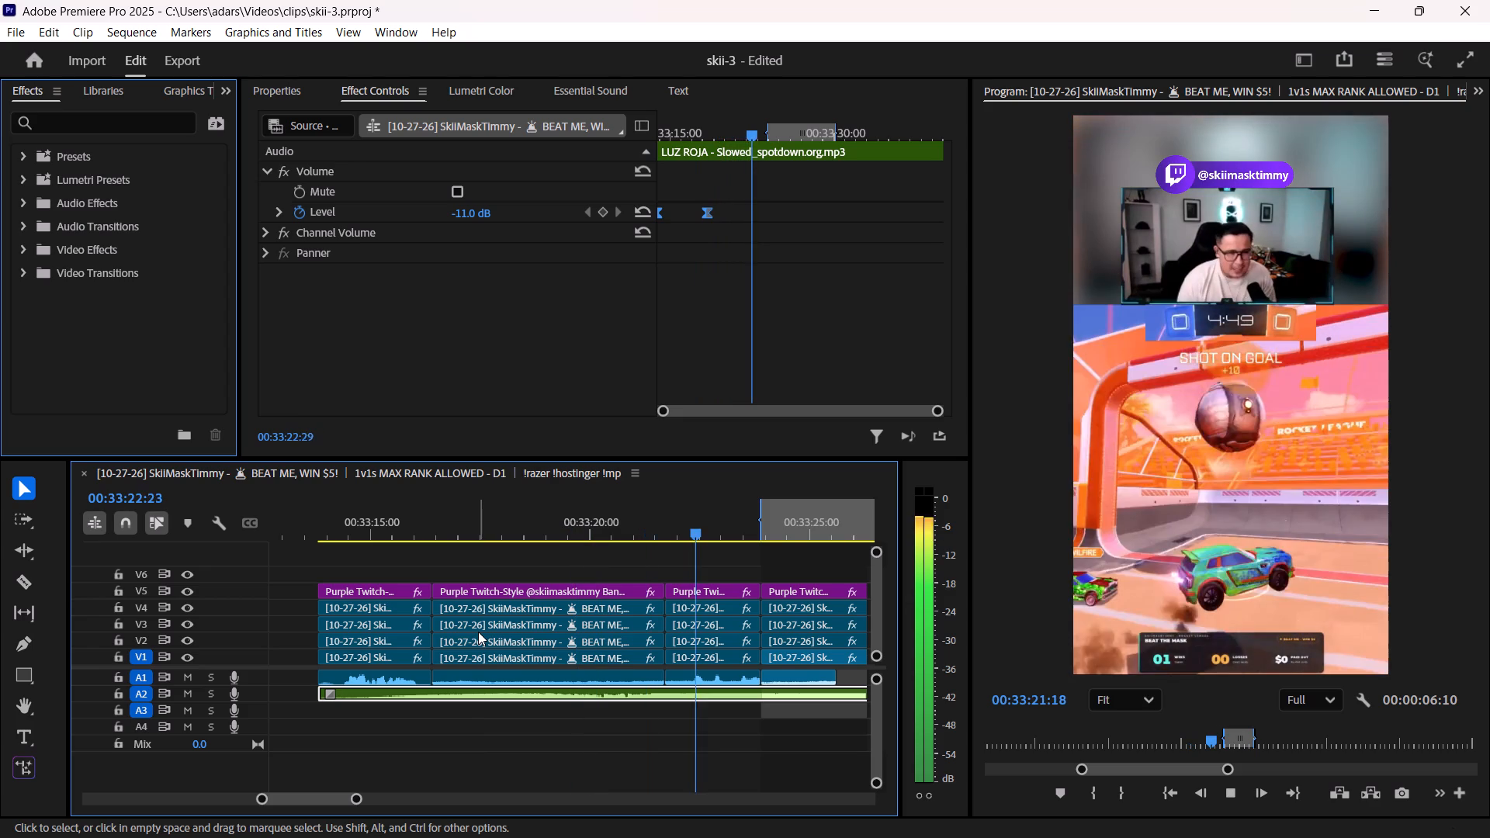
pyautogui.click(454, 737)
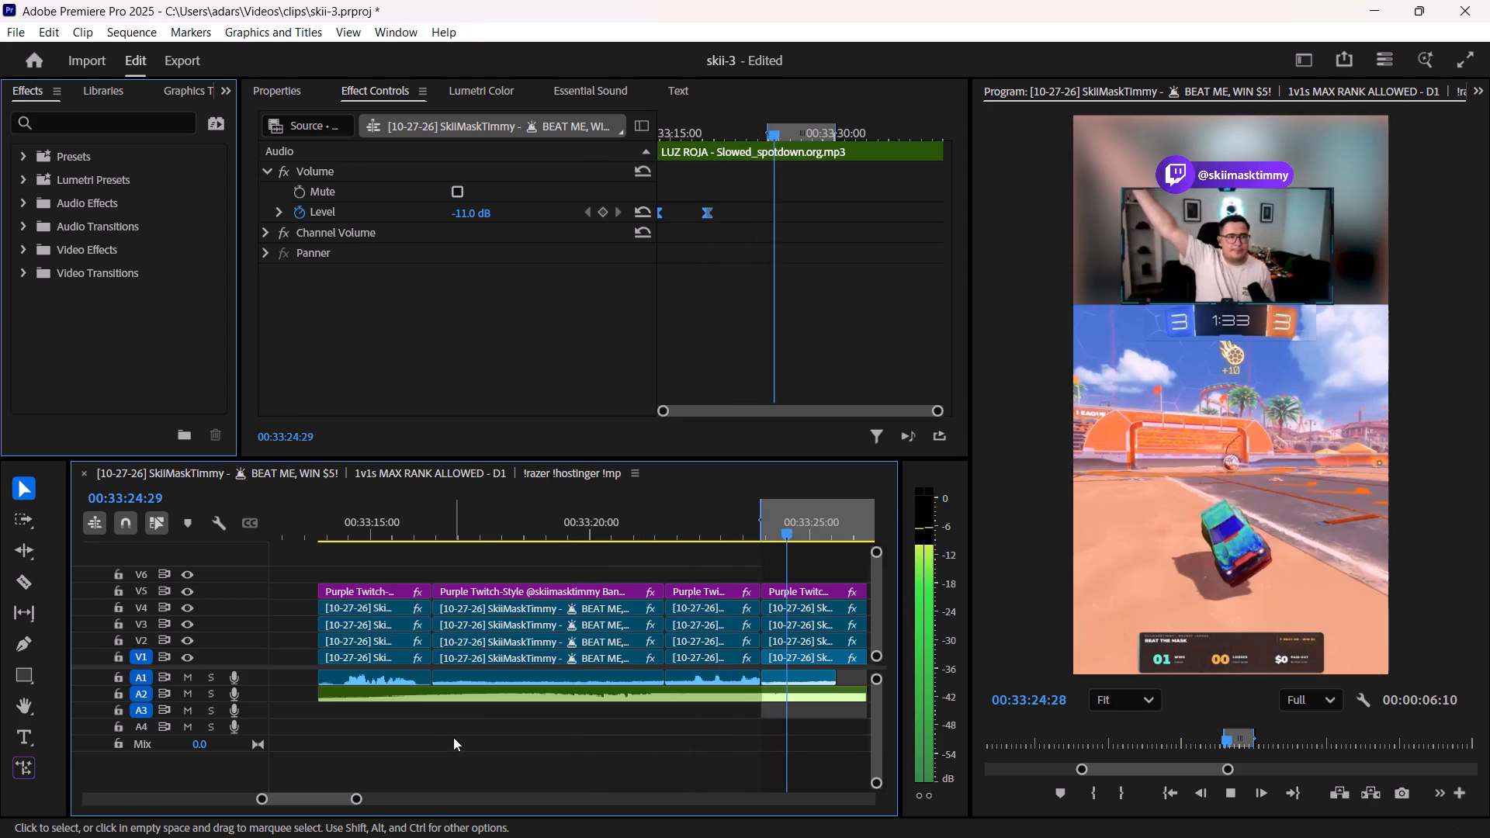
pyautogui.press('space')
# Review the edit with the music from the beginning, the second clip and the short cuts around 00:33:26:40.
pyautogui.scroll(-7, 453, 747)
pyautogui.keyDown('alt'); pyautogui.scroll(-8, 456, 746); pyautogui.keyUp('alt')
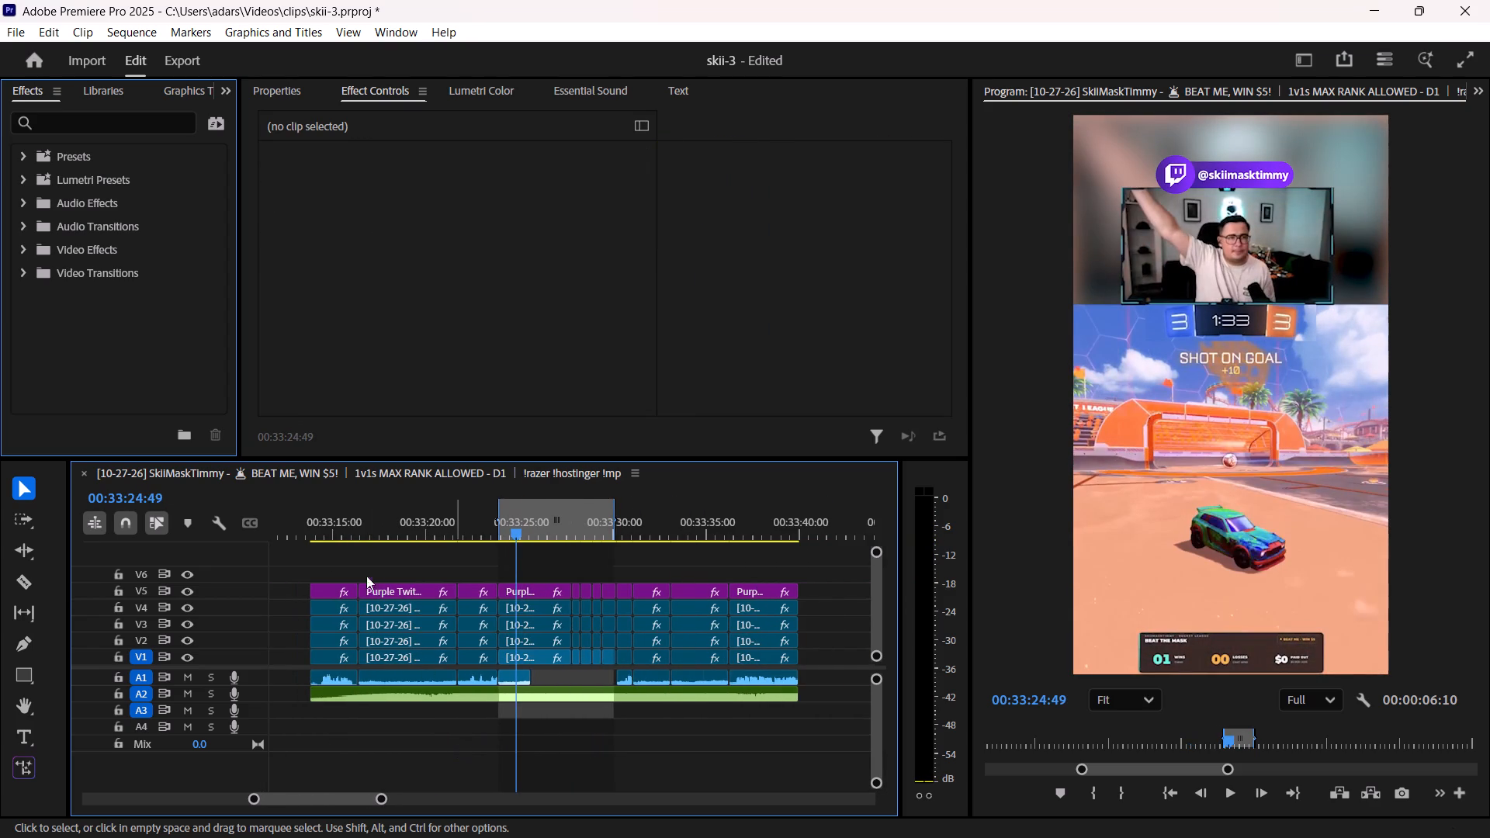
pyautogui.click(312, 525)
pyautogui.press('space')
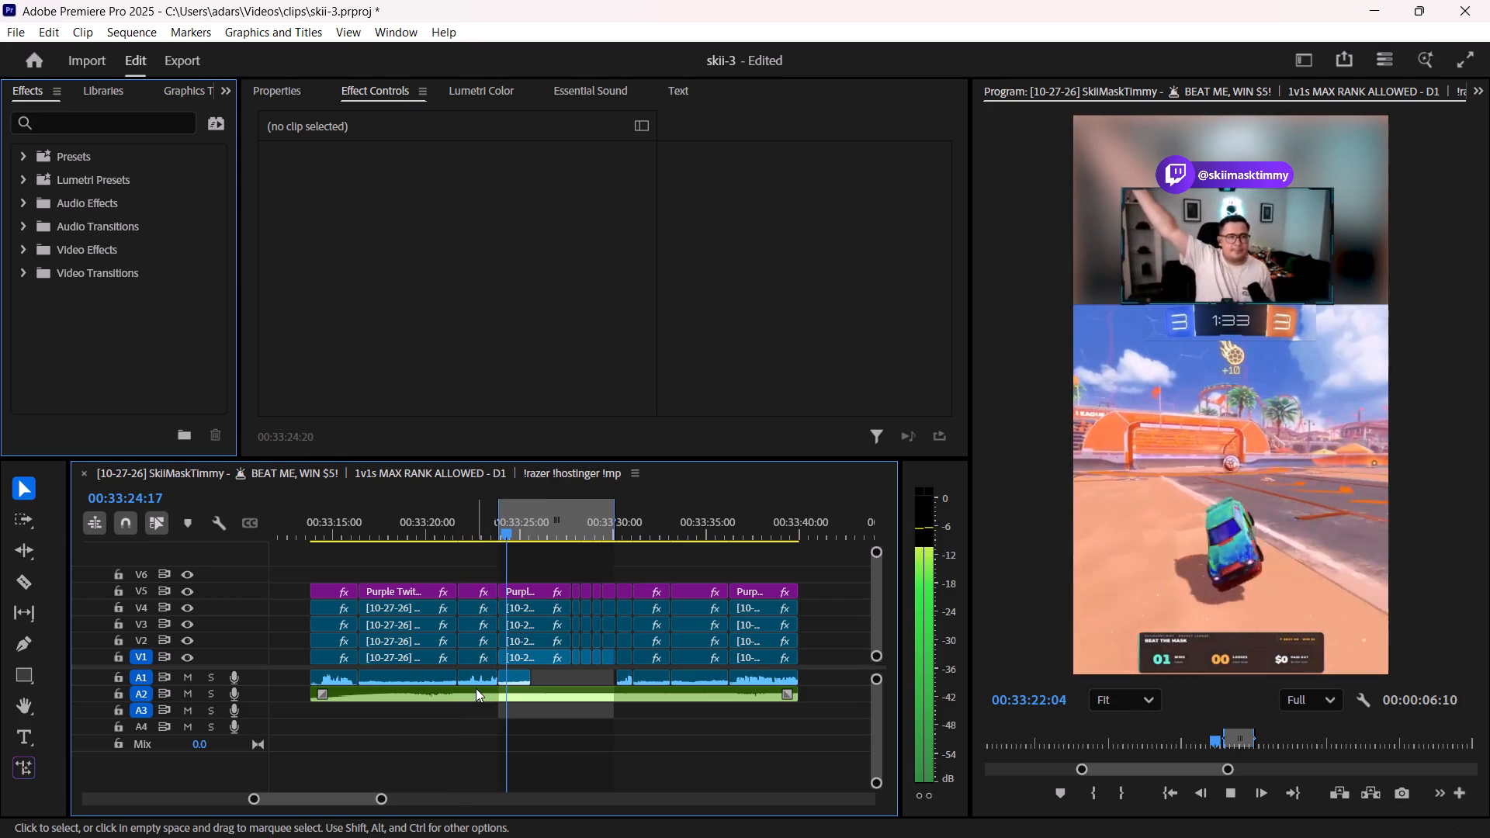
pyautogui.press('space')
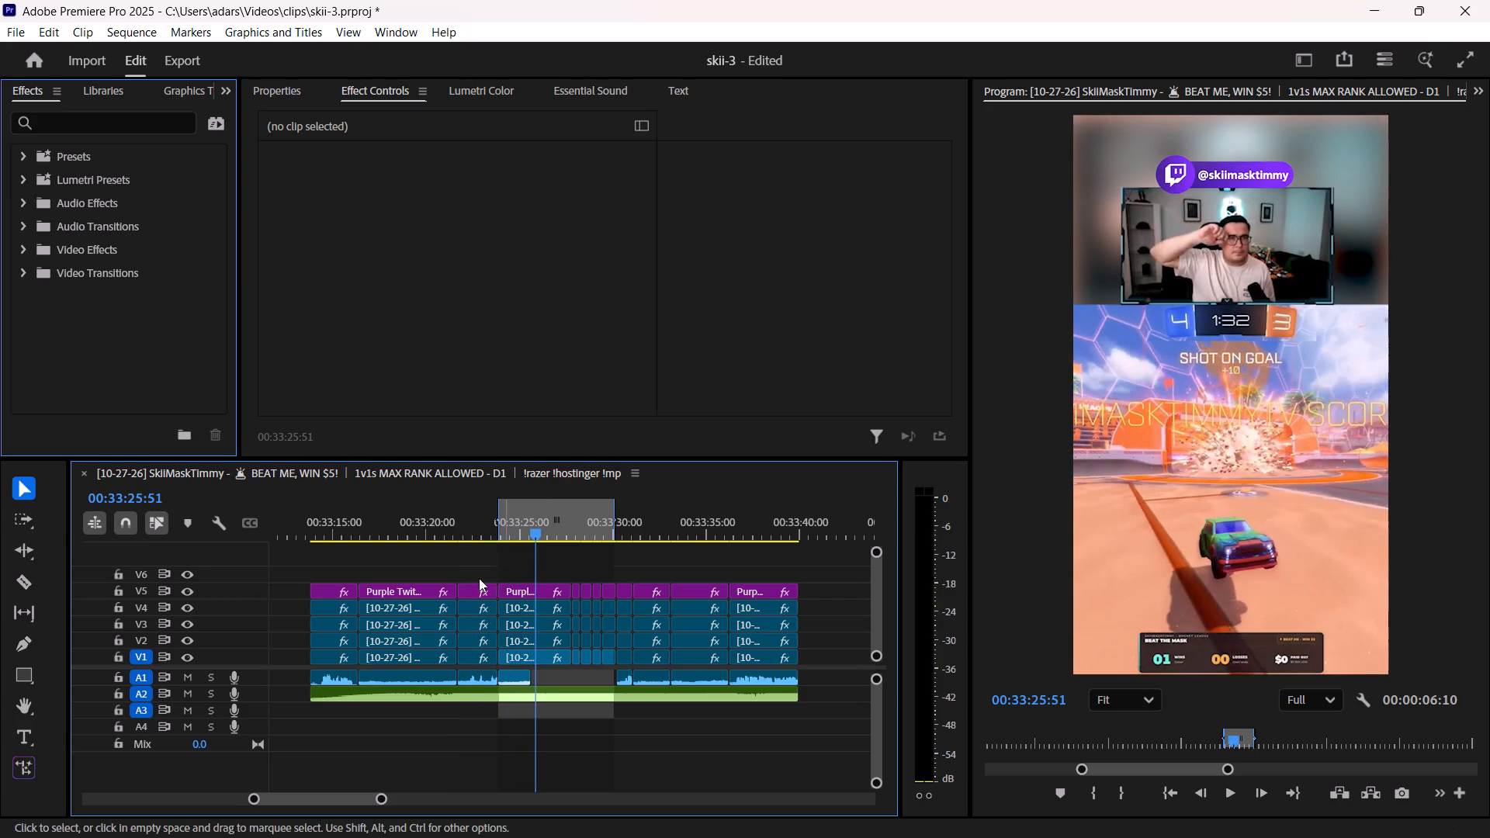
pyautogui.click(359, 521)
pyautogui.press('space')
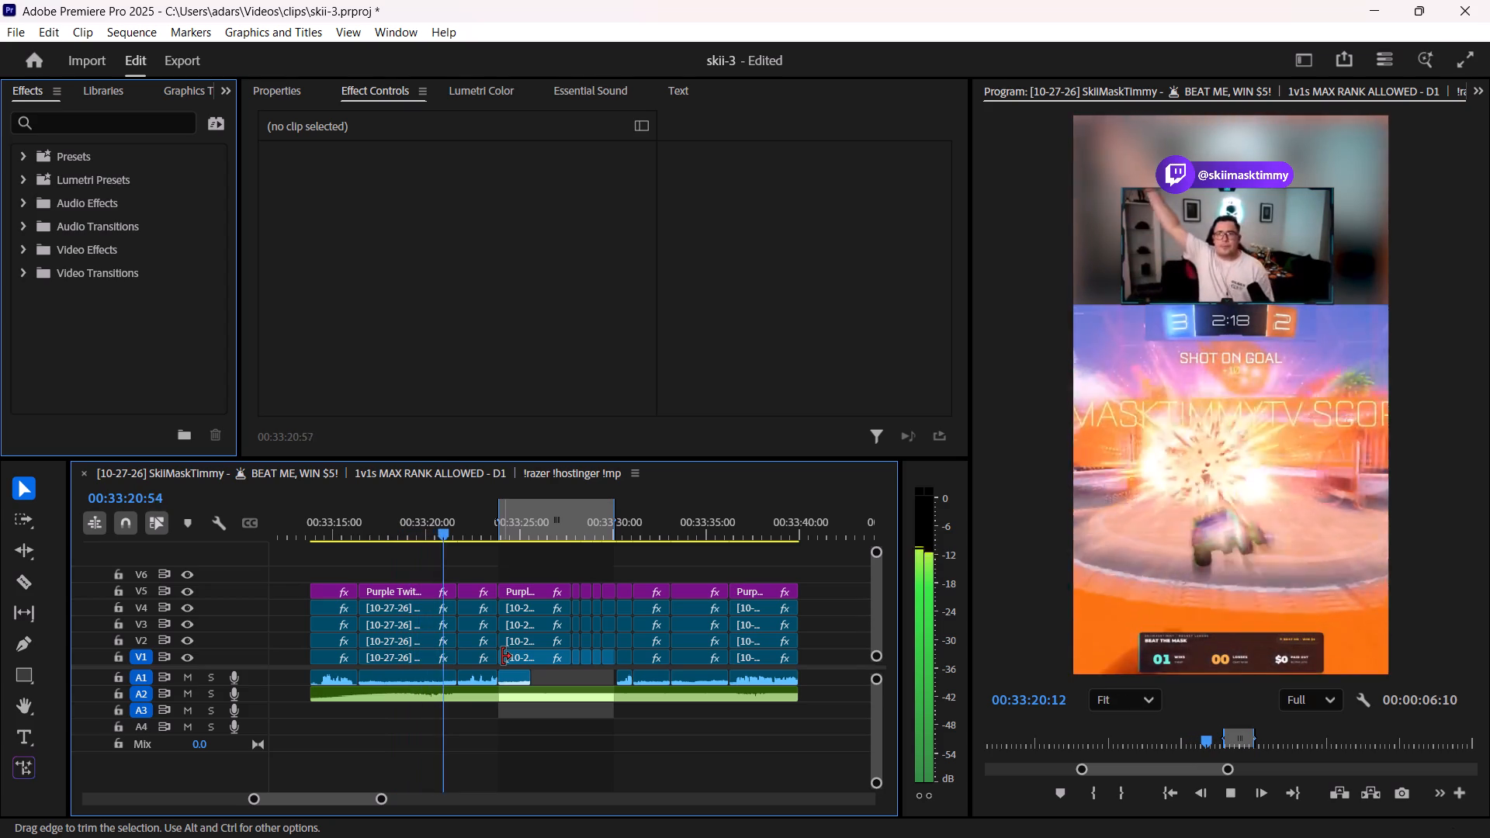
pyautogui.press('space')
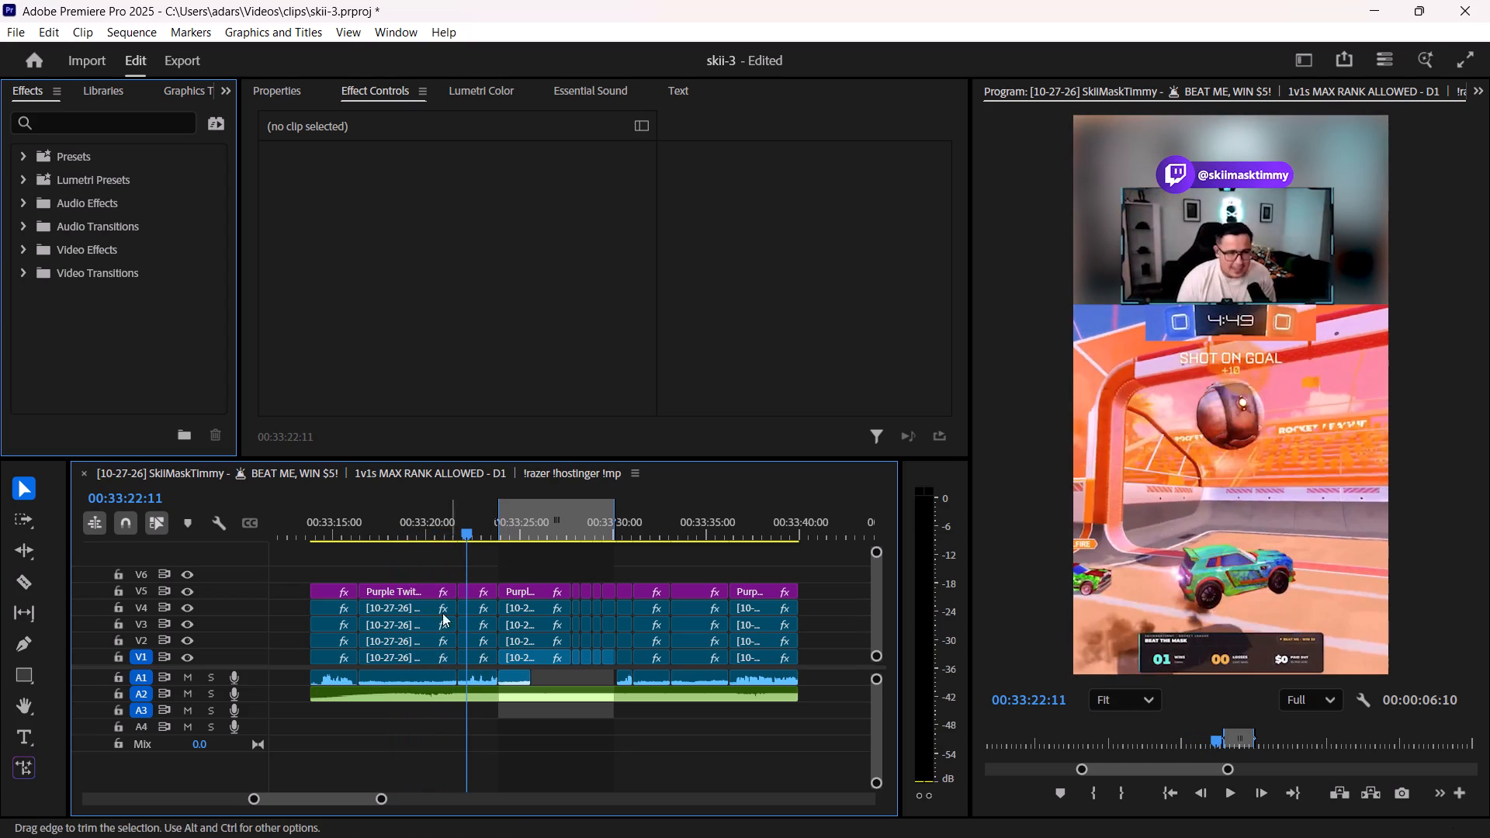
pyautogui.click(553, 532)
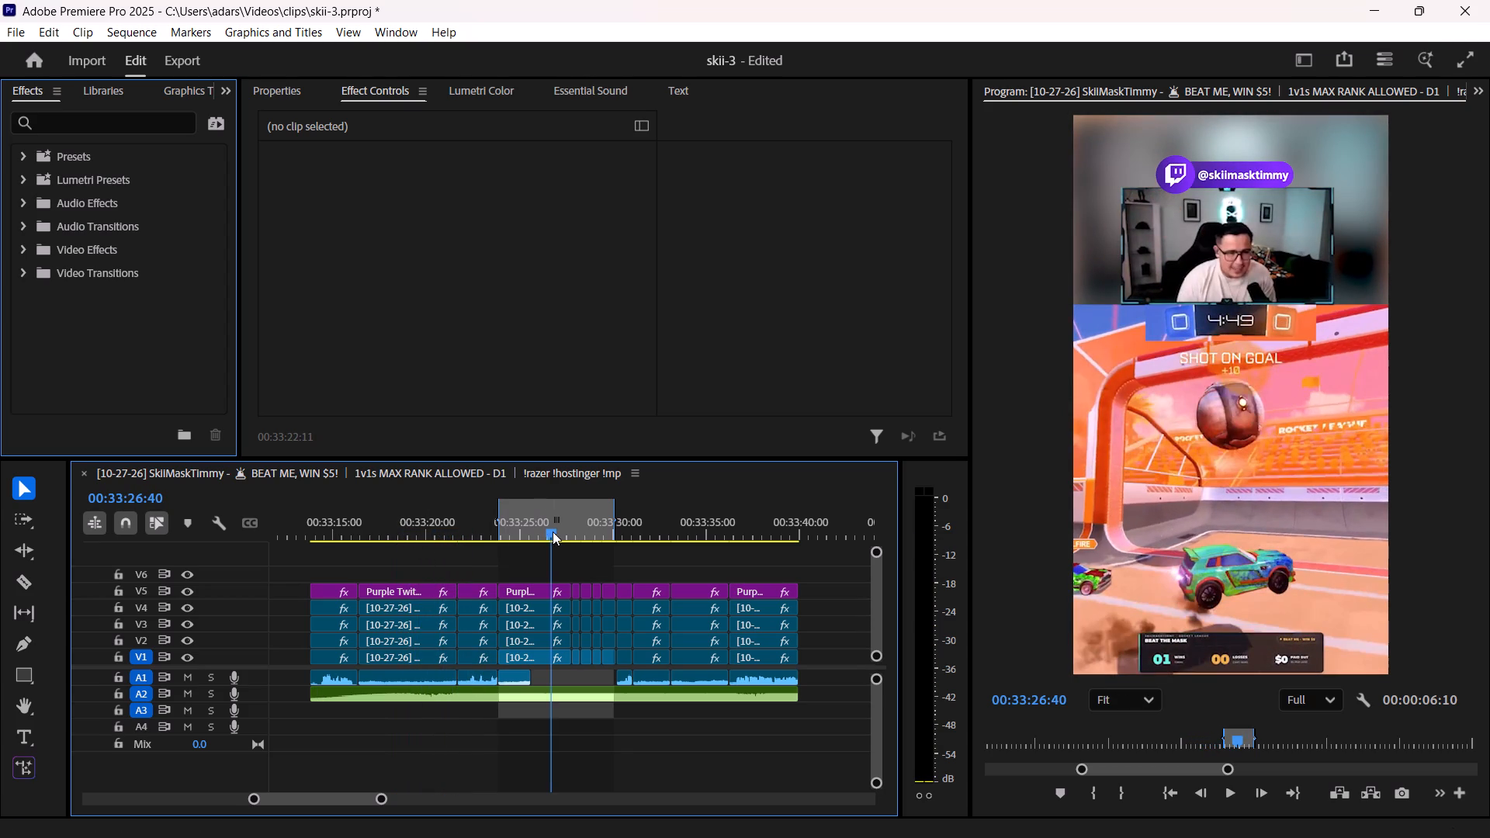
pyautogui.press('space')
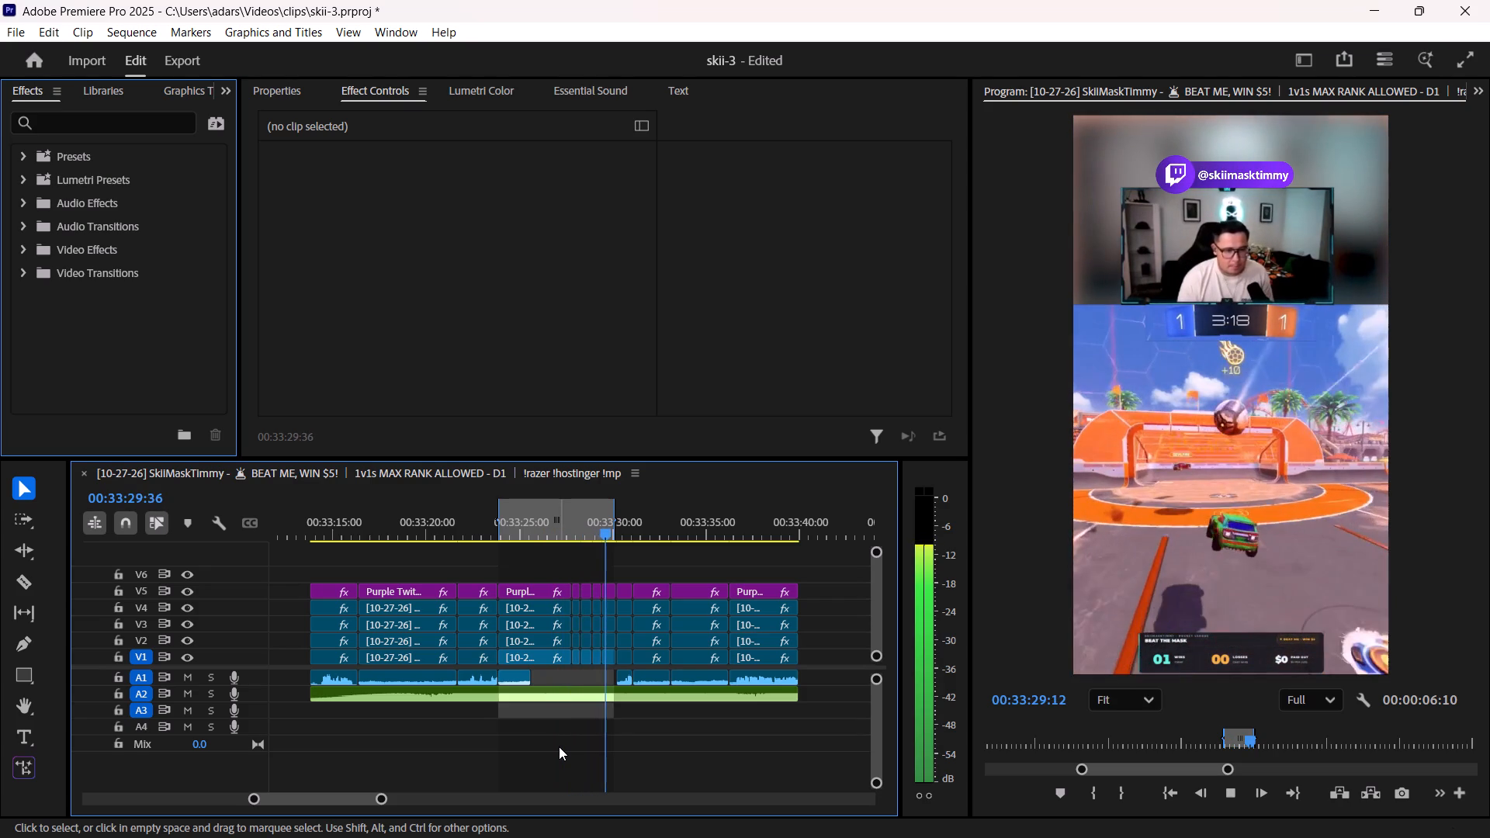
pyautogui.press('space')
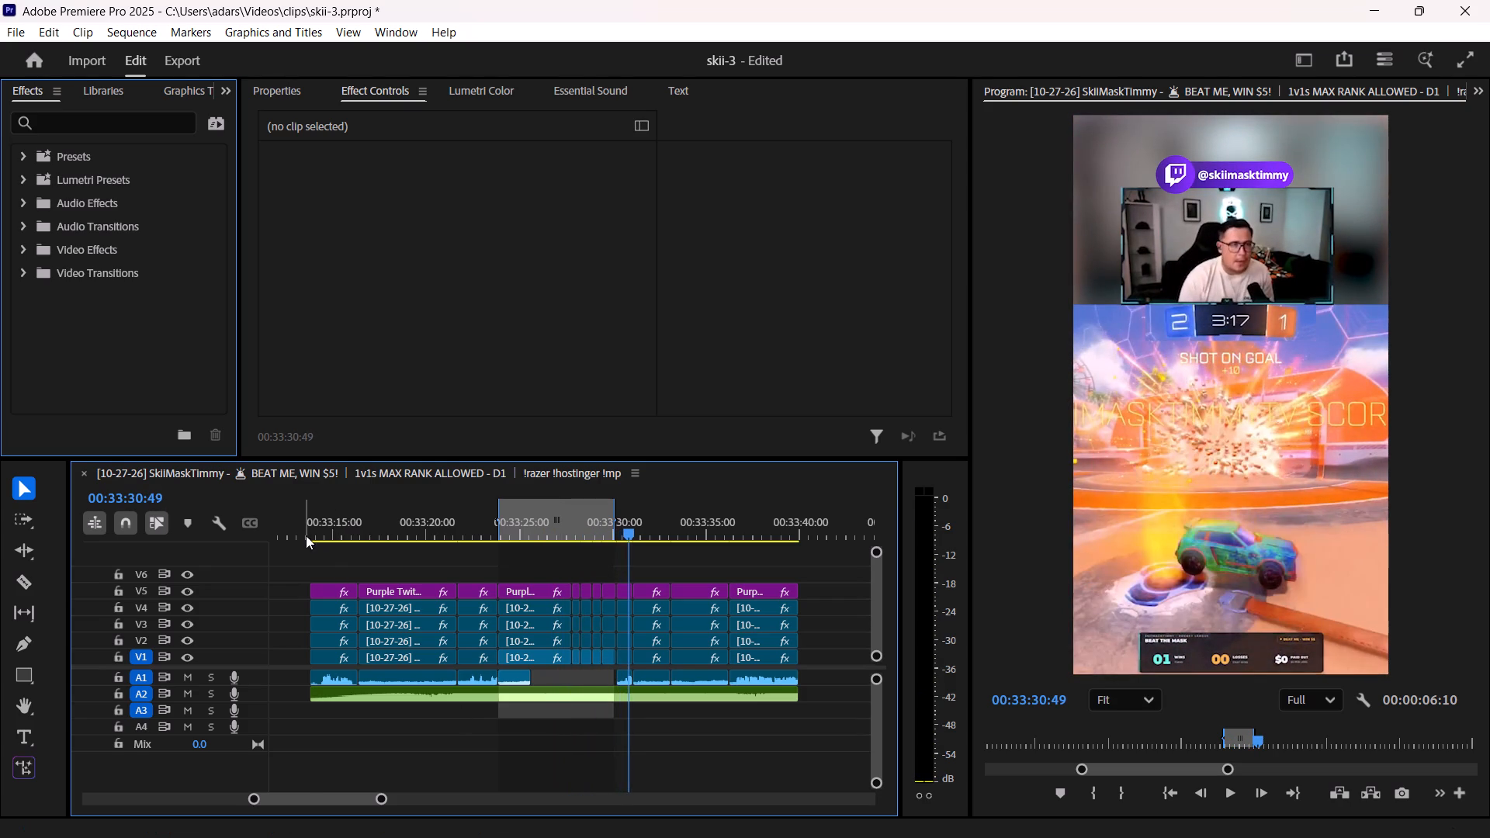
# Replay the opening from 00:33:13:48 through the first goals to check the music fade-in against the gameplay.
pyautogui.click(306, 535)
pyautogui.press('space')
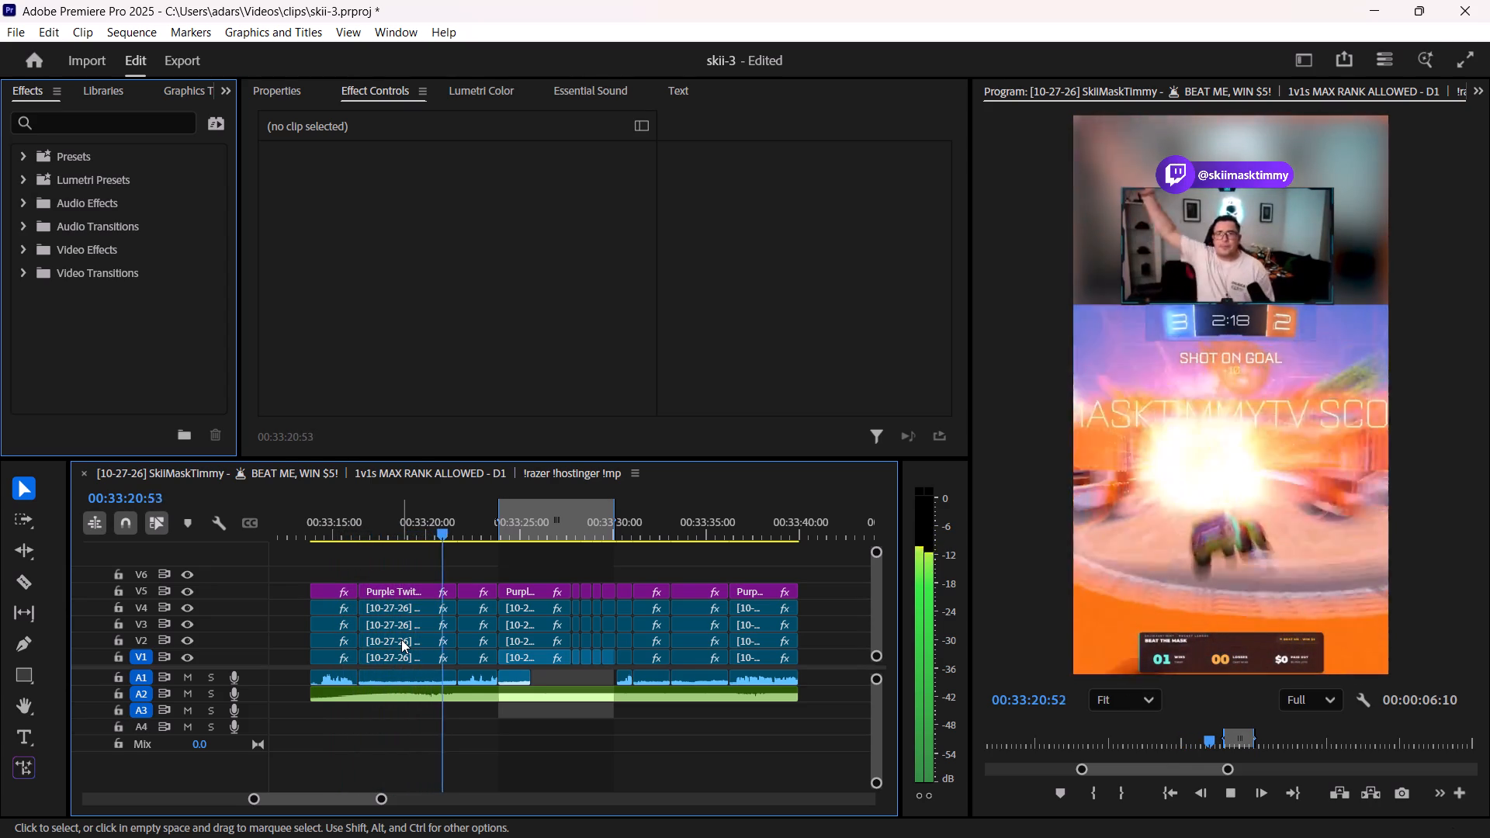
pyautogui.press('space')
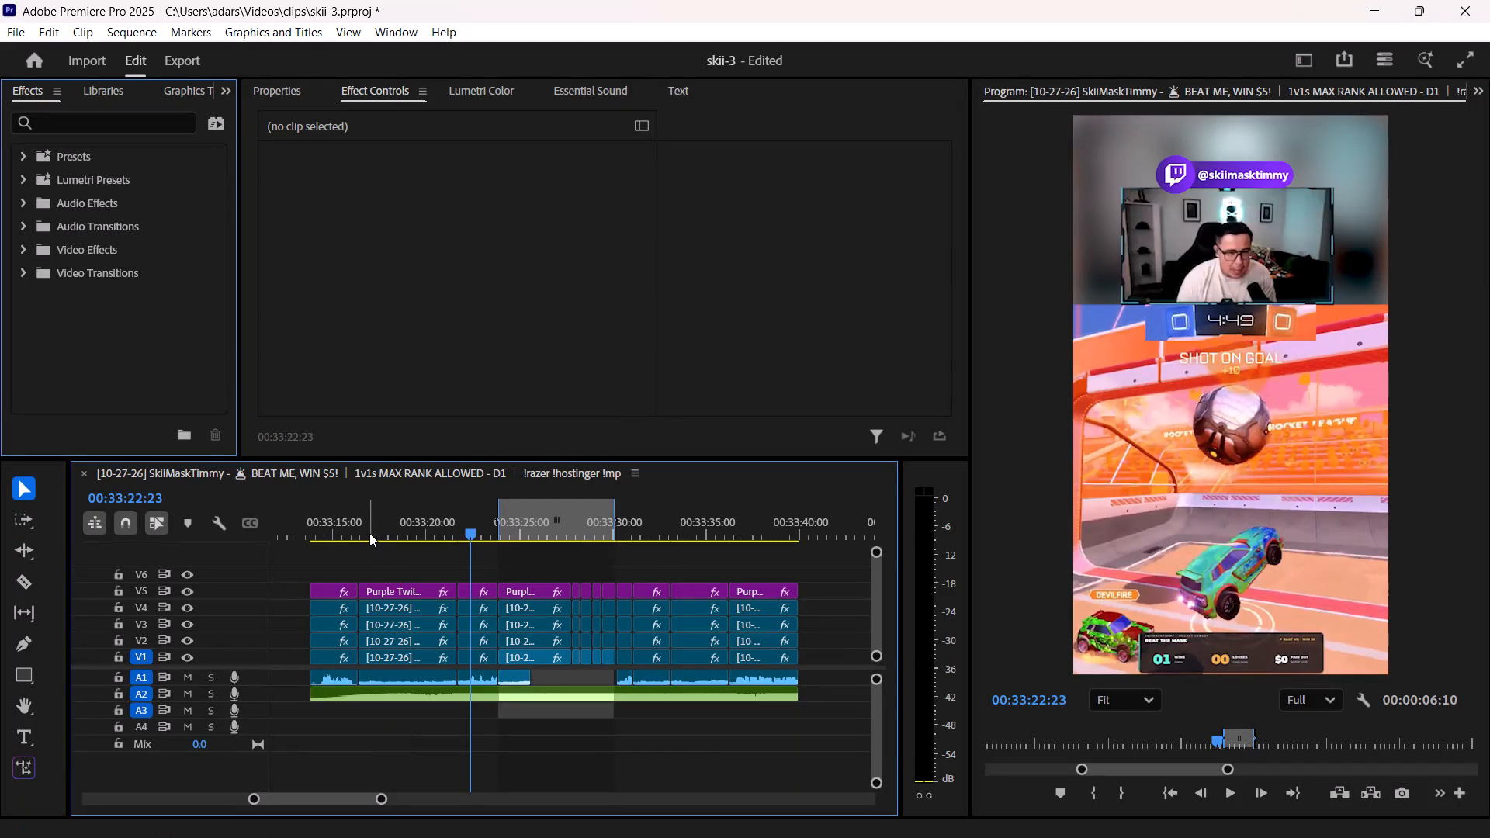
pyautogui.moveTo(343, 516); pyautogui.dragTo(321, 521)
pyautogui.press('space')
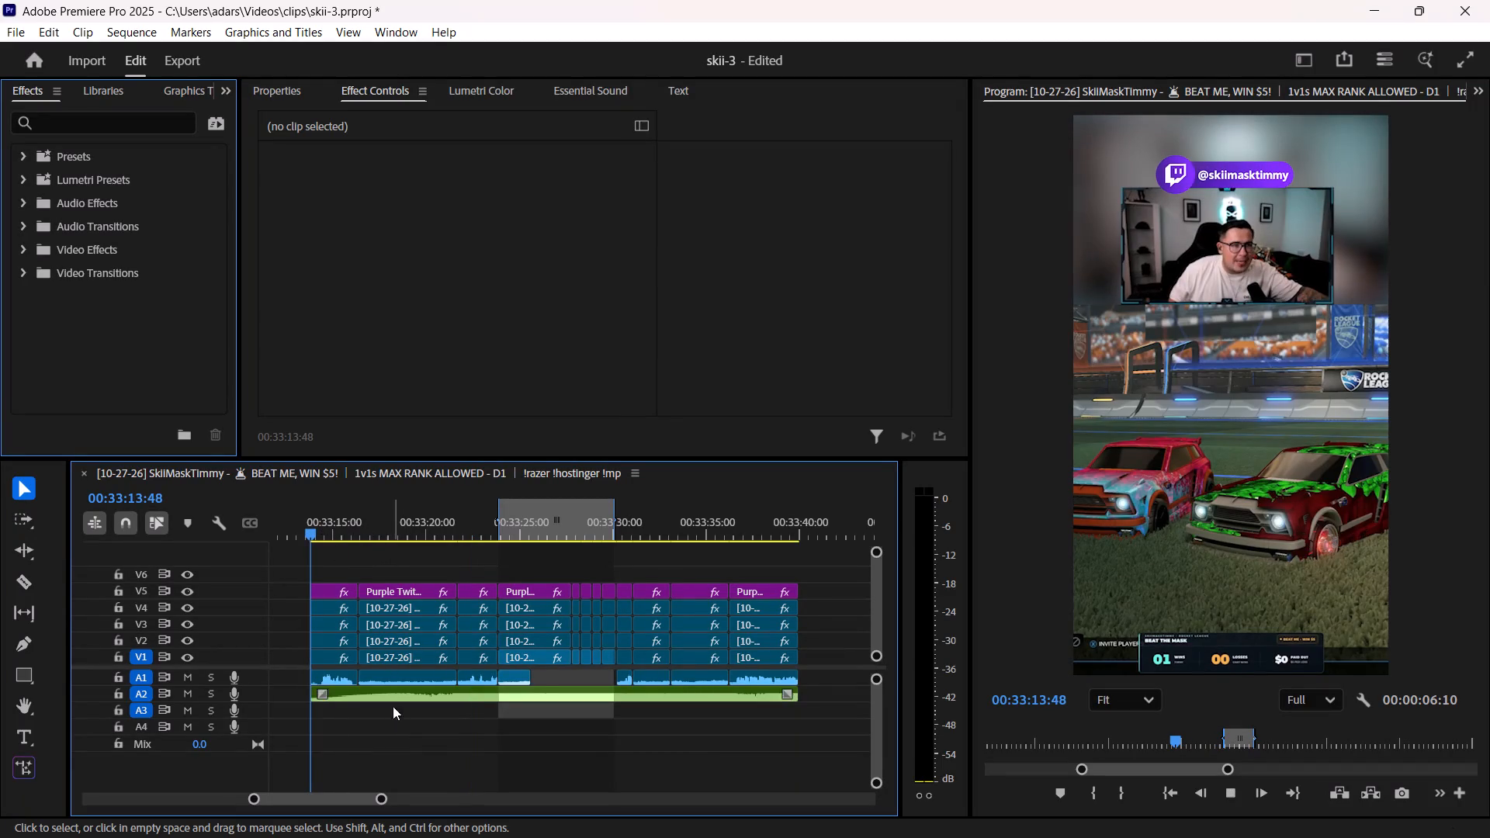
pyautogui.keyDown('alt'); pyautogui.scroll(6, 390, 770); pyautogui.keyUp('alt')
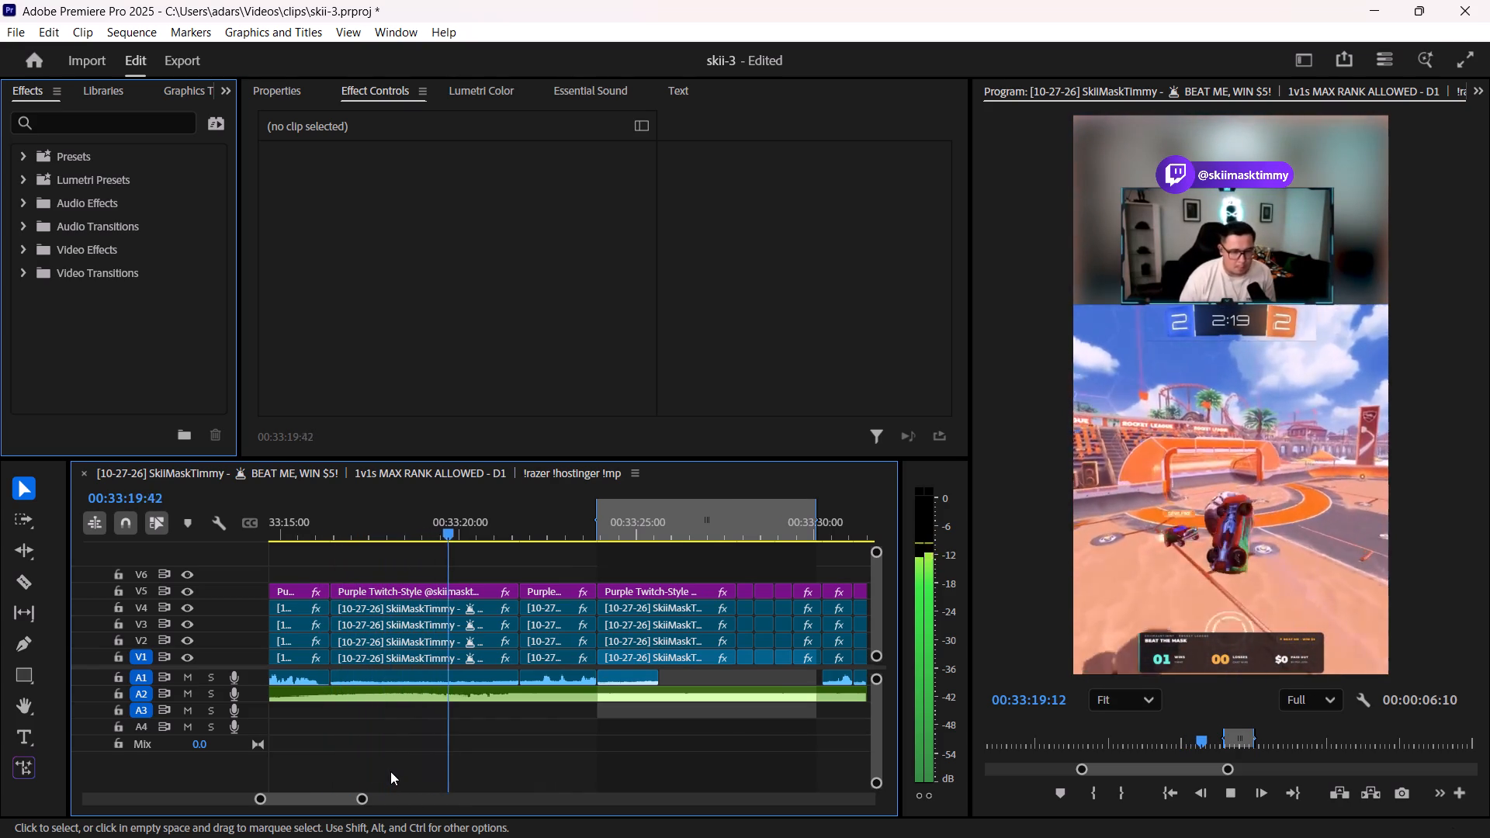
pyautogui.press('space')
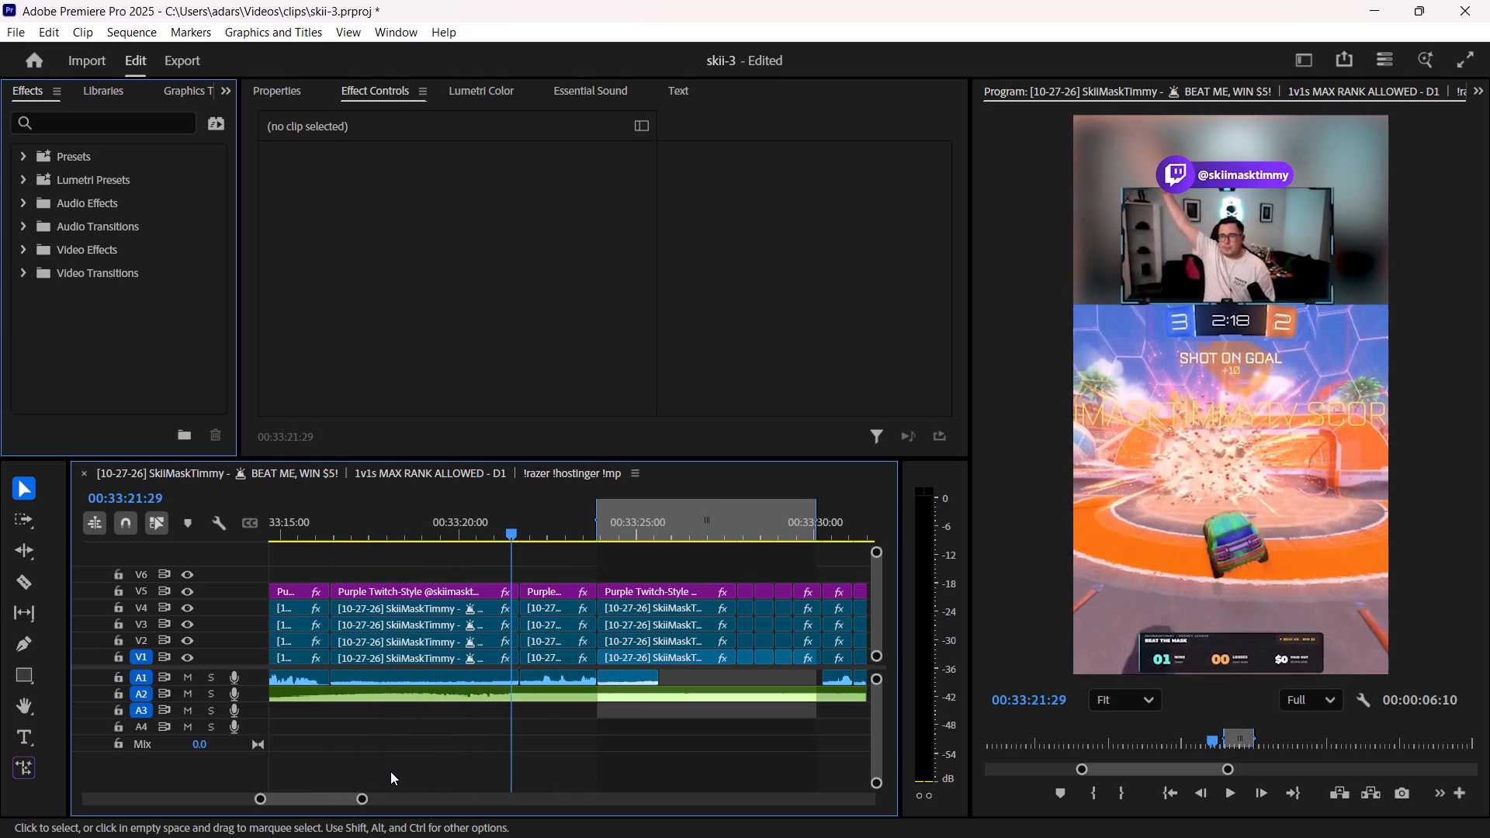
# Review the edit with the music from 00:33:21:29 through the ending, the goal shot from 00:33:23:53 and the opening.
pyautogui.keyDown('alt'); pyautogui.scroll(-6, 390, 771); pyautogui.keyUp('alt')
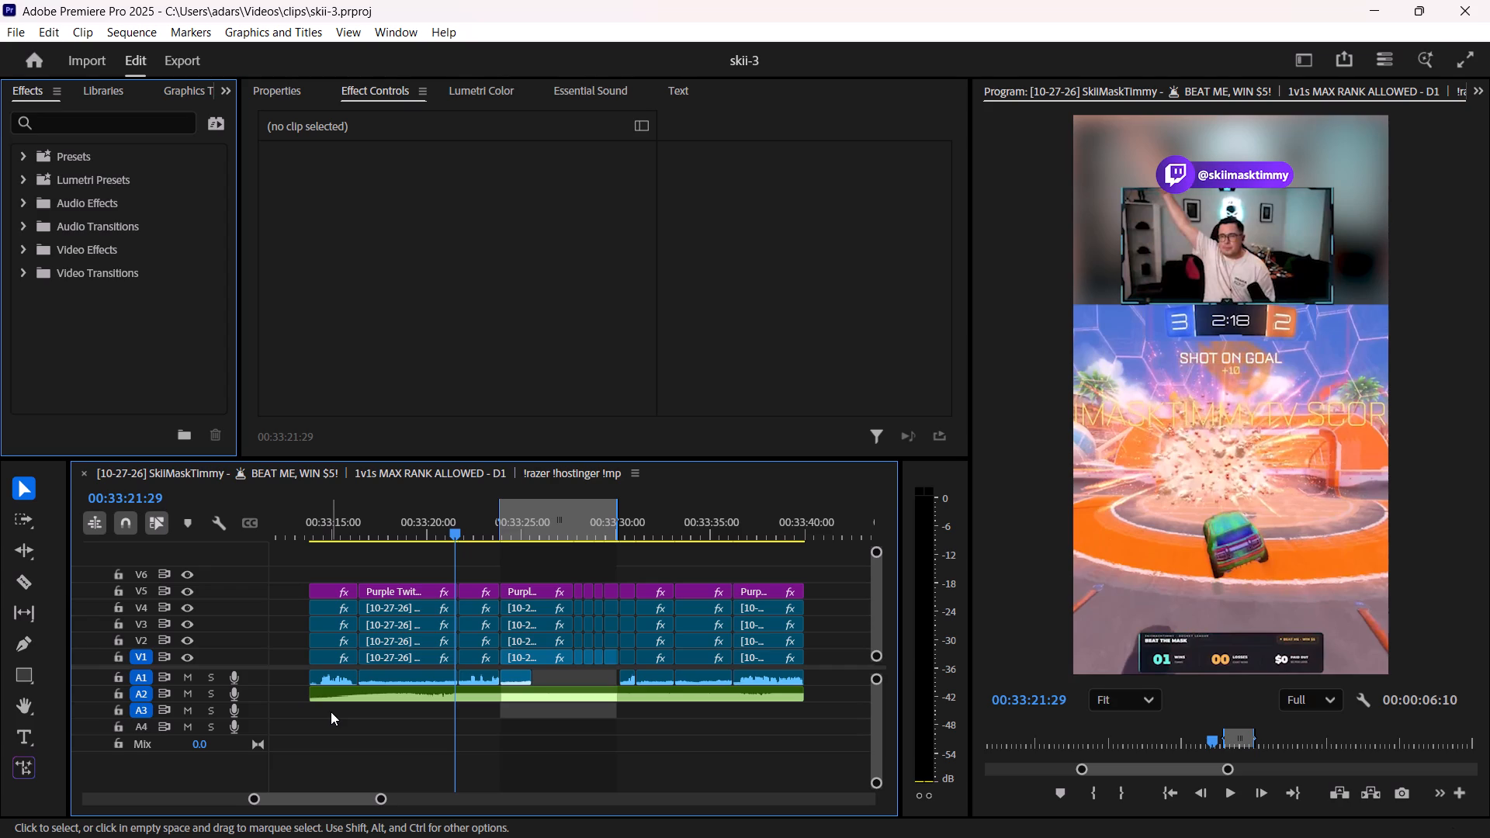
pyautogui.press('space')
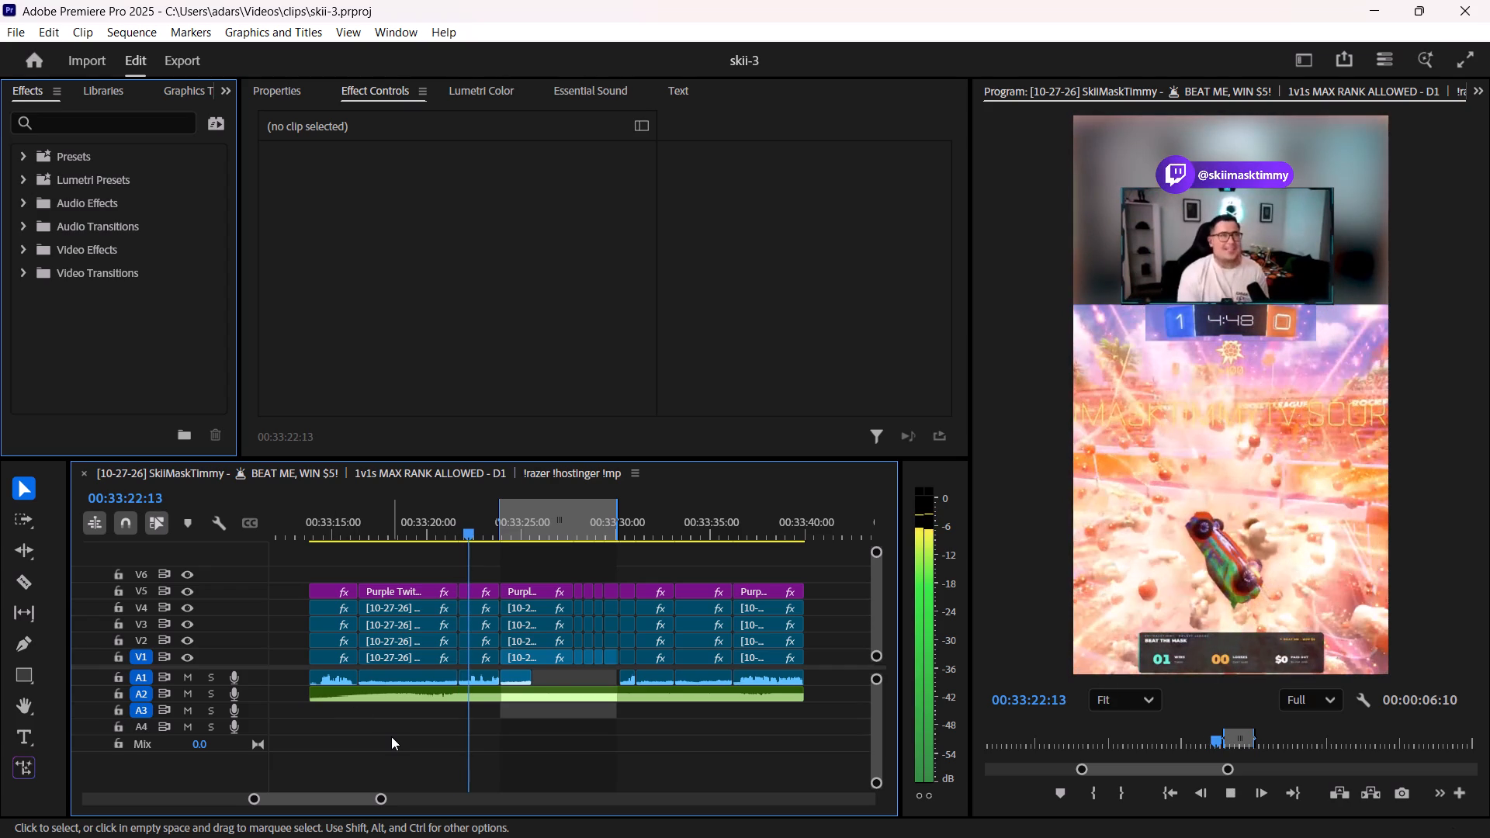
pyautogui.press('space')
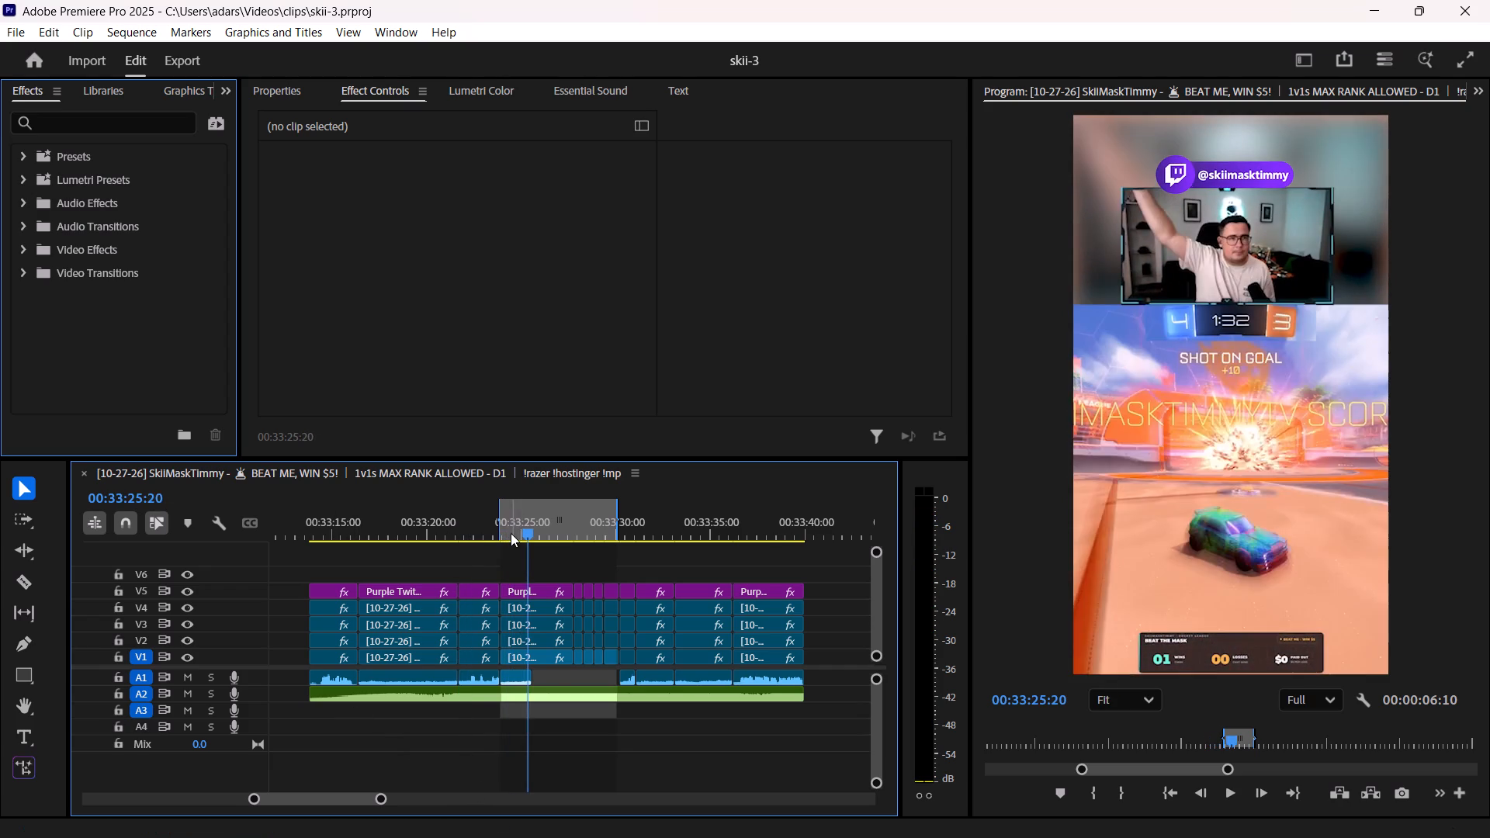
pyautogui.click(511, 534)
pyautogui.press('space')
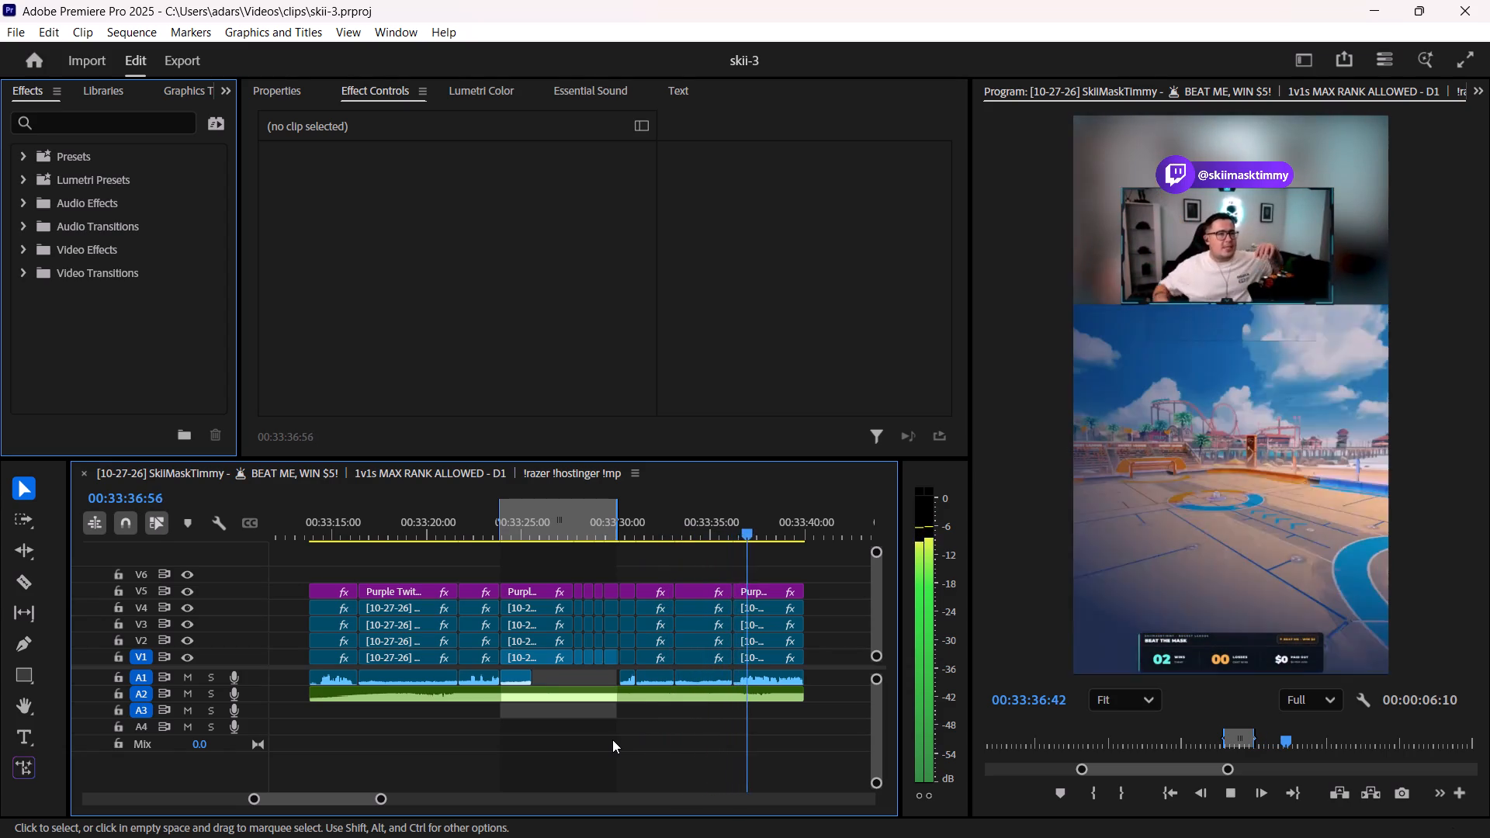
pyautogui.press('space')
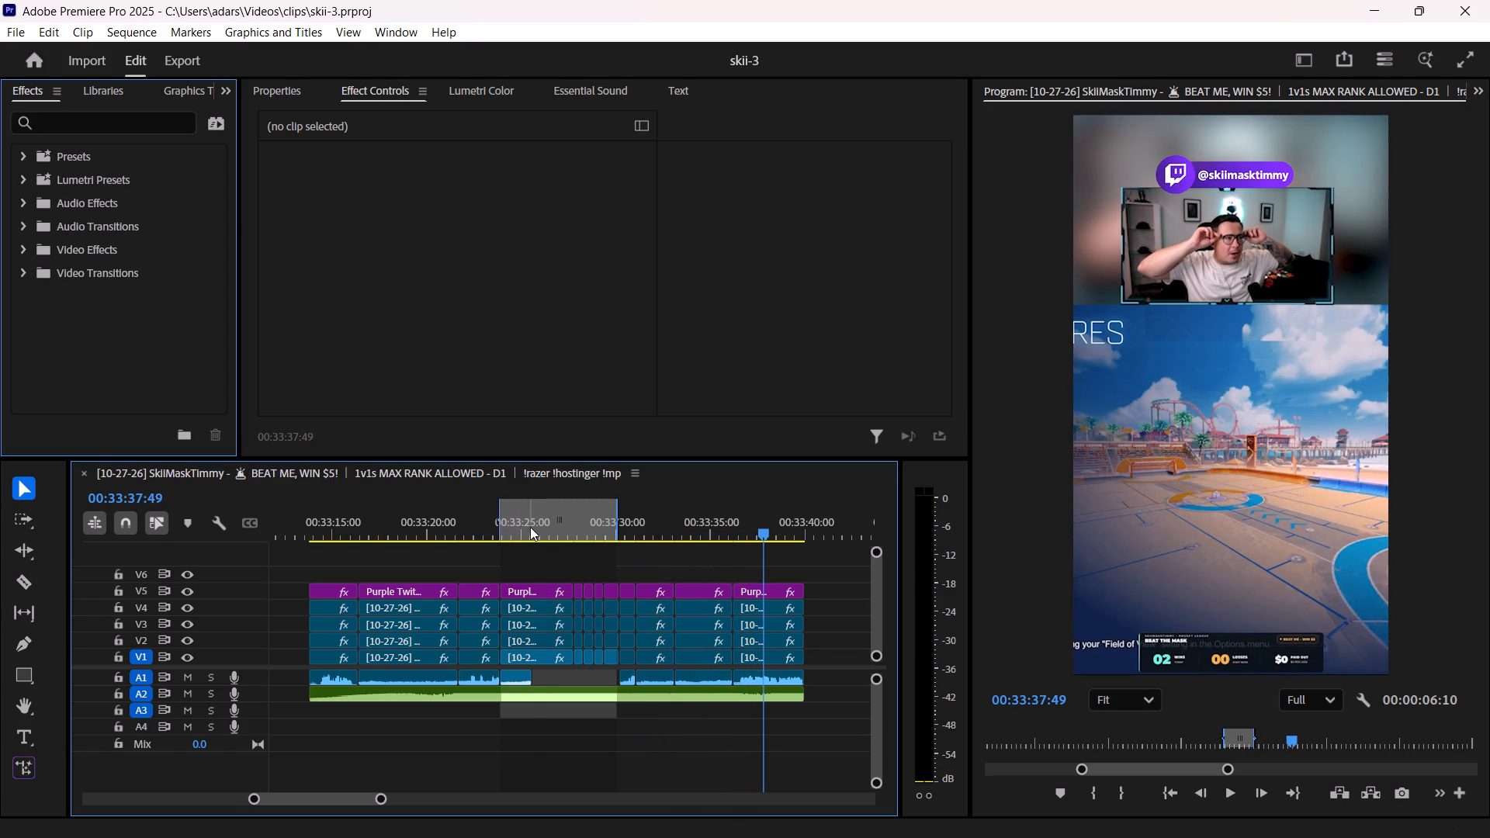
pyautogui.moveTo(532, 527); pyautogui.dragTo(501, 523)
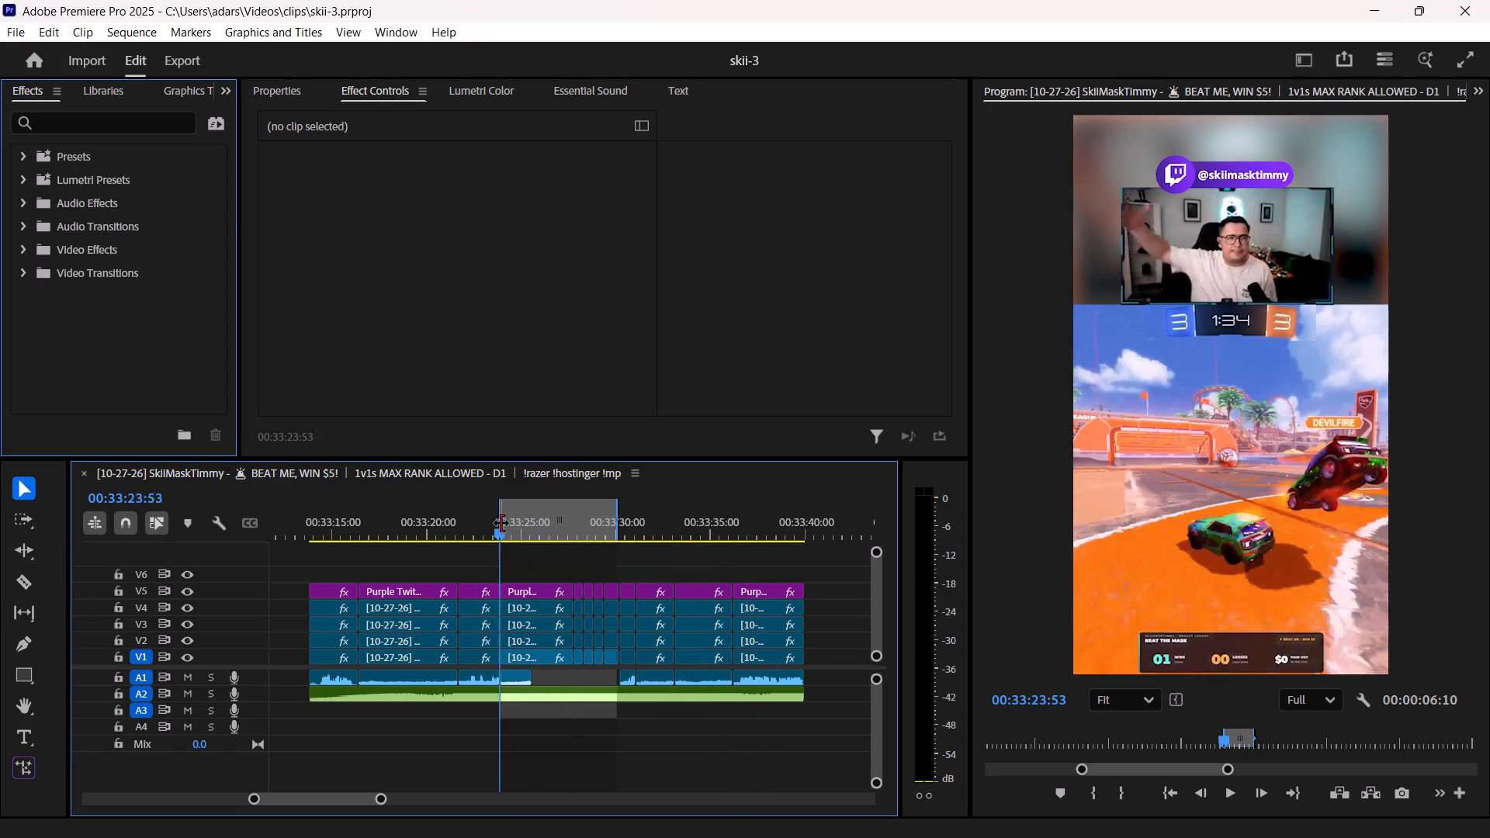
pyautogui.press('space')
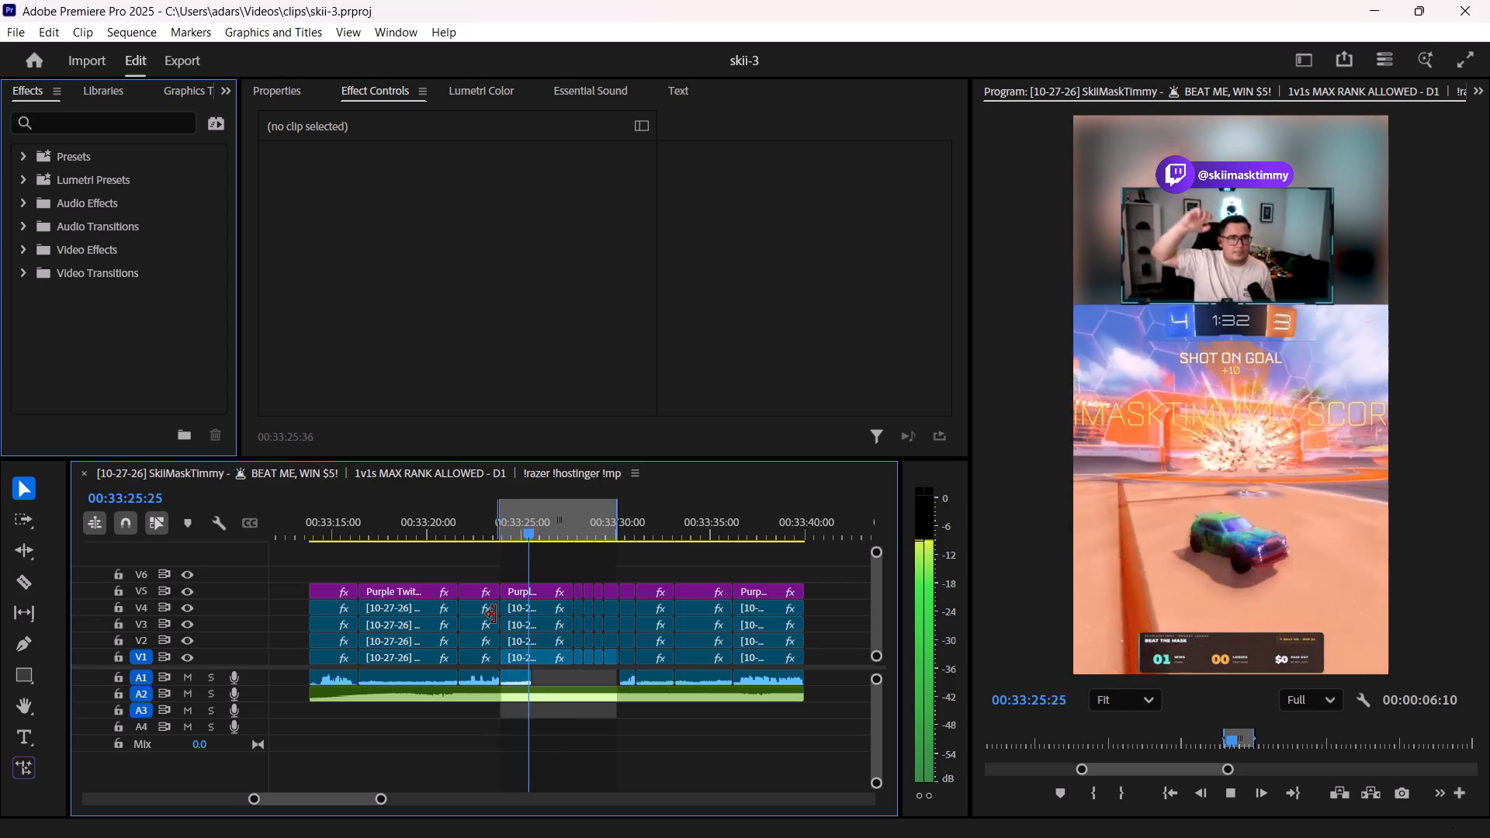
pyautogui.press('space')
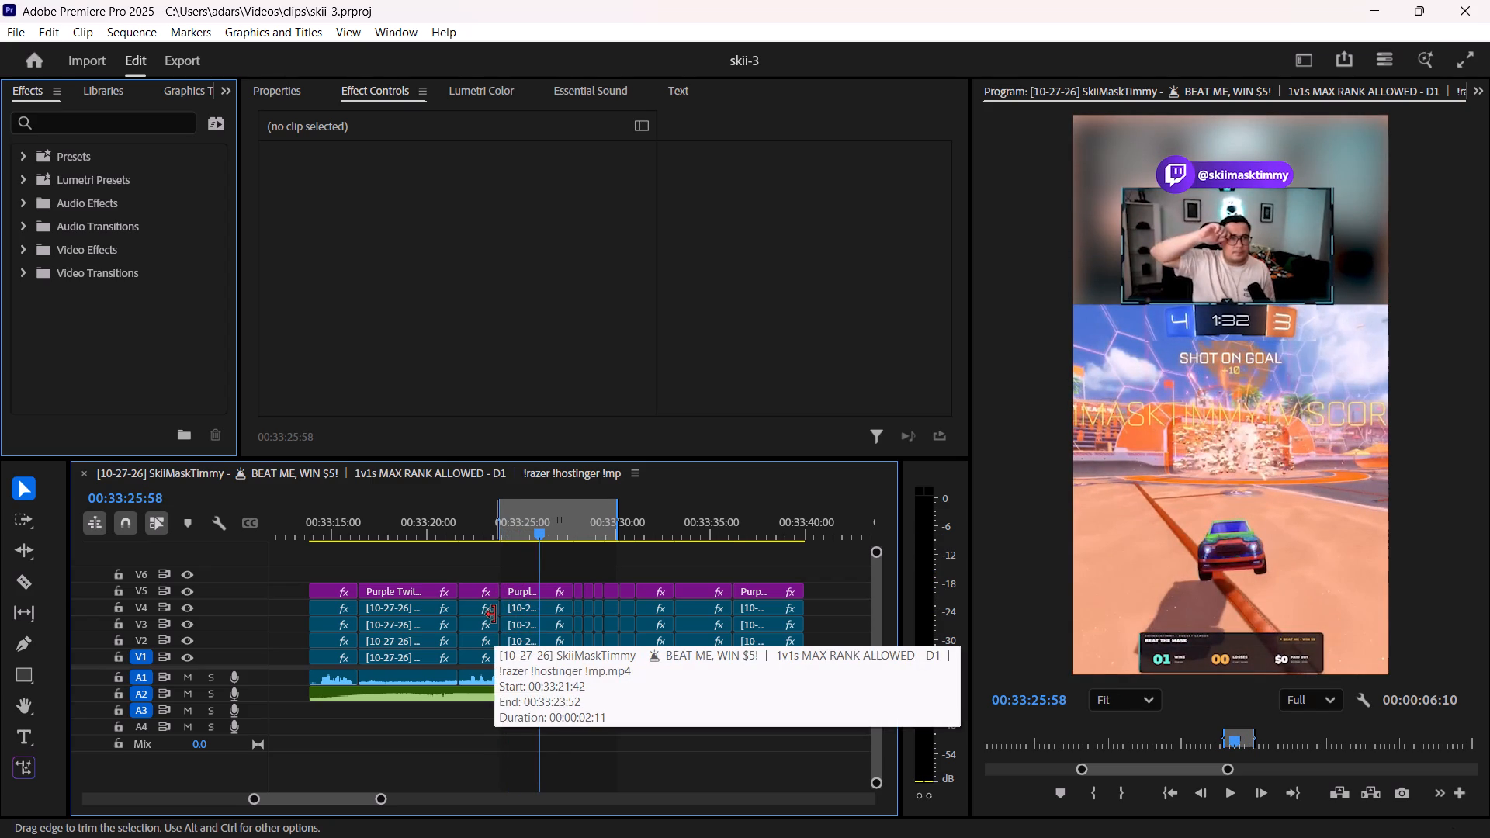
pyautogui.press('space')
pyautogui.press('space')
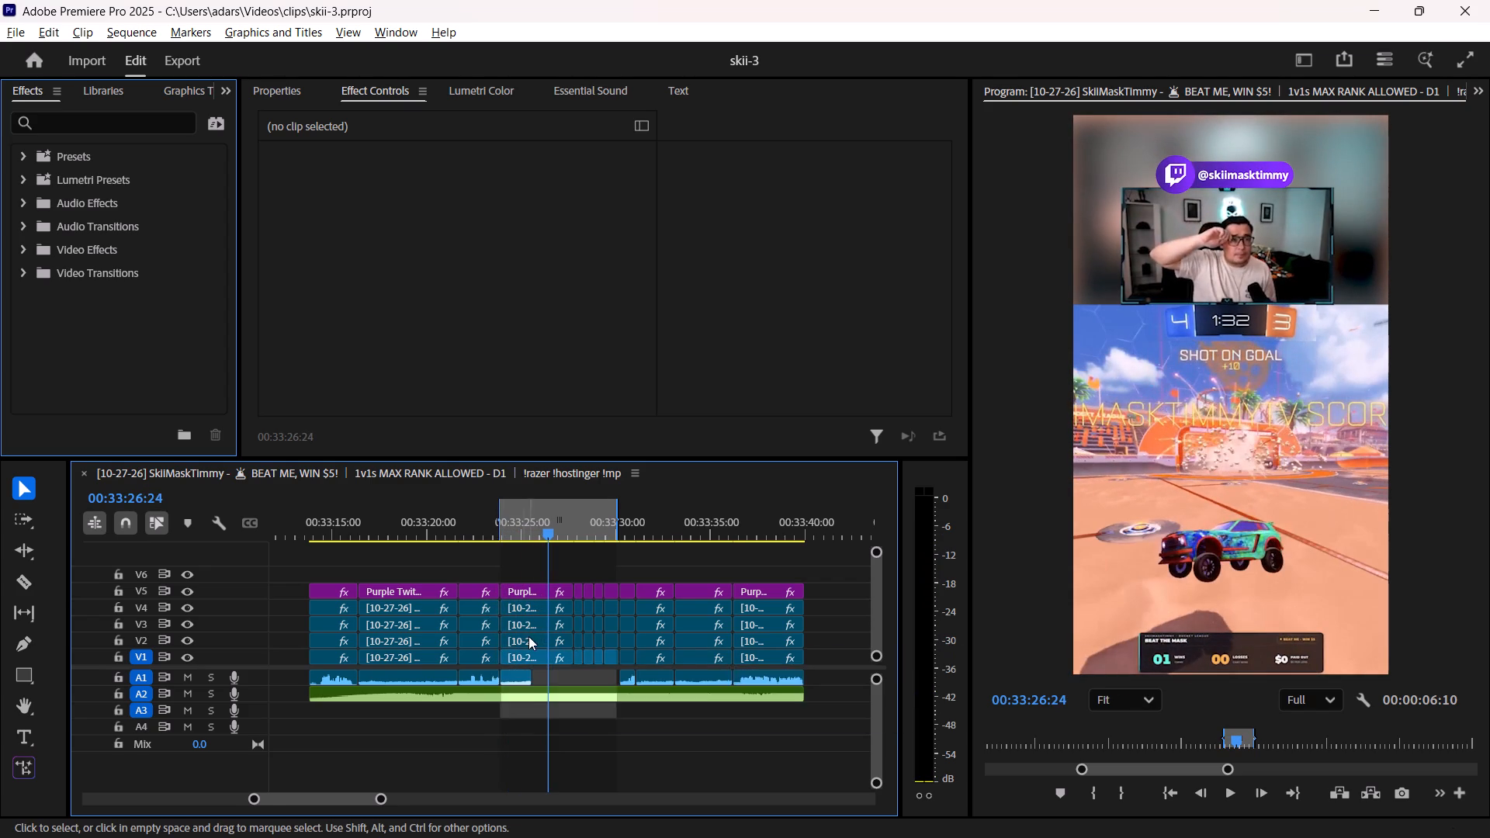
pyautogui.keyDown('alt'); pyautogui.scroll(8, 529, 637); pyautogui.keyUp('alt')
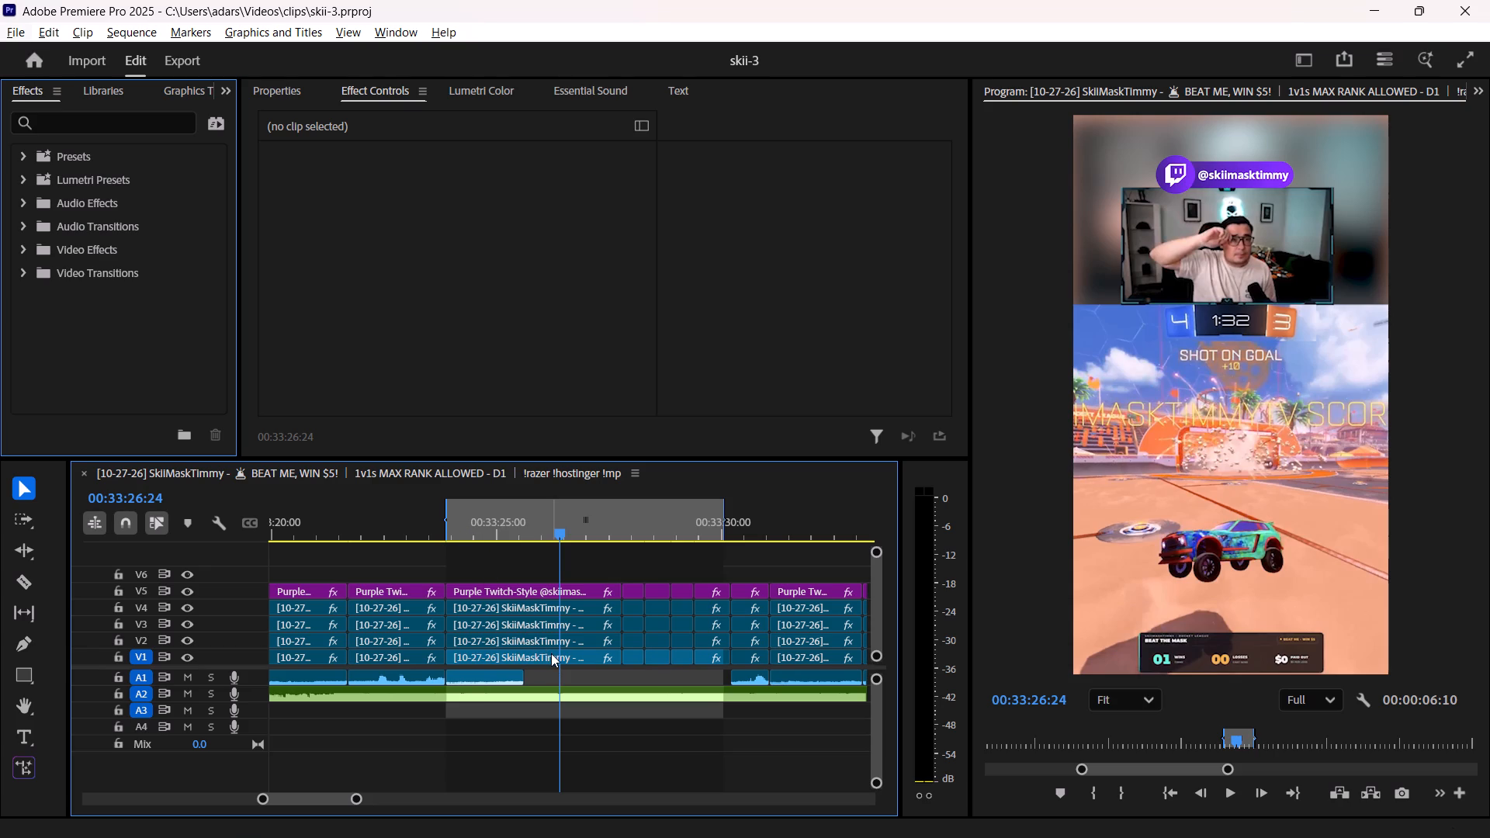
pyautogui.keyDown('alt'); pyautogui.scroll(-9, 552, 655); pyautogui.keyUp('alt')
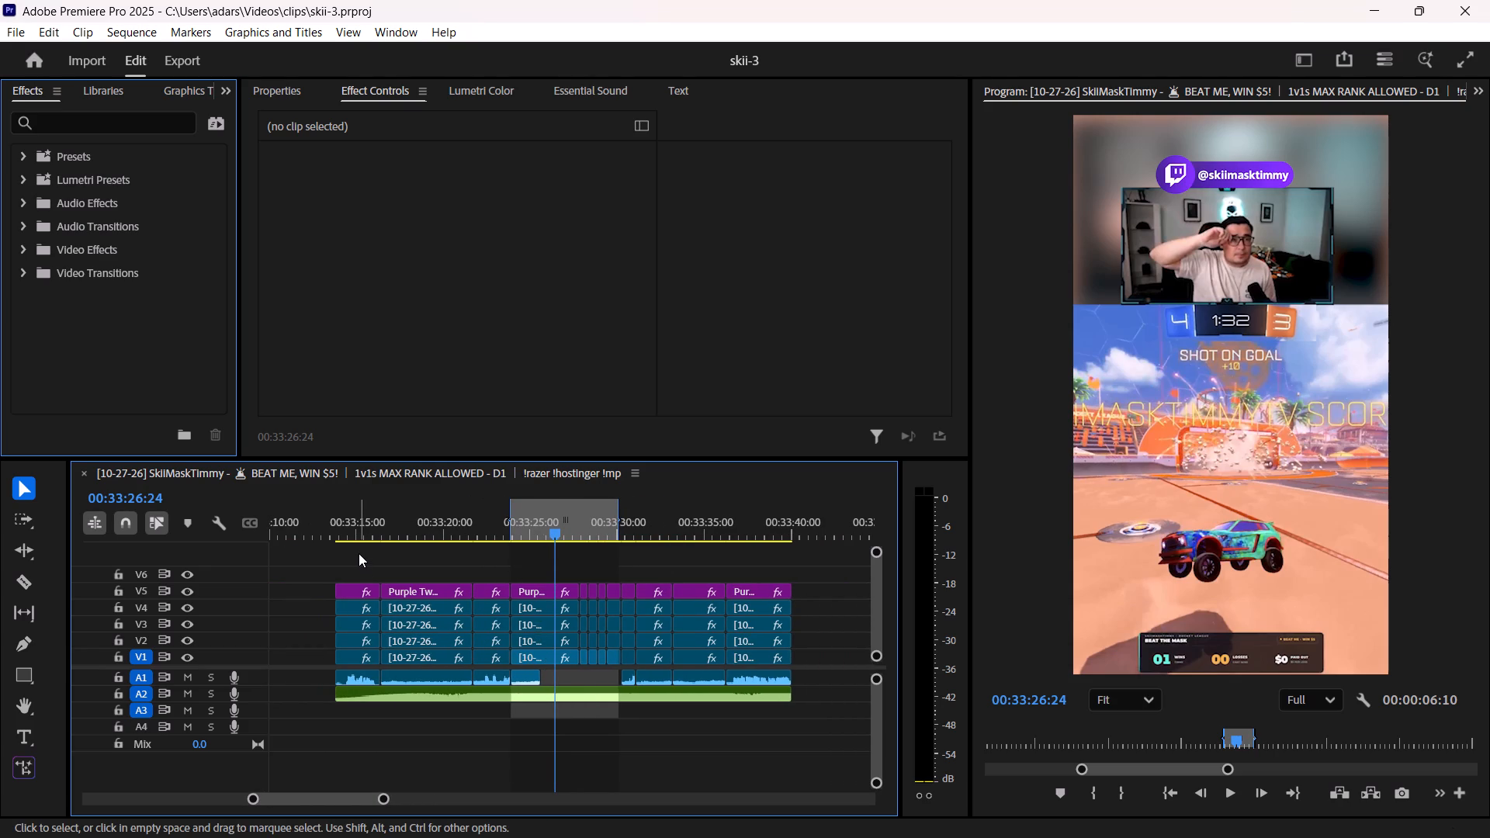
pyautogui.click(338, 538)
pyautogui.press('space')
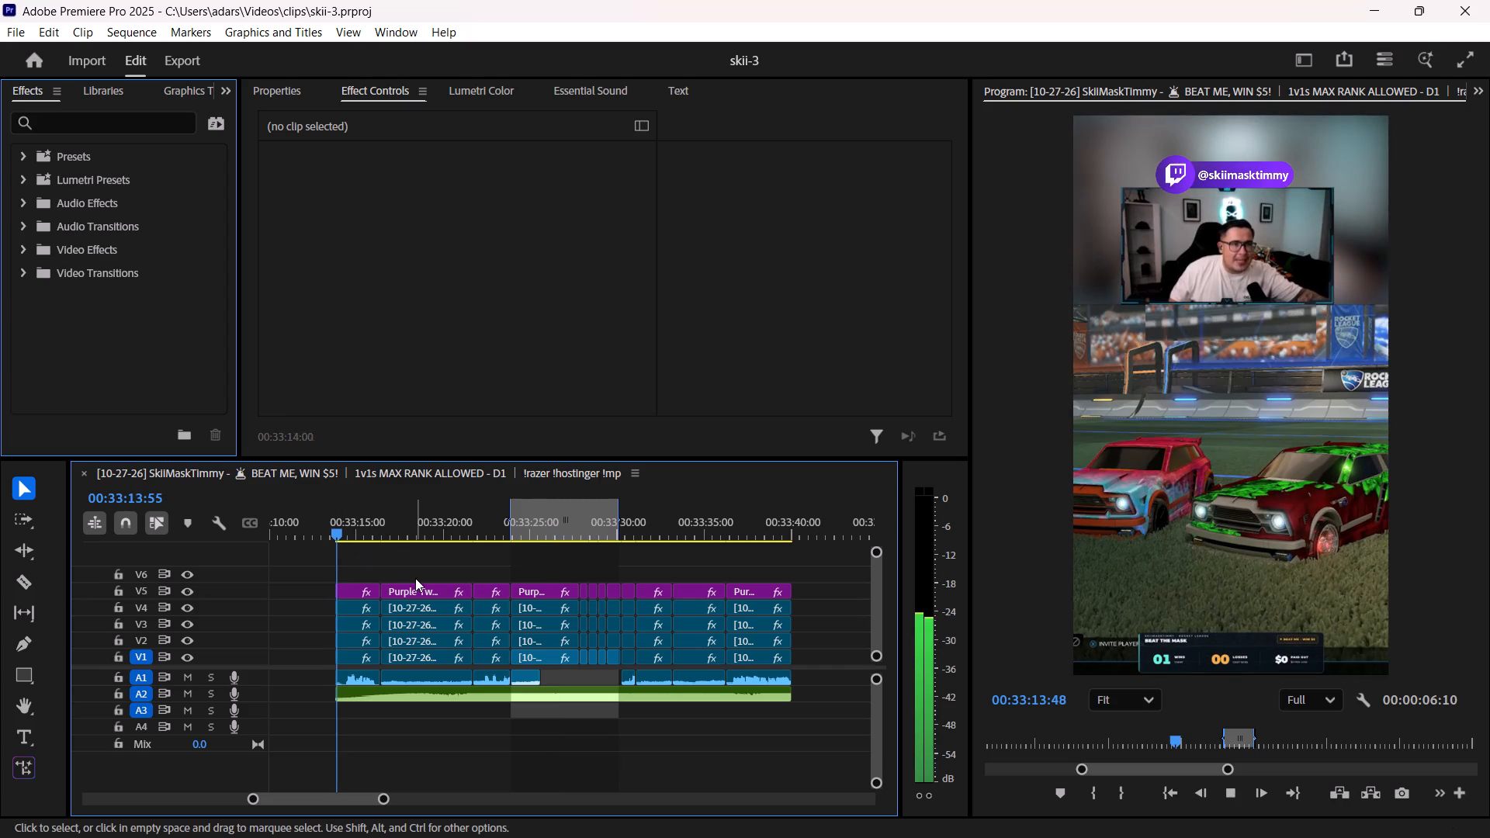
pyautogui.press('space')
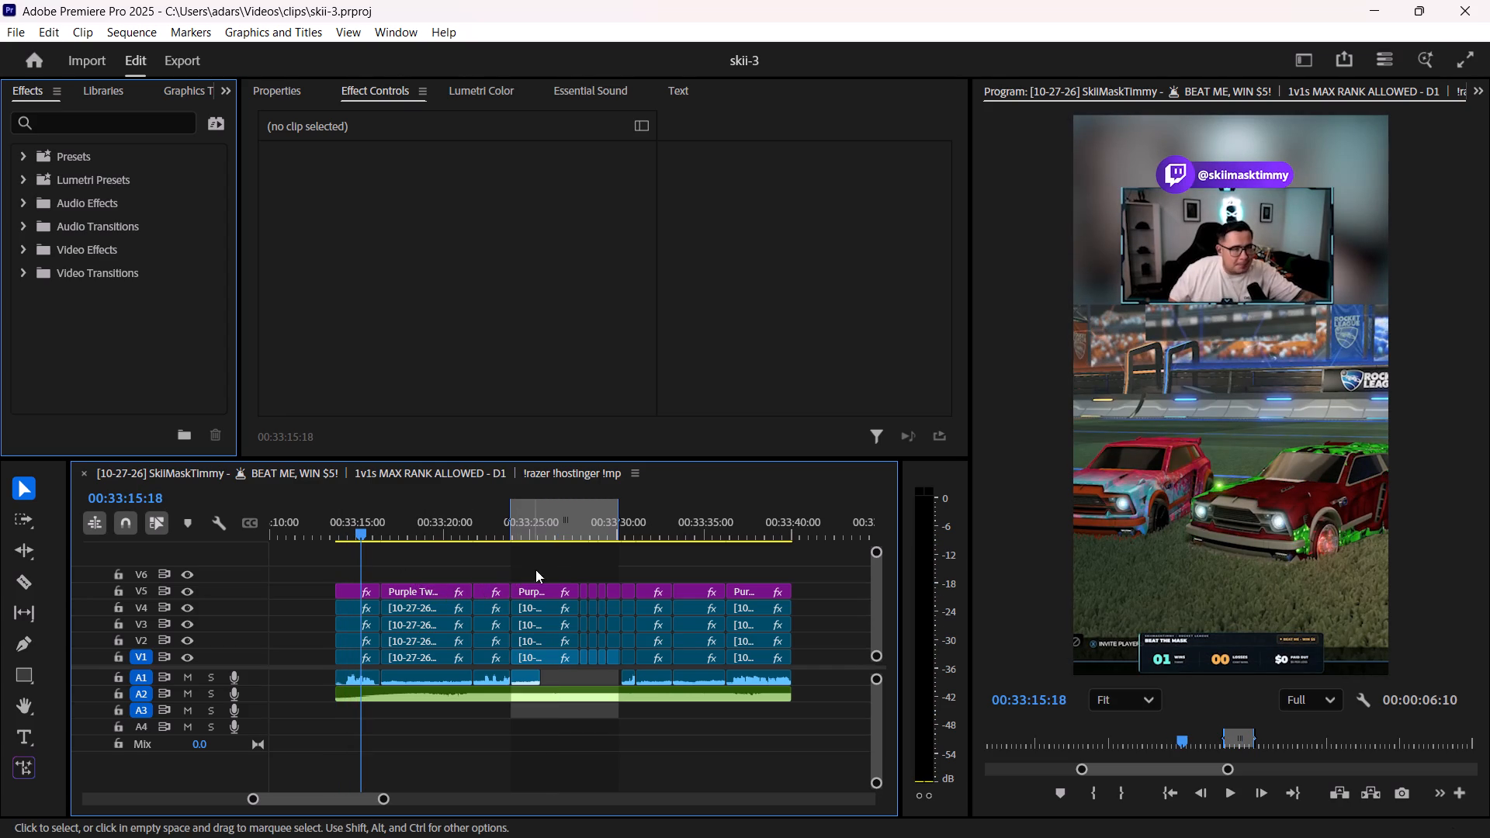
# Move the second, third and fourth clip groups before the opening, to about 00:33:00:00 with audio on A4, and play the music in the gap.
pyautogui.moveTo(557, 571); pyautogui.dragTo(444, 674)
pyautogui.moveTo(441, 675); pyautogui.dragTo(248, 667)
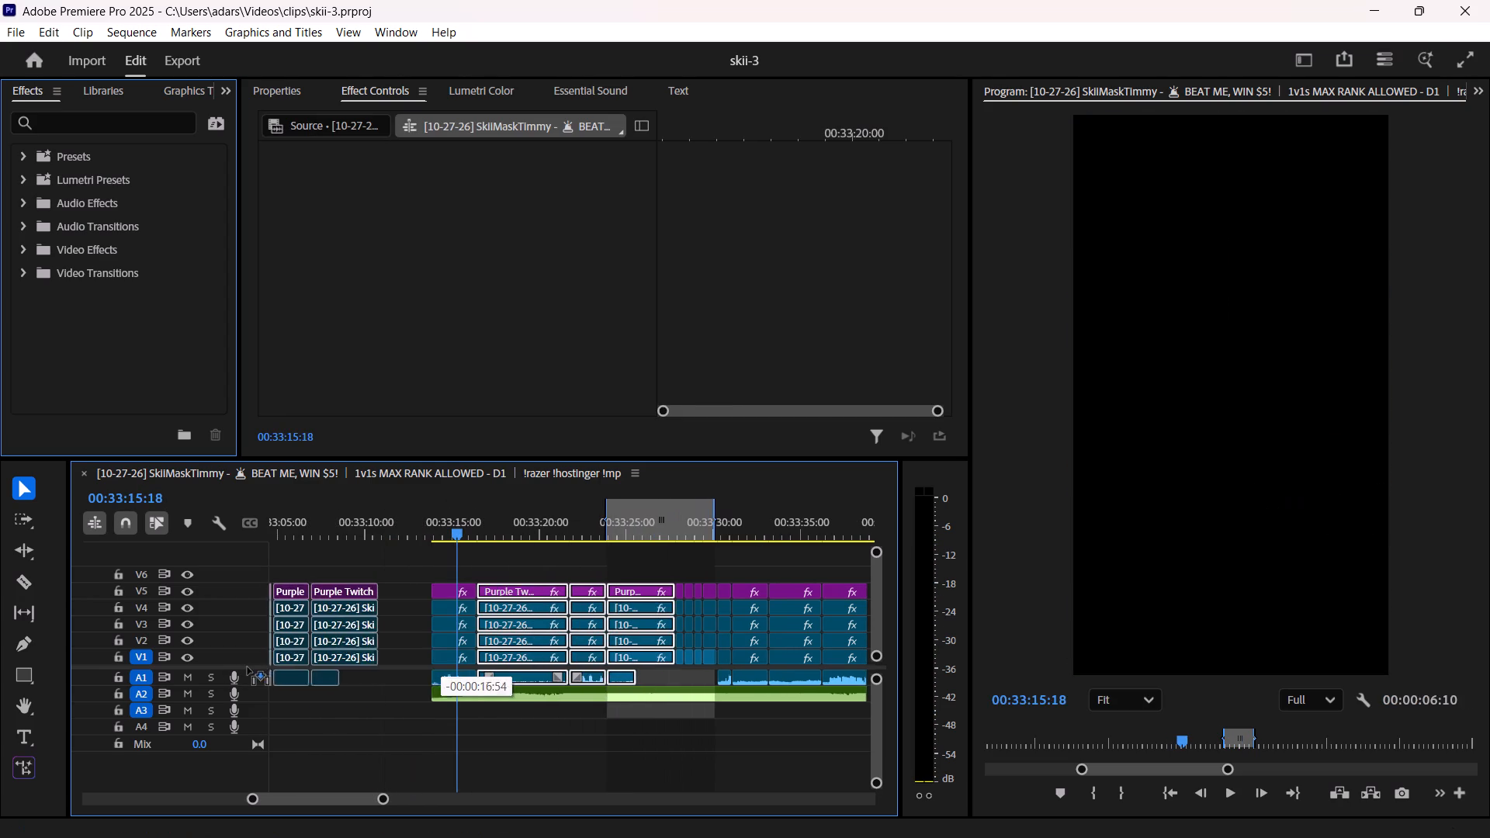
pyautogui.moveTo(248, 667); pyautogui.dragTo(590, 717)
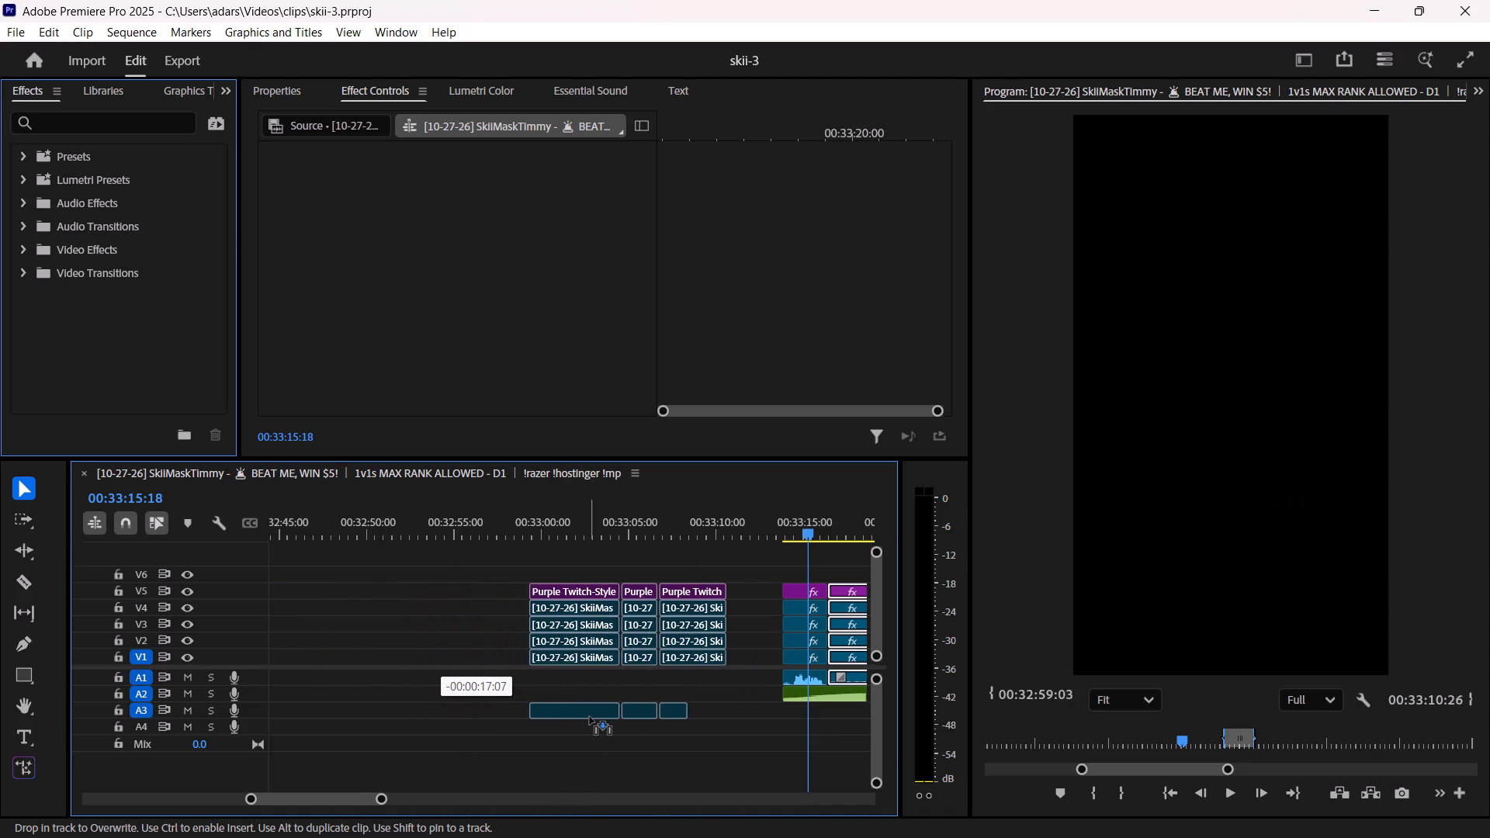
pyautogui.moveTo(590, 717); pyautogui.dragTo(605, 719)
pyautogui.keyDown('shift'); pyautogui.scroll(-7, 619, 721); pyautogui.keyUp('shift')
pyautogui.keyDown('shift'); pyautogui.scroll(-3, 557, 729); pyautogui.keyUp('shift')
pyautogui.press('space')
pyautogui.keyDown('alt'); pyautogui.scroll(4, 546, 730); pyautogui.keyUp('alt')
pyautogui.press('space')
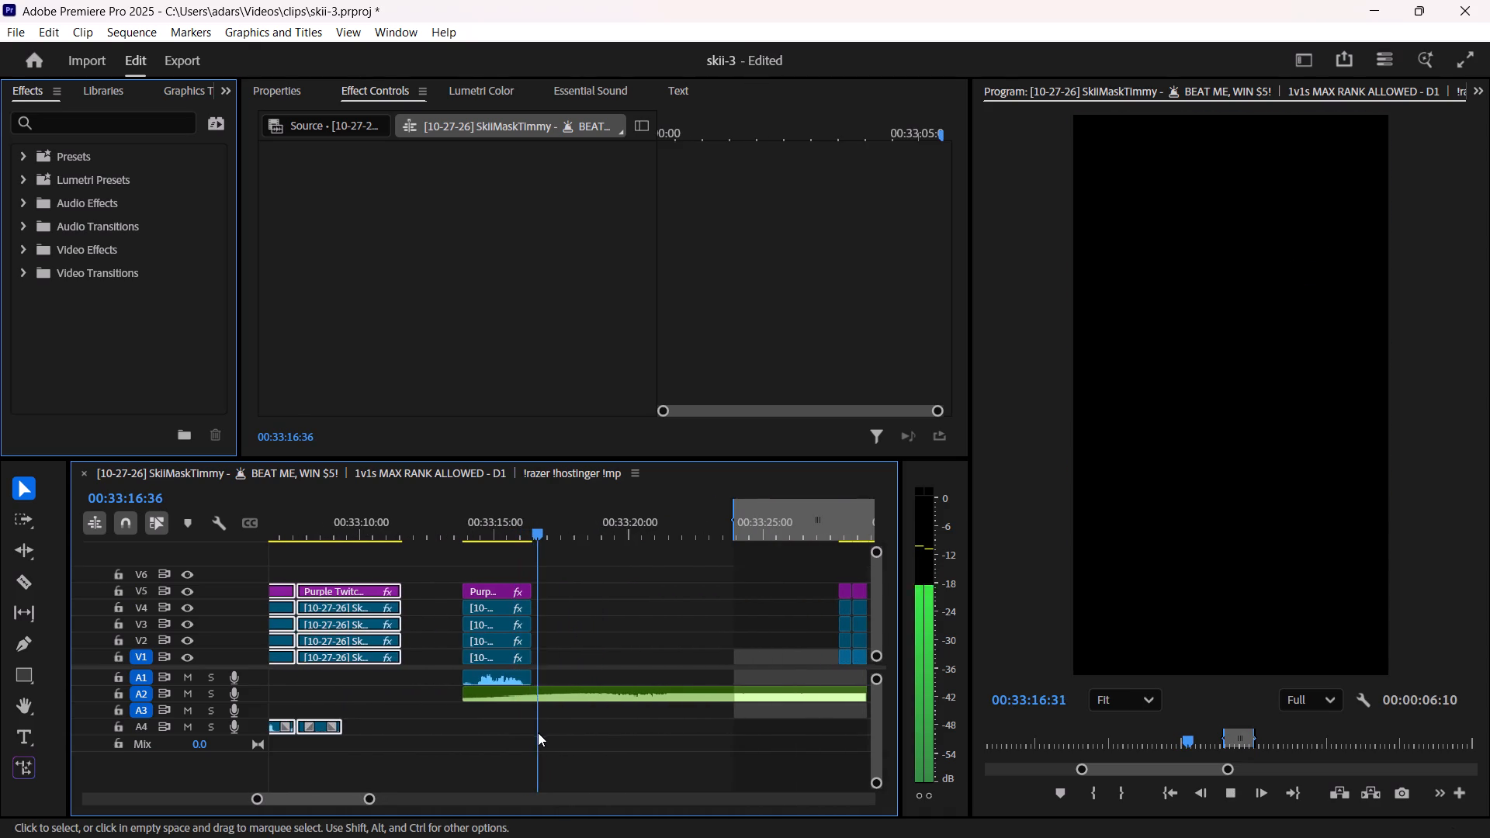
pyautogui.keyDown('shift'); pyautogui.scroll(8, 525, 738); pyautogui.keyUp('shift')
pyautogui.keyDown('alt'); pyautogui.scroll(-6, 489, 736); pyautogui.keyUp('alt')
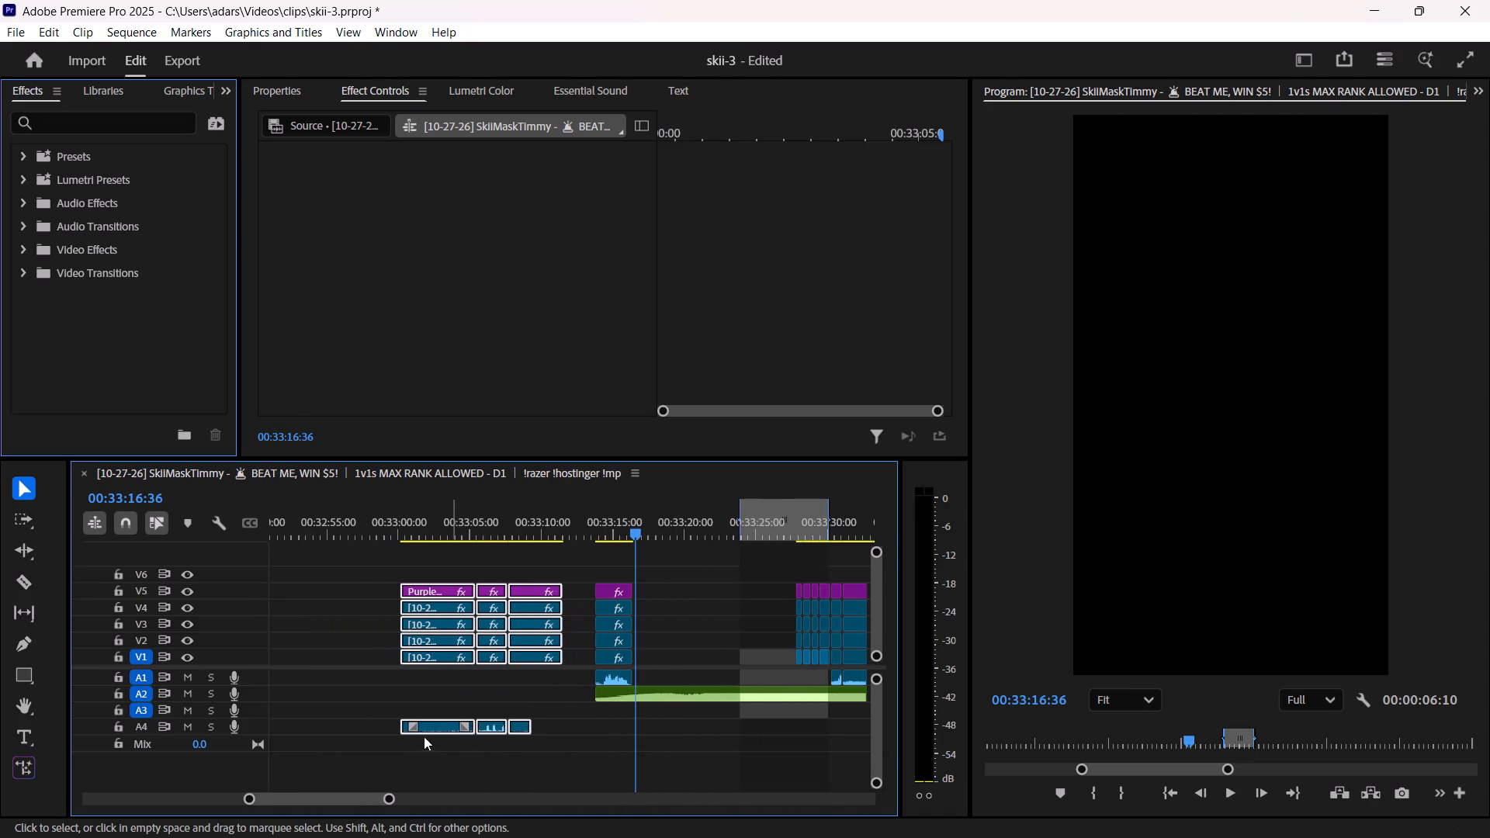
# Move the first parked clip group back against the end of the opening clip at 00:33:16:24 and play it with the music.
pyautogui.click(408, 741)
pyautogui.click(407, 746)
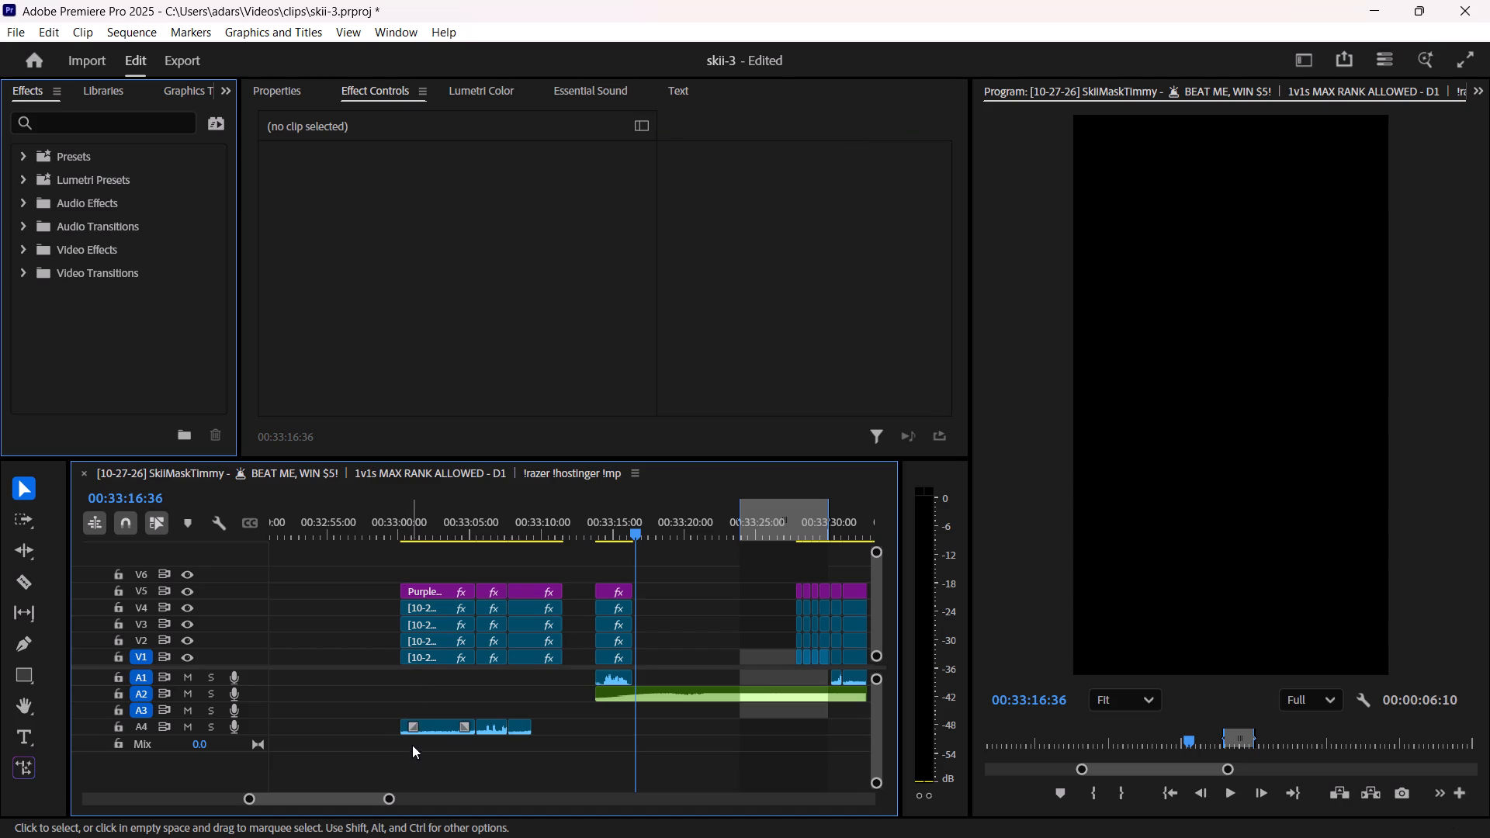
pyautogui.moveTo(411, 758); pyautogui.dragTo(418, 587)
pyautogui.moveTo(419, 590); pyautogui.dragTo(553, 589)
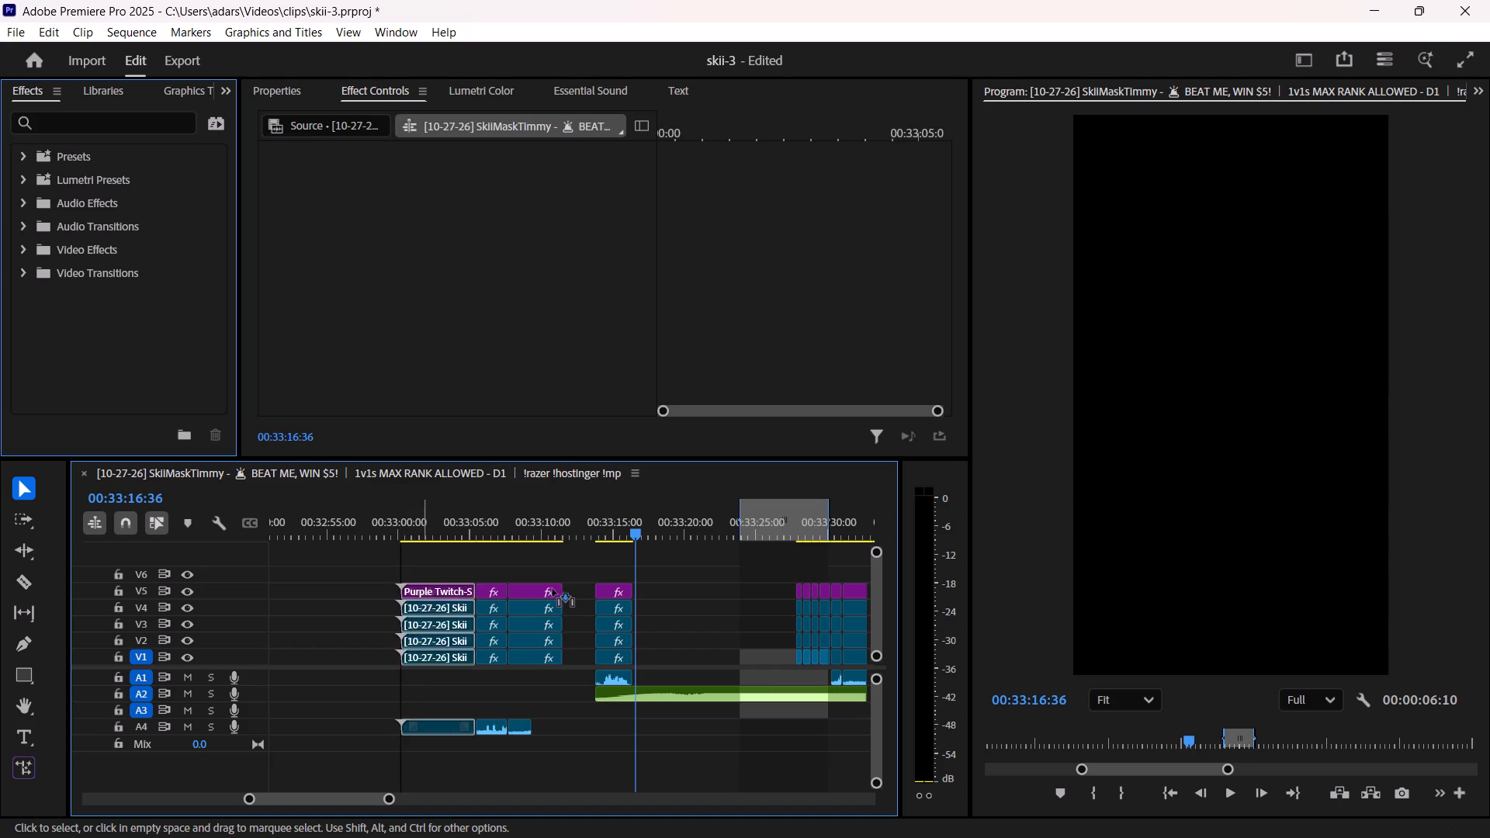
pyautogui.moveTo(553, 589); pyautogui.dragTo(661, 601)
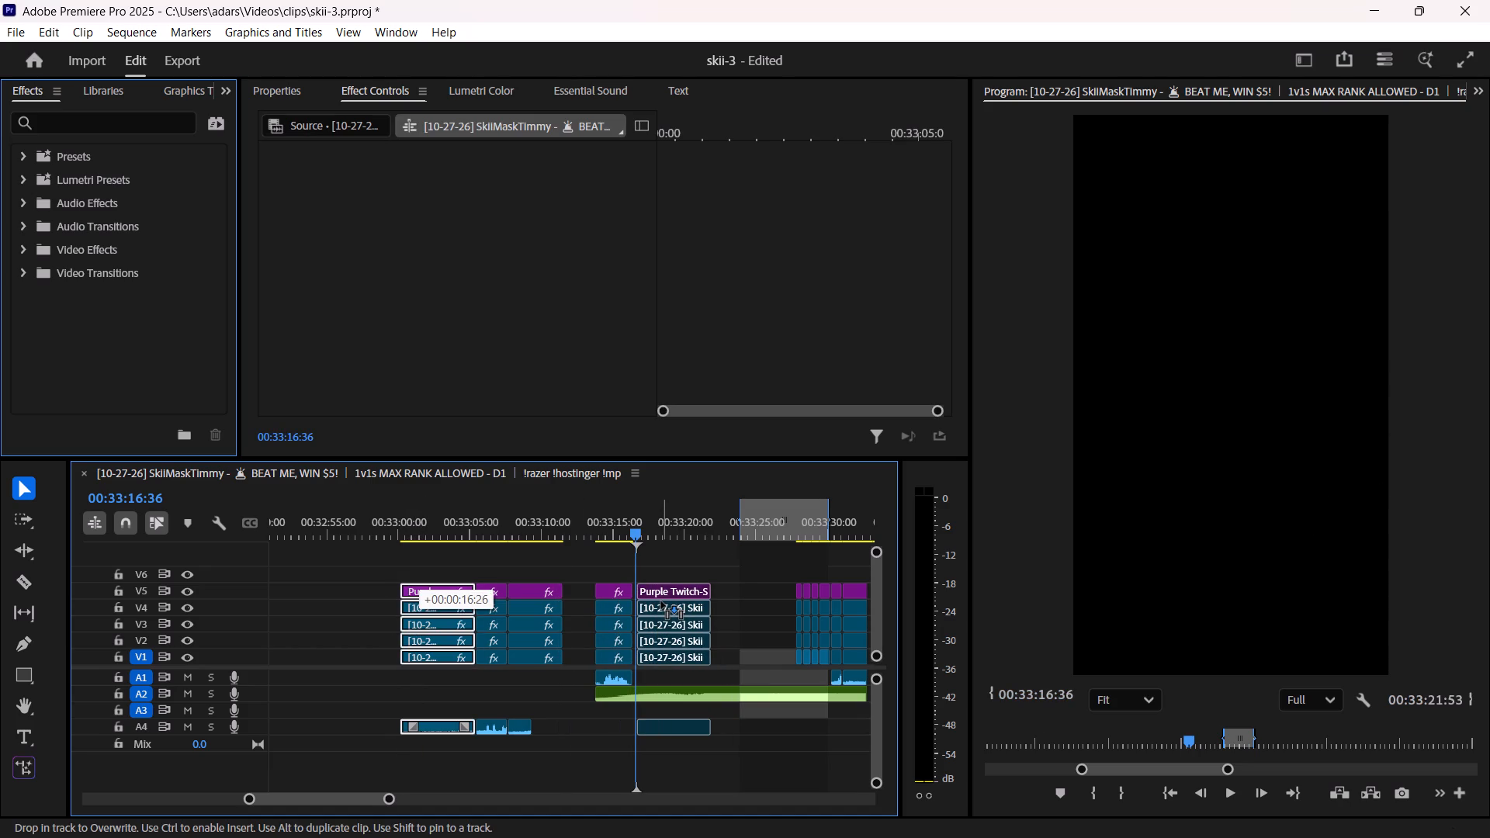
pyautogui.moveTo(661, 601); pyautogui.dragTo(651, 601)
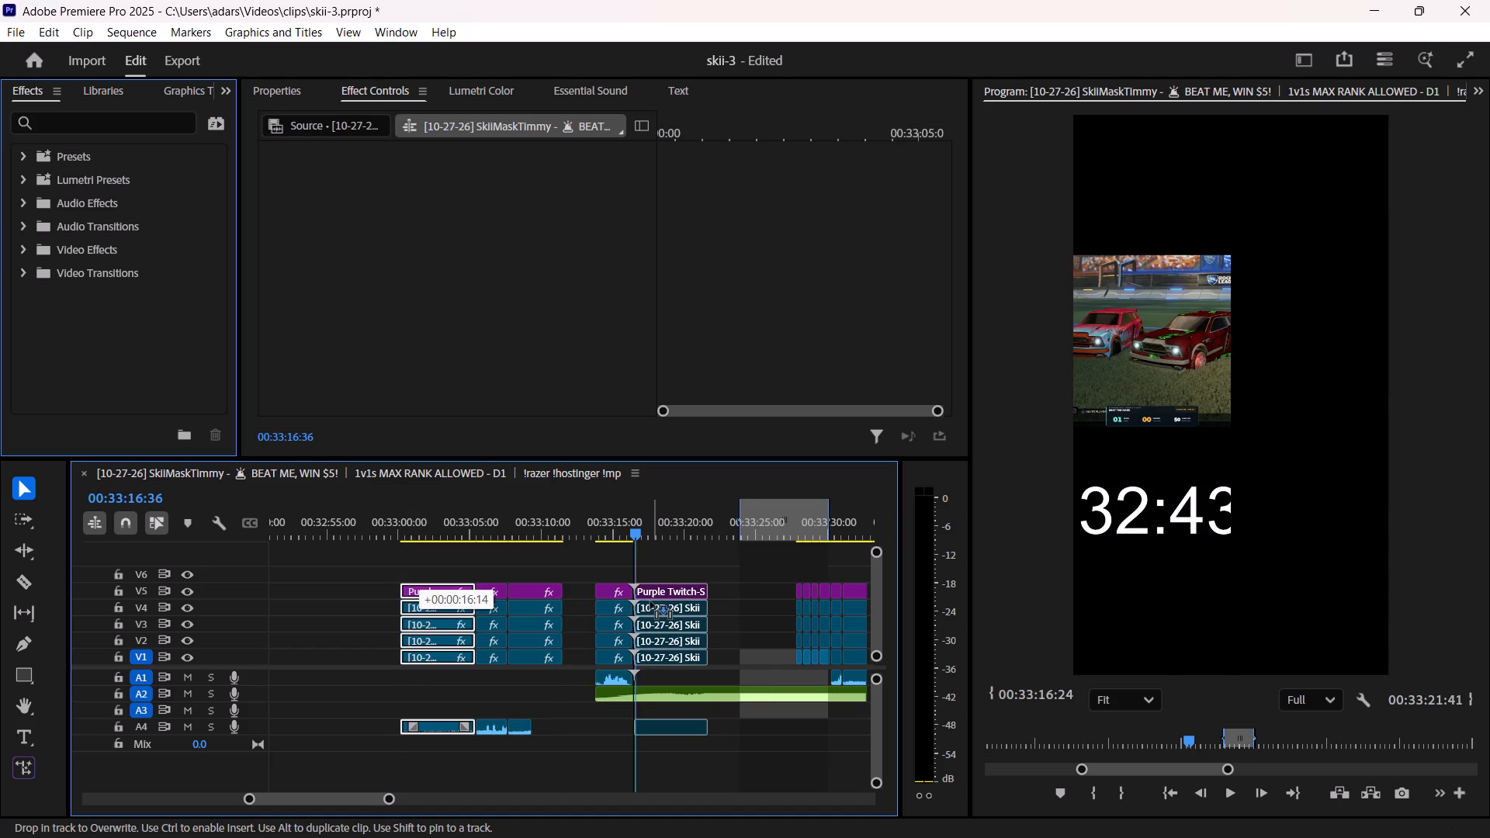
pyautogui.keyDown('alt'); pyautogui.scroll(15, 657, 651); pyautogui.keyUp('alt')
pyautogui.click(603, 535)
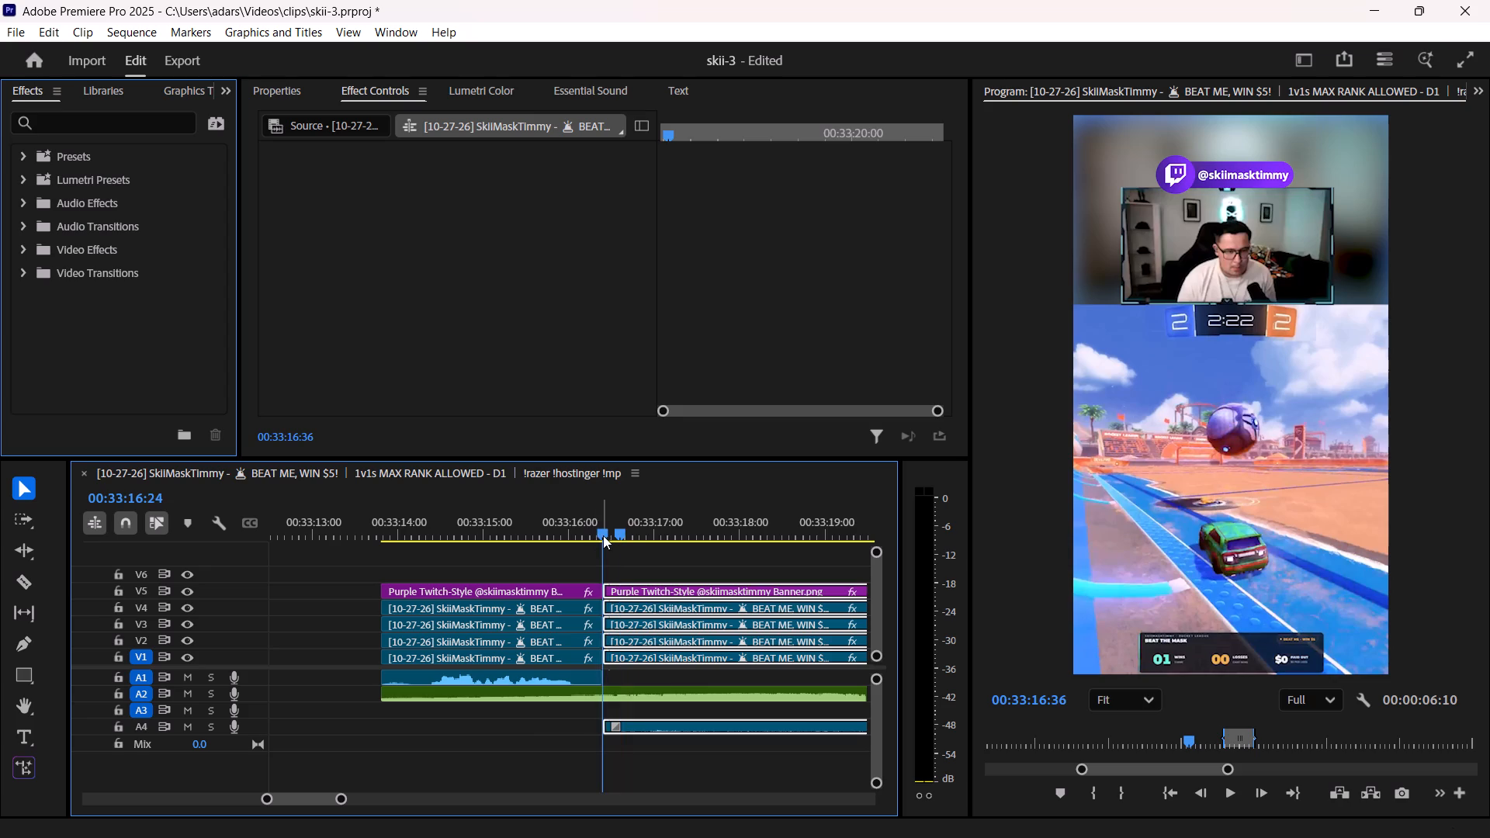
pyautogui.click(515, 764)
pyautogui.keyDown('shift'); pyautogui.scroll(-5, 511, 754); pyautogui.keyUp('shift')
pyautogui.press('space')
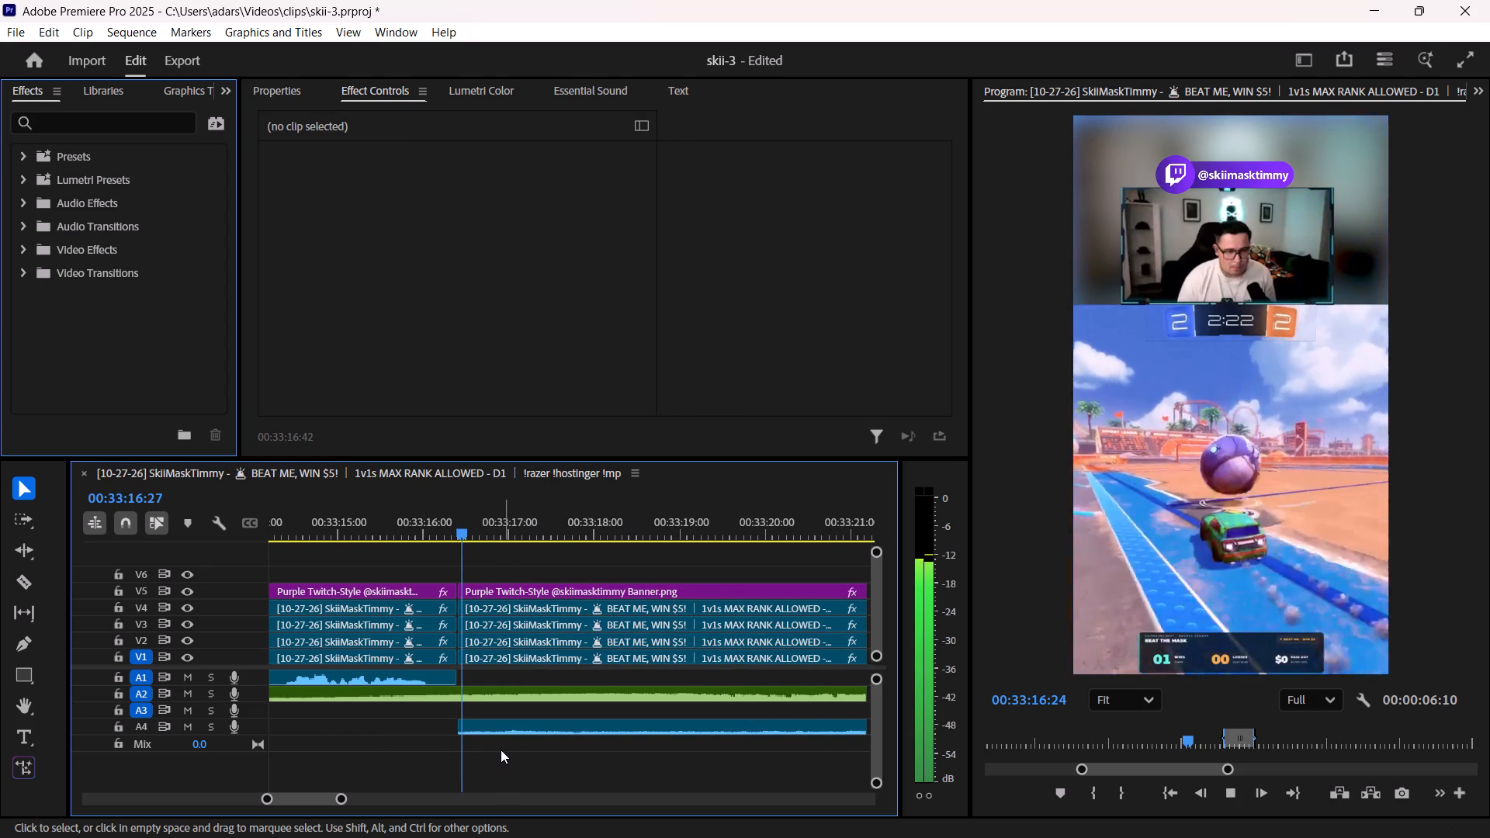
pyautogui.keyDown('shift'); pyautogui.scroll(-6, 498, 750); pyautogui.keyUp('shift')
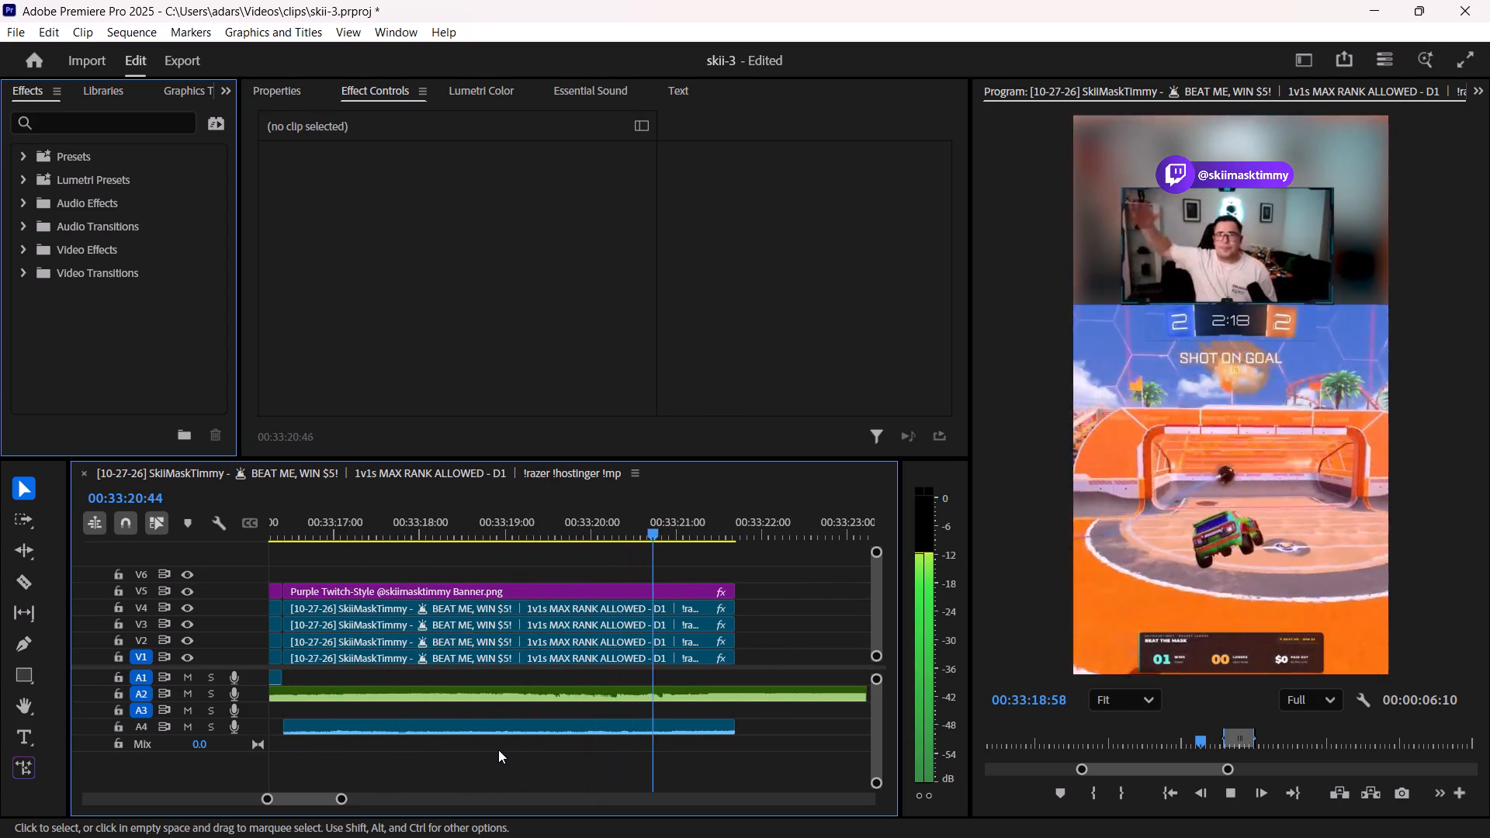
pyautogui.press('space')
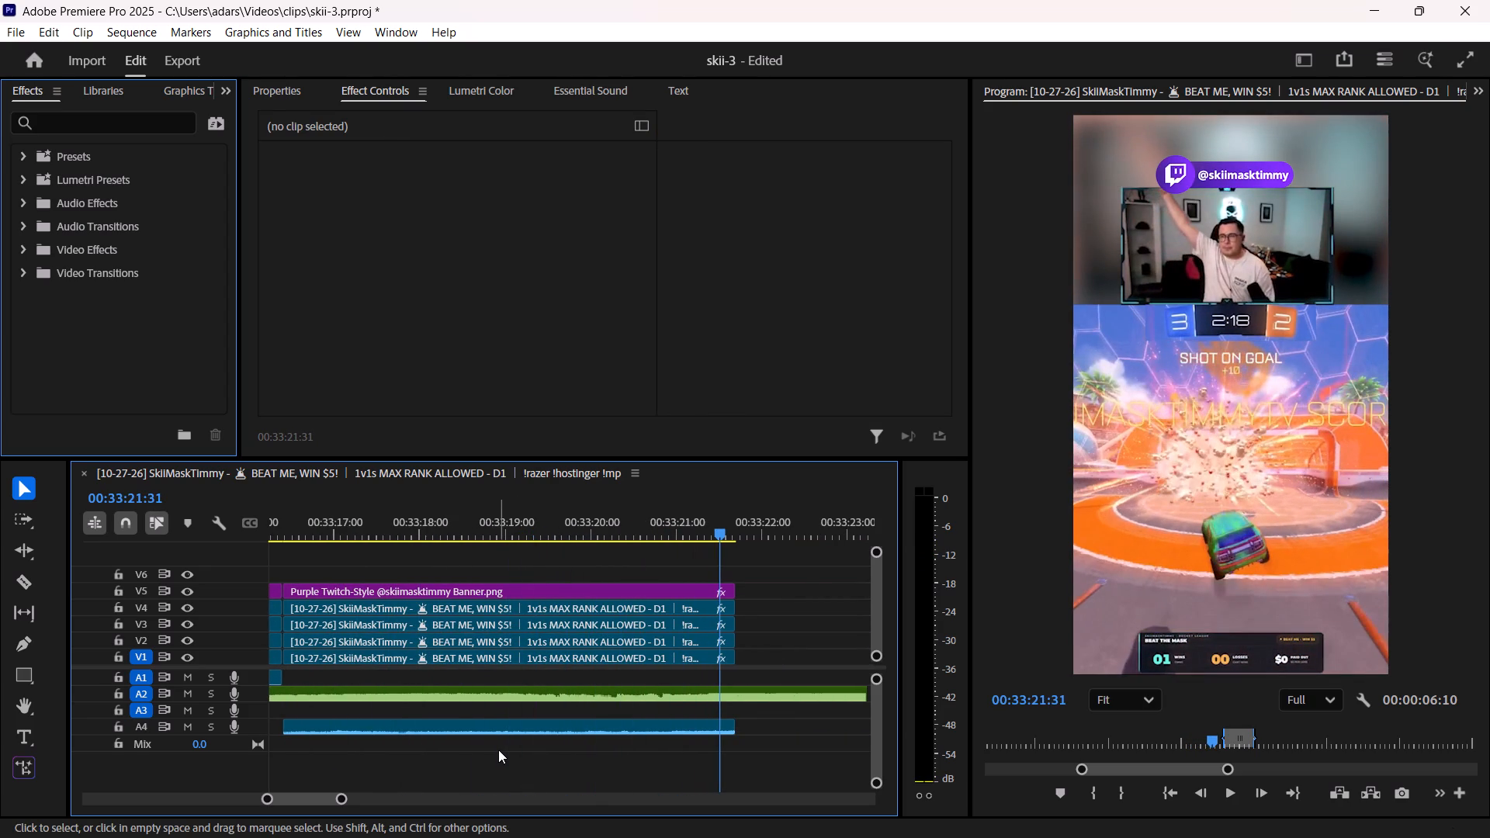
# Move the second clip's audio from A4 up to A1, aligned beneath its video.
pyautogui.moveTo(501, 573); pyautogui.dragTo(496, 639)
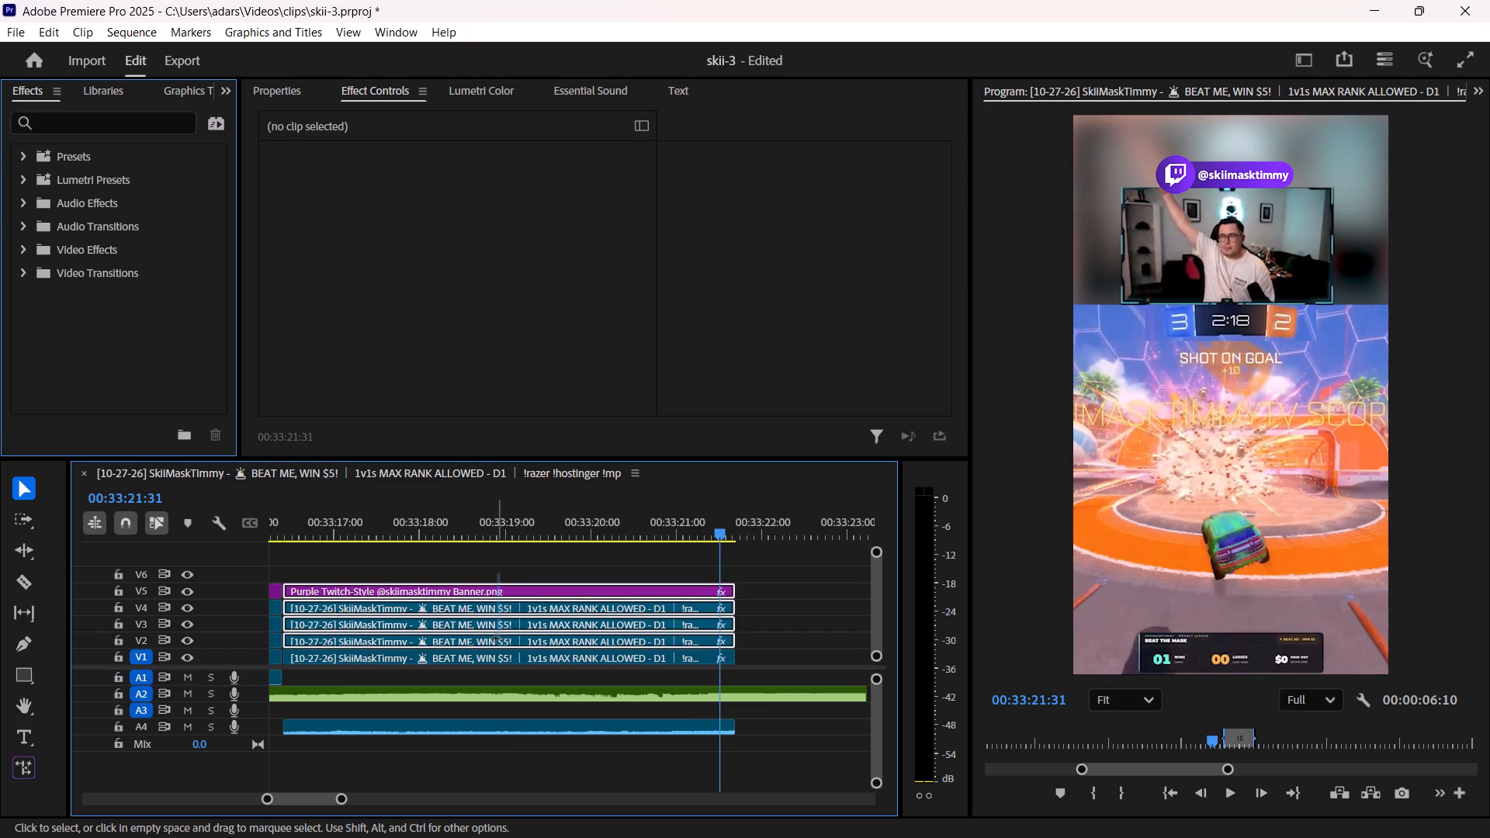
pyautogui.moveTo(496, 639); pyautogui.dragTo(496, 639)
pyautogui.click(468, 751)
pyautogui.click(458, 732)
pyautogui.moveTo(458, 727); pyautogui.dragTo(456, 682)
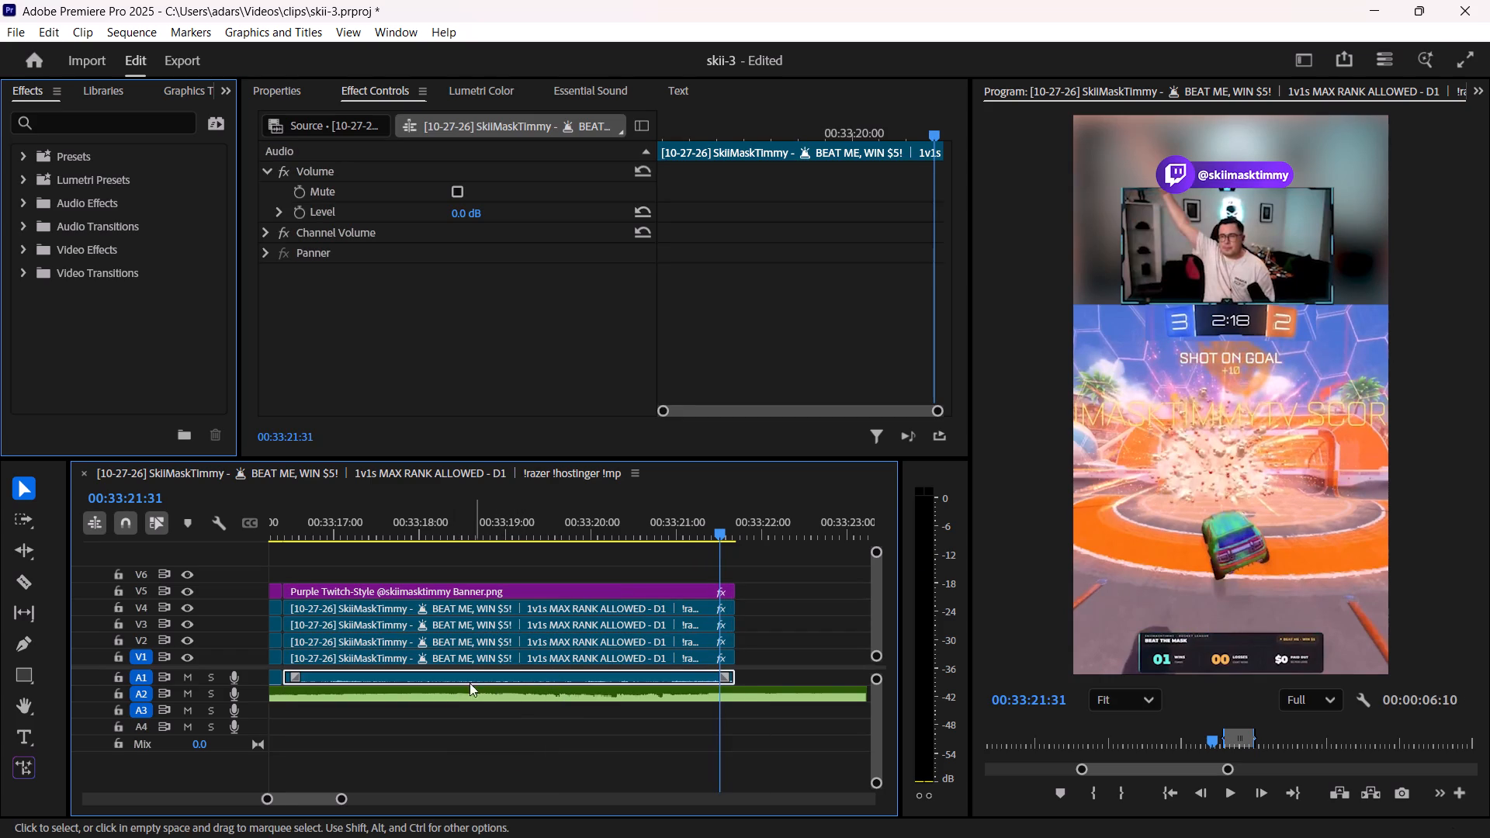
# Shift the whole second clip group, video layers and audio, about 15 frames later on the timeline.
pyautogui.keyDown('shift'); pyautogui.scroll(5, 411, 660); pyautogui.keyUp('shift')
pyautogui.moveTo(475, 566); pyautogui.dragTo(483, 649)
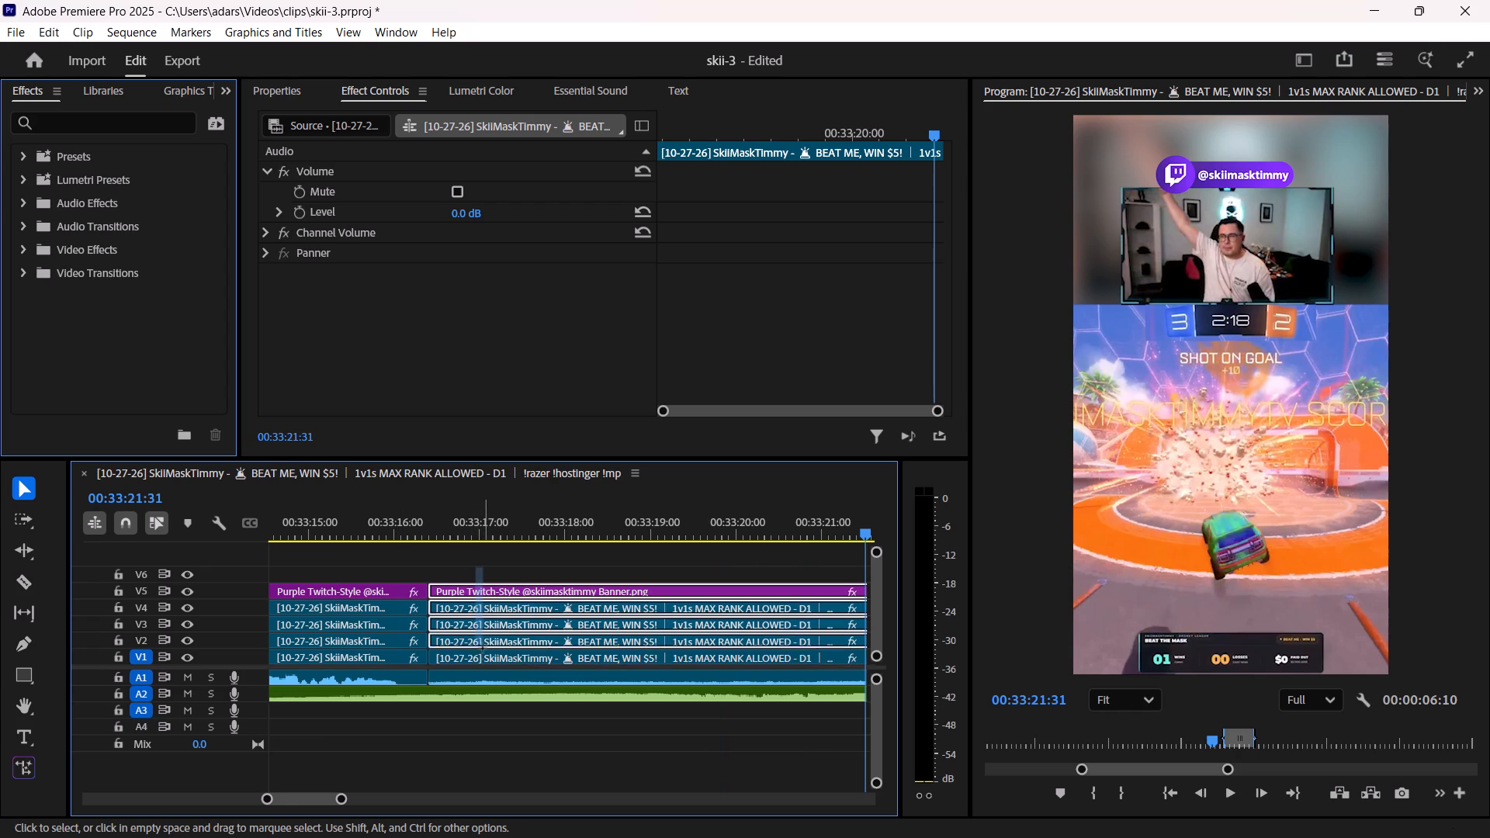
pyautogui.moveTo(483, 649); pyautogui.dragTo(477, 672)
pyautogui.moveTo(467, 677); pyautogui.dragTo(489, 679)
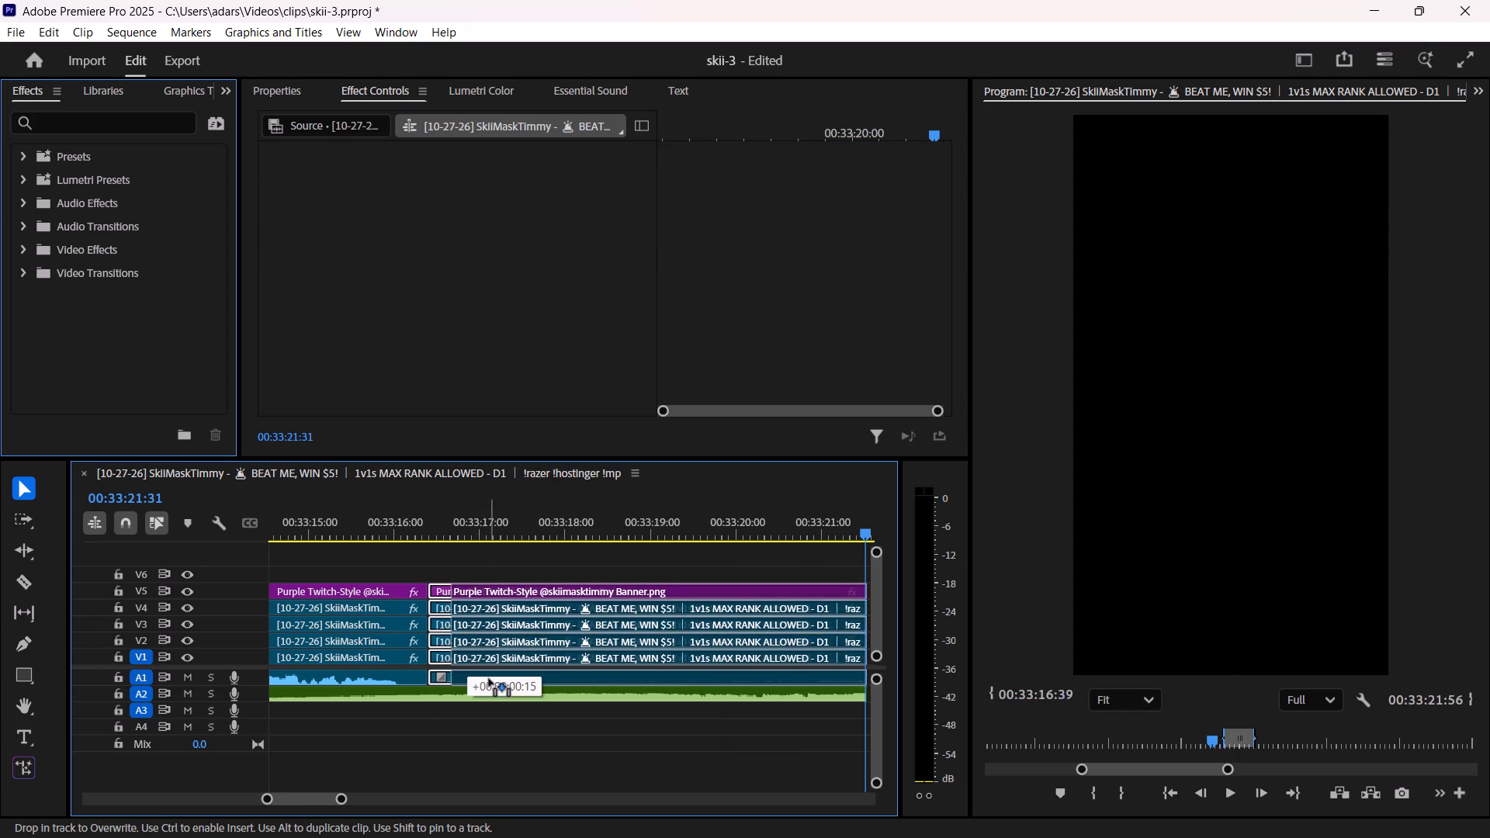
pyautogui.moveTo(489, 679); pyautogui.dragTo(490, 679)
# Extend the second clip group's start back to the end of the opening clip and play it to check the goal timing.
pyautogui.moveTo(452, 653); pyautogui.dragTo(438, 653)
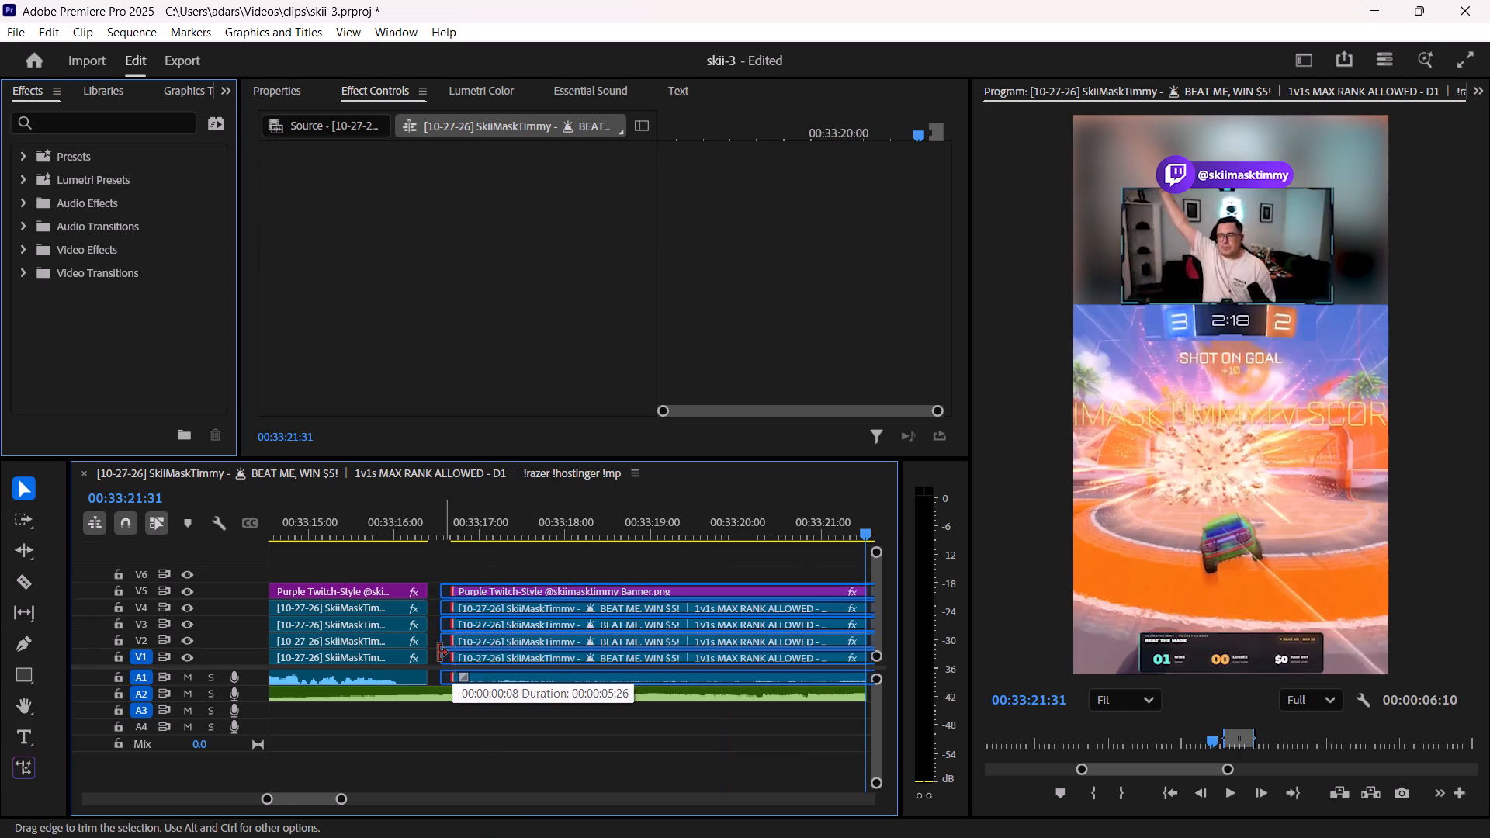
pyautogui.moveTo(438, 653); pyautogui.dragTo(432, 653)
pyautogui.click(438, 526)
pyautogui.press('space')
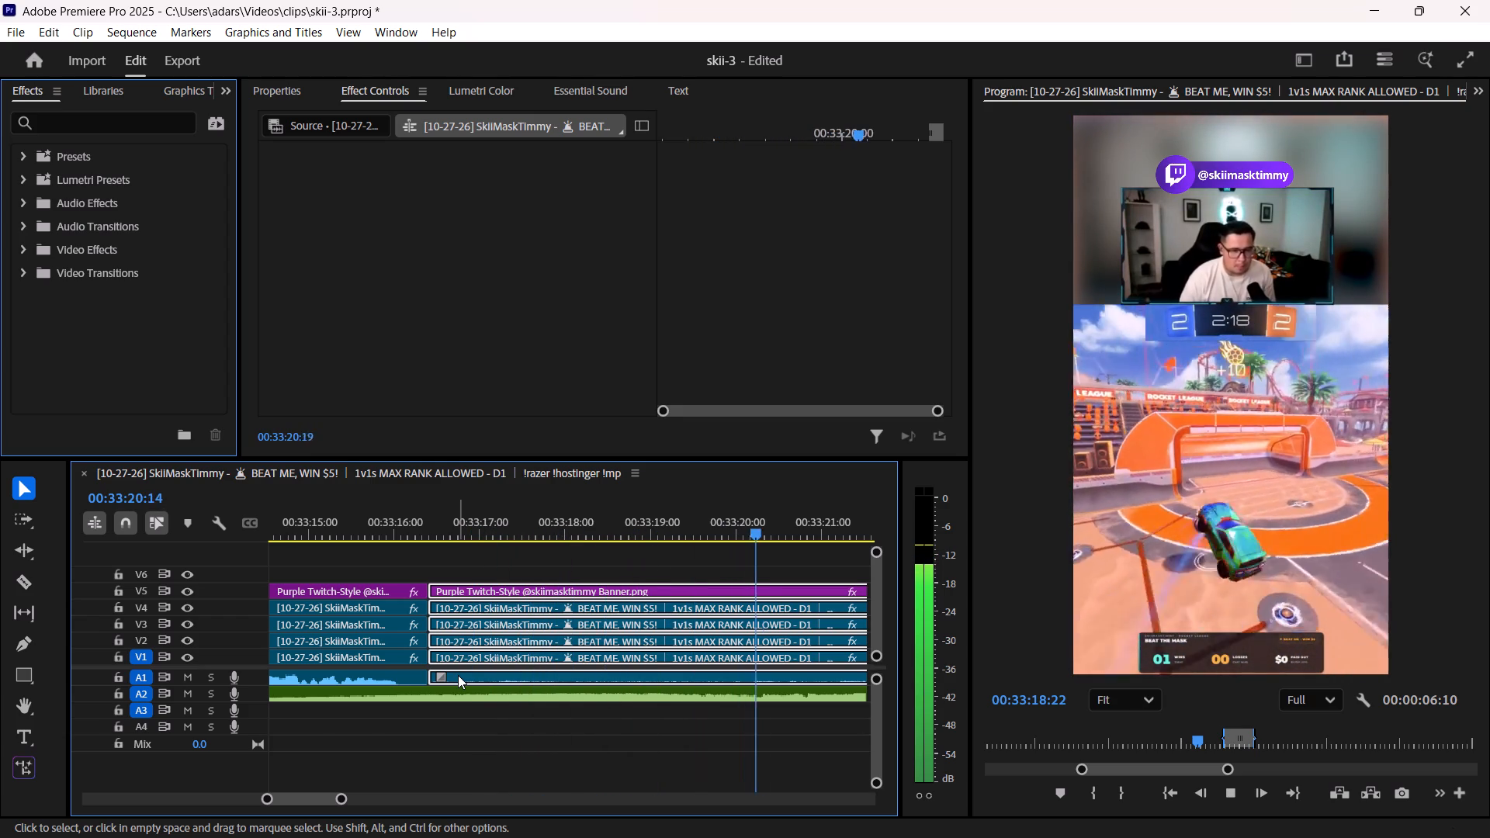
pyautogui.press('space')
# Shift the second clip group 10 frames later to start at 00:33:16:34 and play its goal against the music.
pyautogui.keyDown('shift'); pyautogui.scroll(4, 463, 691); pyautogui.keyUp('shift')
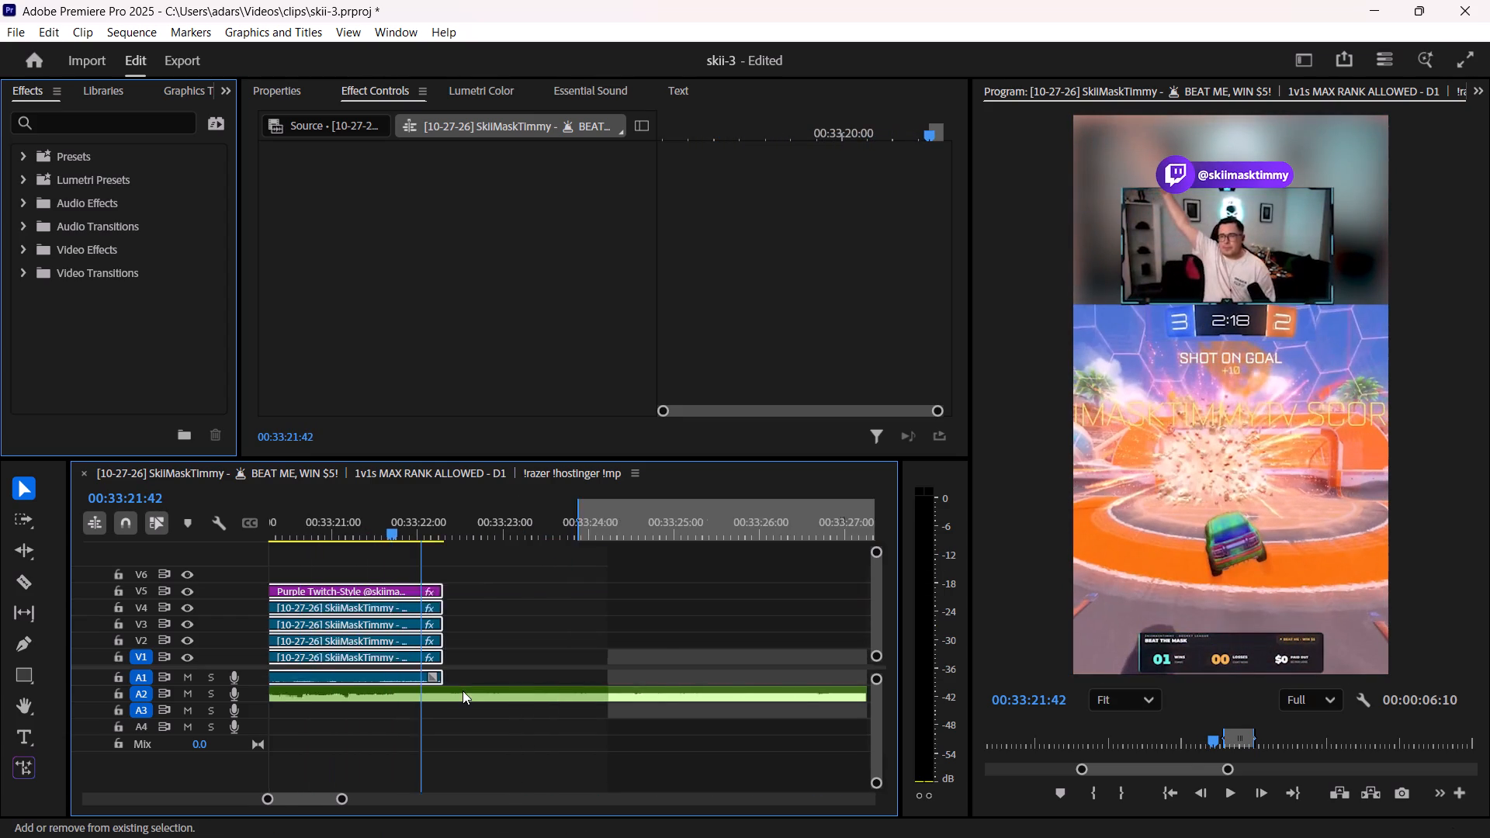
pyautogui.keyDown('shift'); pyautogui.scroll(14, 463, 691); pyautogui.keyUp('shift')
pyautogui.moveTo(474, 641); pyautogui.dragTo(487, 640)
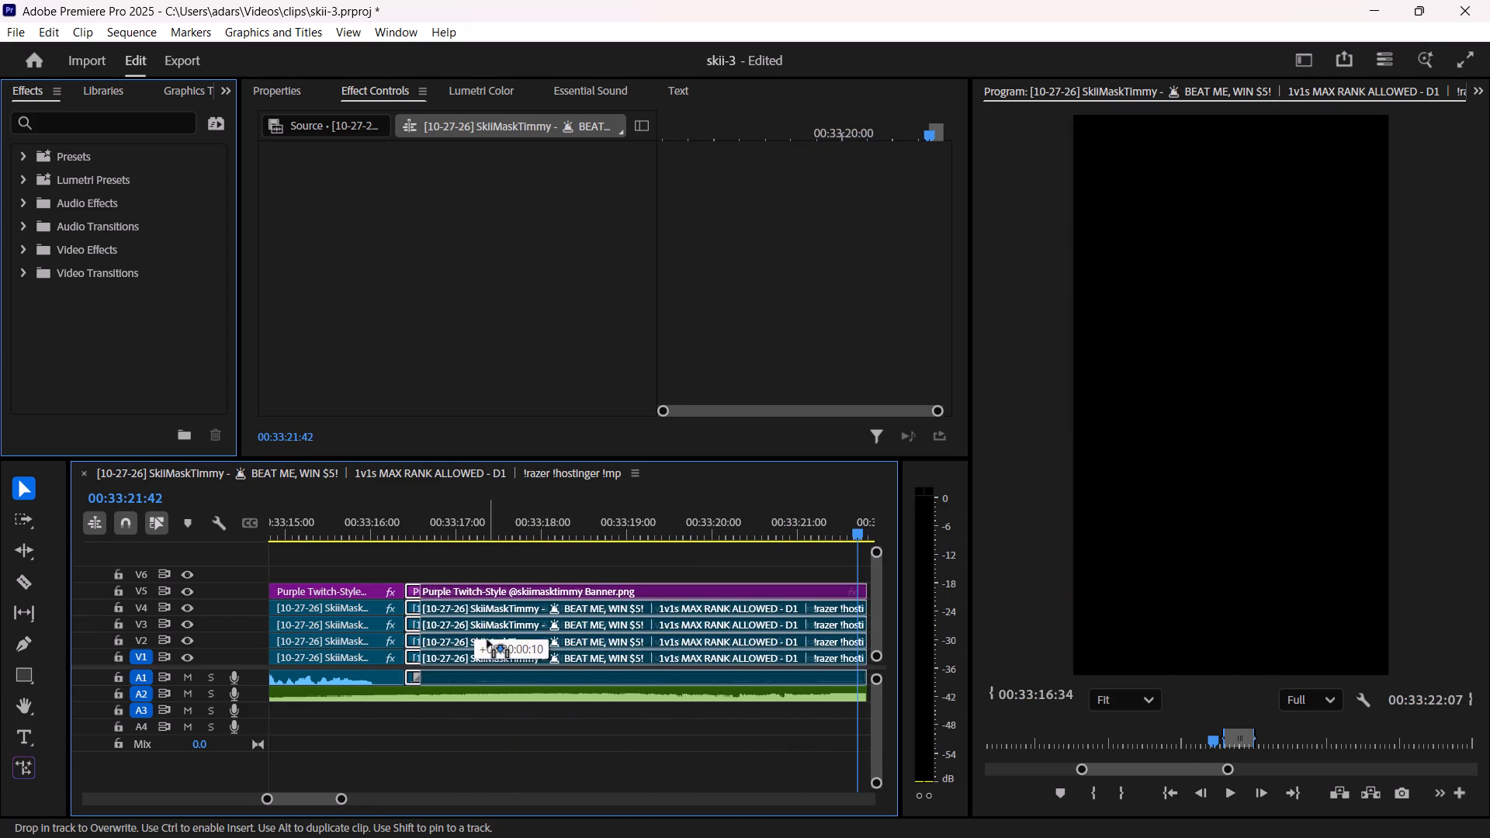
pyautogui.moveTo(487, 640); pyautogui.dragTo(488, 640)
pyautogui.click(431, 531)
pyautogui.press('space')
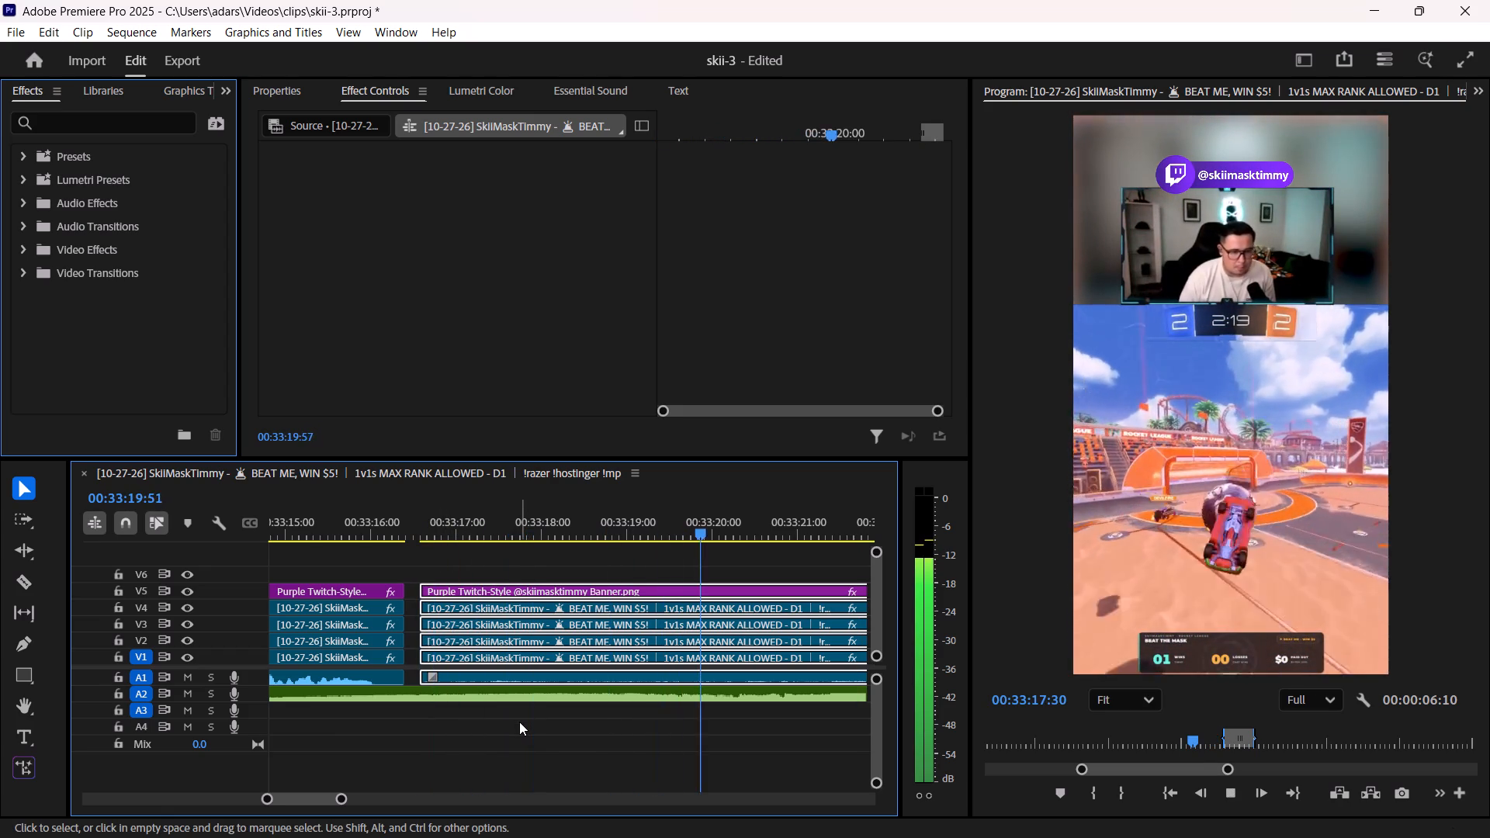
pyautogui.press('space')
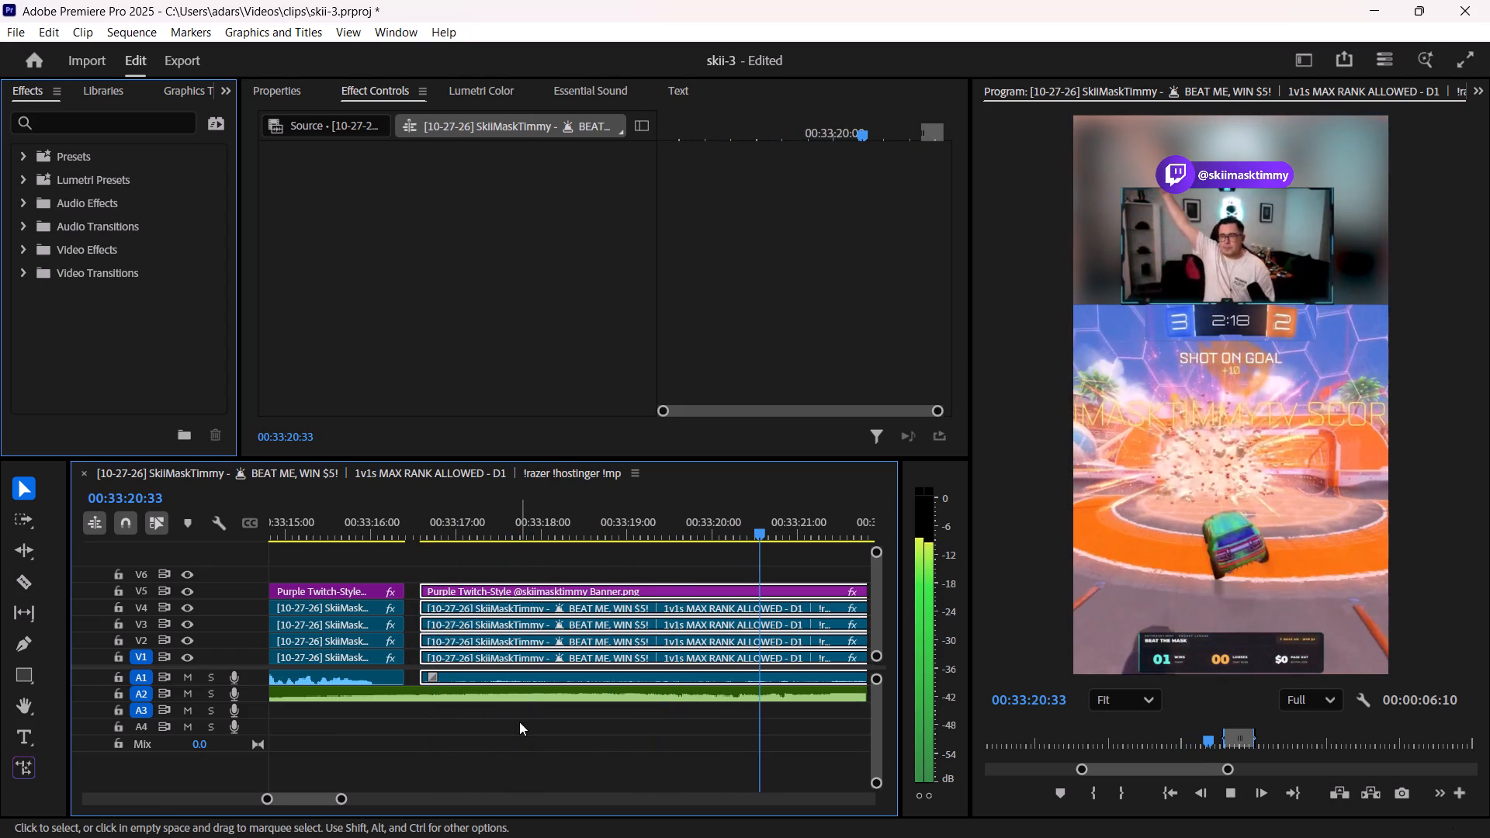
# Play and scrub the second clip around 00:33:21 repeatedly to compare its goal explosion with the music beat.
pyautogui.press('space')
pyautogui.press('space')
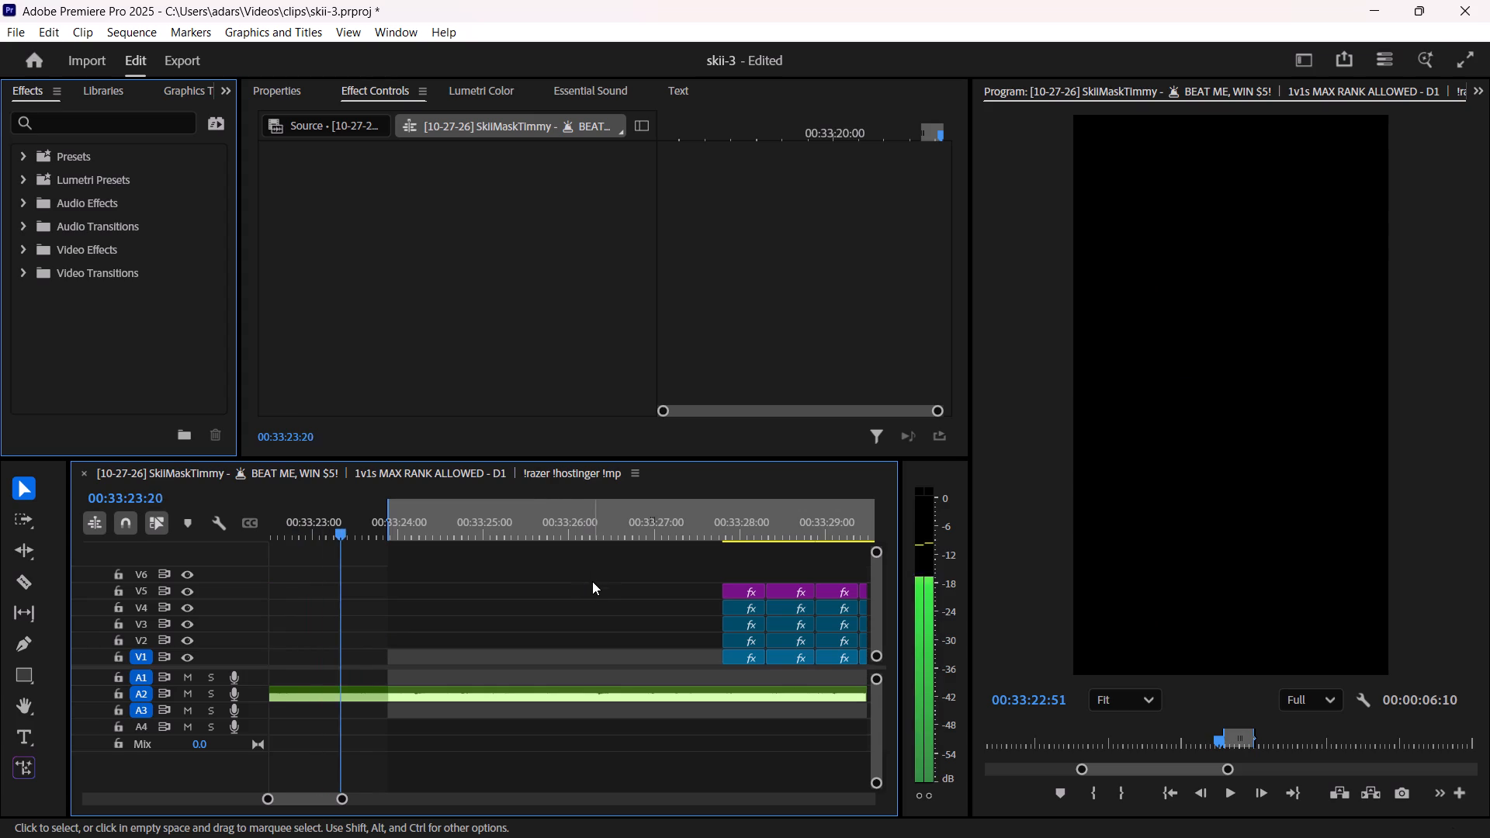
pyautogui.keyDown('shift'); pyautogui.scroll(15, 585, 602); pyautogui.keyUp('shift')
pyautogui.click(416, 525)
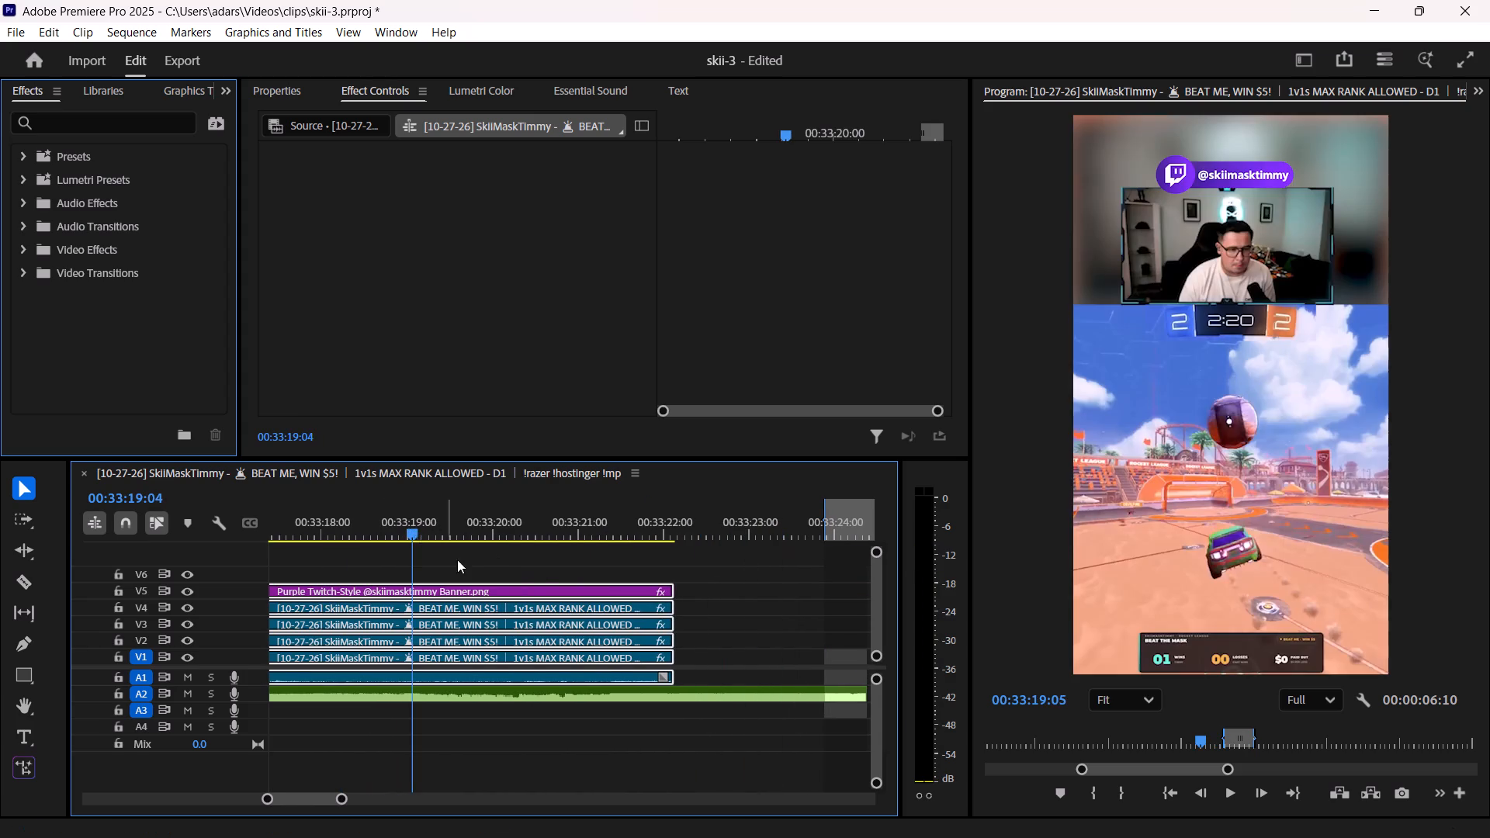
pyautogui.keyDown('shift'); pyautogui.scroll(4, 513, 563); pyautogui.keyUp('shift')
pyautogui.press('space')
pyautogui.press('space')
pyautogui.keyDown('alt'); pyautogui.scroll(3, 641, 569); pyautogui.keyUp('alt')
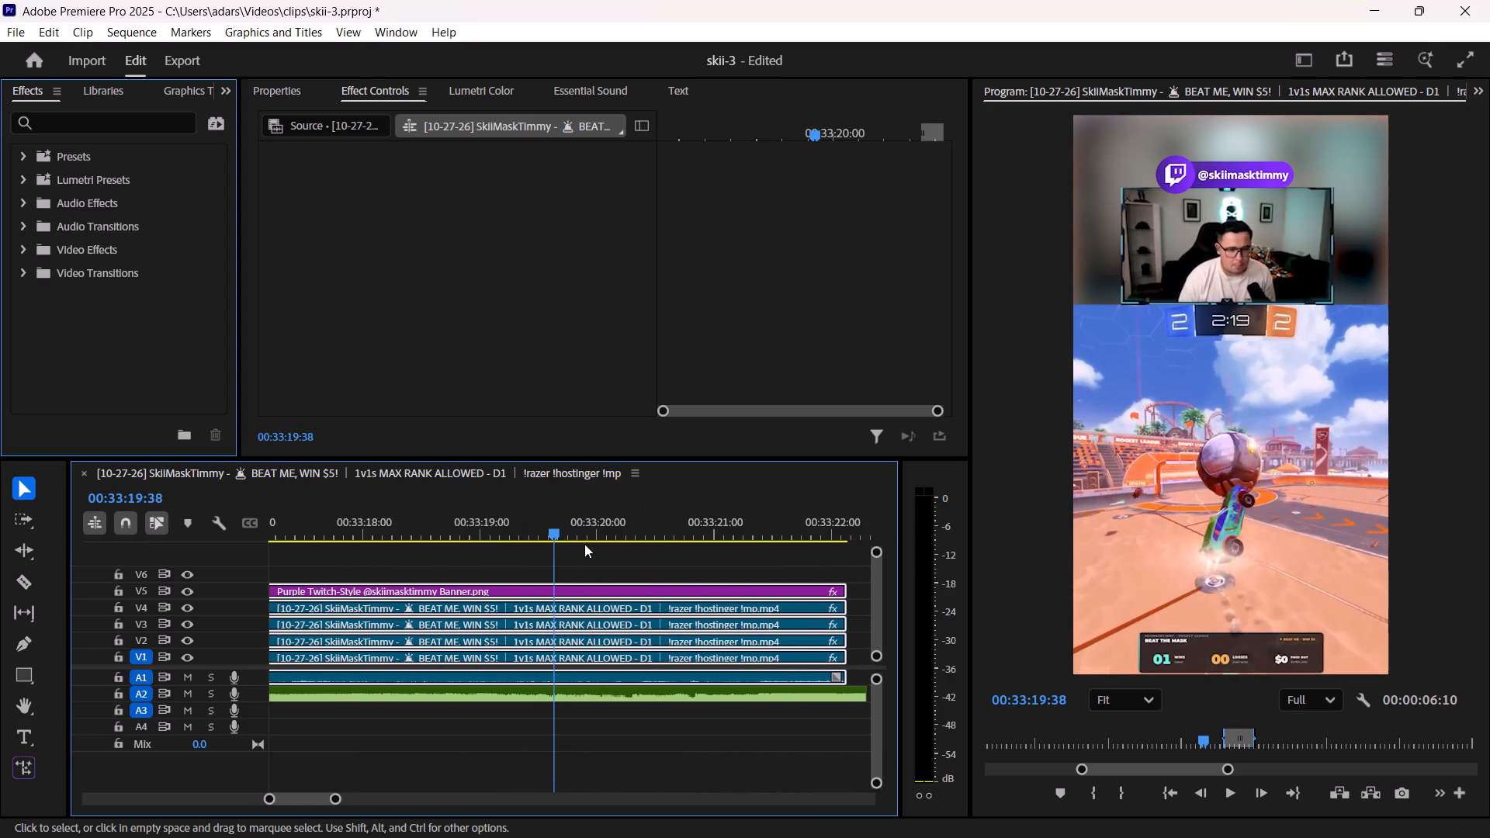
pyautogui.moveTo(561, 516); pyautogui.dragTo(587, 519)
pyautogui.press('space')
pyautogui.press('space')
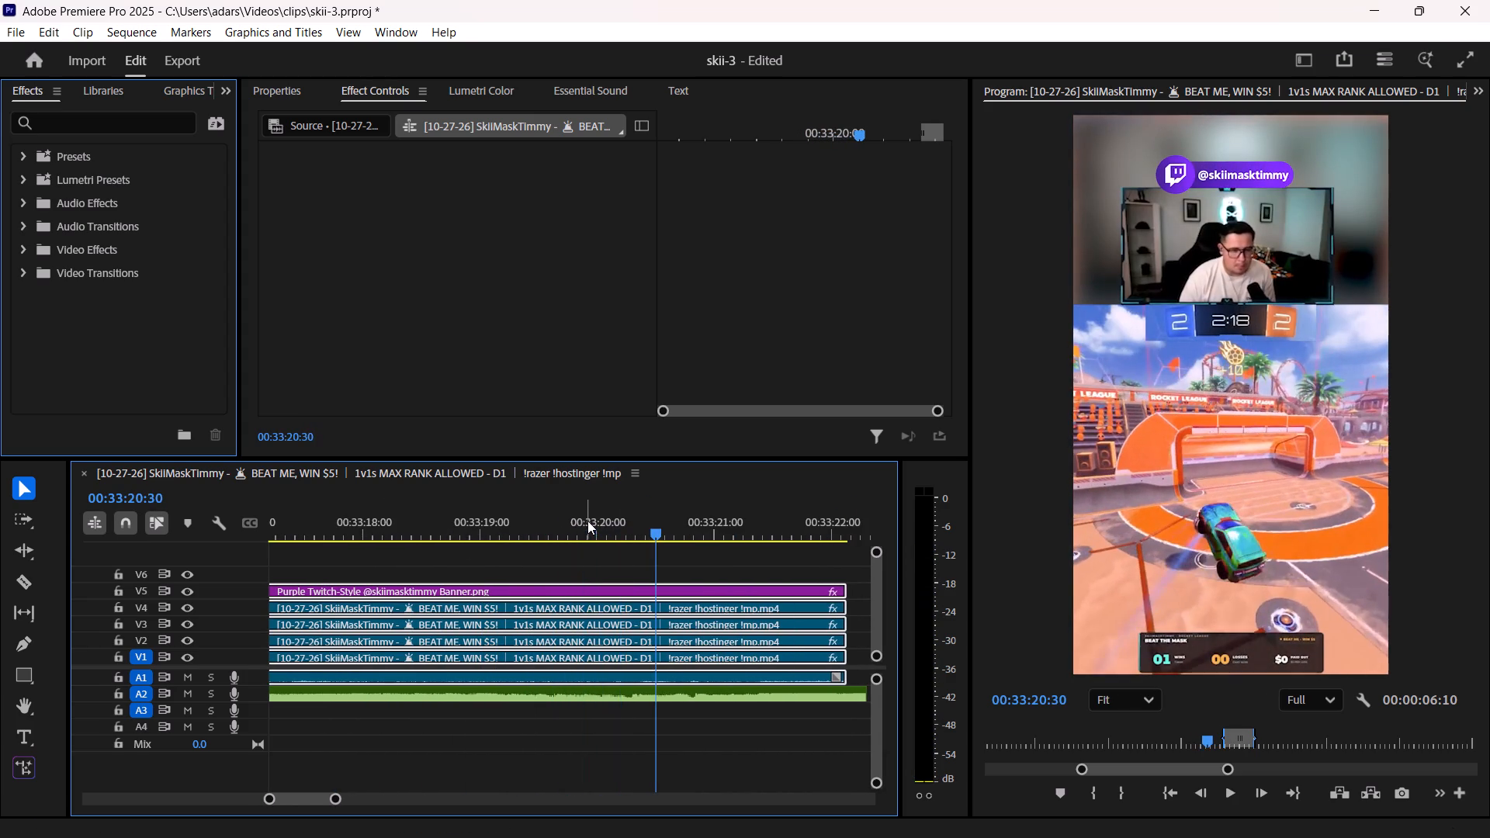
pyautogui.moveTo(611, 521); pyautogui.dragTo(694, 532)
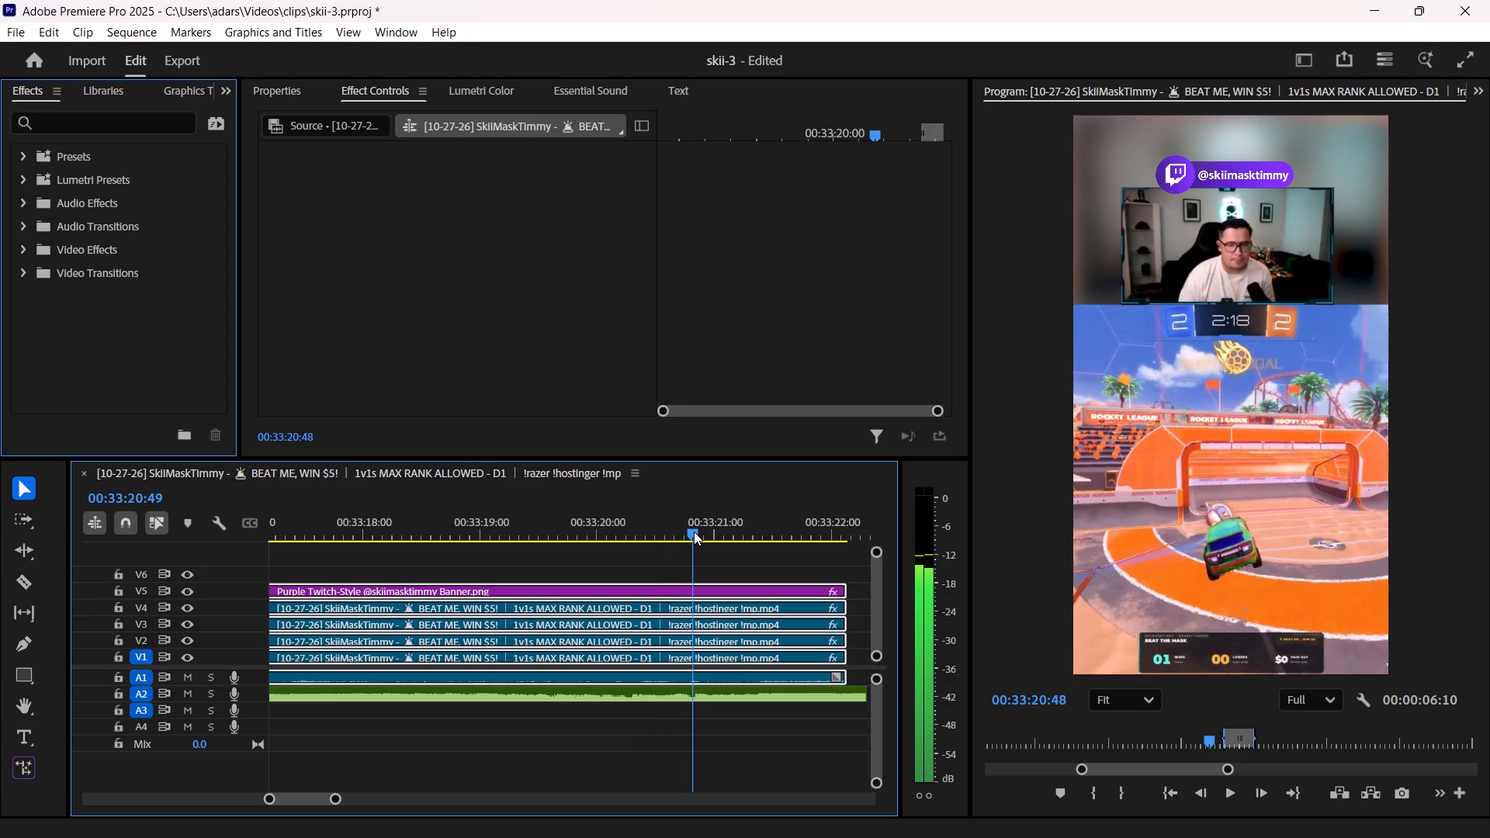
pyautogui.moveTo(694, 532); pyautogui.dragTo(762, 538)
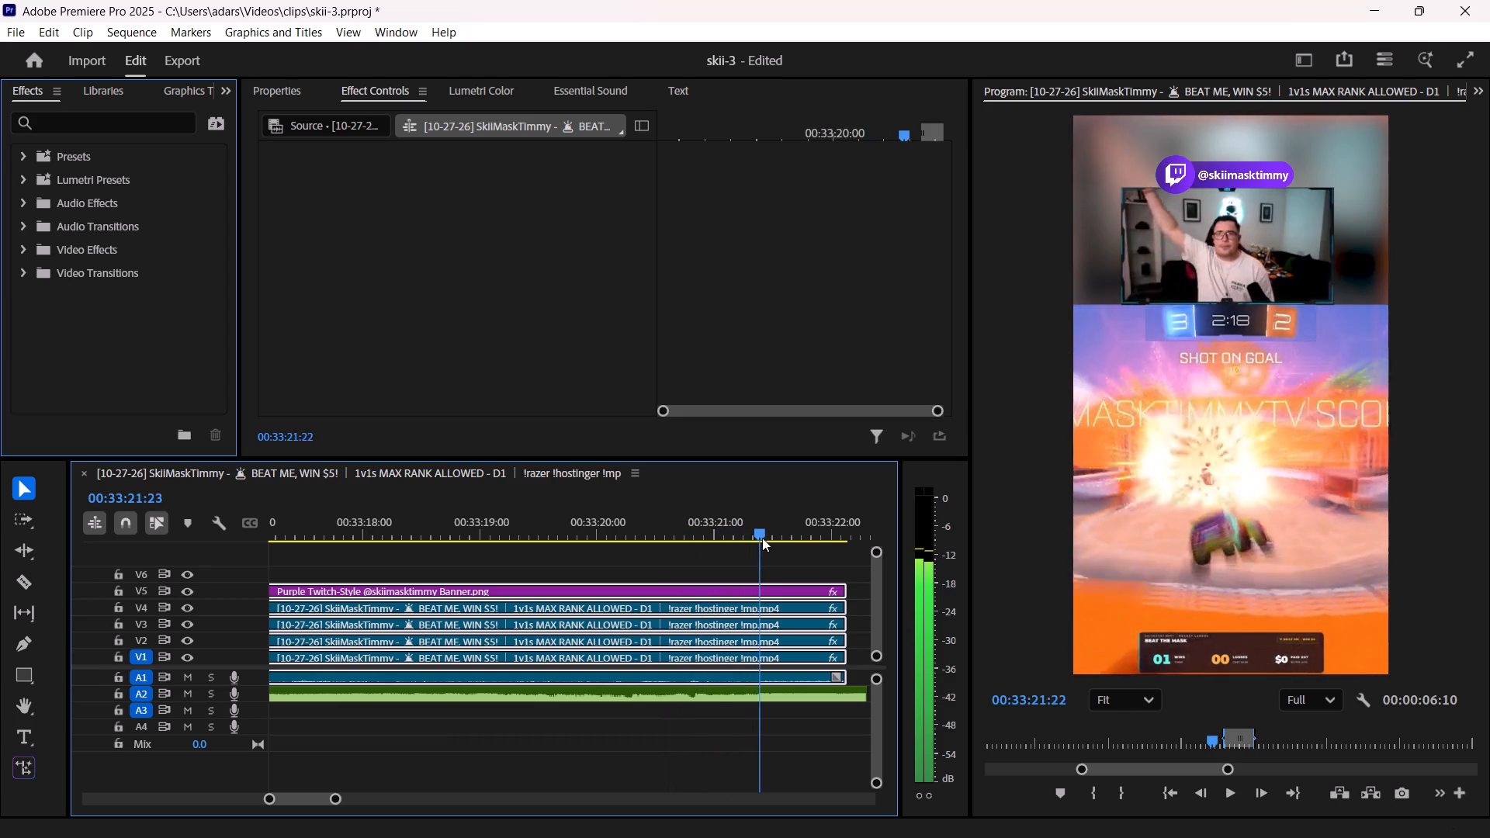
pyautogui.moveTo(762, 538); pyautogui.dragTo(715, 536)
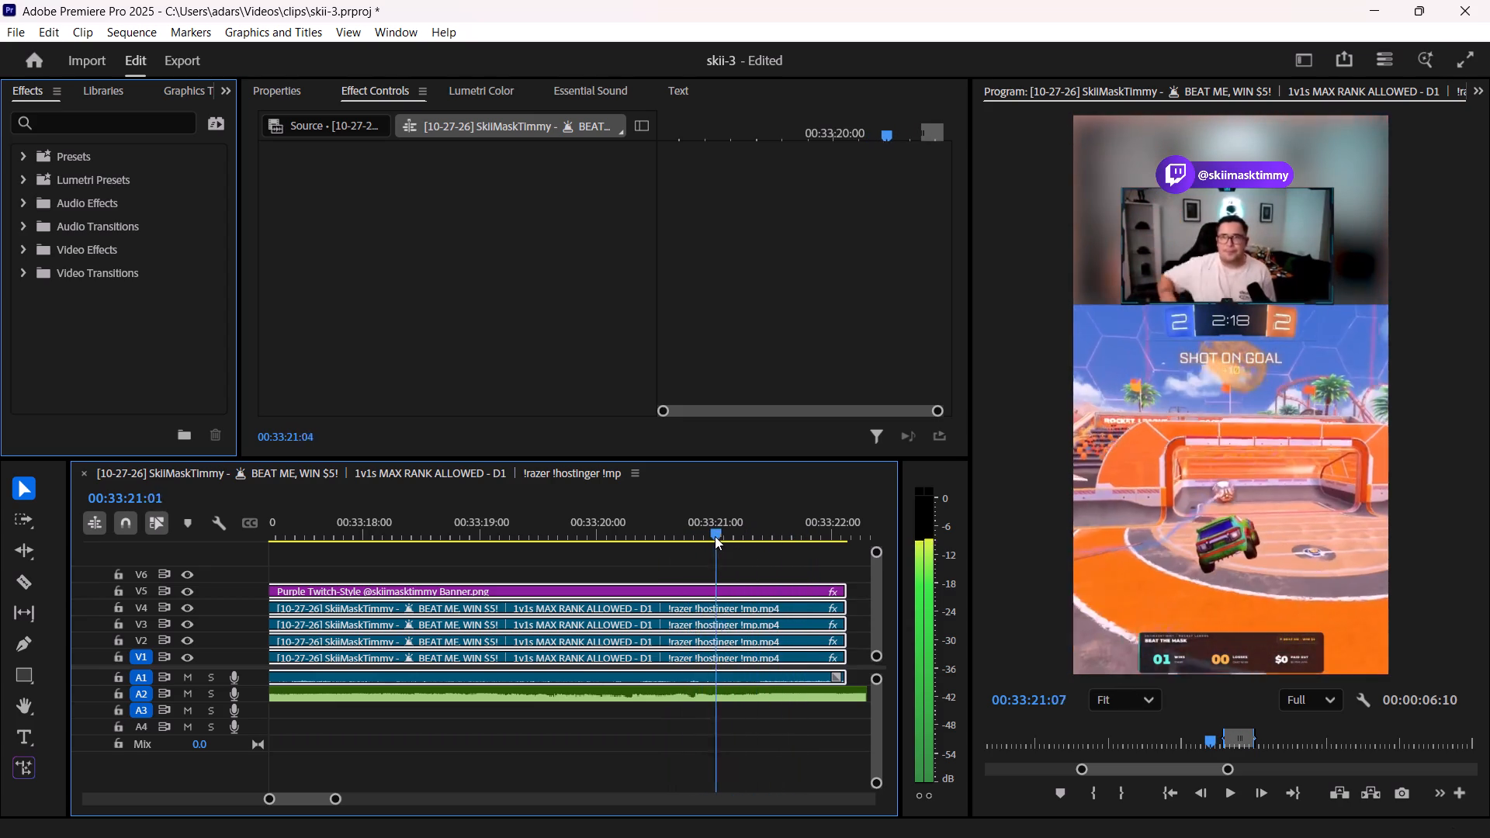
pyautogui.moveTo(715, 536); pyautogui.dragTo(714, 536)
pyautogui.press('space')
pyautogui.press('space')
pyautogui.press('space')
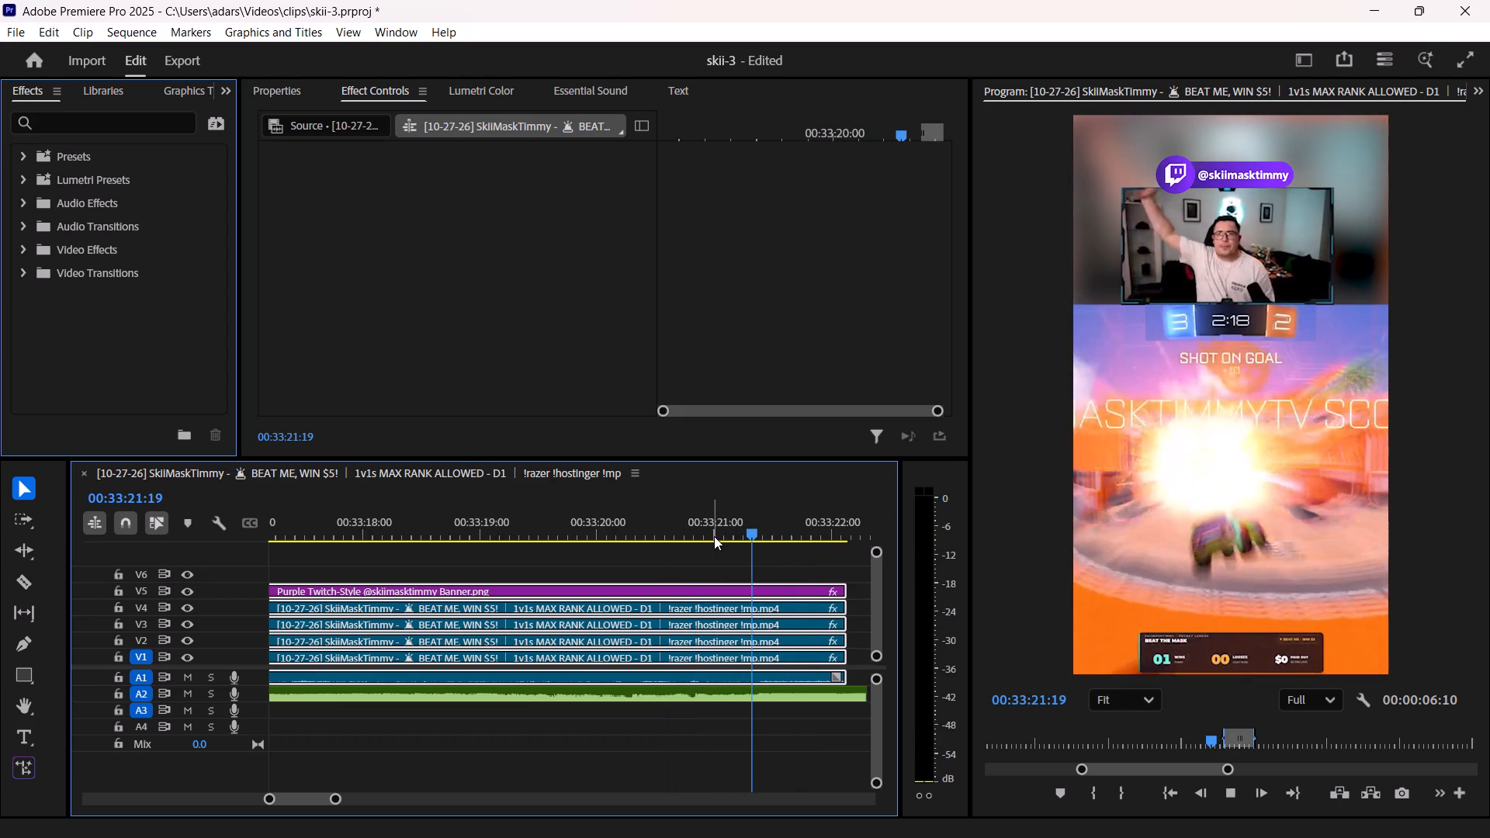
pyautogui.press('space')
# Shift the whole second clip group 6 frames later on the timeline and play its goal against the music.
pyautogui.moveTo(669, 602); pyautogui.dragTo(683, 604)
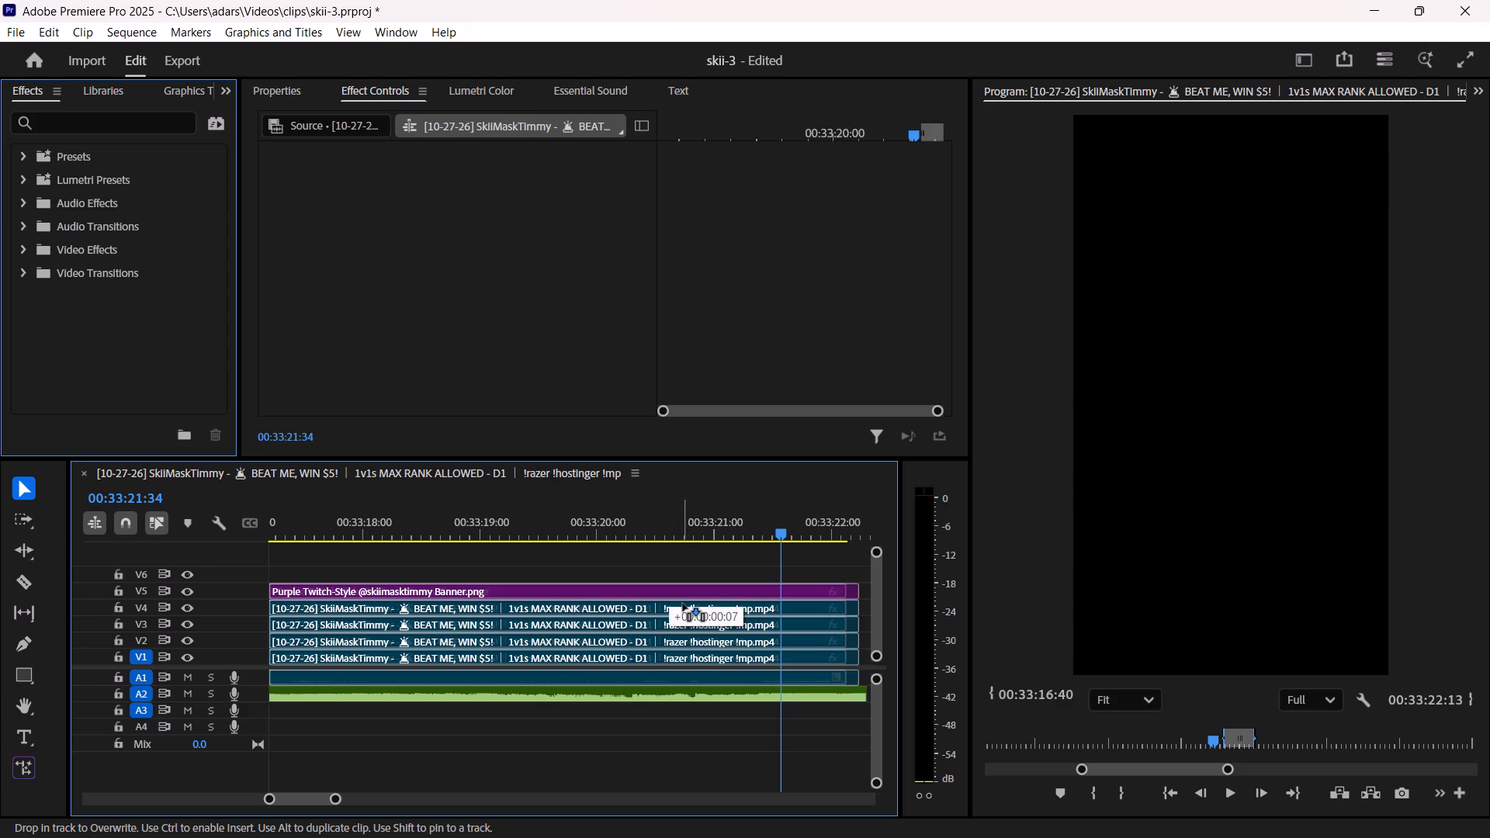
pyautogui.moveTo(683, 604); pyautogui.dragTo(681, 604)
pyautogui.click(481, 528)
pyautogui.press('space')
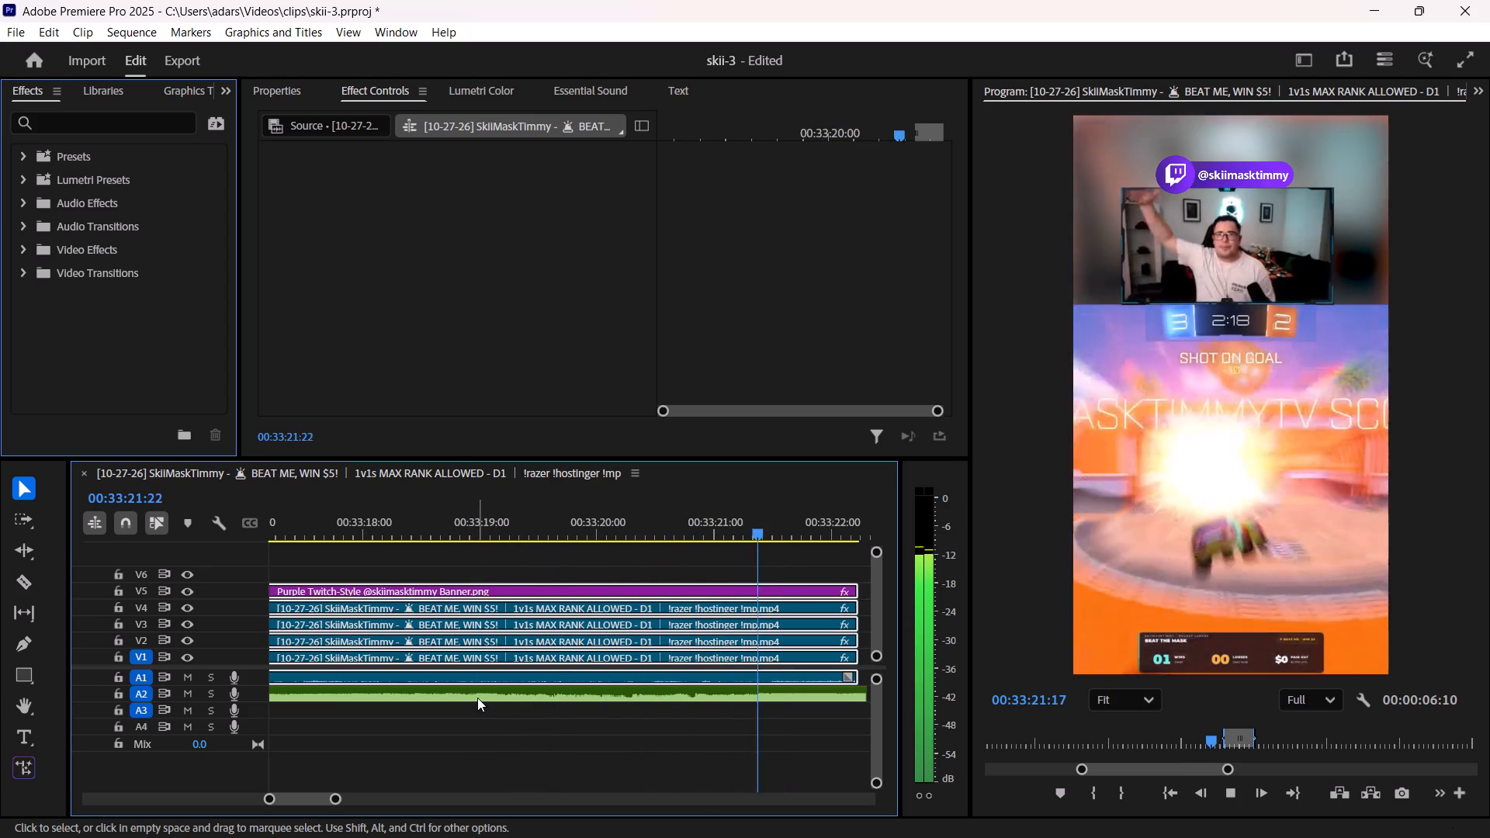
pyautogui.press('space')
# Extend the second clip group's start back to the end of the opening clip and play both clips through.
pyautogui.keyDown('shift'); pyautogui.scroll(11, 448, 731); pyautogui.keyUp('shift')
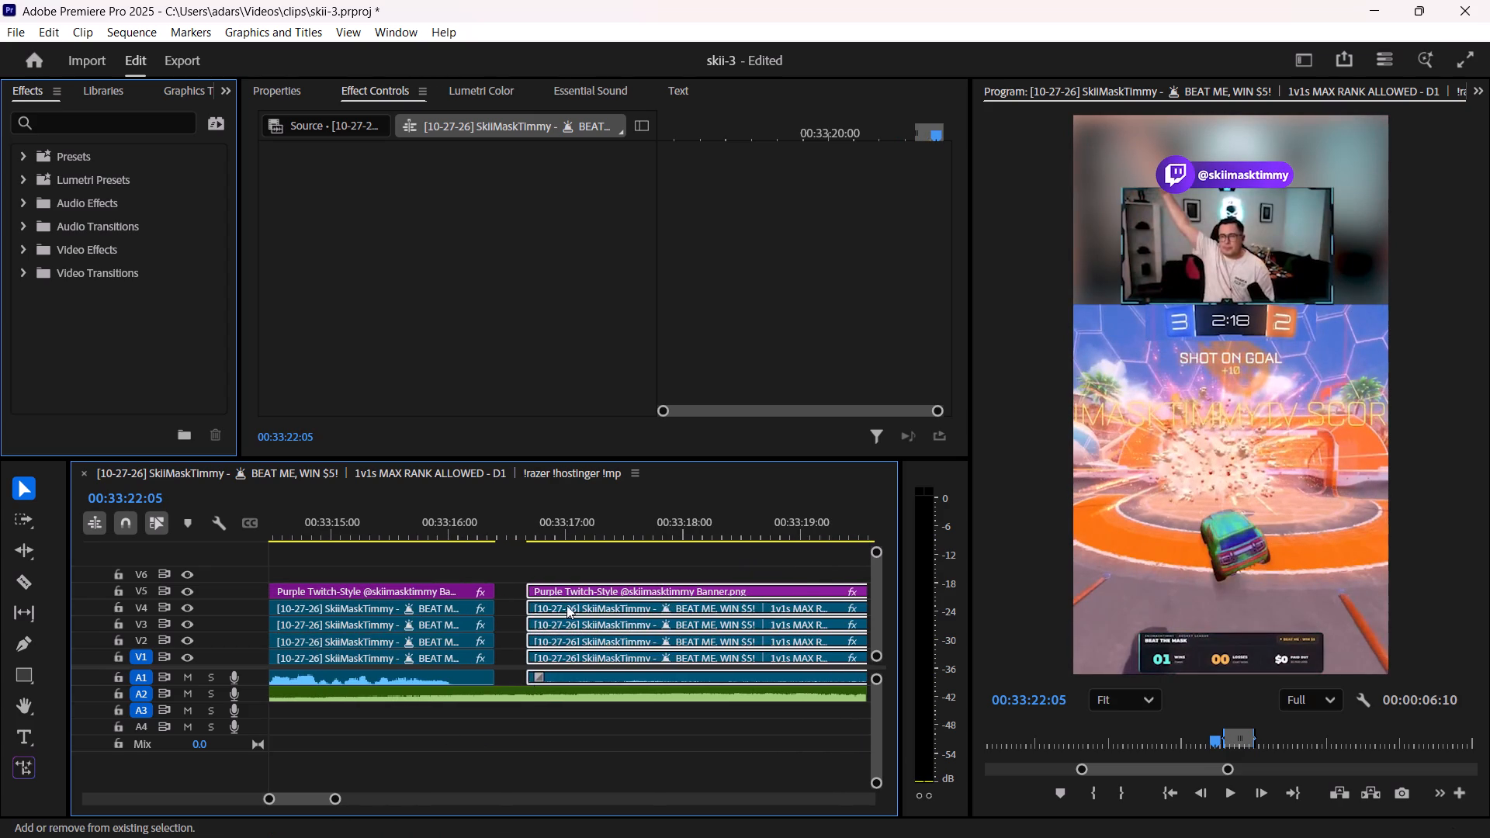
pyautogui.moveTo(527, 608); pyautogui.dragTo(496, 614)
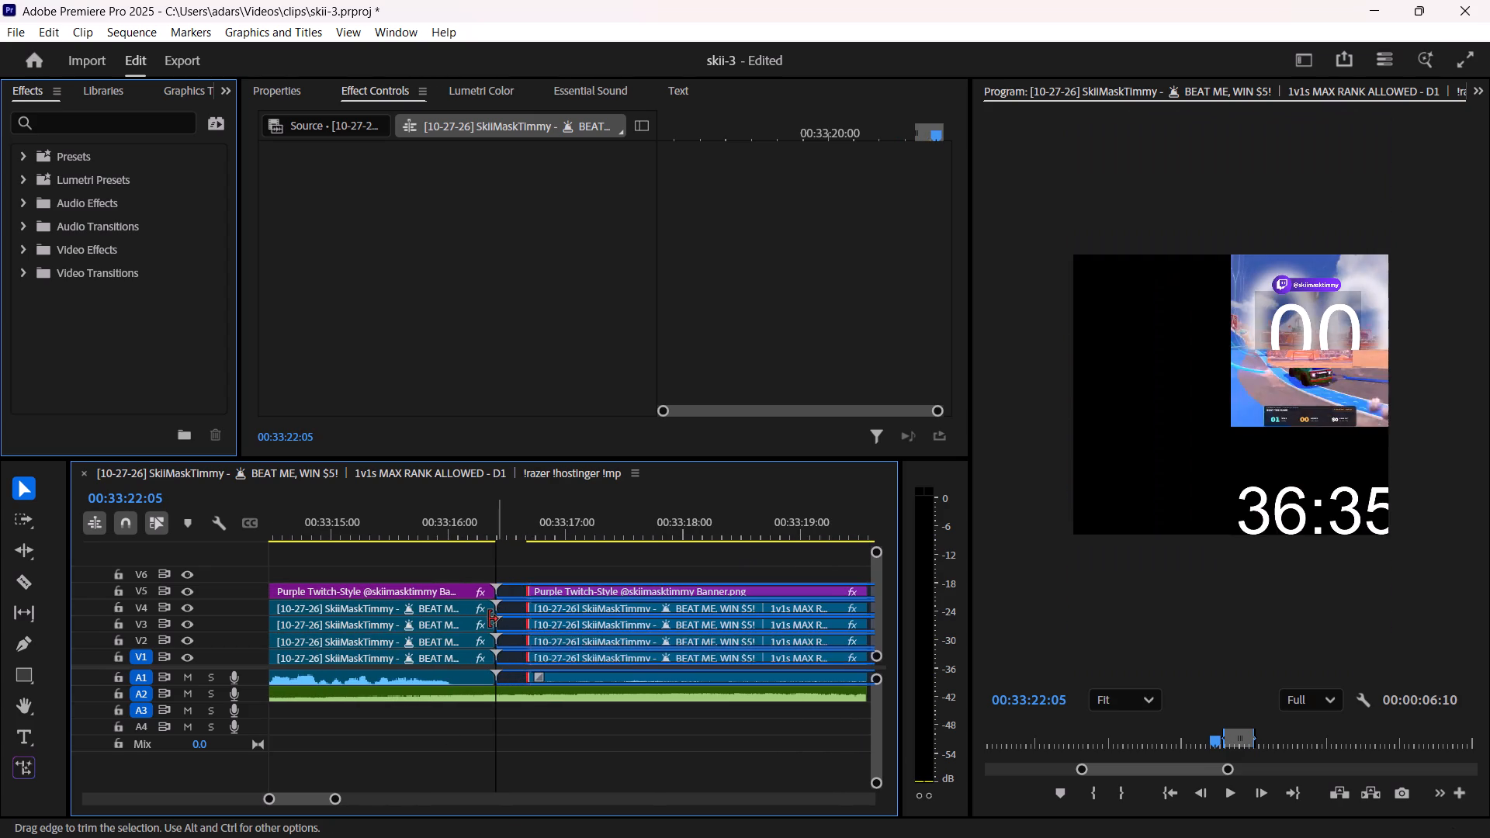
pyautogui.keyDown('alt'); pyautogui.scroll(-9, 481, 722); pyautogui.keyUp('alt')
pyautogui.moveTo(393, 534); pyautogui.dragTo(379, 534)
pyautogui.press('space')
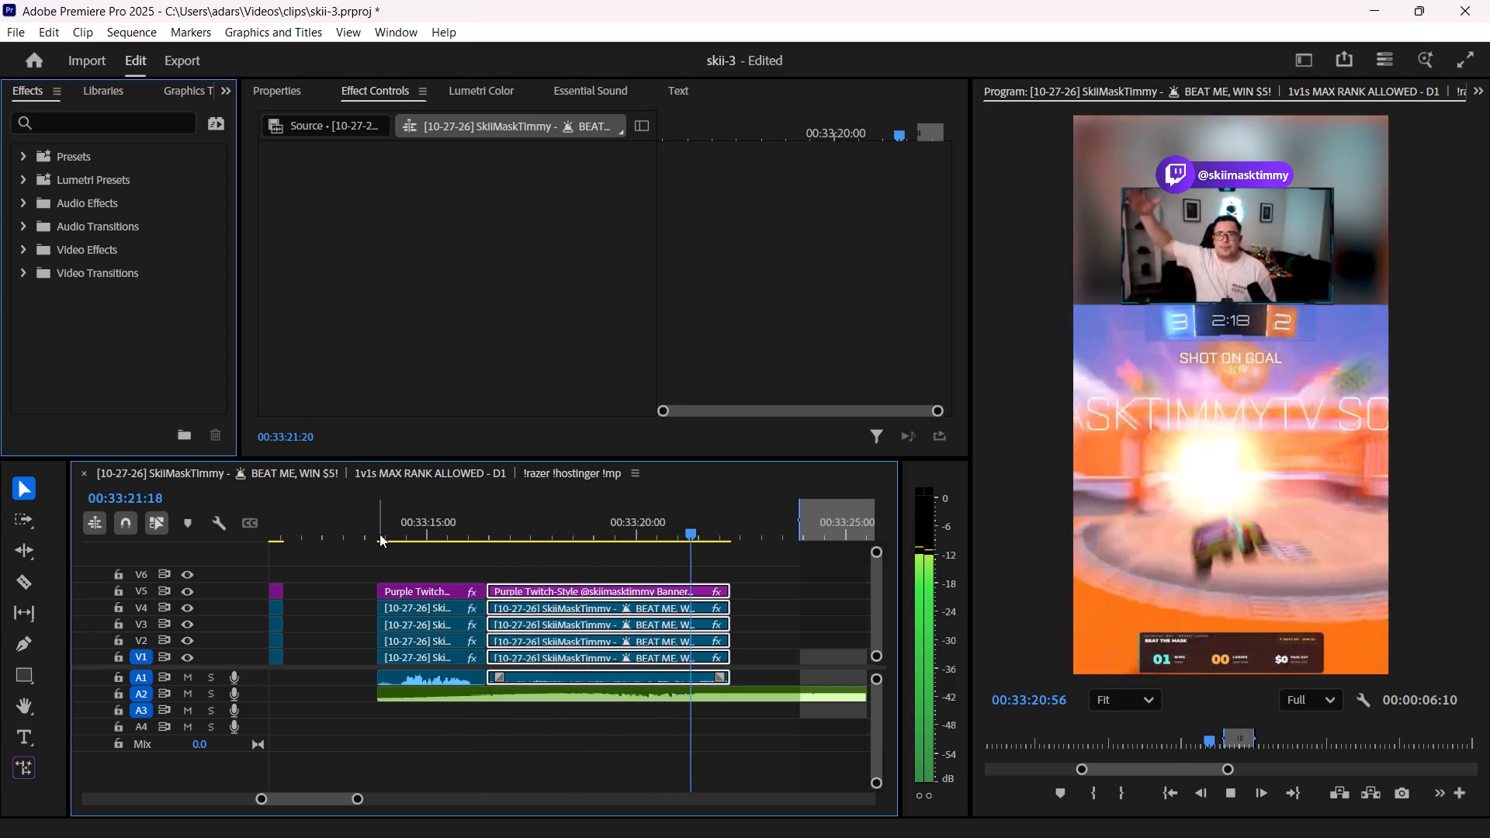
pyautogui.press('space')
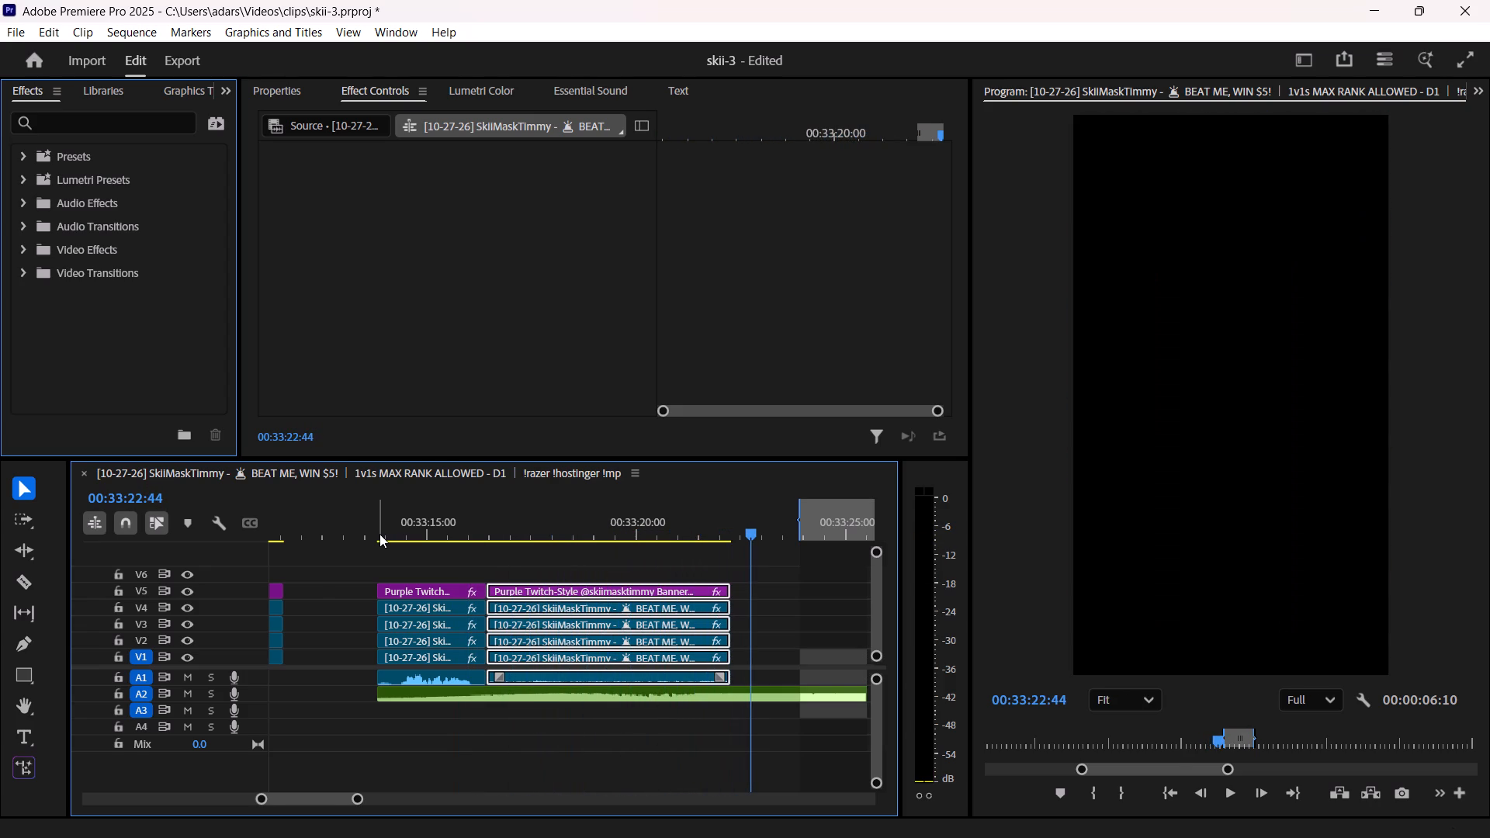
# Move the first parked clip group before the opening clip, video layers and A4 audio, to directly after the second clip group.
pyautogui.keyDown('alt'); pyautogui.scroll(-11, 497, 614); pyautogui.keyUp('alt')
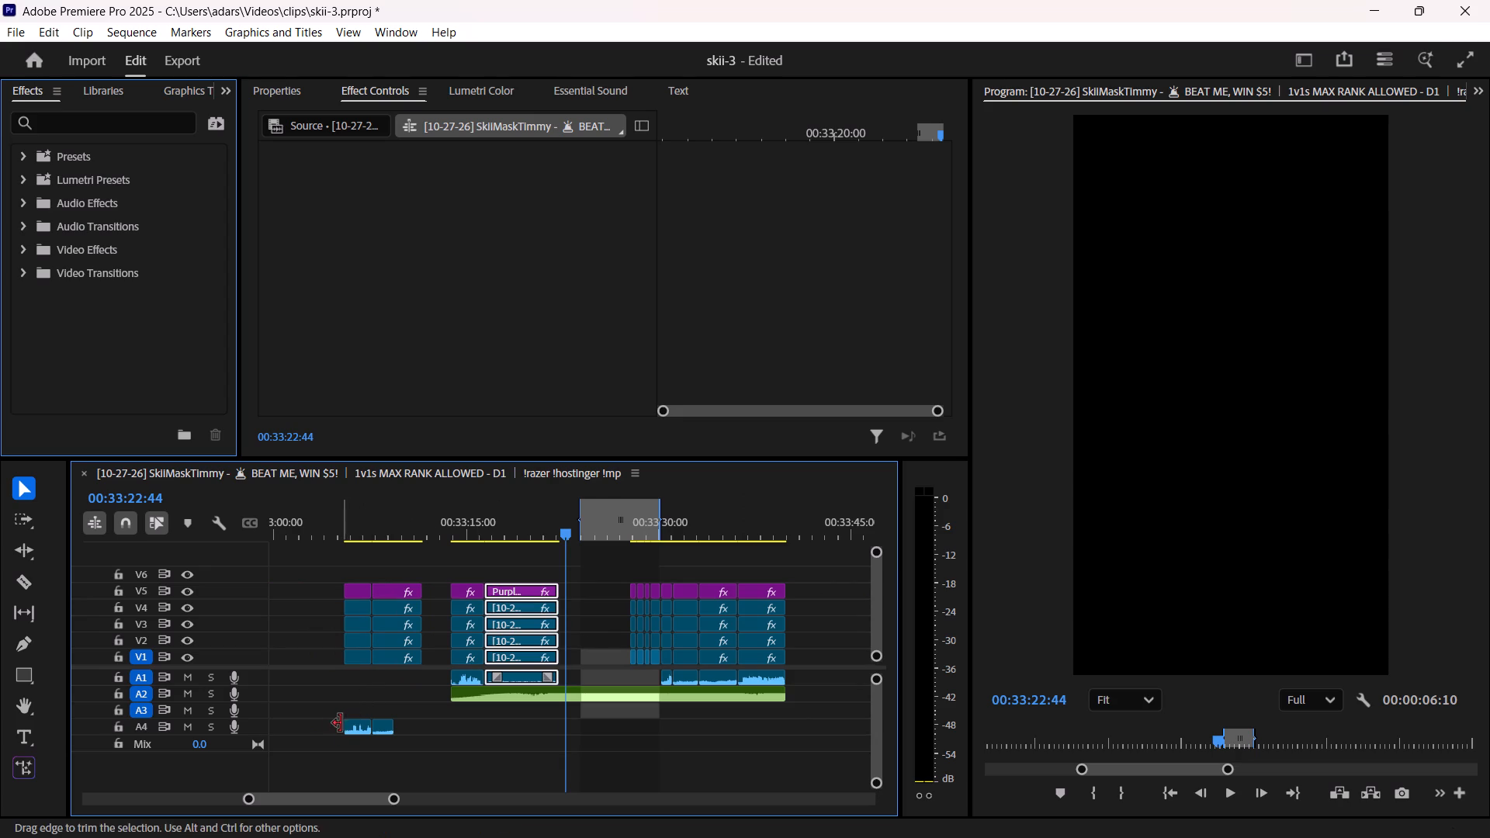
pyautogui.moveTo(347, 757); pyautogui.dragTo(359, 590)
pyautogui.moveTo(354, 590); pyautogui.dragTo(484, 590)
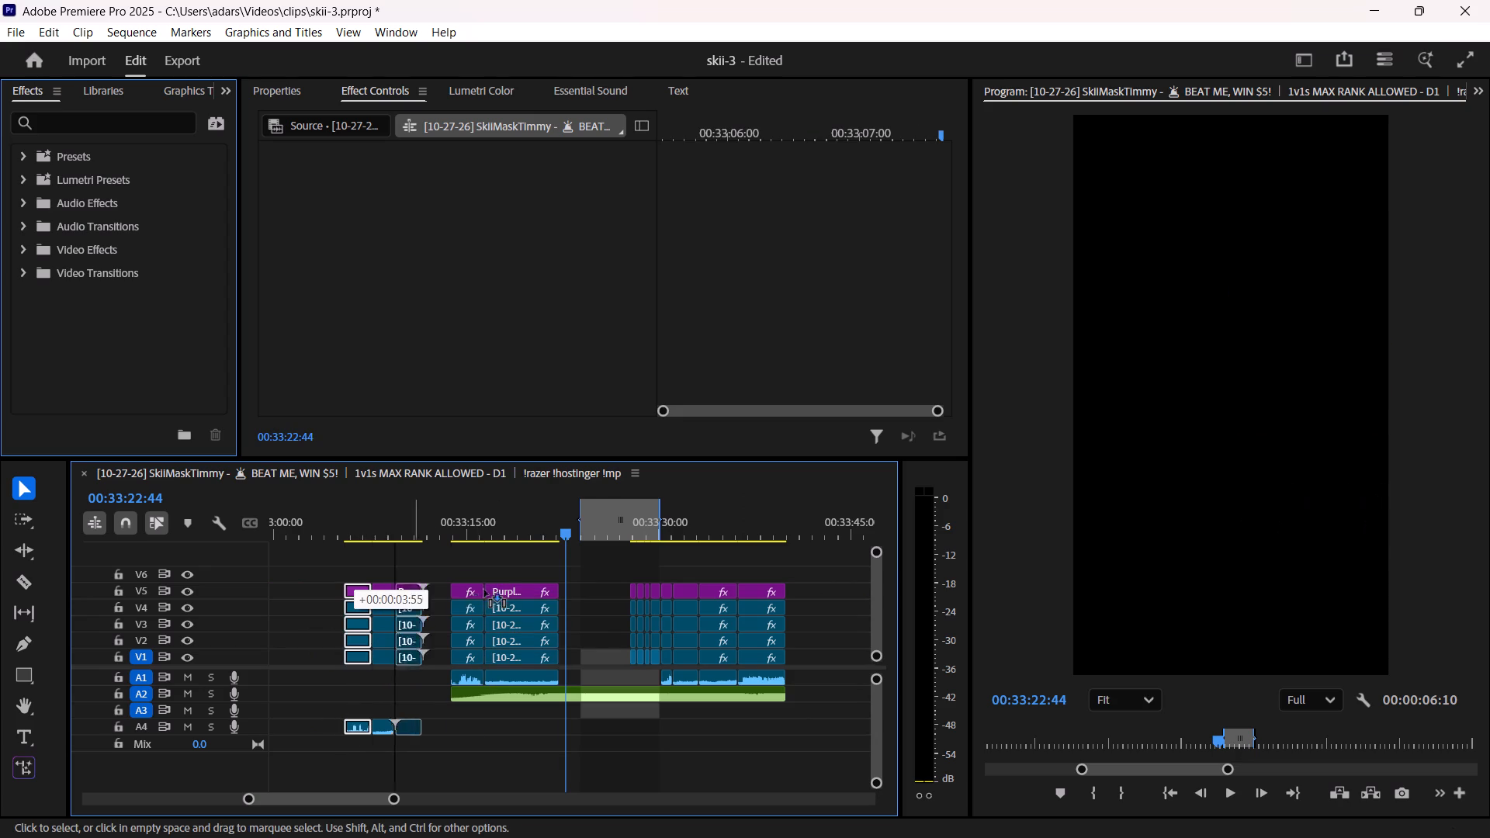
pyautogui.moveTo(484, 590); pyautogui.dragTo(567, 591)
pyautogui.keyDown('alt'); pyautogui.scroll(7, 609, 715); pyautogui.keyUp('alt')
pyautogui.click(548, 750)
pyautogui.click(566, 746)
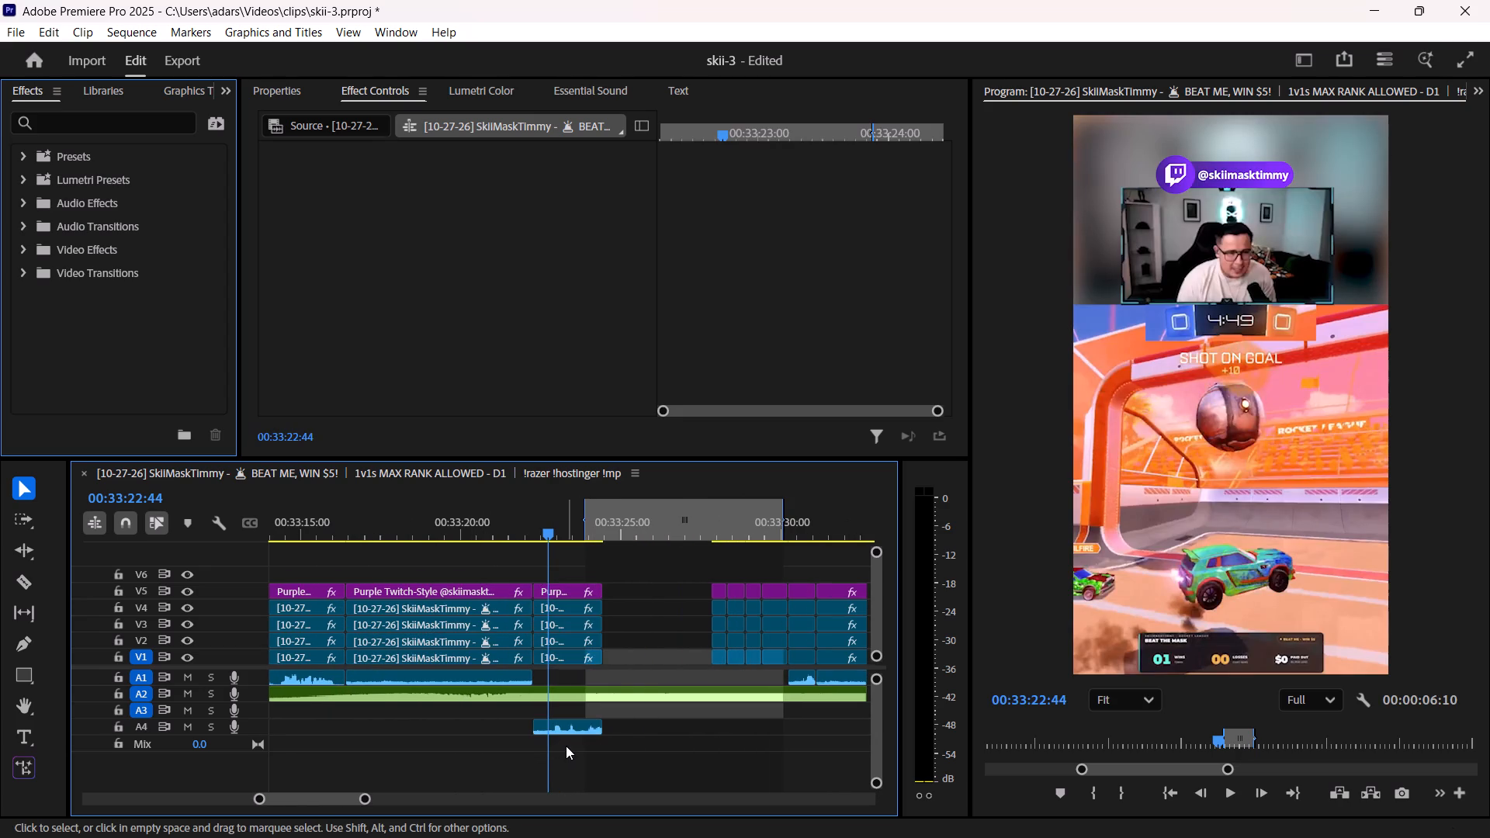
# Move the third clip's audio from A4 up to A1 beneath its video and play the clip against the music.
pyautogui.click(565, 727)
pyautogui.moveTo(565, 727); pyautogui.dragTo(559, 672)
pyautogui.moveTo(566, 722); pyautogui.dragTo(561, 683)
pyautogui.moveTo(553, 540); pyautogui.dragTo(535, 537)
pyautogui.moveTo(535, 531); pyautogui.dragTo(543, 528)
pyautogui.press('space')
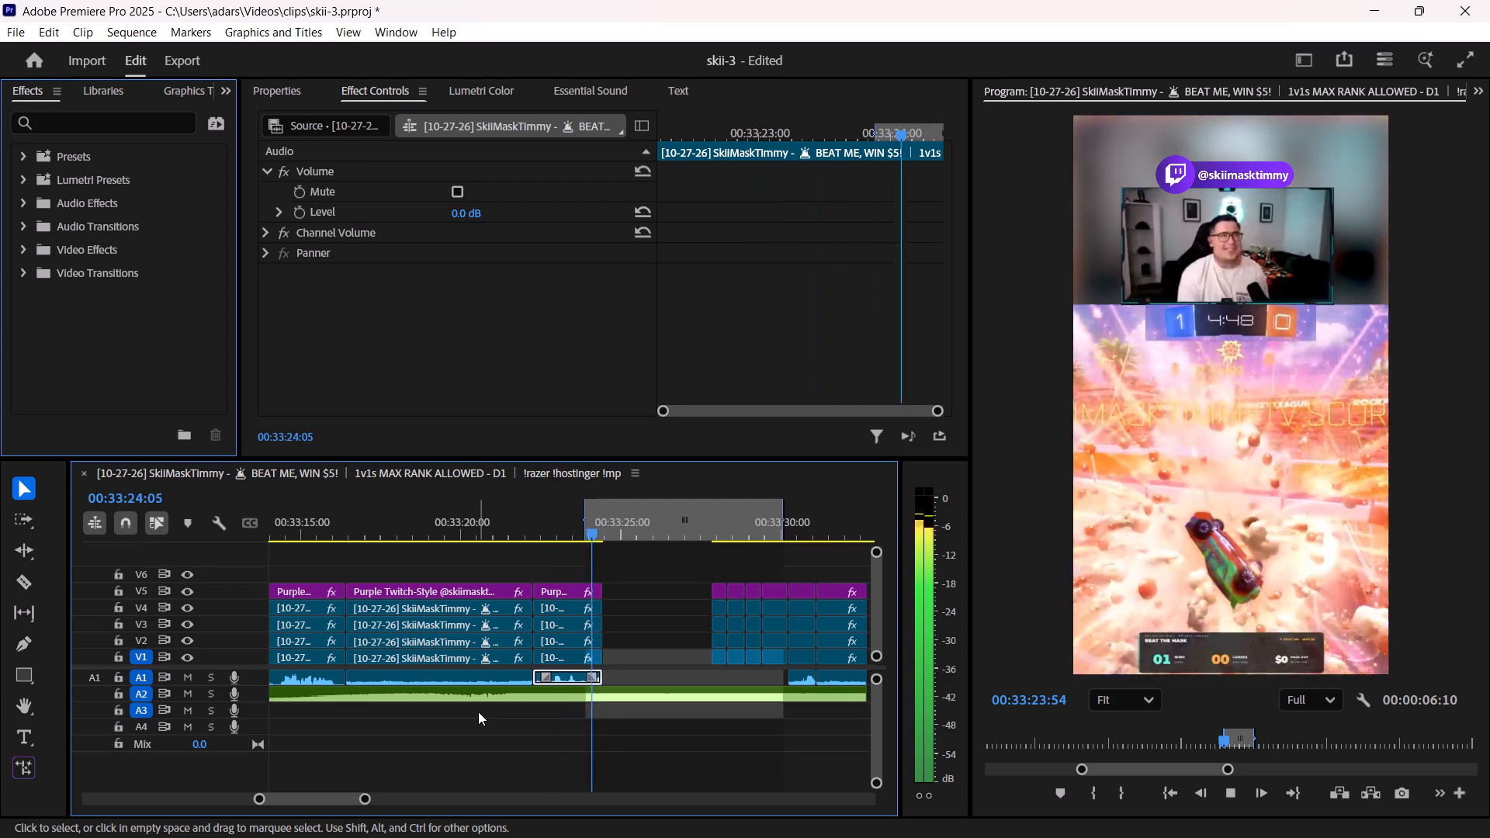
pyautogui.press('space')
# Move the remaining parked clip group, including its A4 audio, into the gap directly after the third clip group.
pyautogui.keyDown('alt'); pyautogui.scroll(-7, 452, 671); pyautogui.keyUp('alt')
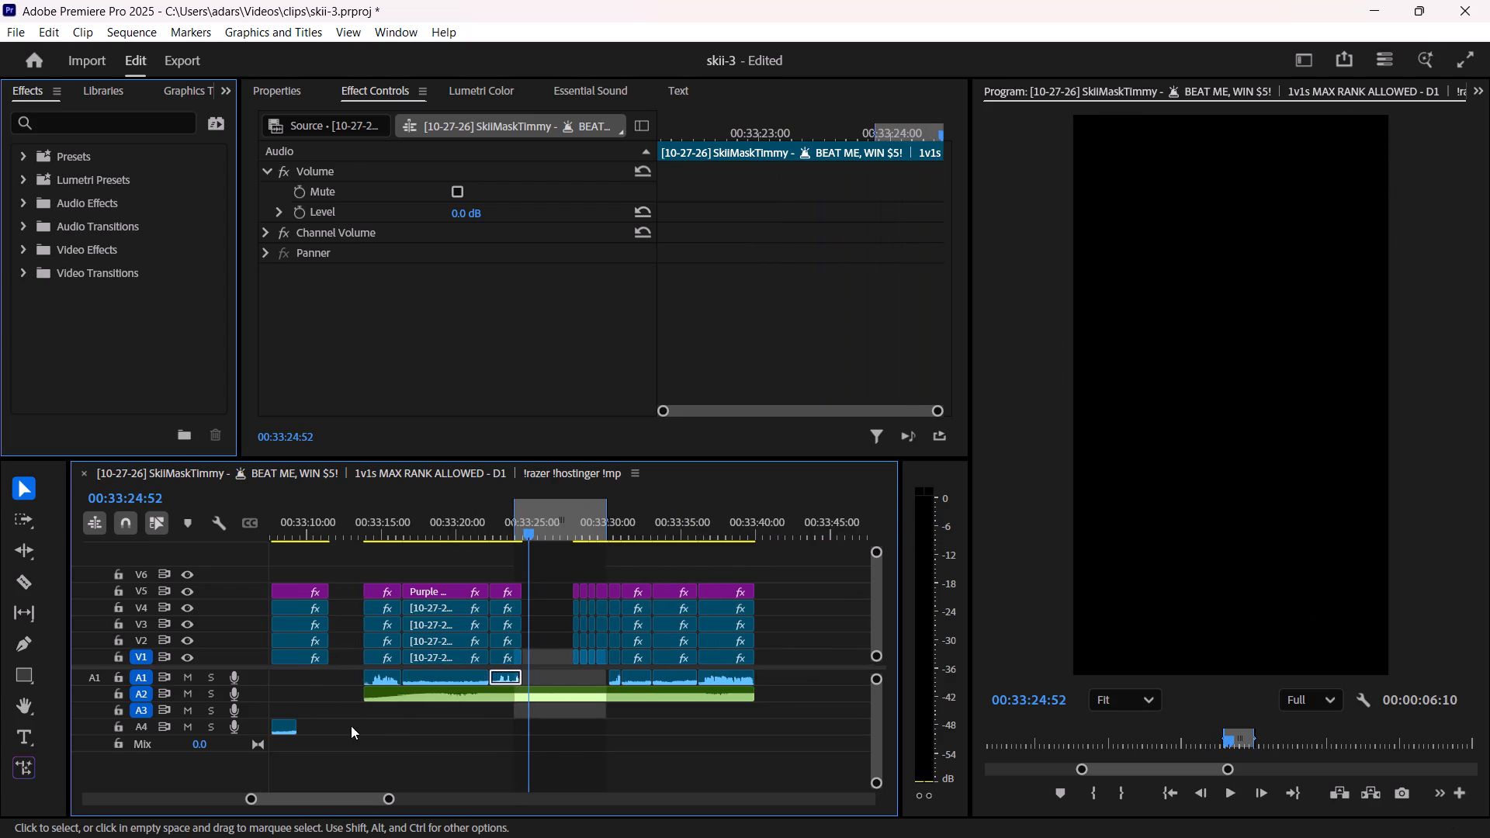
pyautogui.keyDown('alt'); pyautogui.scroll(-4, 349, 727); pyautogui.keyUp('alt')
pyautogui.moveTo(306, 748); pyautogui.dragTo(312, 567)
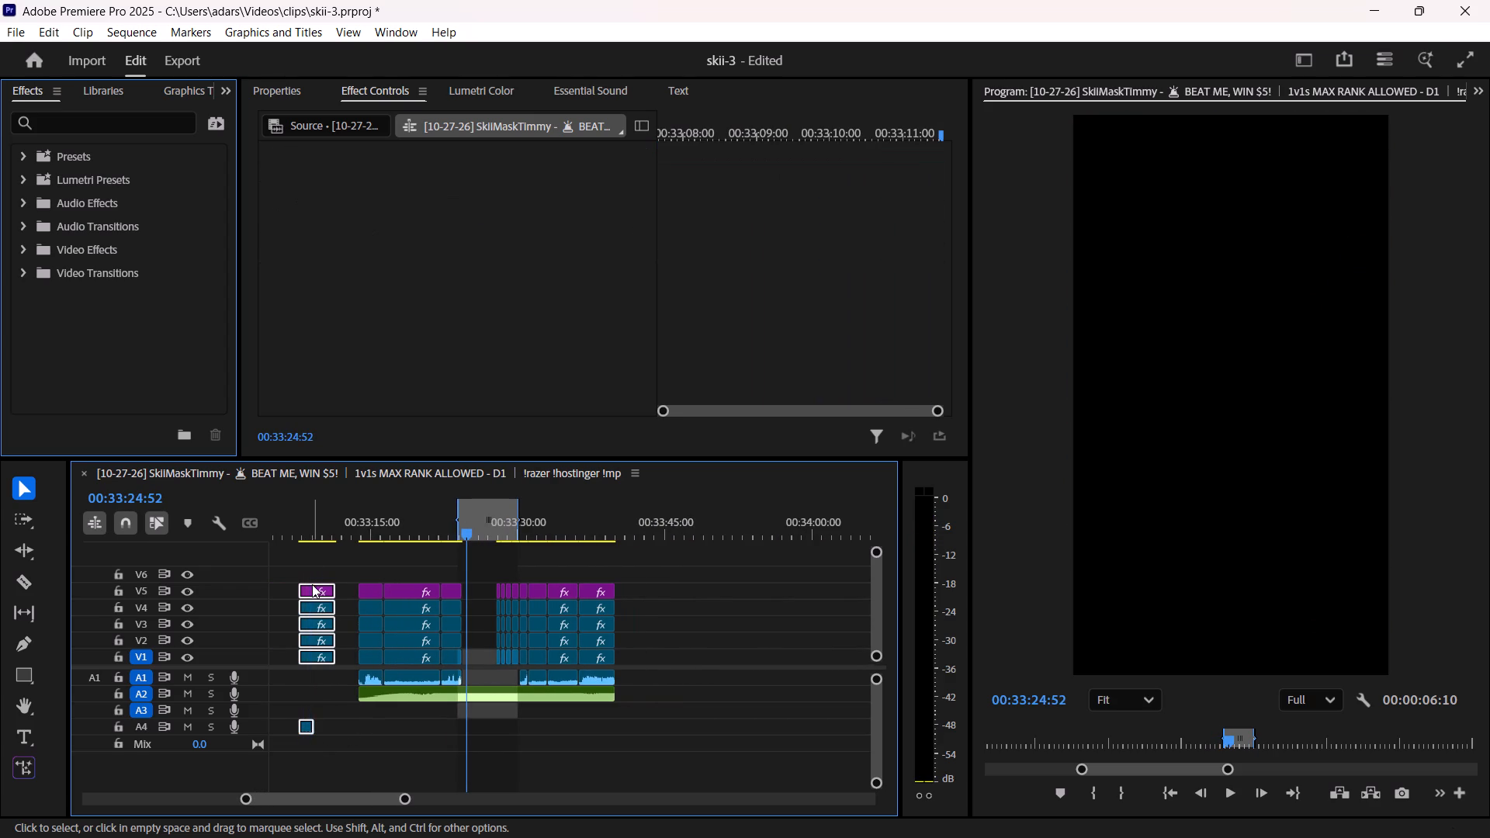
pyautogui.moveTo(308, 587); pyautogui.dragTo(476, 587)
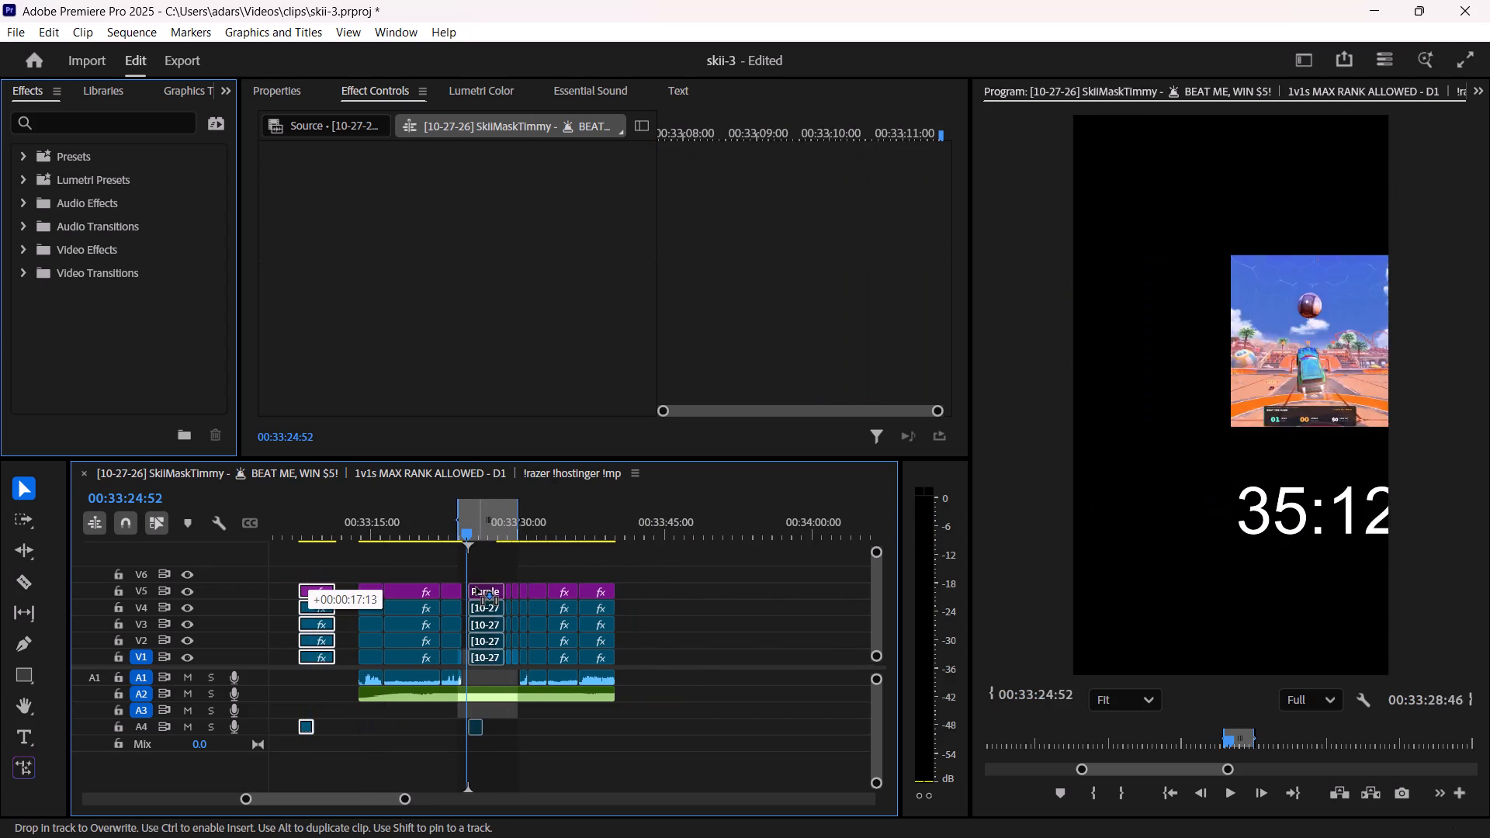
pyautogui.moveTo(476, 587); pyautogui.dragTo(466, 588)
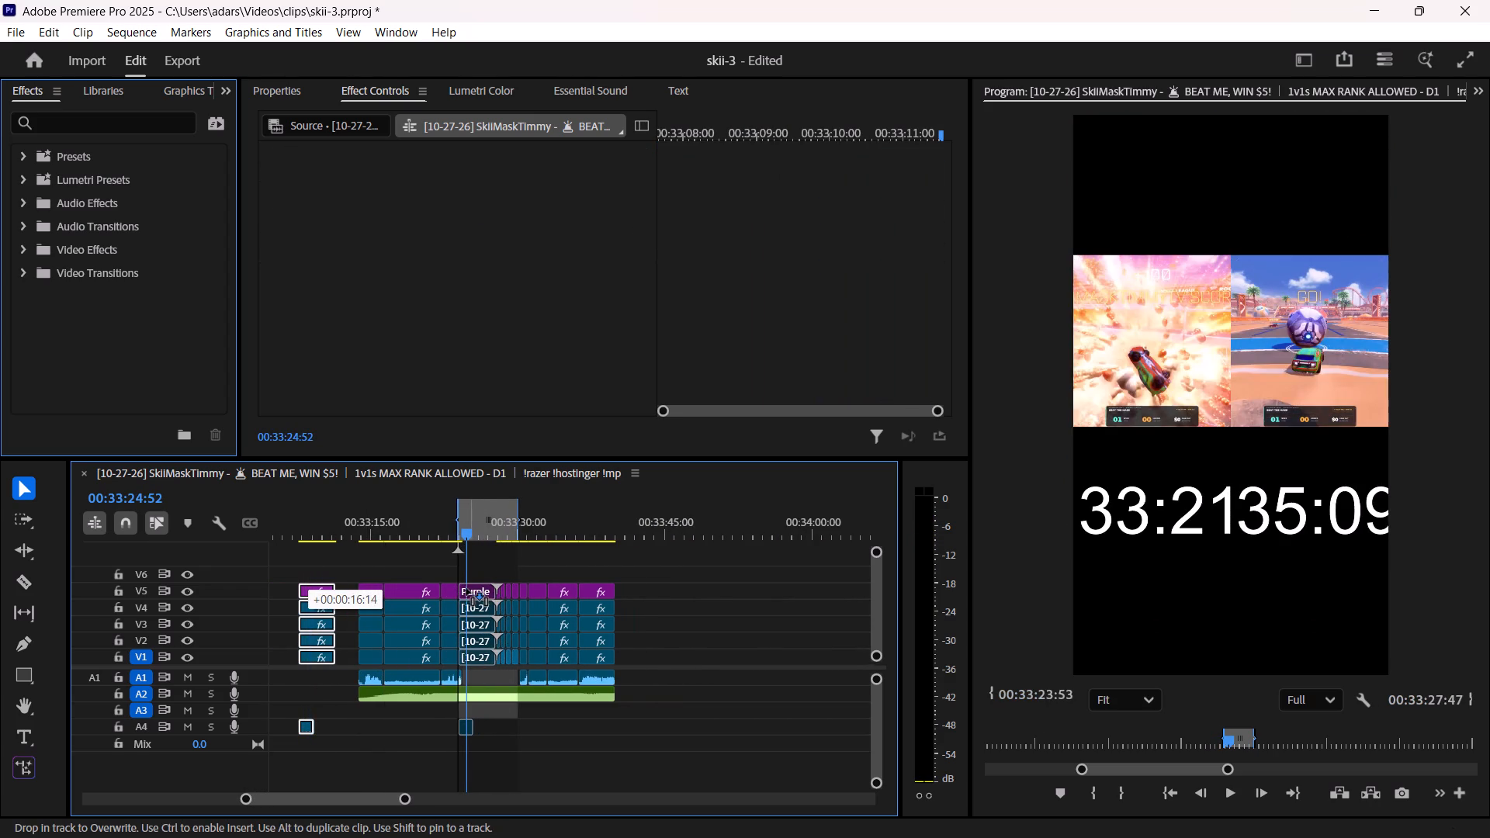
pyautogui.moveTo(466, 588); pyautogui.dragTo(726, 635)
pyautogui.keyDown('alt'); pyautogui.scroll(8, 666, 646); pyautogui.keyUp('alt')
pyautogui.keyDown('shift'); pyautogui.scroll(1, 765, 638); pyautogui.keyUp('shift')
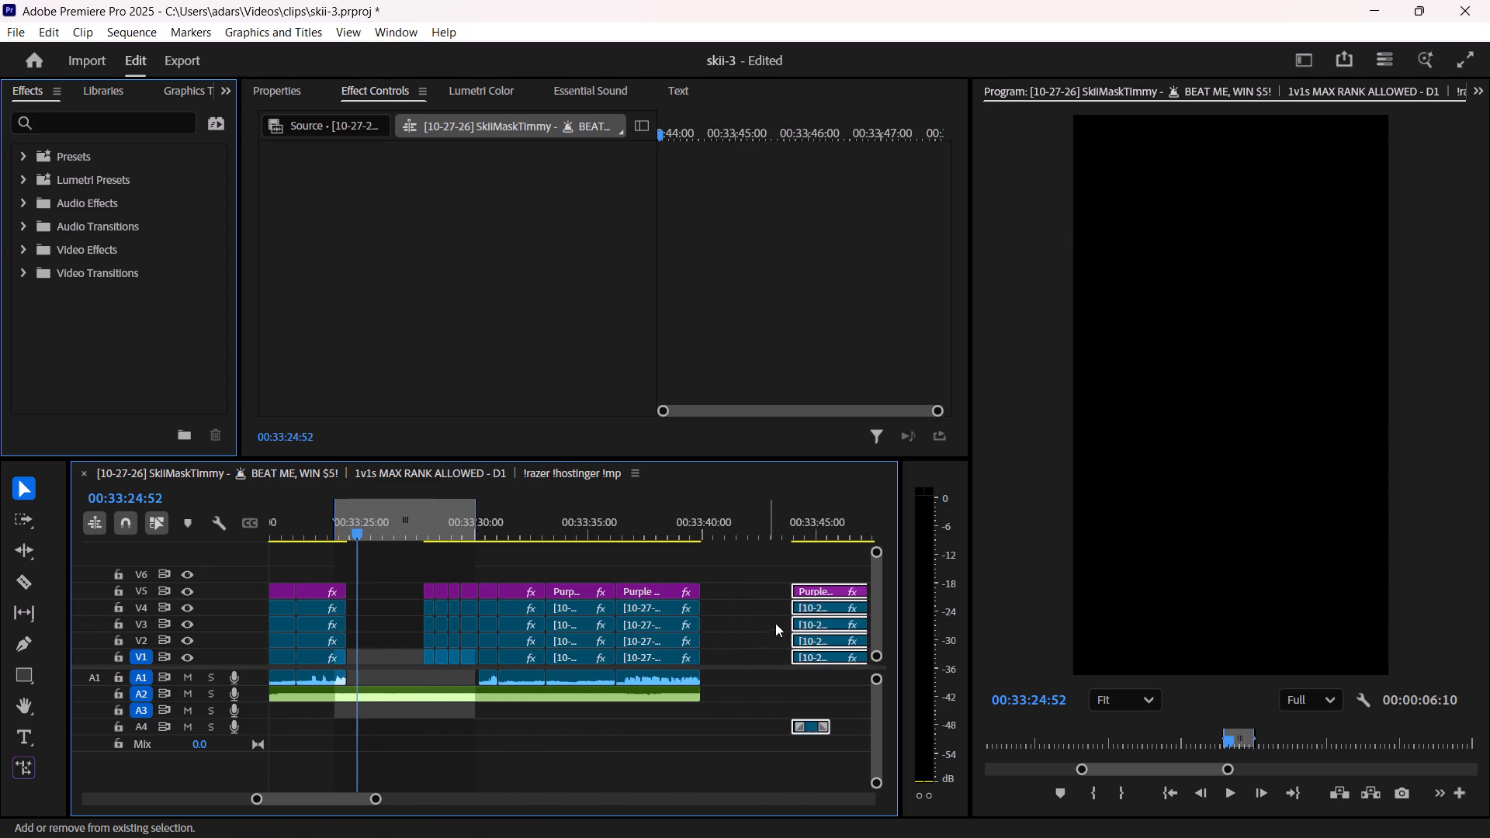
pyautogui.moveTo(808, 587); pyautogui.dragTo(455, 594)
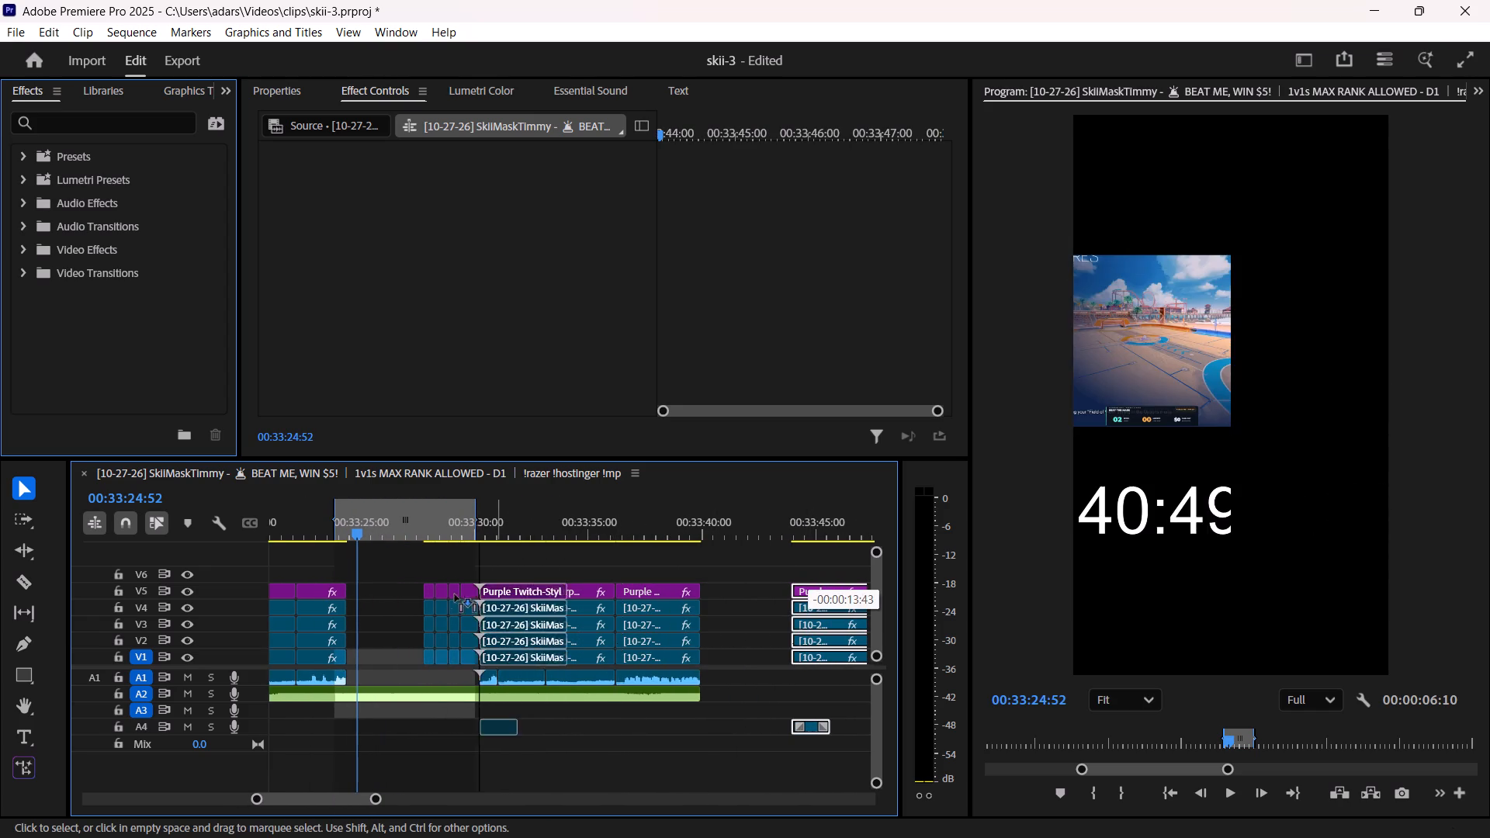
pyautogui.moveTo(455, 594); pyautogui.dragTo(364, 598)
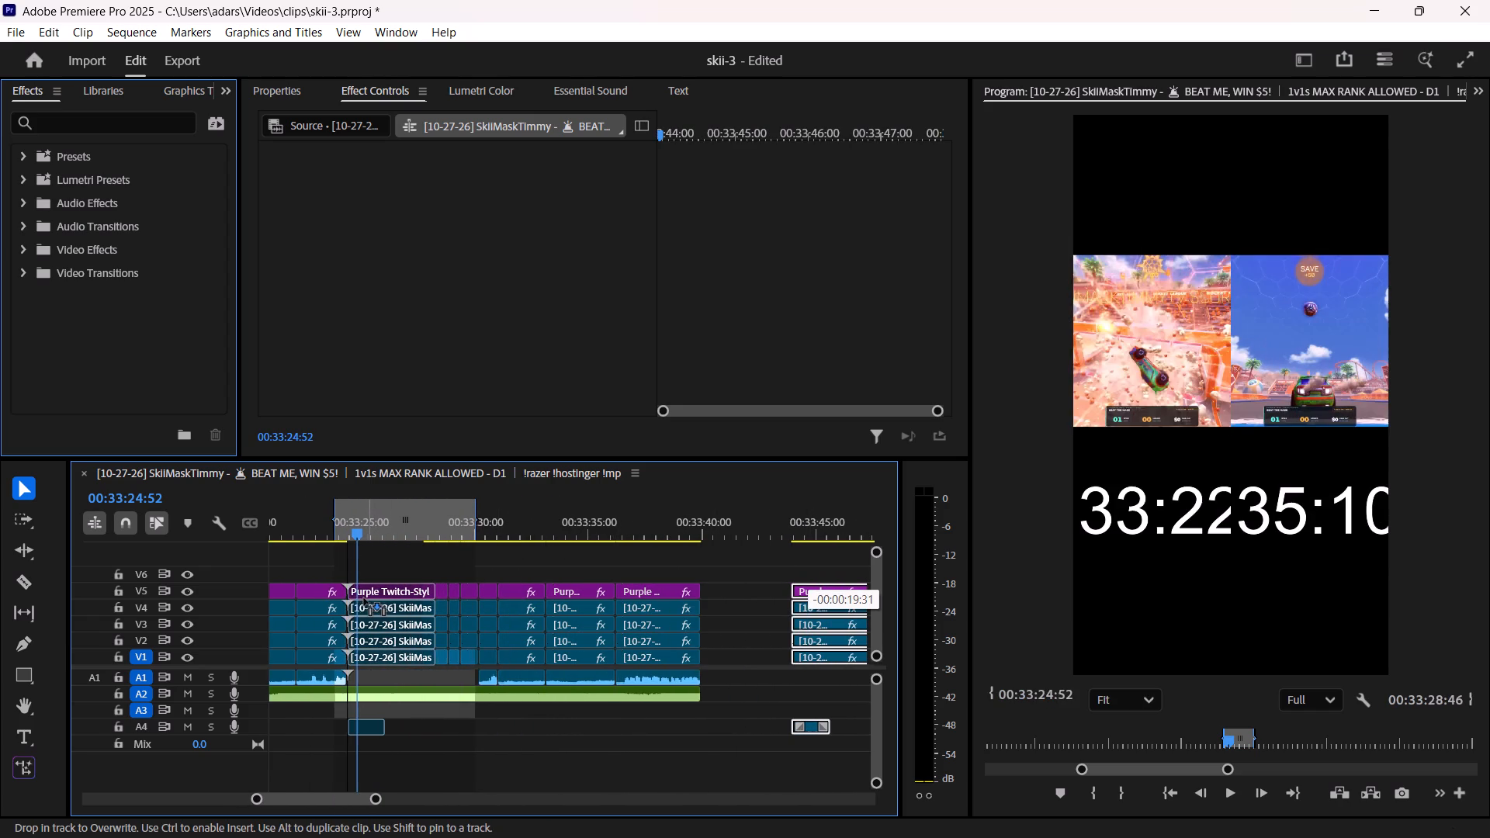
pyautogui.moveTo(364, 598); pyautogui.dragTo(361, 598)
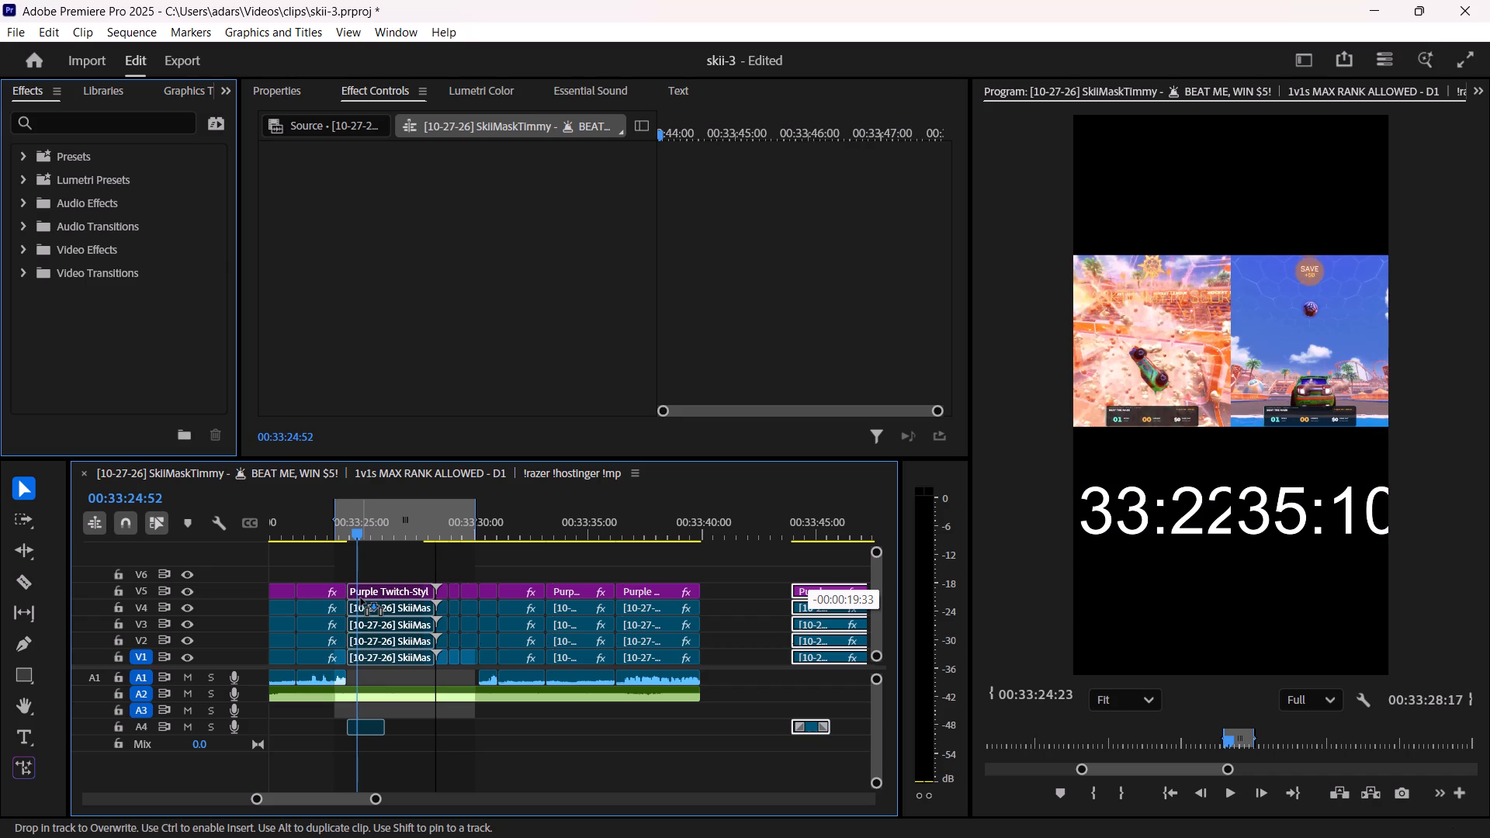
pyautogui.moveTo(361, 598); pyautogui.dragTo(358, 598)
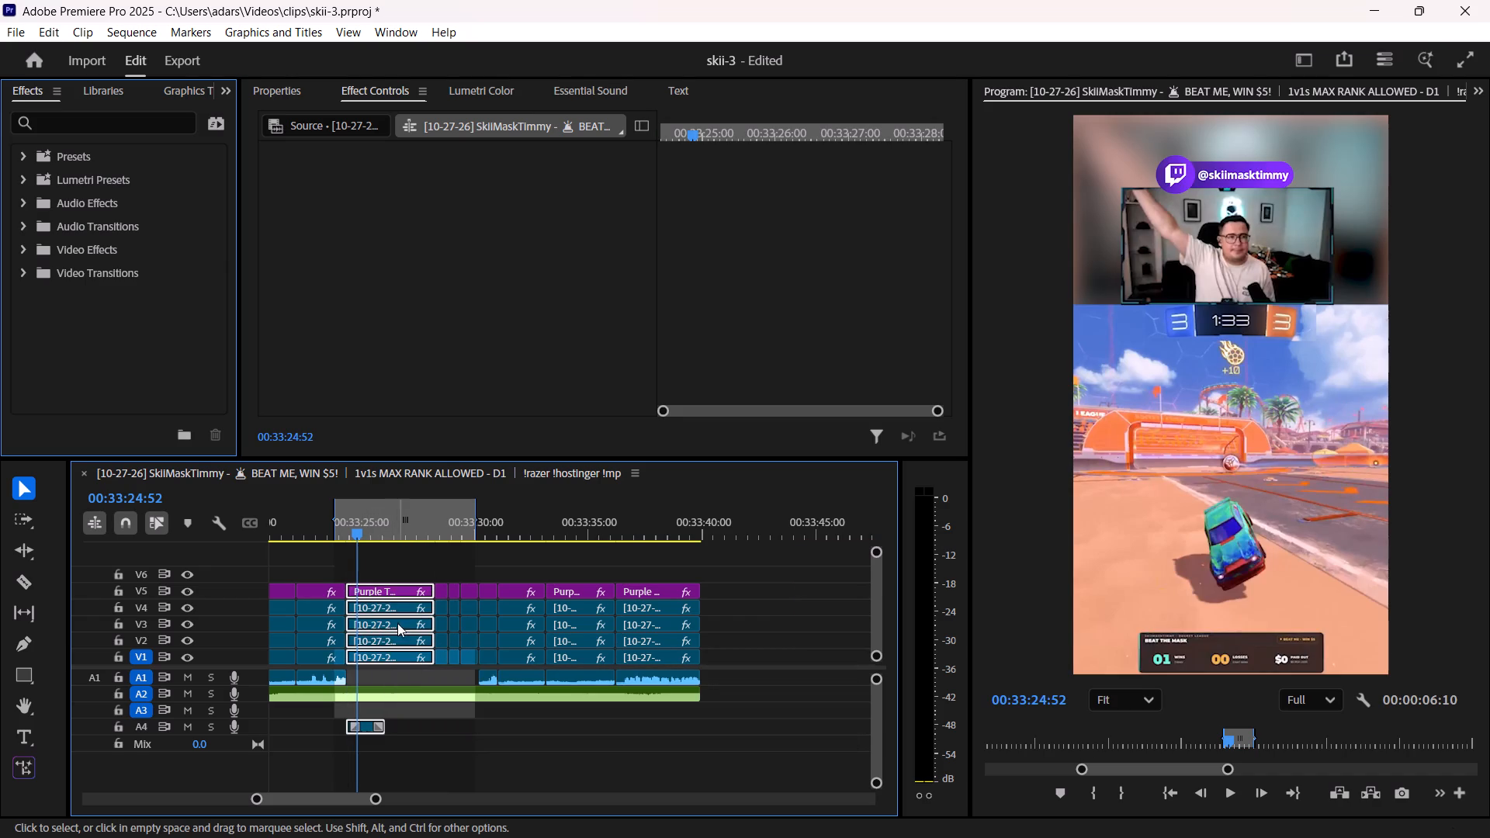
# Set the sequence In point at the opening clip's start, 00:33:13:48, and the Out point at the last clip's end.
pyautogui.click(333, 532)
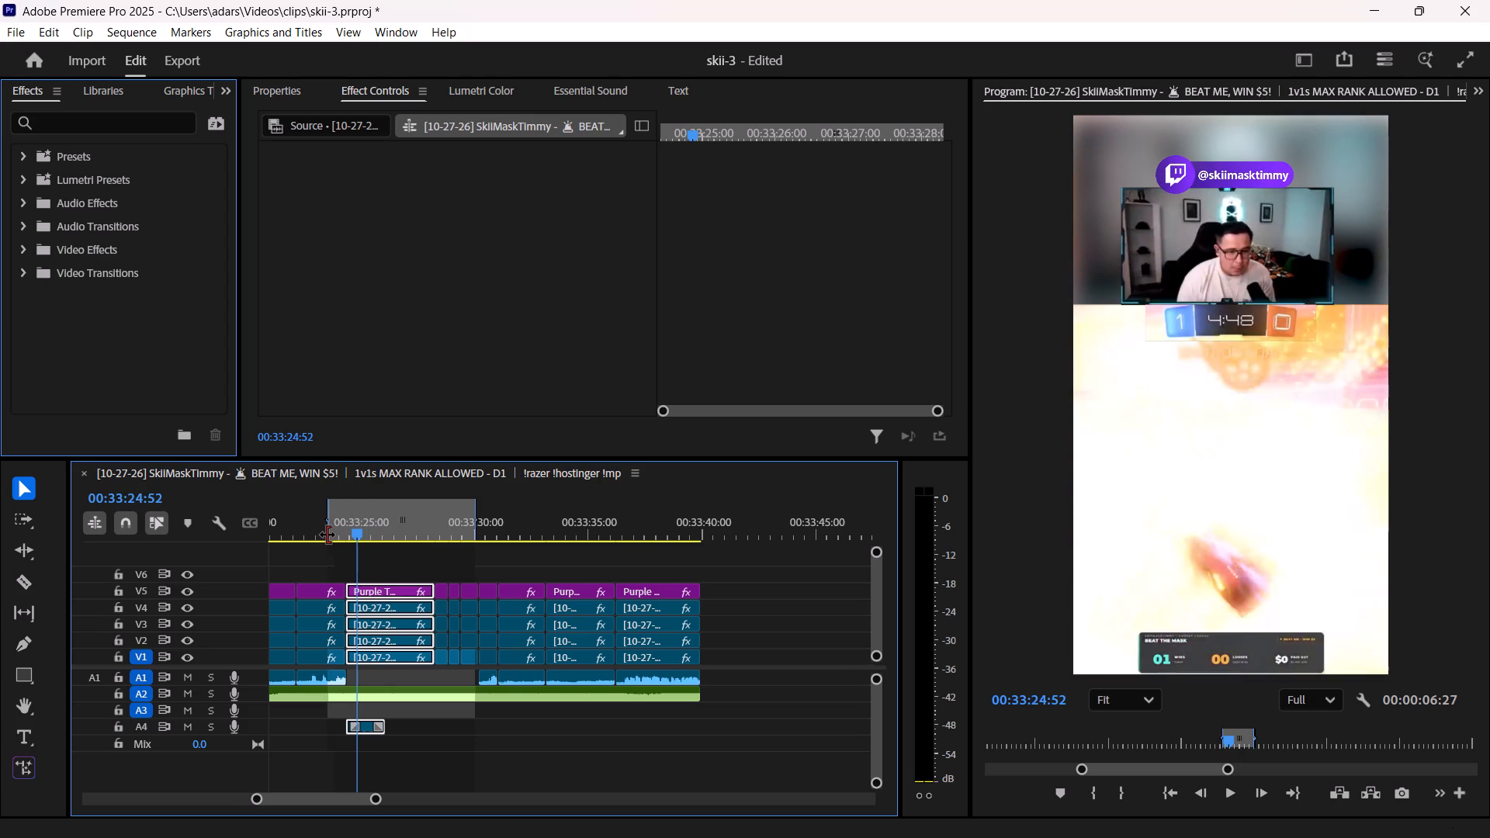
pyautogui.keyDown('shift'); pyautogui.scroll(7, 312, 535); pyautogui.keyUp('shift')
pyautogui.moveTo(338, 536); pyautogui.dragTo(311, 536)
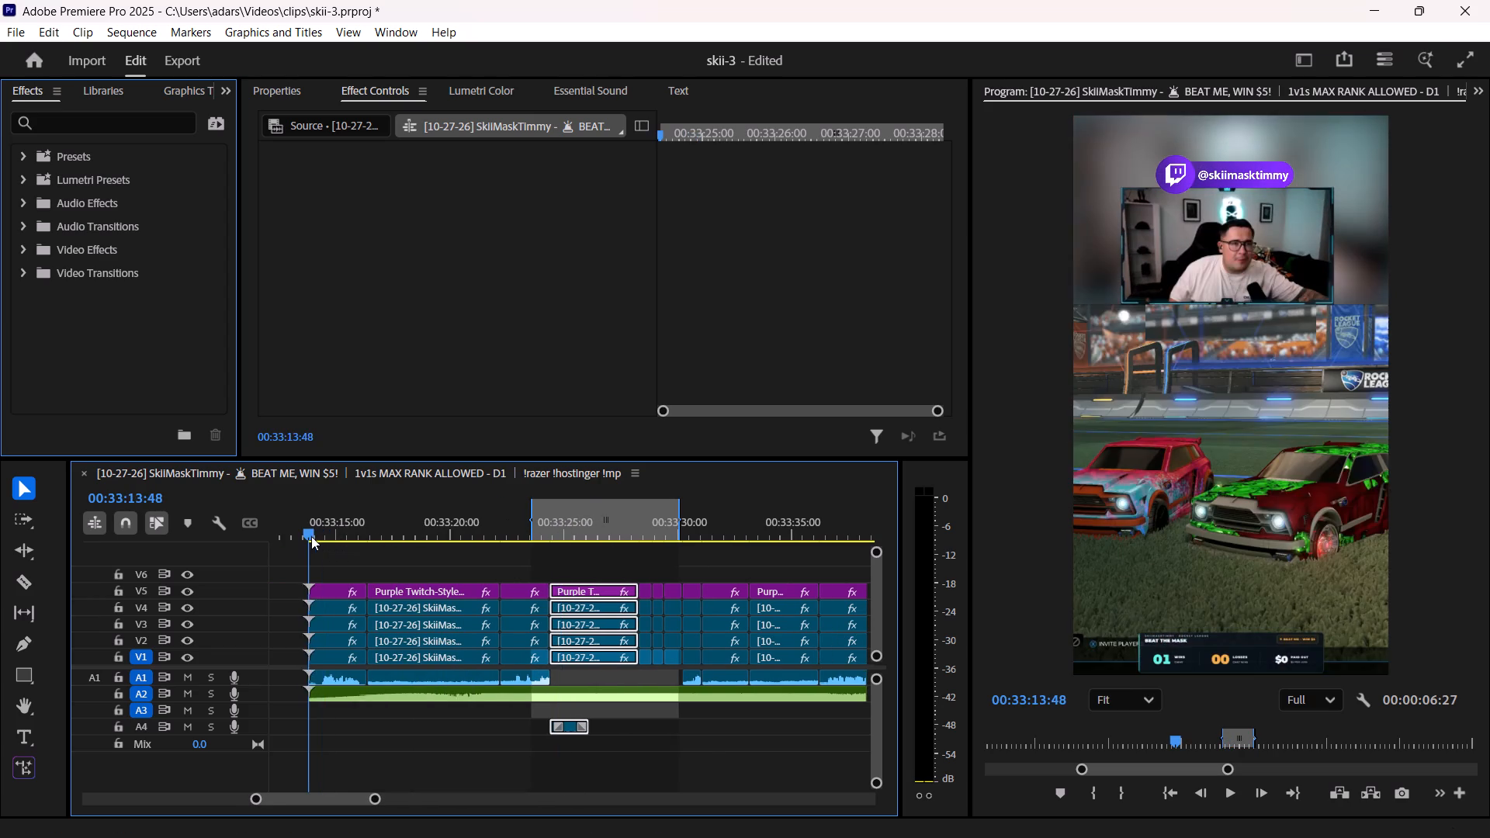
pyautogui.keyDown('shift'); pyautogui.scroll(-7, 334, 545); pyautogui.keyUp('shift')
pyautogui.moveTo(695, 528); pyautogui.dragTo(701, 528)
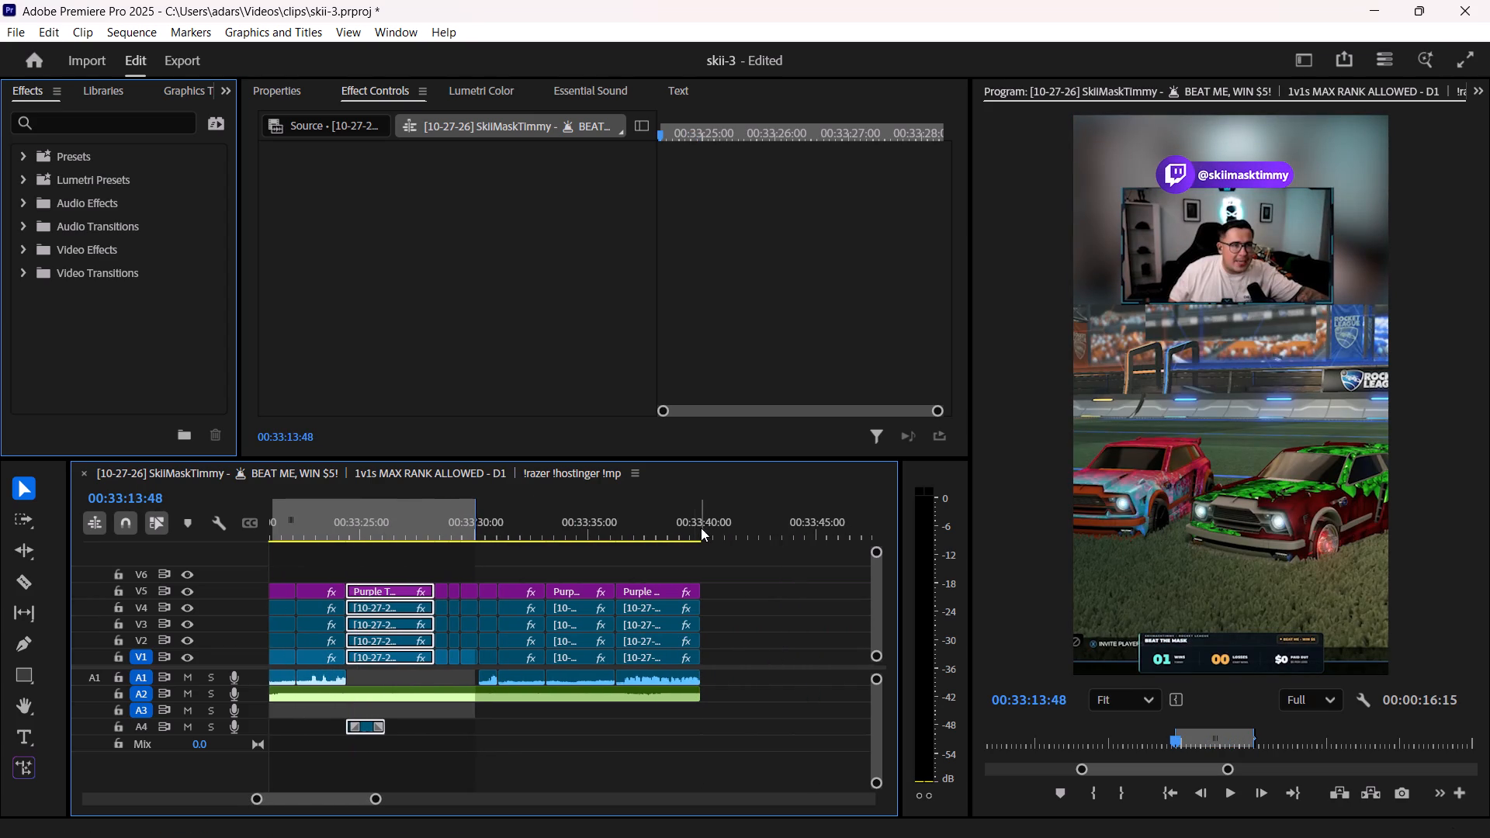
pyautogui.moveTo(701, 528); pyautogui.dragTo(704, 528)
pyautogui.click(699, 528)
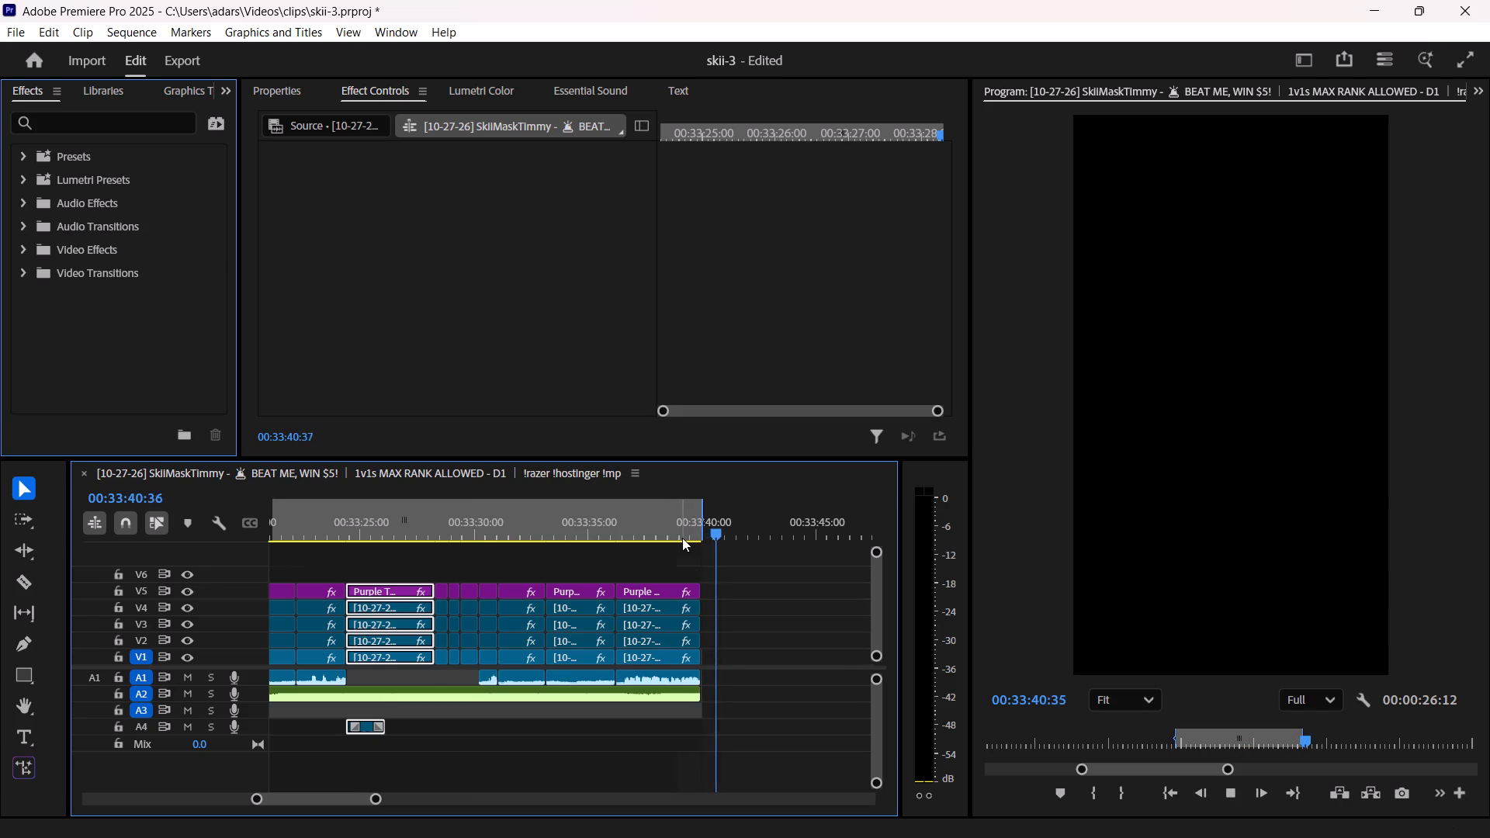
pyautogui.press('space')
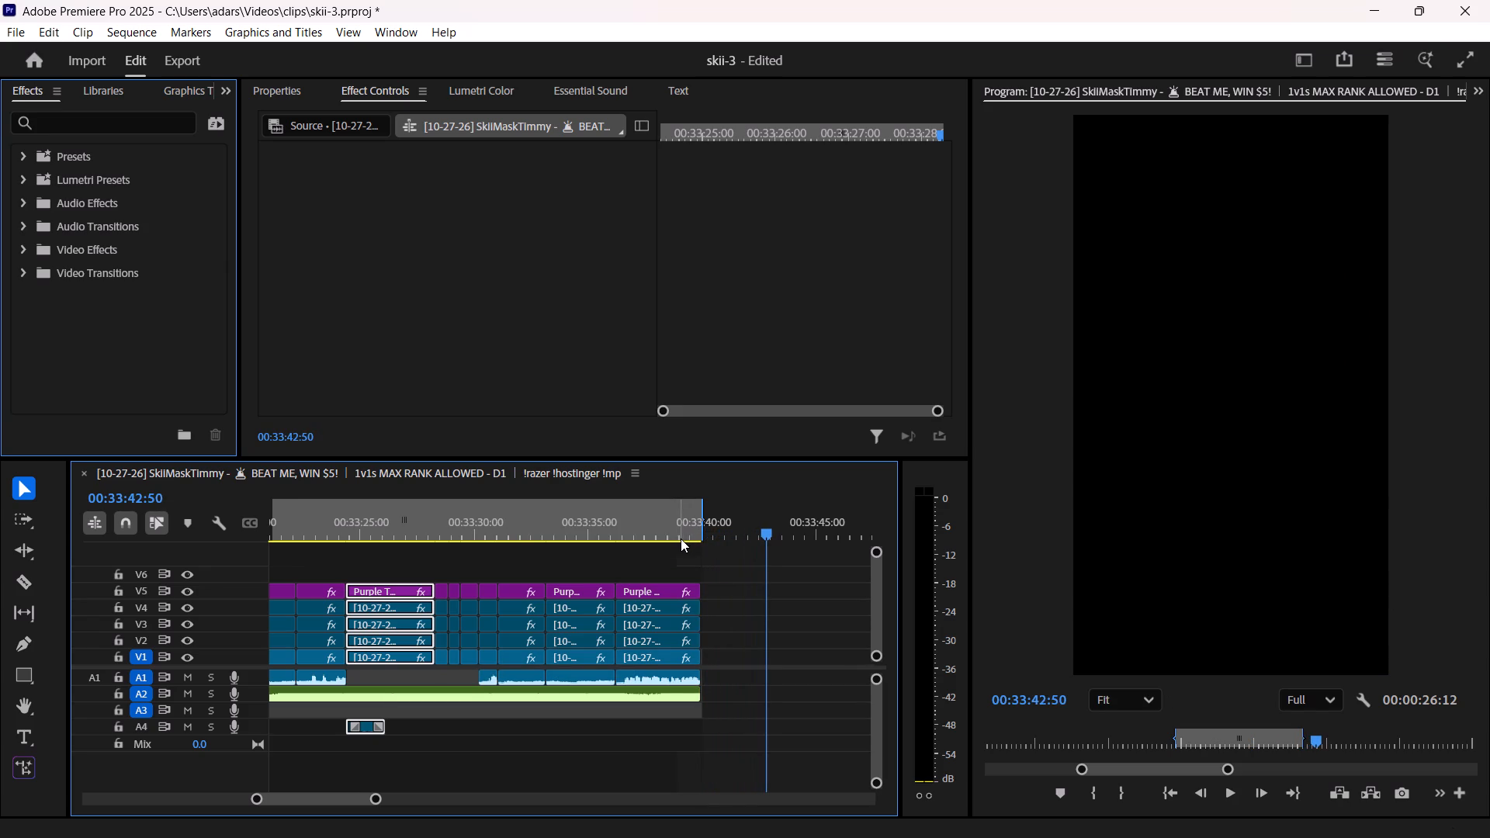
# Play the sequence from its start and again from 00:33:22:14 to check the newly placed clip group against the music.
pyautogui.moveTo(651, 521); pyautogui.dragTo(431, 521)
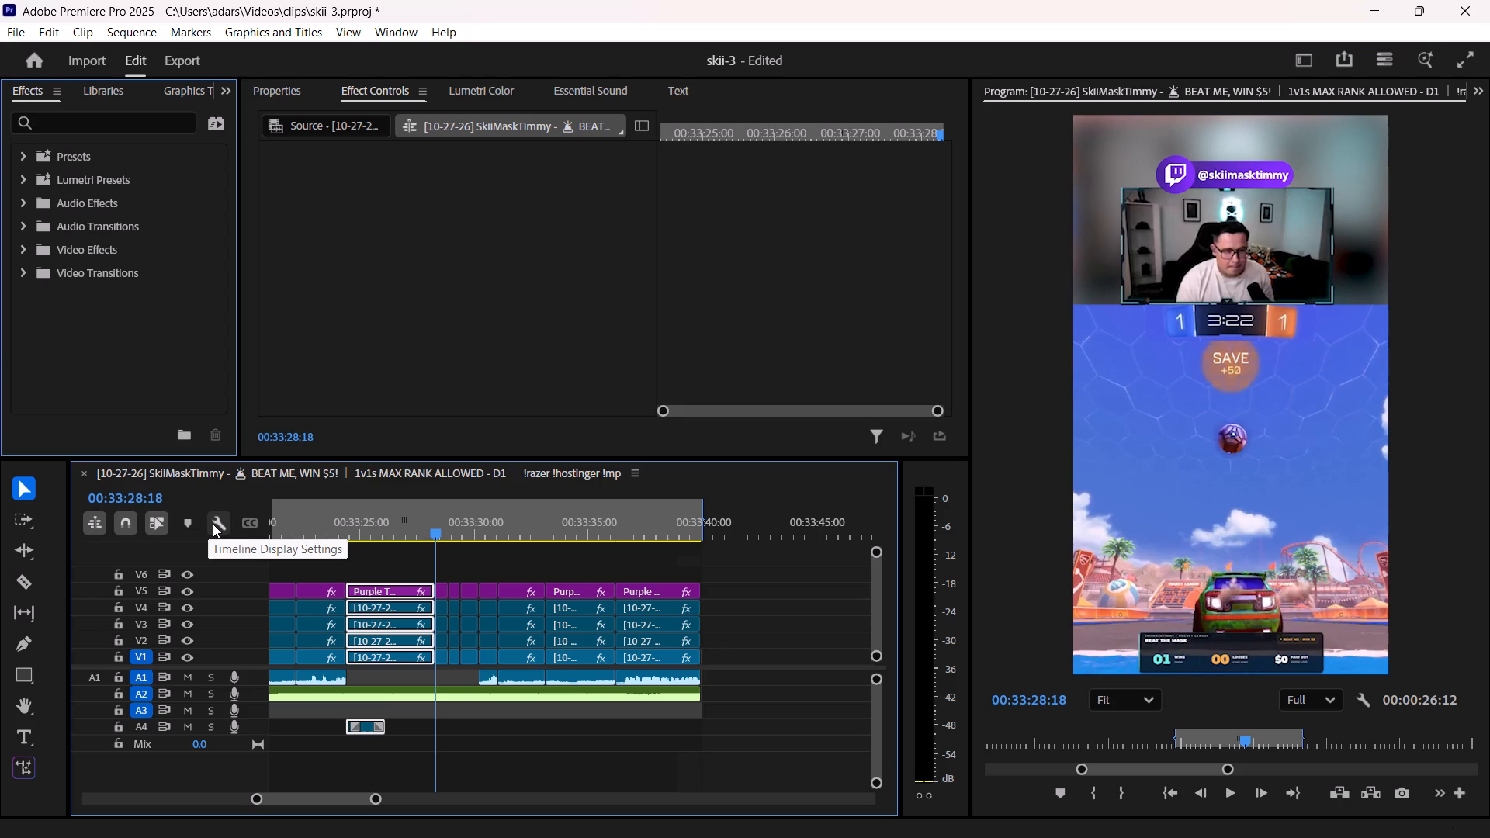
pyautogui.keyDown('shift'); pyautogui.scroll(4, 468, 603); pyautogui.keyUp('shift')
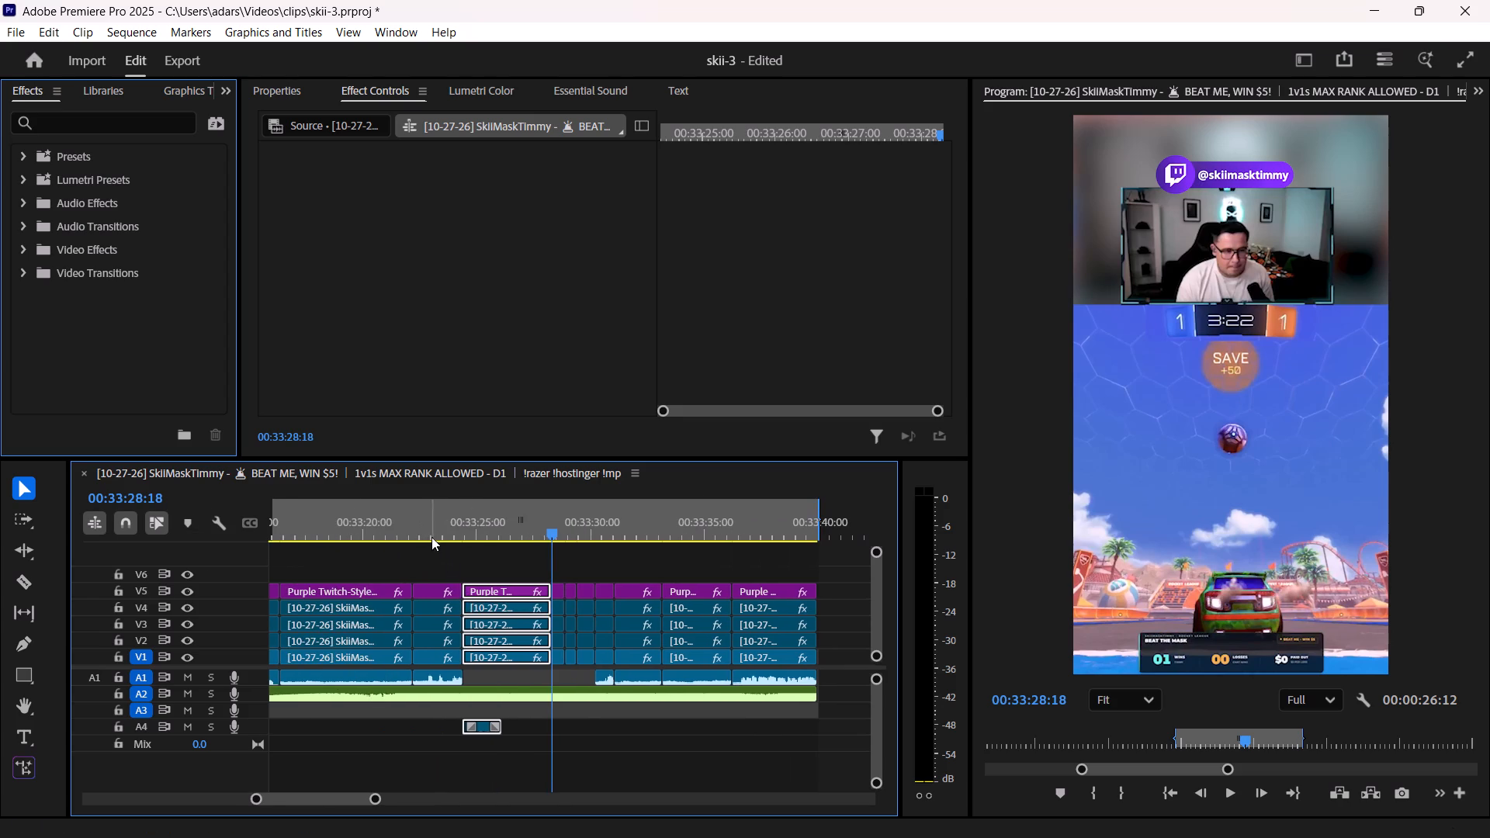
pyautogui.moveTo(430, 537); pyautogui.dragTo(420, 537)
pyautogui.press('space')
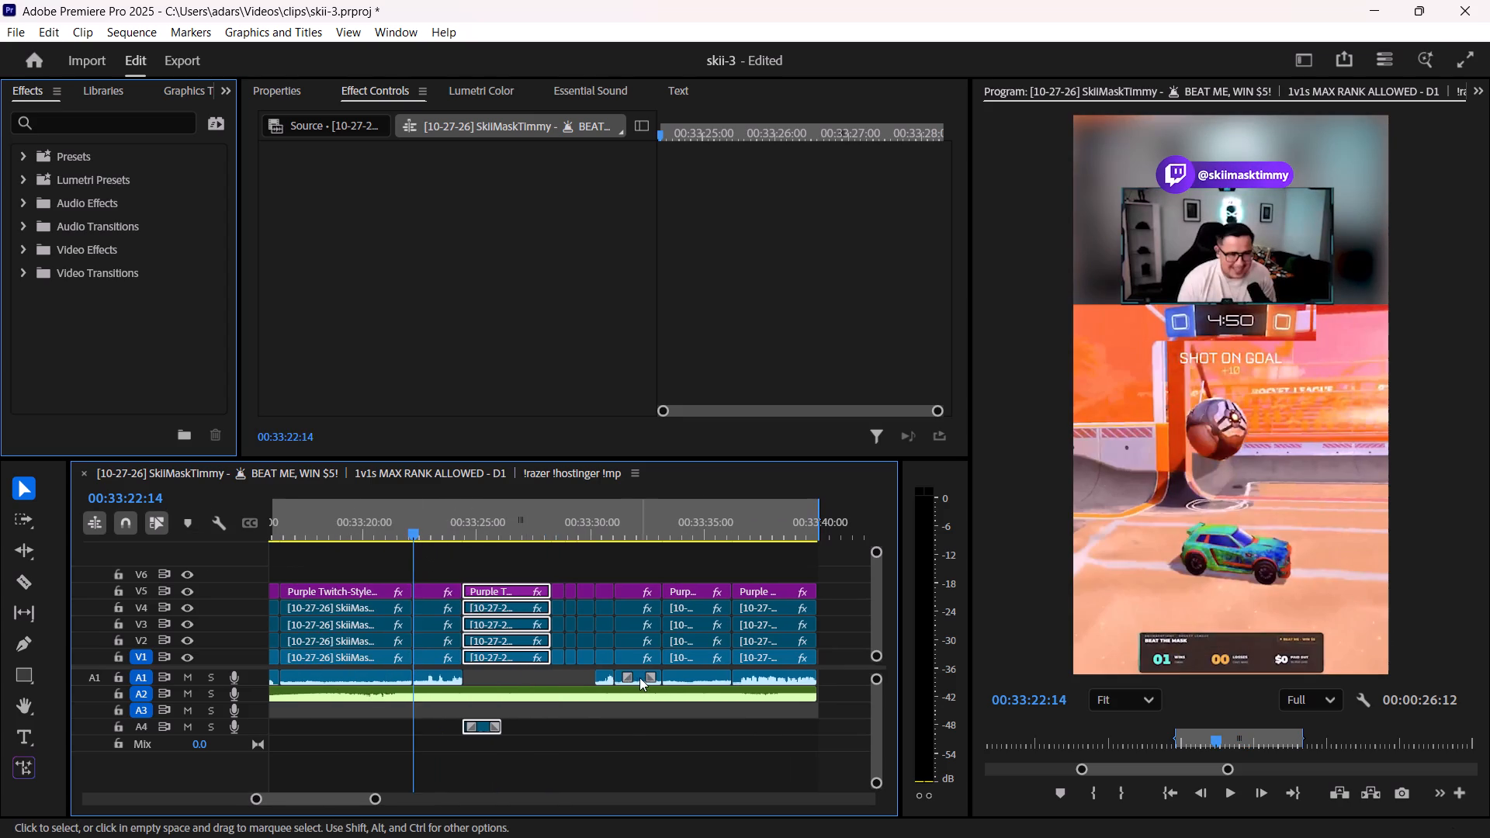
pyautogui.press('space')
pyautogui.keyDown('alt'); pyautogui.scroll(-3, 620, 744); pyautogui.keyUp('alt')
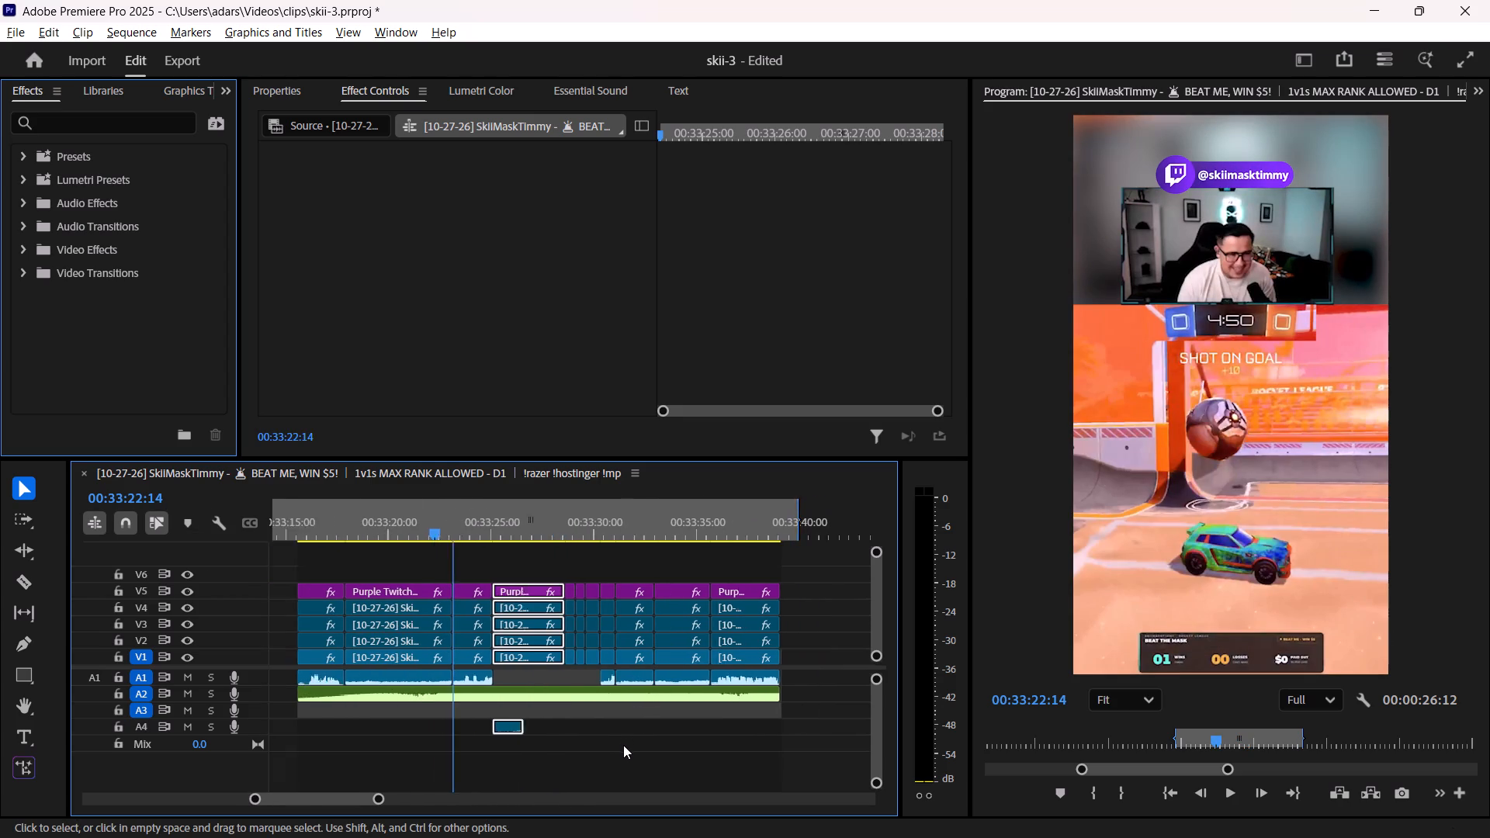
pyautogui.keyDown('alt'); pyautogui.scroll(-2, 623, 745); pyautogui.keyUp('alt')
pyautogui.click(393, 527)
pyautogui.press('space')
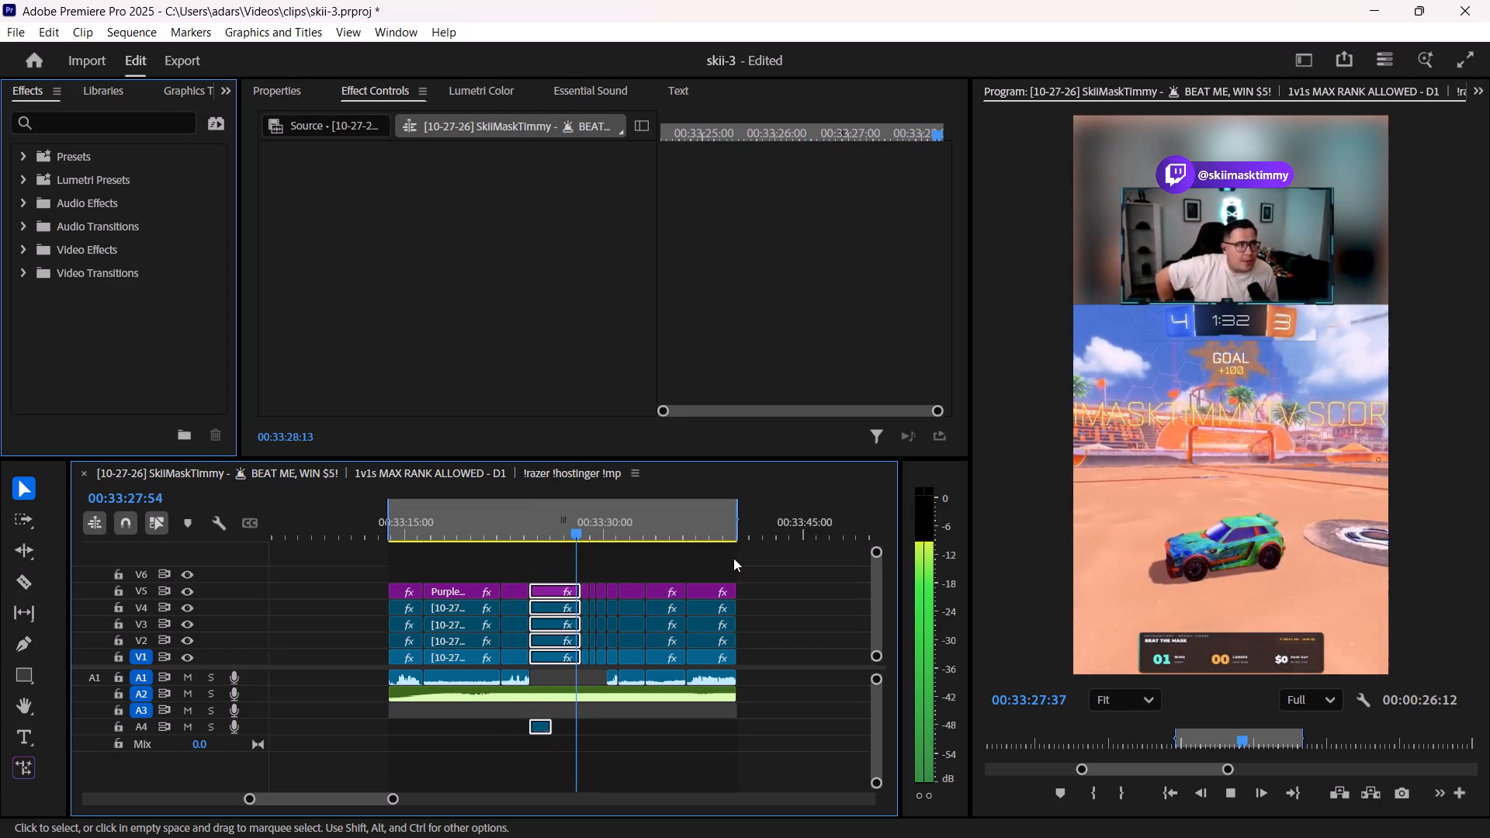
pyautogui.press('space')
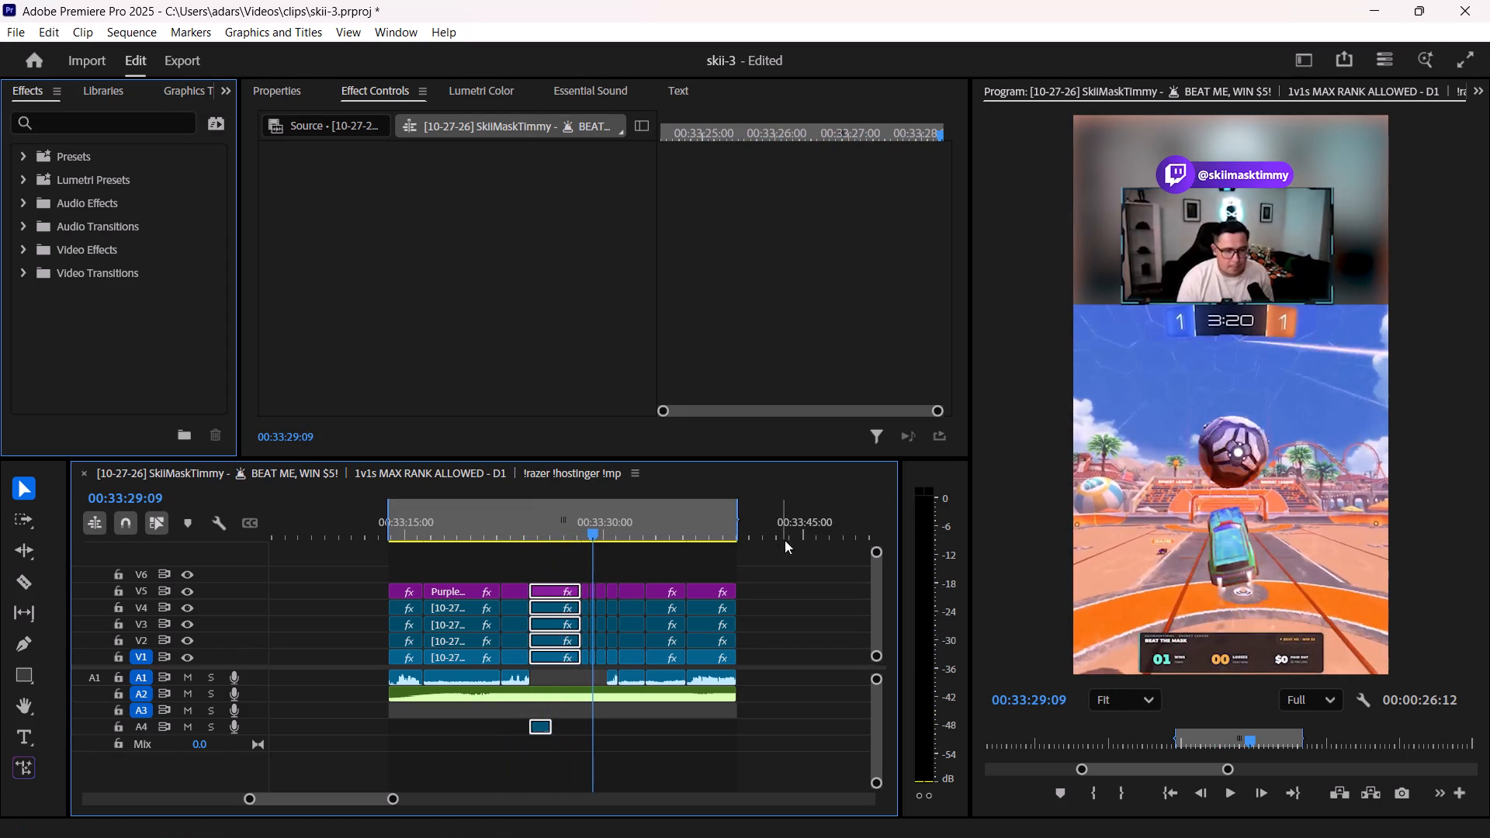
pyautogui.keyDown('alt'); pyautogui.scroll(9, 615, 638); pyautogui.keyUp('alt')
pyautogui.keyDown('alt'); pyautogui.scroll(5, 542, 665); pyautogui.keyUp('alt')
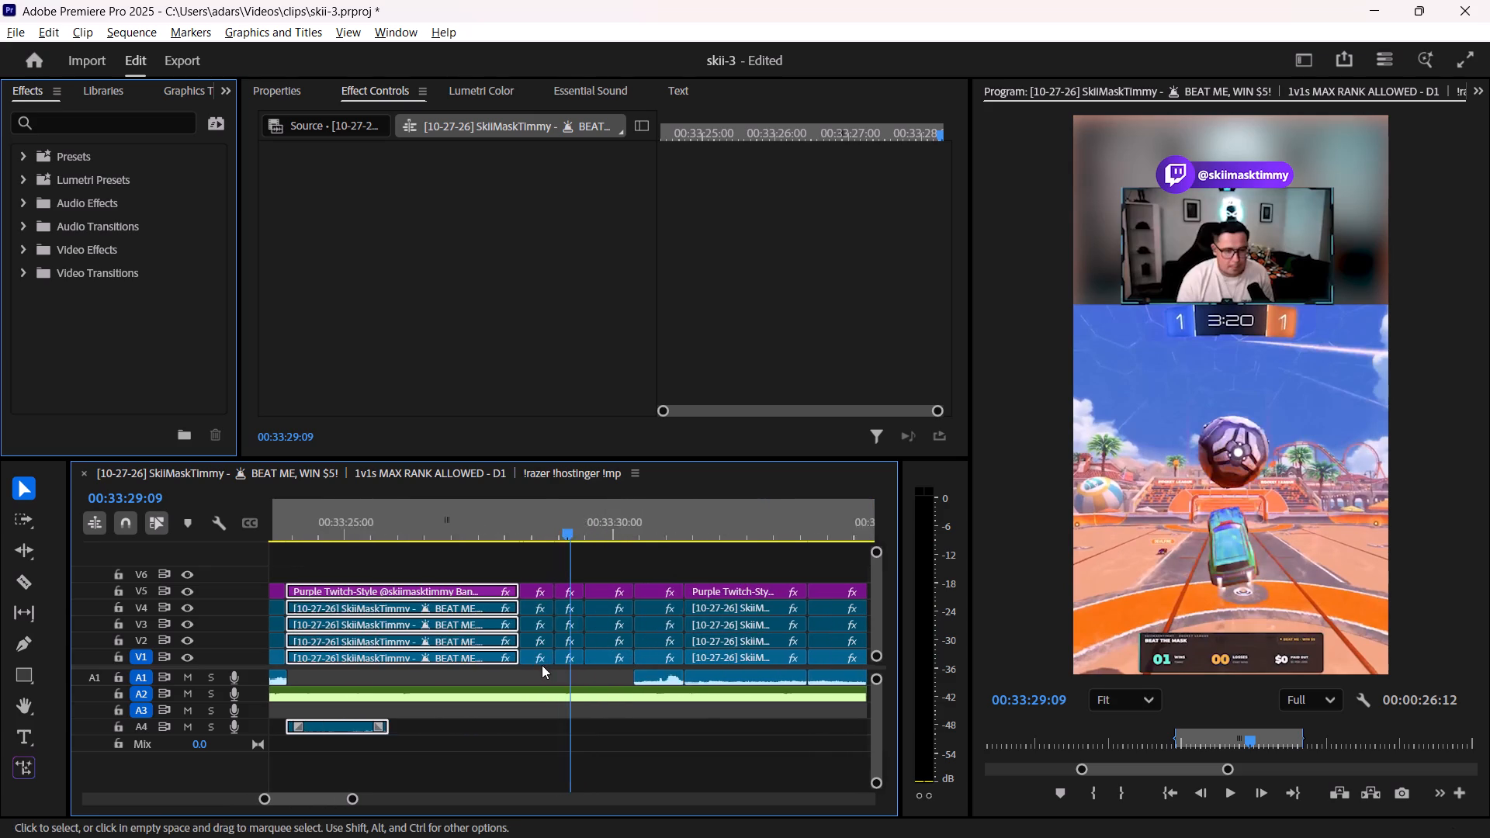
pyautogui.keyDown('shift'); pyautogui.scroll(7, 530, 666); pyautogui.keyUp('shift')
pyautogui.moveTo(376, 530); pyautogui.dragTo(363, 530)
pyautogui.press('space')
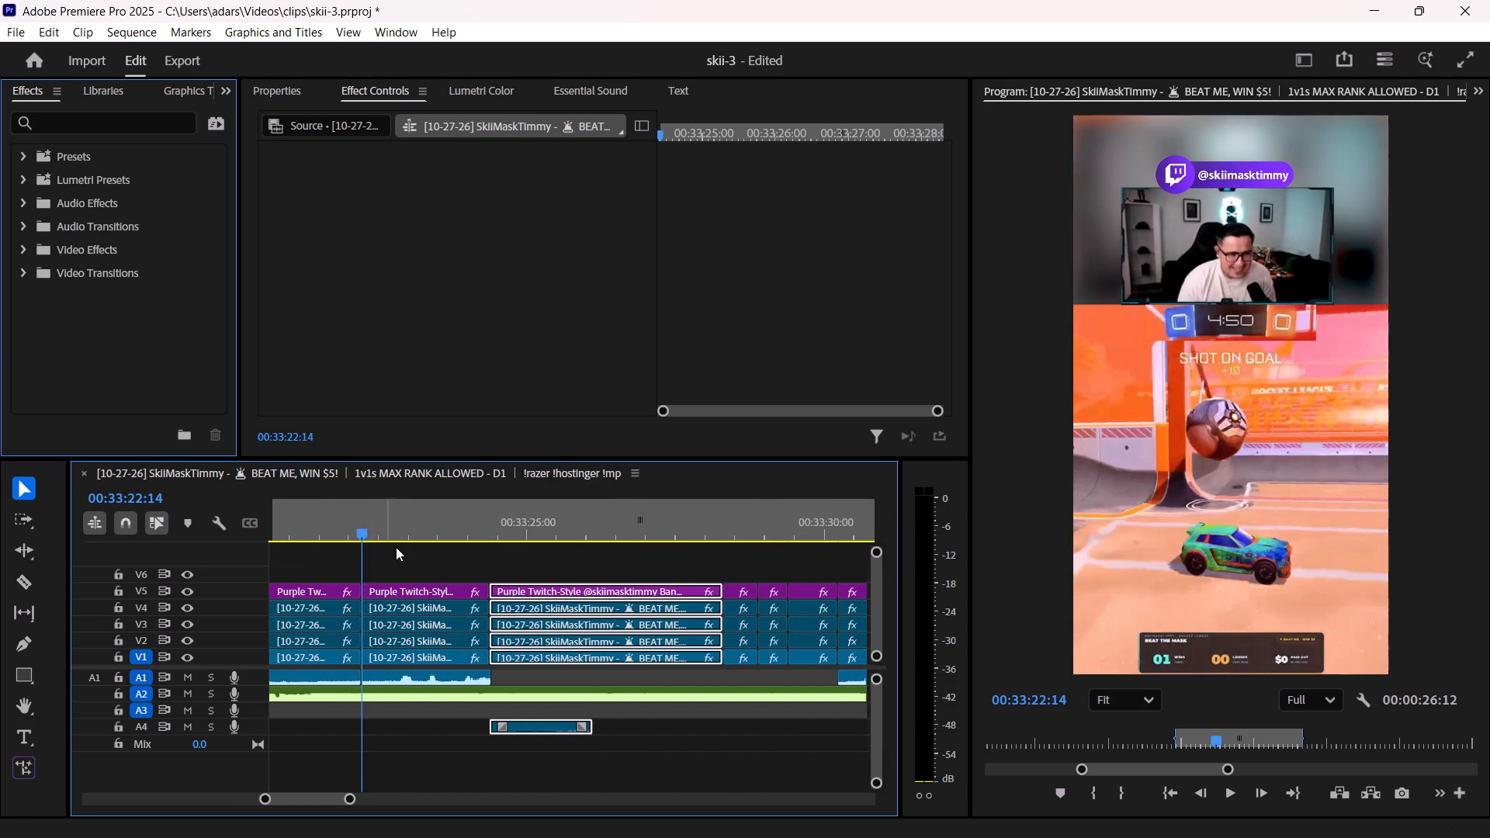
pyautogui.press('space')
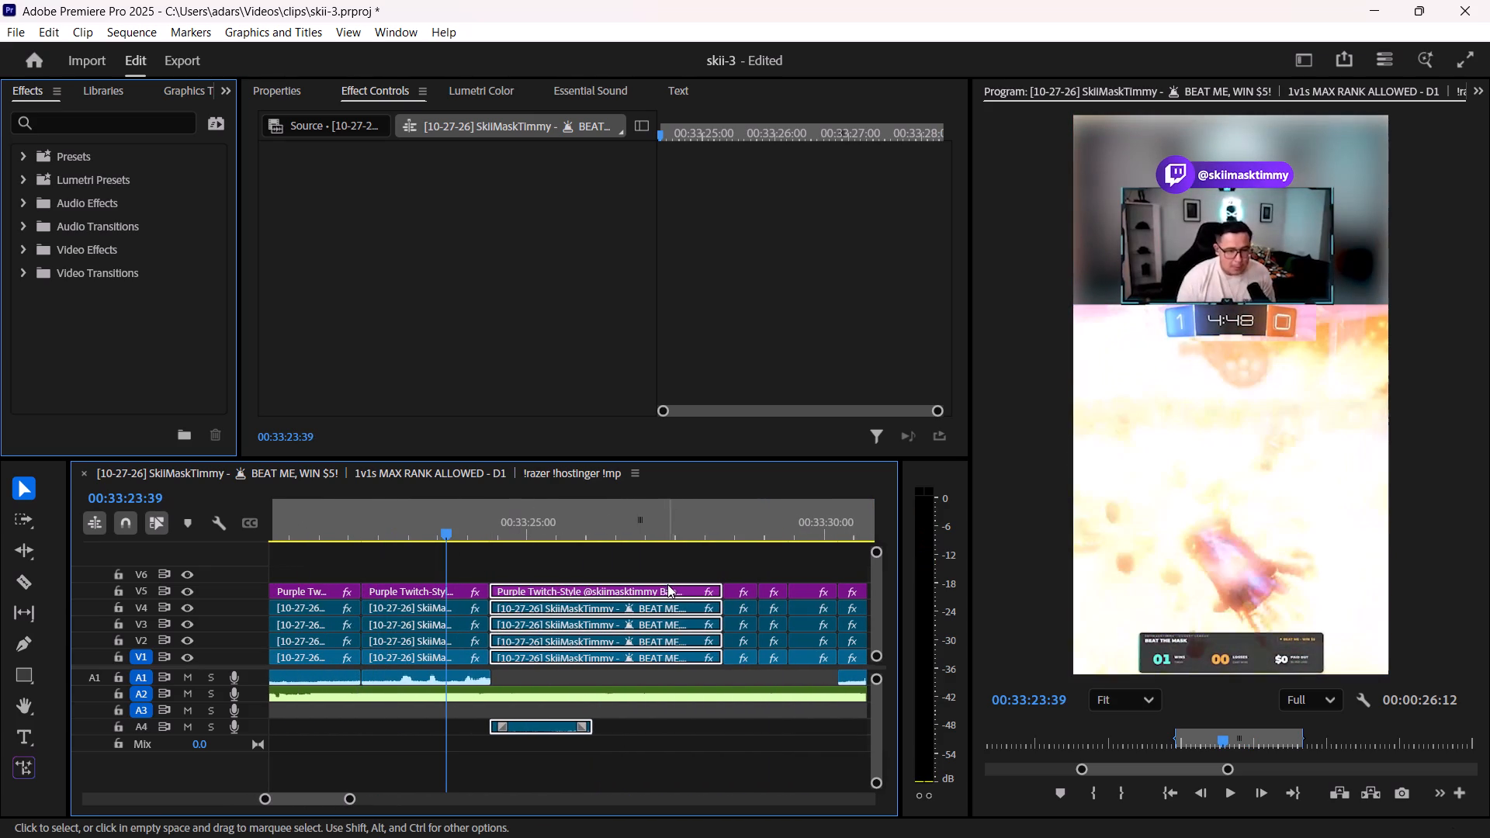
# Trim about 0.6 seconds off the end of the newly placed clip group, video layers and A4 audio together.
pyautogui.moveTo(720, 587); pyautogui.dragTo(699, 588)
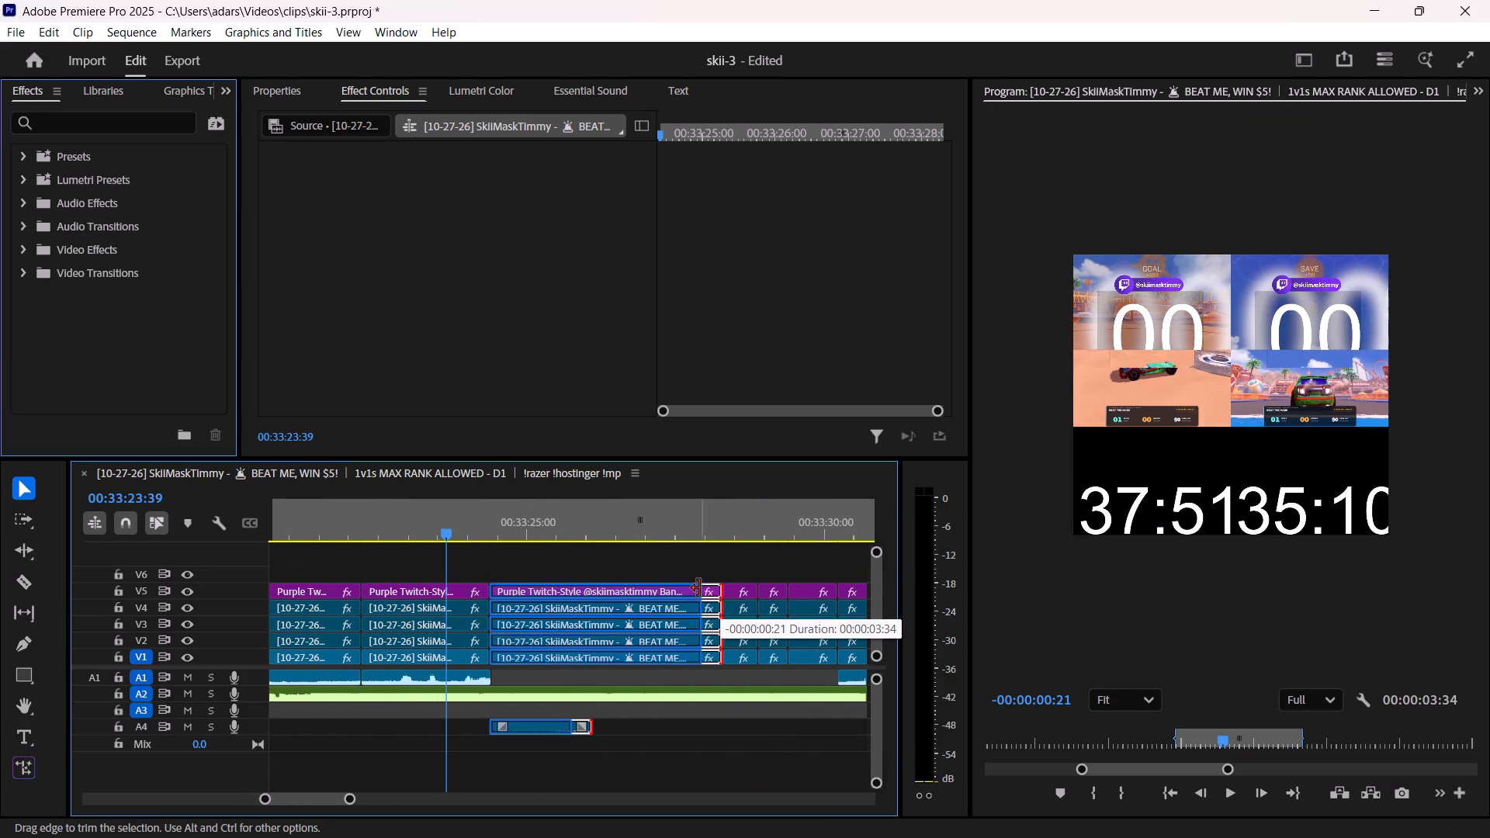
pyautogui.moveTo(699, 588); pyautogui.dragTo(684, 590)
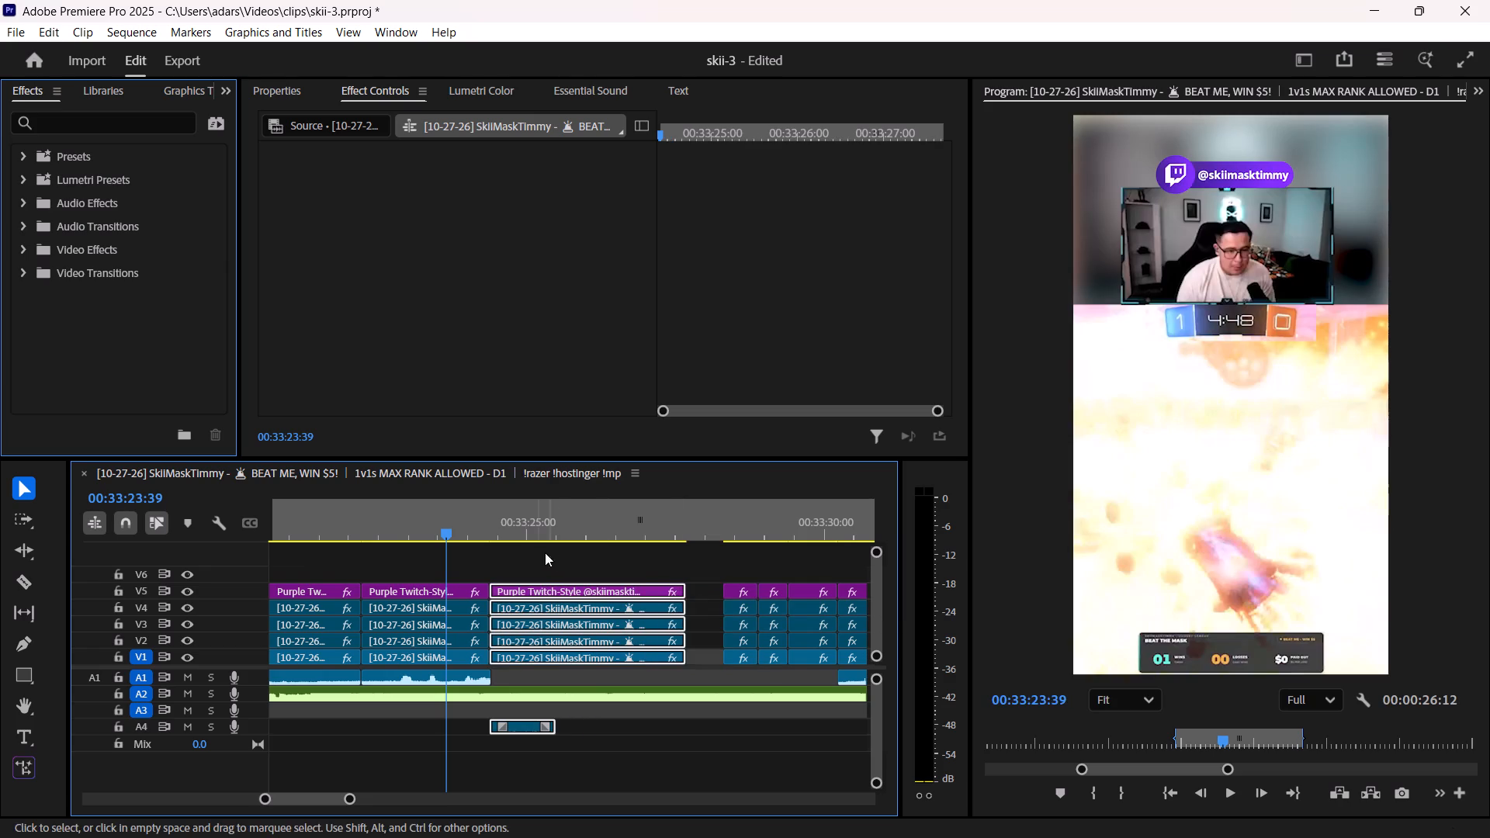
# Scrub and replay the trimmed clip group from around 00:33:25:40 to judge the goal explosion against the music beat.
pyautogui.moveTo(488, 532); pyautogui.dragTo(570, 535)
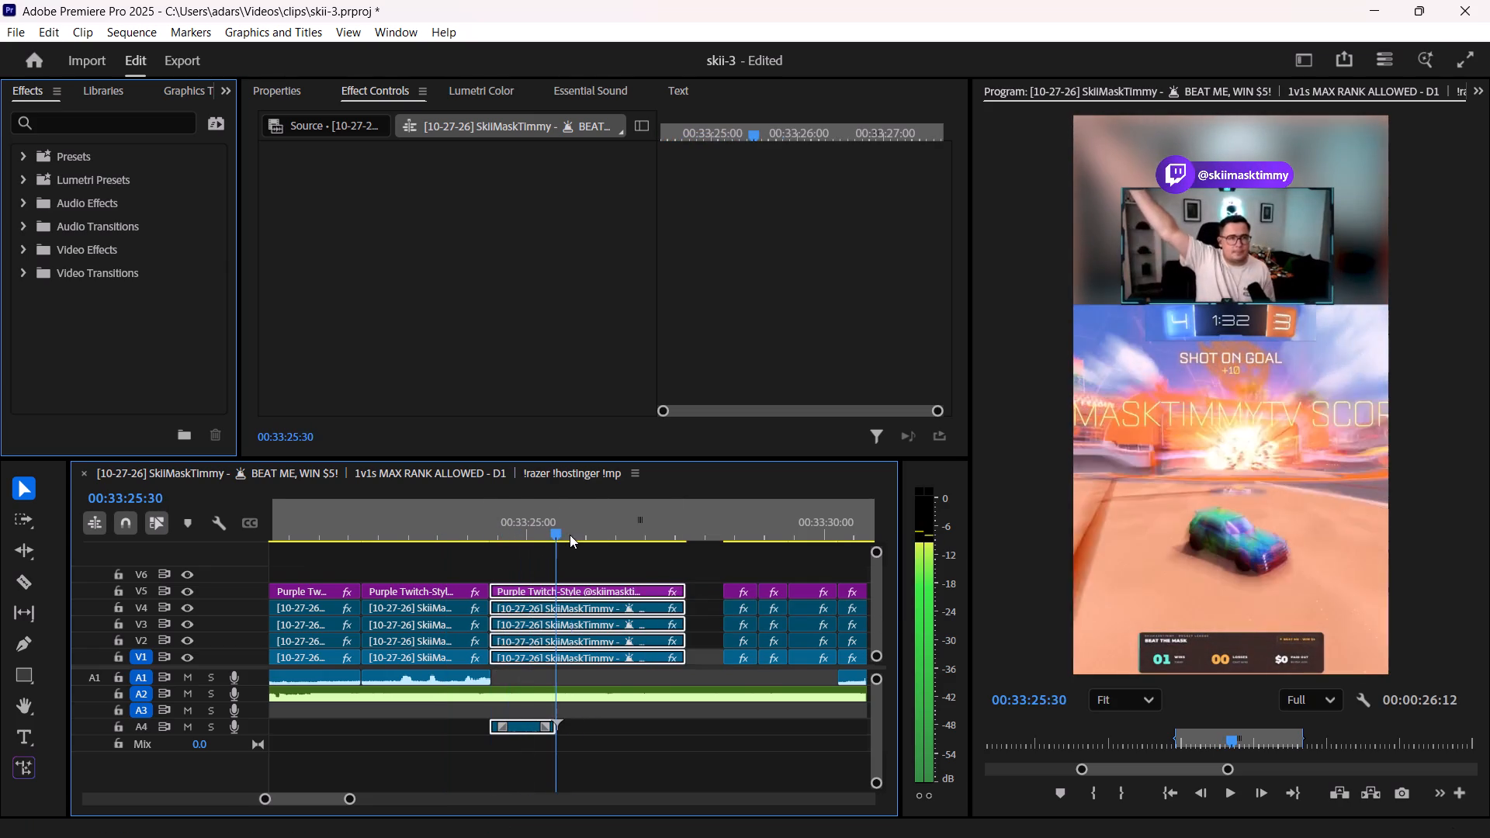
pyautogui.moveTo(570, 535); pyautogui.dragTo(612, 538)
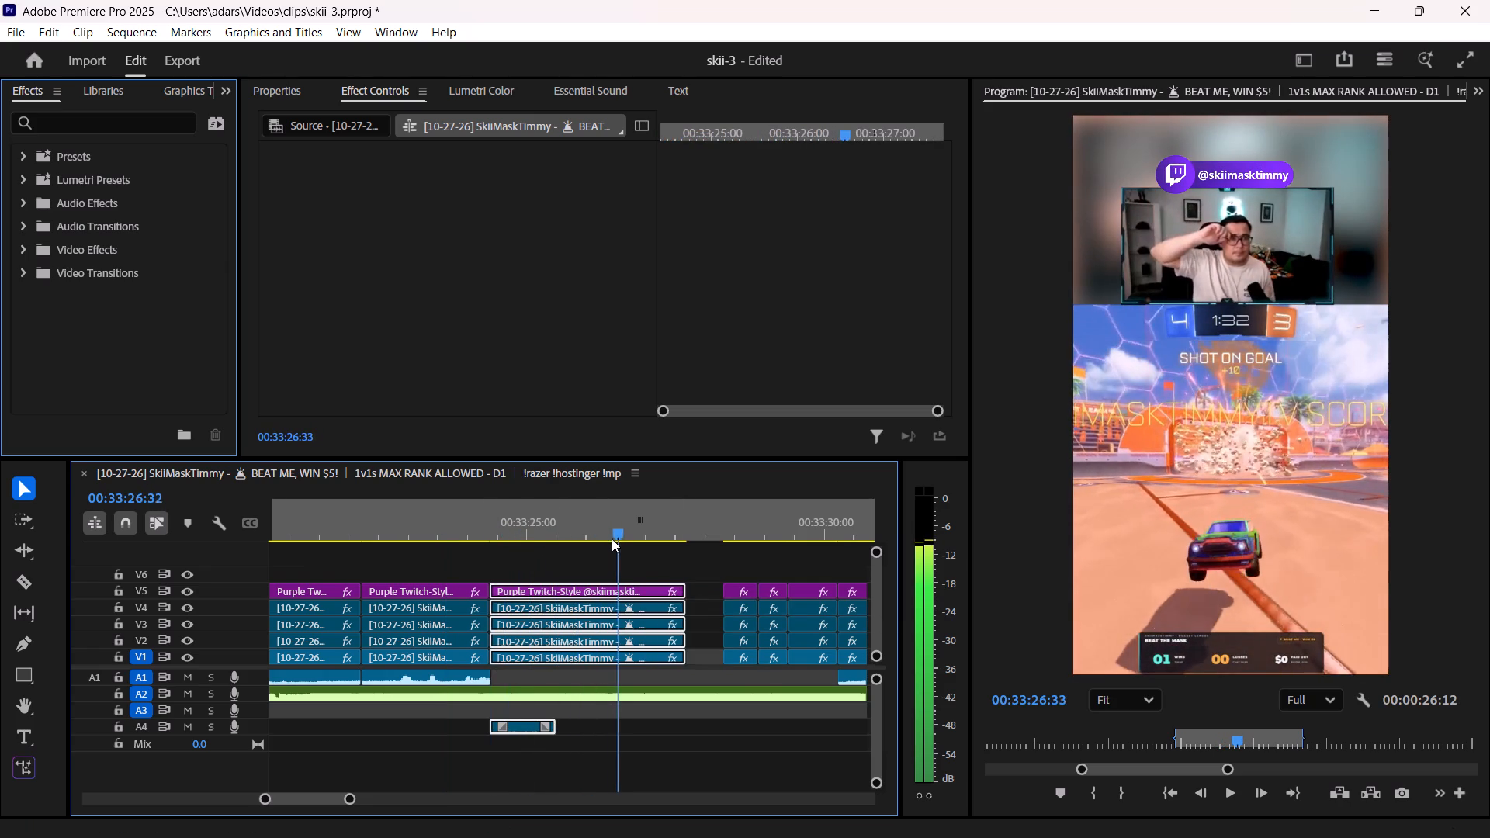
pyautogui.moveTo(612, 538); pyautogui.dragTo(567, 542)
pyautogui.press('space')
pyautogui.press('space')
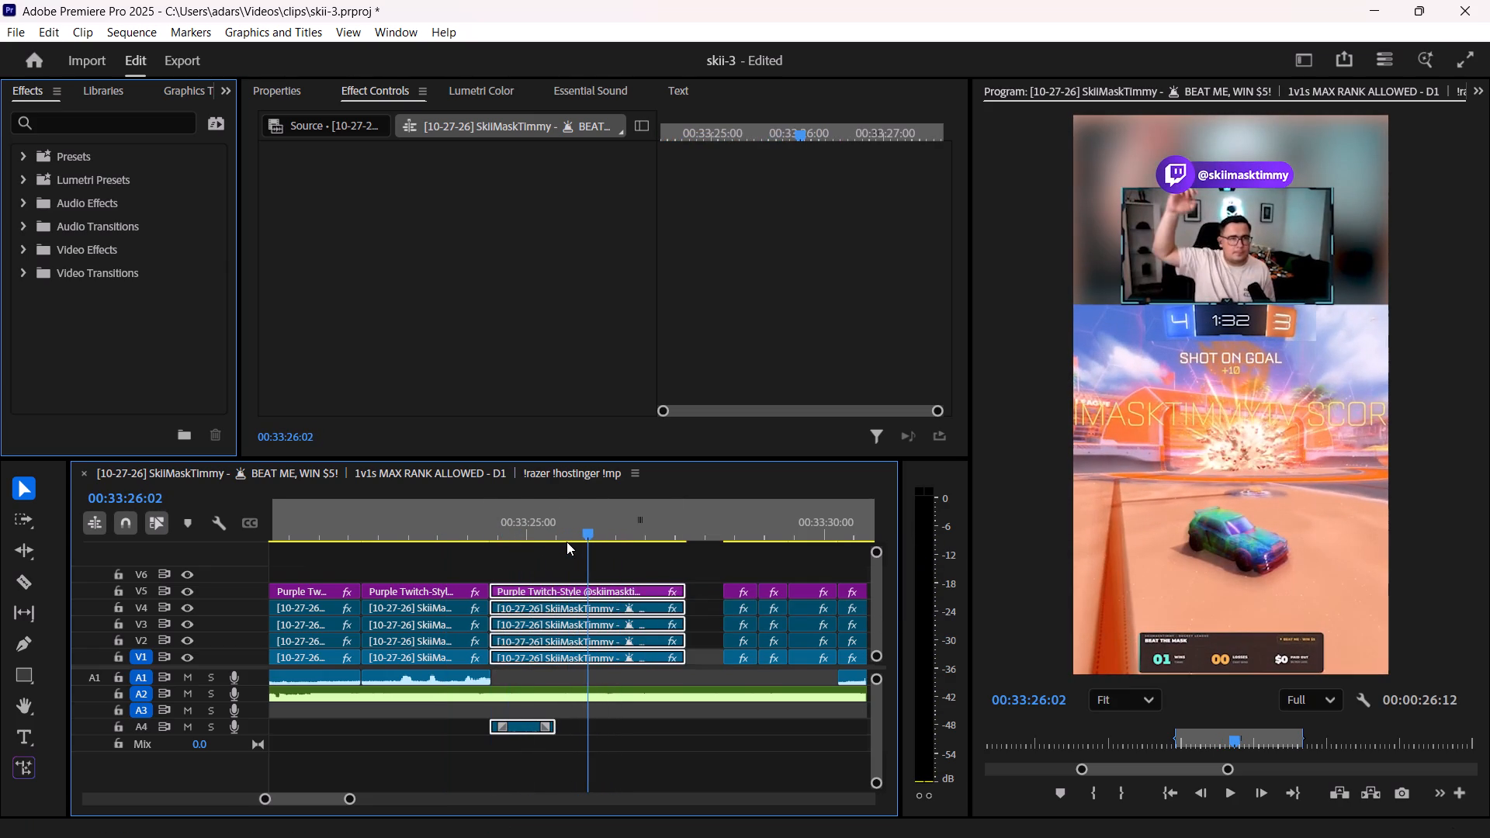
pyautogui.click(567, 542)
pyautogui.click(576, 538)
pyautogui.press('space')
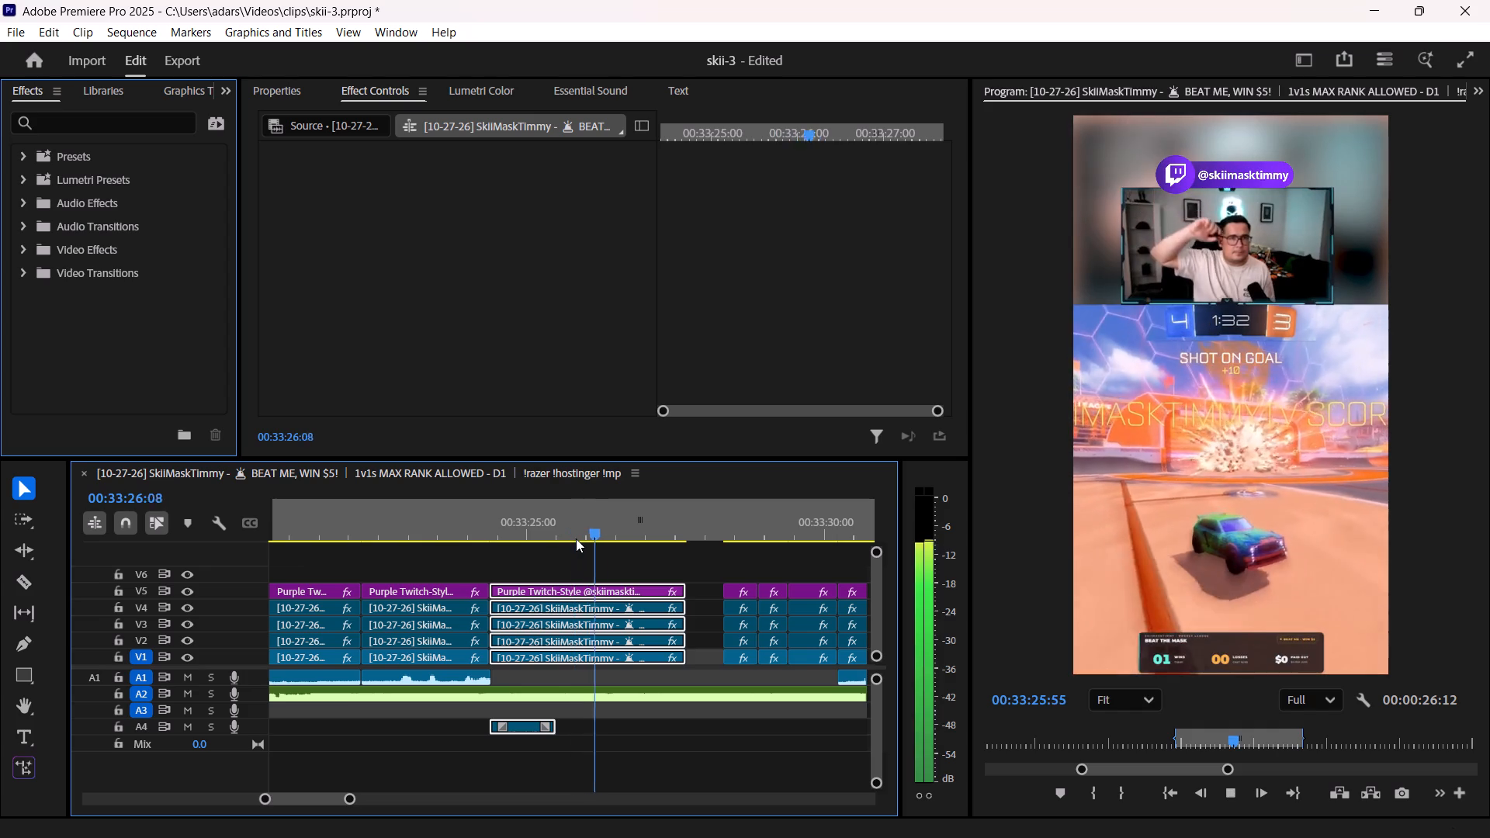
pyautogui.press('space')
pyautogui.moveTo(575, 538); pyautogui.dragTo(563, 538)
pyautogui.press('space')
pyautogui.press('space')
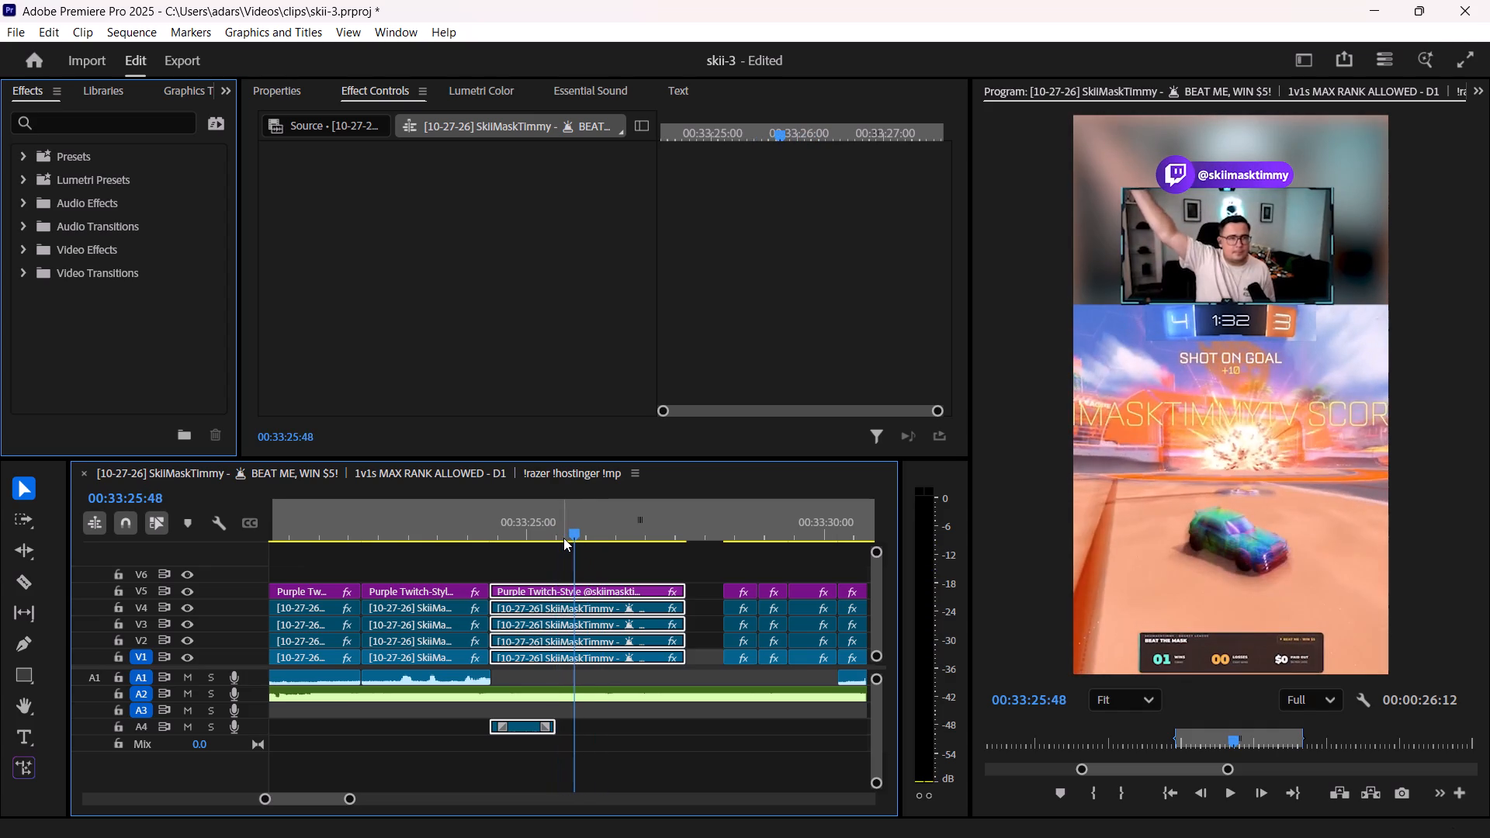
pyautogui.click(563, 538)
pyautogui.press('space')
pyautogui.press('space')
pyautogui.click(563, 538)
pyautogui.press('space')
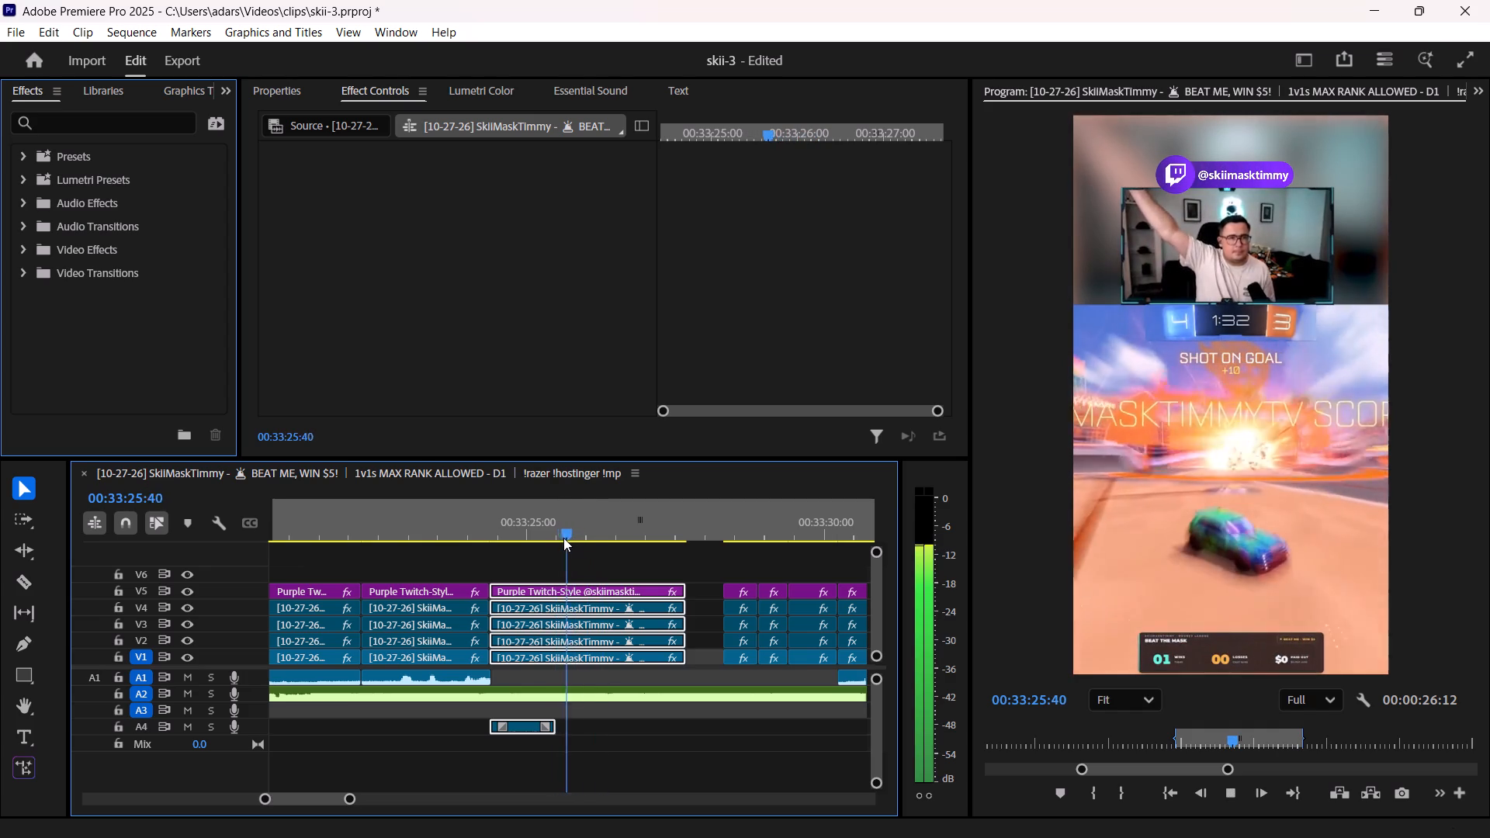
pyautogui.press('space')
pyautogui.press('space')
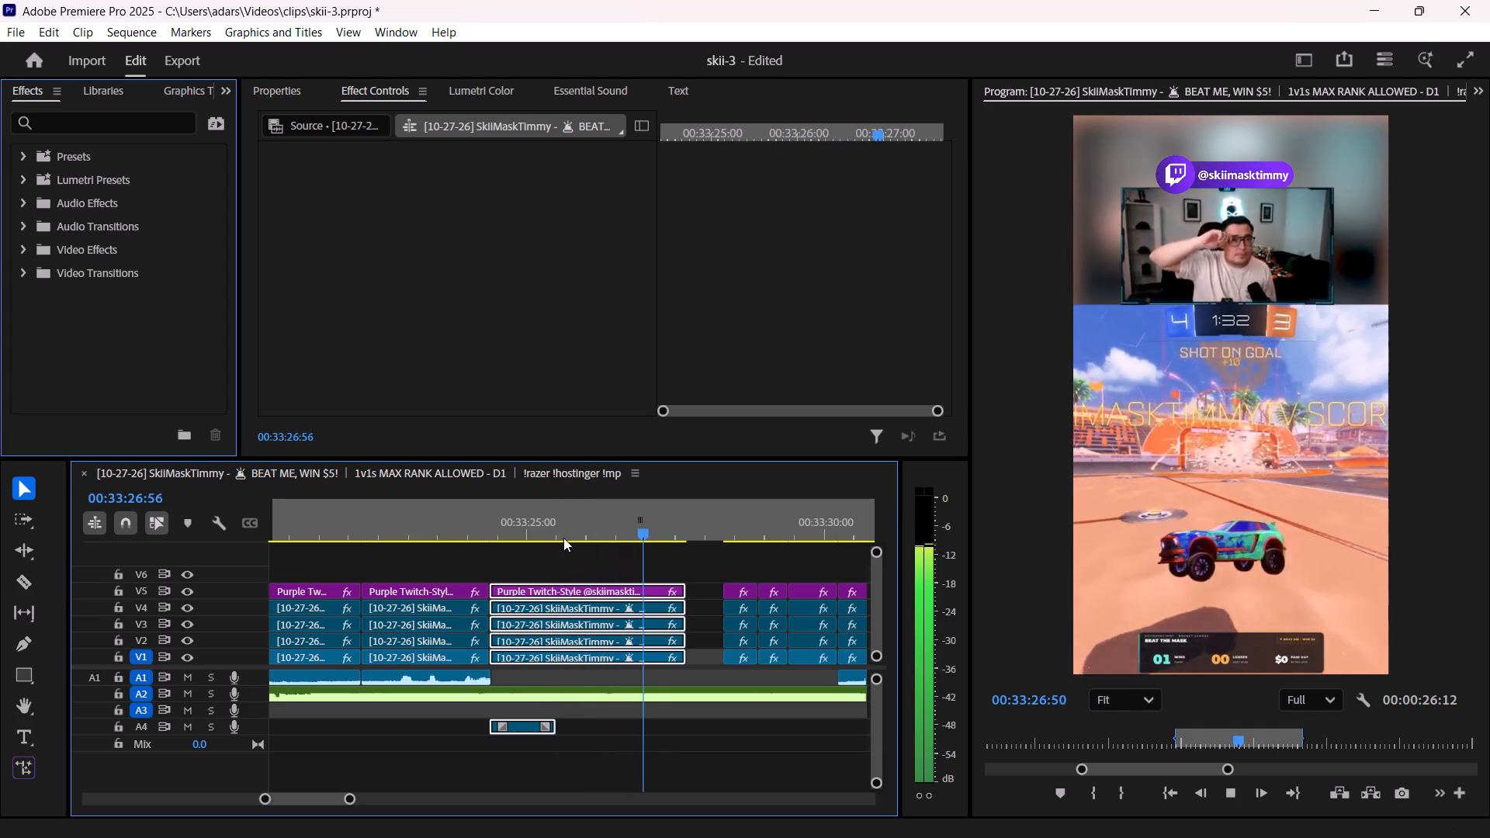
pyautogui.press('space')
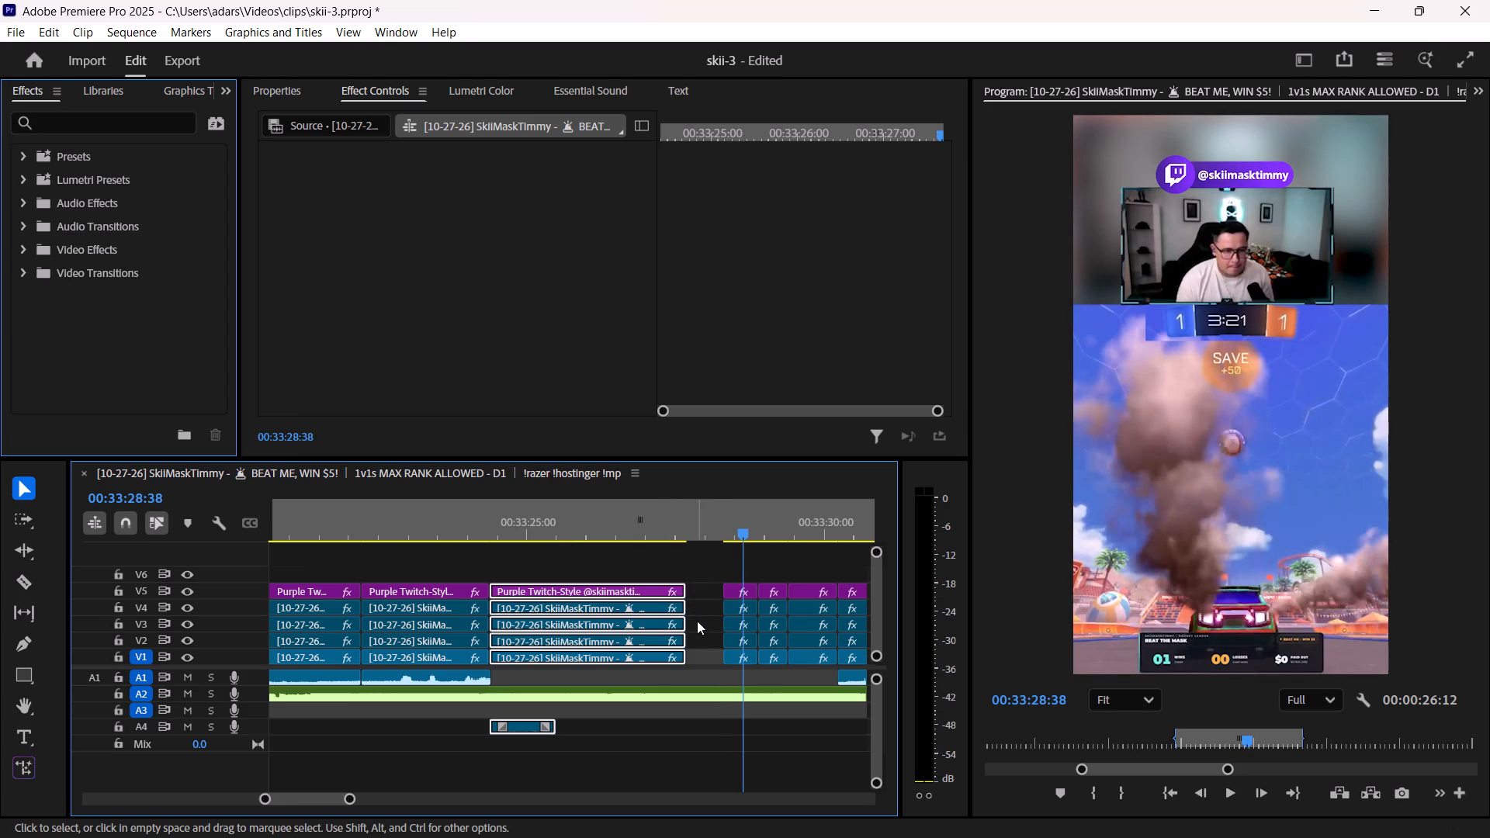
# Scrub through the short clips after the gap, from 00:33:28:18 to the goal explosion near 00:33:30:40, to check their timing.
pyautogui.keyDown('alt'); pyautogui.scroll(-3, 701, 622); pyautogui.keyUp('alt')
pyautogui.keyDown('shift'); pyautogui.scroll(-5, 701, 625); pyautogui.keyUp('shift')
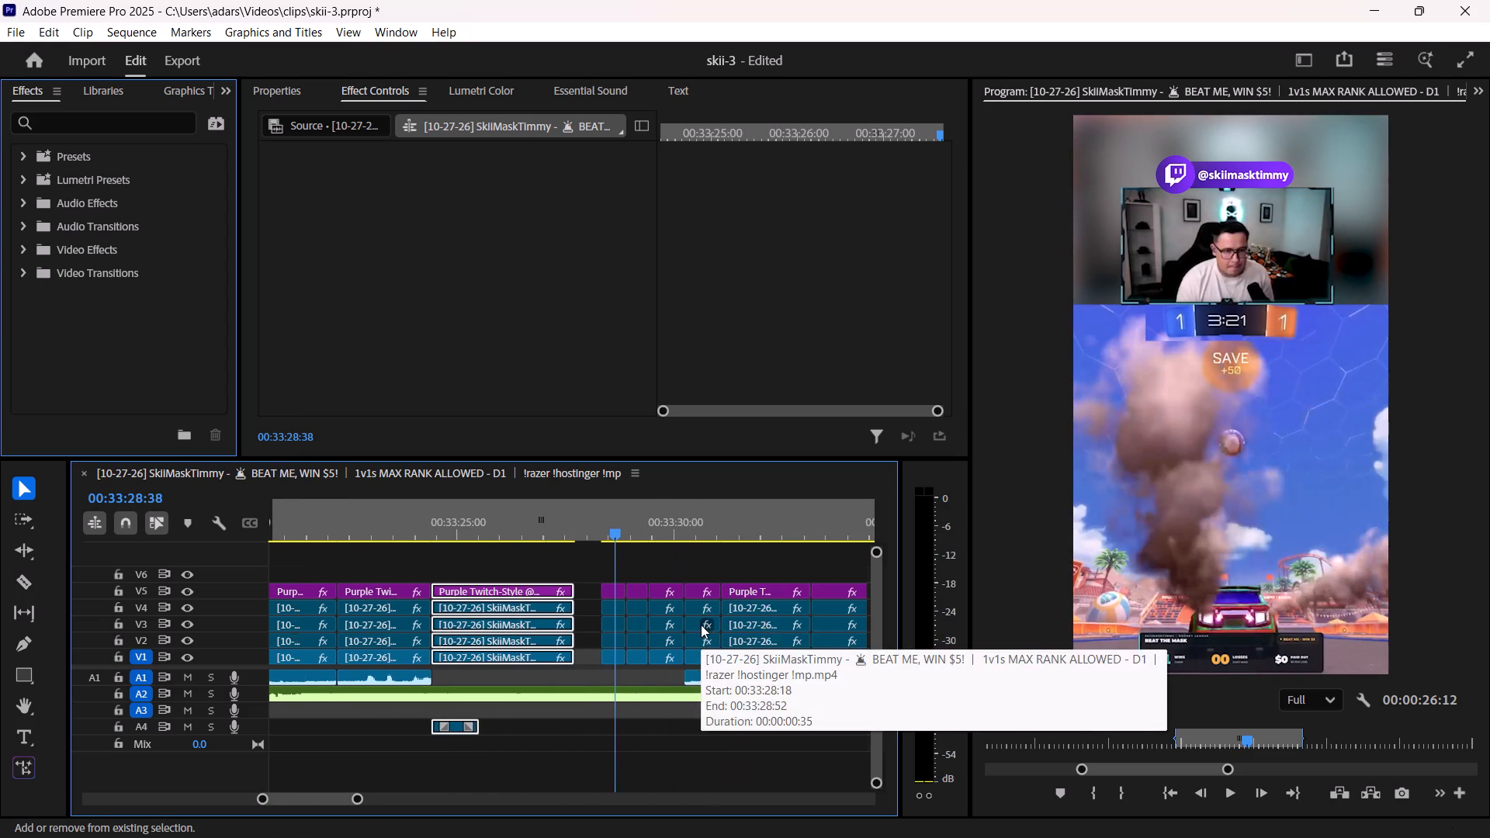
pyautogui.keyDown('shift'); pyautogui.scroll(-2, 701, 625); pyautogui.keyUp('shift')
pyautogui.moveTo(521, 535); pyautogui.dragTo(544, 535)
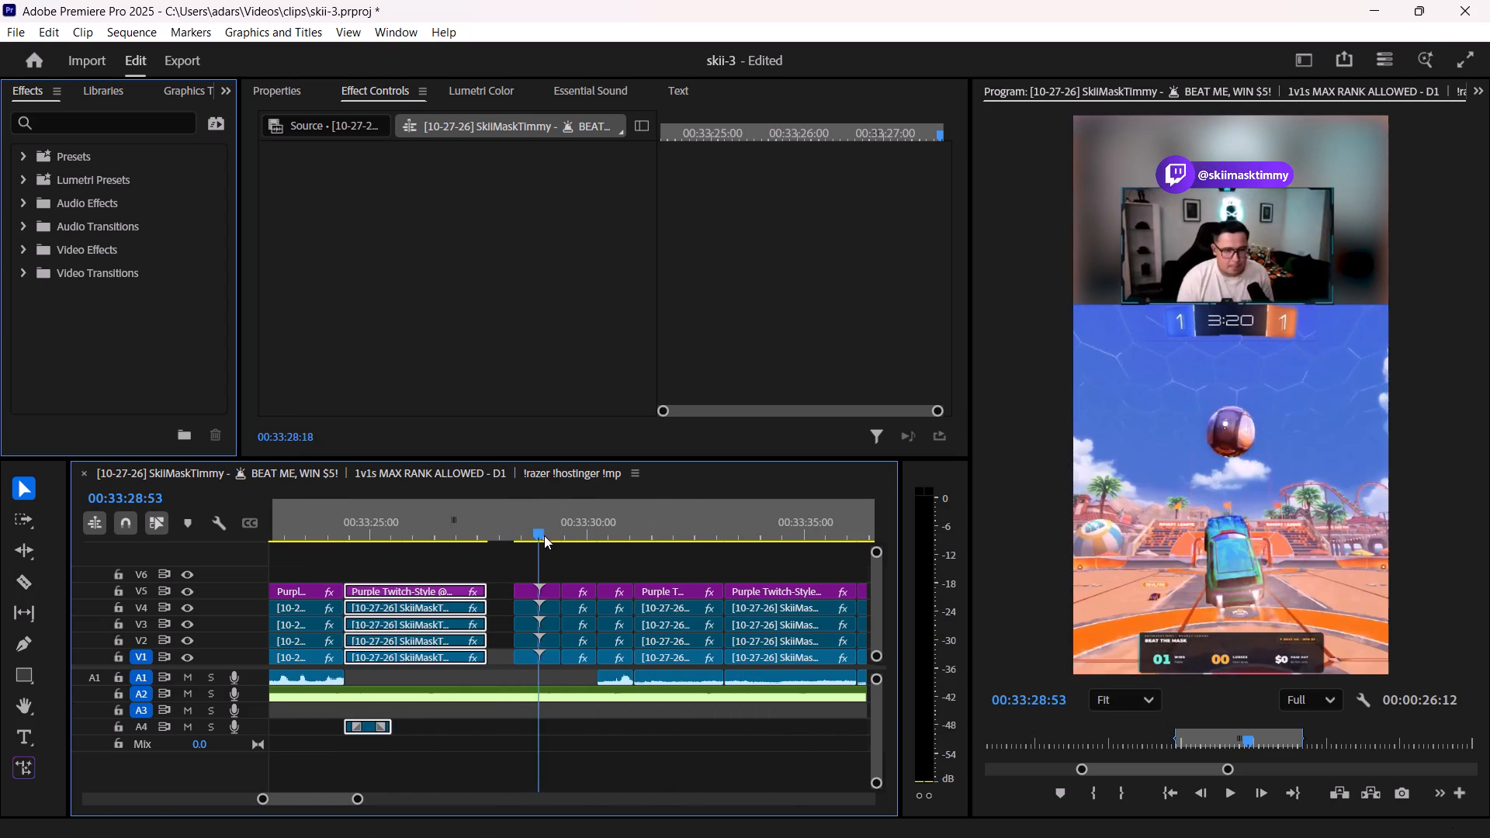
pyautogui.moveTo(544, 535); pyautogui.dragTo(594, 538)
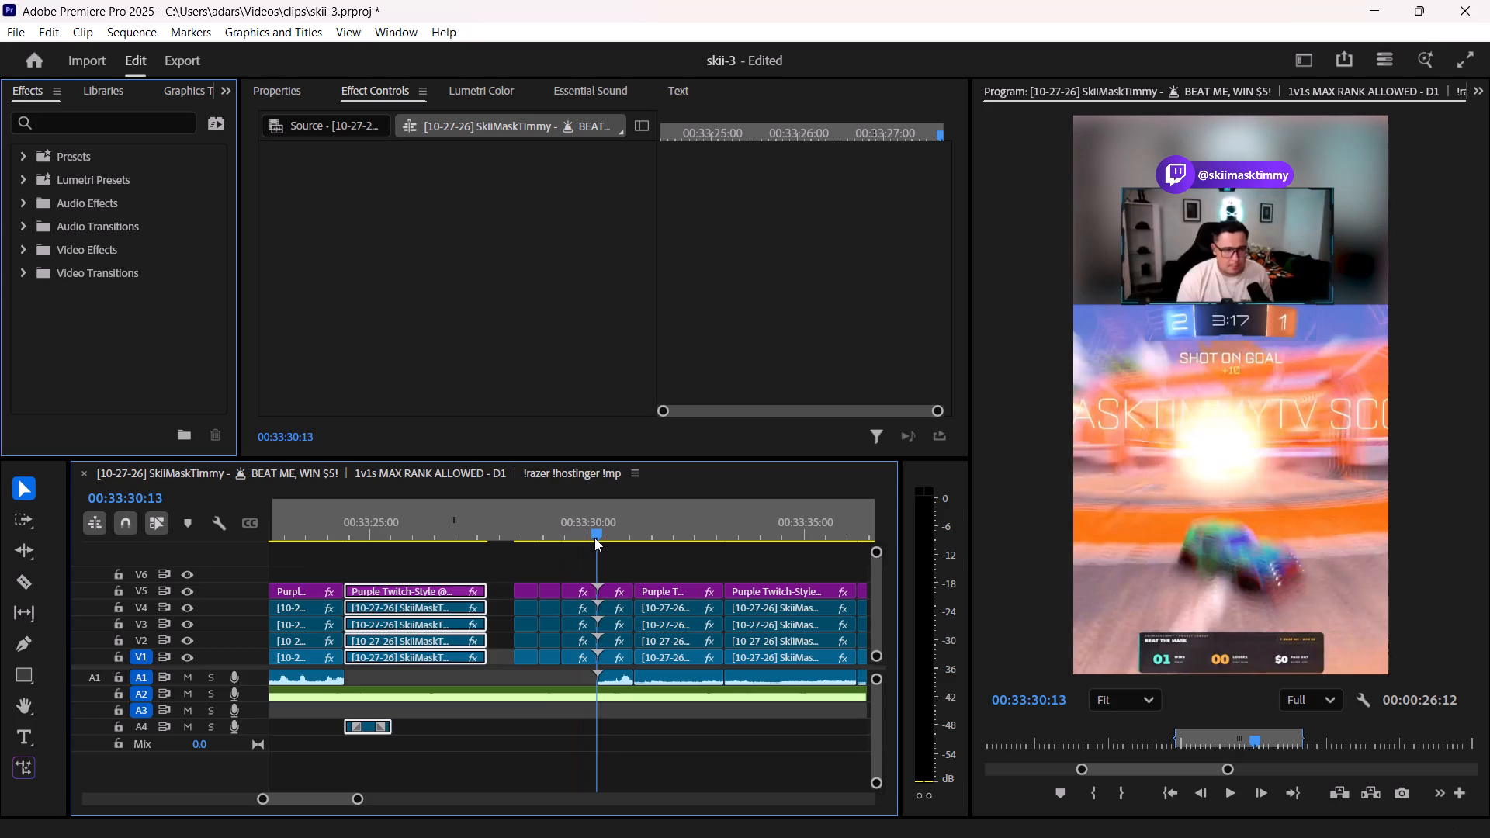
pyautogui.moveTo(594, 538); pyautogui.dragTo(625, 541)
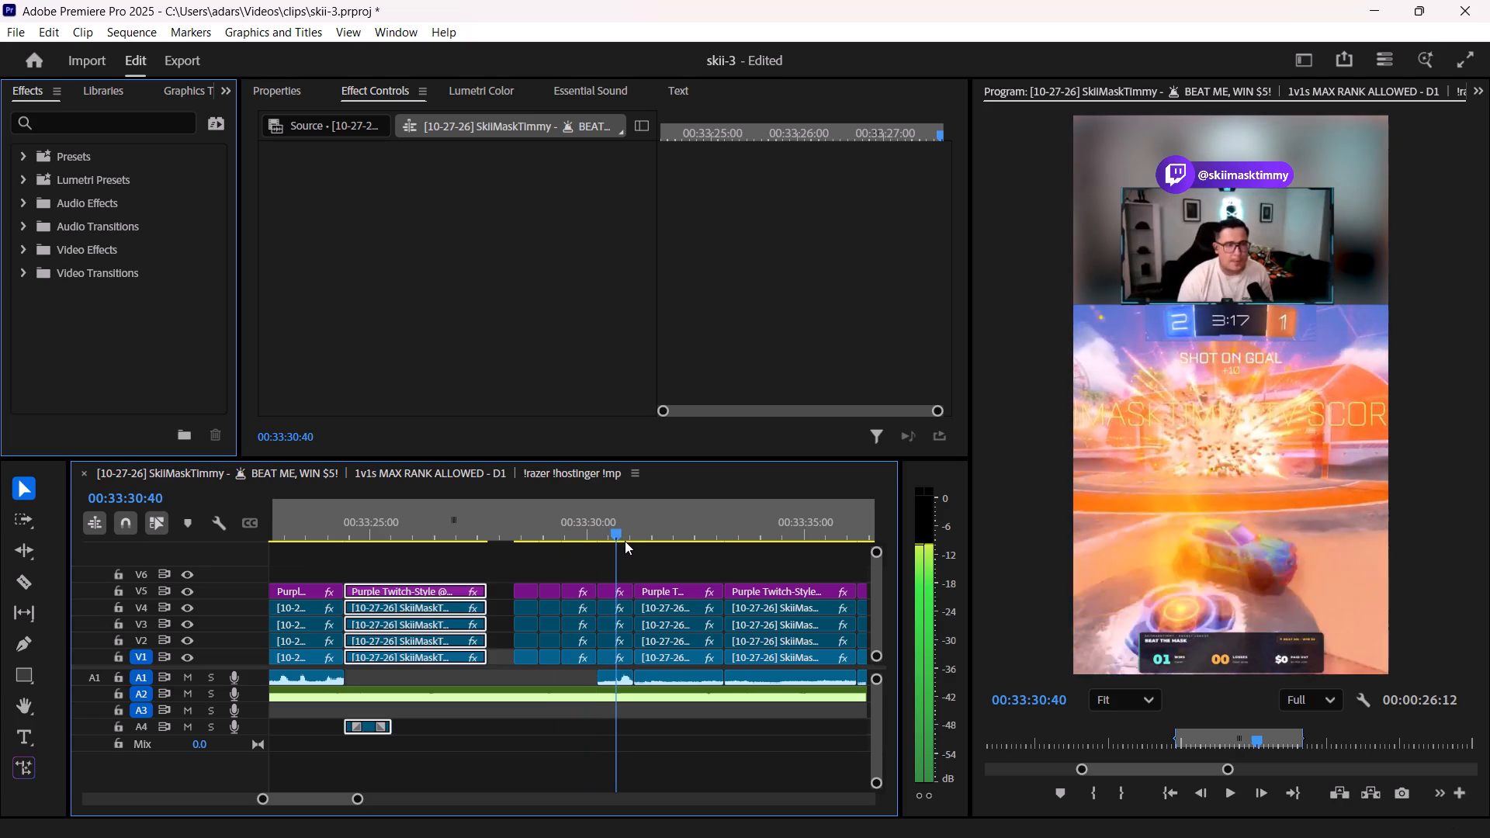
pyautogui.moveTo(625, 541); pyautogui.dragTo(569, 545)
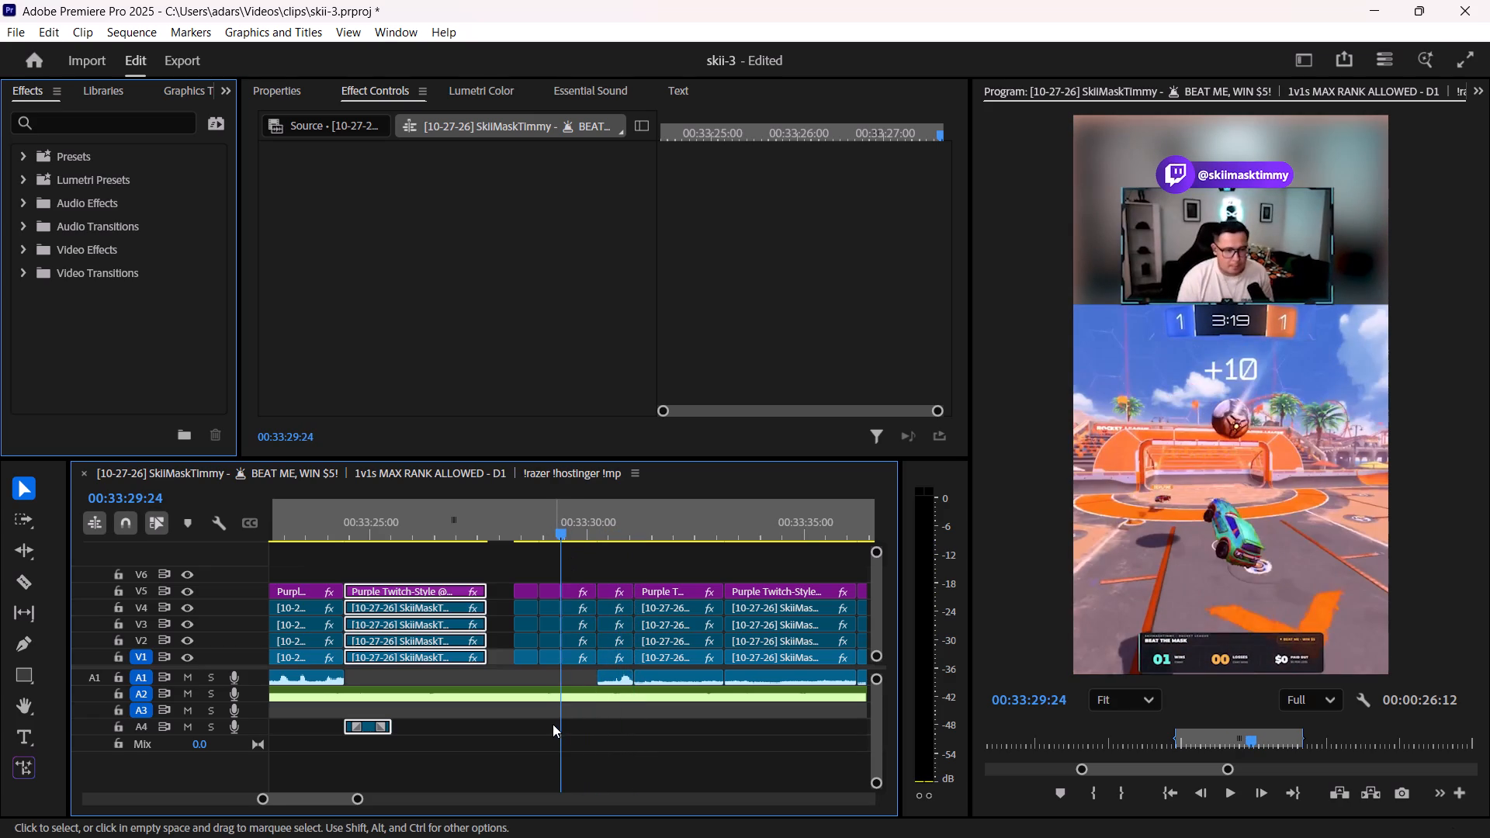
# Undo the end trim, the sequence In and Out points, and the clip group's move into the gap after the third clip group.
pyautogui.keyDown('alt'); pyautogui.scroll(-8, 548, 724); pyautogui.keyUp('alt')
pyautogui.hotkey('ctrl', 'z')
pyautogui.hotkey('ctrl', 'z')
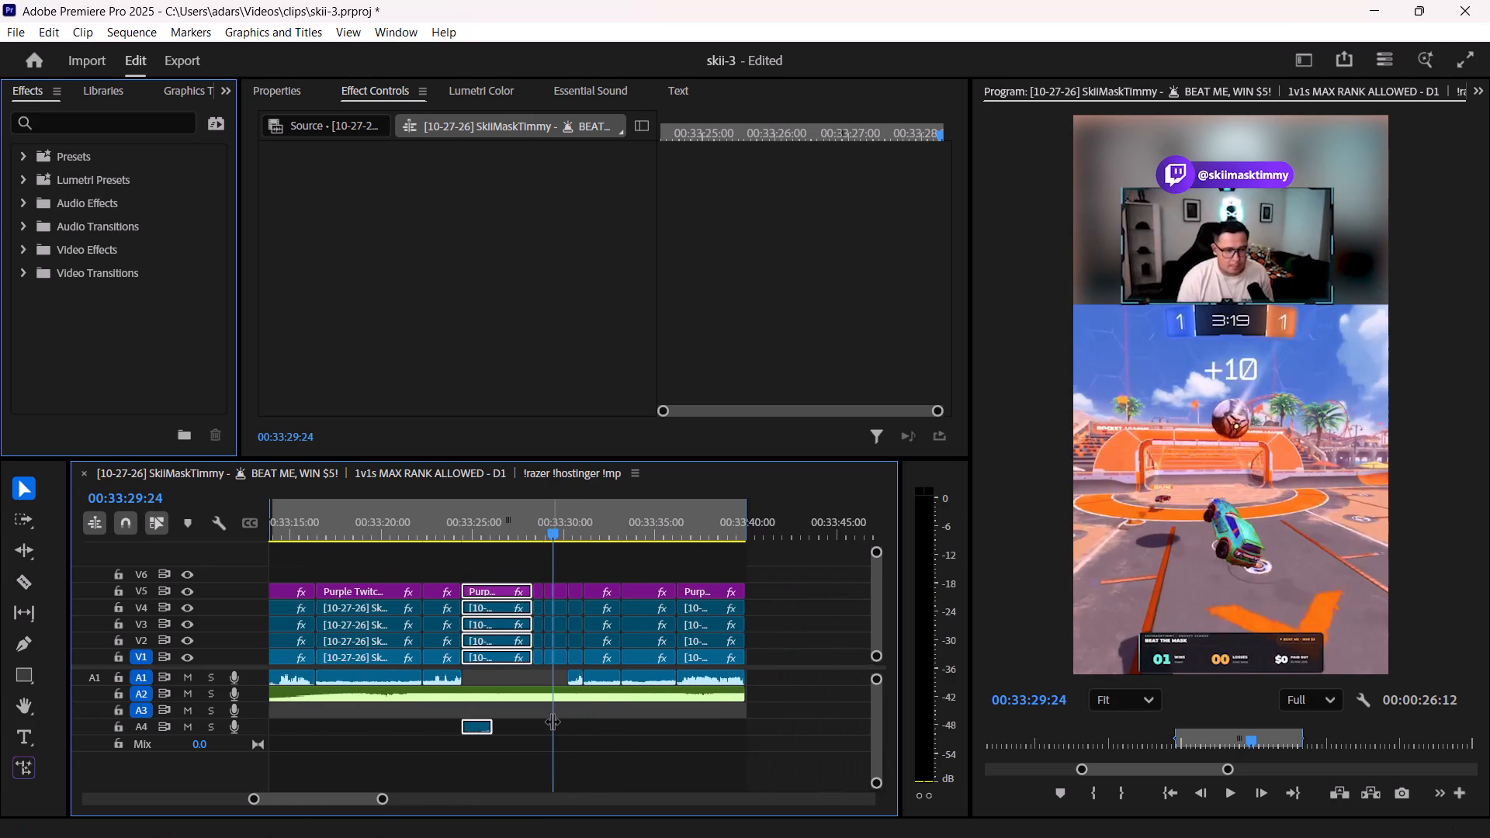
pyautogui.hotkey('ctrl', 'z')
pyautogui.hotkey('ctrl', 'z')
pyautogui.hotkey('ctrl', 'z')
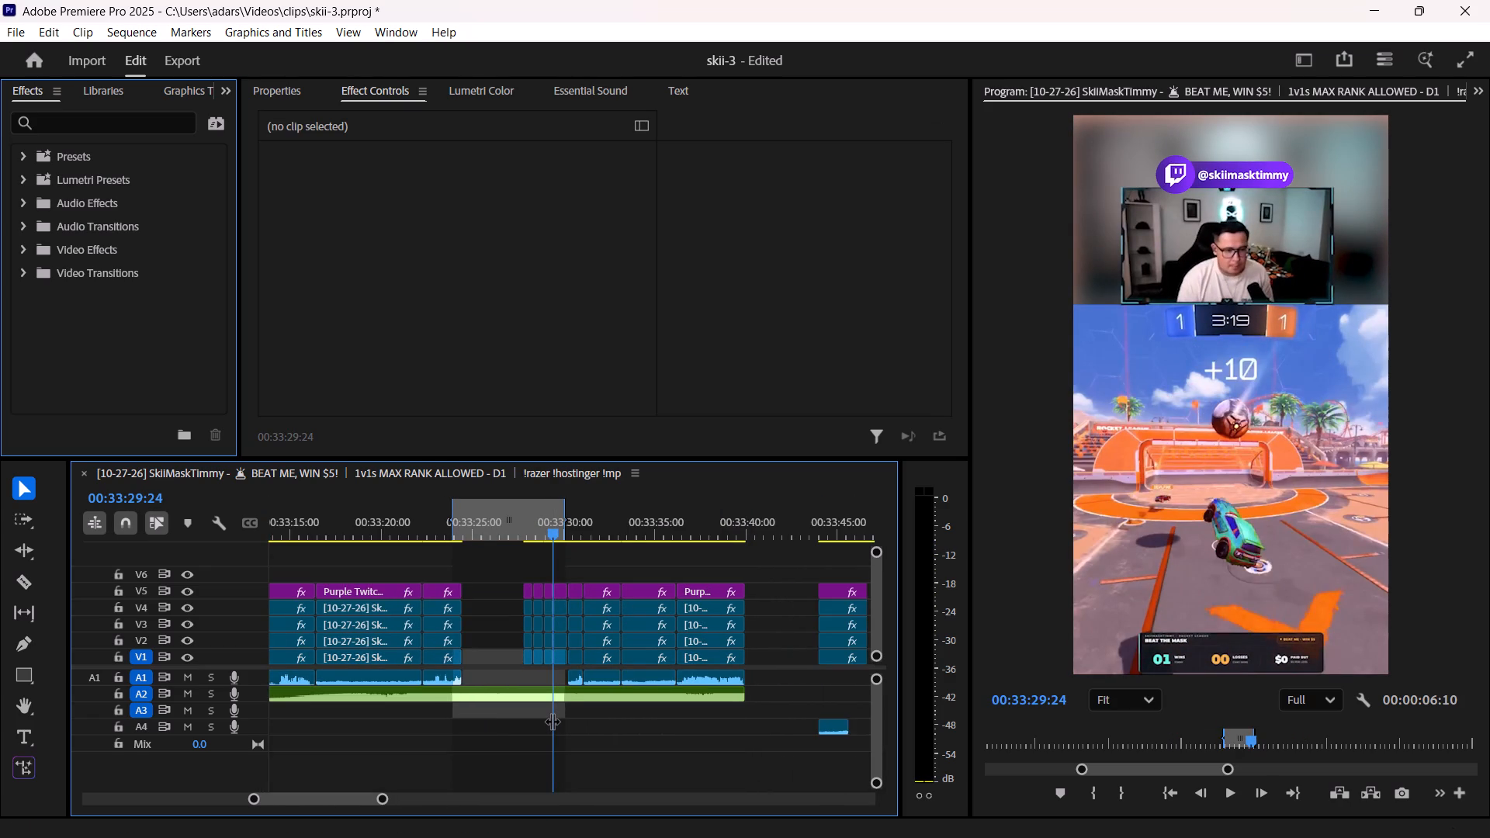
# Play the music across the gap and the short clips starting at 00:33:27:48 to check where the beats fall.
pyautogui.keyDown('alt'); pyautogui.scroll(8, 548, 686); pyautogui.keyUp('alt')
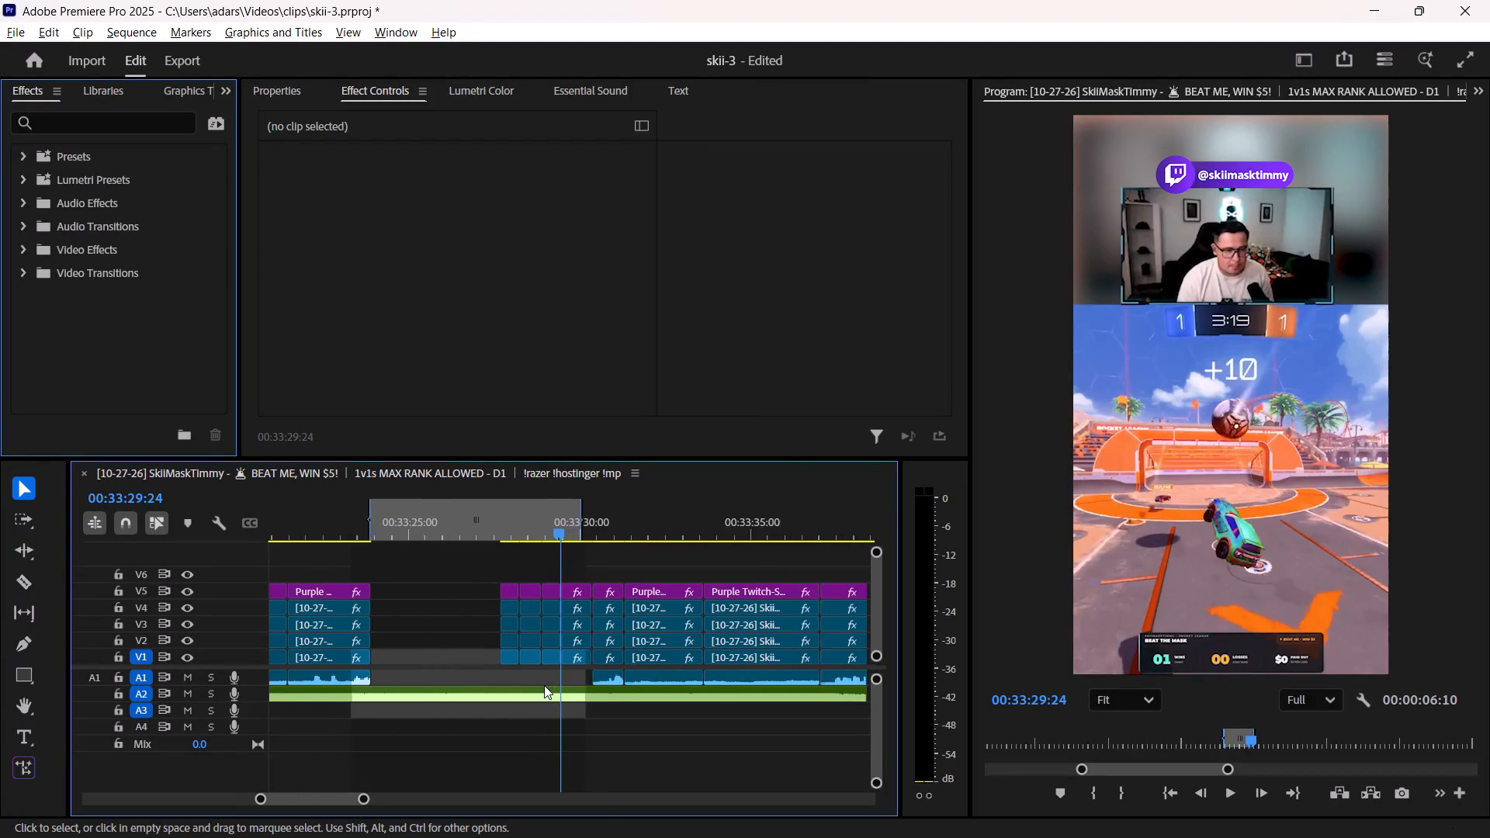
pyautogui.click(504, 524)
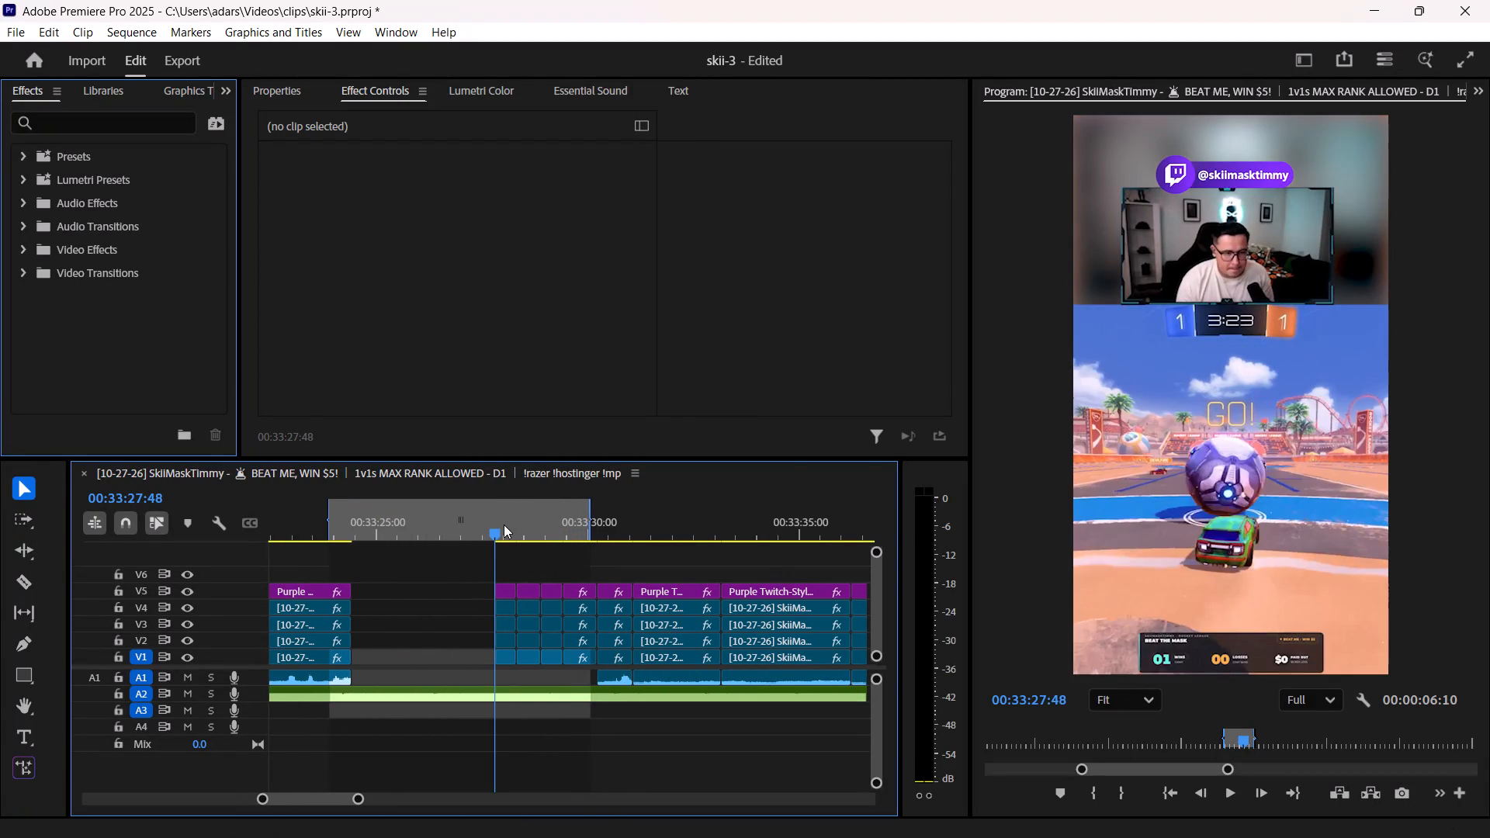
pyautogui.press('space')
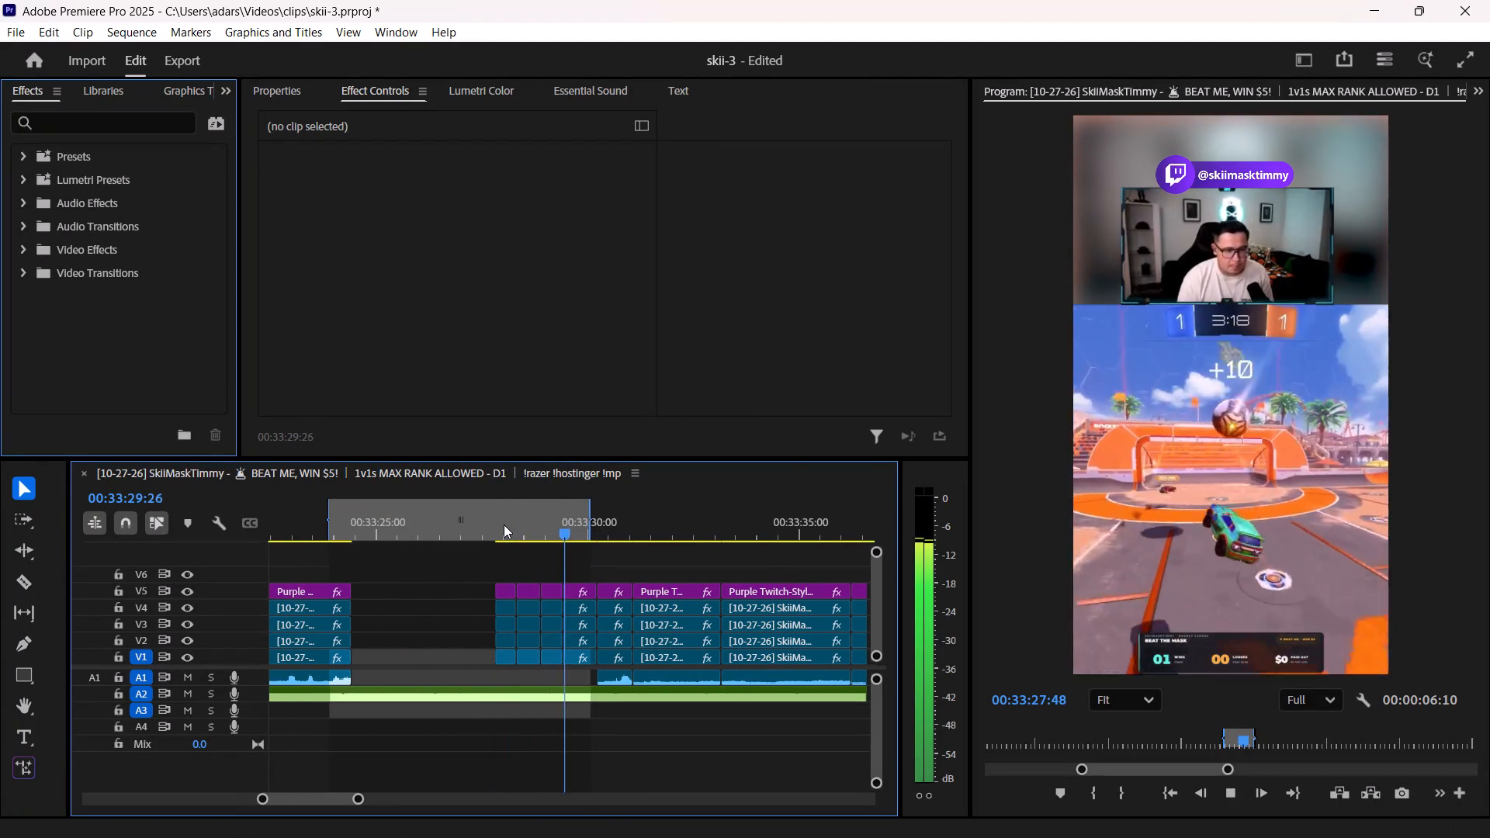
pyautogui.press('space')
pyautogui.click(497, 548)
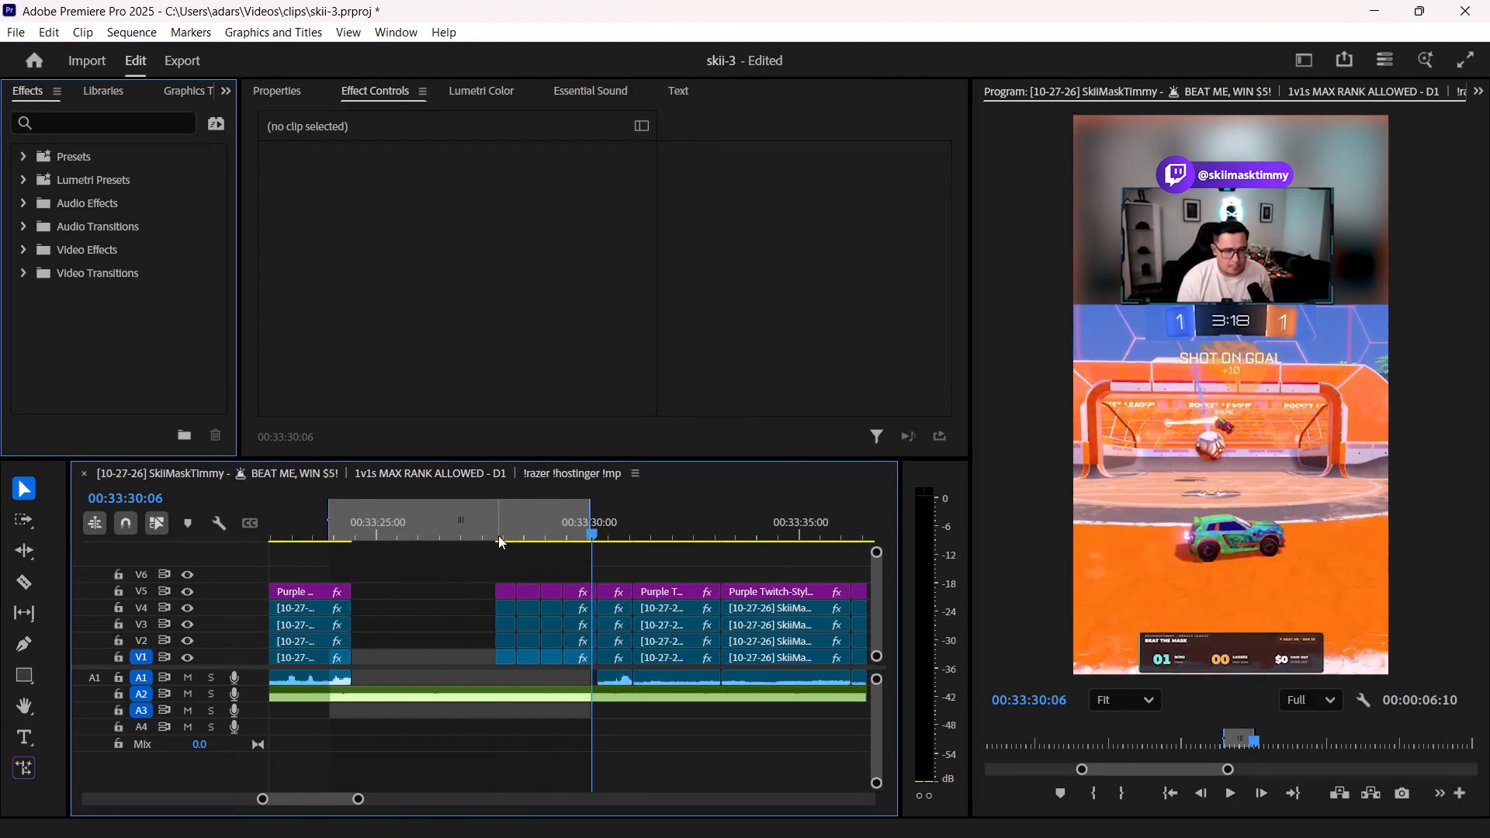
pyautogui.click(498, 535)
pyautogui.press('space')
pyautogui.press('space')
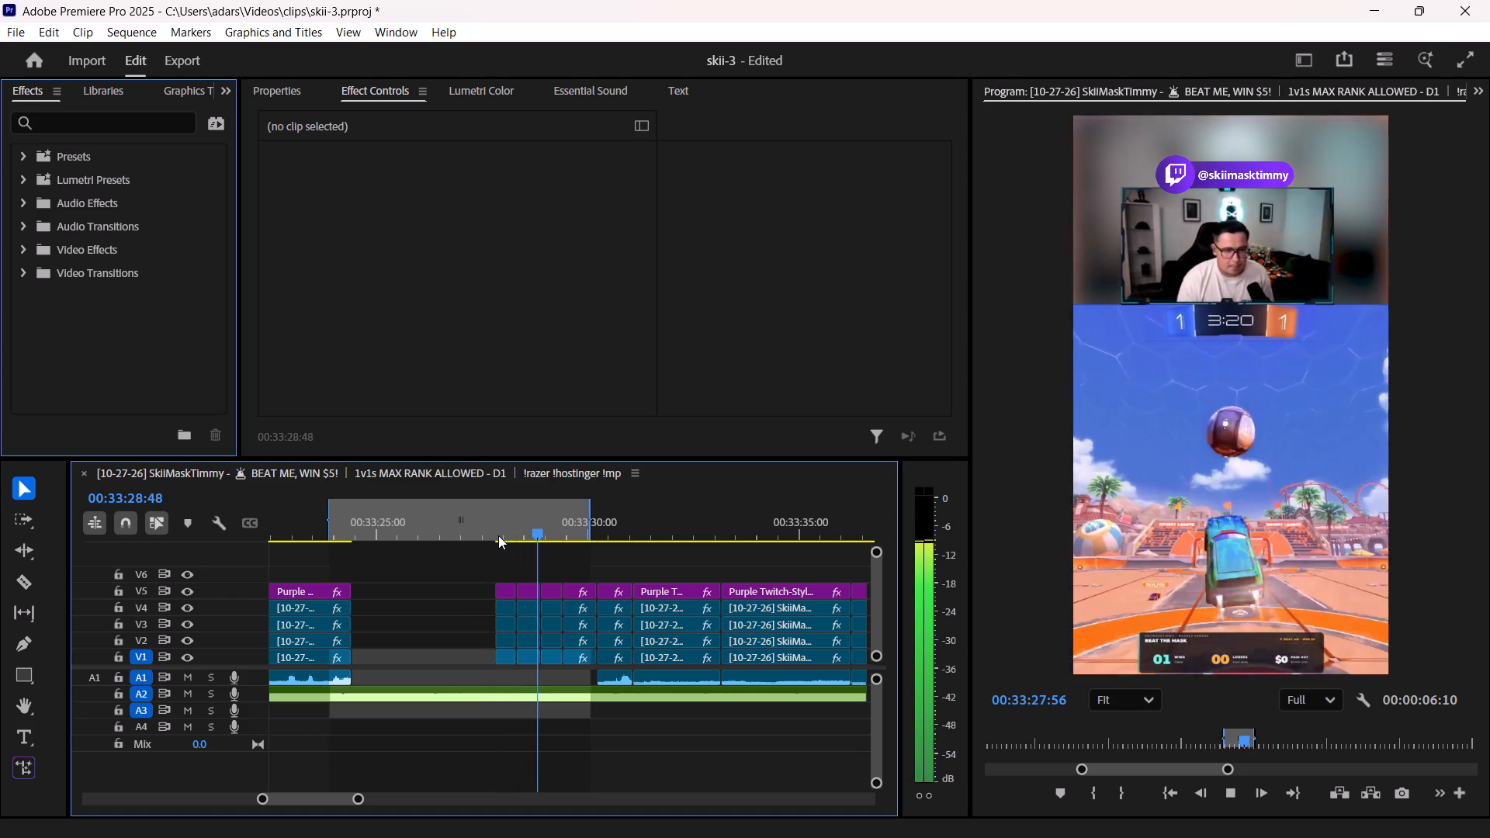
pyautogui.click(498, 535)
pyautogui.click(480, 532)
pyautogui.click(452, 532)
pyautogui.press('space')
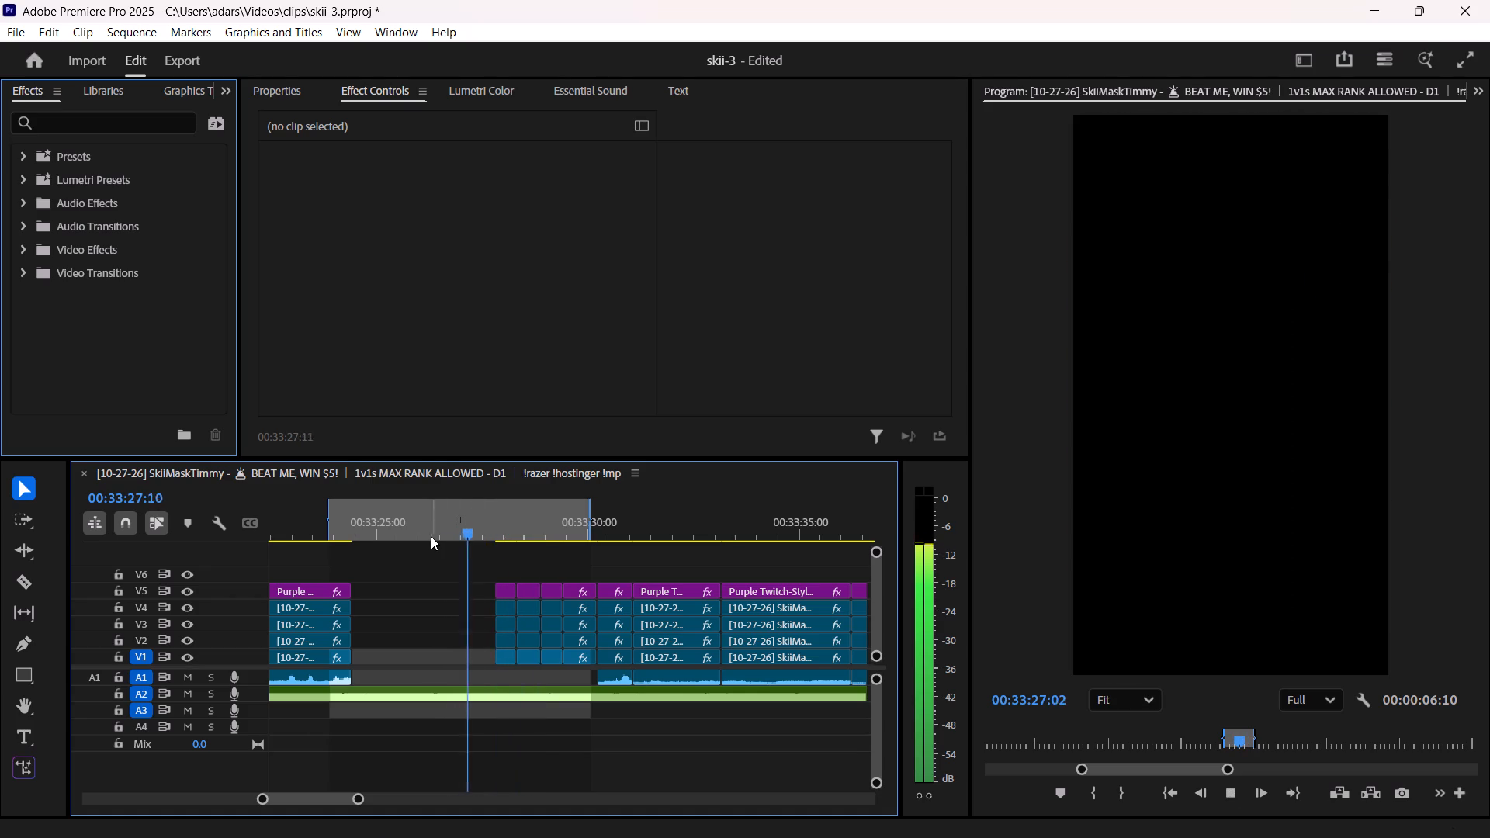
pyautogui.press('space')
# Trim about one second off the end of the separate clip group near 00:33:45:00, including its A4 audio.
pyautogui.keyDown('shift'); pyautogui.scroll(-5, 466, 577); pyautogui.keyUp('shift')
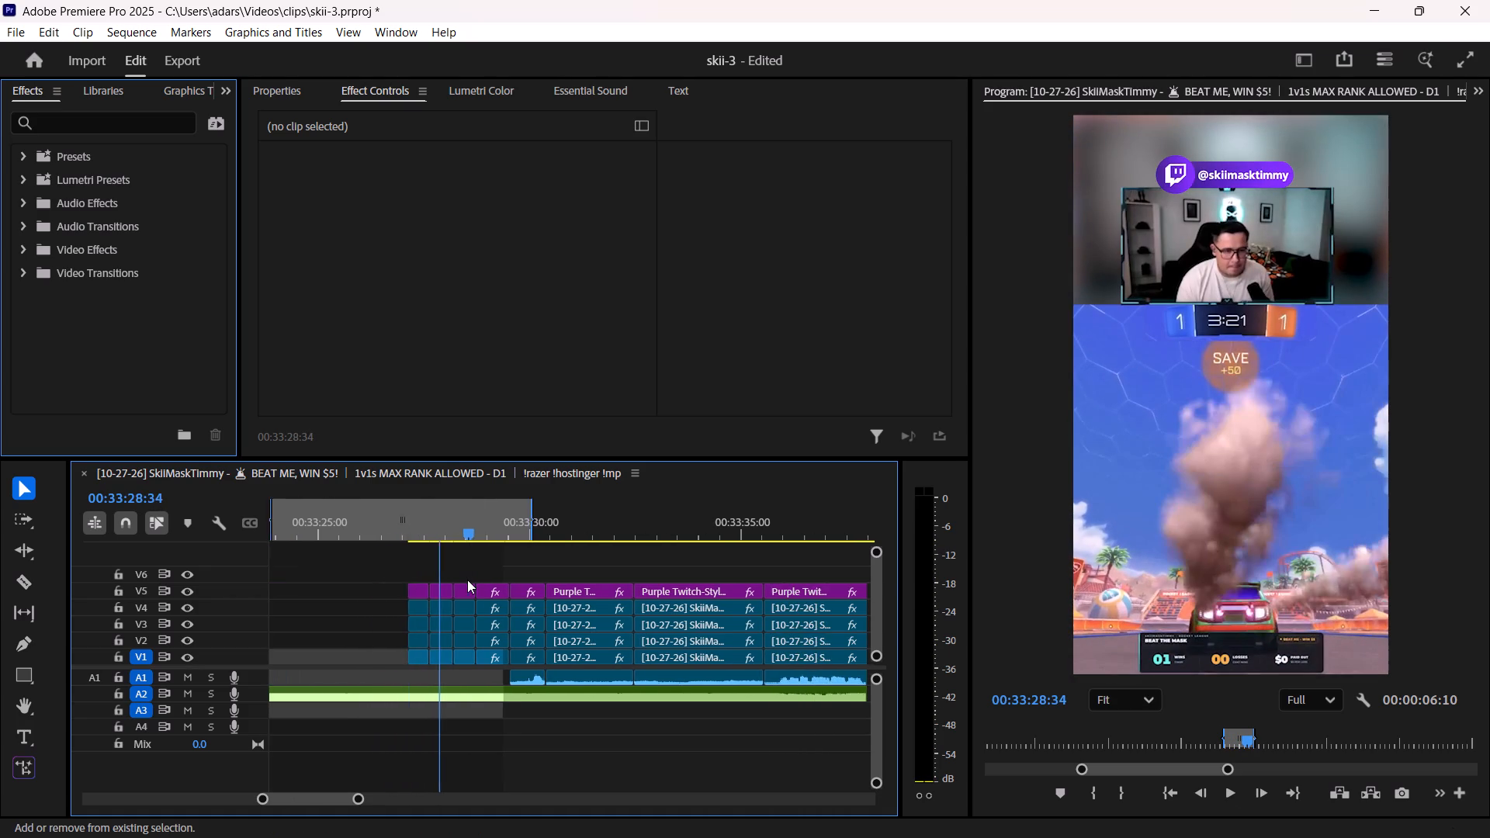
pyautogui.keyDown('shift'); pyautogui.scroll(-2, 467, 580); pyautogui.keyUp('shift')
pyautogui.keyDown('shift'); pyautogui.scroll(7, 467, 580); pyautogui.keyUp('shift')
pyautogui.keyDown('alt'); pyautogui.scroll(-9, 468, 580); pyautogui.keyUp('alt')
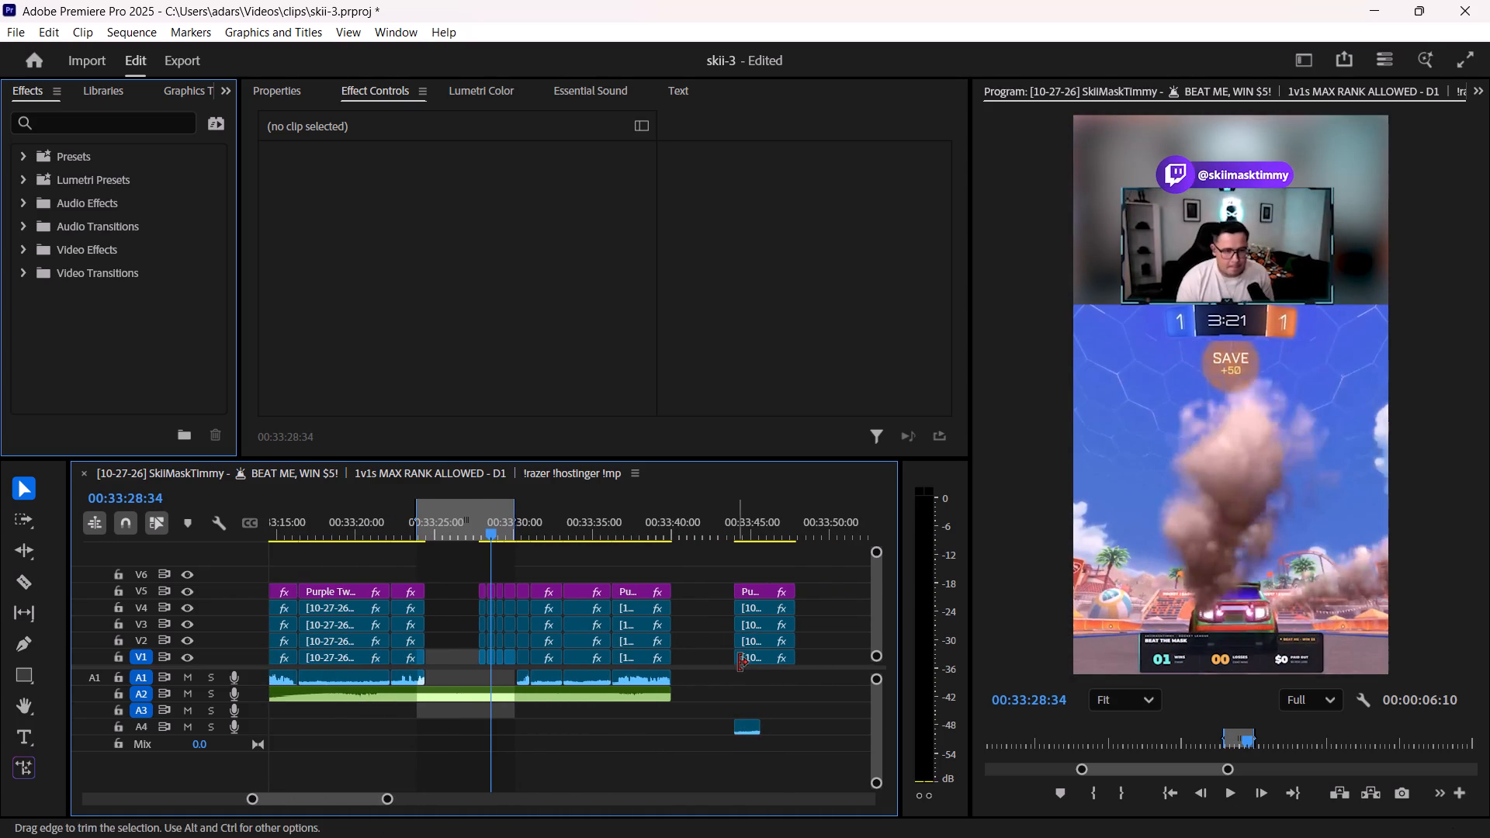
pyautogui.moveTo(747, 746); pyautogui.dragTo(741, 562)
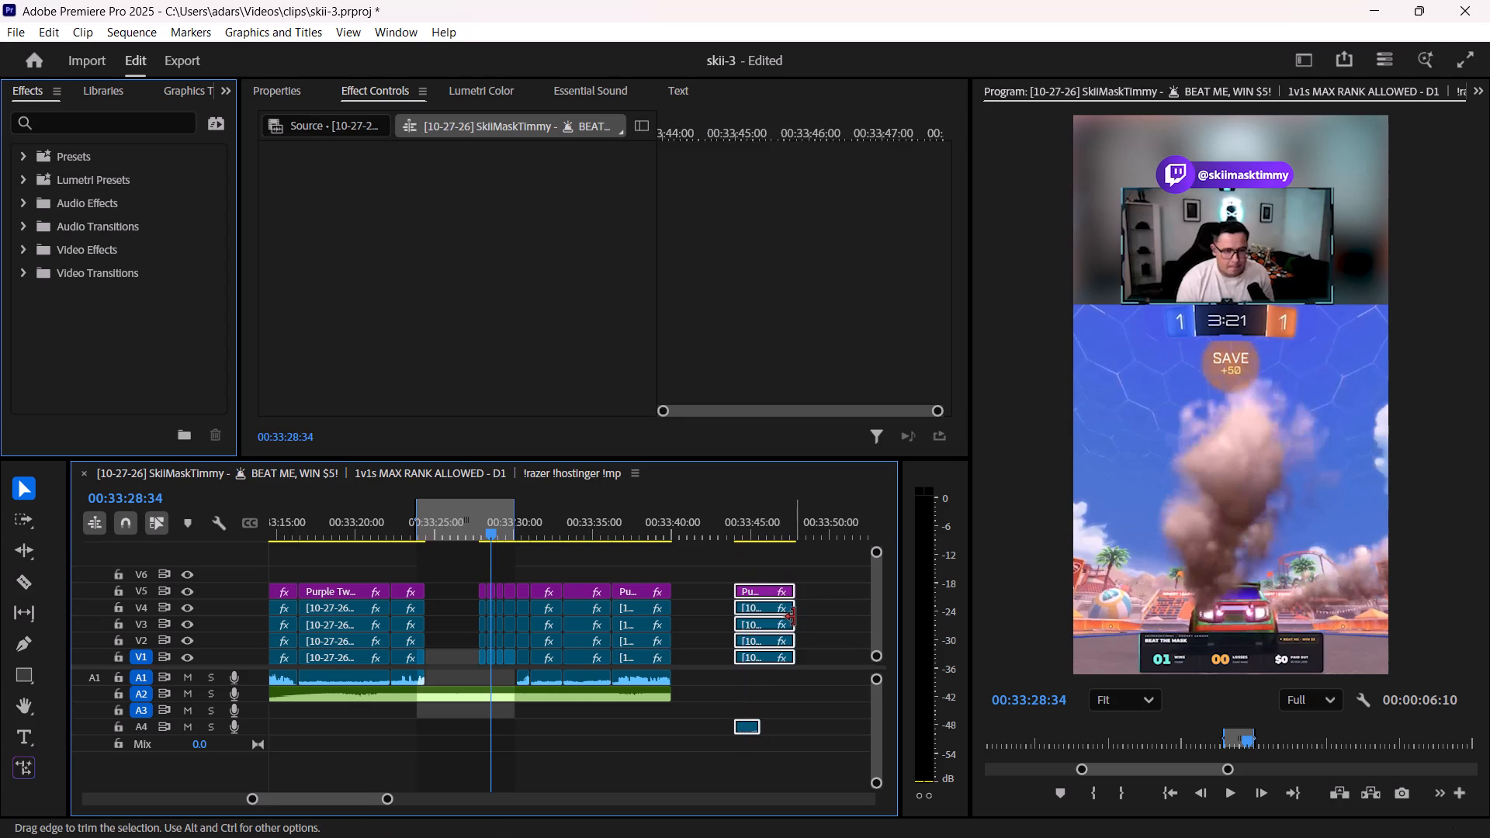
pyautogui.moveTo(793, 617); pyautogui.dragTo(776, 618)
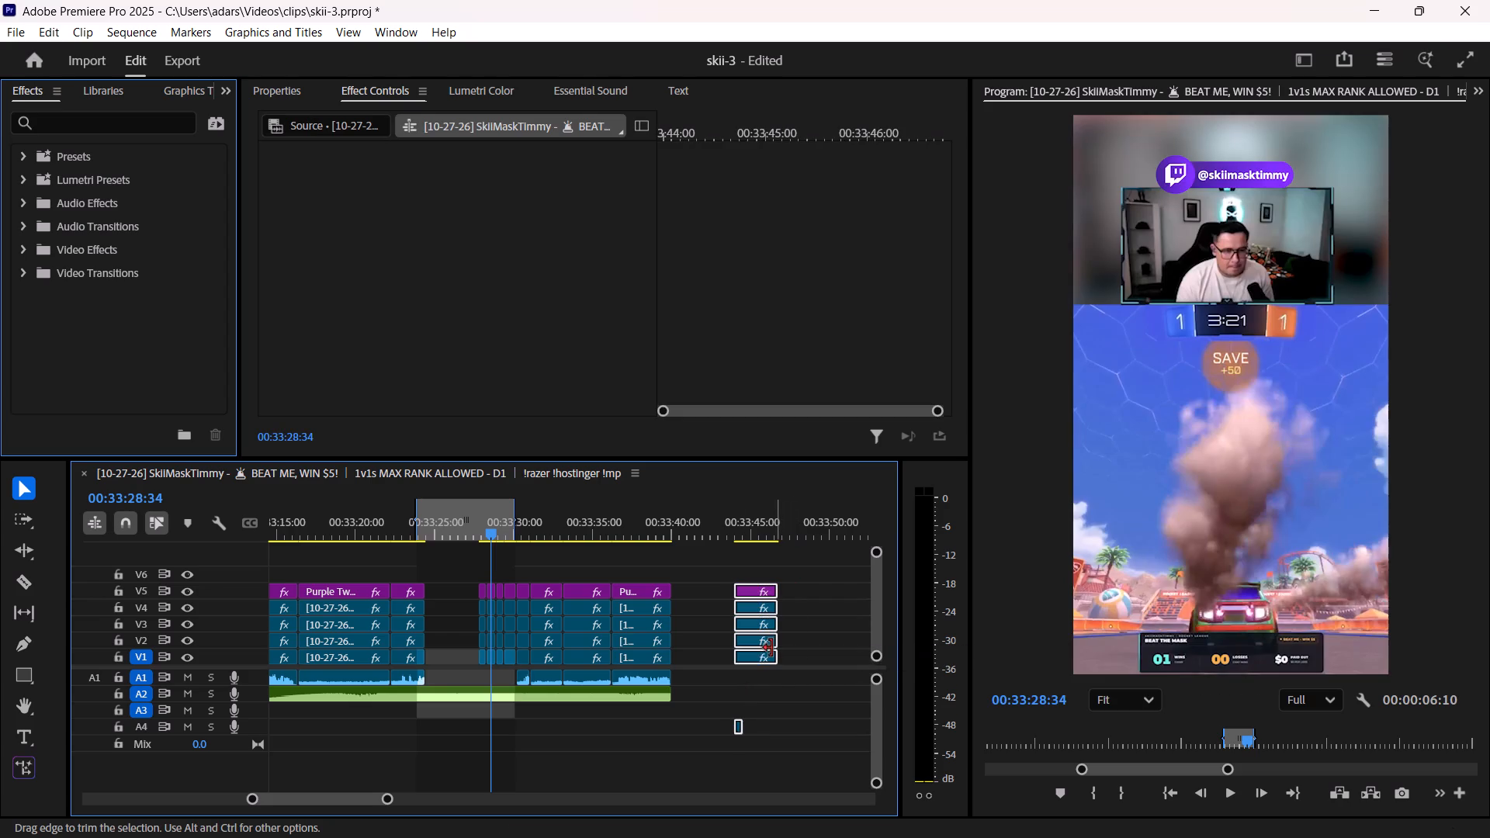
# Move the trimmed clip group into the gap, directly after the clip group that ends near 00:33:24:20.
pyautogui.moveTo(747, 587); pyautogui.dragTo(630, 590)
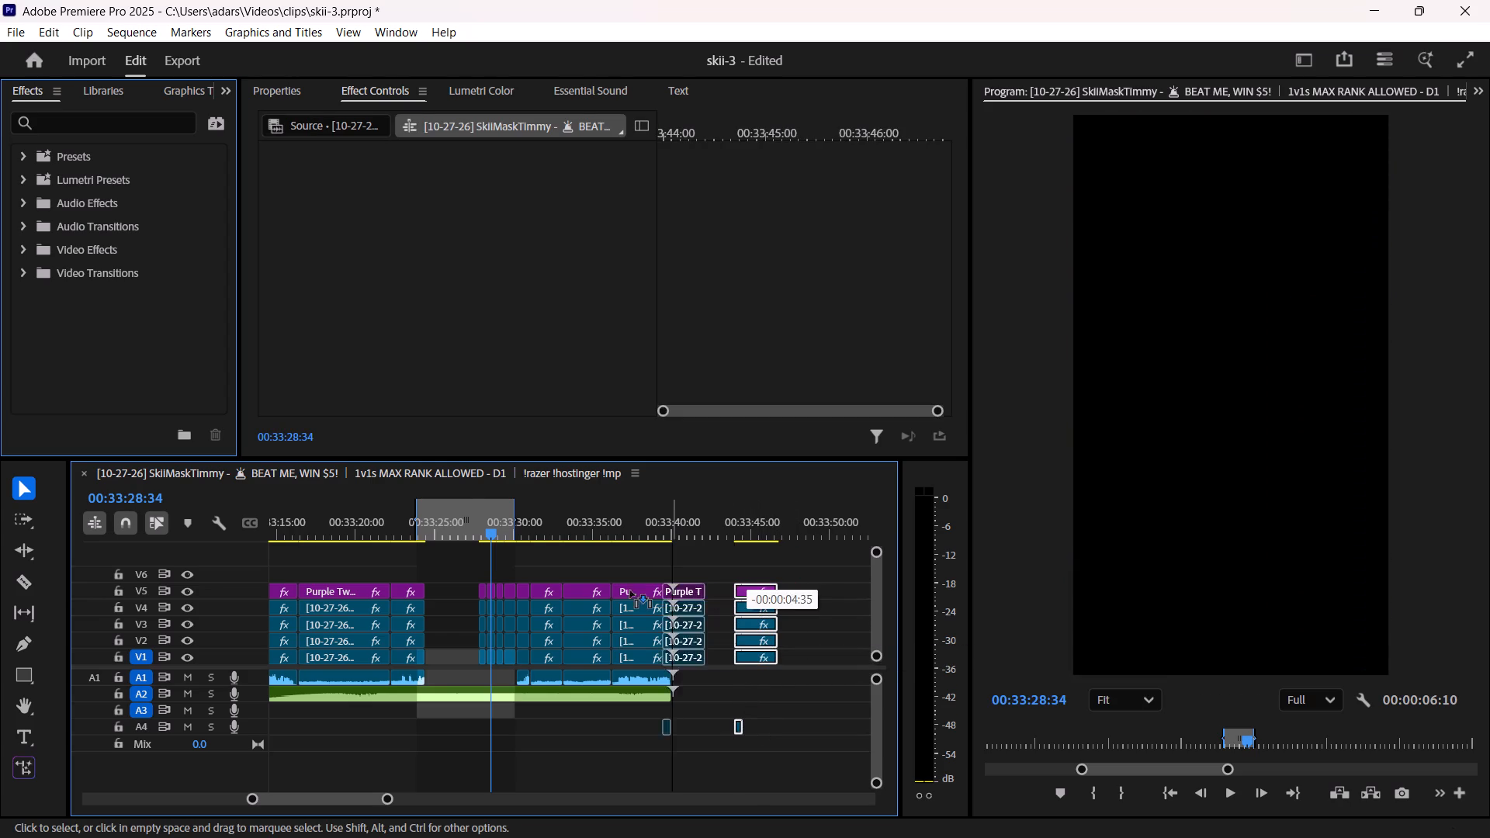
pyautogui.moveTo(630, 590); pyautogui.dragTo(439, 593)
pyautogui.keyDown('alt'); pyautogui.scroll(10, 431, 703); pyautogui.keyUp('alt')
pyautogui.click(477, 741)
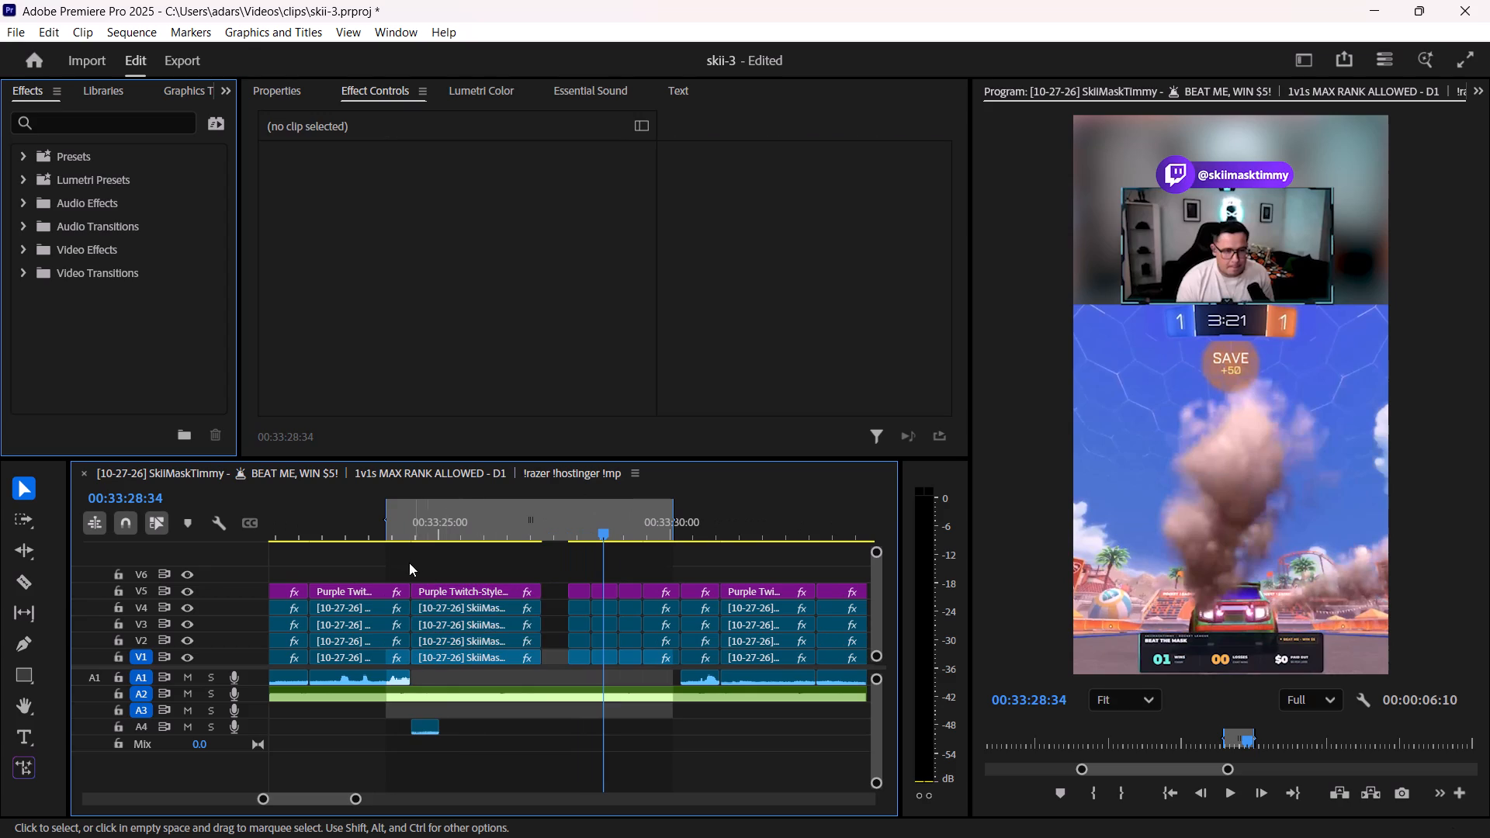
# Extend the end of the moved clip group's video and banner layers to meet the short clips and close the gap.
pyautogui.click(371, 535)
pyautogui.press('space')
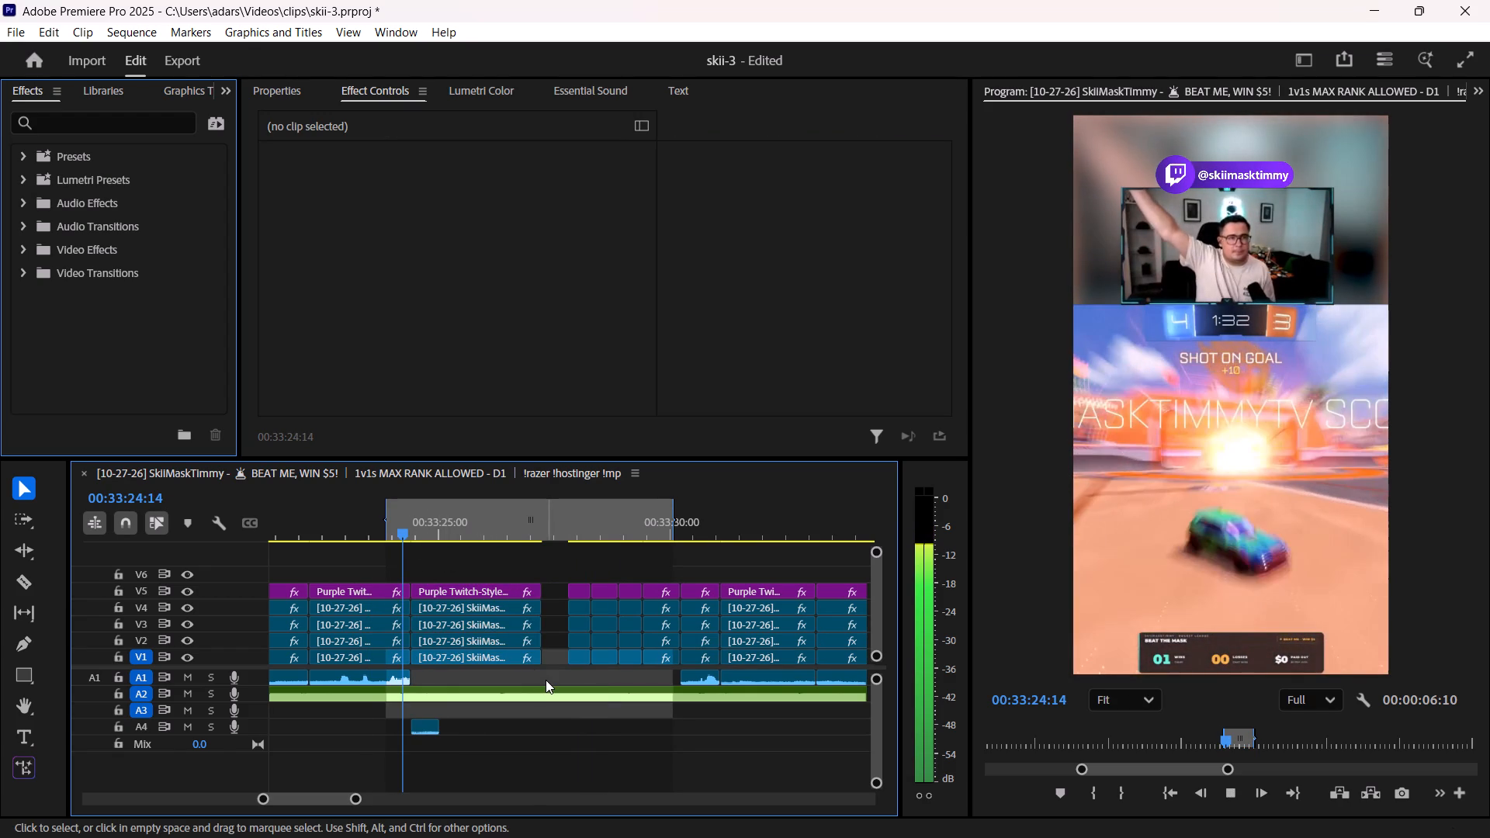
pyautogui.press('space')
pyautogui.press('space')
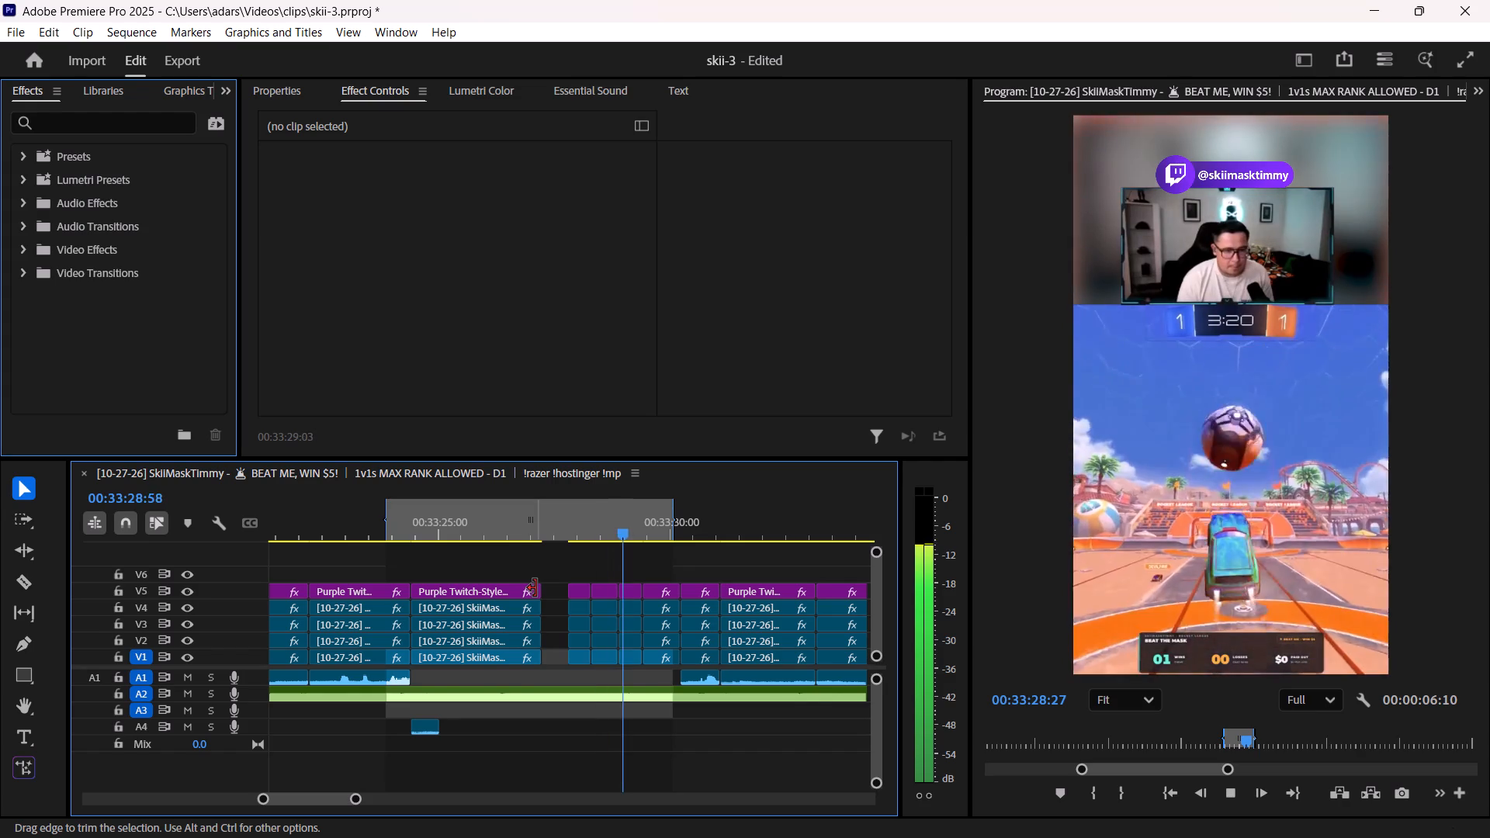
pyautogui.press('space')
pyautogui.moveTo(546, 577); pyautogui.dragTo(522, 651)
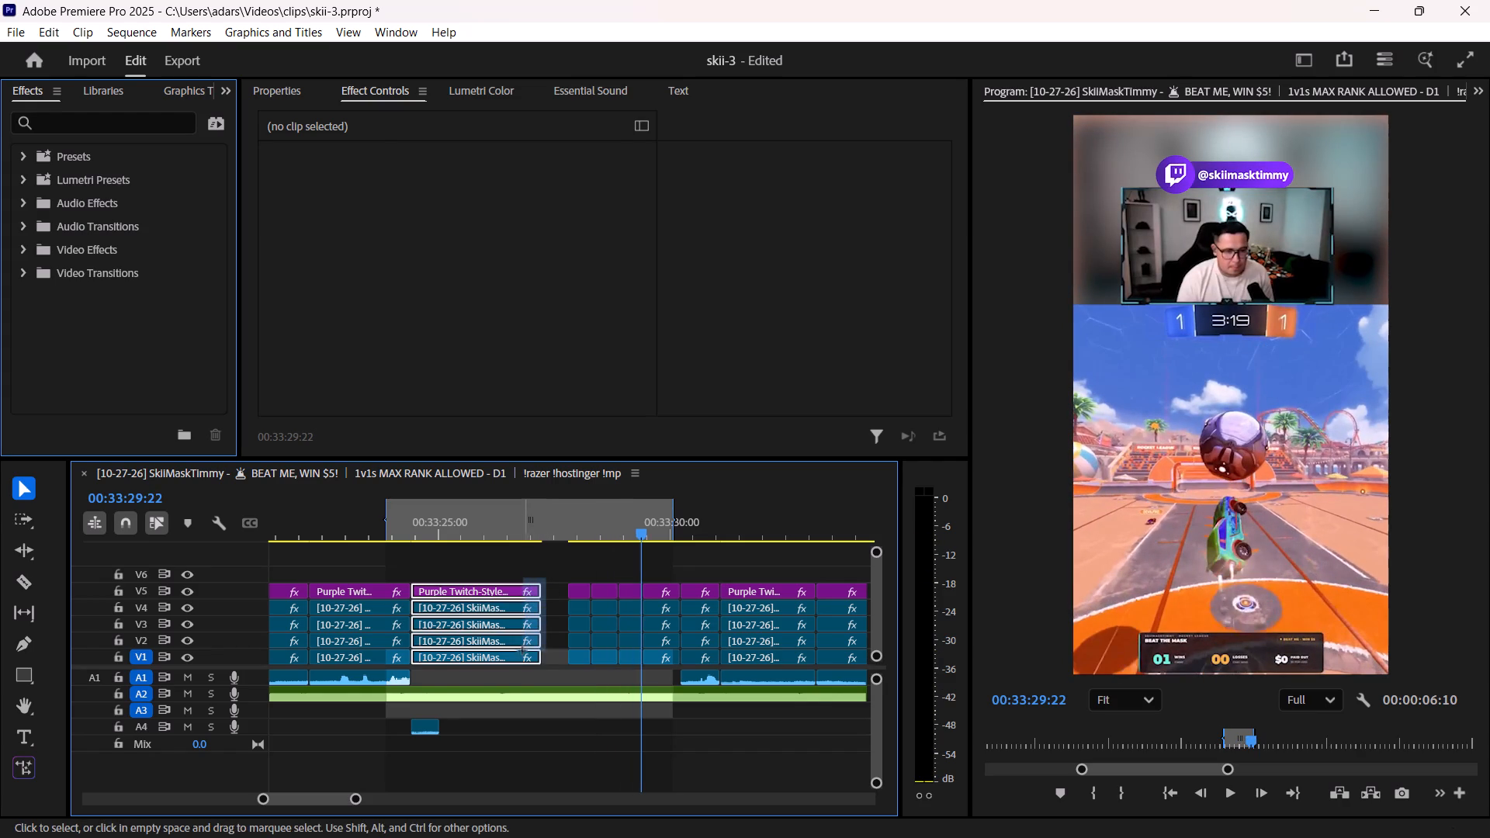
pyautogui.moveTo(522, 651); pyautogui.dragTo(521, 653)
pyautogui.moveTo(541, 660); pyautogui.dragTo(562, 660)
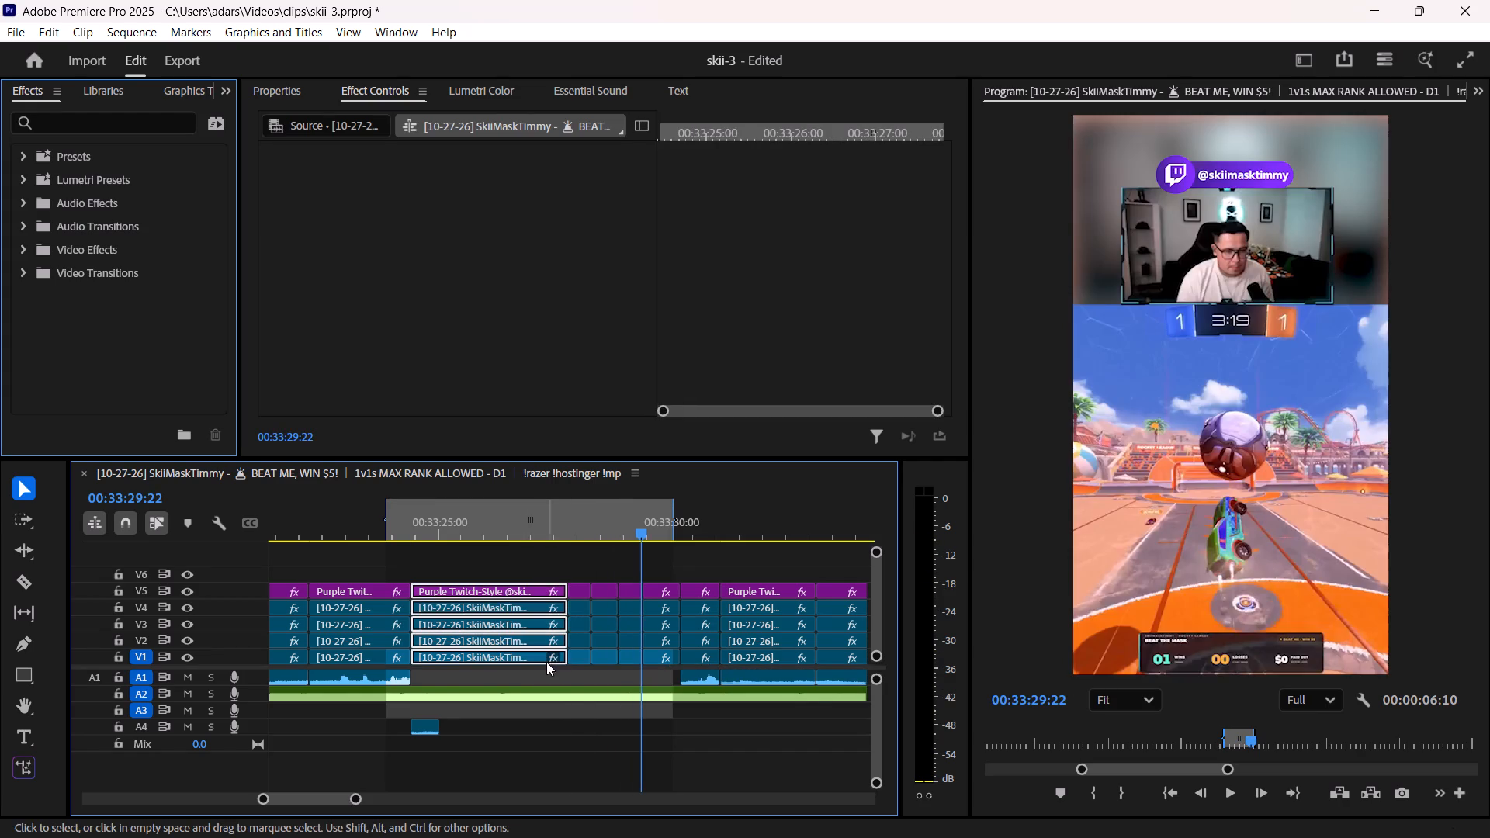
# Play the edit from around 00:33:25:15 to the closing clip to check the cuts against the music.
pyautogui.press('space')
pyautogui.press('space')
pyautogui.click(450, 525)
pyautogui.press('space')
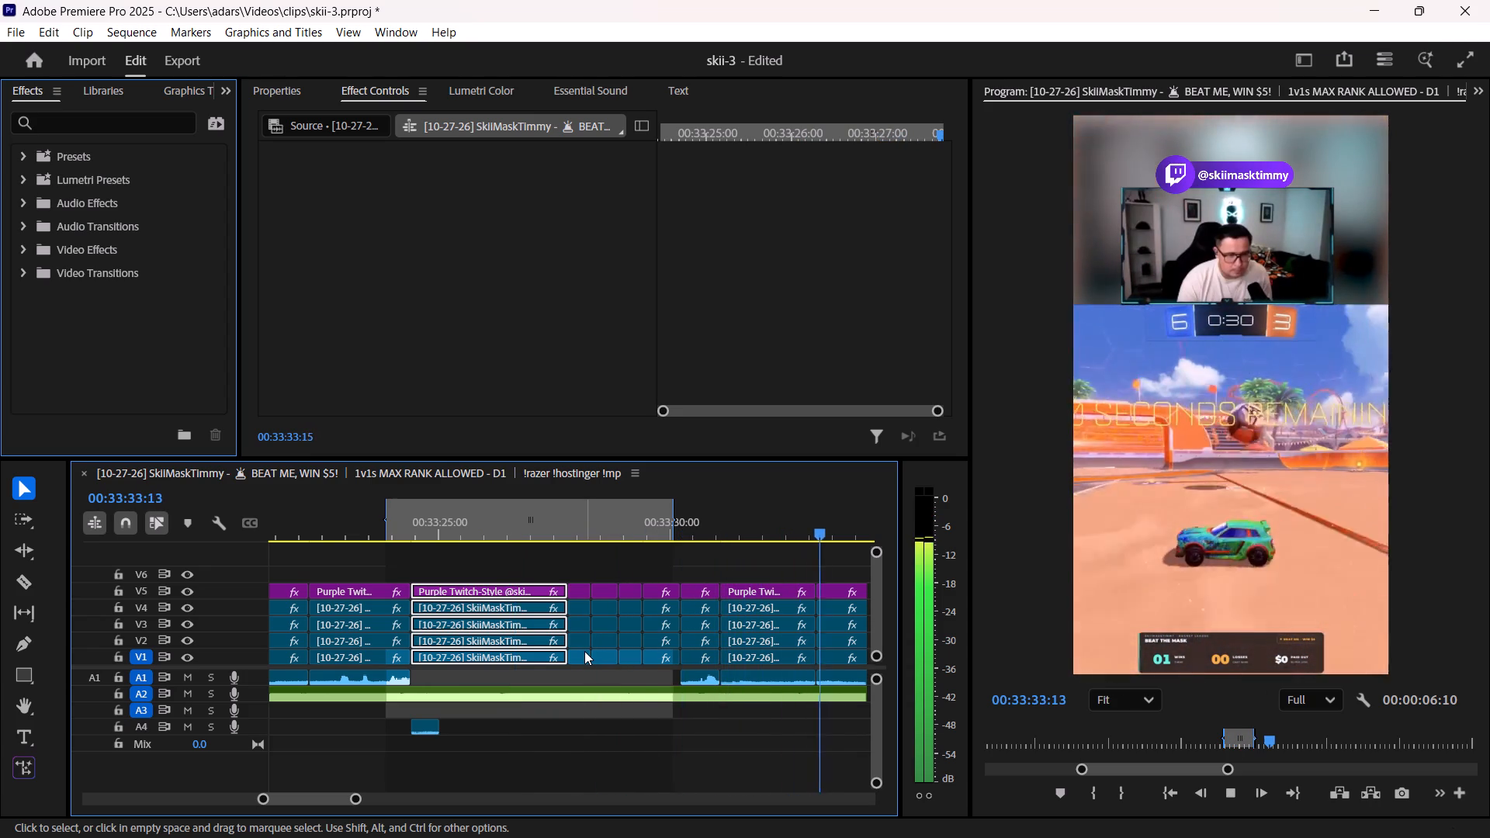
pyautogui.keyDown('alt'); pyautogui.scroll(-9, 584, 651); pyautogui.keyUp('alt')
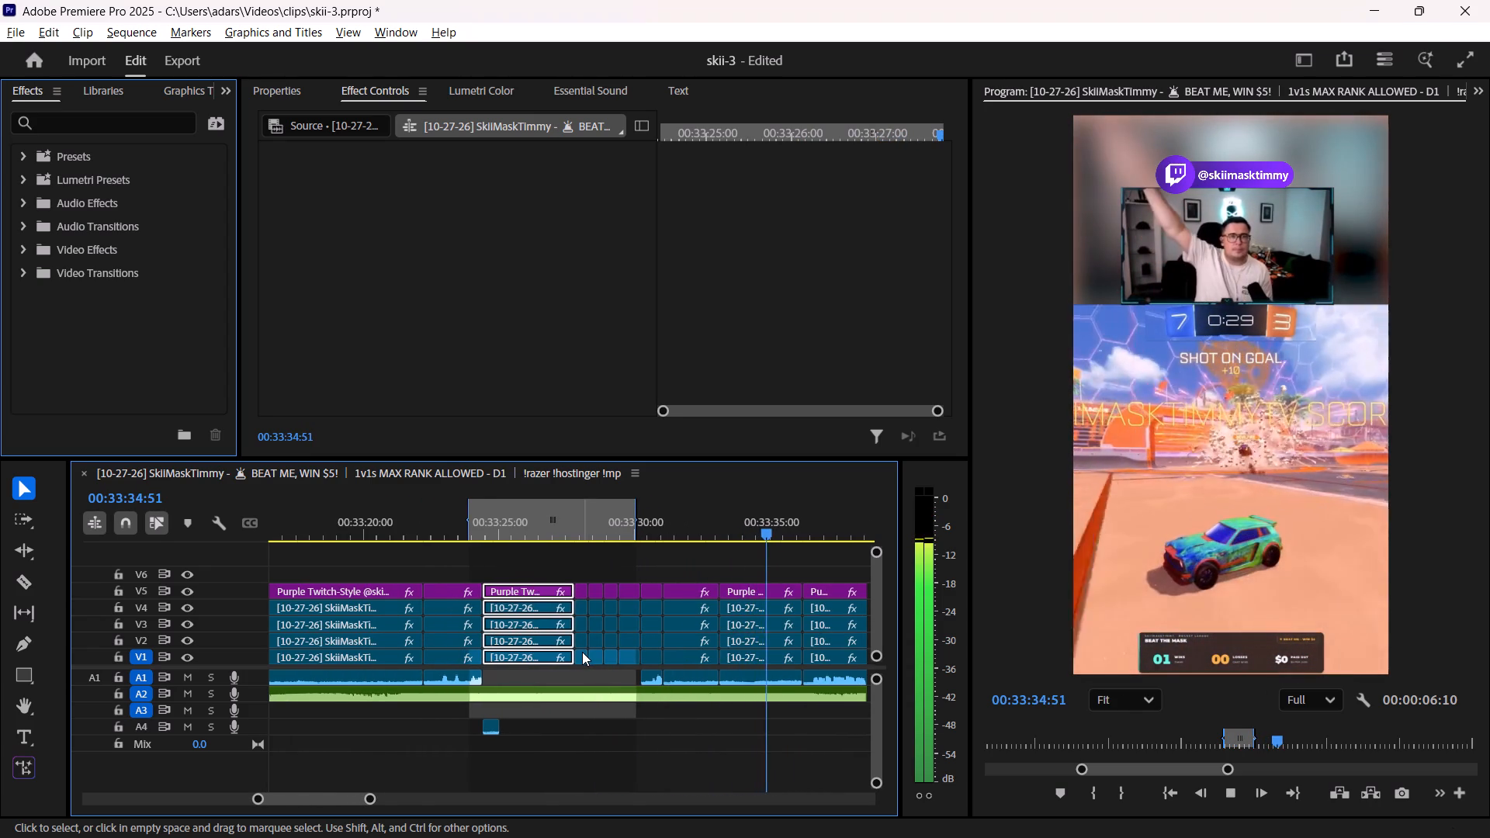
pyautogui.keyDown('alt'); pyautogui.scroll(-1, 582, 652); pyautogui.keyUp('alt')
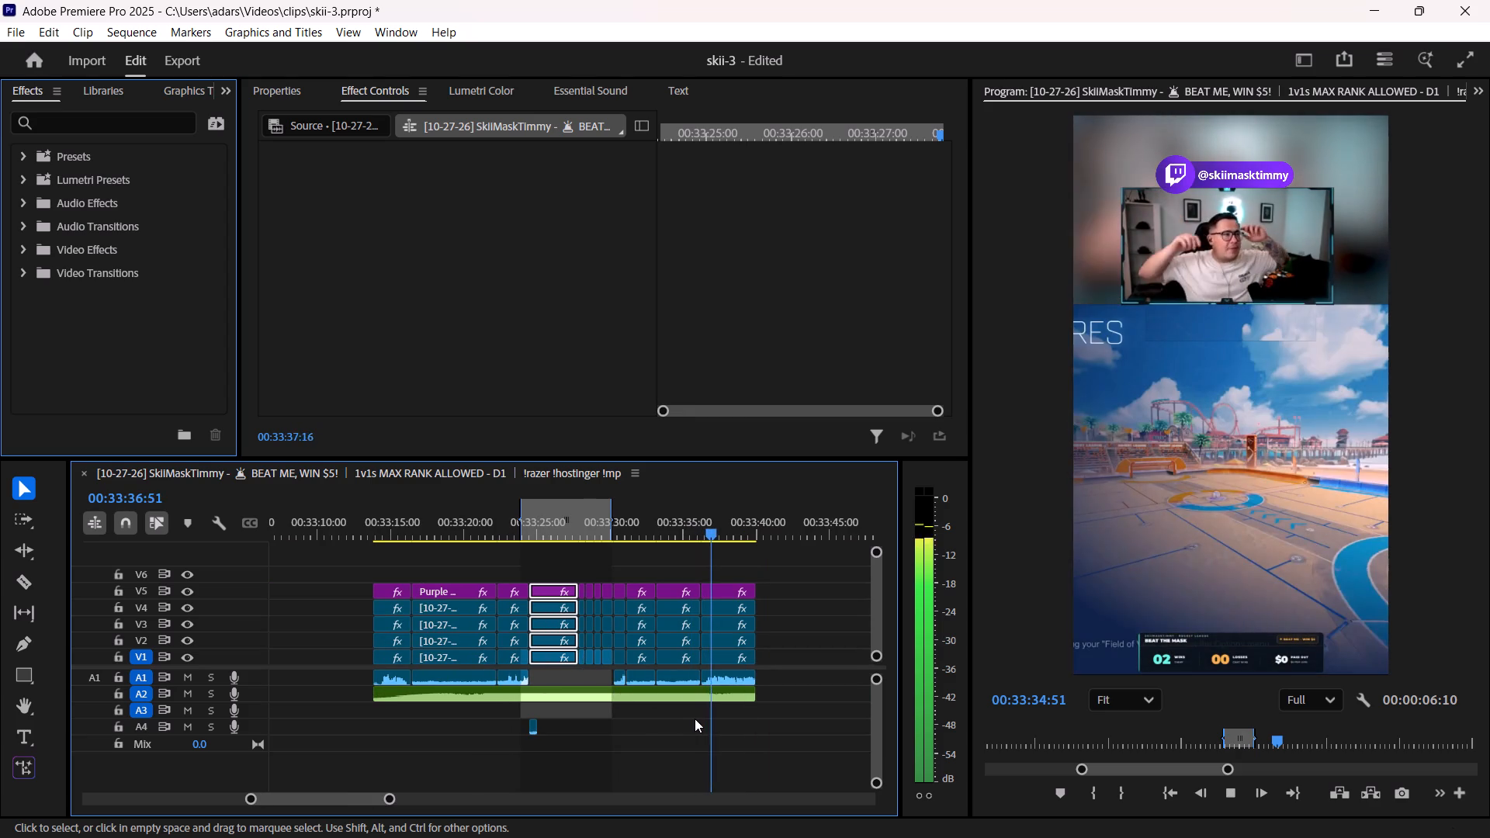
pyautogui.press('space')
# Add a Level keyframe to the LUZ ROJA music at 00:33:36:12, where the last clip group begins.
pyautogui.keyDown('alt'); pyautogui.scroll(7, 781, 718); pyautogui.keyUp('alt')
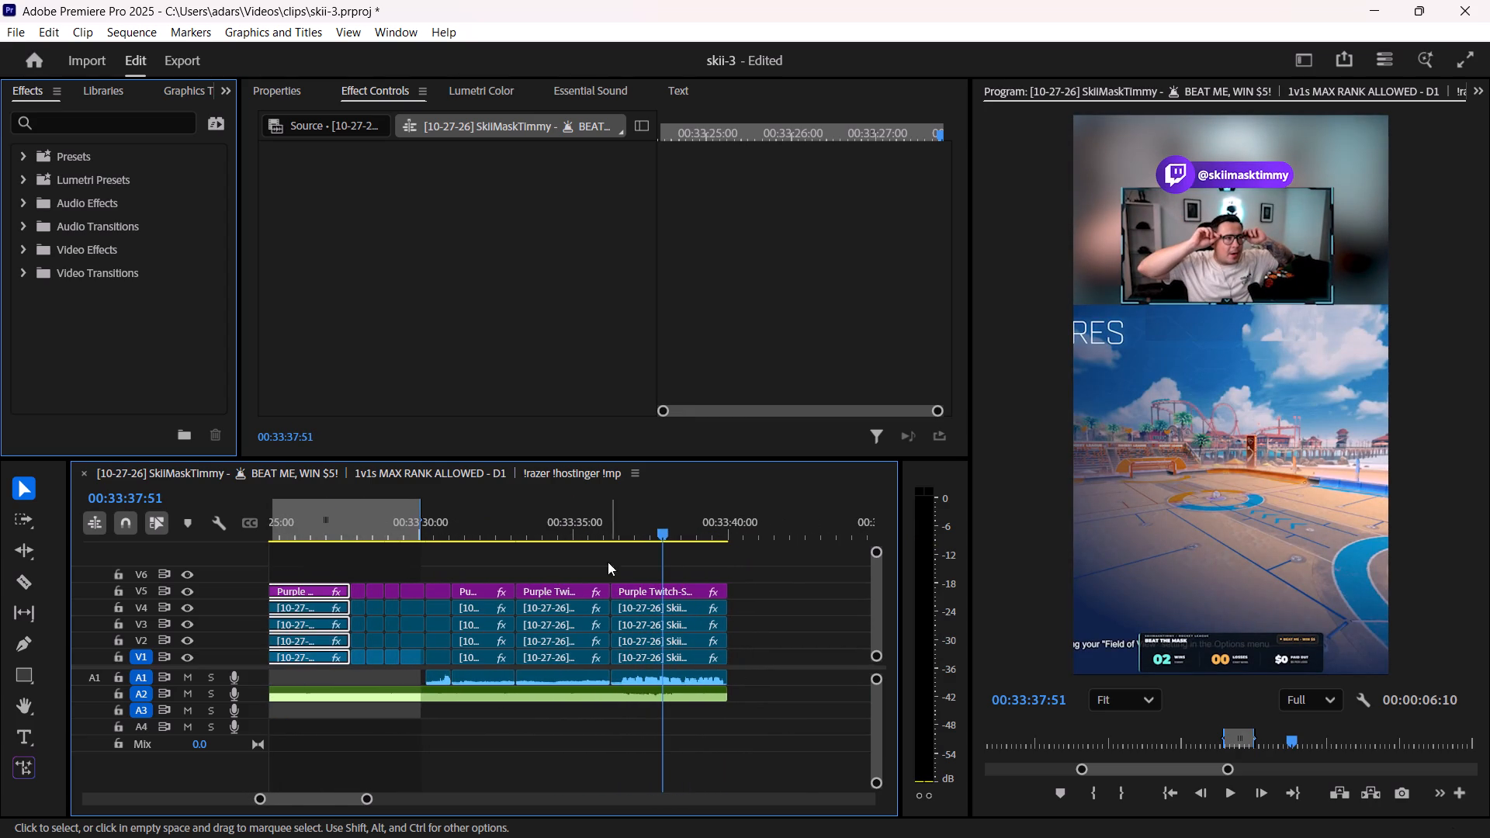
pyautogui.click(565, 534)
pyautogui.press('space')
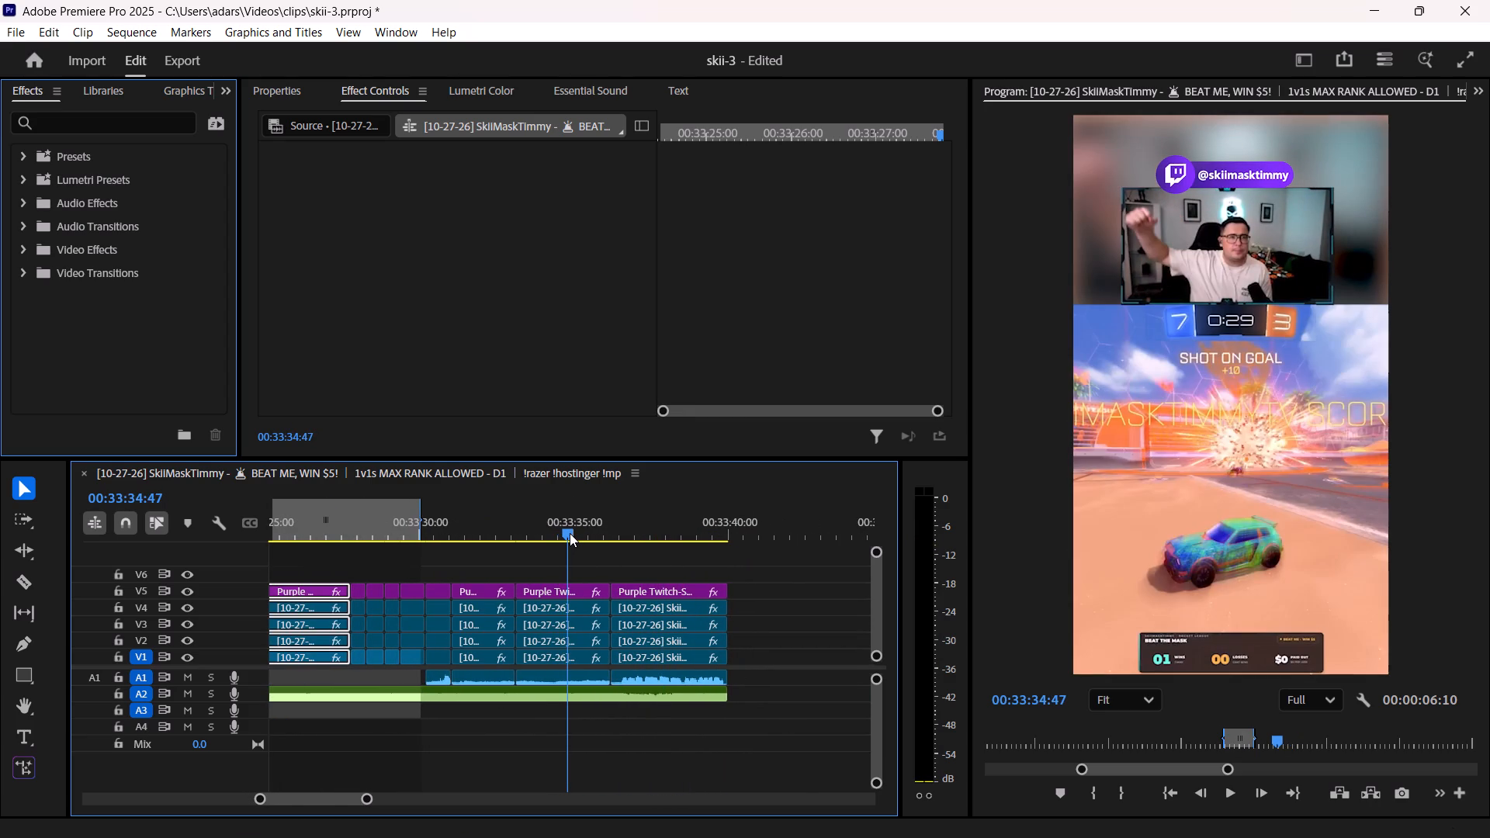
pyautogui.press('space')
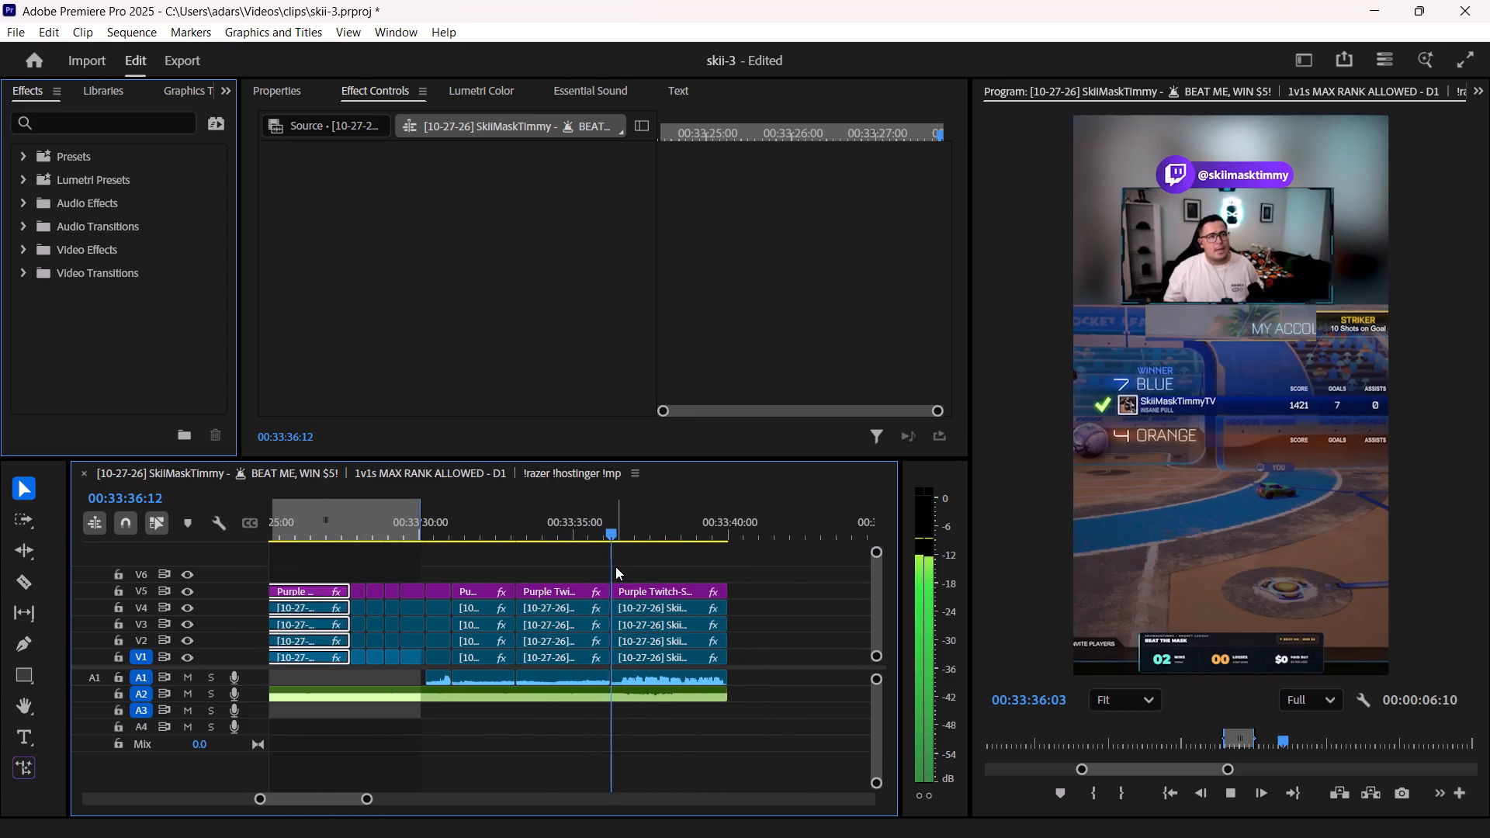
pyautogui.keyDown('alt'); pyautogui.scroll(9, 615, 566); pyautogui.keyUp('alt')
pyautogui.click(603, 535)
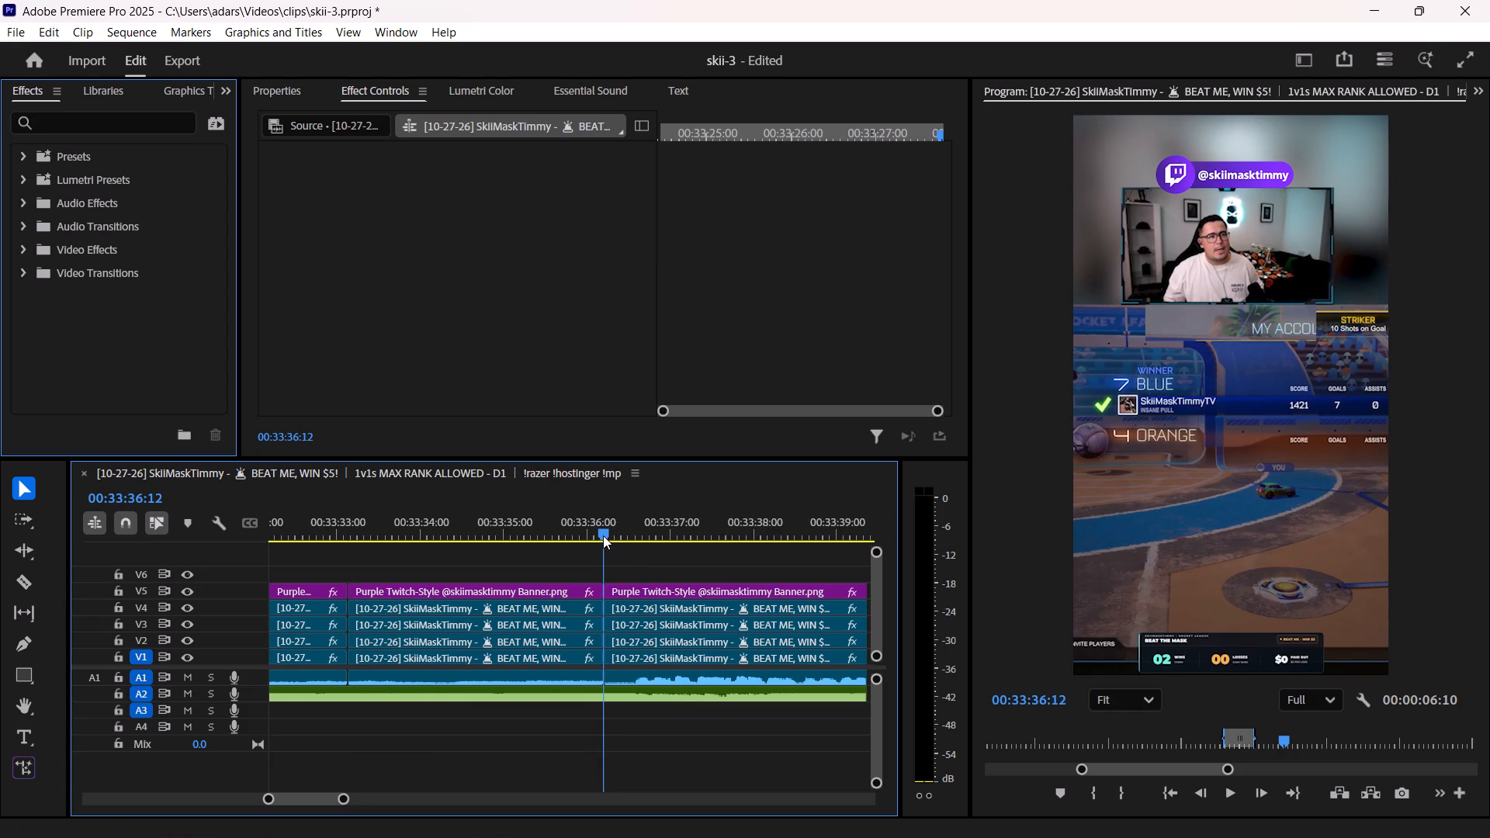
pyautogui.click(581, 694)
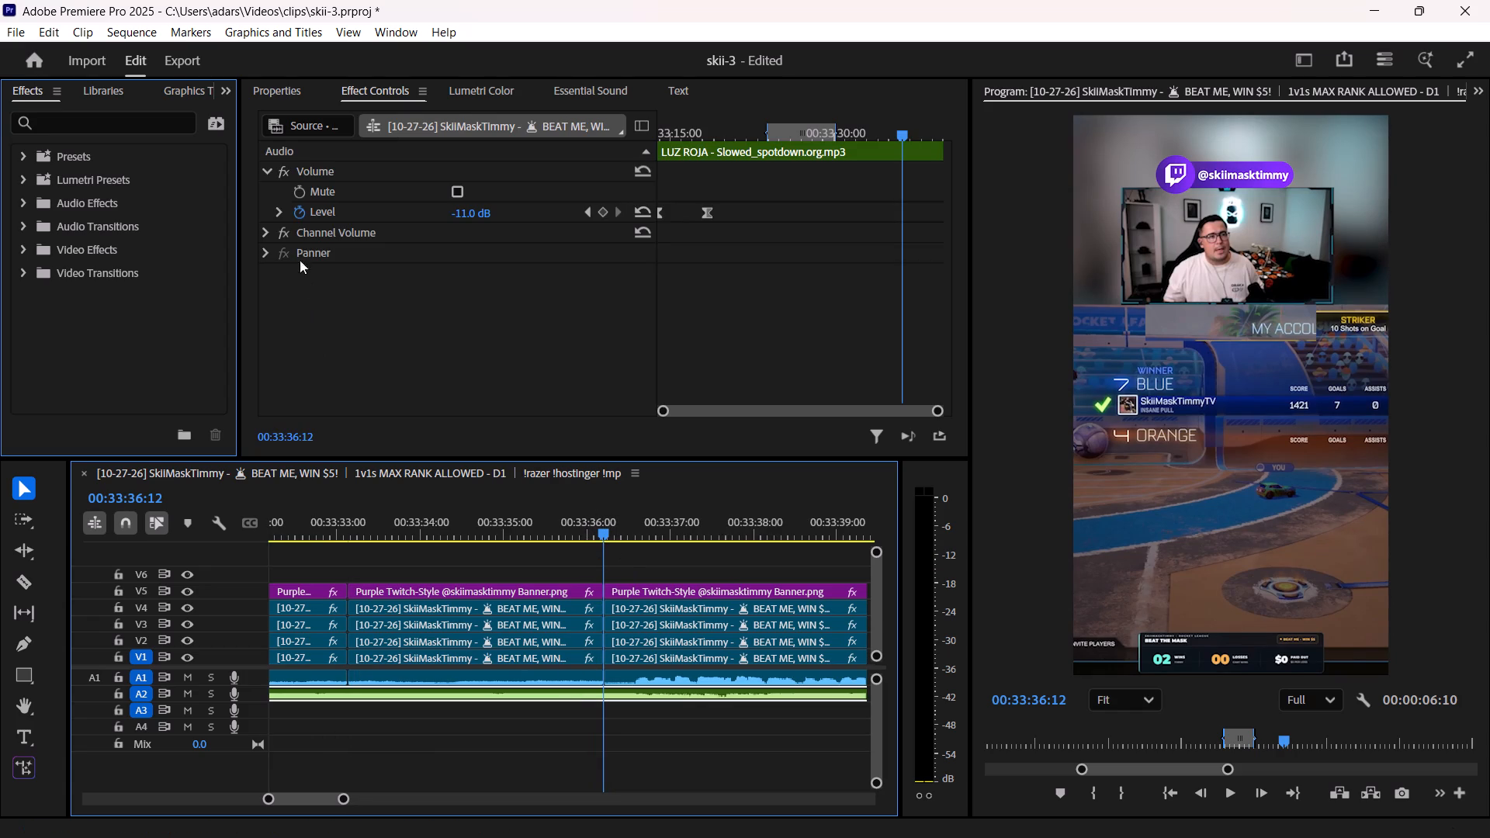
pyautogui.click(608, 213)
# Add another Level keyframe to the LUZ ROJA music at 00:33:38:36.
pyautogui.keyDown('shift'); pyautogui.scroll(-2, 635, 563); pyautogui.keyUp('shift')
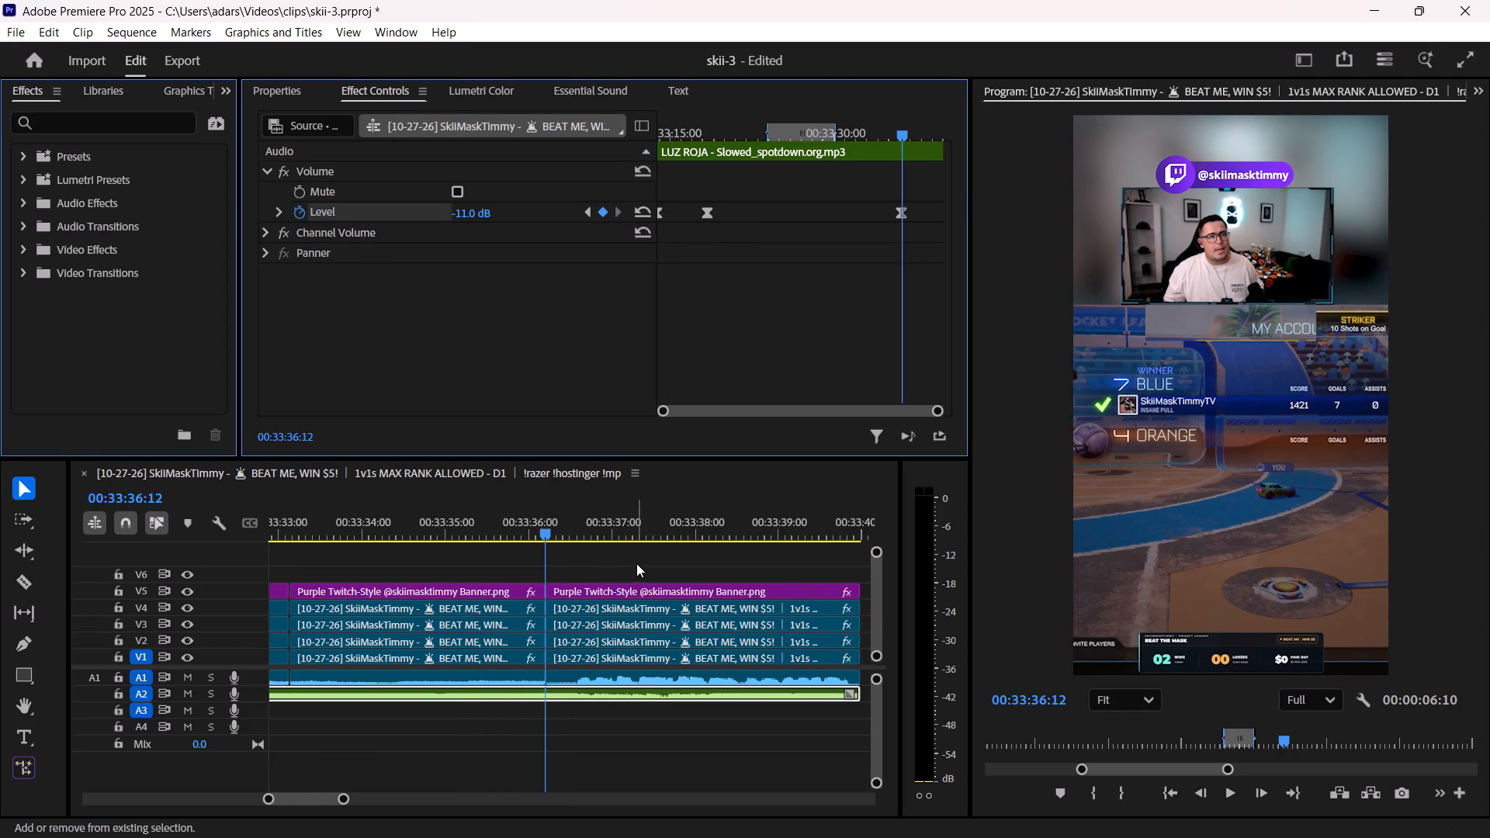
pyautogui.press('space')
pyautogui.press('space')
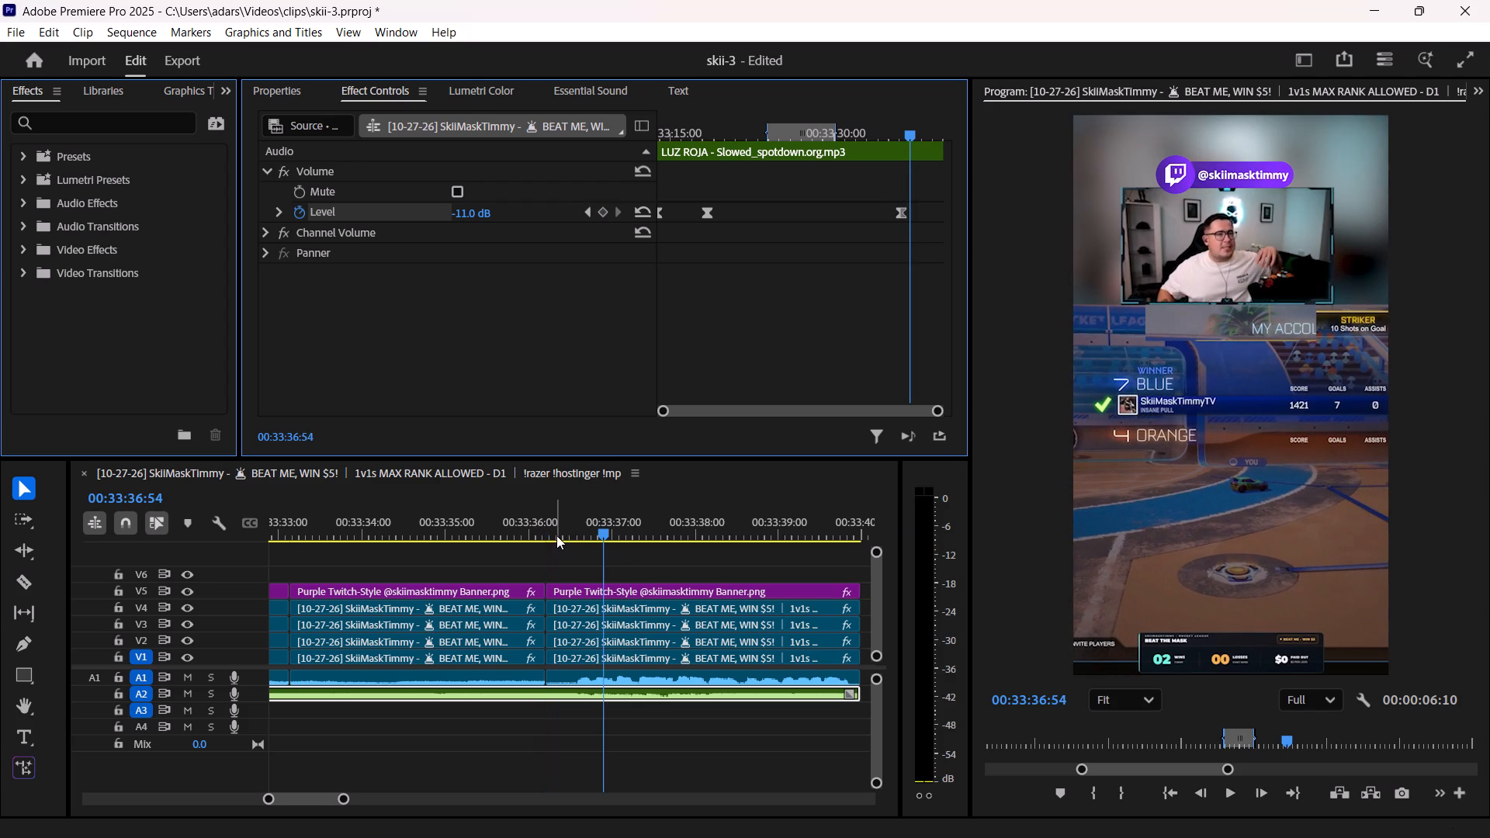
pyautogui.moveTo(605, 536); pyautogui.dragTo(702, 538)
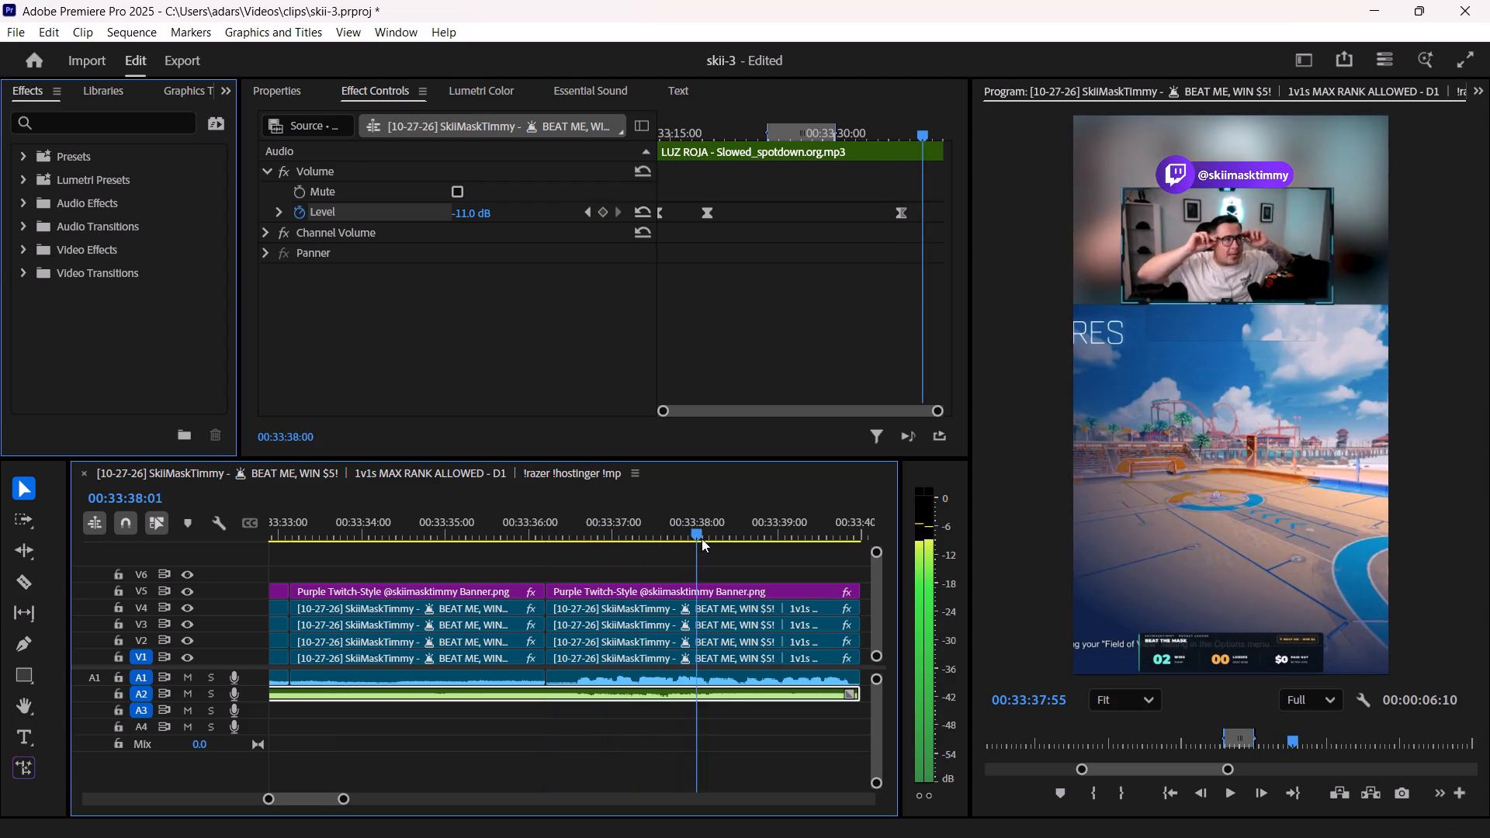
pyautogui.moveTo(702, 538); pyautogui.dragTo(747, 542)
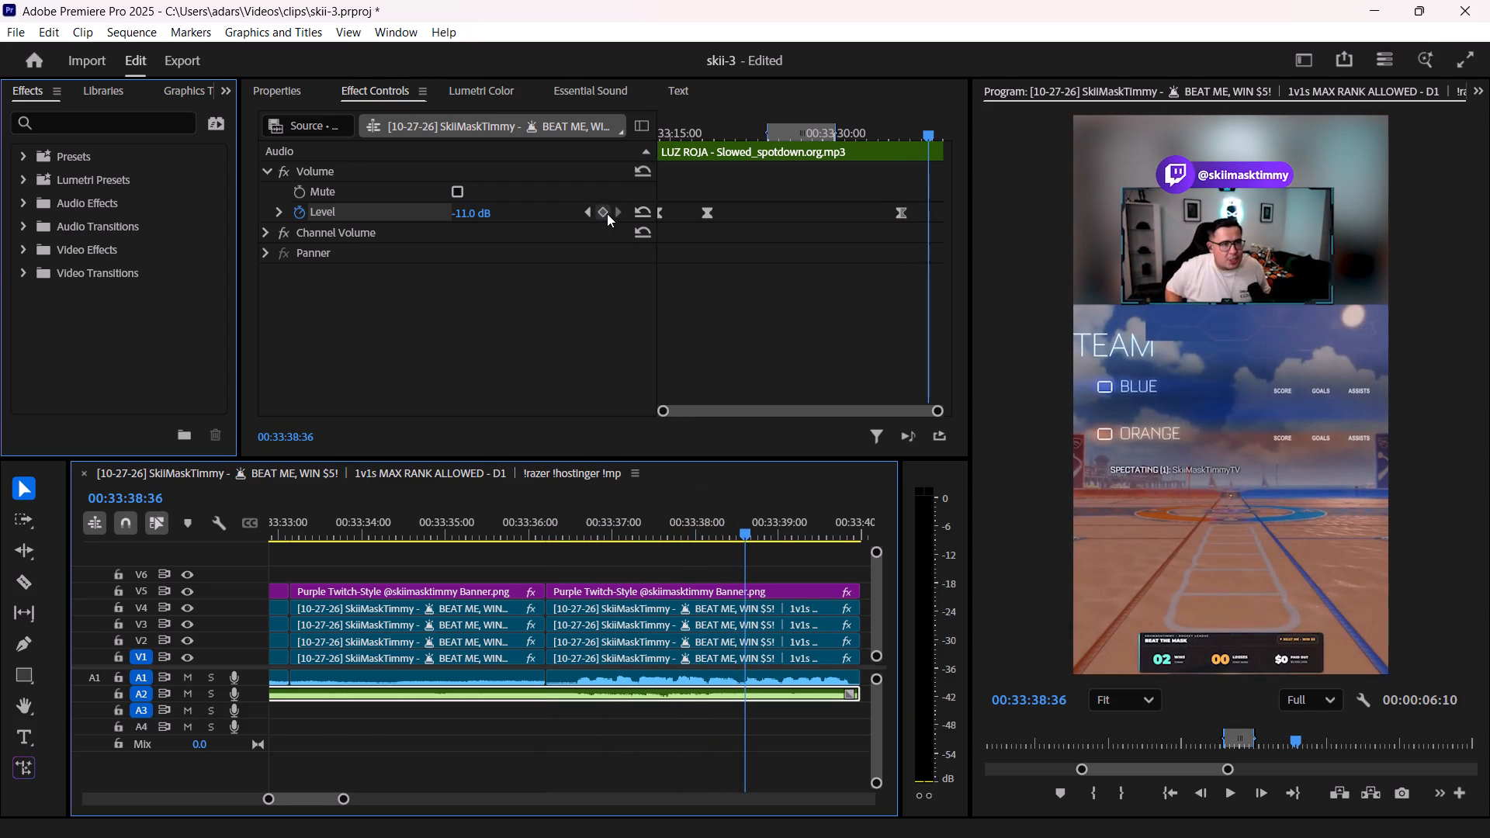
pyautogui.click(606, 213)
# Add a Level keyframe at the end of the LUZ ROJA music, at 00:33:39:59.
pyautogui.moveTo(744, 533); pyautogui.dragTo(816, 542)
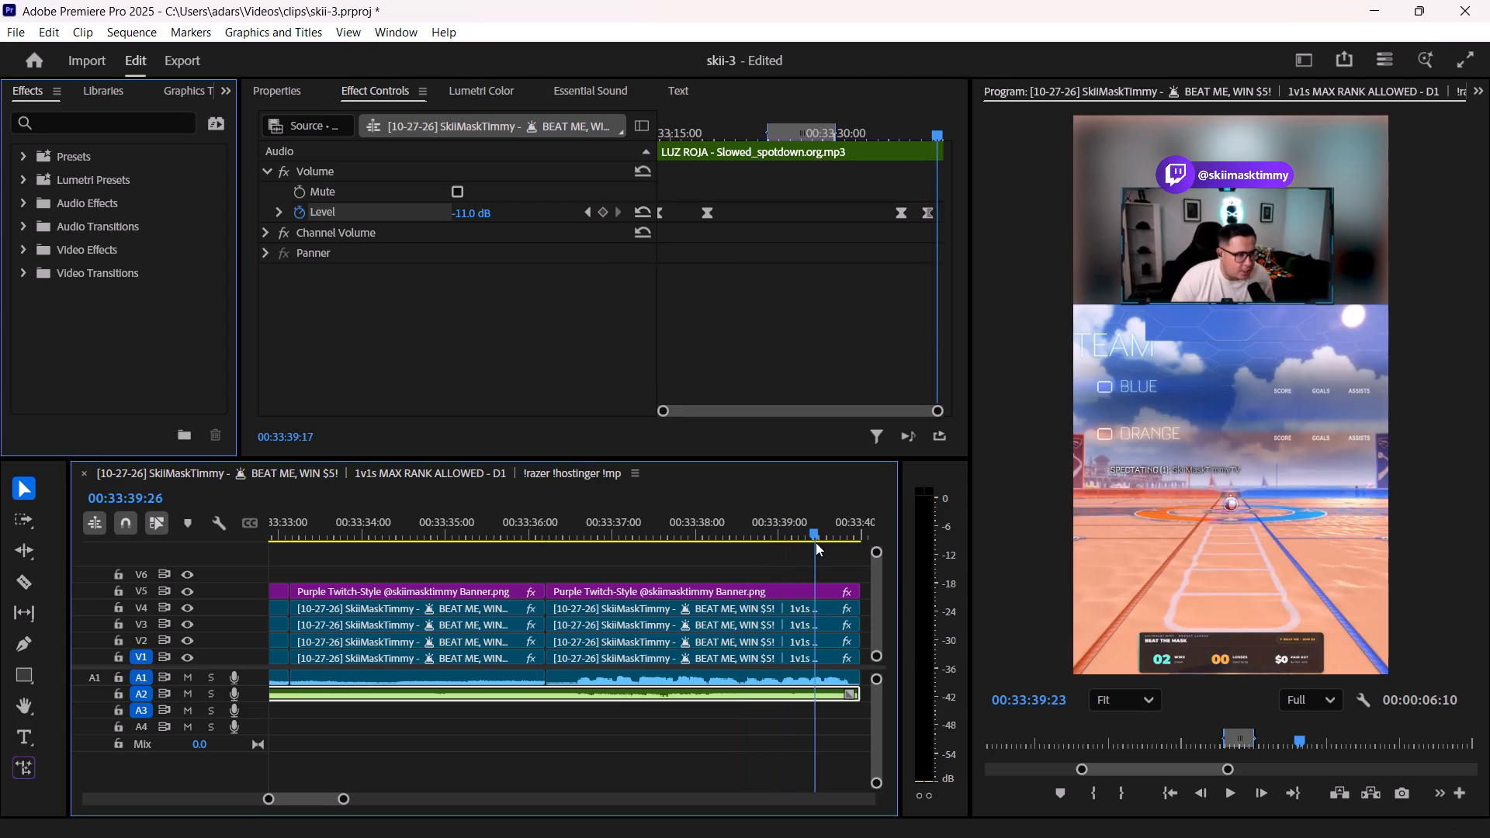
pyautogui.moveTo(816, 542); pyautogui.dragTo(853, 546)
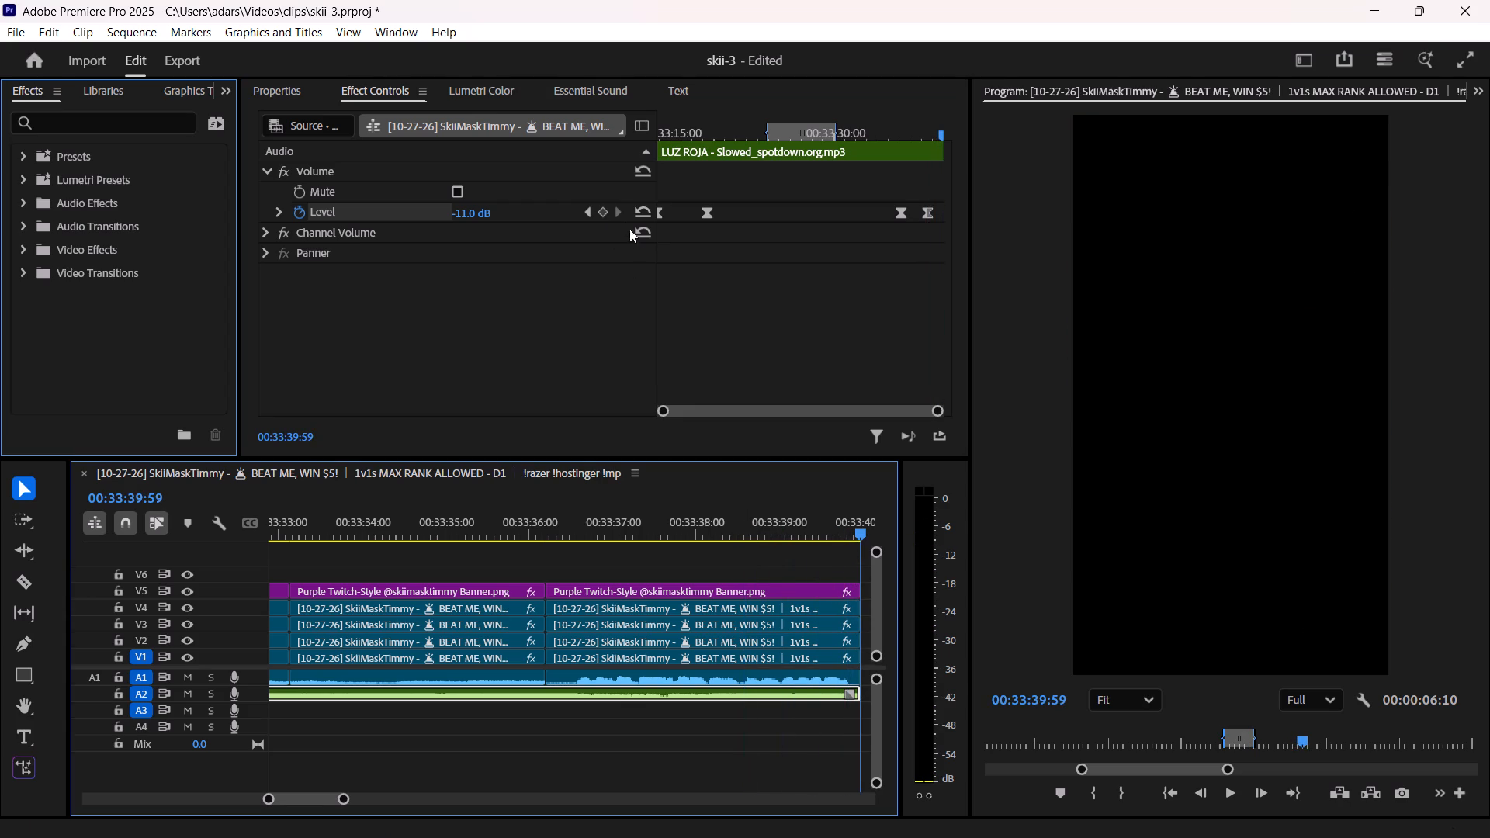
pyautogui.click(605, 207)
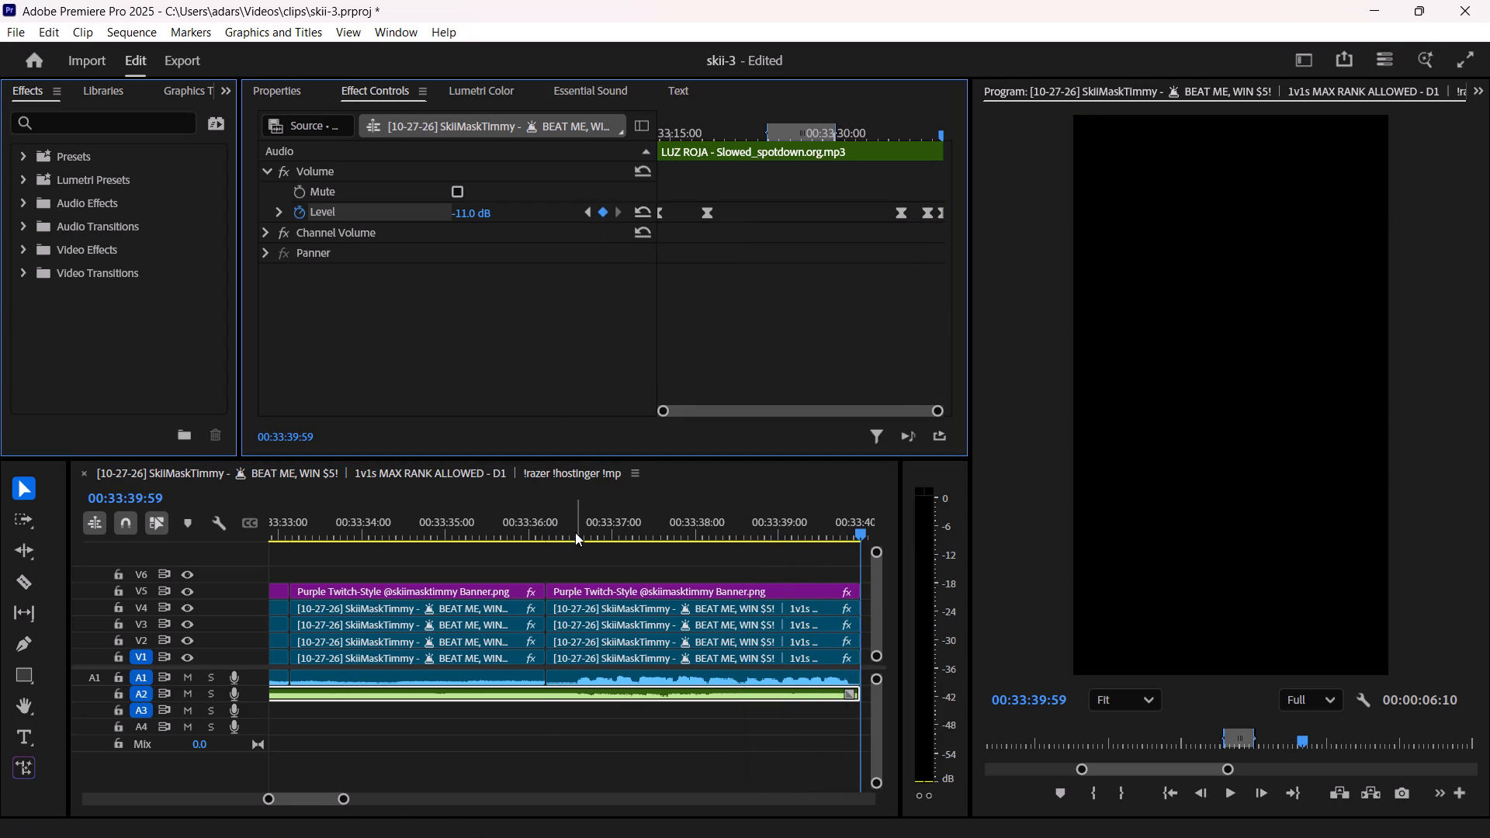
# Lower the LUZ ROJA music's Level to -22.2 dB at 00:33:38:38.
pyautogui.moveTo(574, 527); pyautogui.dragTo(555, 526)
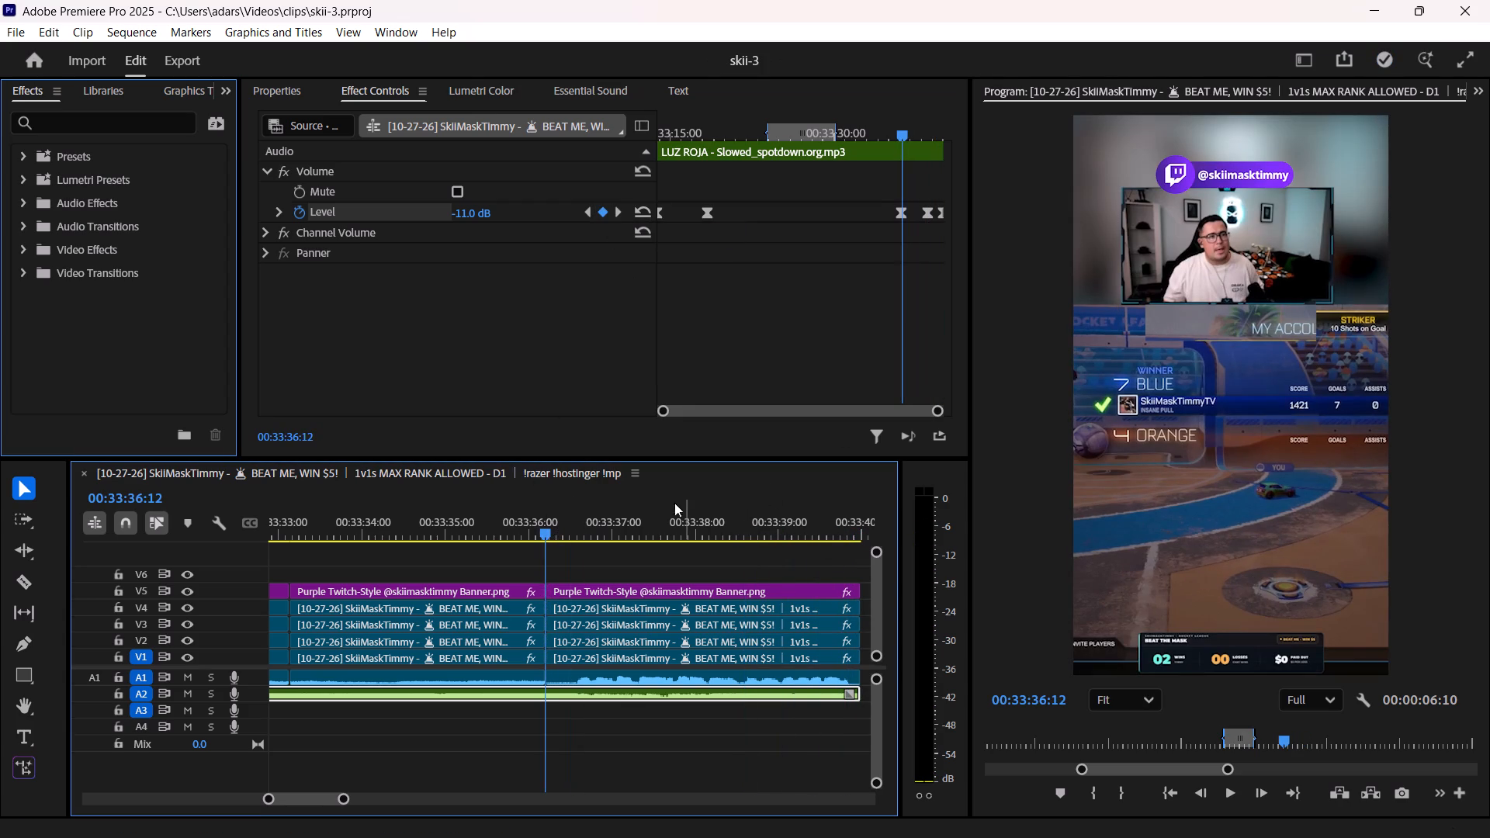
pyautogui.click(923, 209)
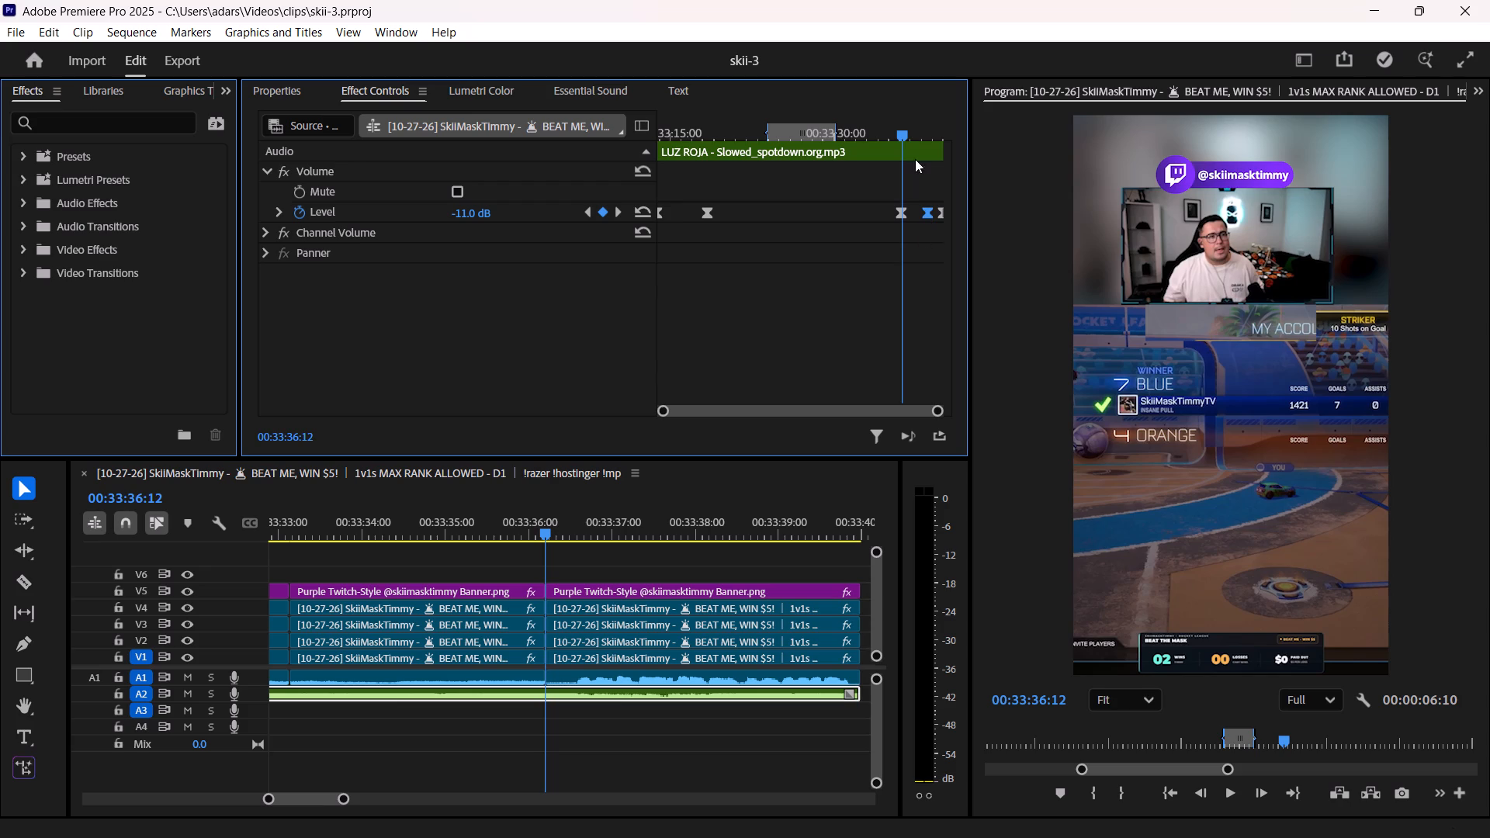
pyautogui.moveTo(903, 128); pyautogui.dragTo(928, 130)
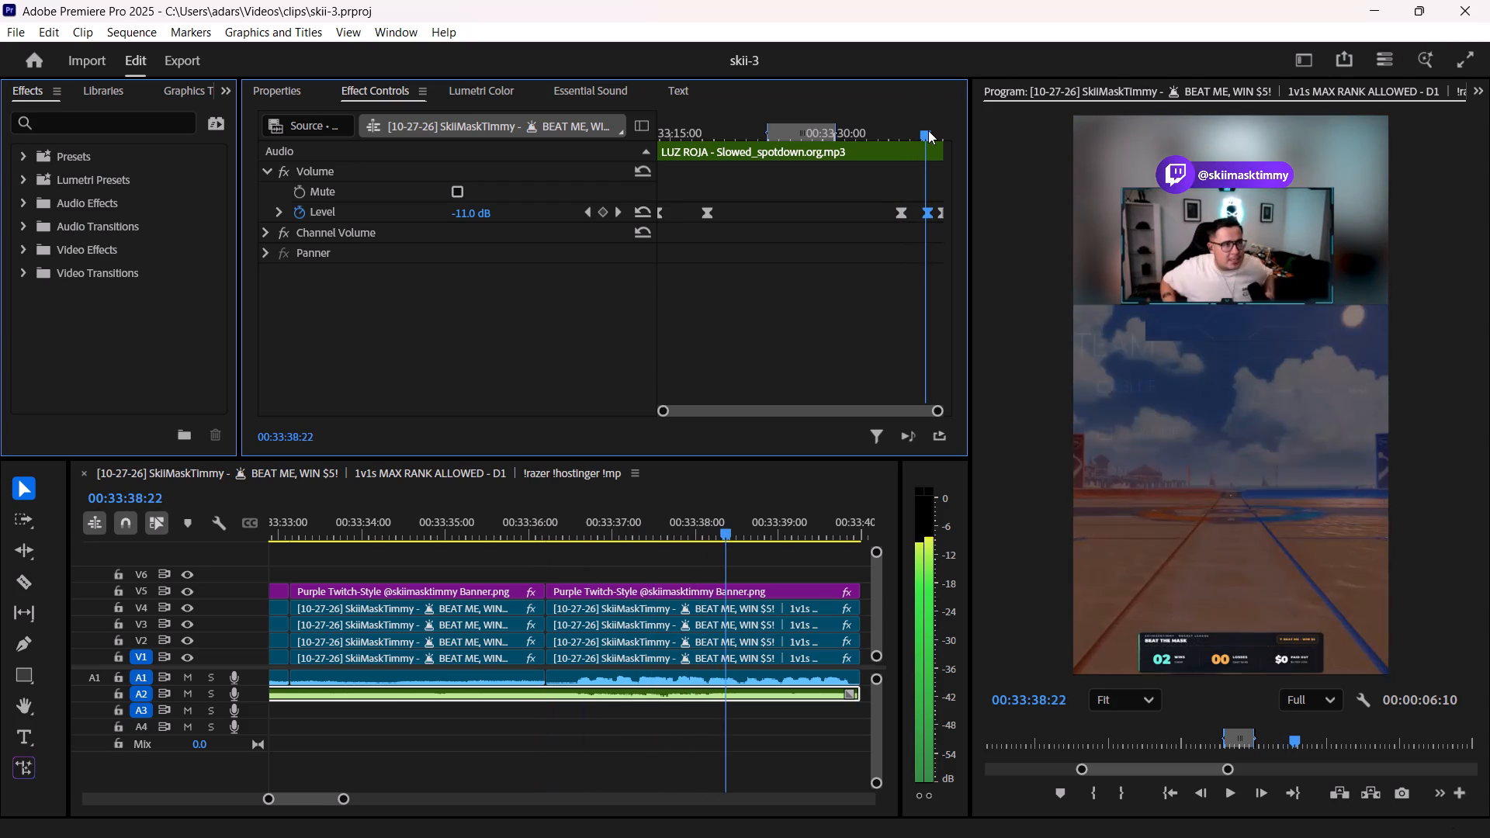
pyautogui.moveTo(928, 130); pyautogui.dragTo(930, 130)
pyautogui.moveTo(471, 212); pyautogui.dragTo(470, 212)
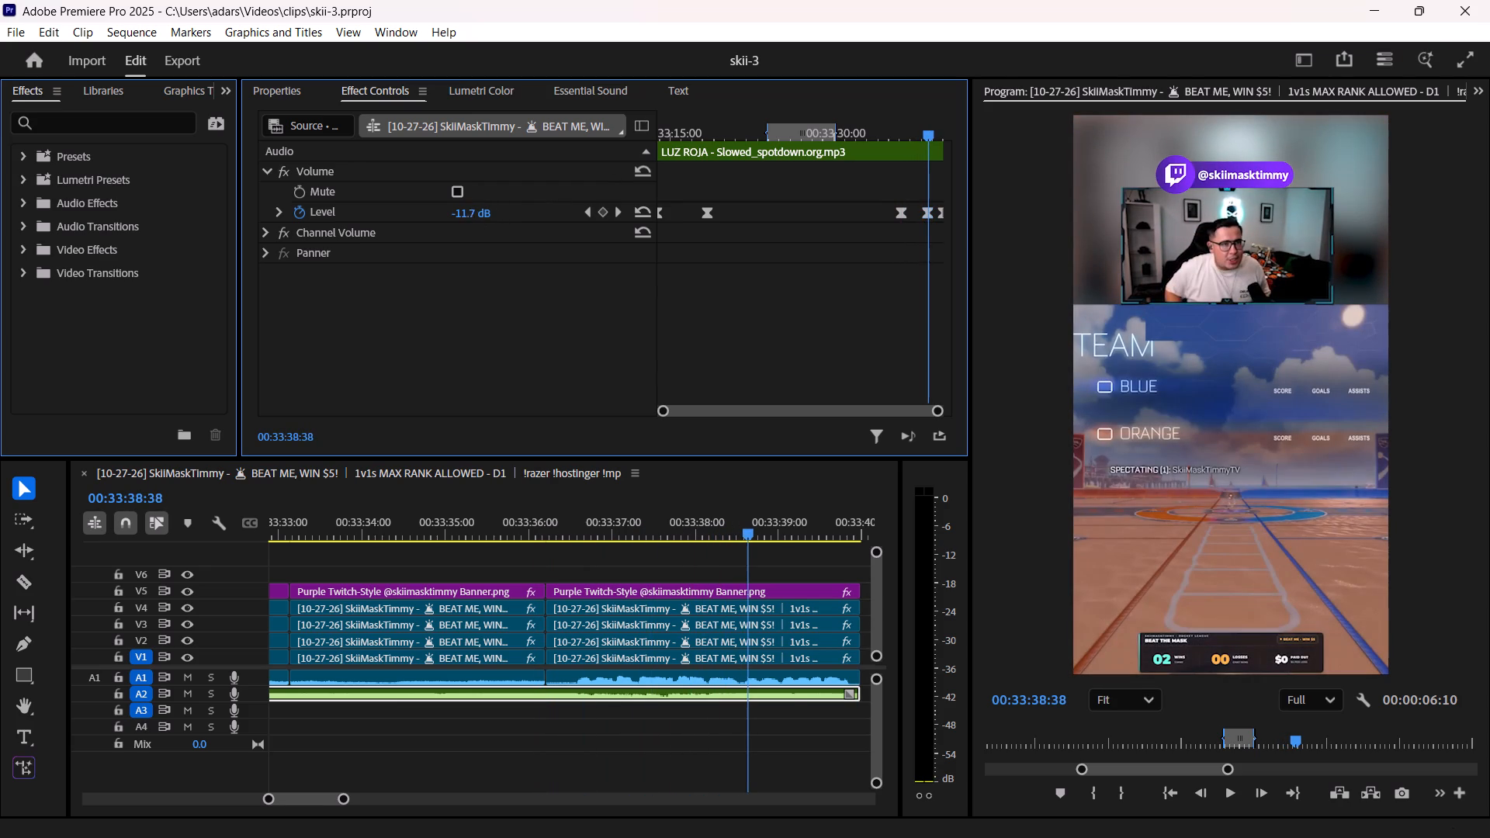
pyautogui.moveTo(470, 212); pyautogui.dragTo(461, 212)
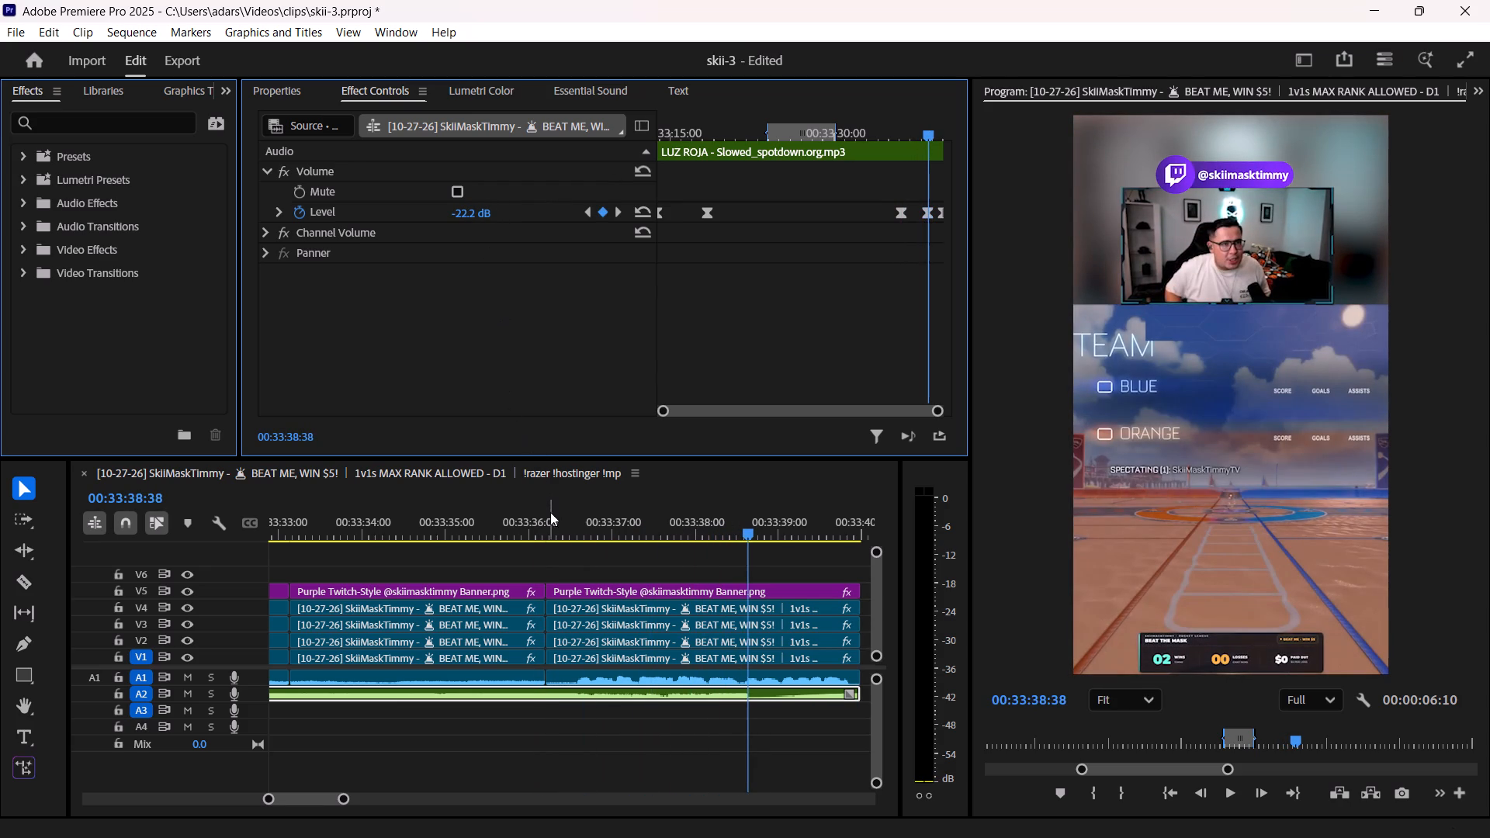
# Play and scrub the last clip group from 00:33:36:12 to about 00:33:38:55 to judge the music volume against the voice.
pyautogui.click(550, 514)
pyautogui.press('space')
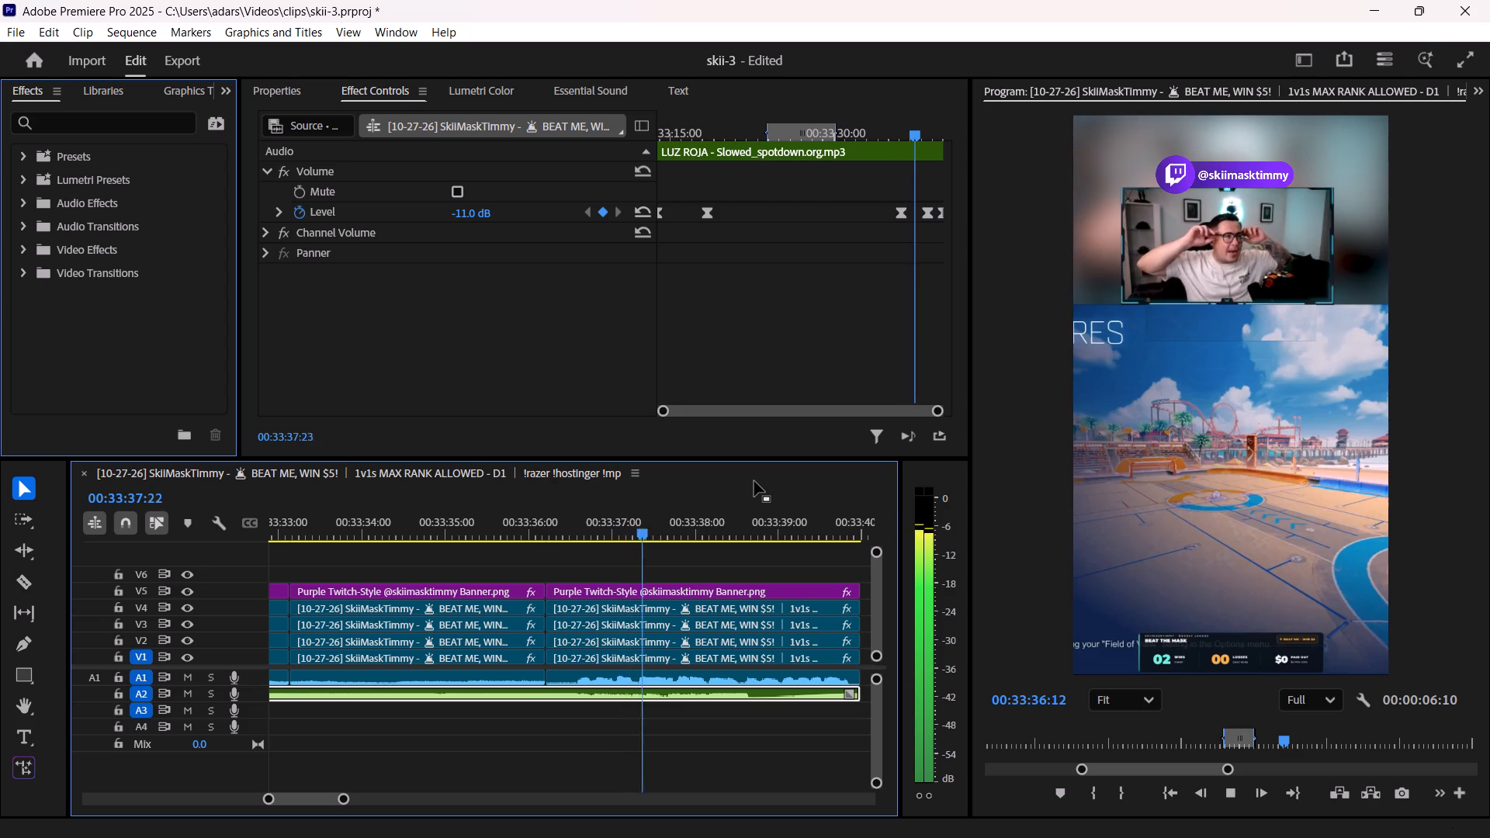
pyautogui.press('space')
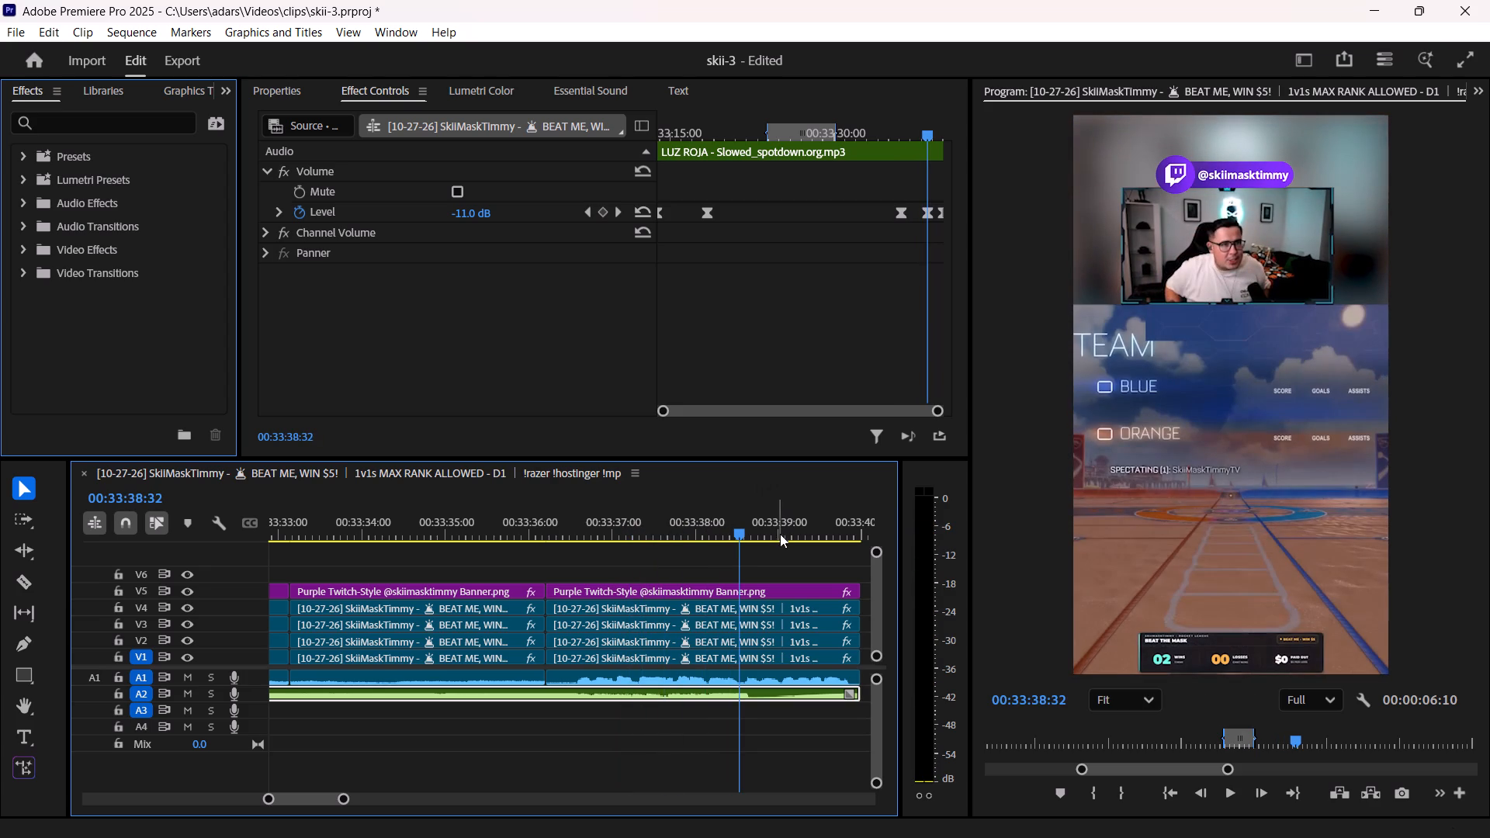
pyautogui.moveTo(740, 531); pyautogui.dragTo(774, 532)
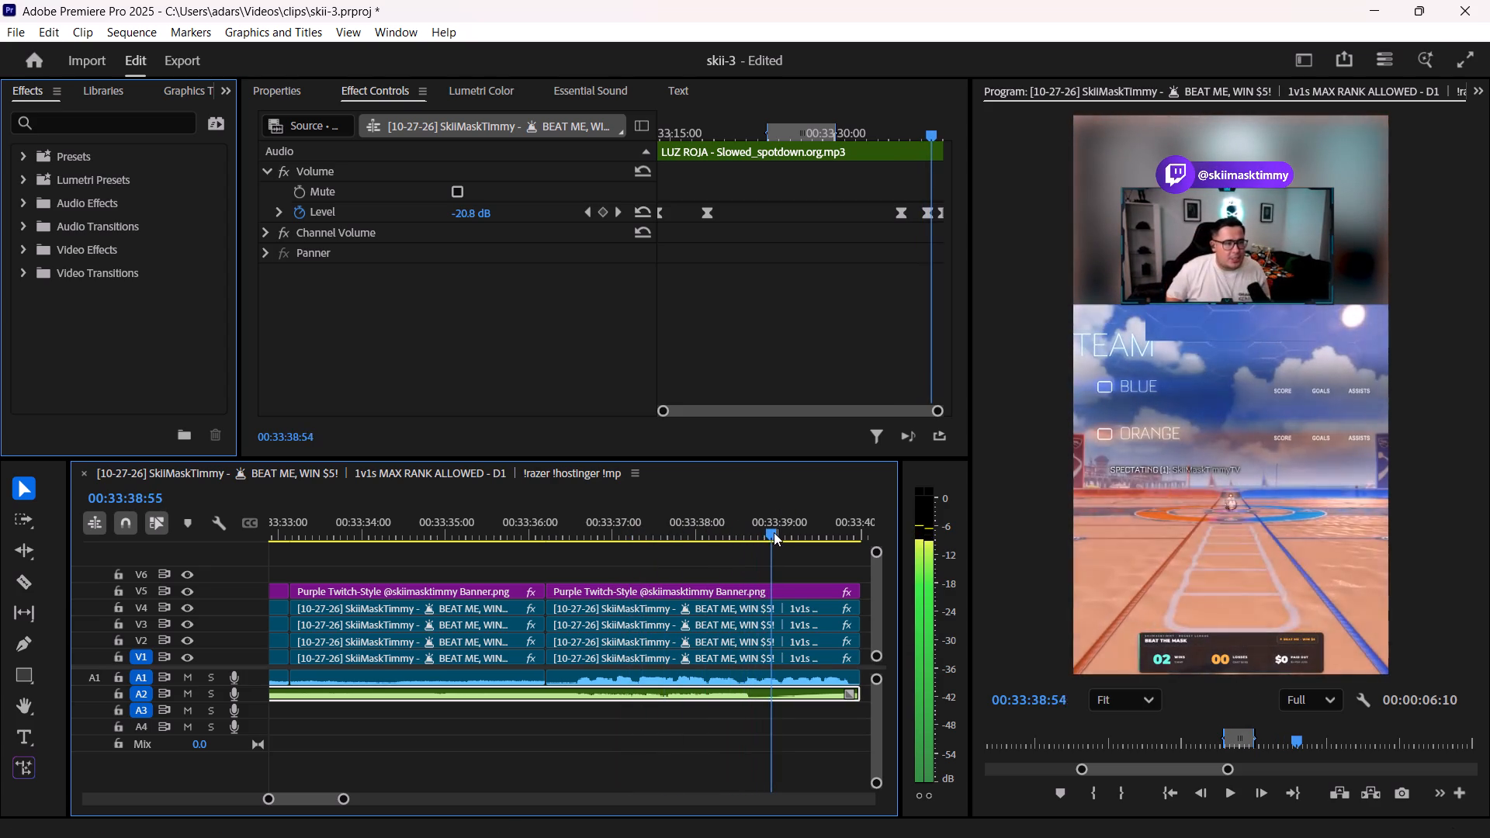
pyautogui.moveTo(774, 532); pyautogui.dragTo(695, 532)
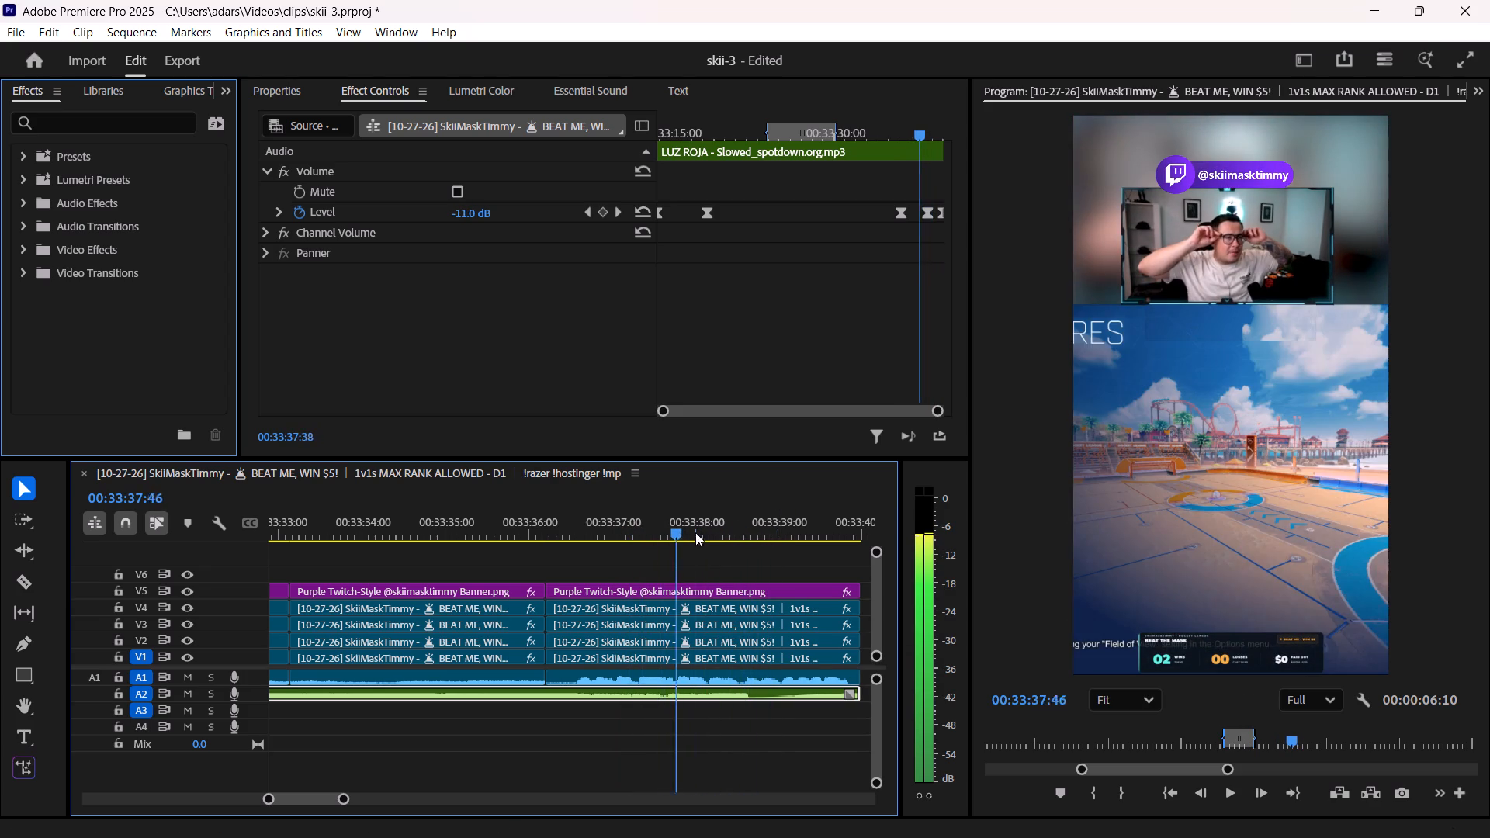
pyautogui.moveTo(695, 532); pyautogui.dragTo(757, 539)
pyautogui.keyDown('shift'); pyautogui.scroll(-5, 840, 379); pyautogui.keyUp('shift')
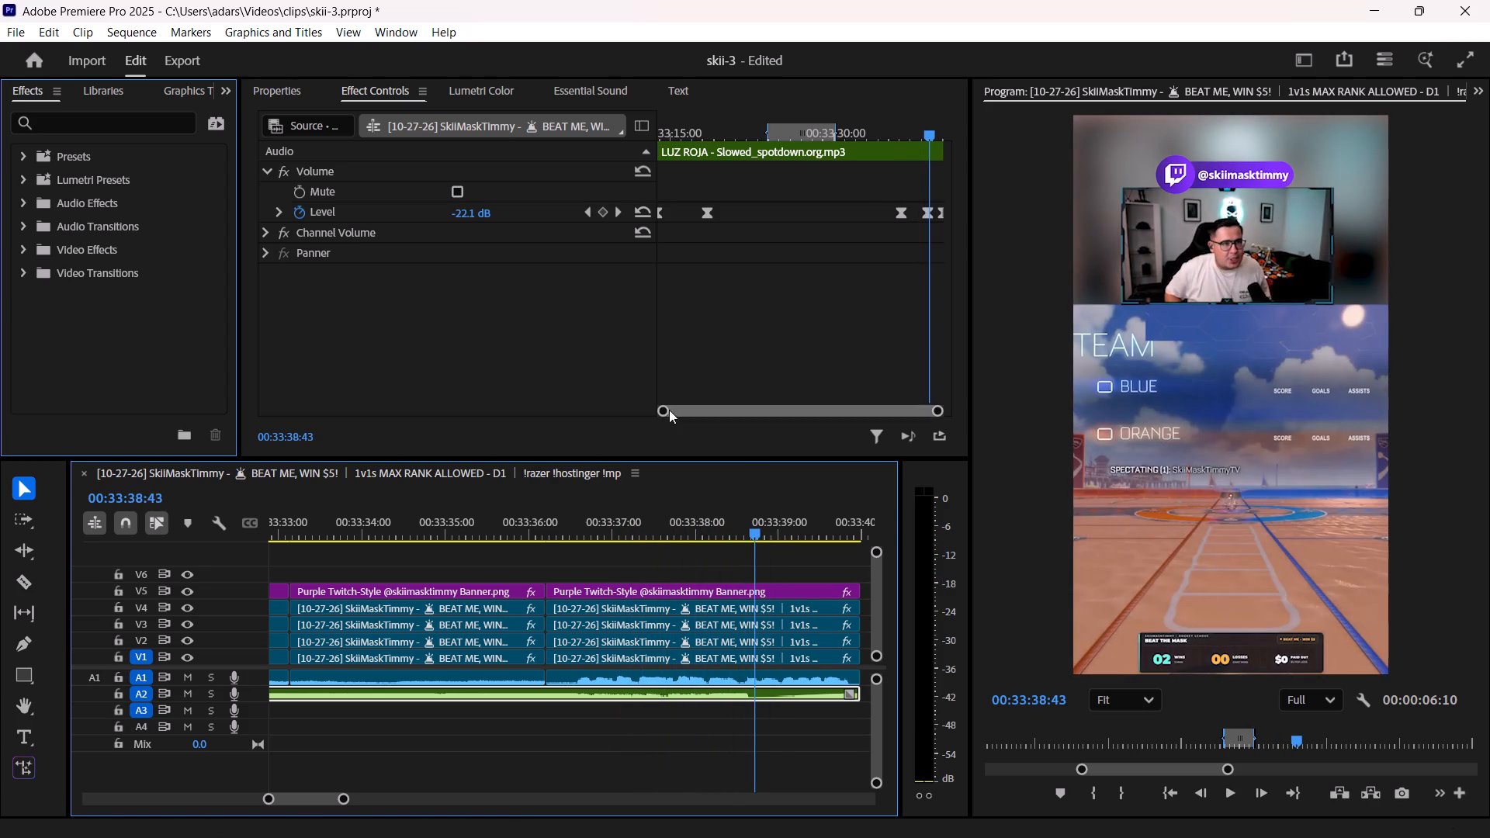
# Undo the last Level reduction near the end of the LUZ ROJA music.
pyautogui.moveTo(660, 410); pyautogui.dragTo(740, 415)
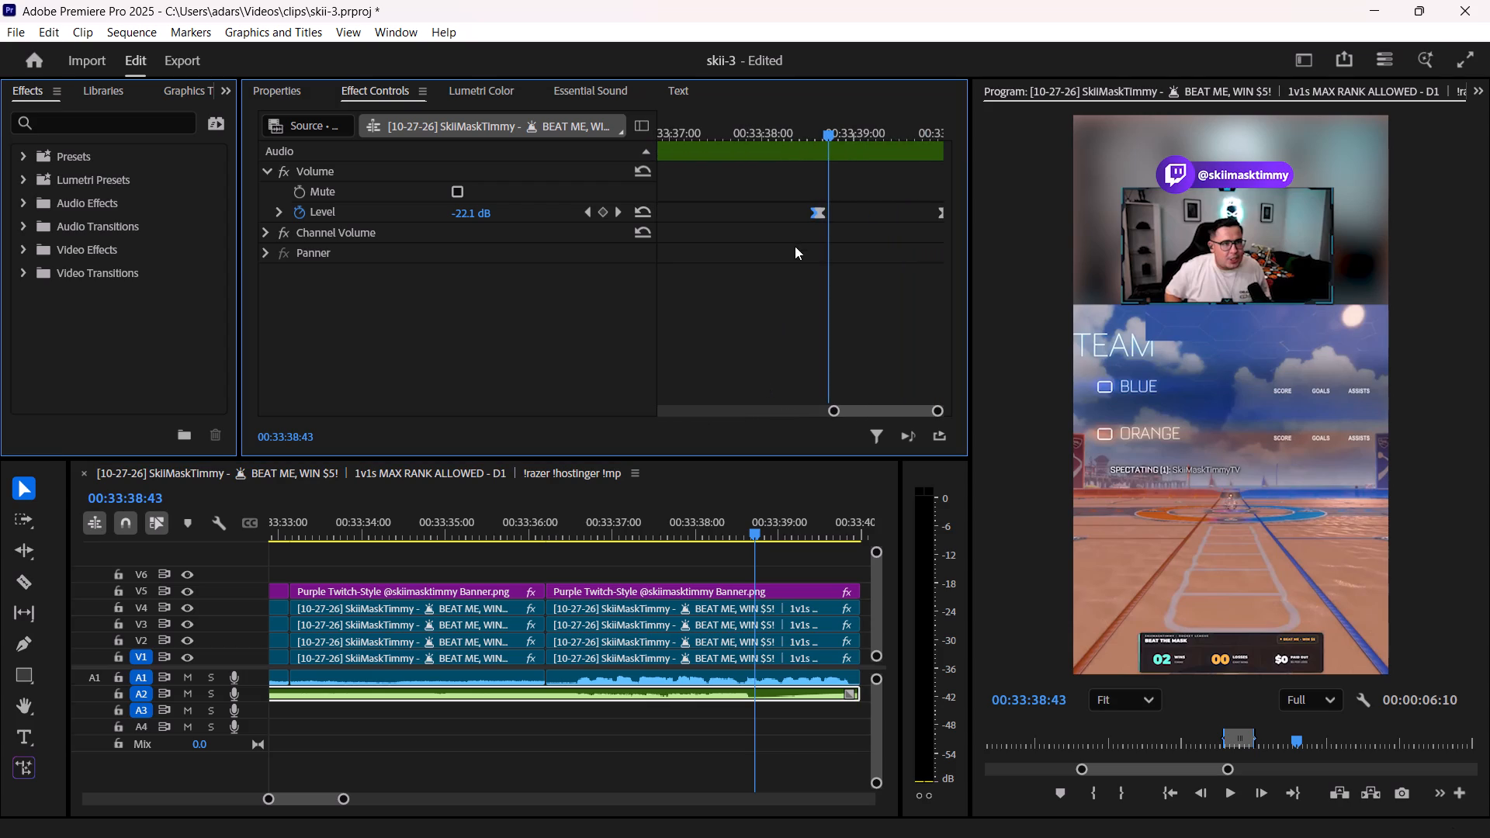
pyautogui.click(820, 216)
pyautogui.hotkey('ctrl', 'z')
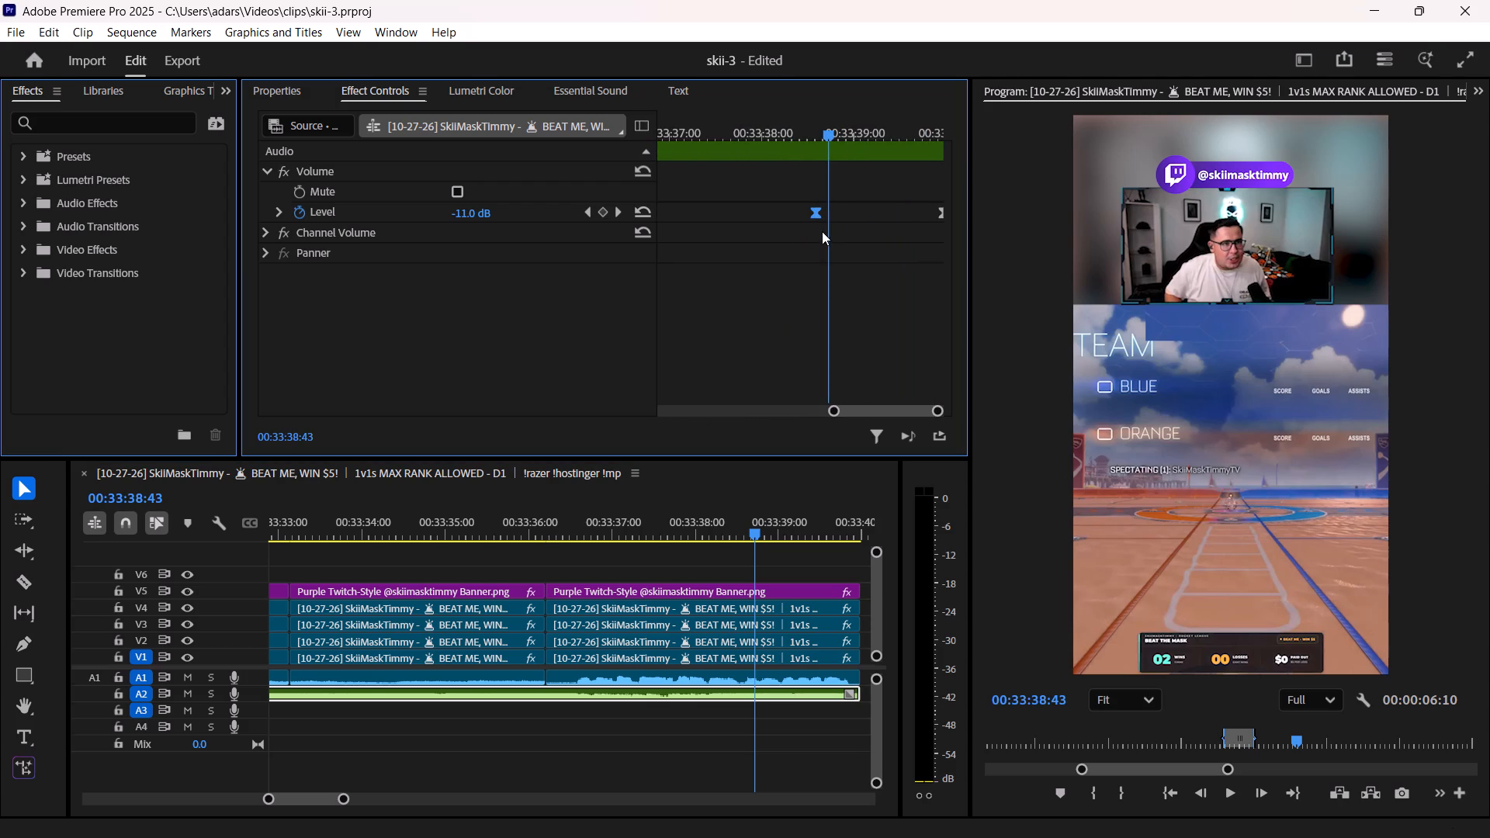
# Lower the LUZ ROJA music's Level keyframe at 00:33:38:36 to -25.8 dB and play the last clip group to check it.
pyautogui.keyDown('shift'); pyautogui.scroll(5, 826, 237); pyautogui.keyUp('shift')
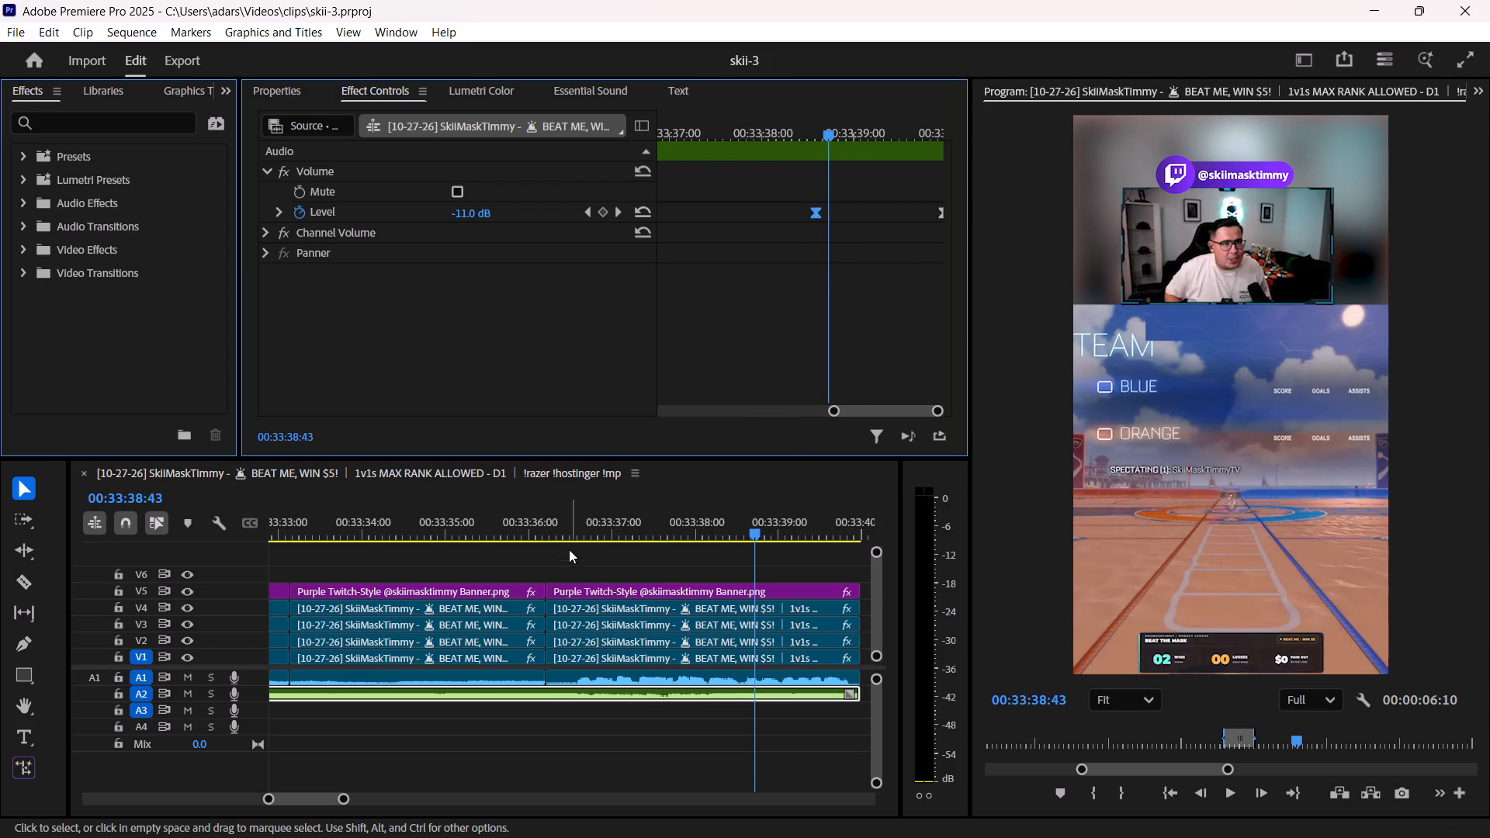
pyautogui.moveTo(560, 539); pyautogui.dragTo(547, 539)
pyautogui.press('space')
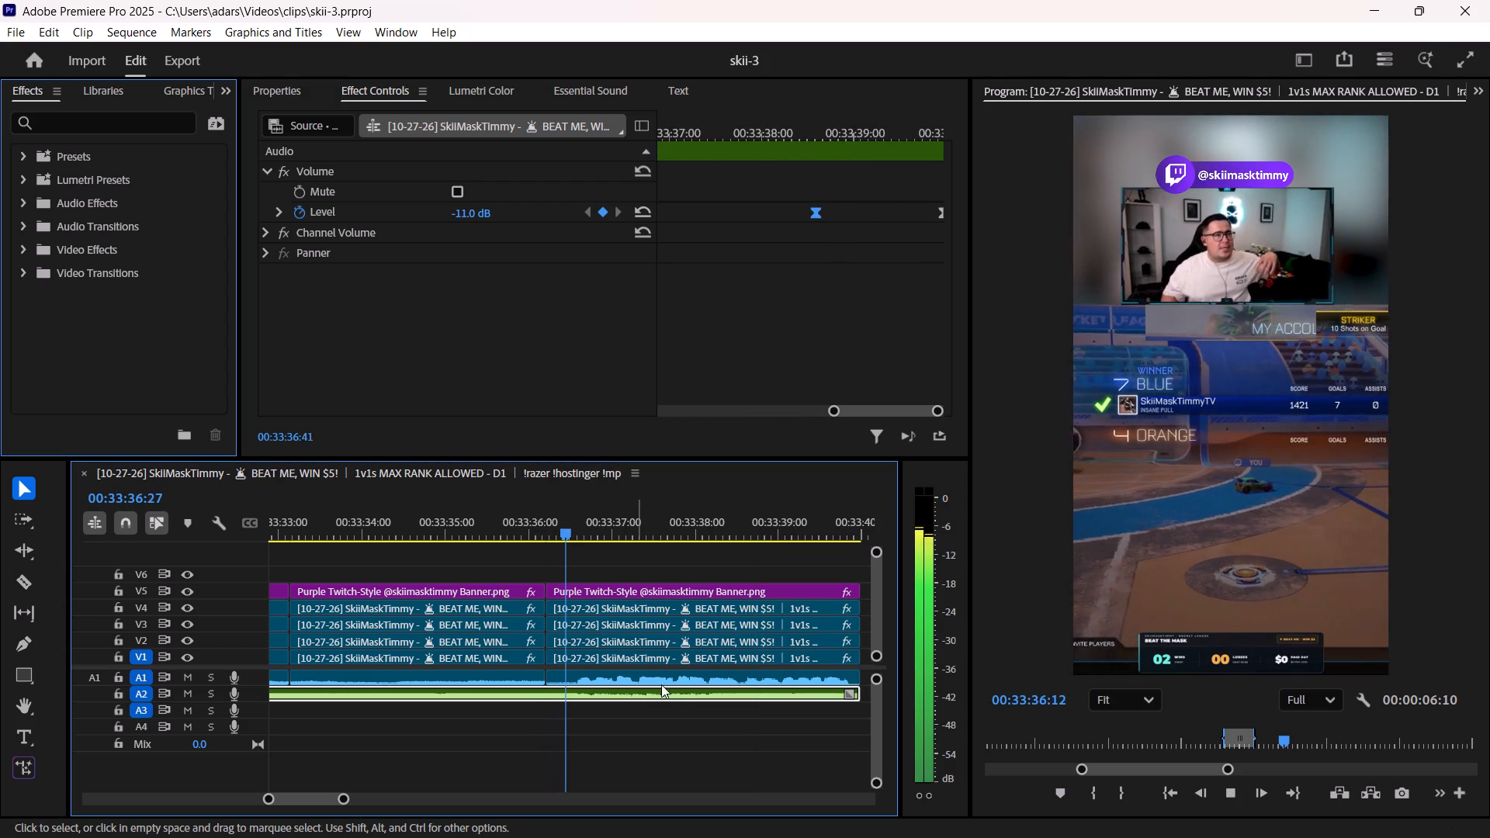
pyautogui.press('space')
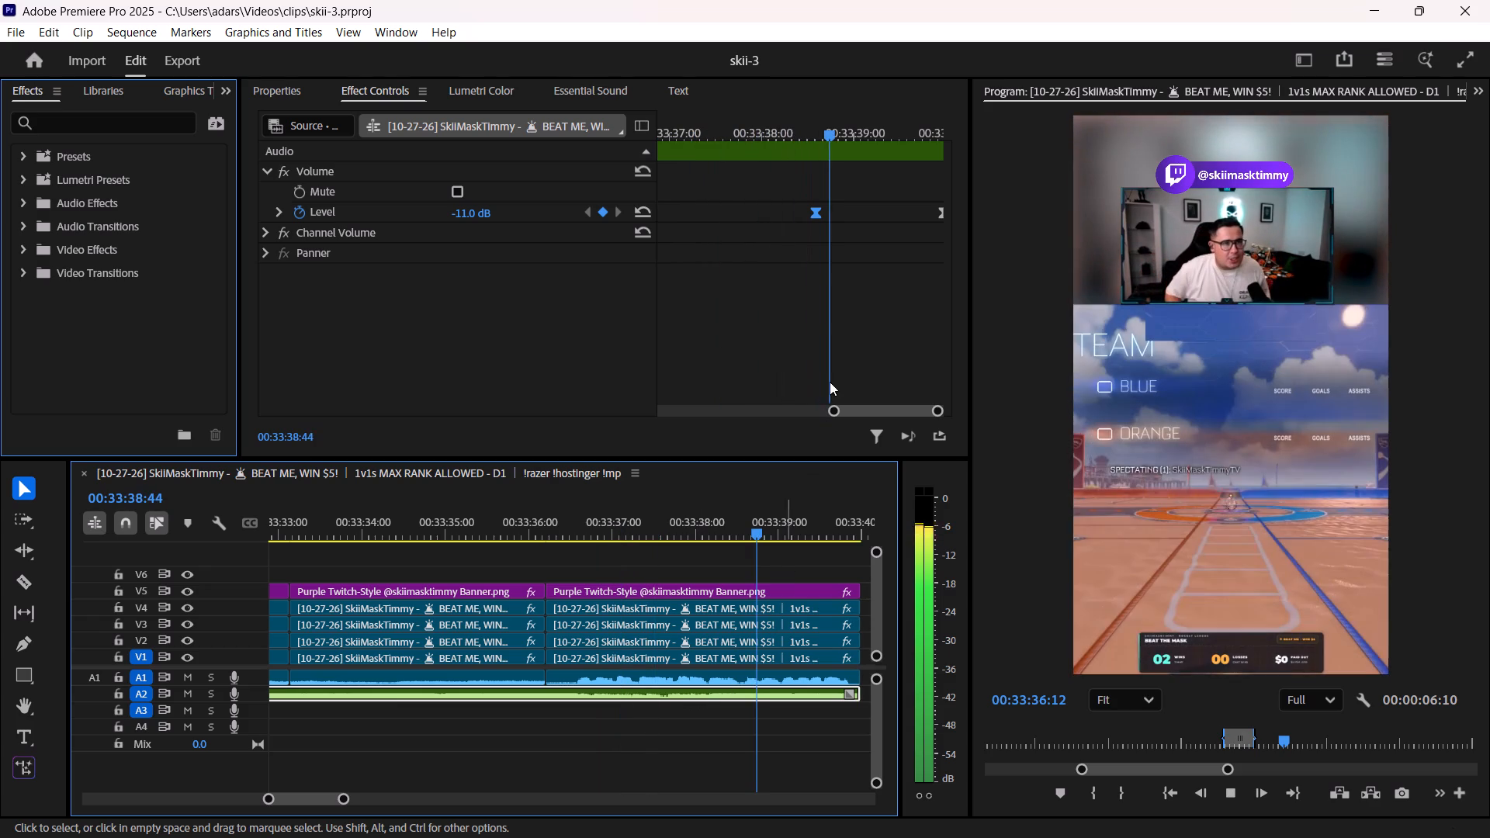
pyautogui.moveTo(830, 133); pyautogui.dragTo(820, 133)
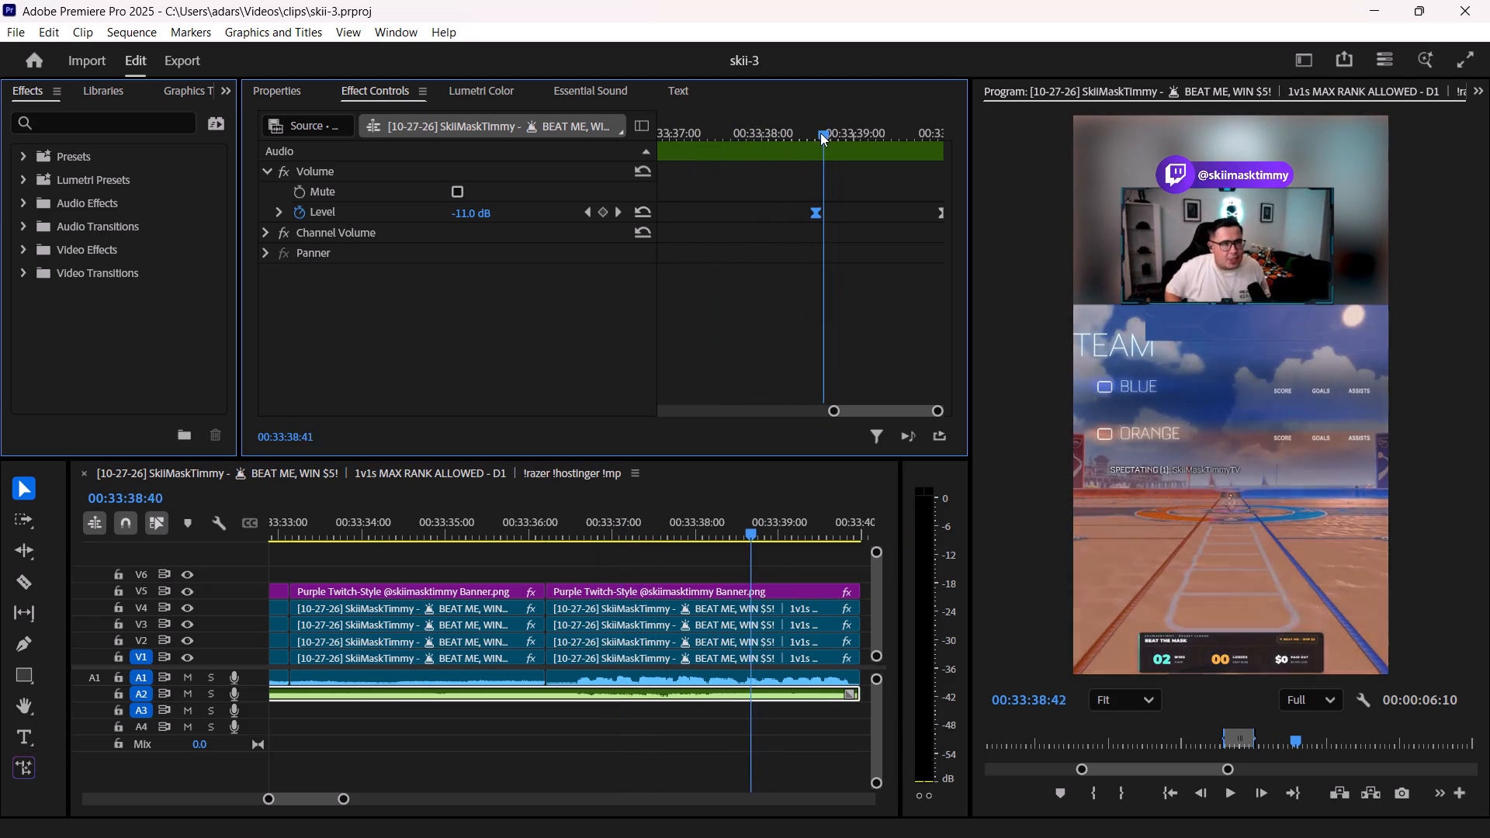
pyautogui.moveTo(820, 133); pyautogui.dragTo(816, 133)
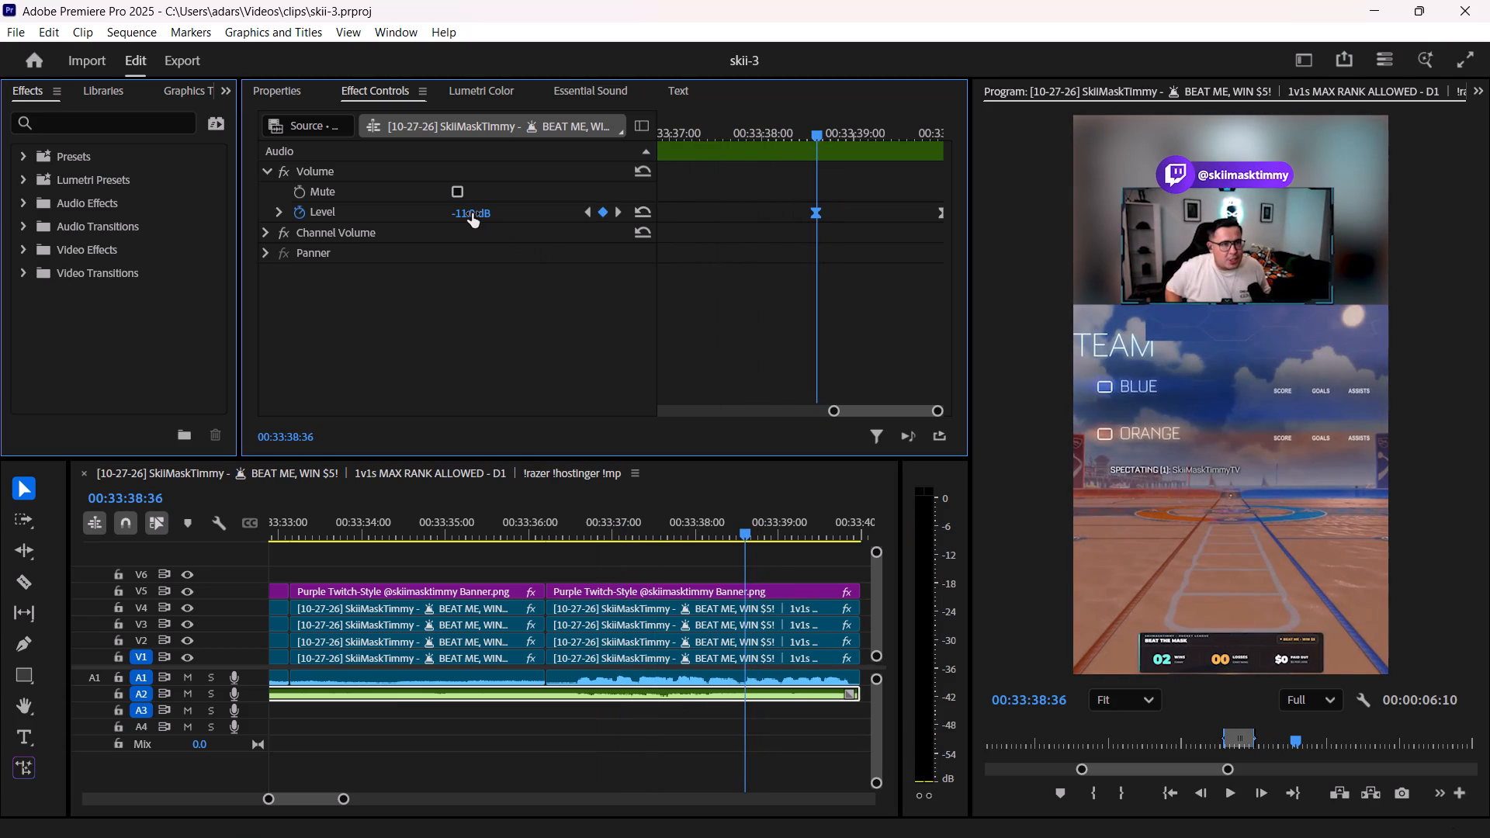
pyautogui.moveTo(471, 213); pyautogui.dragTo(455, 213)
pyautogui.doubleClick(480, 209)
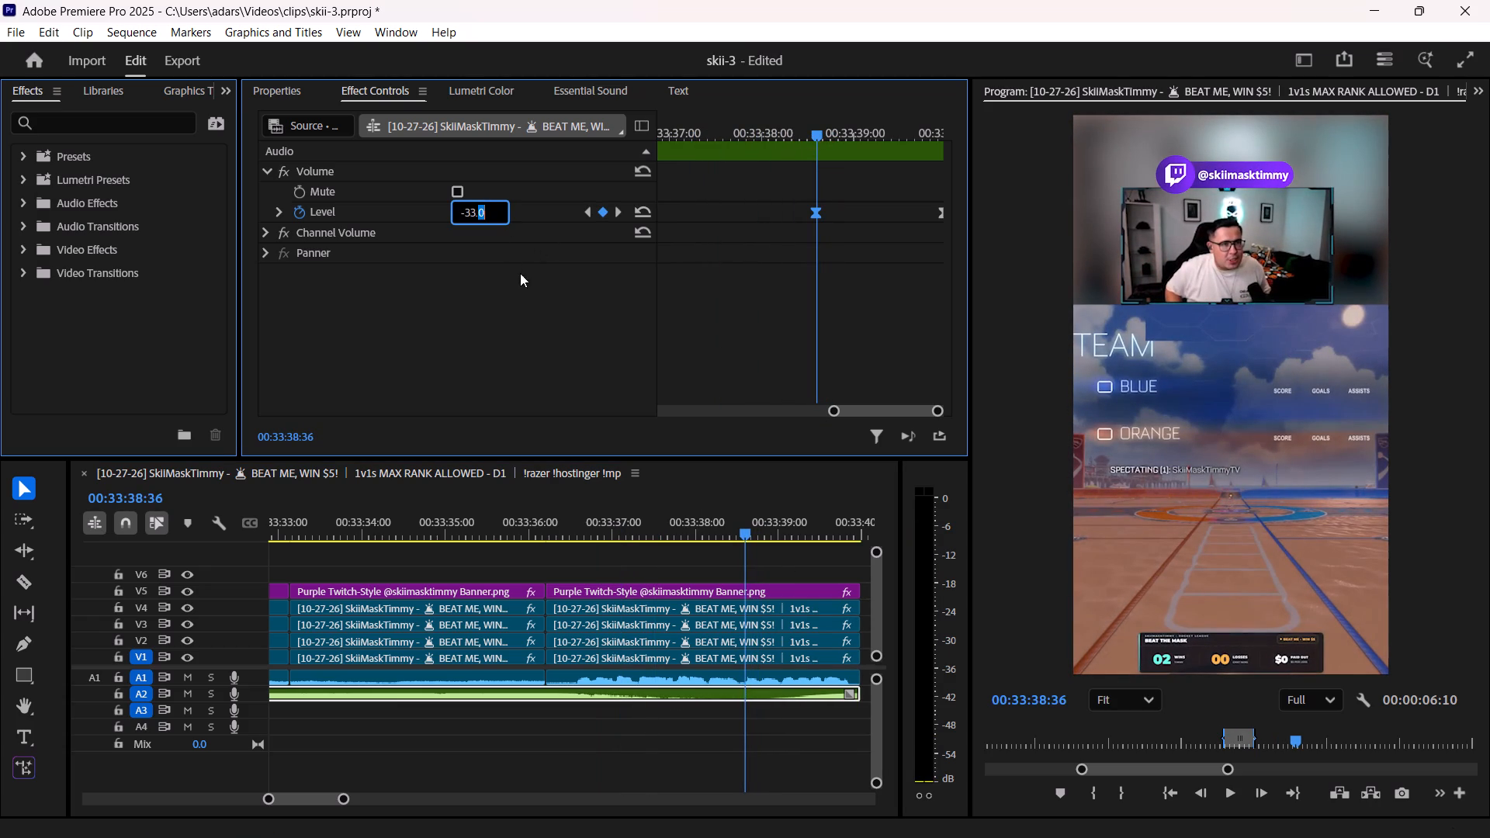
pyautogui.click(479, 301)
pyautogui.moveTo(463, 217); pyautogui.dragTo(471, 217)
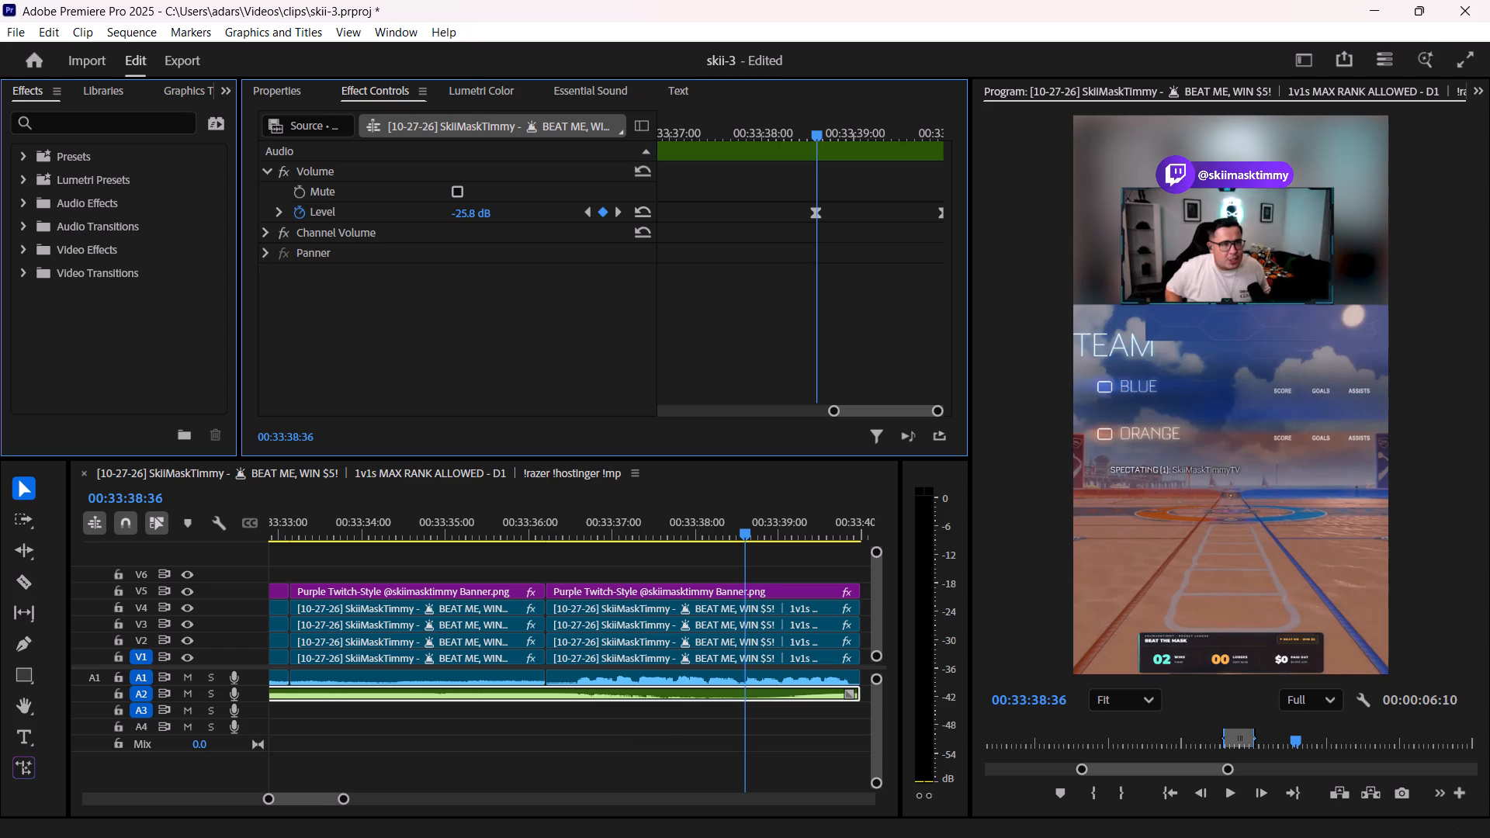
pyautogui.moveTo(471, 217); pyautogui.dragTo(472, 217)
pyautogui.keyDown('shift'); pyautogui.scroll(3, 546, 577); pyautogui.keyUp('shift')
pyautogui.click(626, 529)
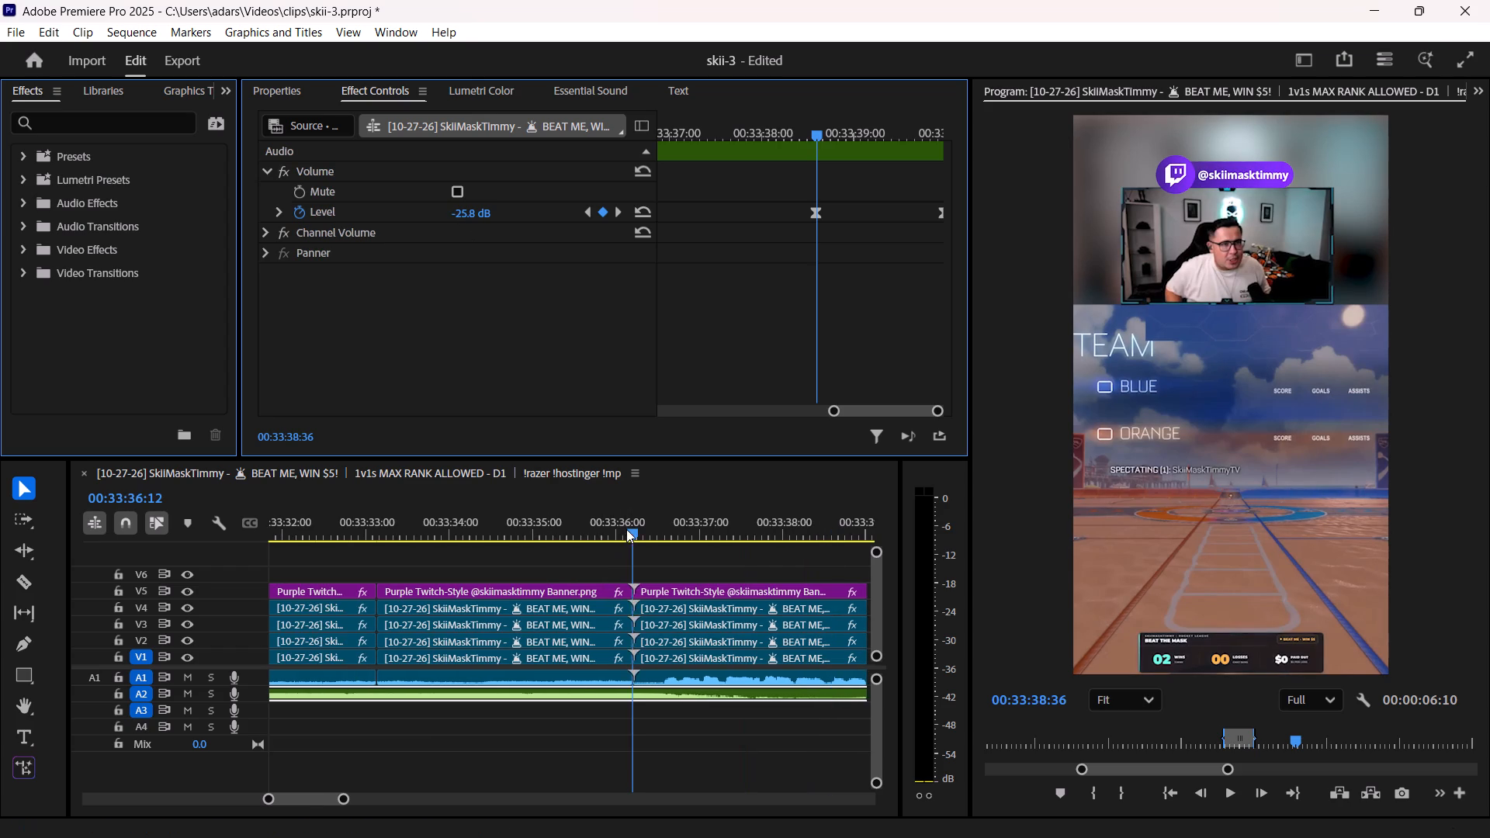
pyautogui.press('space')
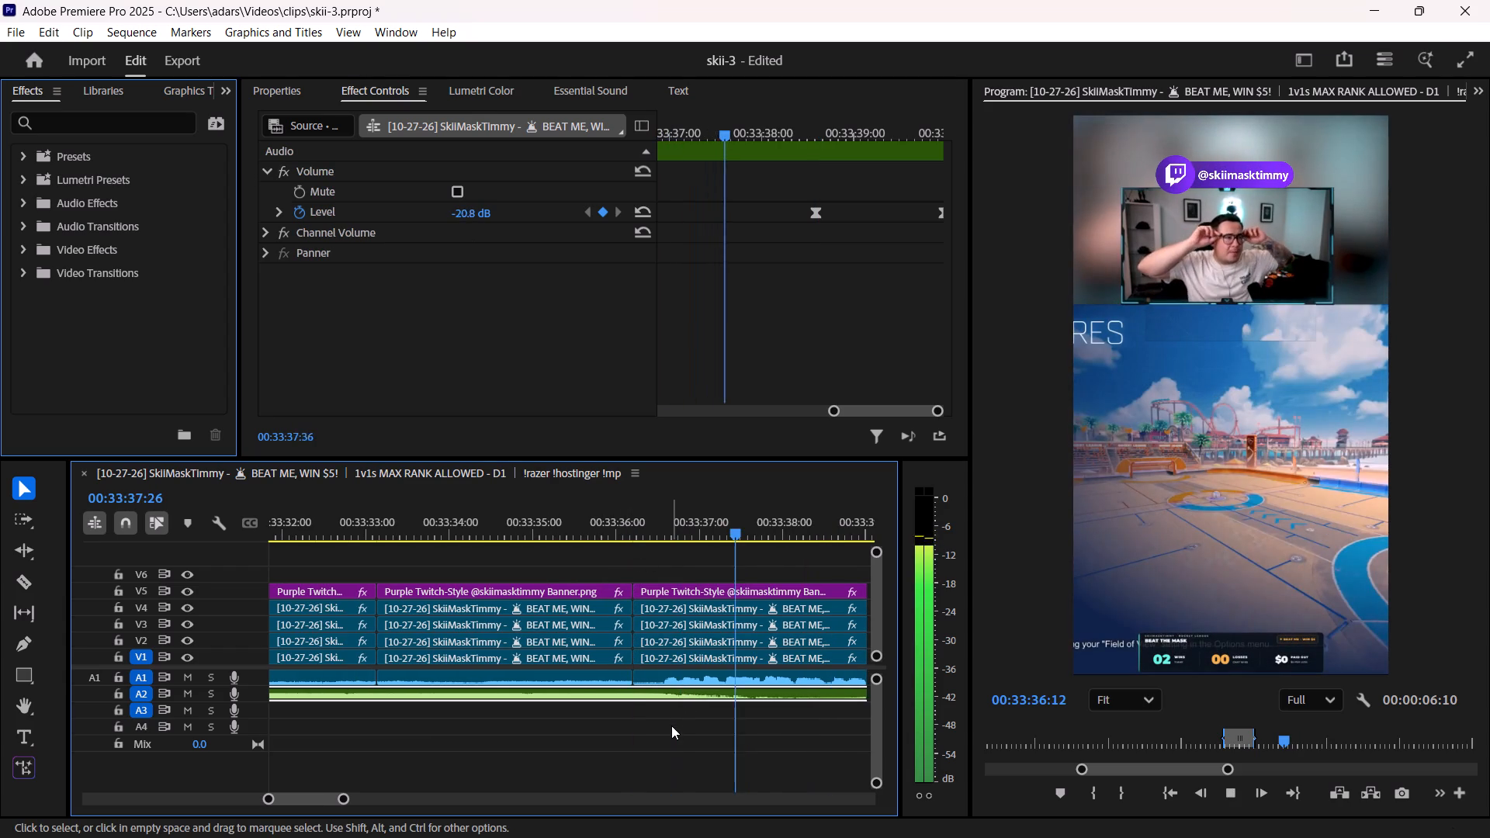
pyautogui.press('space')
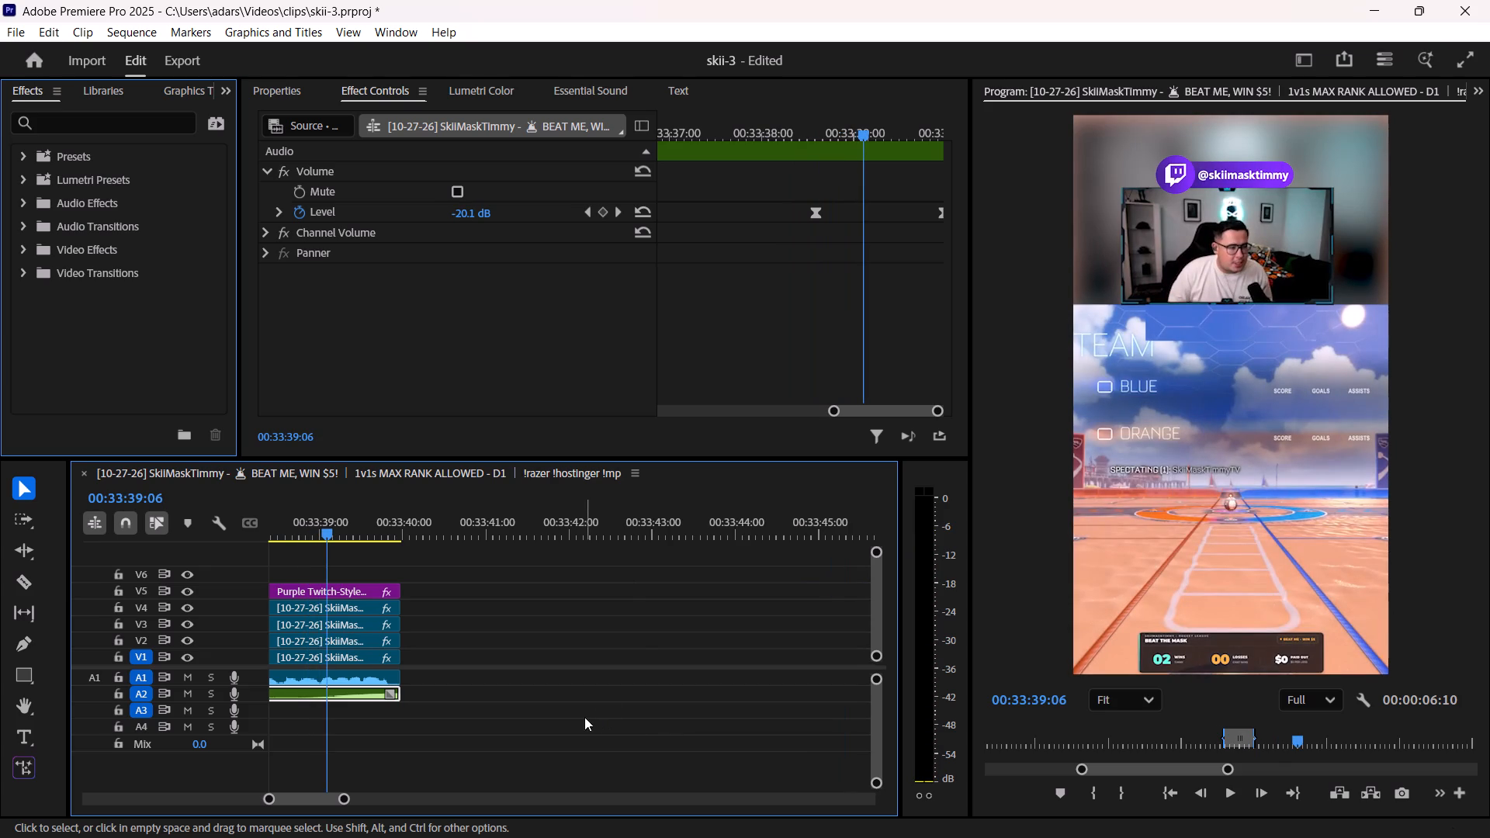
# Set the Level of the LUZ ROJA music's final keyframe, at 00:33:39:55, to -25 dB.
pyautogui.keyDown('shift'); pyautogui.scroll(-3, 768, 282); pyautogui.keyUp('shift')
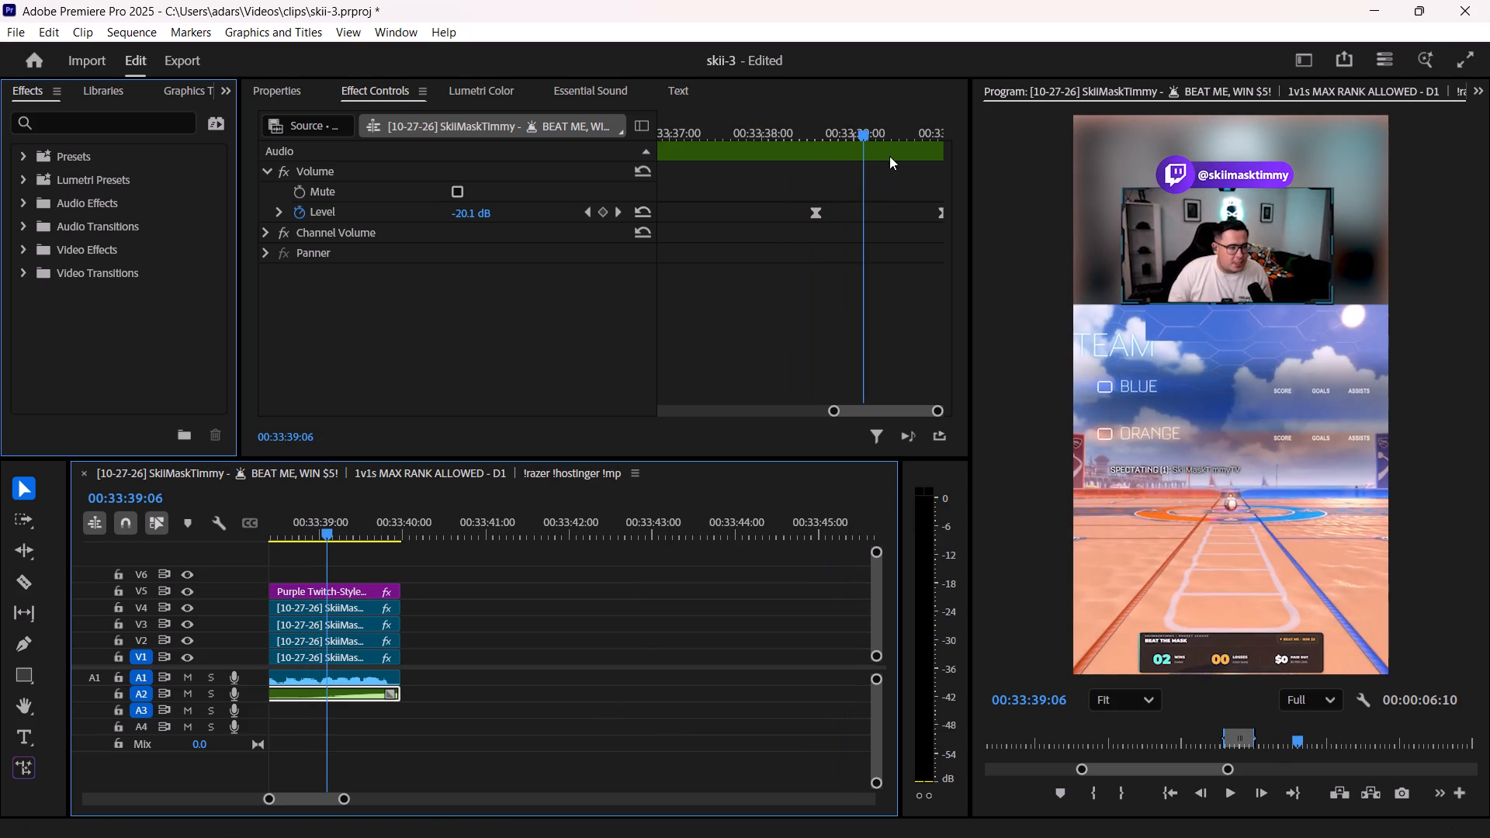
pyautogui.moveTo(863, 135); pyautogui.dragTo(936, 142)
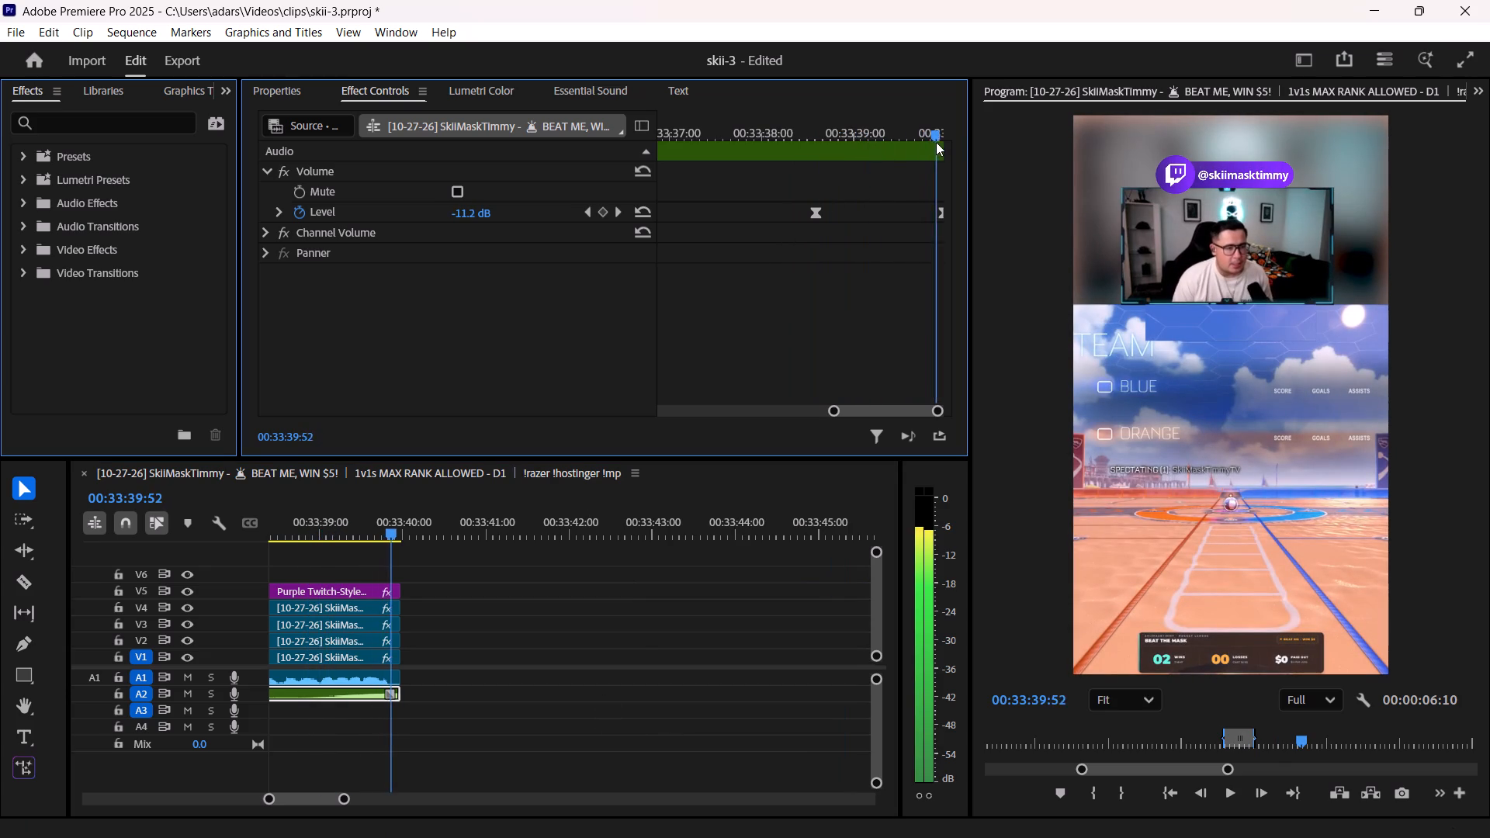
pyautogui.moveTo(936, 142); pyautogui.dragTo(955, 144)
pyautogui.keyDown('shift'); pyautogui.scroll(-2, 846, 220); pyautogui.keyUp('shift')
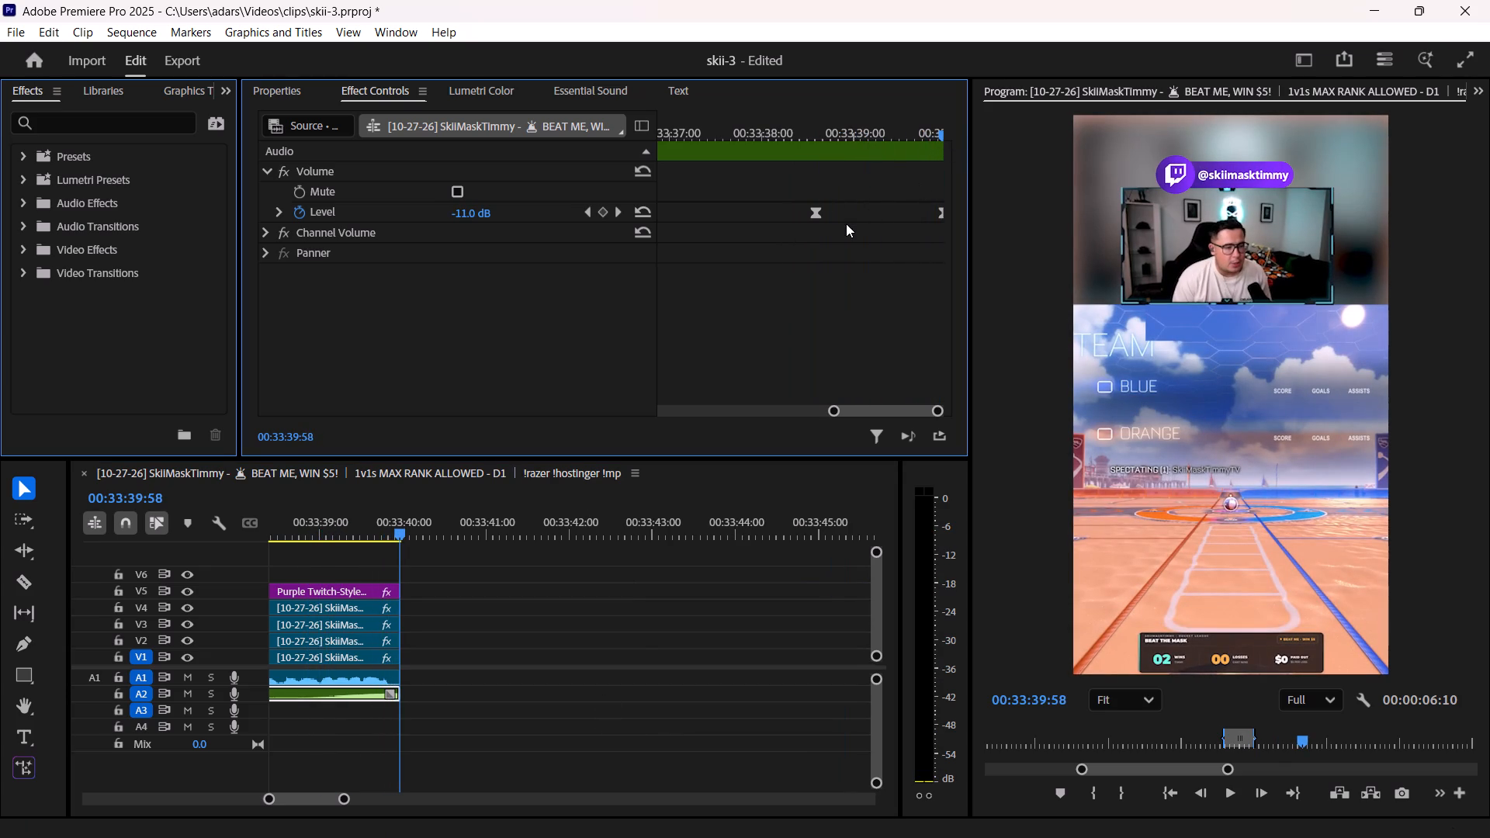
pyautogui.keyDown('shift'); pyautogui.scroll(-3, 846, 223); pyautogui.keyUp('shift')
pyautogui.moveTo(884, 411); pyautogui.dragTo(900, 411)
pyautogui.moveTo(900, 411); pyautogui.dragTo(895, 412)
pyautogui.moveTo(934, 412); pyautogui.dragTo(933, 413)
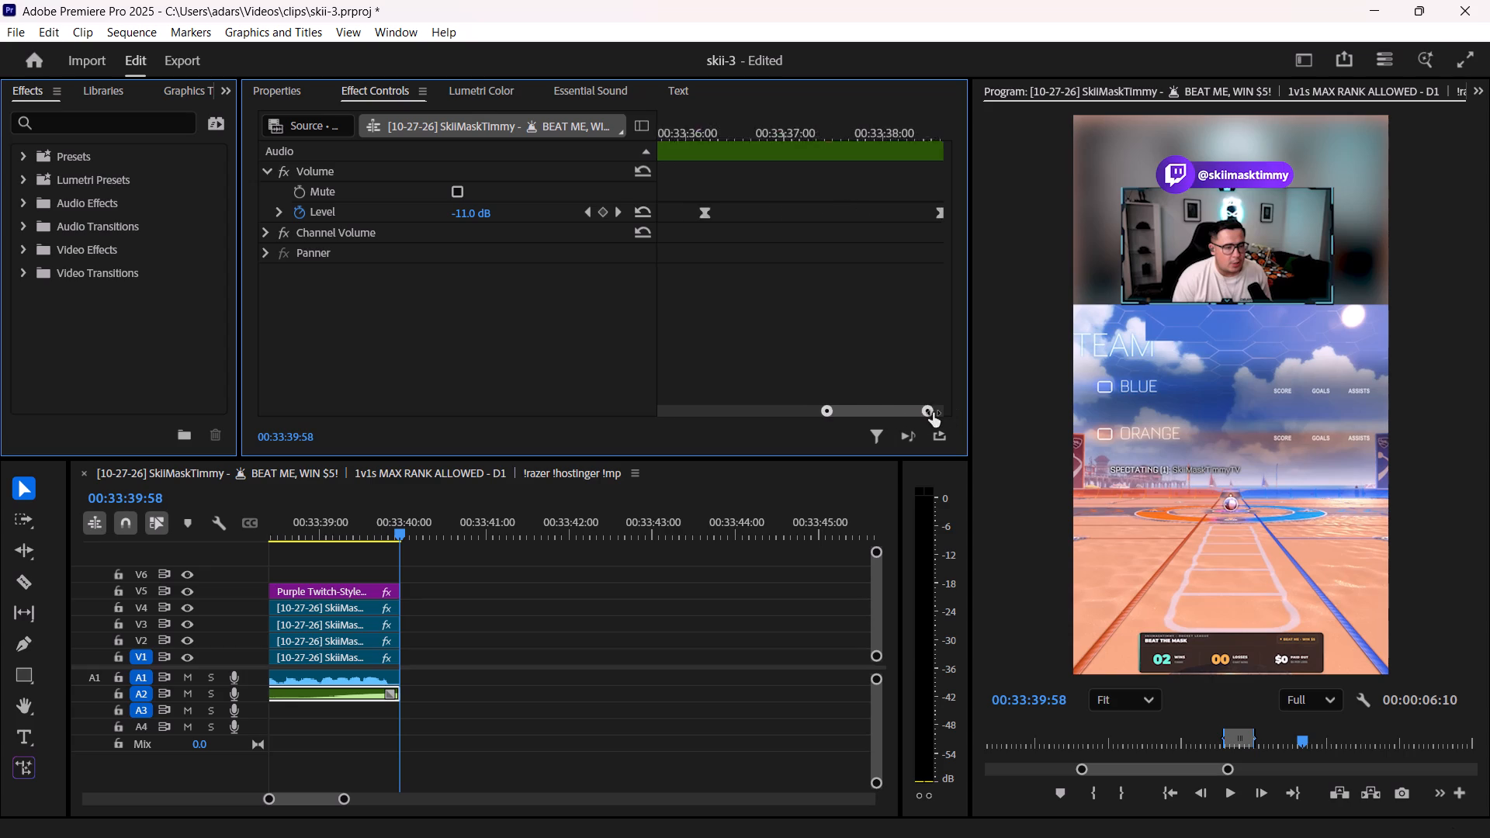
pyautogui.moveTo(933, 413); pyautogui.dragTo(975, 411)
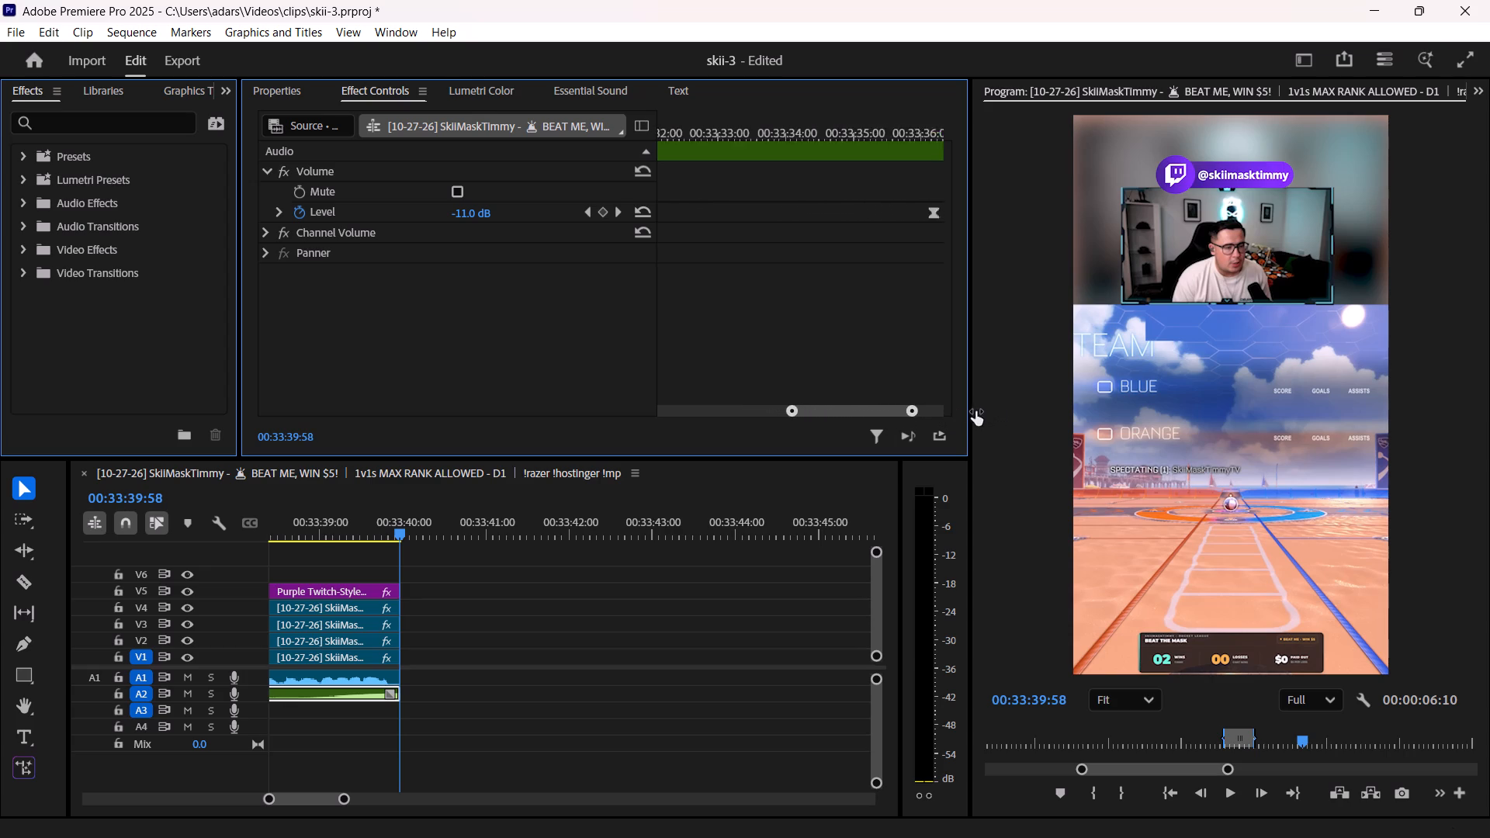
pyautogui.moveTo(975, 411); pyautogui.dragTo(972, 412)
pyautogui.keyDown('shift'); pyautogui.scroll(-10, 849, 333); pyautogui.keyUp('shift')
pyautogui.moveTo(831, 407); pyautogui.dragTo(899, 407)
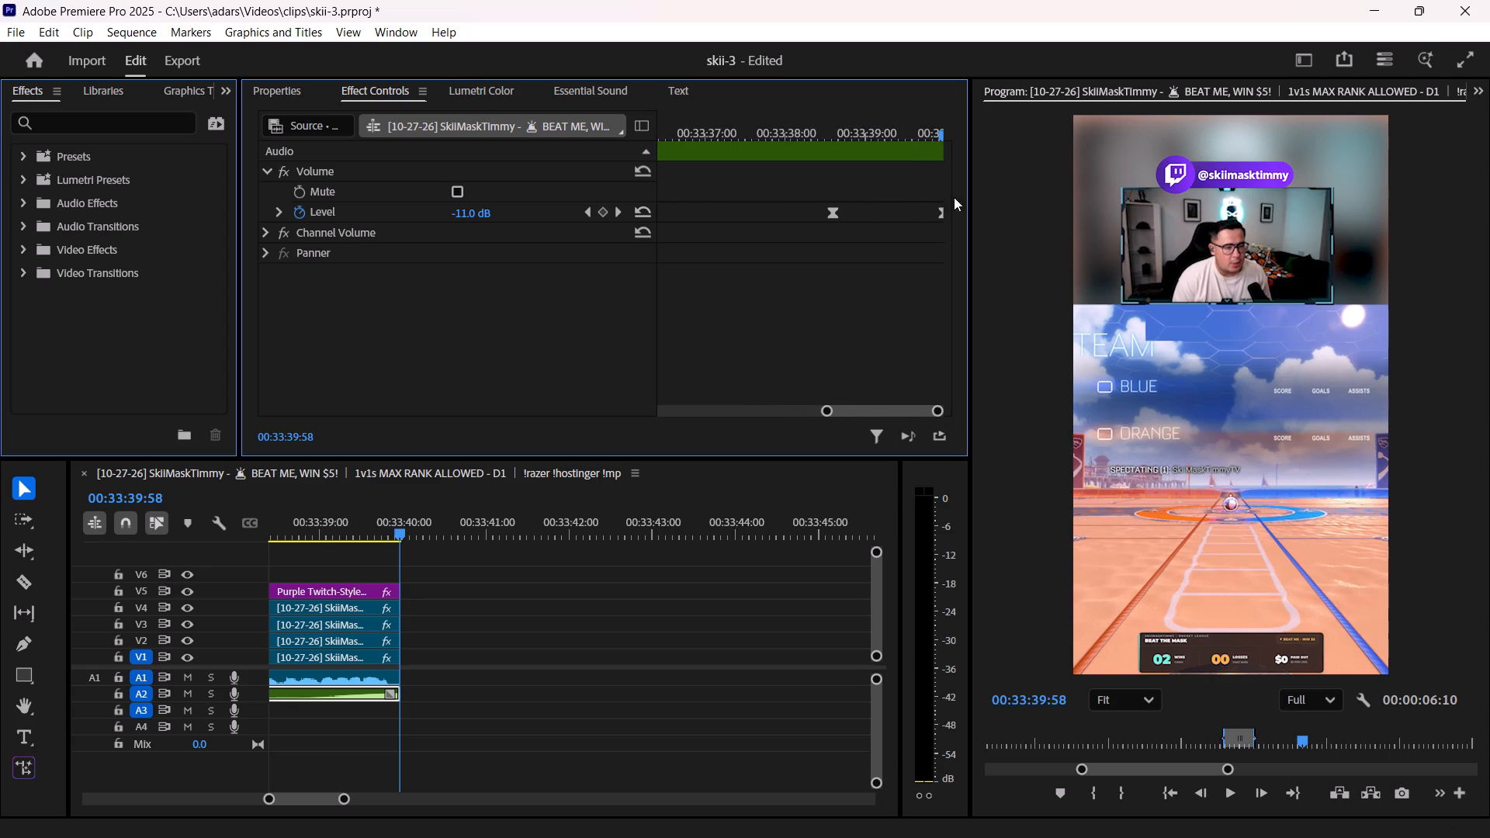
pyautogui.click(940, 137)
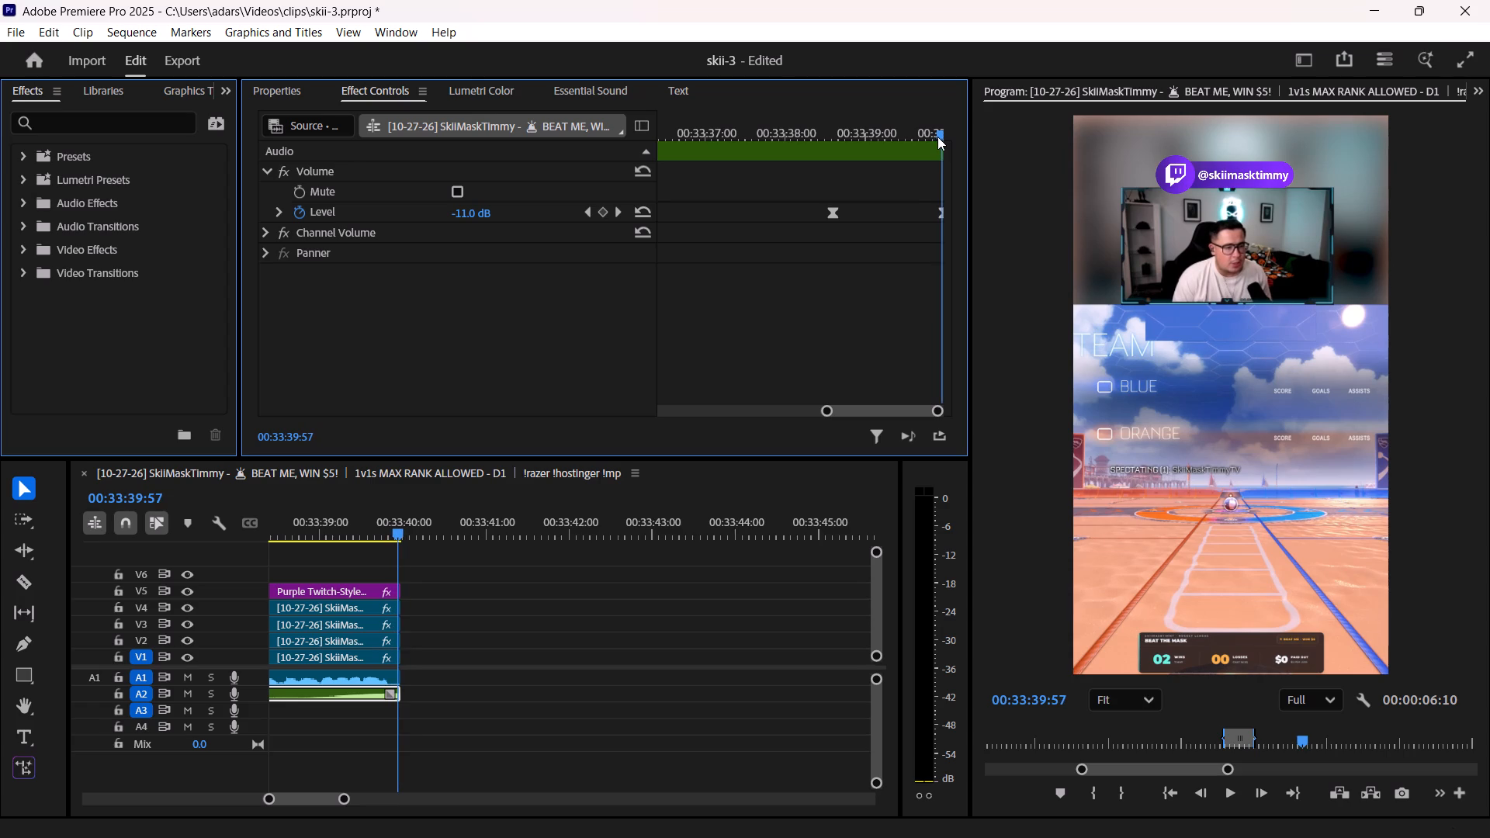
pyautogui.click(939, 212)
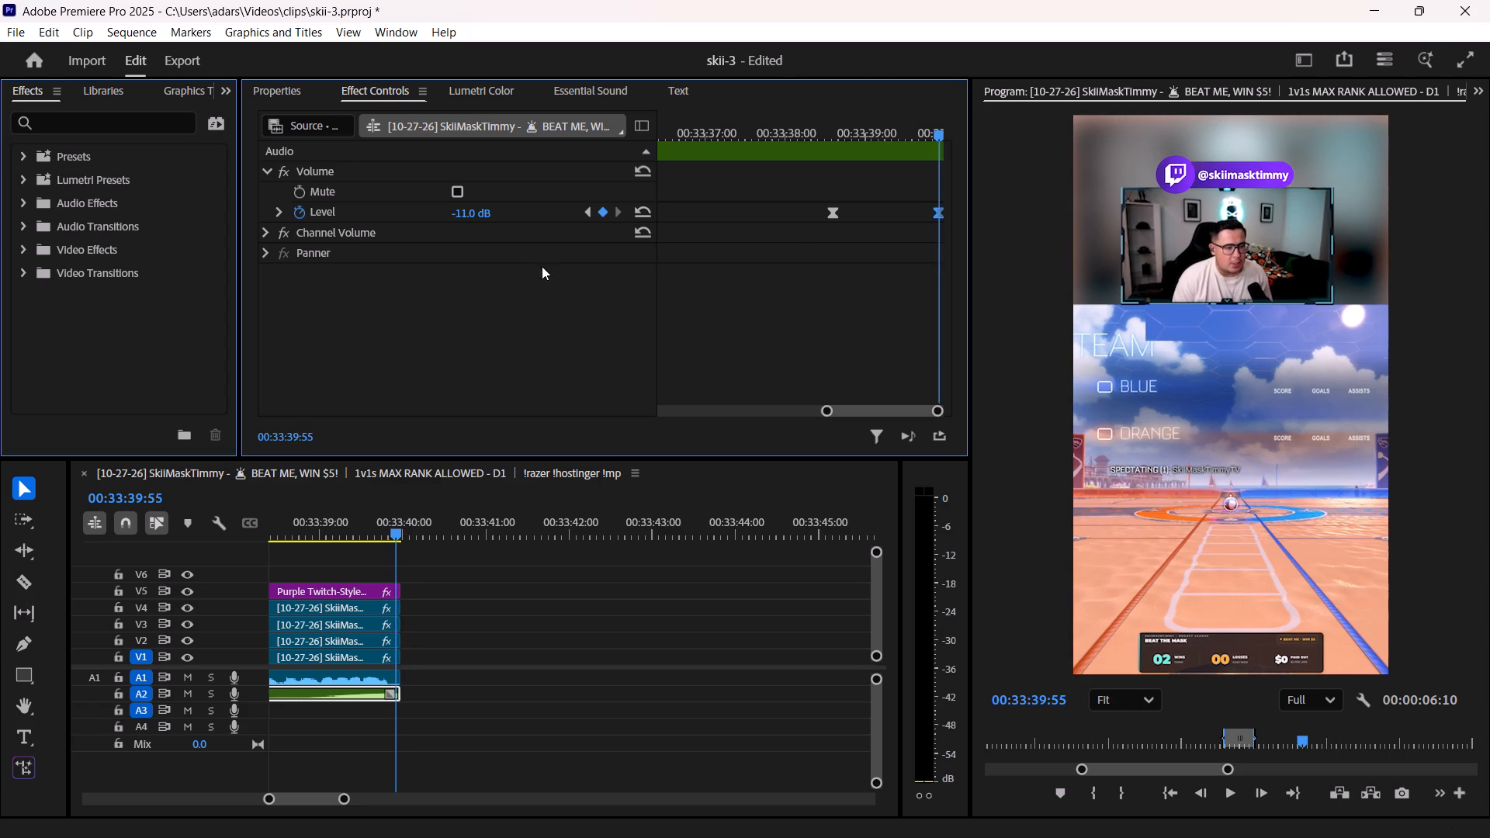
pyautogui.click(469, 213)
pyautogui.click(480, 209)
pyautogui.hotkey('ctrl', 'a')
pyautogui.press('BackSpace')
pyautogui.press('-')
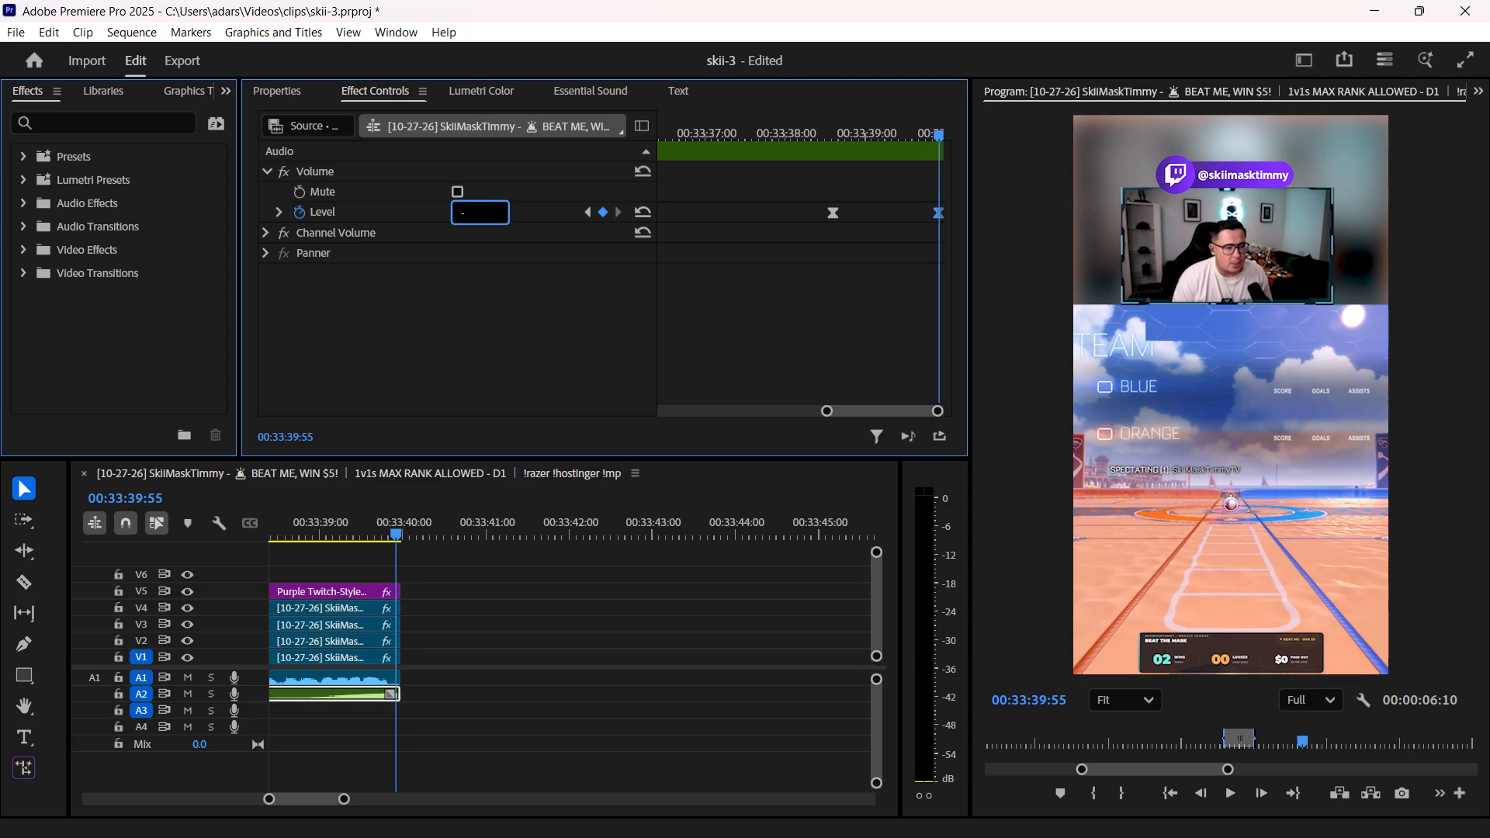
pyautogui.write('25')
pyautogui.press('Return')
# Play the last clip group through to the end of the sequence to judge the lowered music against the voice.
pyautogui.keyDown('shift'); pyautogui.scroll(6, 563, 719); pyautogui.keyUp('shift')
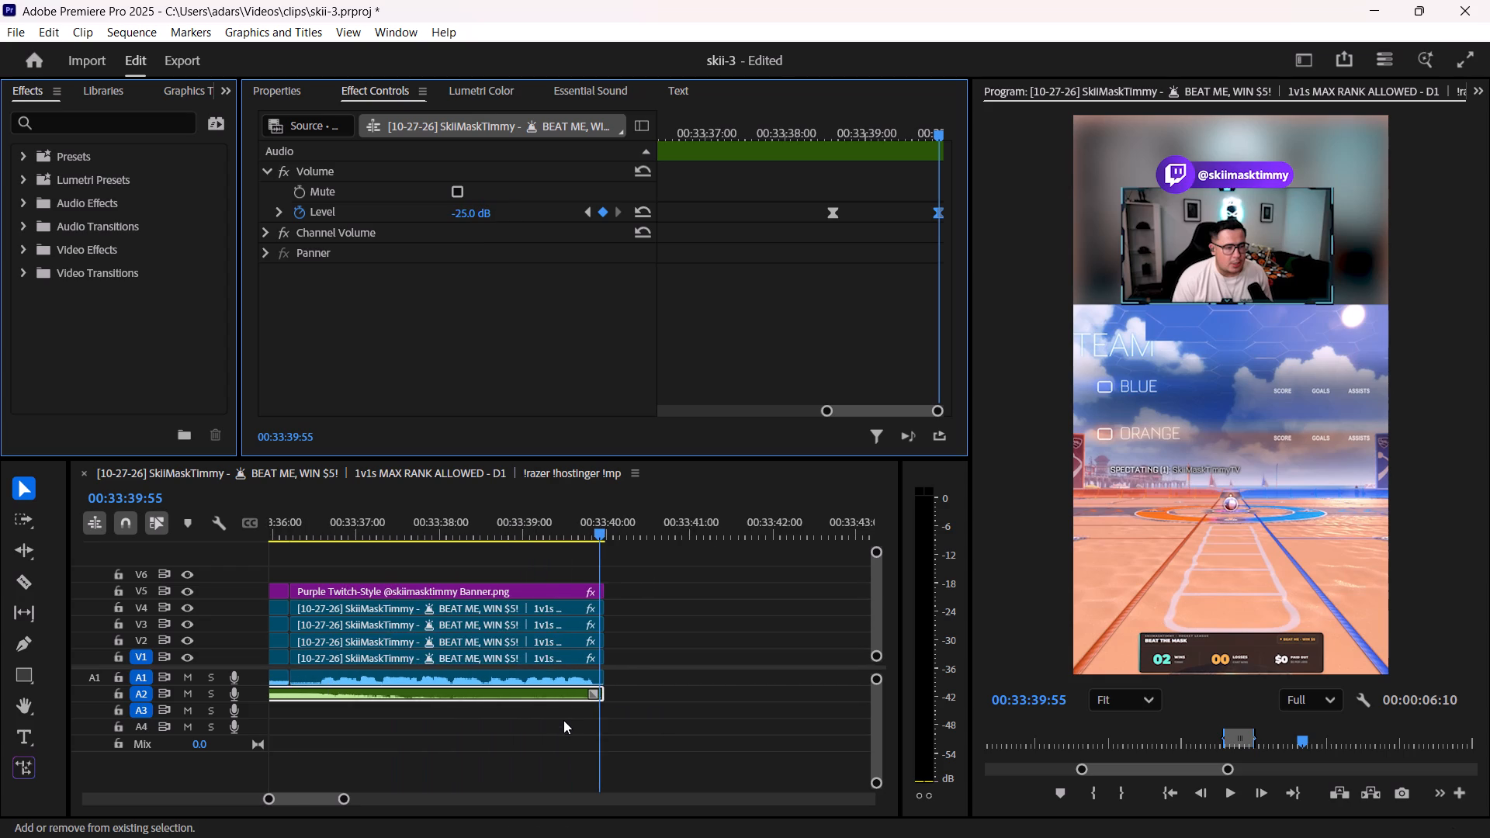
pyautogui.keyDown('shift'); pyautogui.scroll(4, 563, 720); pyautogui.keyUp('shift')
pyautogui.moveTo(407, 522); pyautogui.dragTo(381, 522)
pyautogui.press('space')
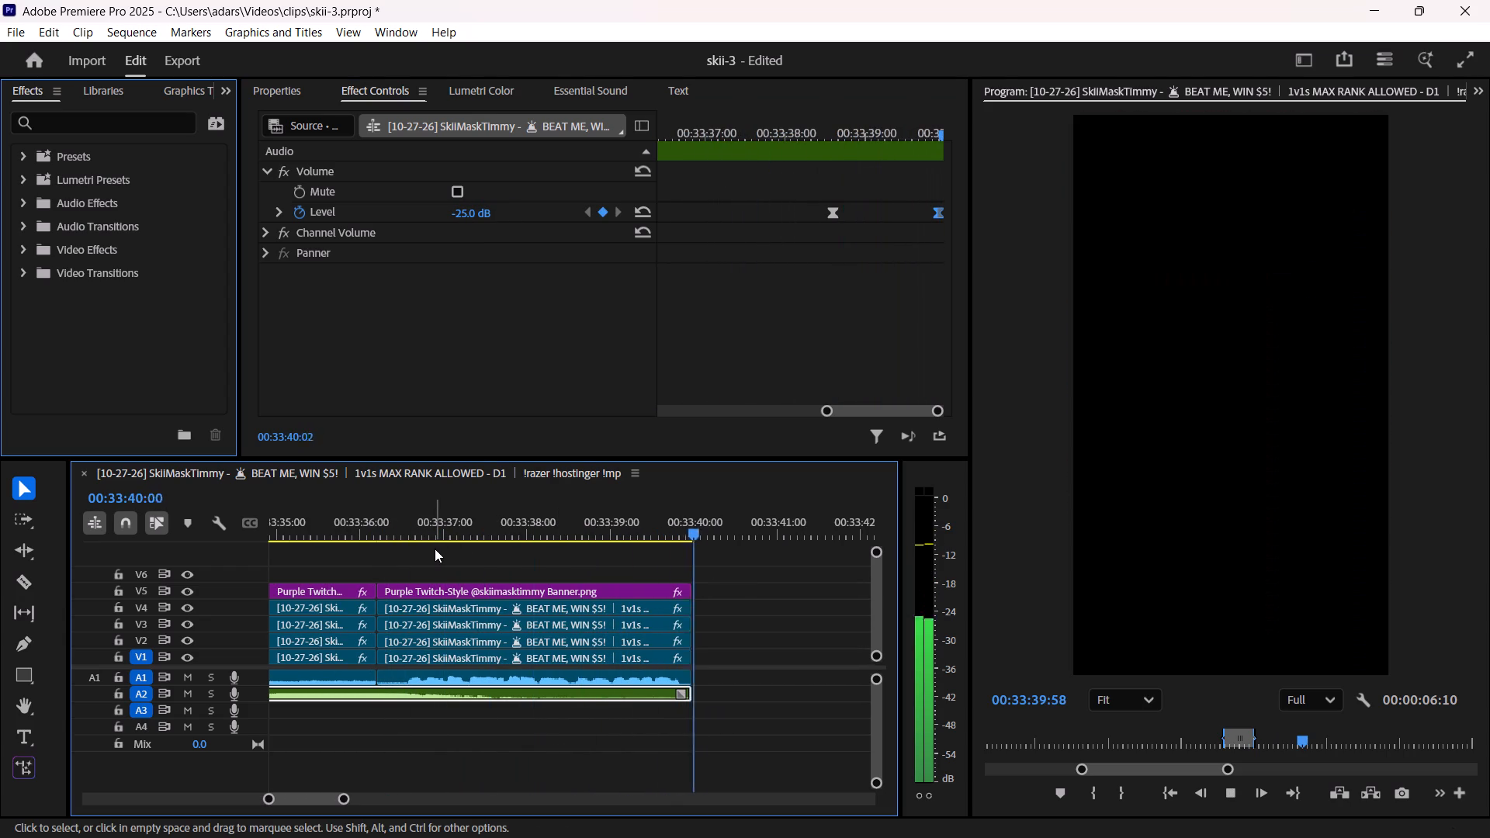
pyautogui.press('space')
# Move the short stream audio clip near 00:33:24:30 from track A4 up into the gap on track A1.
pyautogui.keyDown('alt'); pyautogui.scroll(-15, 584, 748); pyautogui.keyUp('alt')
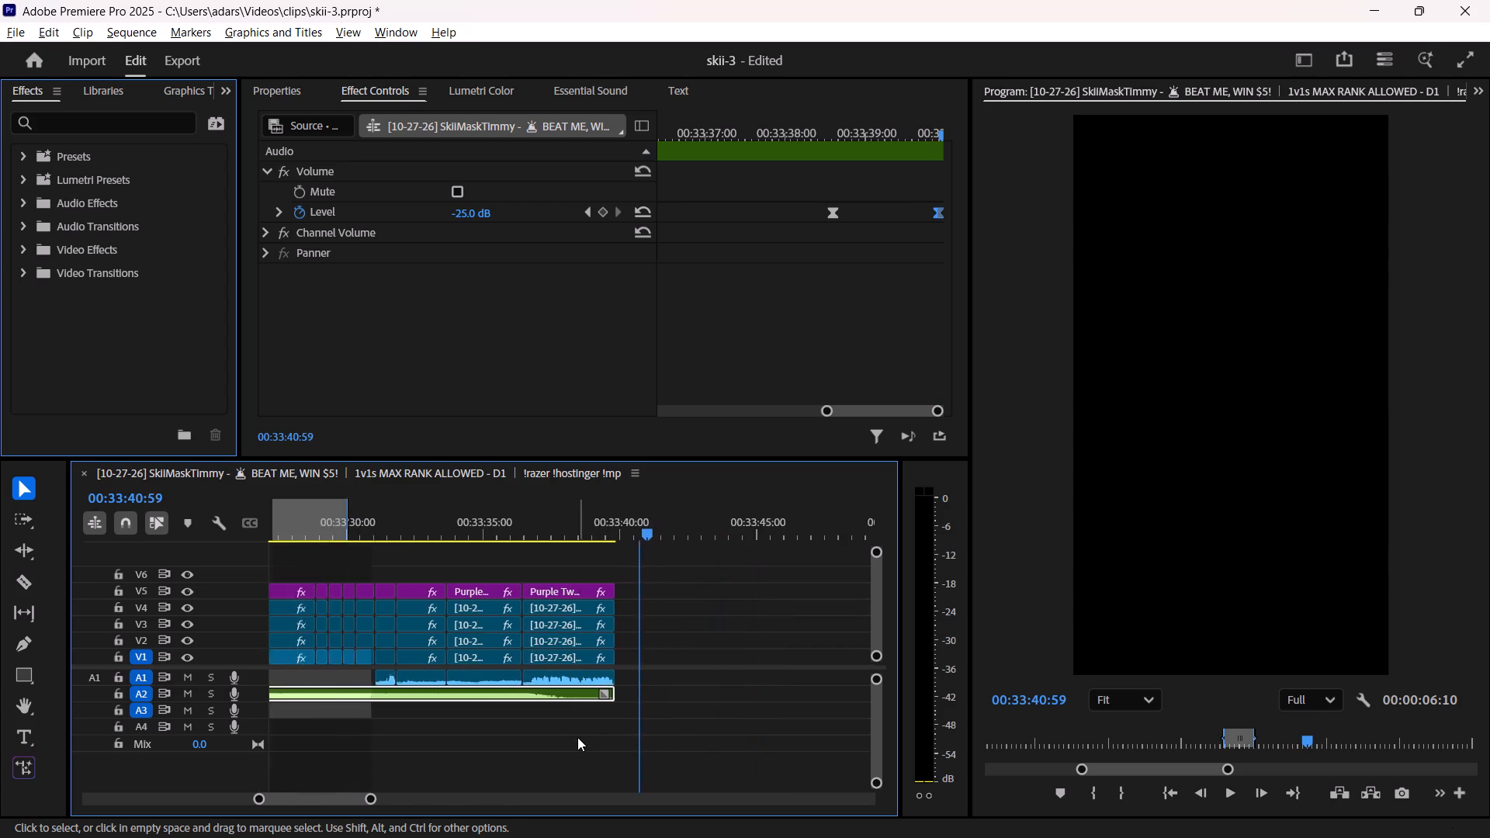
pyautogui.keyDown('alt'); pyautogui.scroll(-6, 577, 737); pyautogui.keyUp('alt')
pyautogui.click(573, 757)
pyautogui.keyDown('alt'); pyautogui.scroll(8, 443, 764); pyautogui.keyUp('alt')
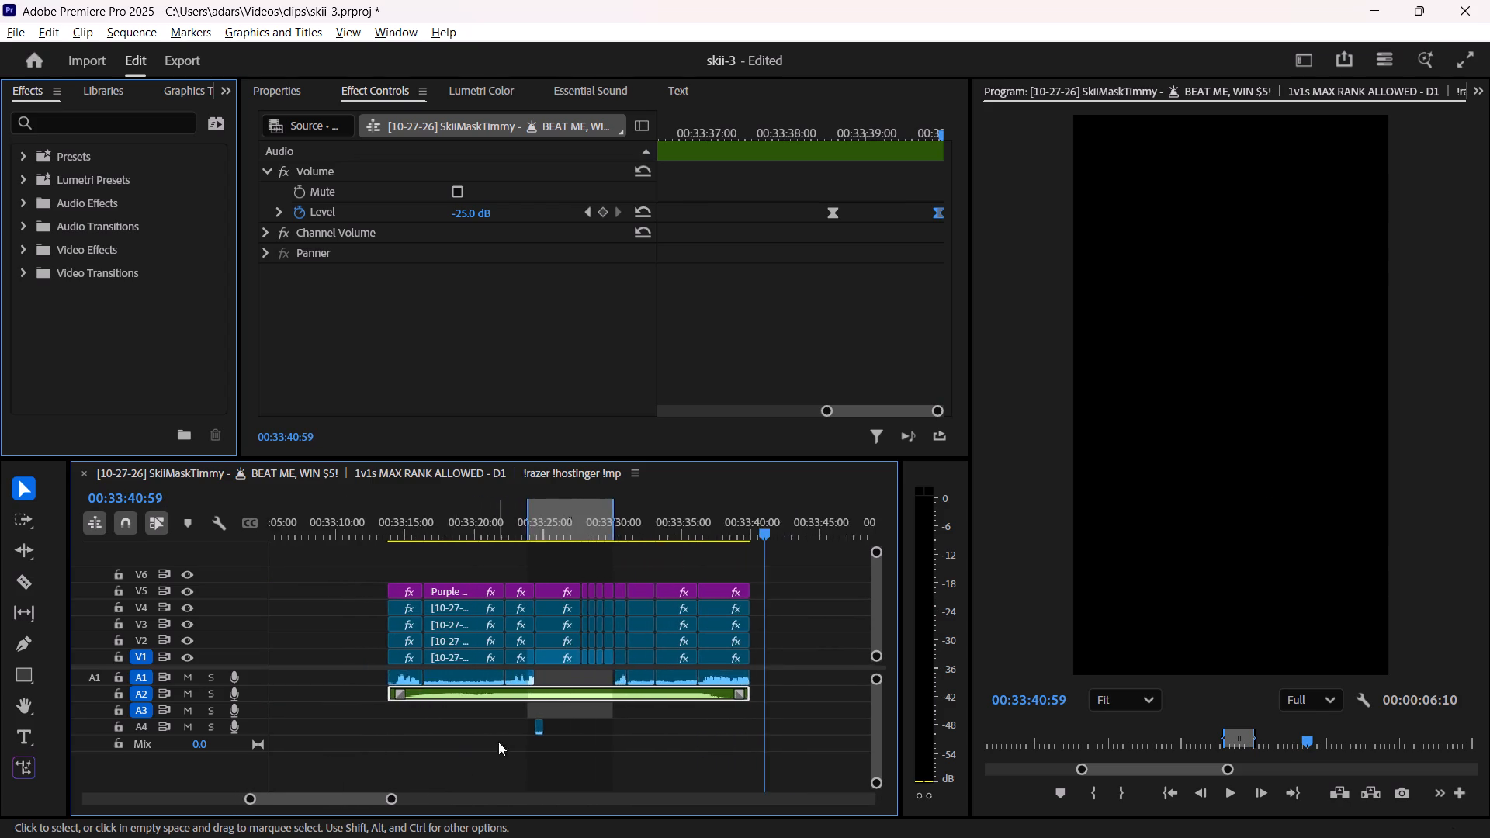
pyautogui.keyDown('alt'); pyautogui.scroll(10, 498, 742); pyautogui.keyUp('alt')
pyautogui.click(557, 729)
pyautogui.moveTo(574, 742); pyautogui.dragTo(585, 706)
pyautogui.click(574, 729)
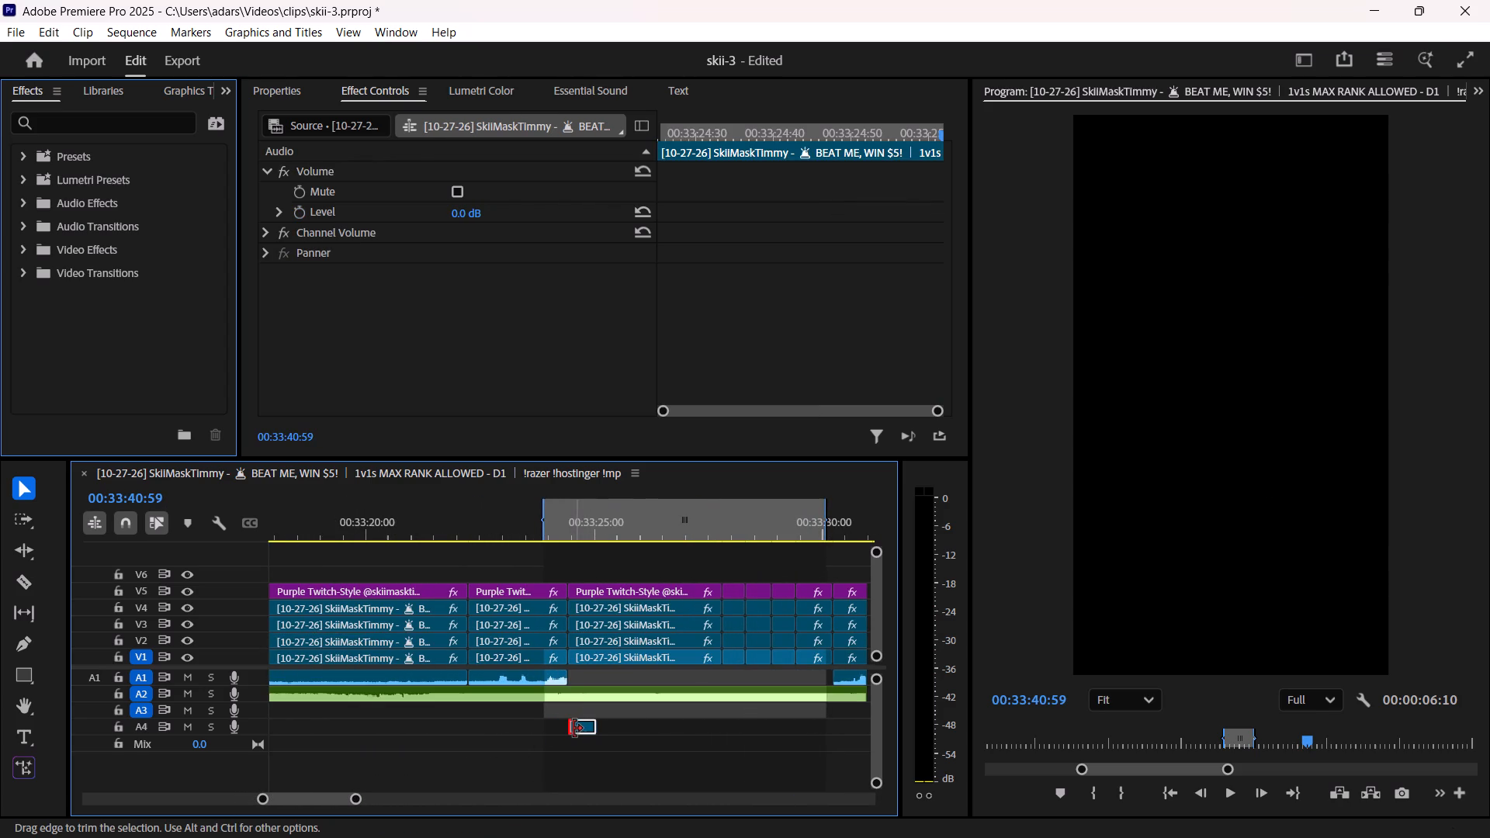
pyautogui.hotkey('ctrl', 'z')
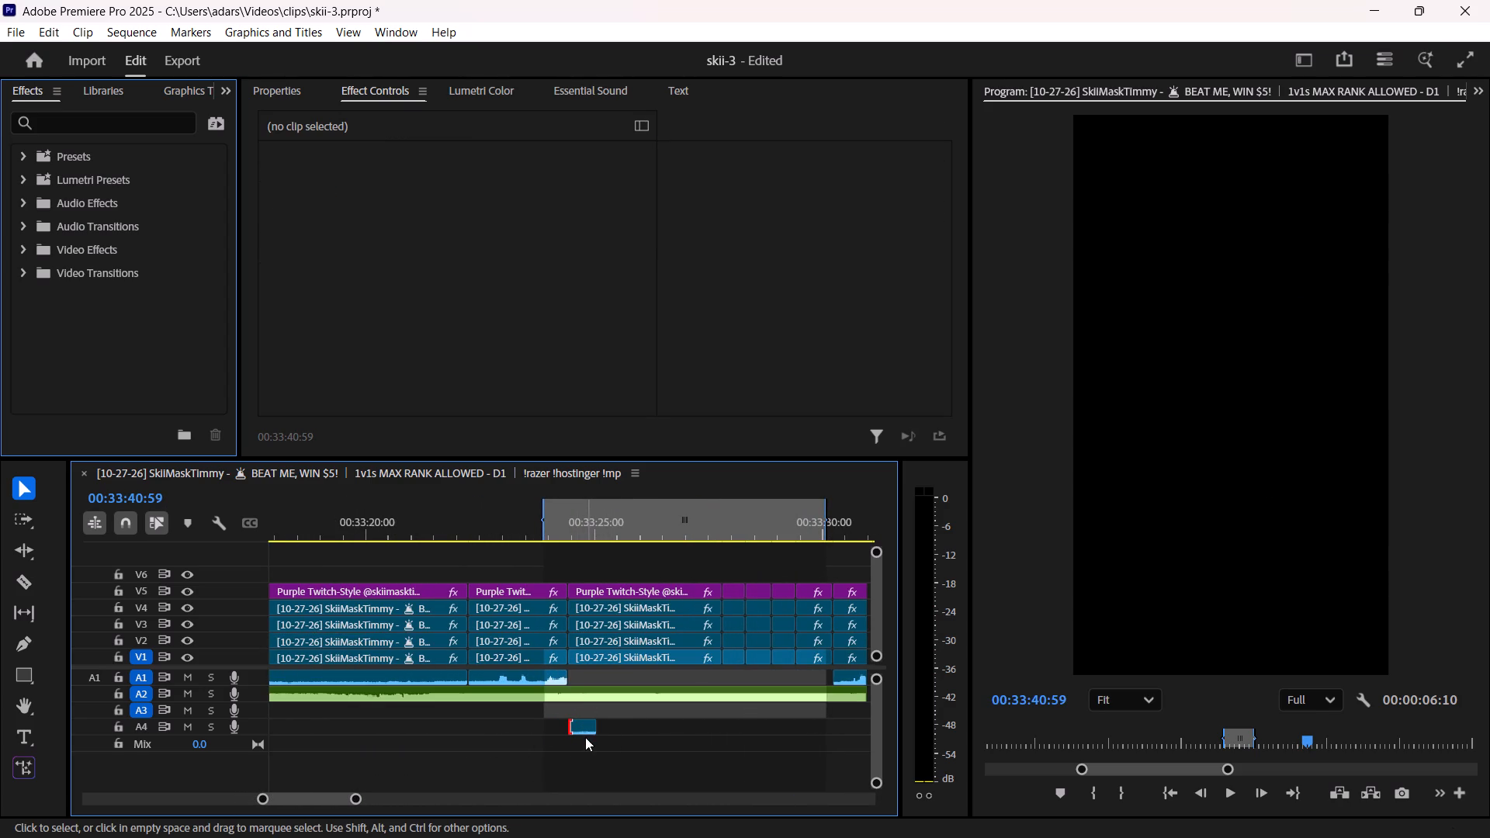
pyautogui.moveTo(584, 730); pyautogui.dragTo(585, 678)
# Extend the end of the moved A1 audio clip to the cut ending the video clips above it, about 3 seconds long.
pyautogui.moveTo(598, 677); pyautogui.dragTo(712, 674)
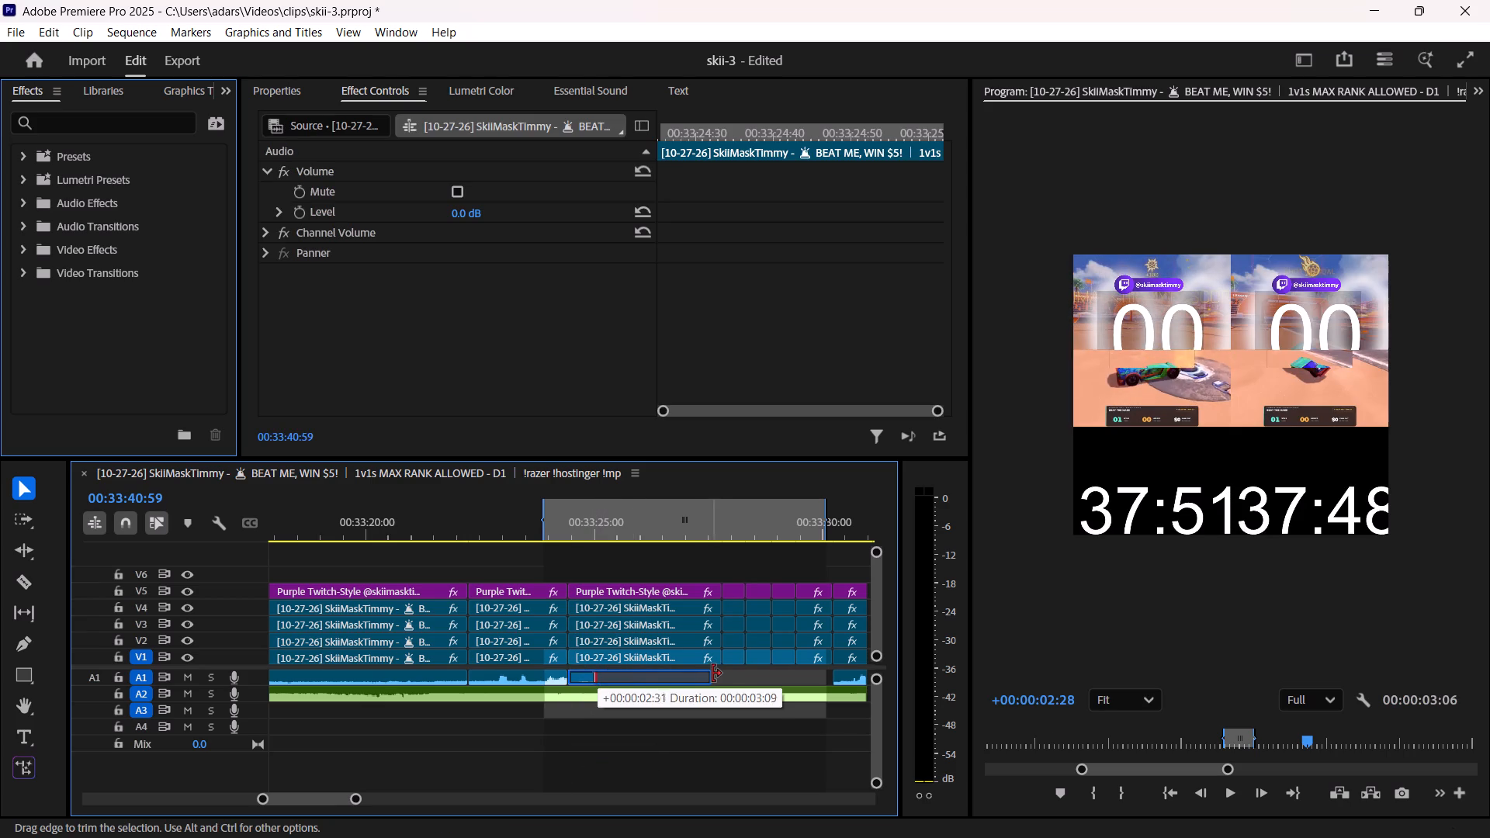
pyautogui.moveTo(712, 674); pyautogui.dragTo(716, 674)
# Play the sequence from its start to about 00:33:30:57 to check the extended A1 audio and the goal cuts.
pyautogui.keyDown('alt'); pyautogui.scroll(-7, 655, 759); pyautogui.keyUp('alt')
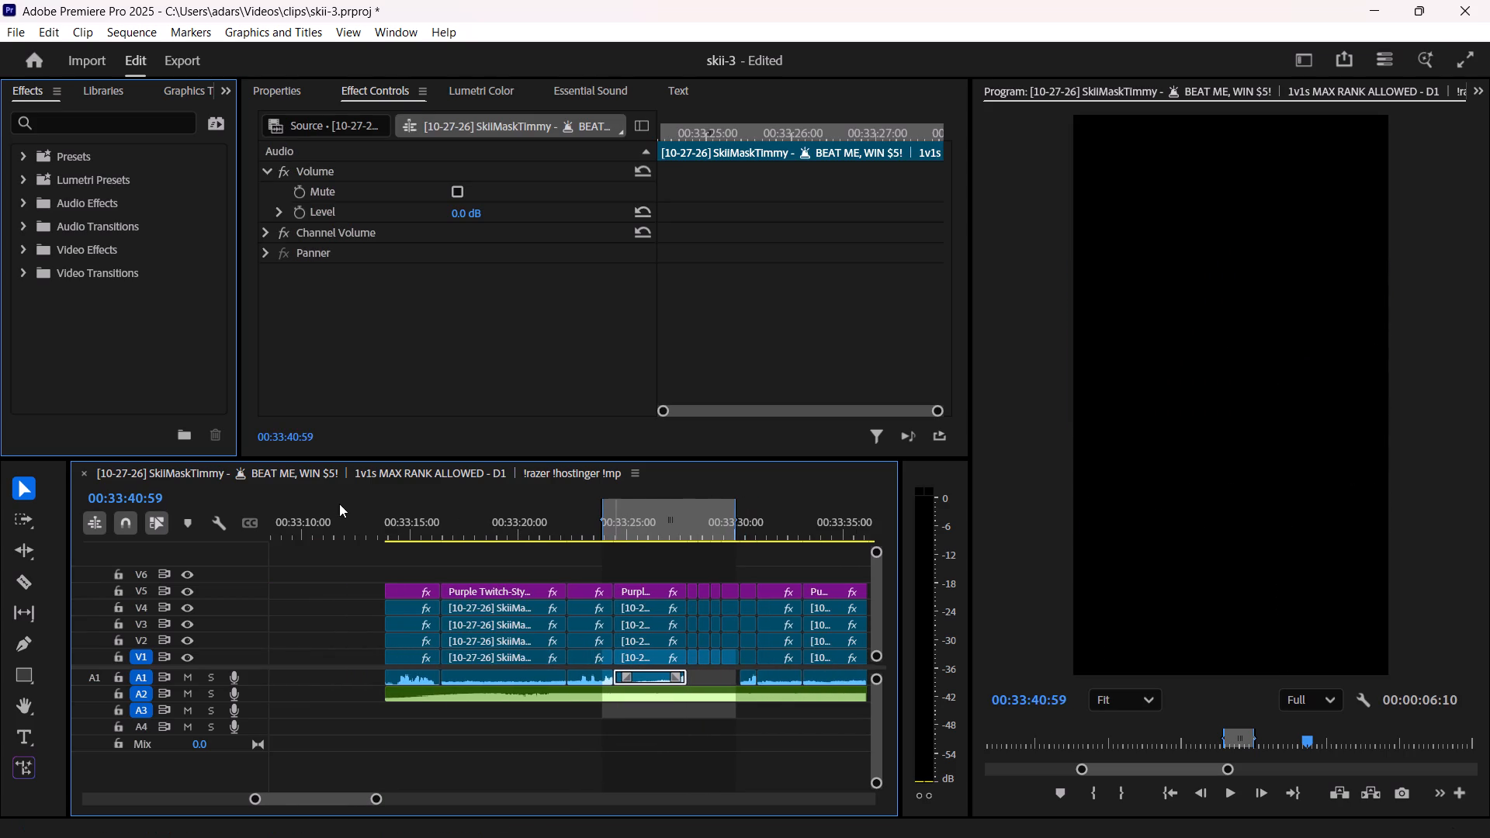
pyautogui.click(400, 535)
pyautogui.click(390, 533)
pyautogui.press('space')
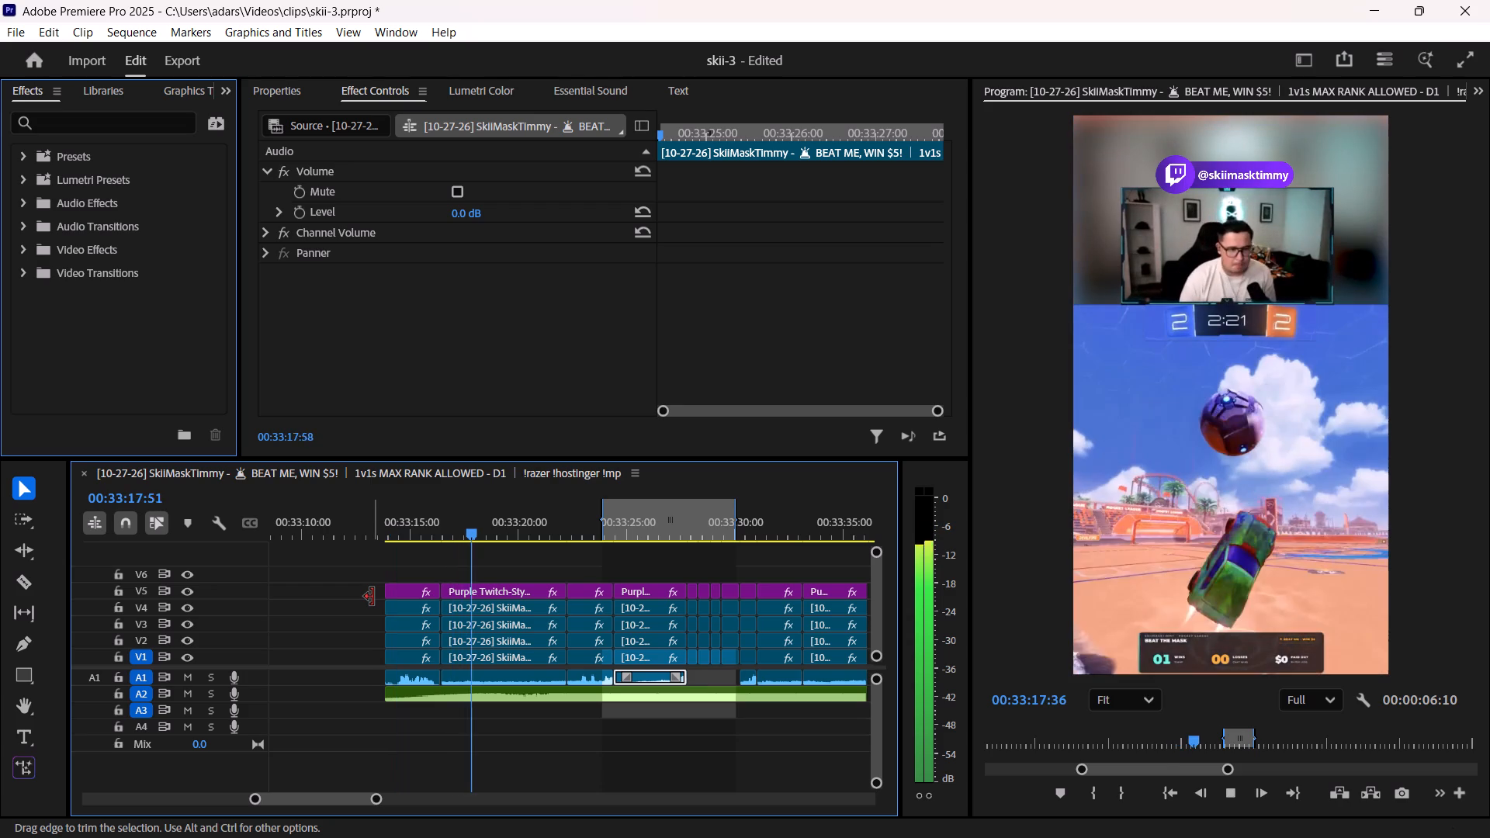
pyautogui.press('space')
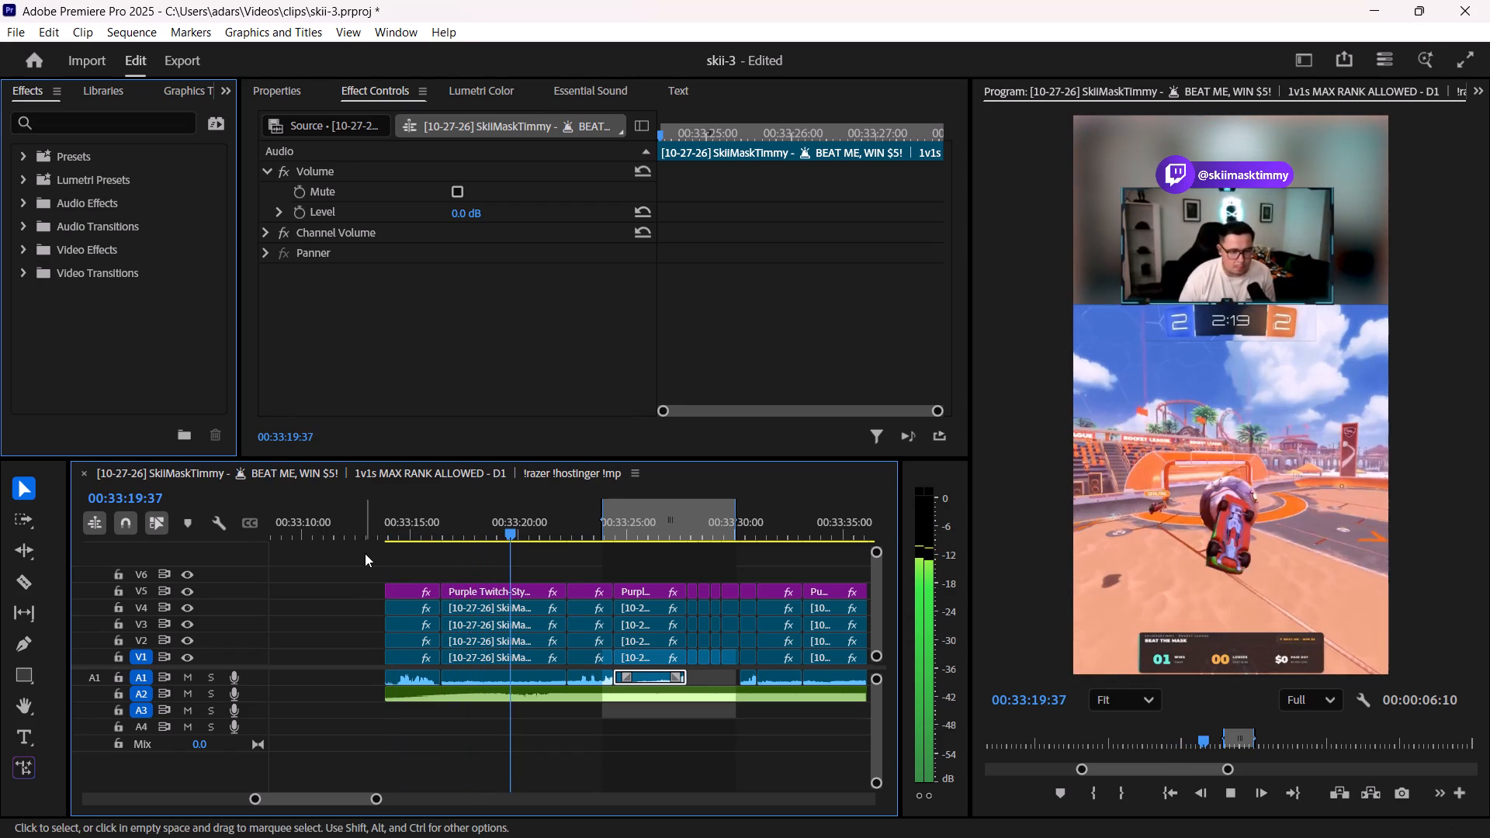
pyautogui.click(378, 526)
pyautogui.press('space')
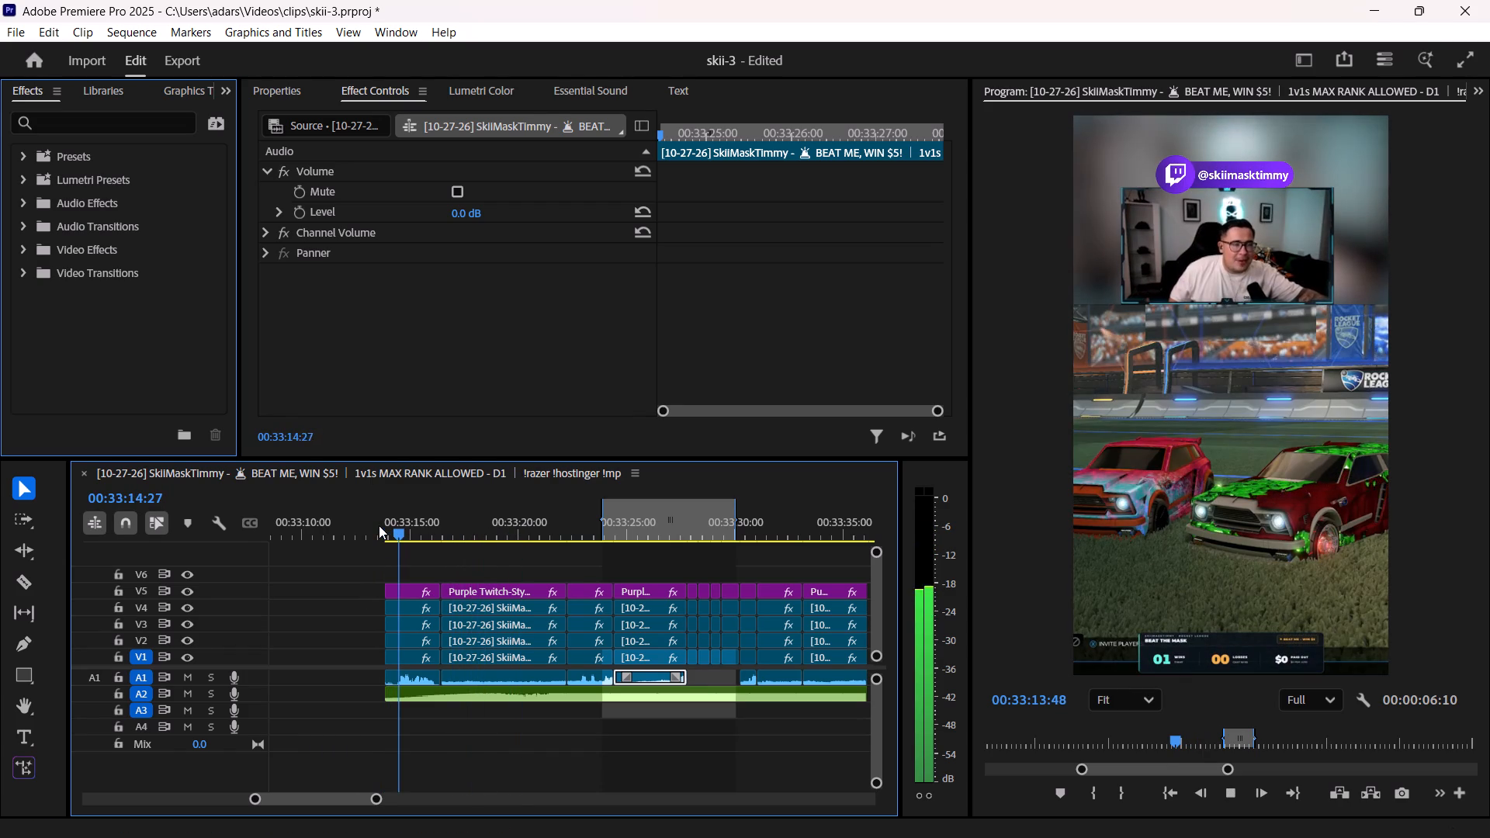
pyautogui.scroll(-7, 1330, 810)
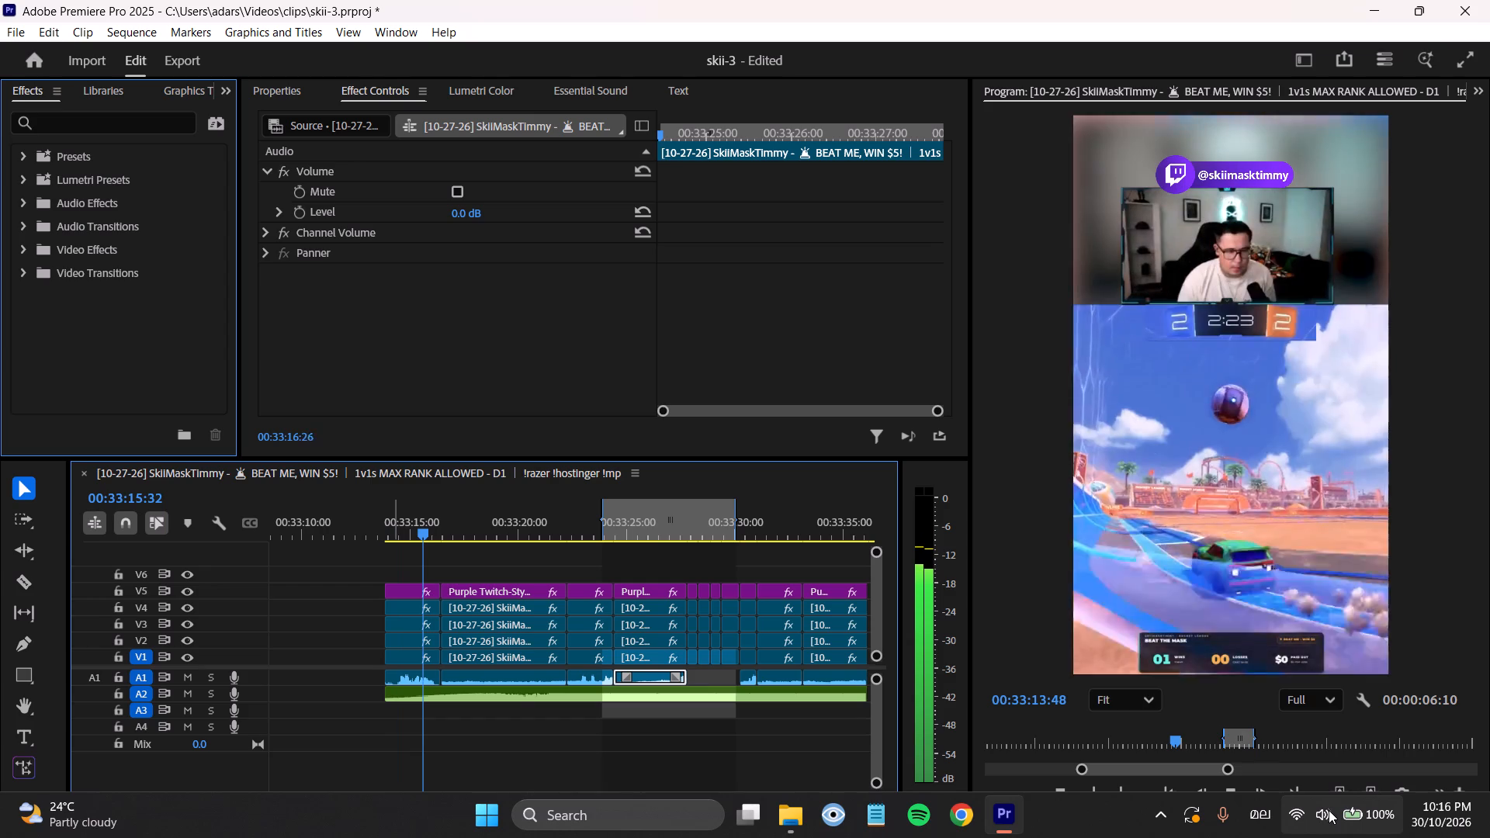
pyautogui.scroll(-2, 1329, 810)
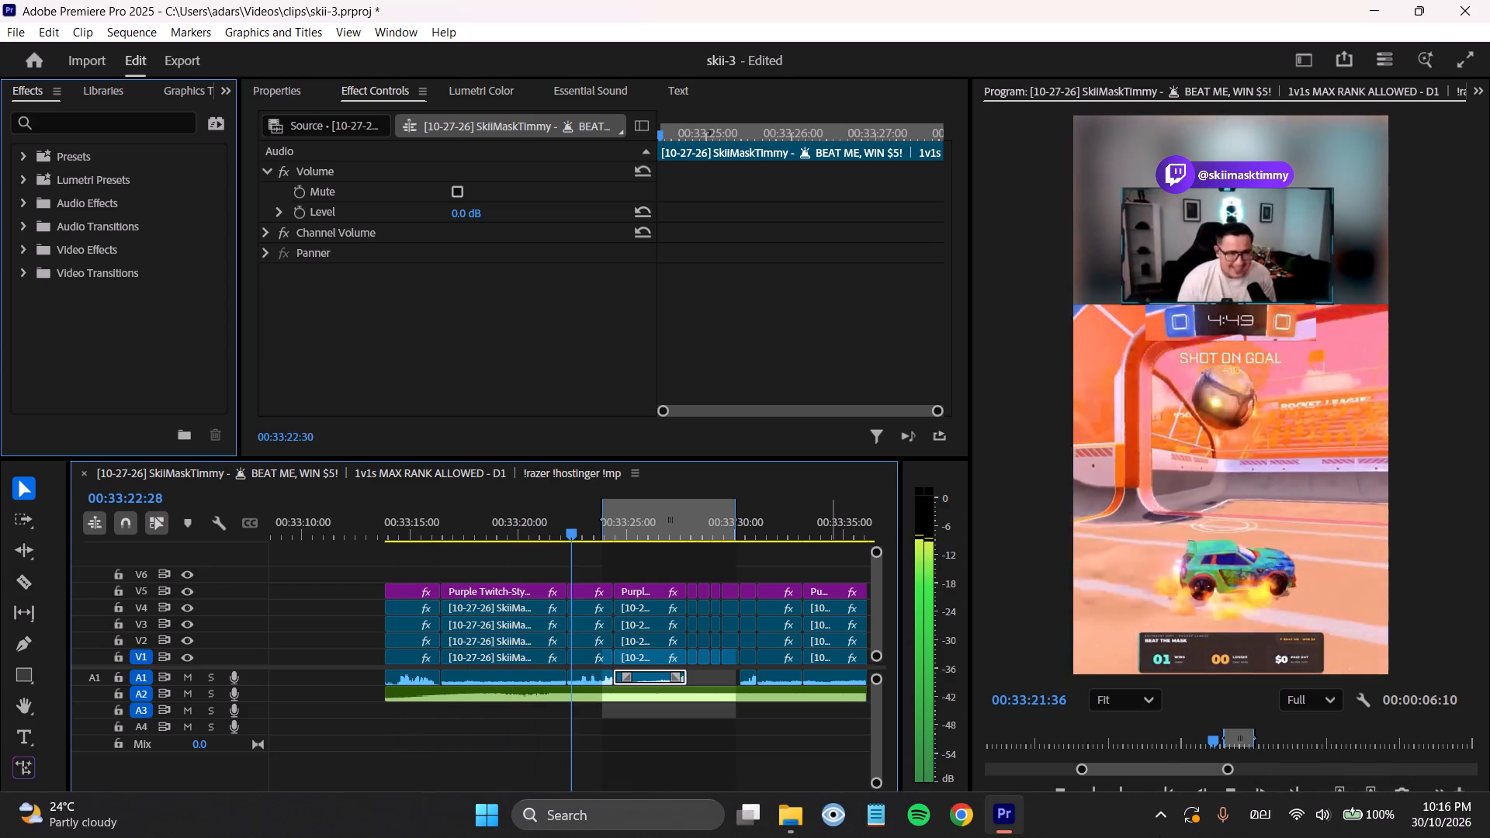
pyautogui.press('space')
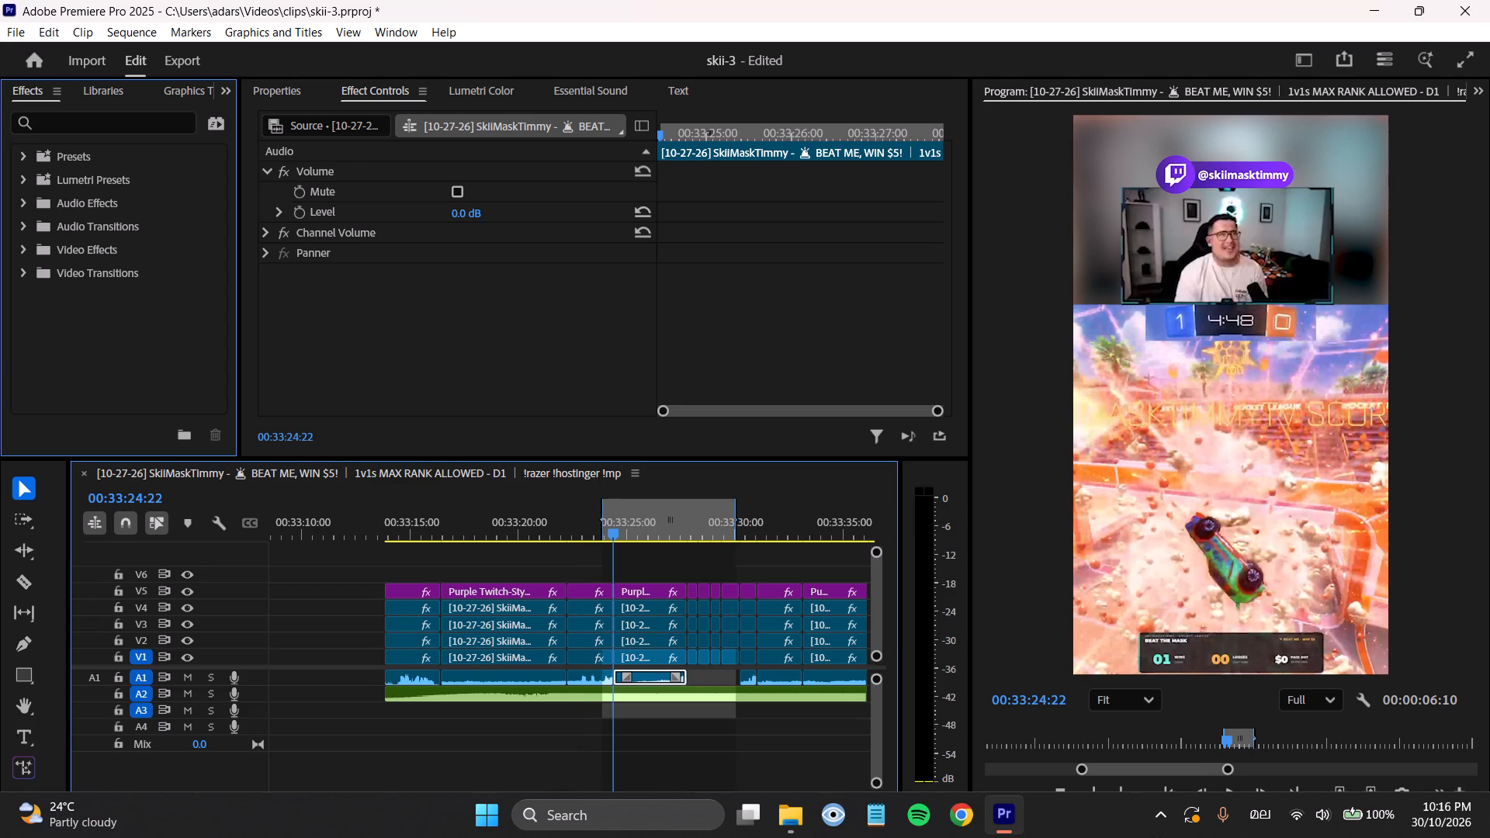
pyautogui.press('space')
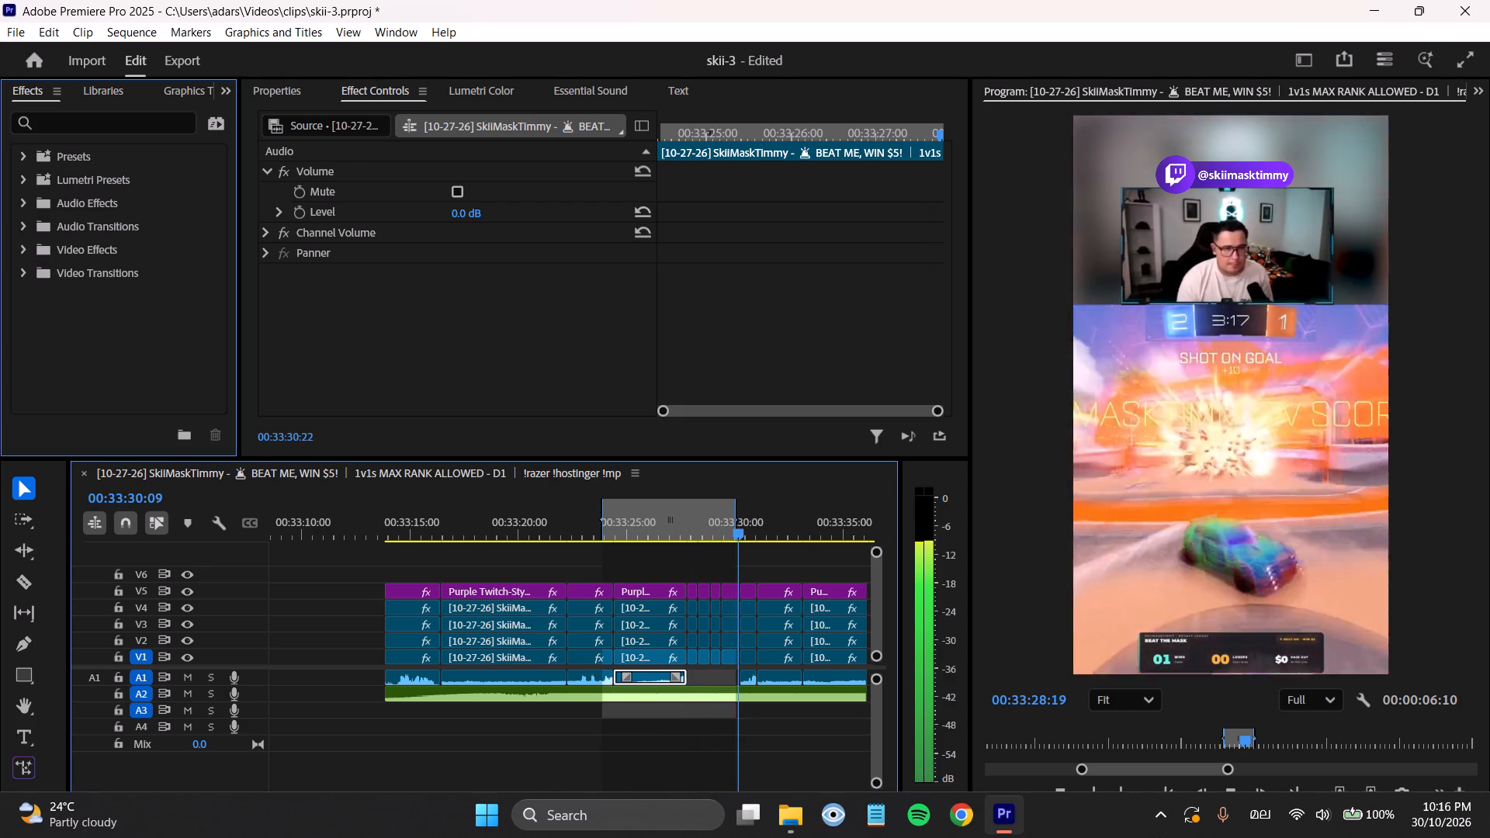
pyautogui.press('space')
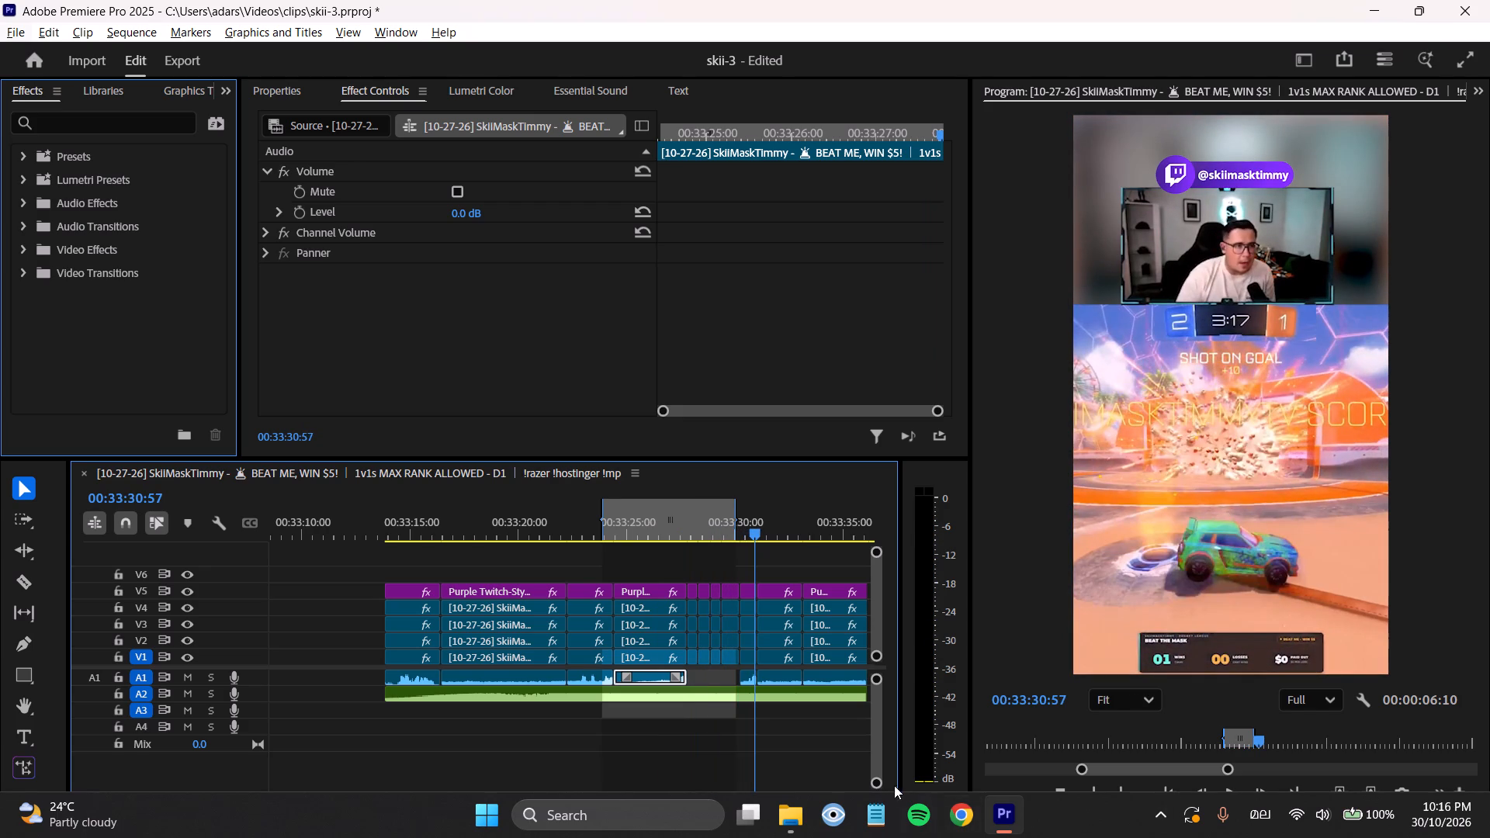
# Examine the goal shot's cut between about 00:33:29:24 and 00:33:30:34 frame by frame and in playback.
pyautogui.keyDown('alt'); pyautogui.scroll(8, 787, 766); pyautogui.keyUp('alt')
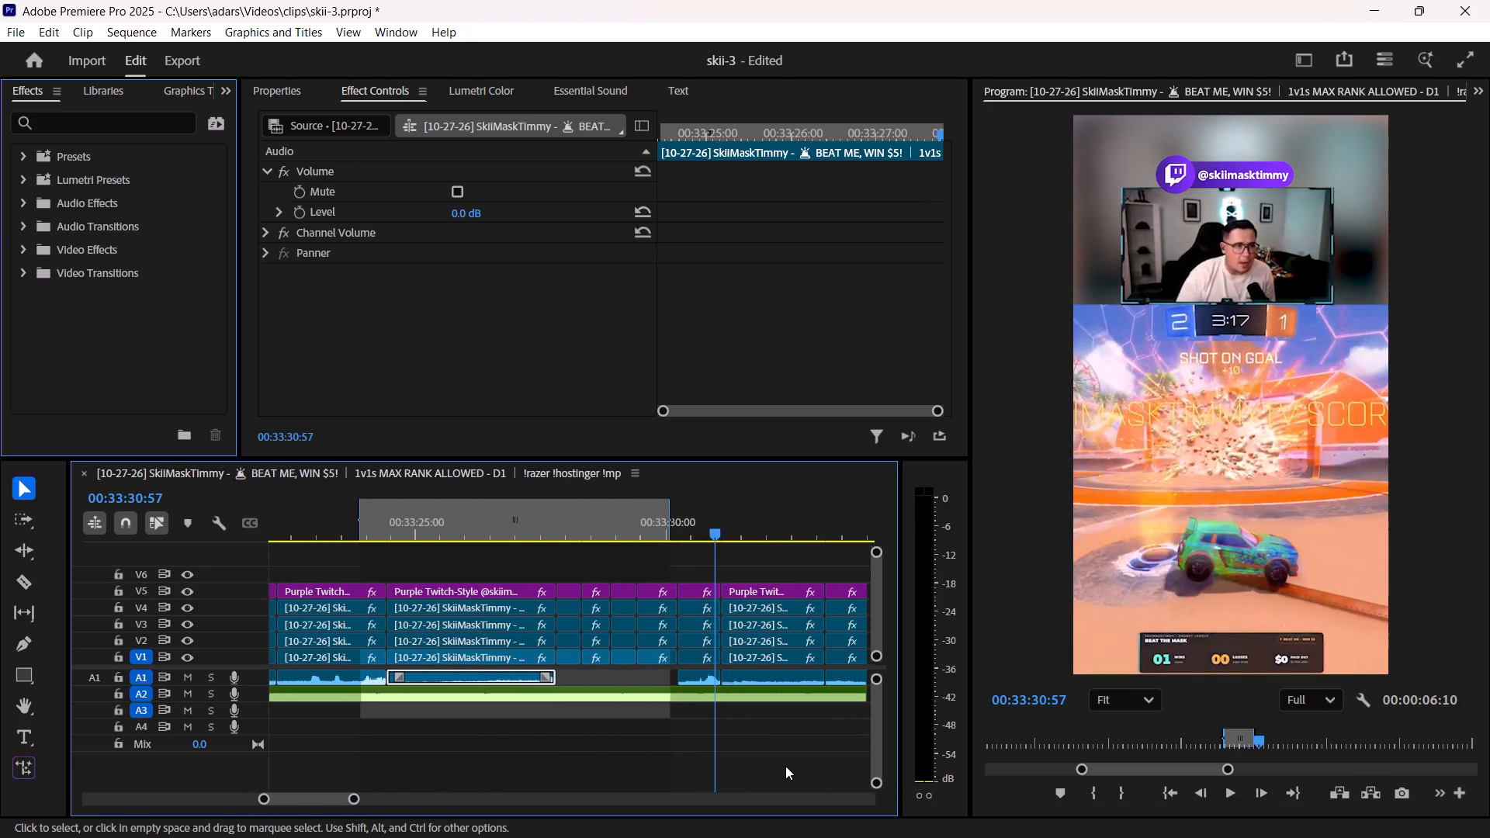
pyautogui.keyDown('alt'); pyautogui.scroll(2, 779, 766); pyautogui.keyUp('alt')
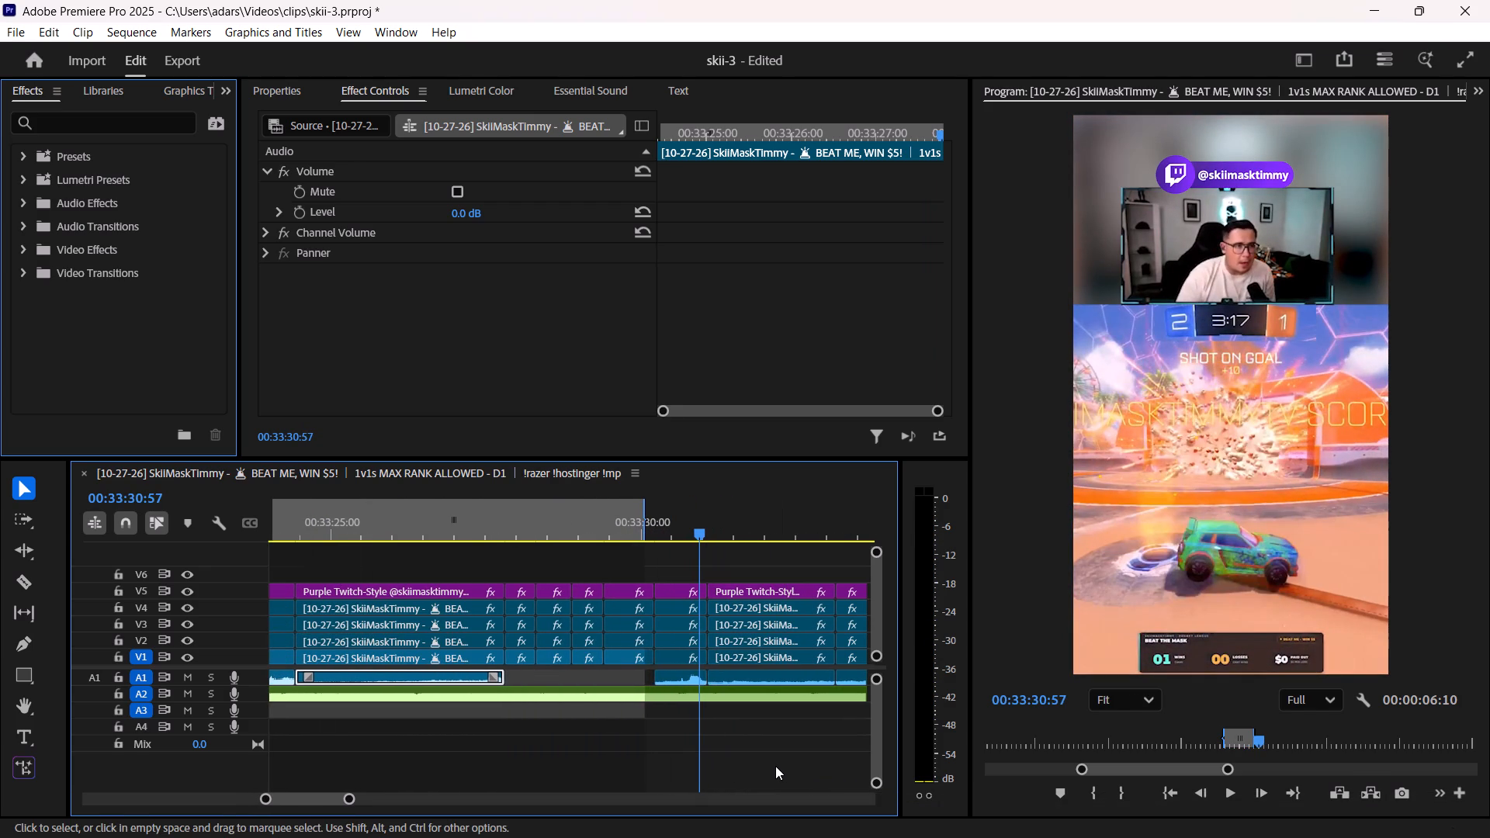
pyautogui.keyDown('alt'); pyautogui.scroll(6, 754, 769); pyautogui.keyUp('alt')
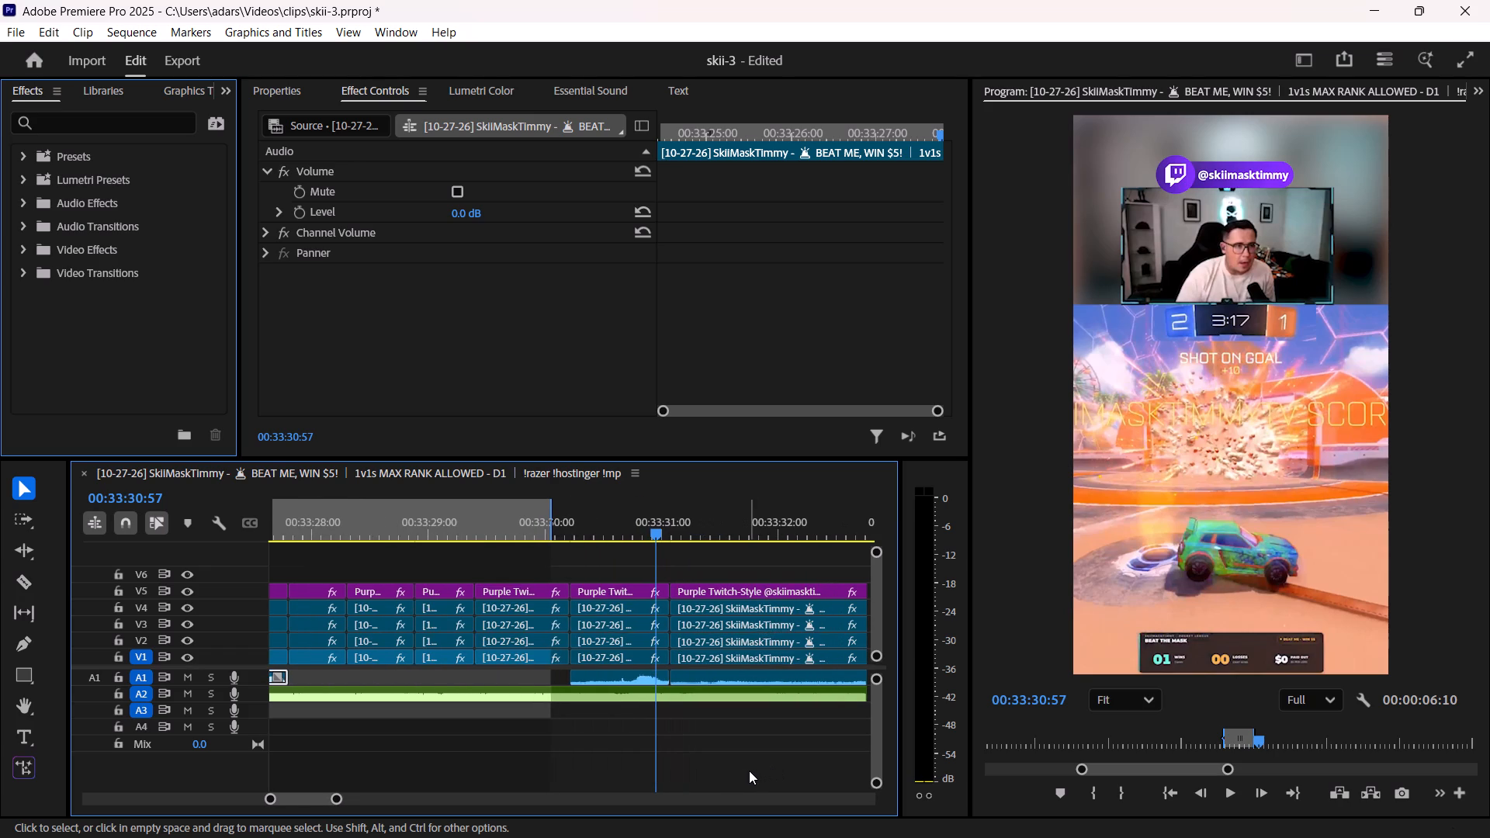
pyautogui.keyDown('alt'); pyautogui.scroll(5, 630, 737); pyautogui.keyUp('alt')
pyautogui.moveTo(421, 518); pyautogui.dragTo(452, 521)
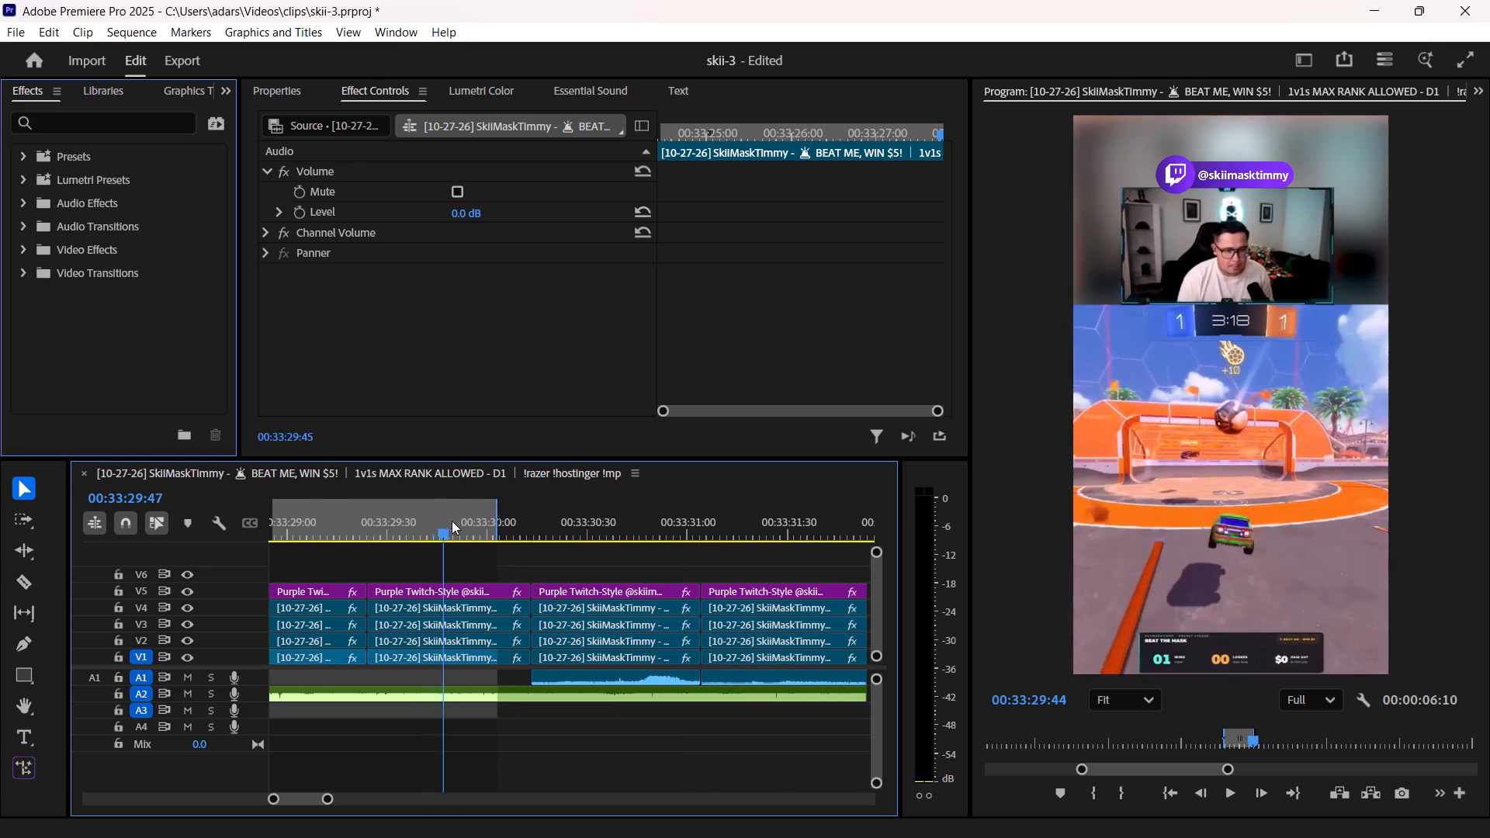
pyautogui.moveTo(452, 521); pyautogui.dragTo(504, 528)
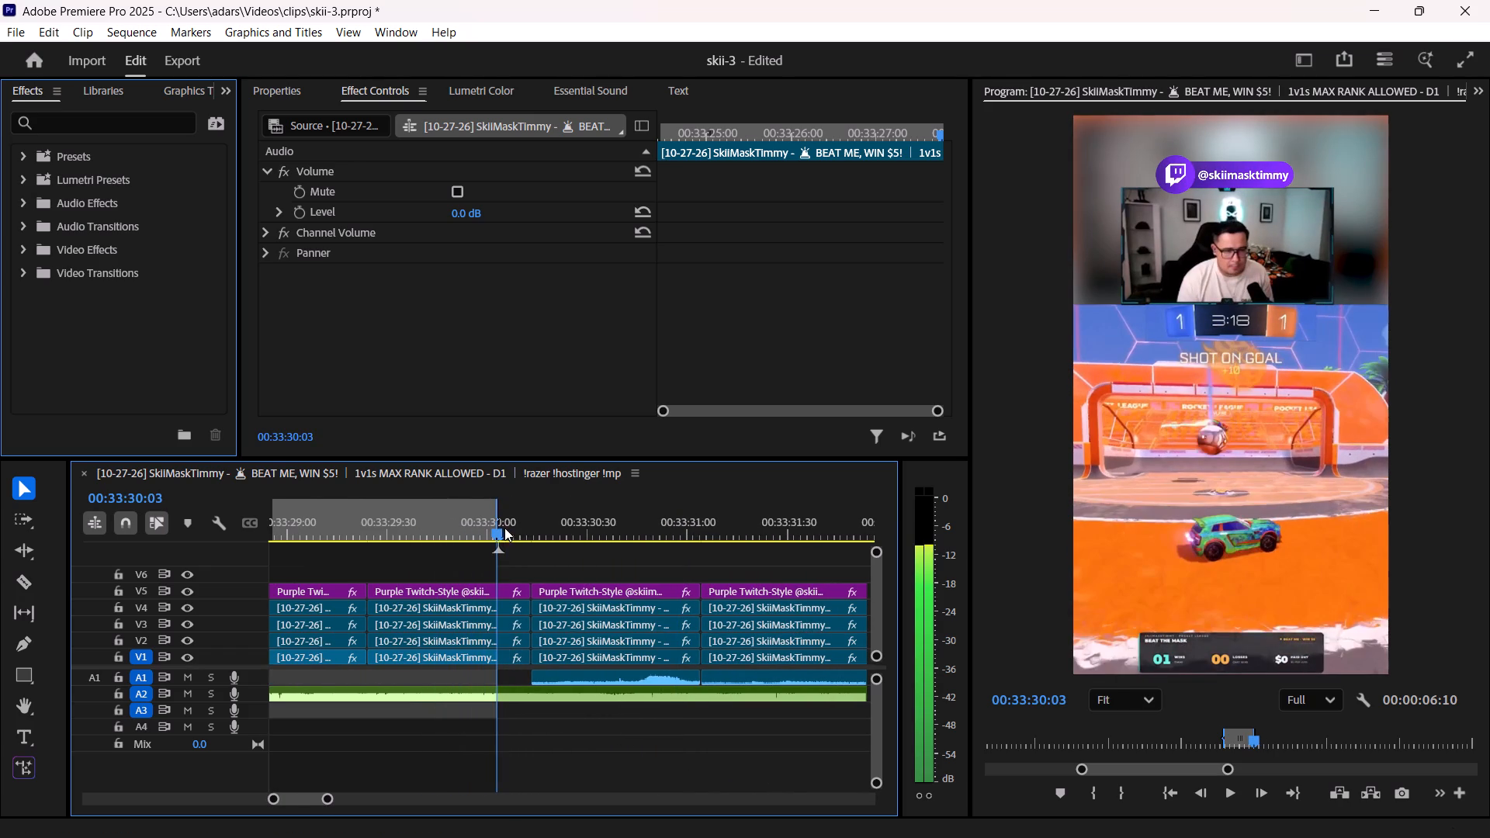
pyautogui.press('space')
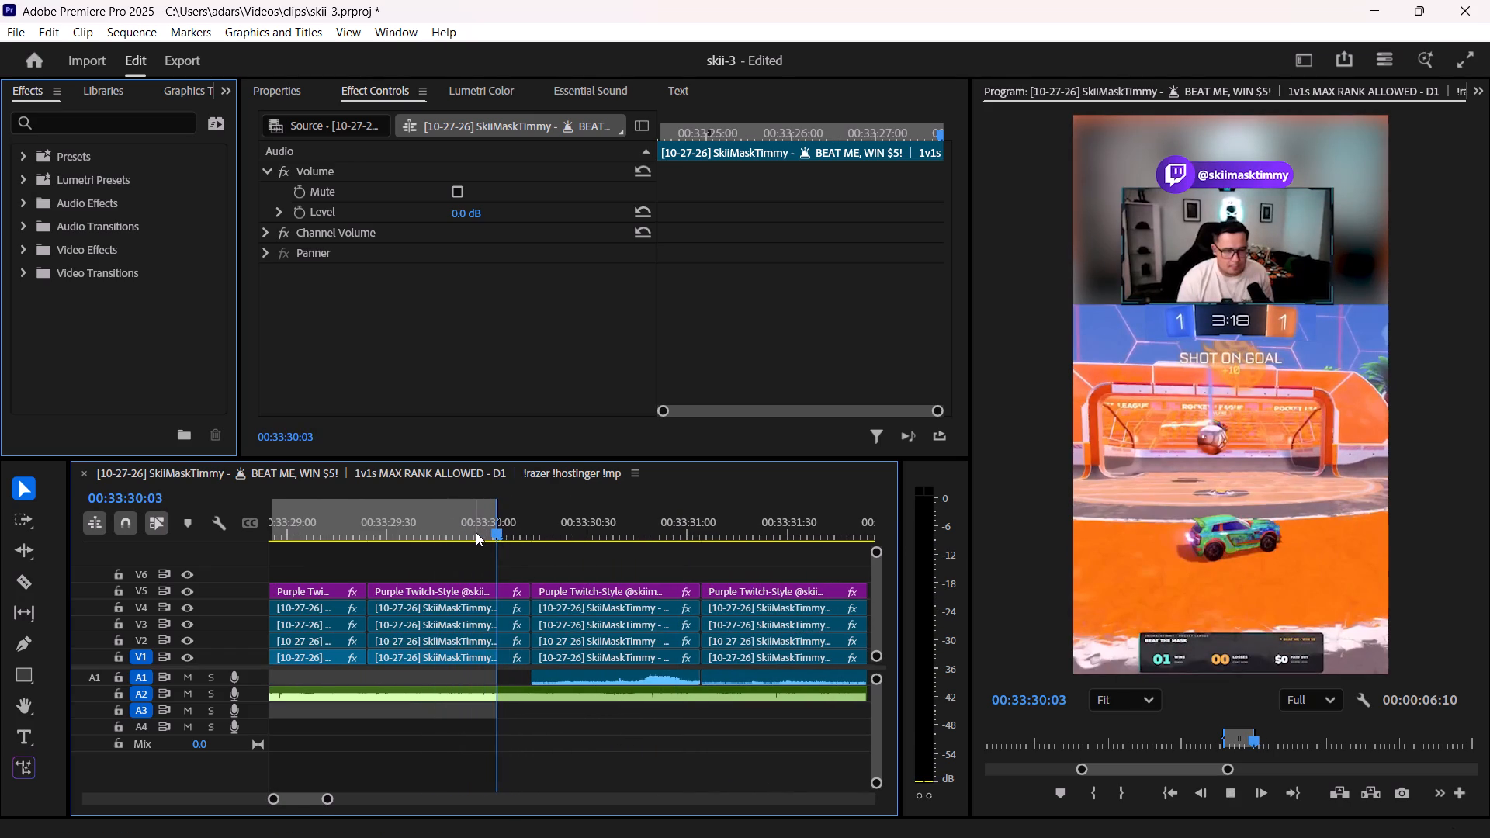
pyautogui.press('space')
pyautogui.keyDown('alt'); pyautogui.scroll(5, 476, 532); pyautogui.keyUp('alt')
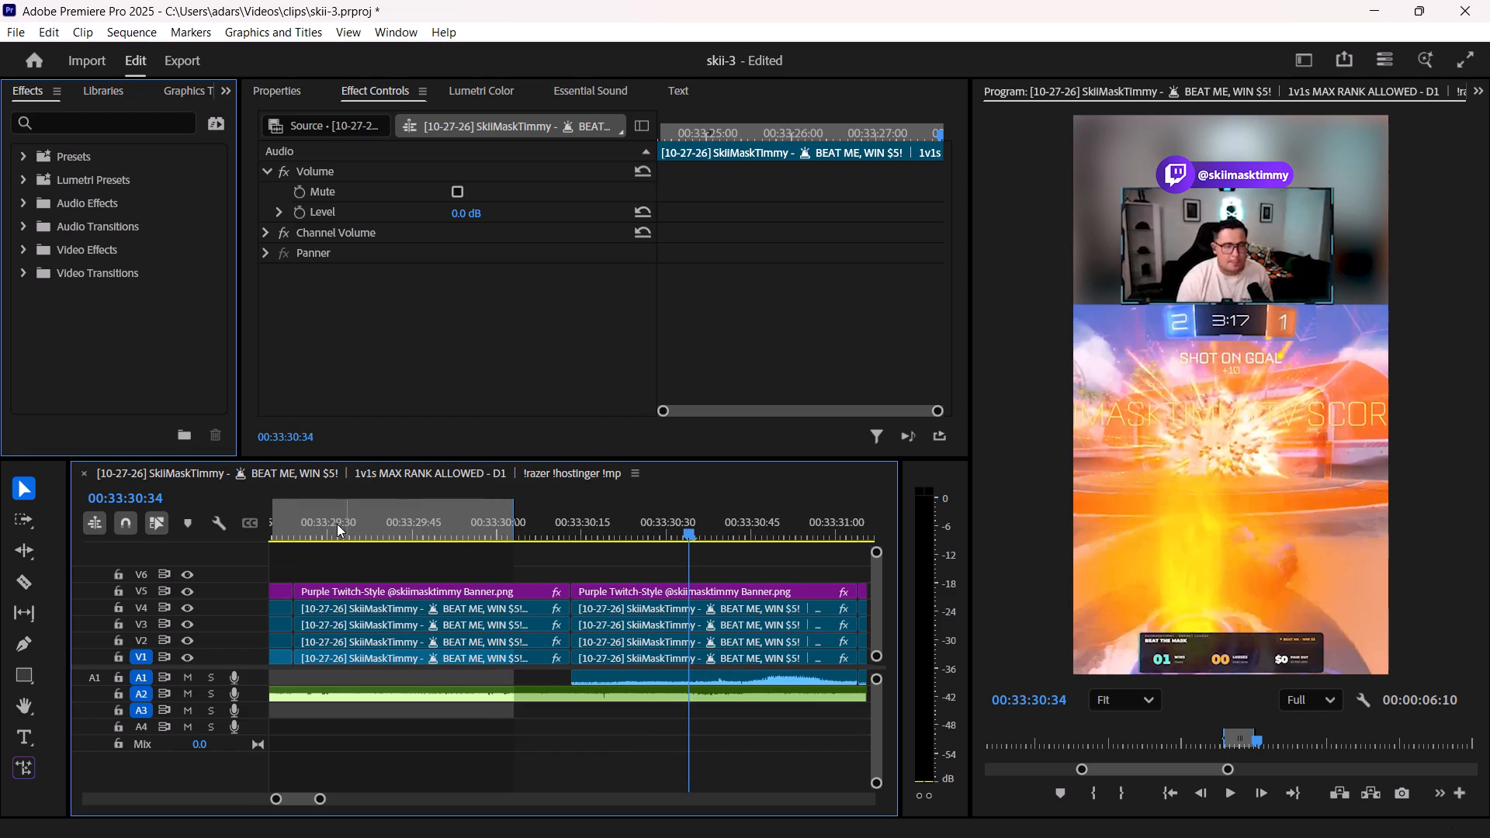
pyautogui.moveTo(321, 524); pyautogui.dragTo(299, 525)
pyautogui.press('space')
pyautogui.press('space')
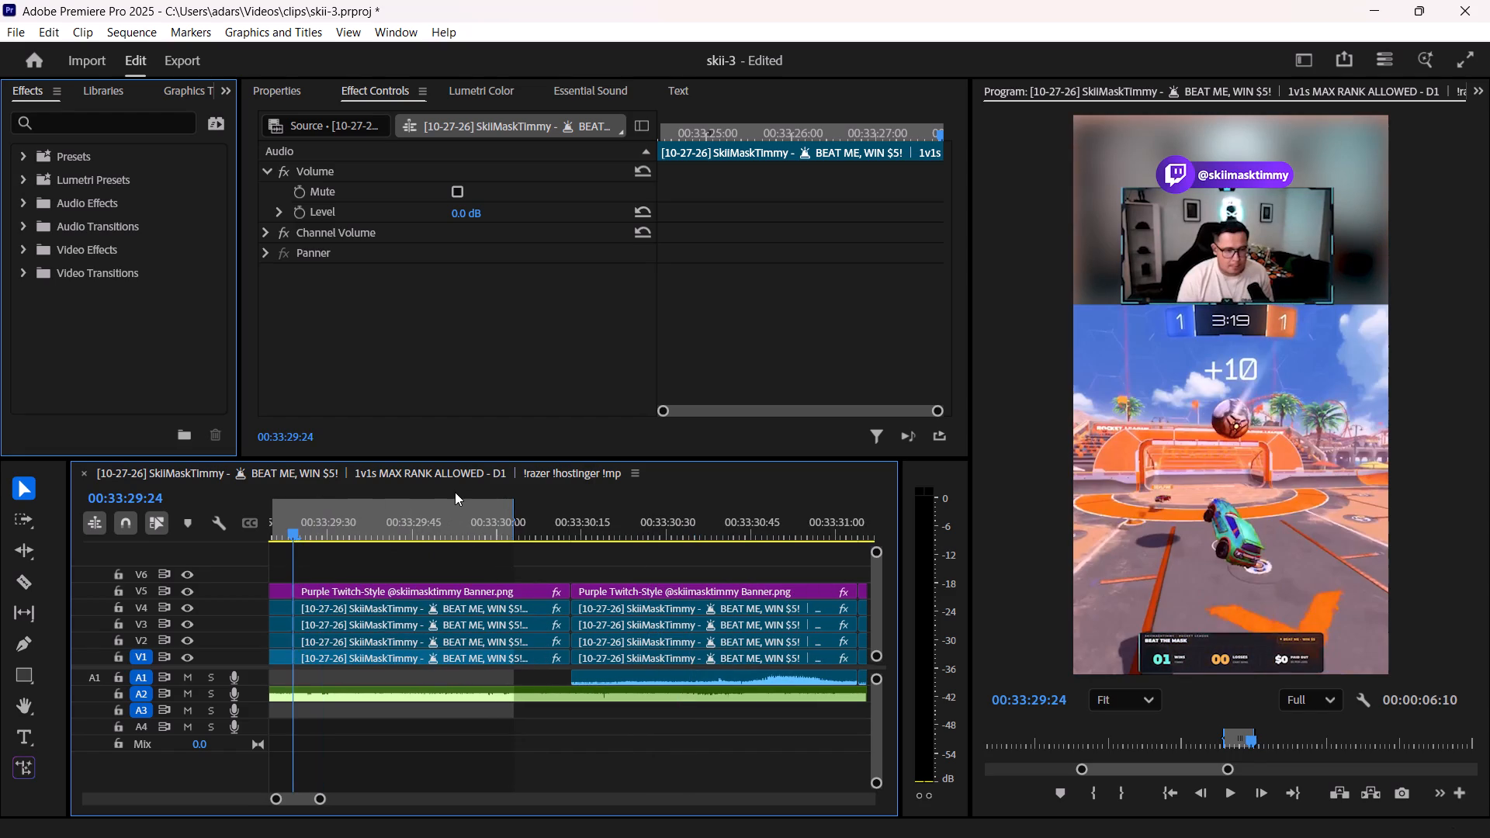
# Split the V1 clip at about 00:33:30:08, delete the short piece after the split, and play the cut back.
pyautogui.click(546, 664)
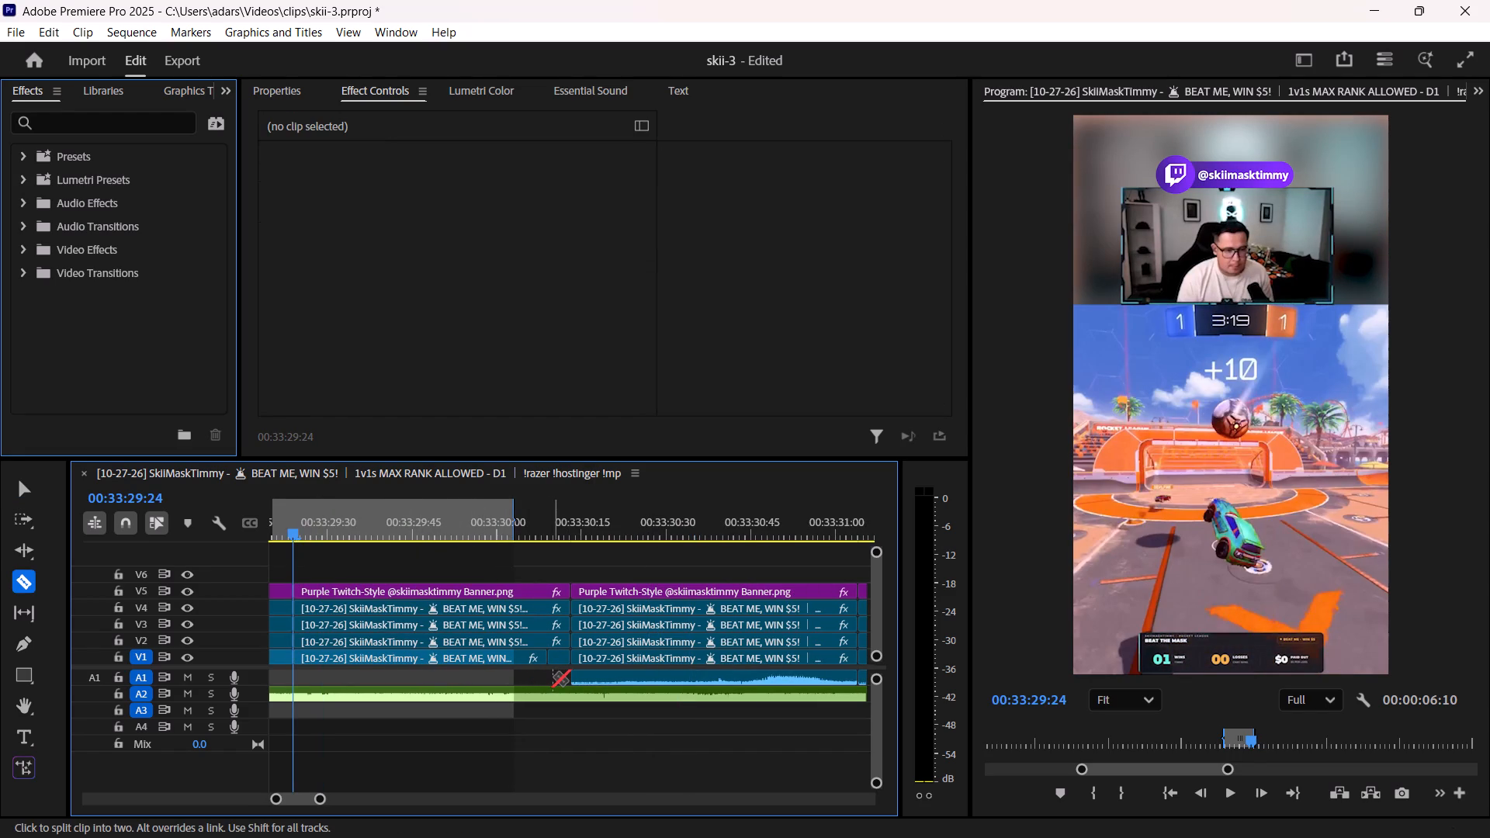
pyautogui.moveTo(553, 677); pyautogui.dragTo(558, 666)
pyautogui.moveTo(551, 672); pyautogui.dragTo(560, 658)
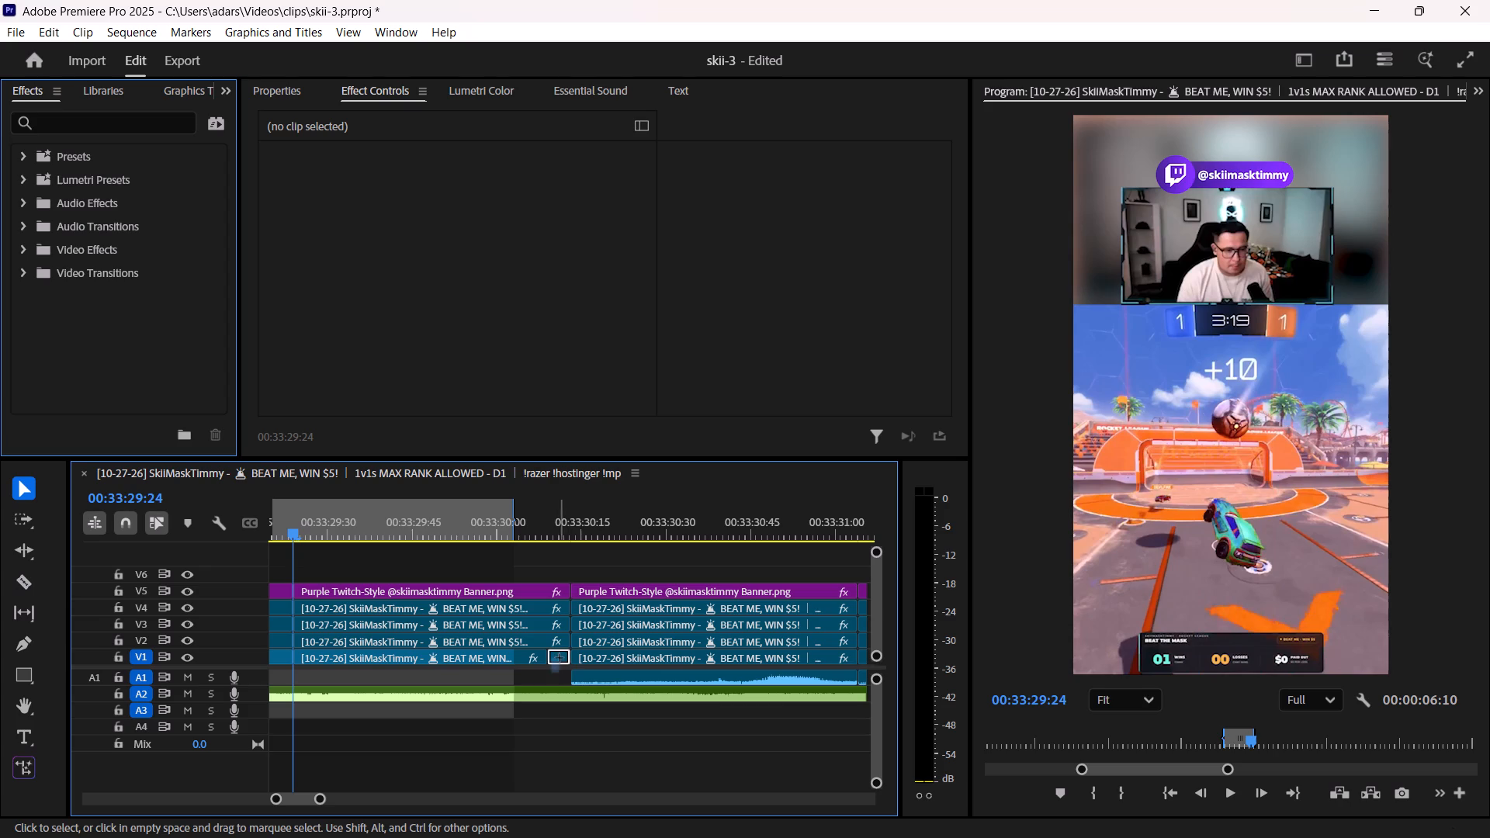
pyautogui.moveTo(560, 658); pyautogui.dragTo(562, 657)
pyautogui.press('Delete')
pyautogui.press('space')
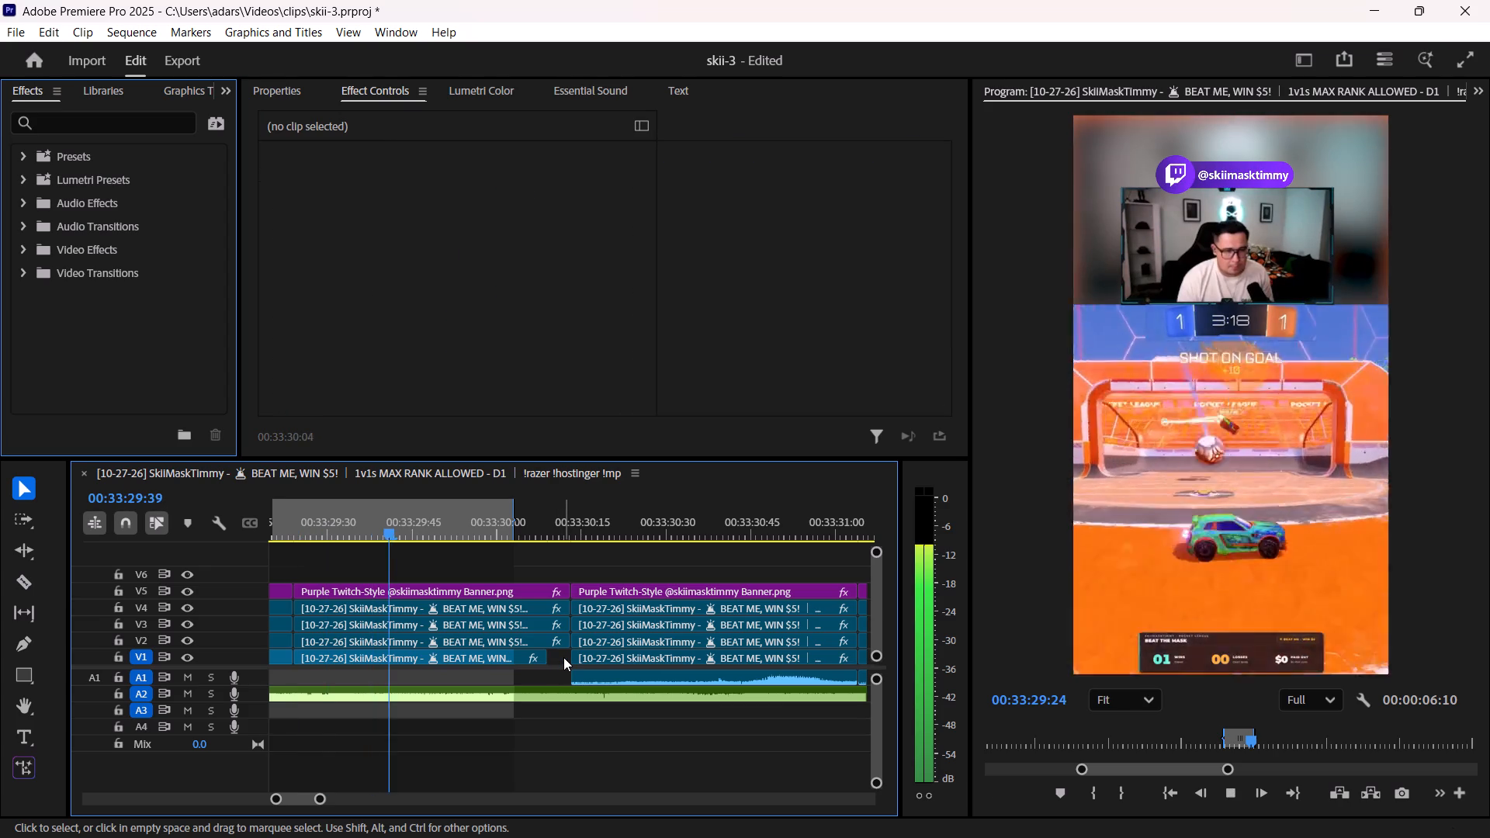
pyautogui.press('space')
# Trim the V1 clip's end back to the marked out point at about 00:33:30:03 and replay the goal cut.
pyautogui.moveTo(545, 655); pyautogui.dragTo(532, 657)
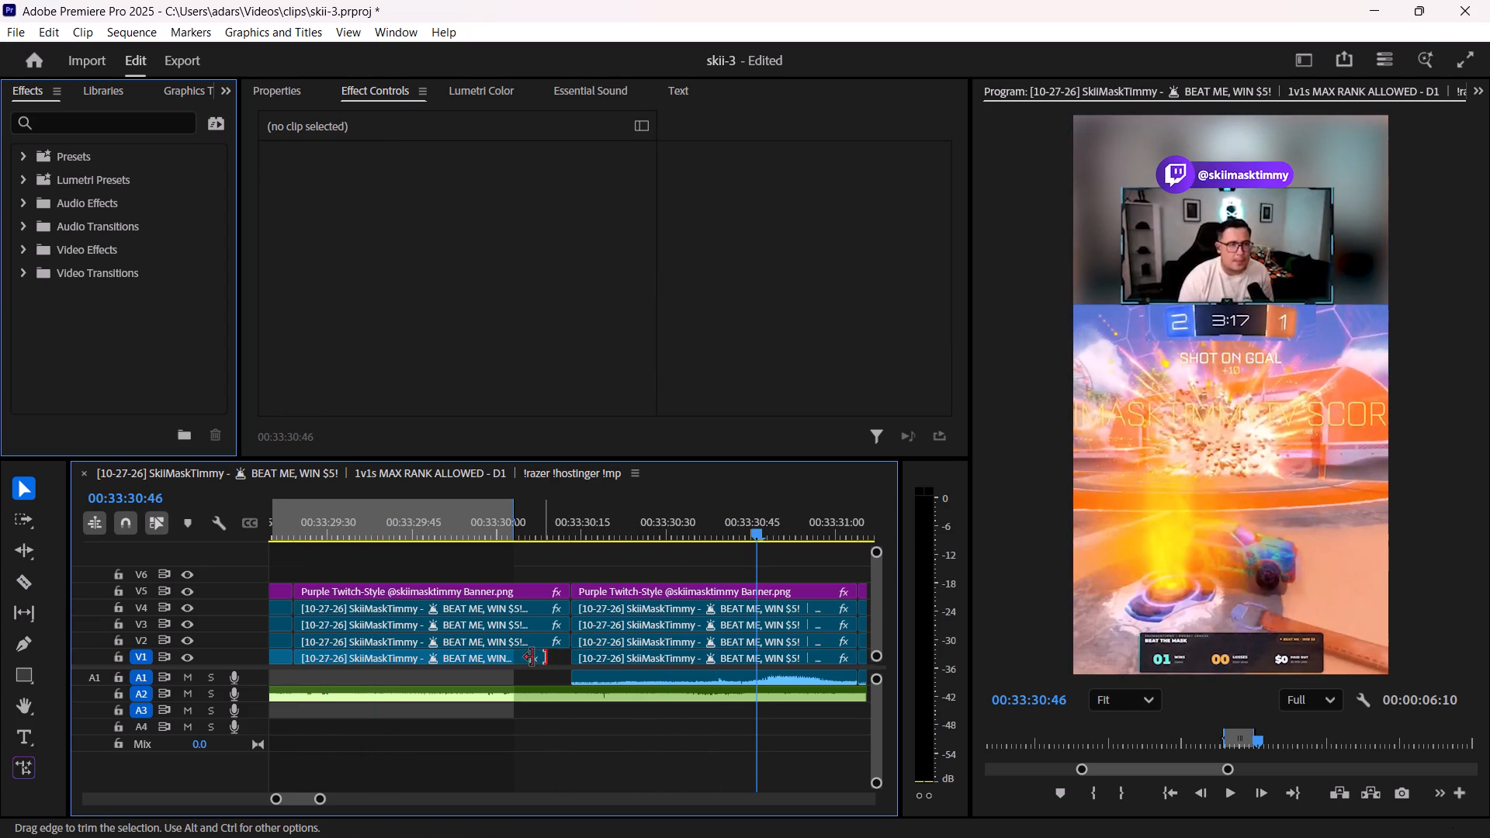
pyautogui.moveTo(532, 657); pyautogui.dragTo(514, 659)
pyautogui.click(308, 527)
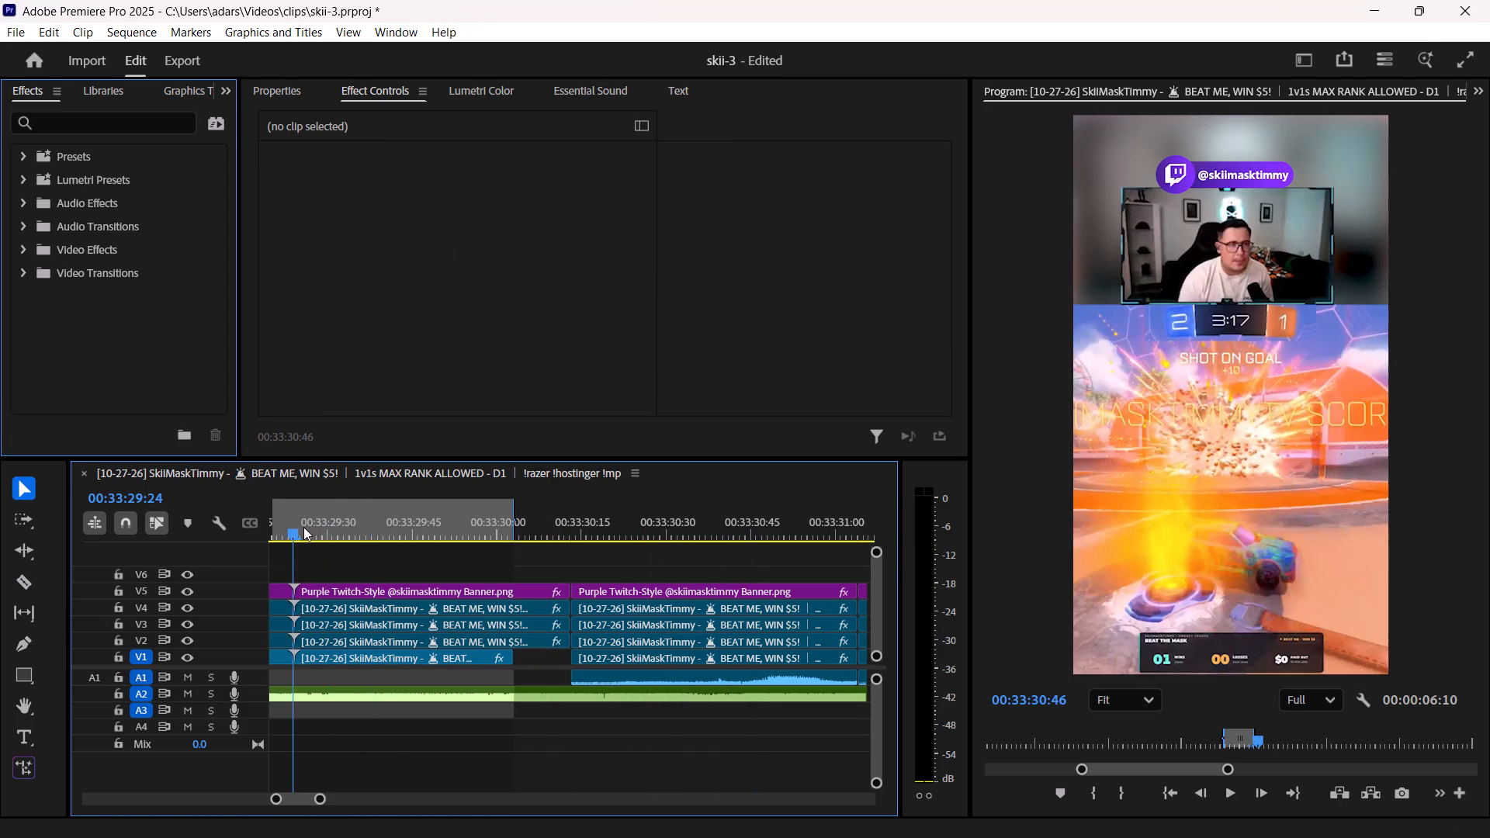
pyautogui.press('space')
pyautogui.press('space')
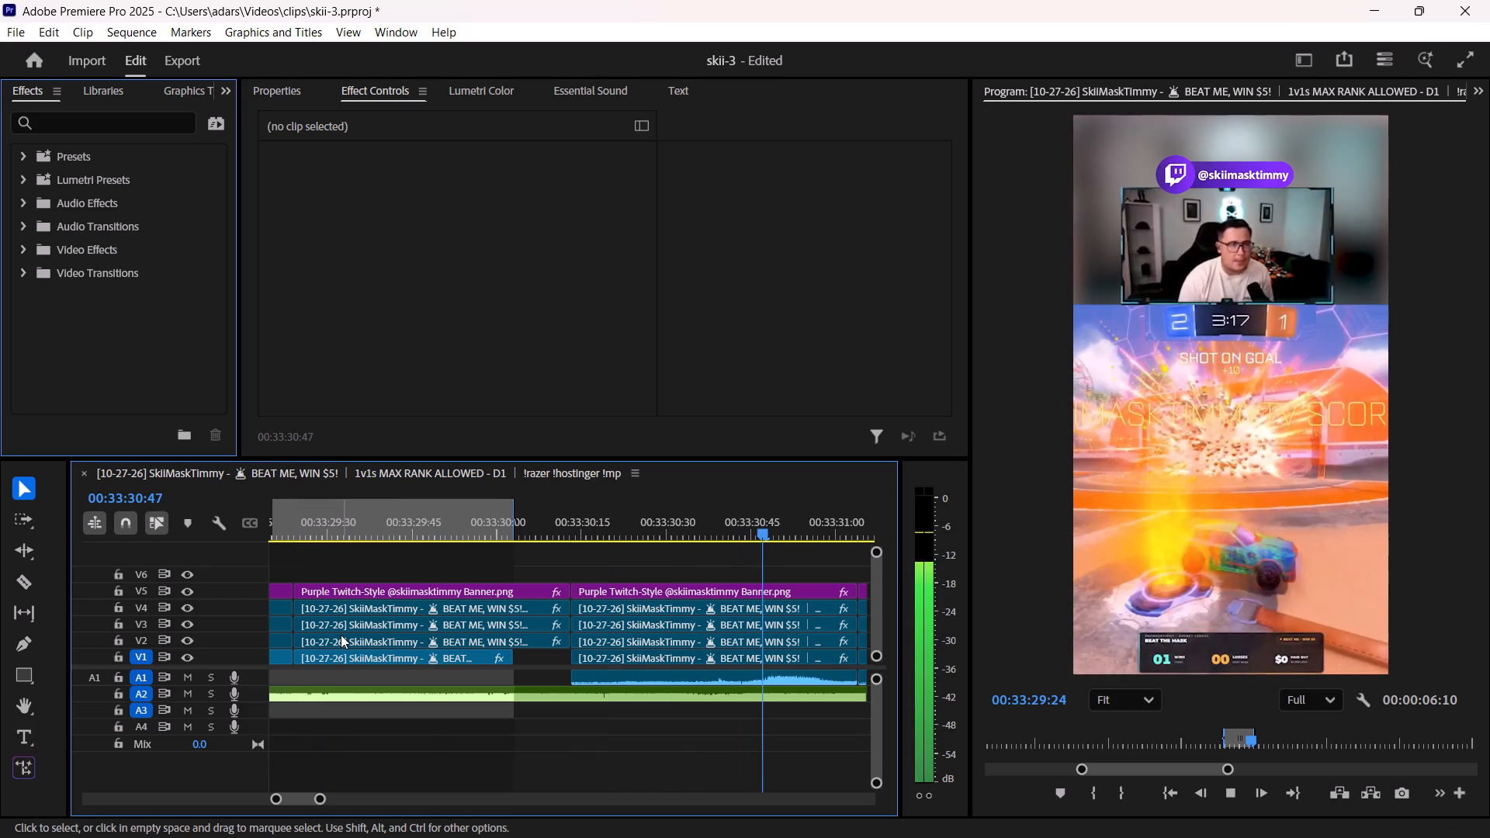
# Trim one frame off the ends of the V2–V5 clips near 00:33:30:13 and move the following V1–V5 and A1 clips back against them.
pyautogui.moveTo(548, 577); pyautogui.dragTo(550, 635)
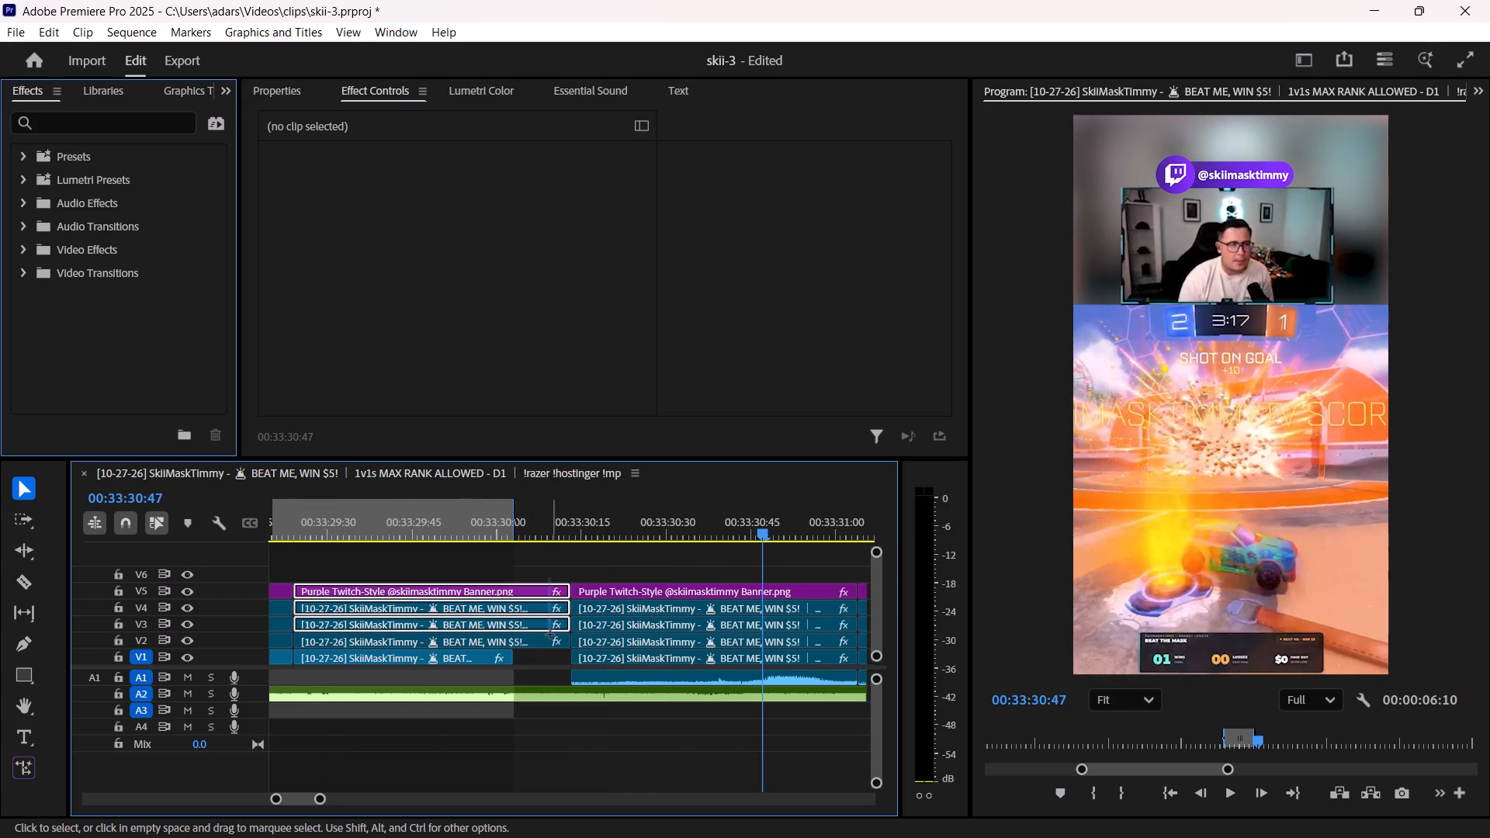
pyautogui.moveTo(550, 635); pyautogui.dragTo(553, 657)
pyautogui.moveTo(567, 646); pyautogui.dragTo(560, 646)
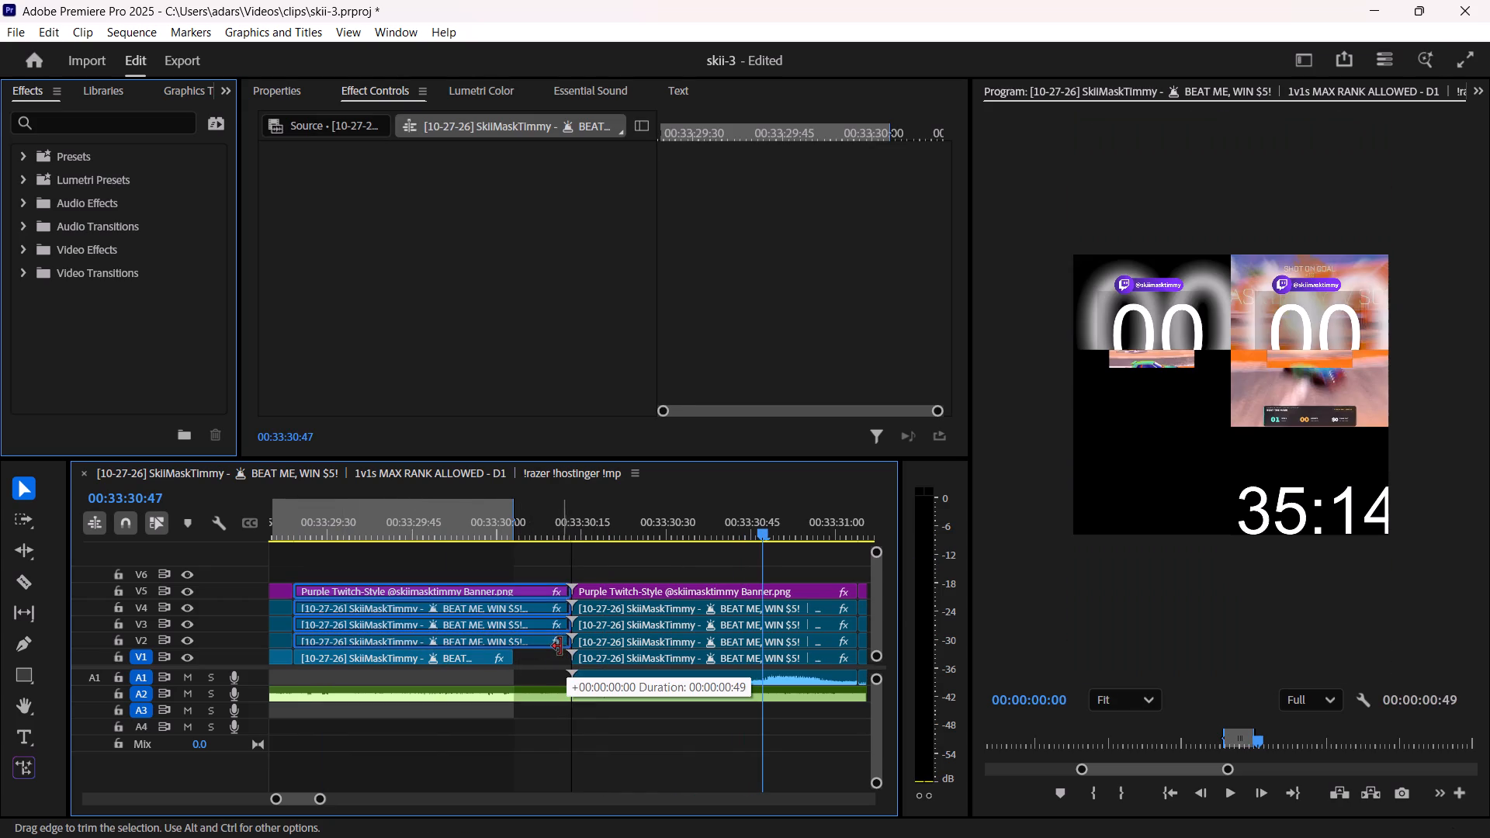
pyautogui.moveTo(560, 646); pyautogui.dragTo(558, 646)
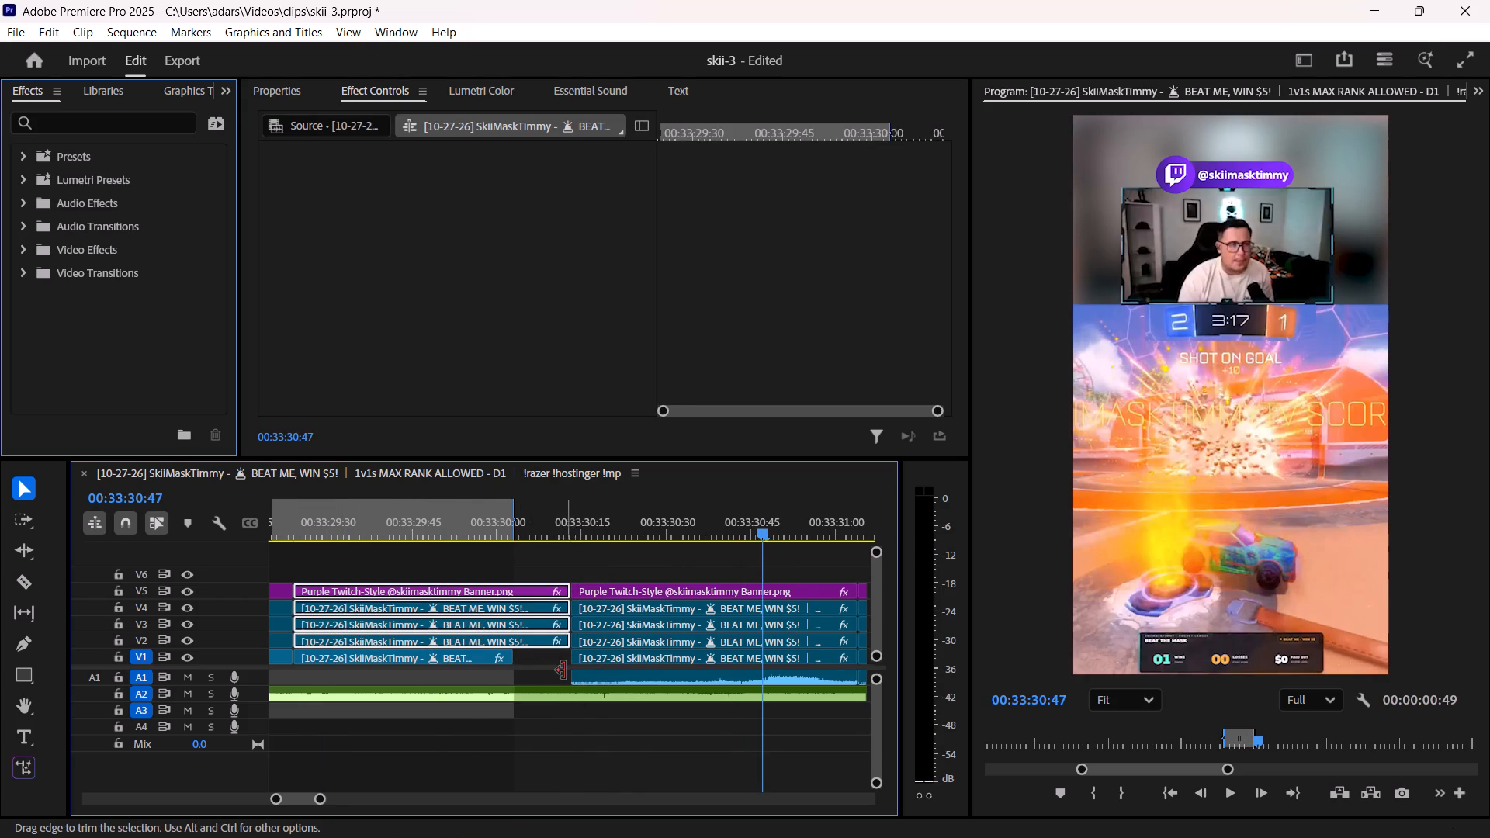
pyautogui.keyDown('alt'); pyautogui.scroll(20, 563, 670); pyautogui.keyUp('alt')
pyautogui.keyDown('alt'); pyautogui.scroll(1, 563, 670); pyautogui.keyUp('alt')
pyautogui.moveTo(596, 646); pyautogui.dragTo(593, 646)
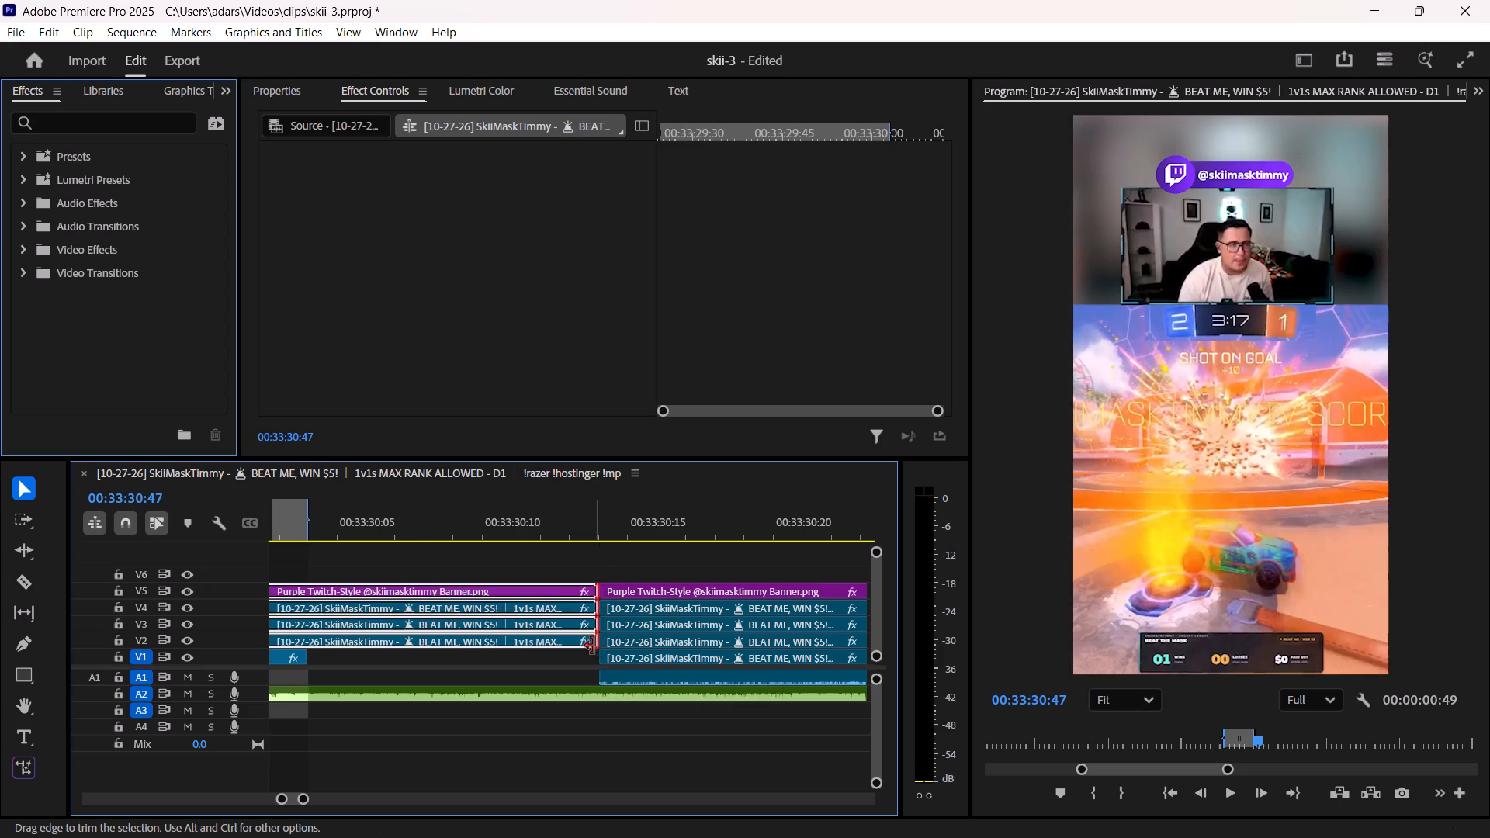
pyautogui.moveTo(593, 646); pyautogui.dragTo(573, 646)
pyautogui.moveTo(580, 672); pyautogui.dragTo(625, 599)
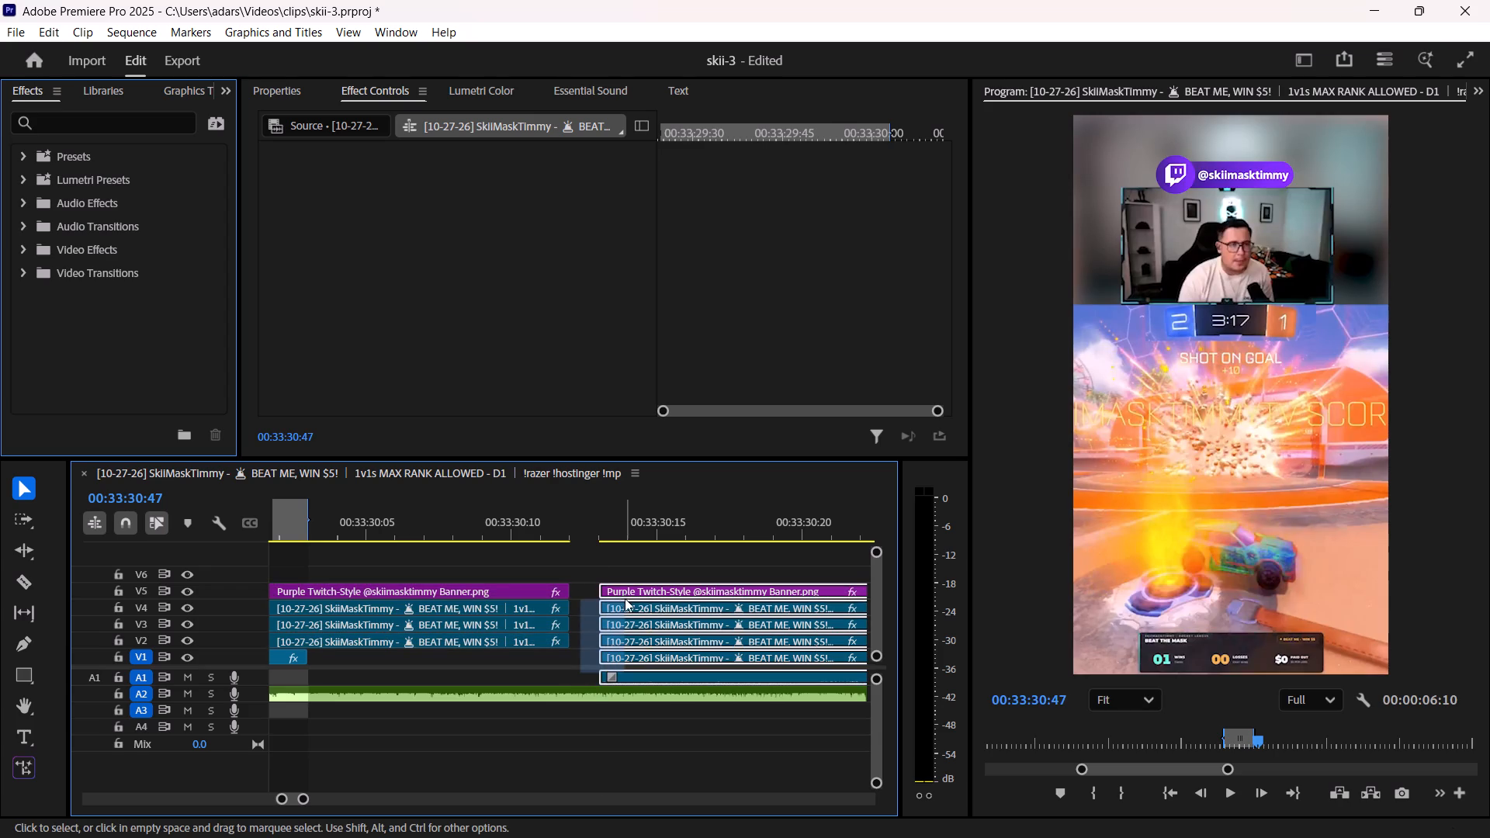
pyautogui.moveTo(600, 594); pyautogui.dragTo(583, 594)
# Trim another frame off the same V2–V5 clips, to 00:33:30:11, and move the following V1–V5 and A1 clips back to close the gap.
pyautogui.keyDown('shift'); pyautogui.scroll(3, 501, 601); pyautogui.keyUp('shift')
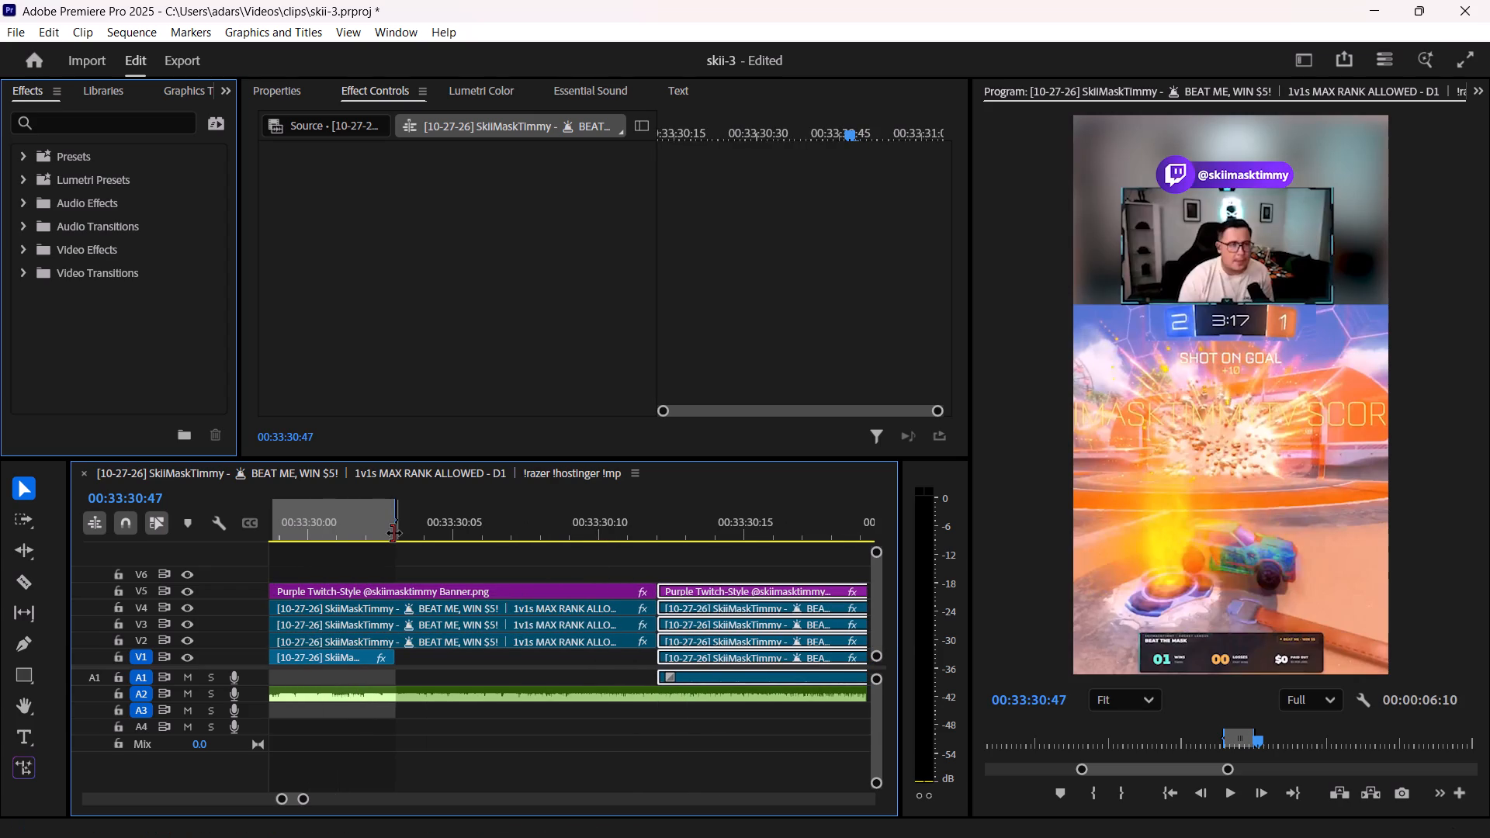
pyautogui.click(394, 533)
pyautogui.click(398, 533)
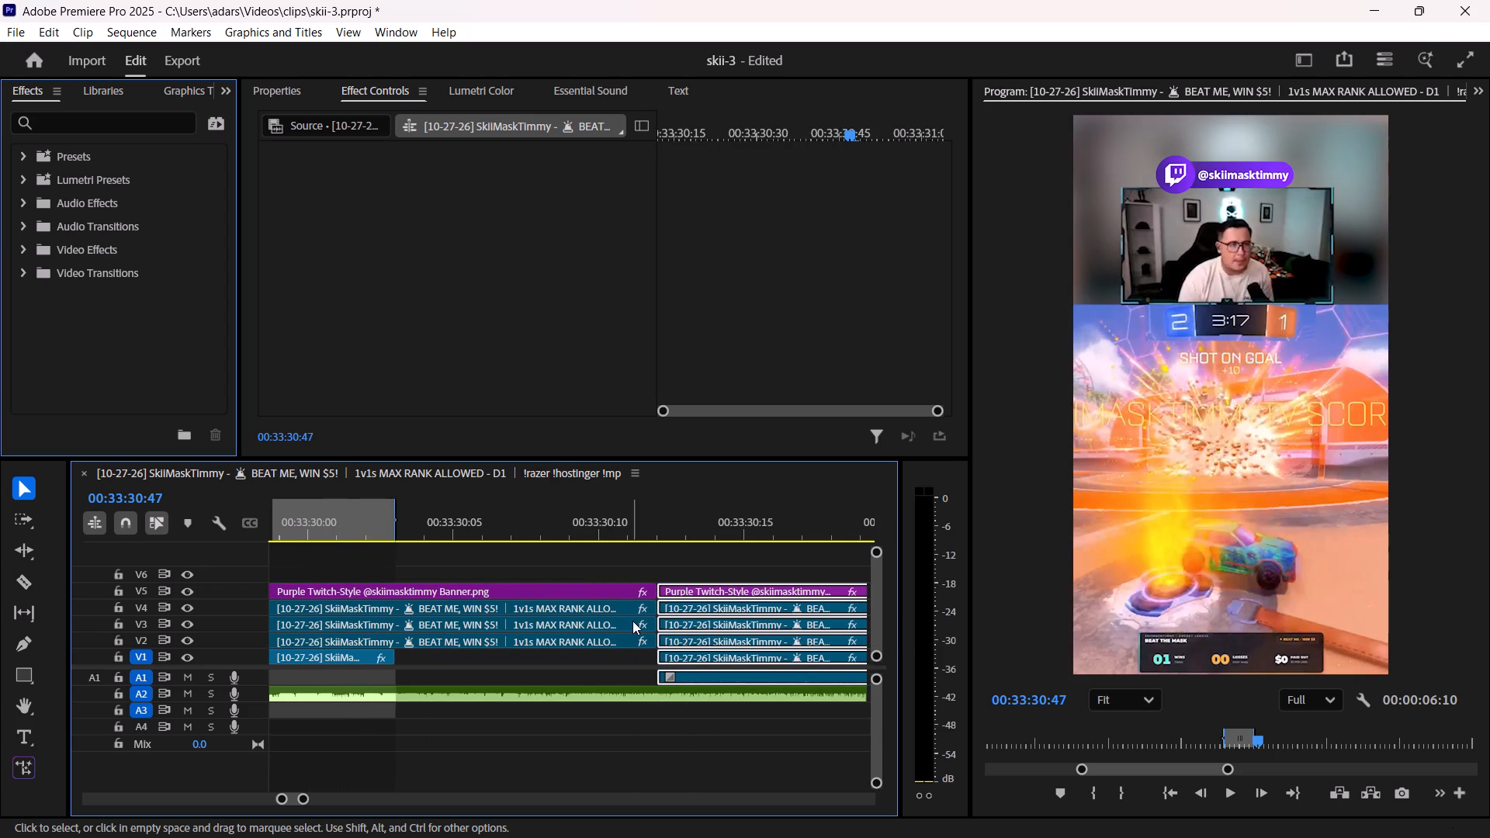
pyautogui.moveTo(617, 652); pyautogui.dragTo(628, 580)
pyautogui.moveTo(653, 590); pyautogui.dragTo(631, 590)
pyautogui.moveTo(674, 573); pyautogui.dragTo(670, 670)
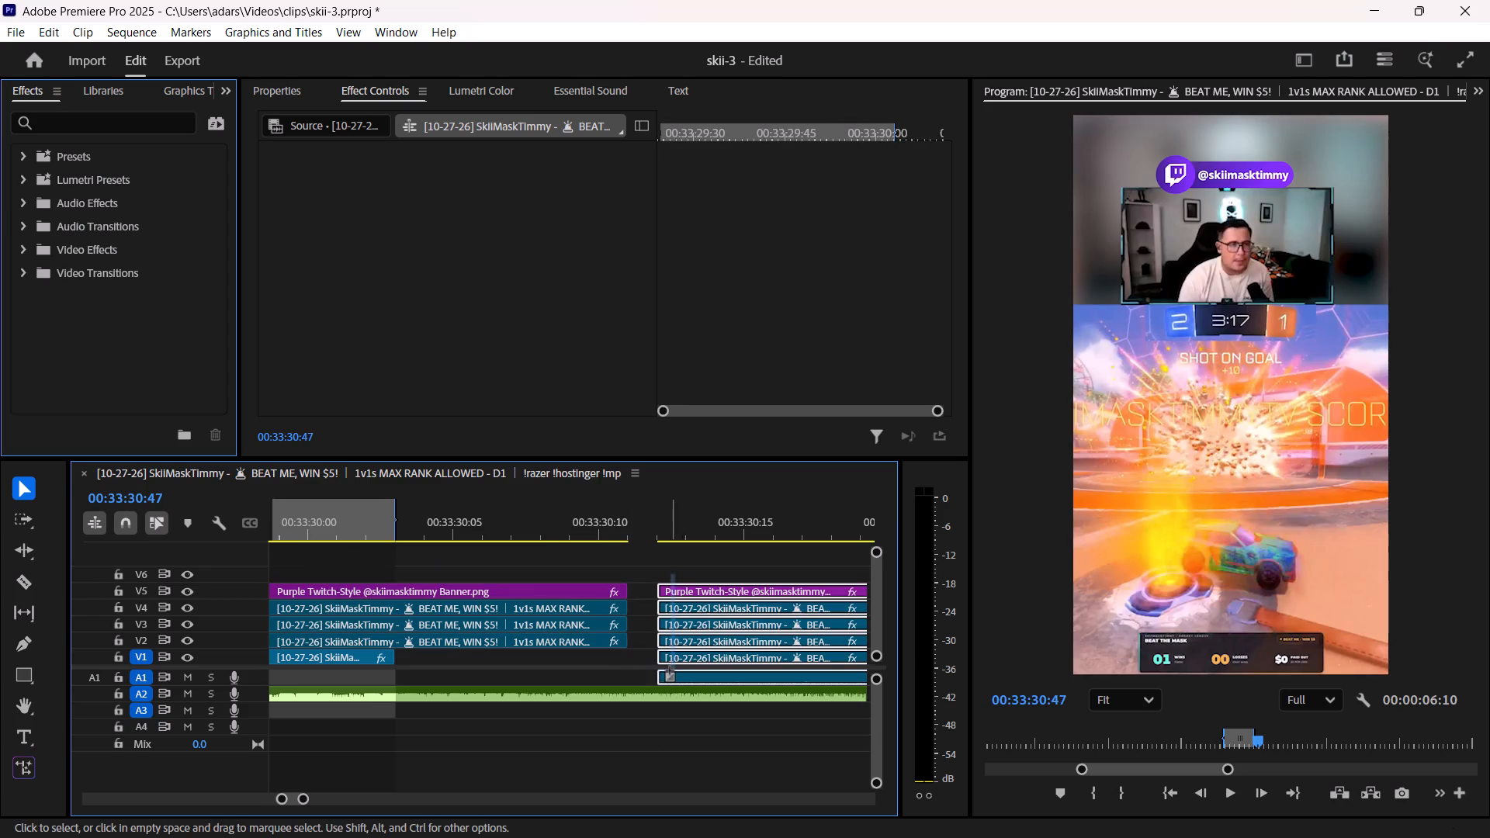
pyautogui.moveTo(670, 670); pyautogui.dragTo(670, 672)
pyautogui.moveTo(653, 672); pyautogui.dragTo(633, 672)
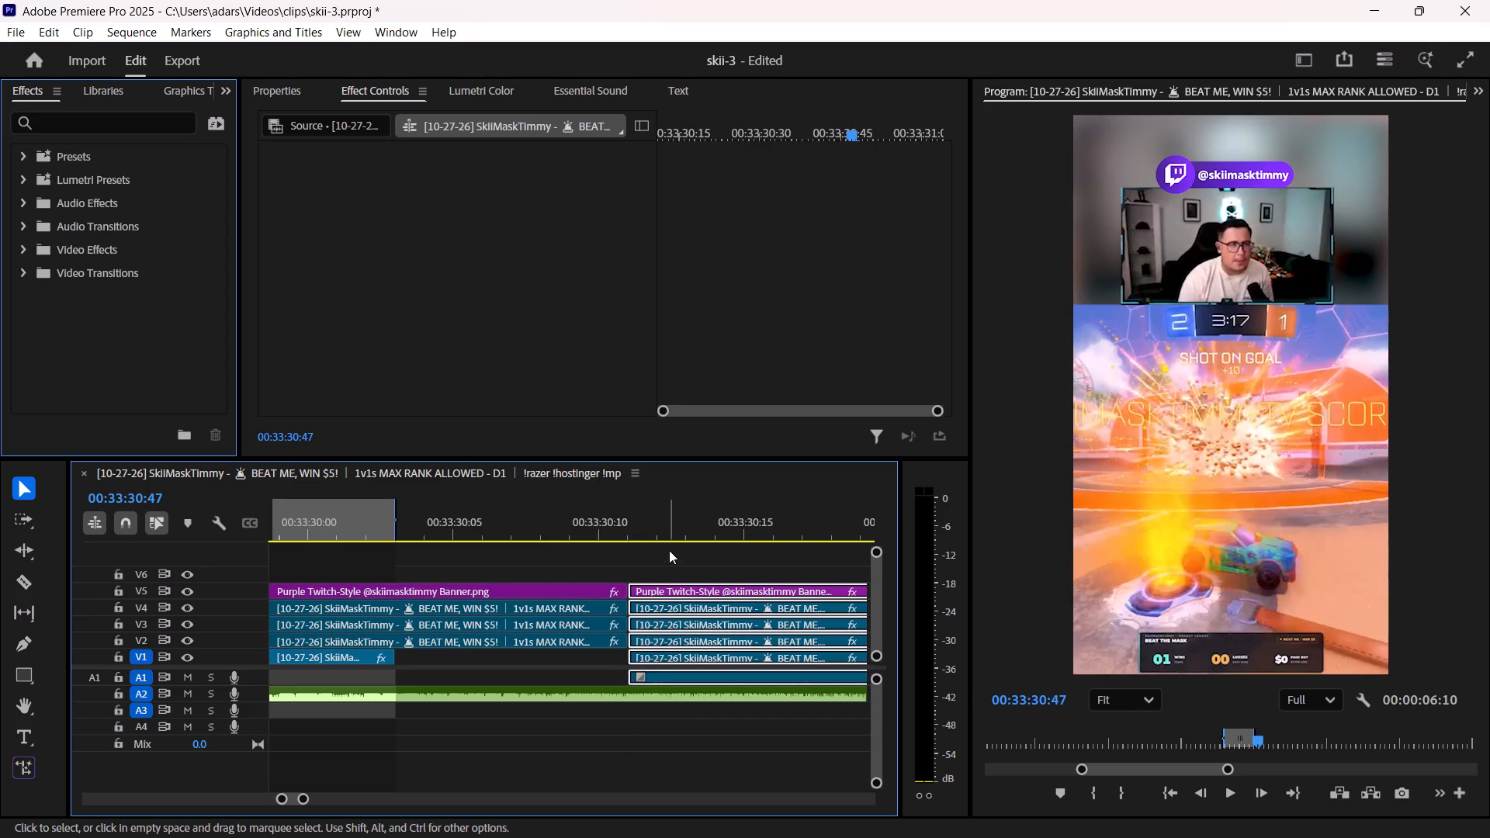
# Scrub across the goal cut at 00:33:30:11 and play it back from about 00:33:29:33 to check its timing.
pyautogui.moveTo(672, 528); pyautogui.dragTo(619, 536)
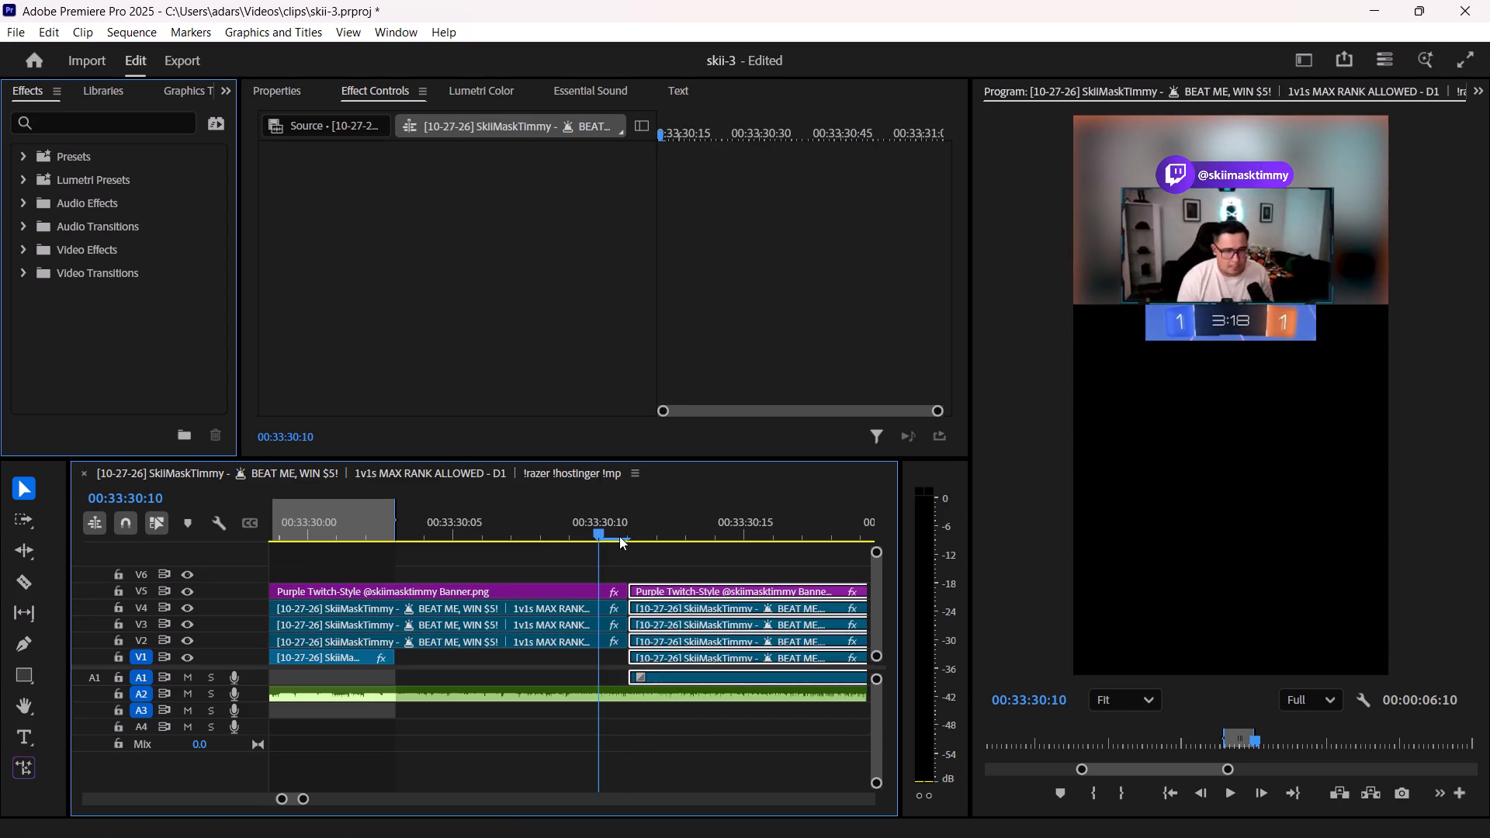
pyautogui.moveTo(619, 536); pyautogui.dragTo(657, 537)
pyautogui.keyDown('alt'); pyautogui.scroll(1, 587, 625); pyautogui.keyUp('alt')
pyautogui.keyDown('alt'); pyautogui.scroll(-10, 588, 625); pyautogui.keyUp('alt')
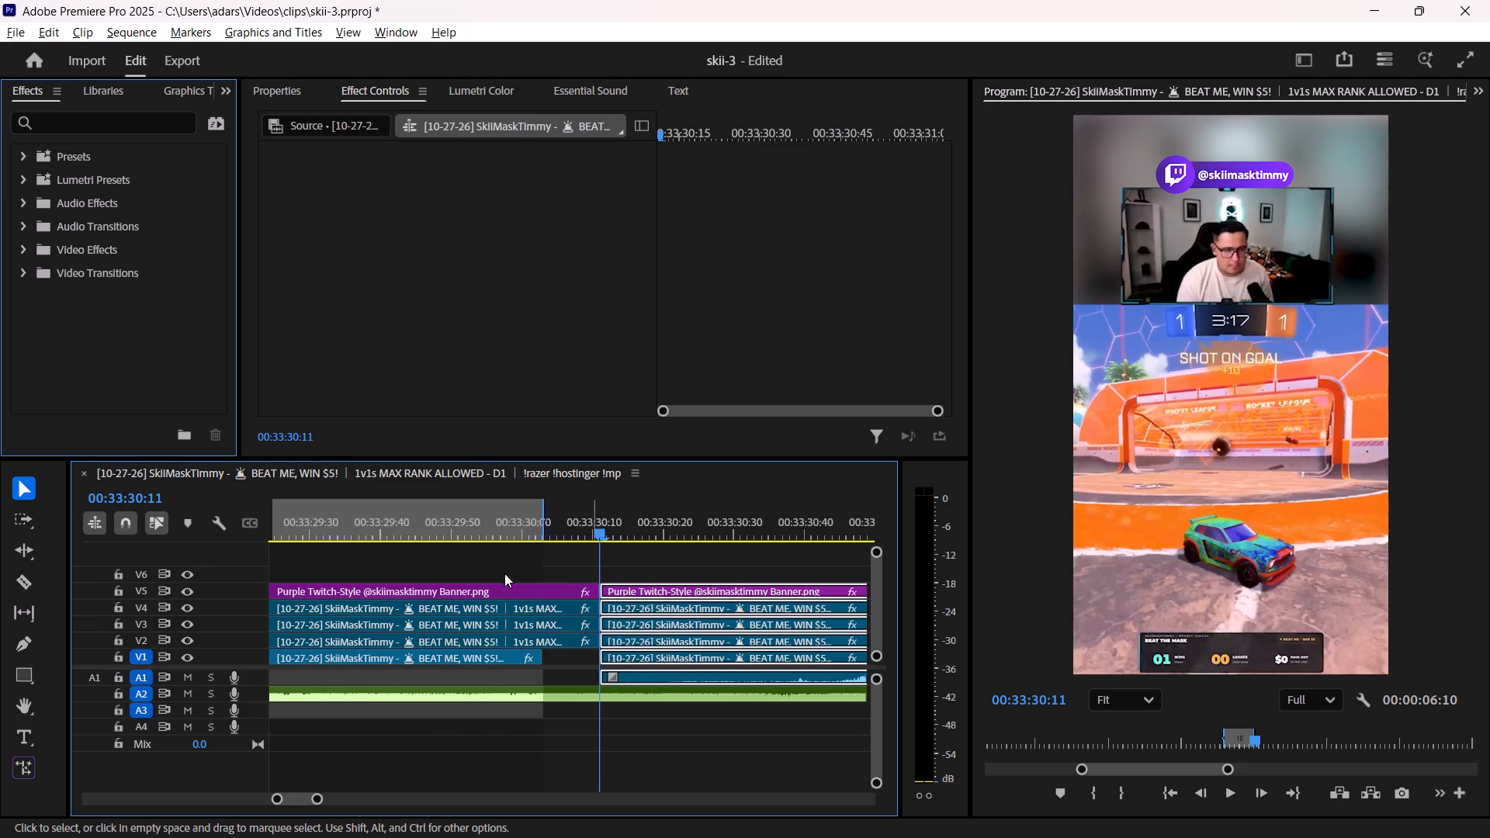
pyautogui.click(333, 532)
pyautogui.press('space')
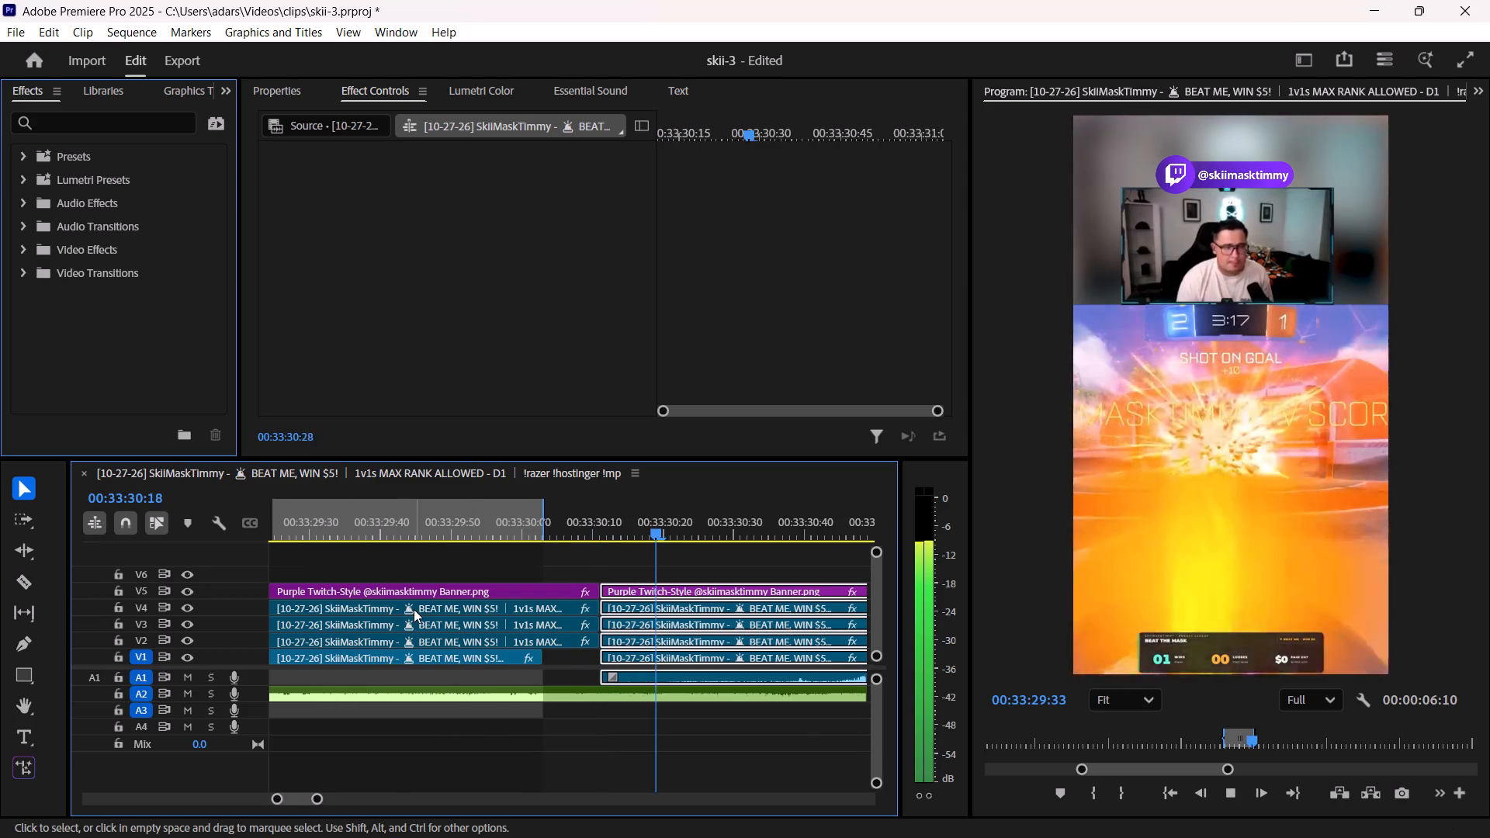
pyautogui.press('space')
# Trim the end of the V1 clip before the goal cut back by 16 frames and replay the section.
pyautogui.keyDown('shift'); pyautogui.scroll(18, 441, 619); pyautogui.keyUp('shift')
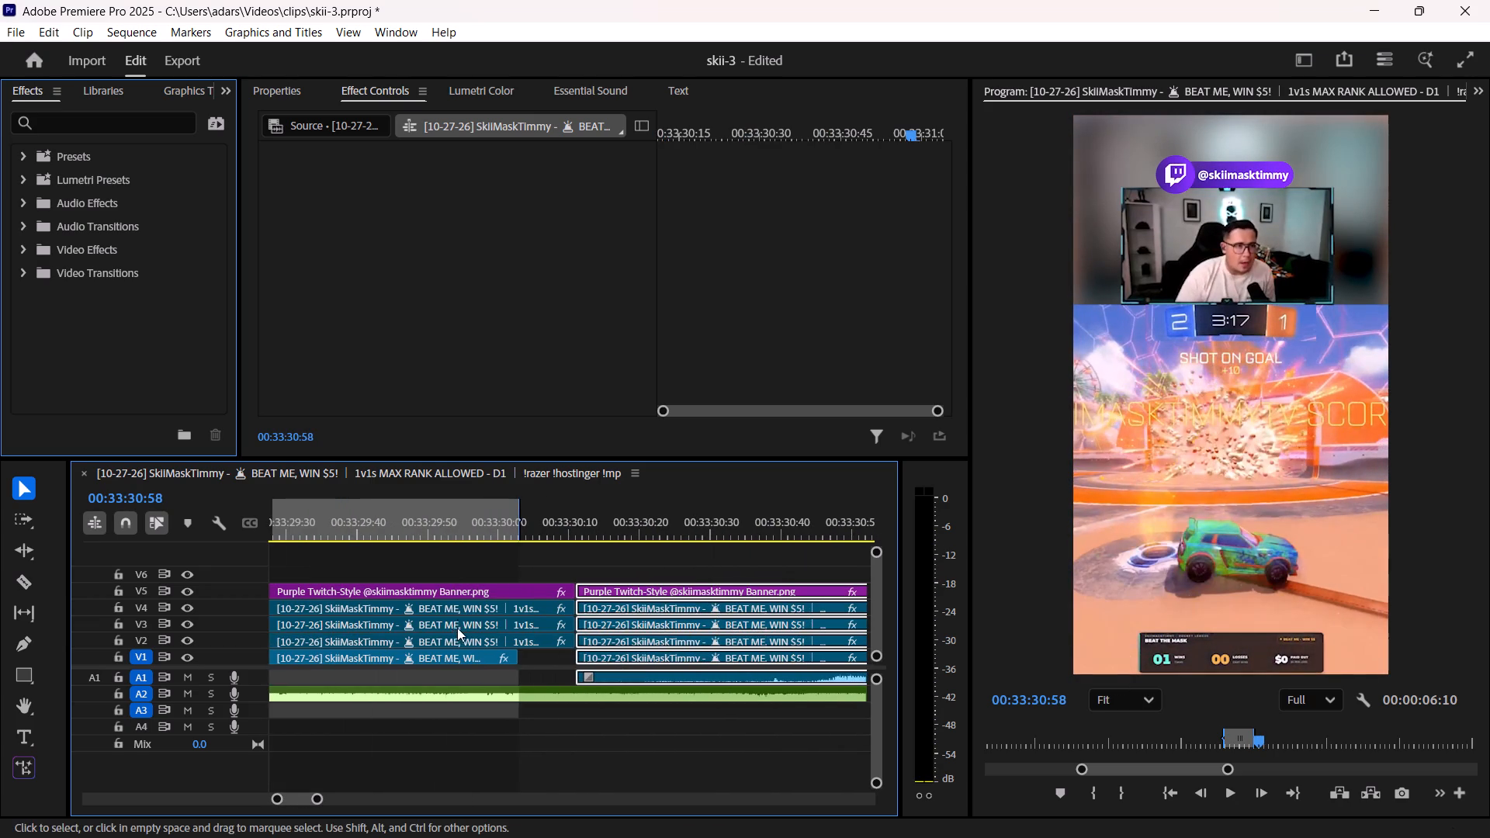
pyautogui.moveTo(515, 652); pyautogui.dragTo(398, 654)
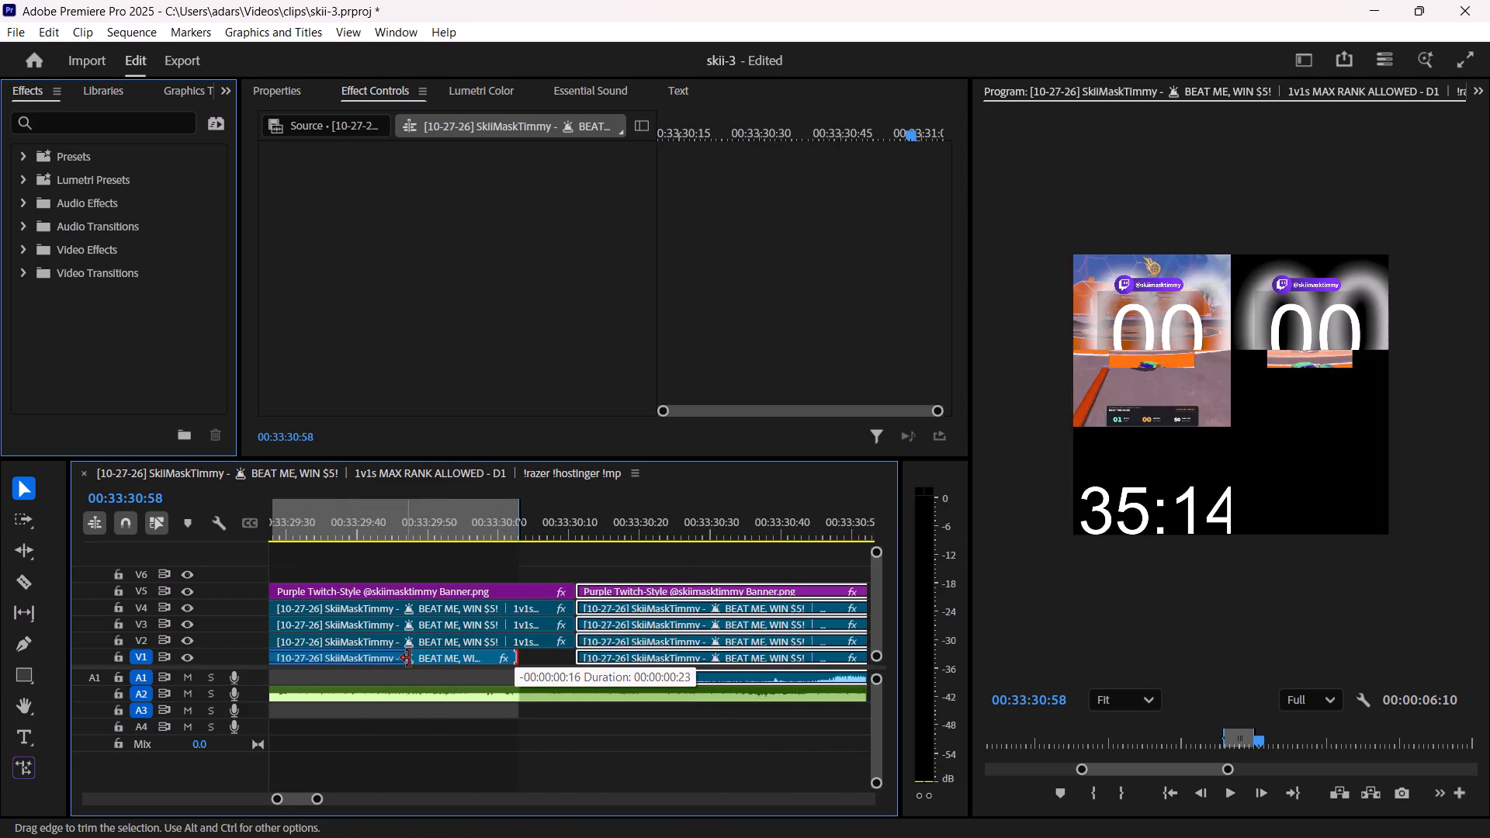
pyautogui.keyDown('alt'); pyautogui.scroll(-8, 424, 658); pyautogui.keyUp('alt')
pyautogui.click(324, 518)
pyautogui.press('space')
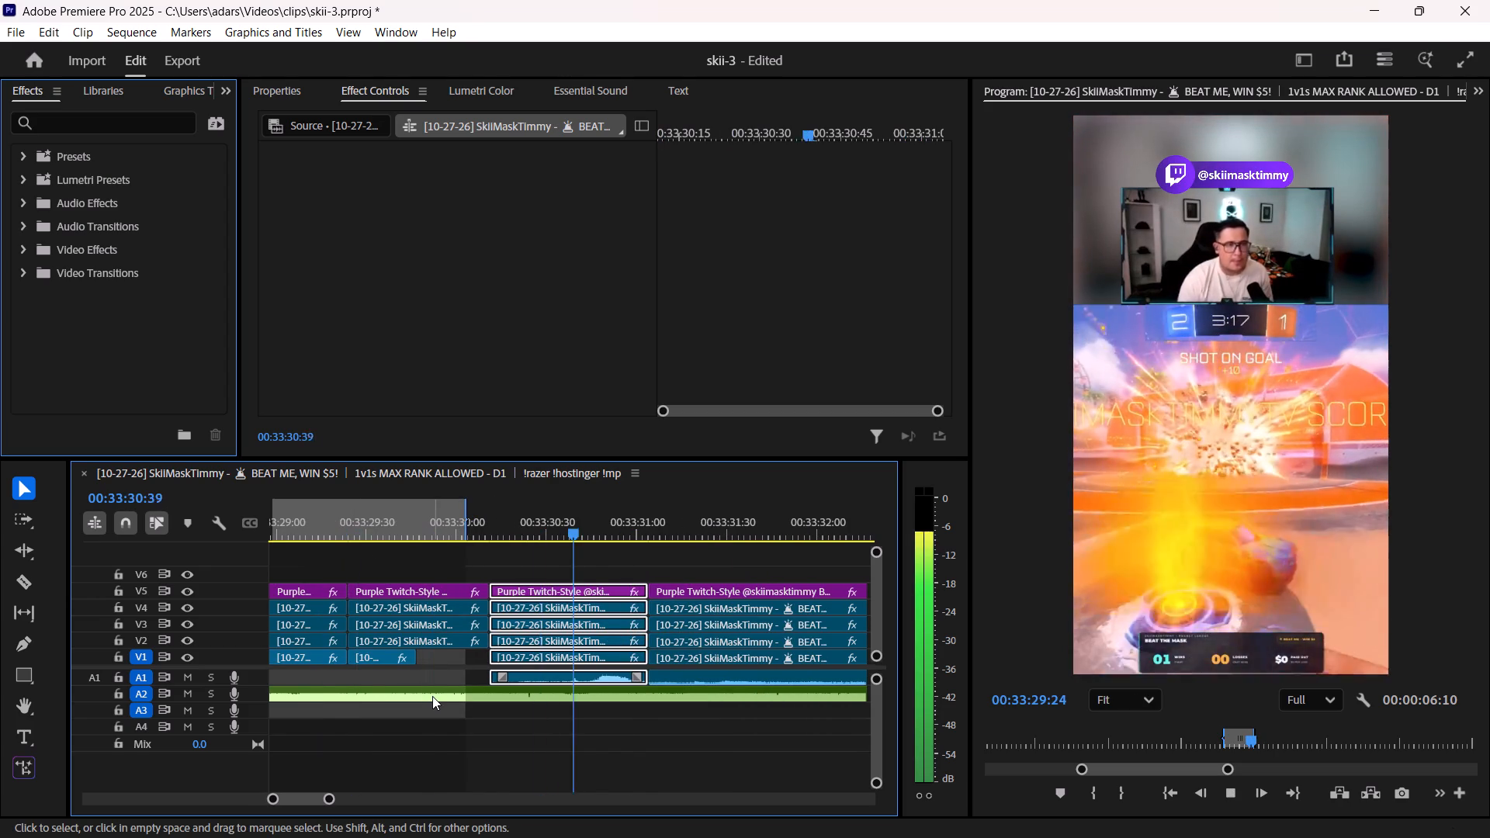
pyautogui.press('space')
# Replay the goal cut several times from 00:33:30:00 to judge how it lands on the music.
pyautogui.keyDown('alt'); pyautogui.scroll(5, 432, 696); pyautogui.keyUp('alt')
pyautogui.click(476, 529)
pyautogui.press('space')
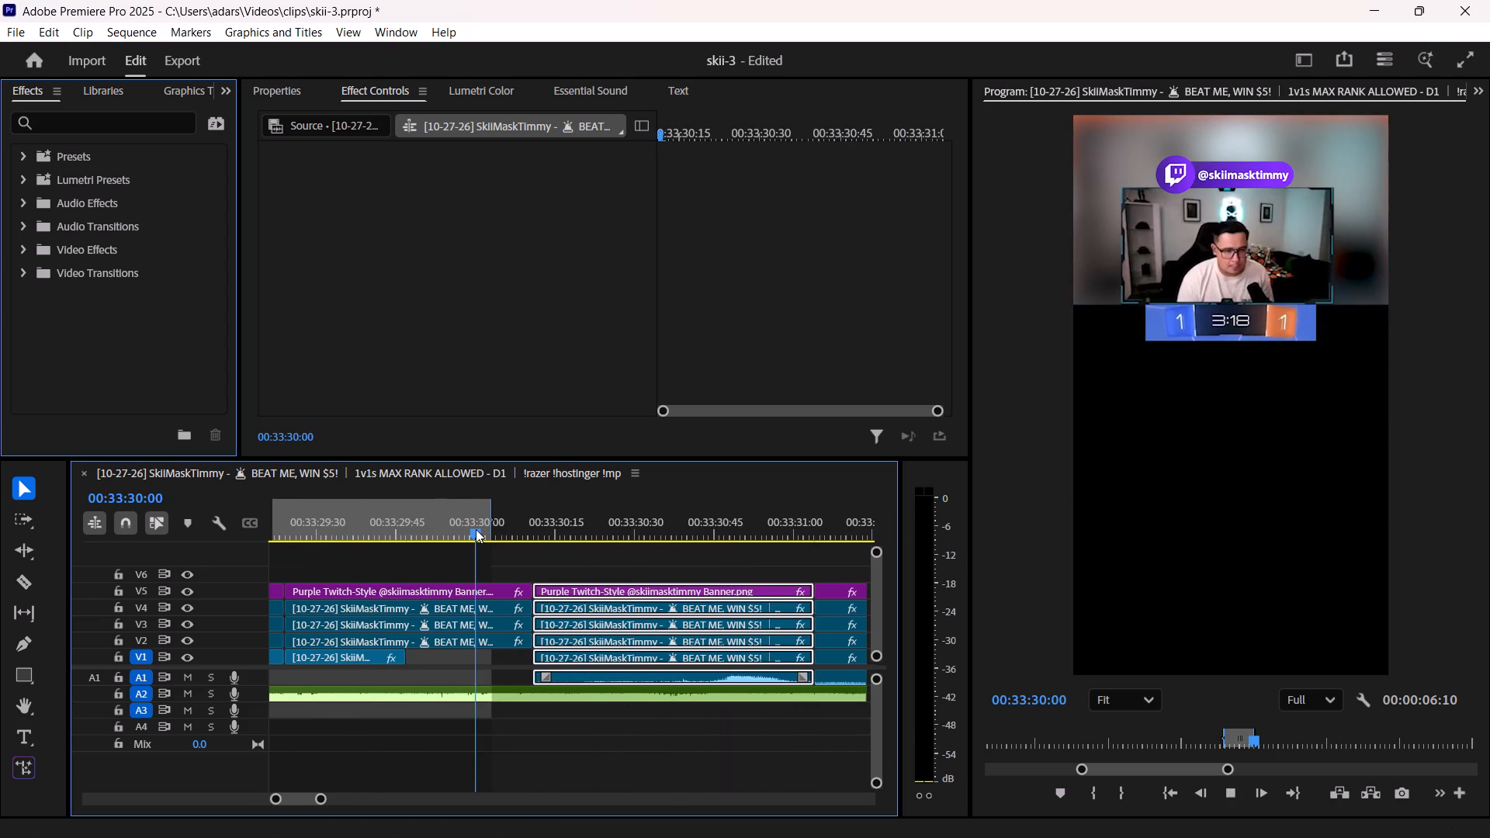
pyautogui.press('space')
pyautogui.click(476, 529)
pyautogui.press('space')
pyautogui.press('space')
pyautogui.click(476, 529)
# Scrub back and forth over the frames around the 00:33:30:11 cut against the LUZ ROJA beat, ending on the cut.
pyautogui.moveTo(476, 529); pyautogui.dragTo(523, 528)
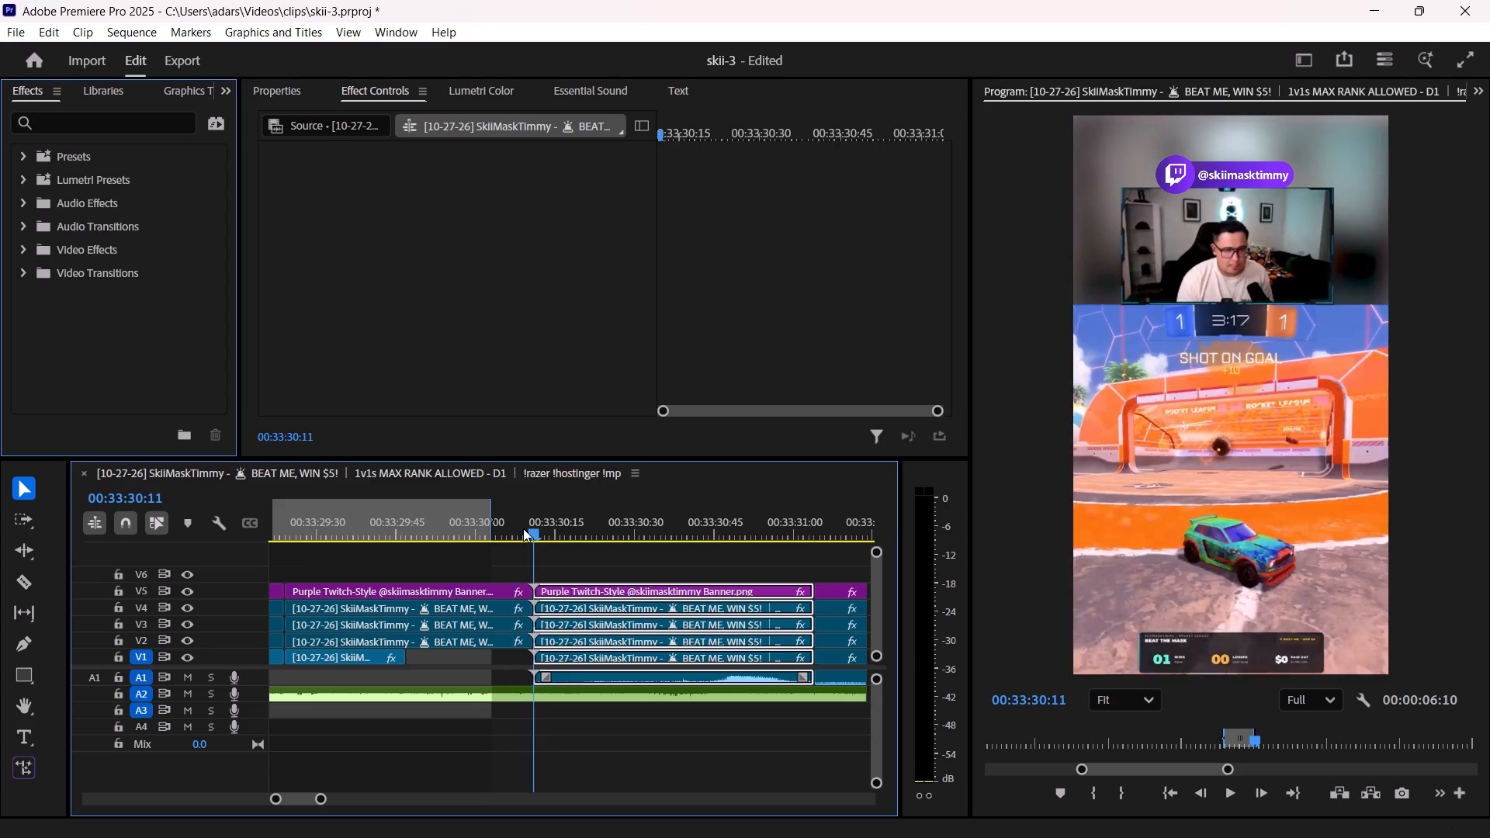
pyautogui.moveTo(523, 528); pyautogui.dragTo(519, 528)
pyautogui.click(471, 697)
pyautogui.moveTo(484, 528); pyautogui.dragTo(441, 527)
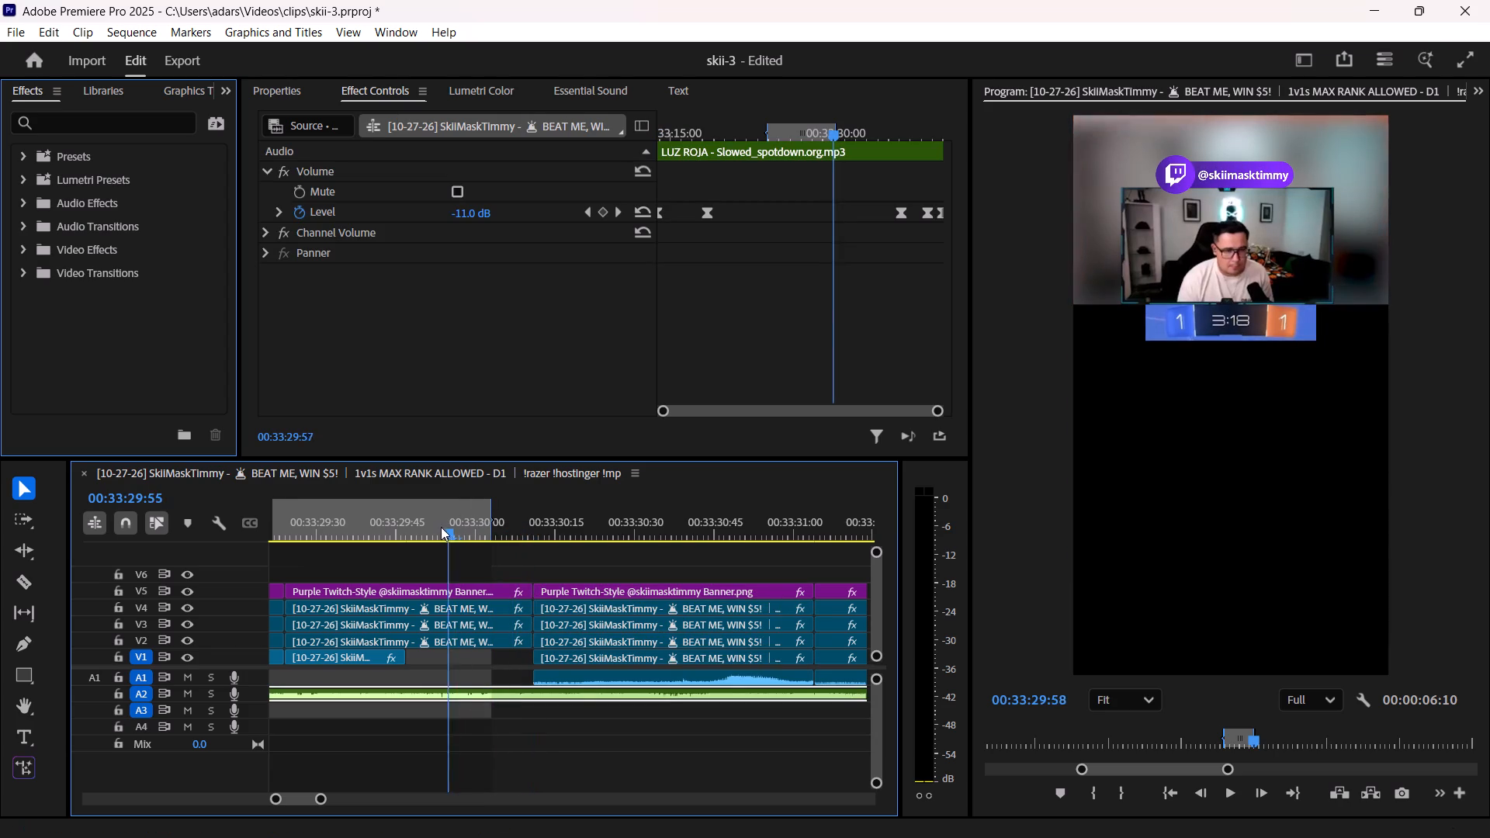
pyautogui.moveTo(441, 527); pyautogui.dragTo(508, 523)
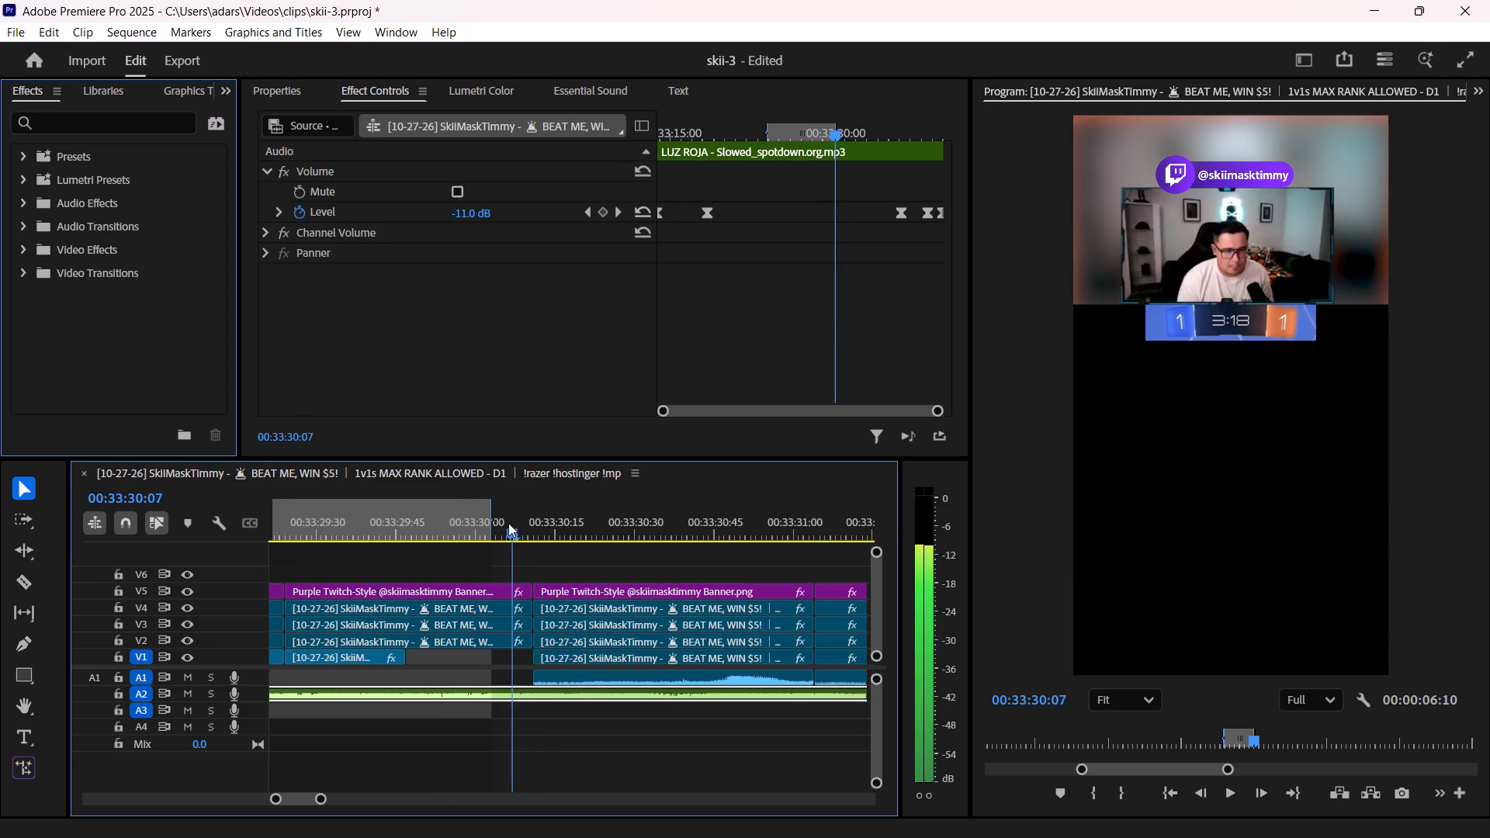
pyautogui.moveTo(508, 523); pyautogui.dragTo(532, 528)
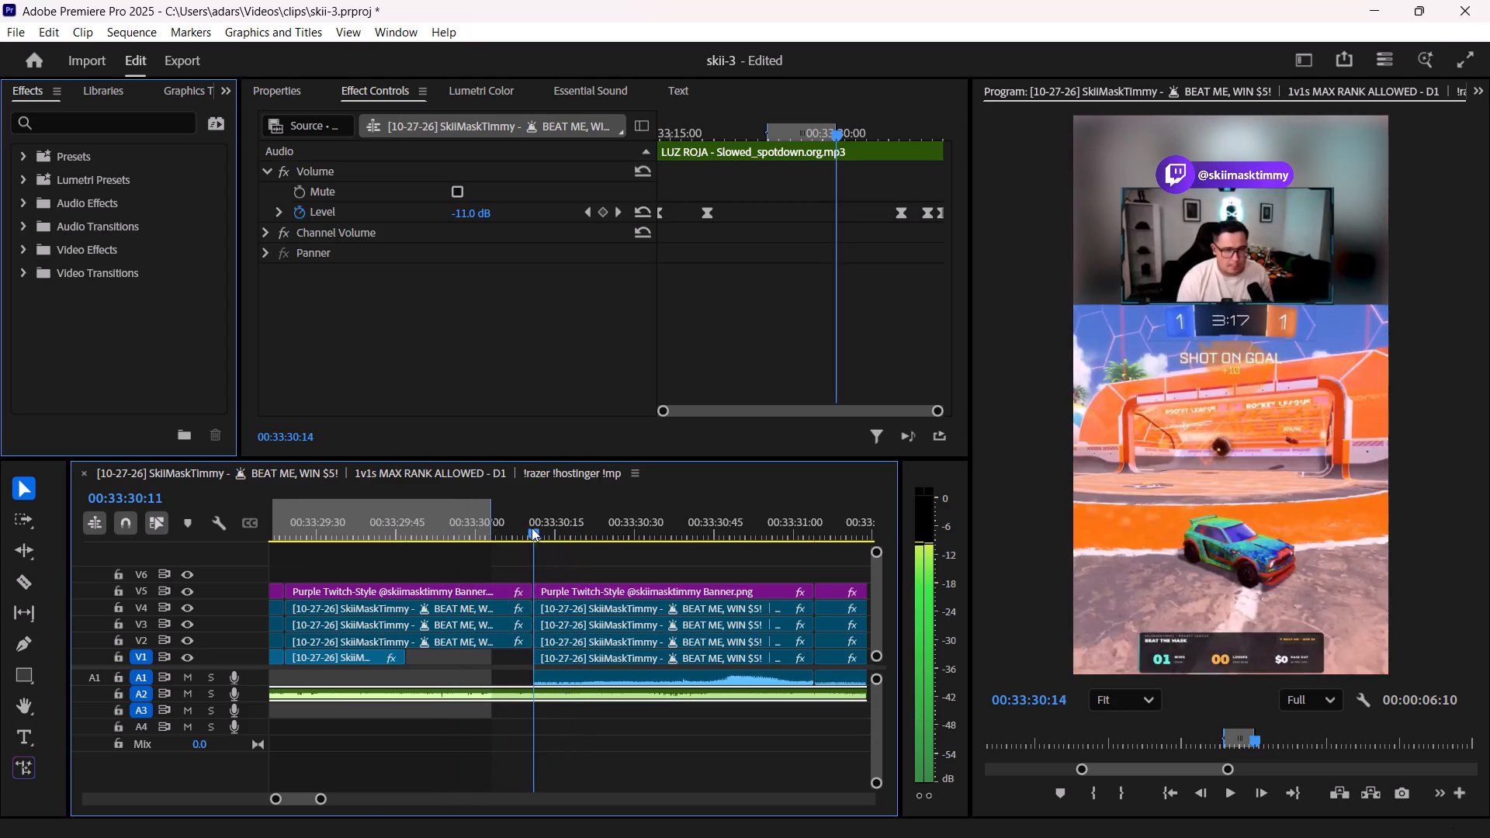
pyautogui.moveTo(532, 528); pyautogui.dragTo(374, 541)
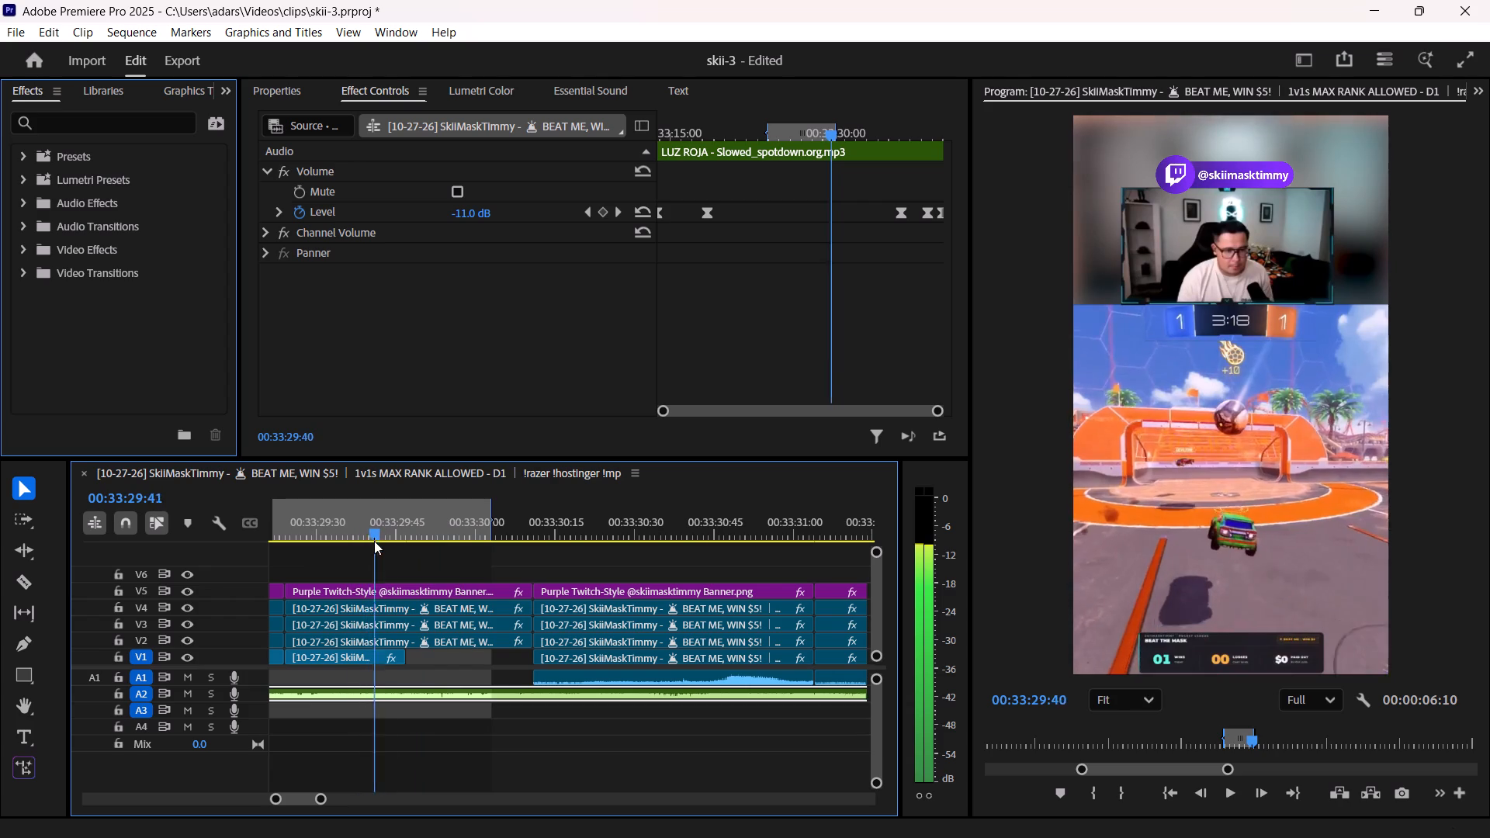
pyautogui.moveTo(374, 541); pyautogui.dragTo(522, 539)
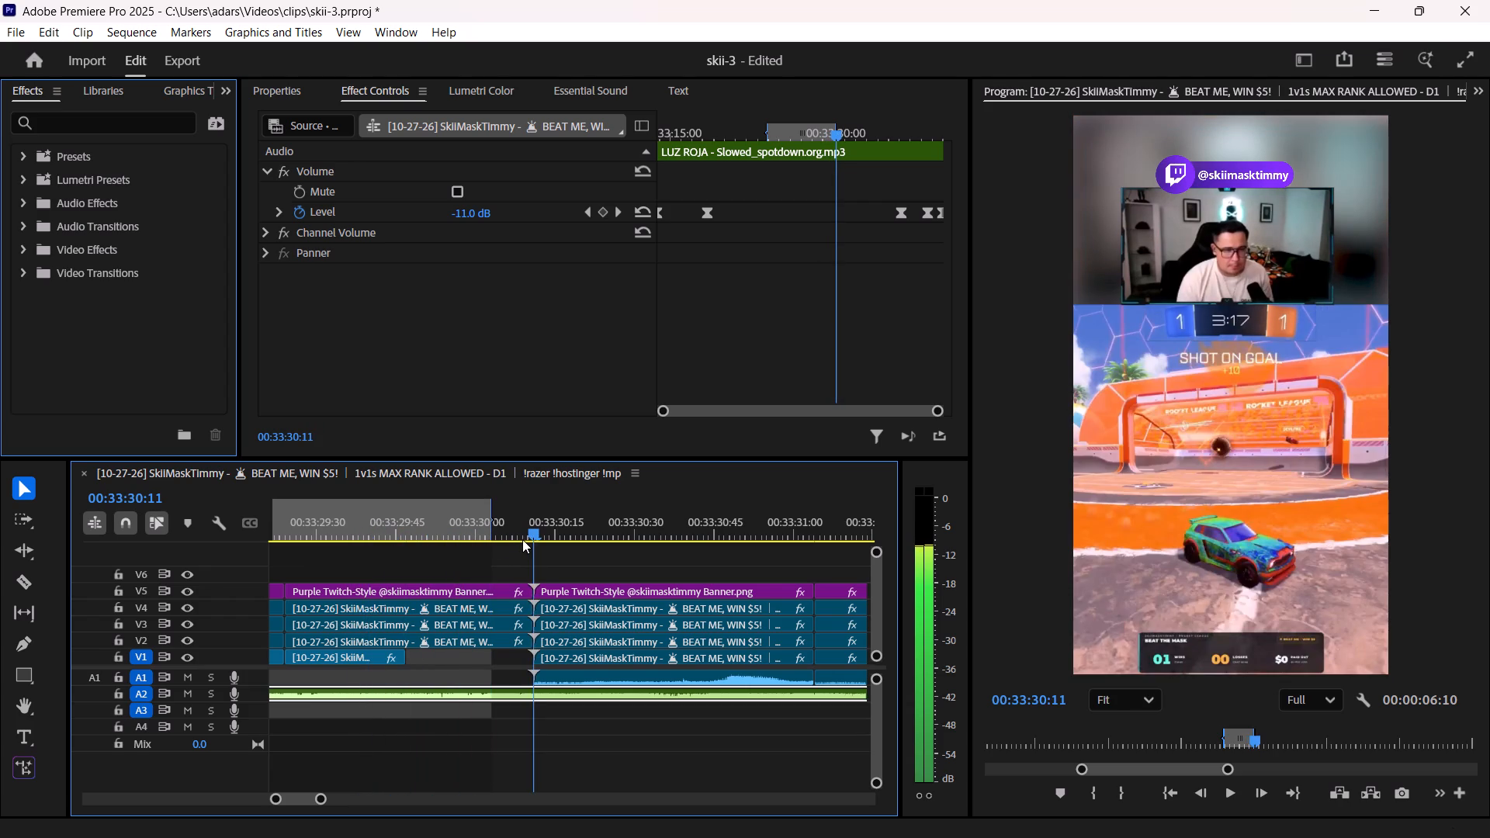
pyautogui.moveTo(522, 539); pyautogui.dragTo(507, 540)
pyautogui.press('space')
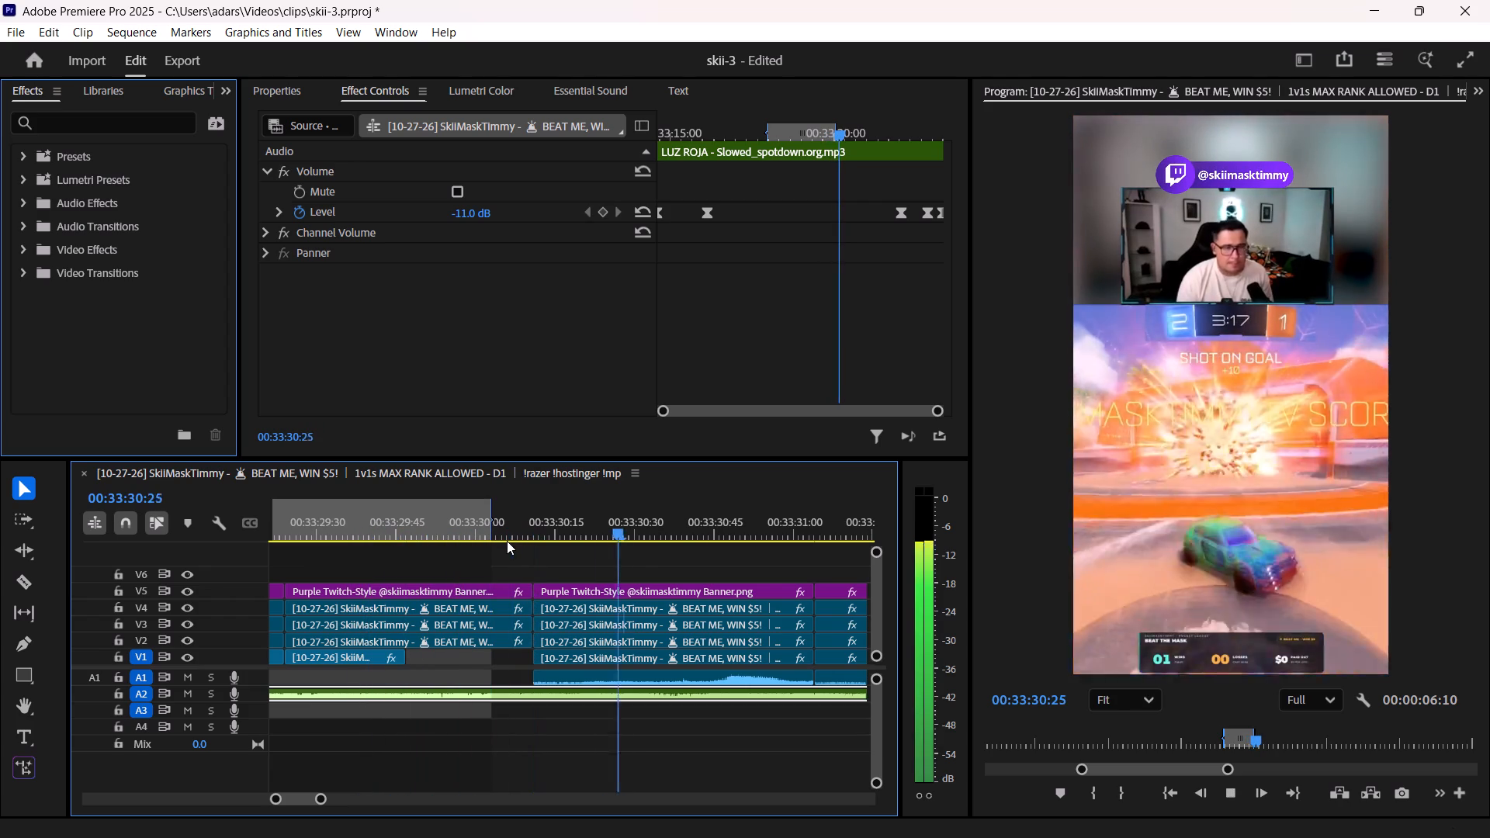
pyautogui.press('space')
pyautogui.click(542, 531)
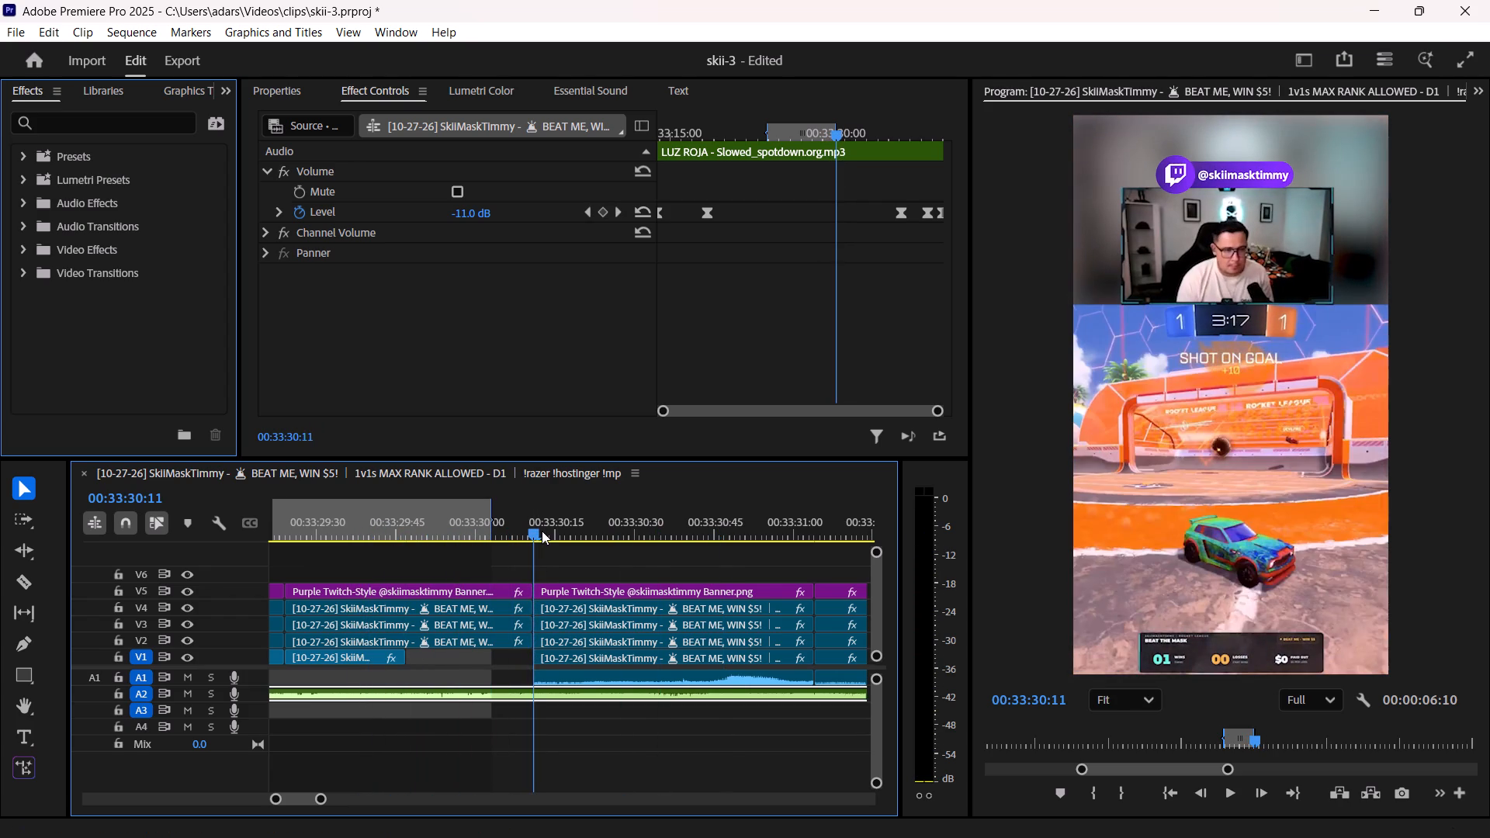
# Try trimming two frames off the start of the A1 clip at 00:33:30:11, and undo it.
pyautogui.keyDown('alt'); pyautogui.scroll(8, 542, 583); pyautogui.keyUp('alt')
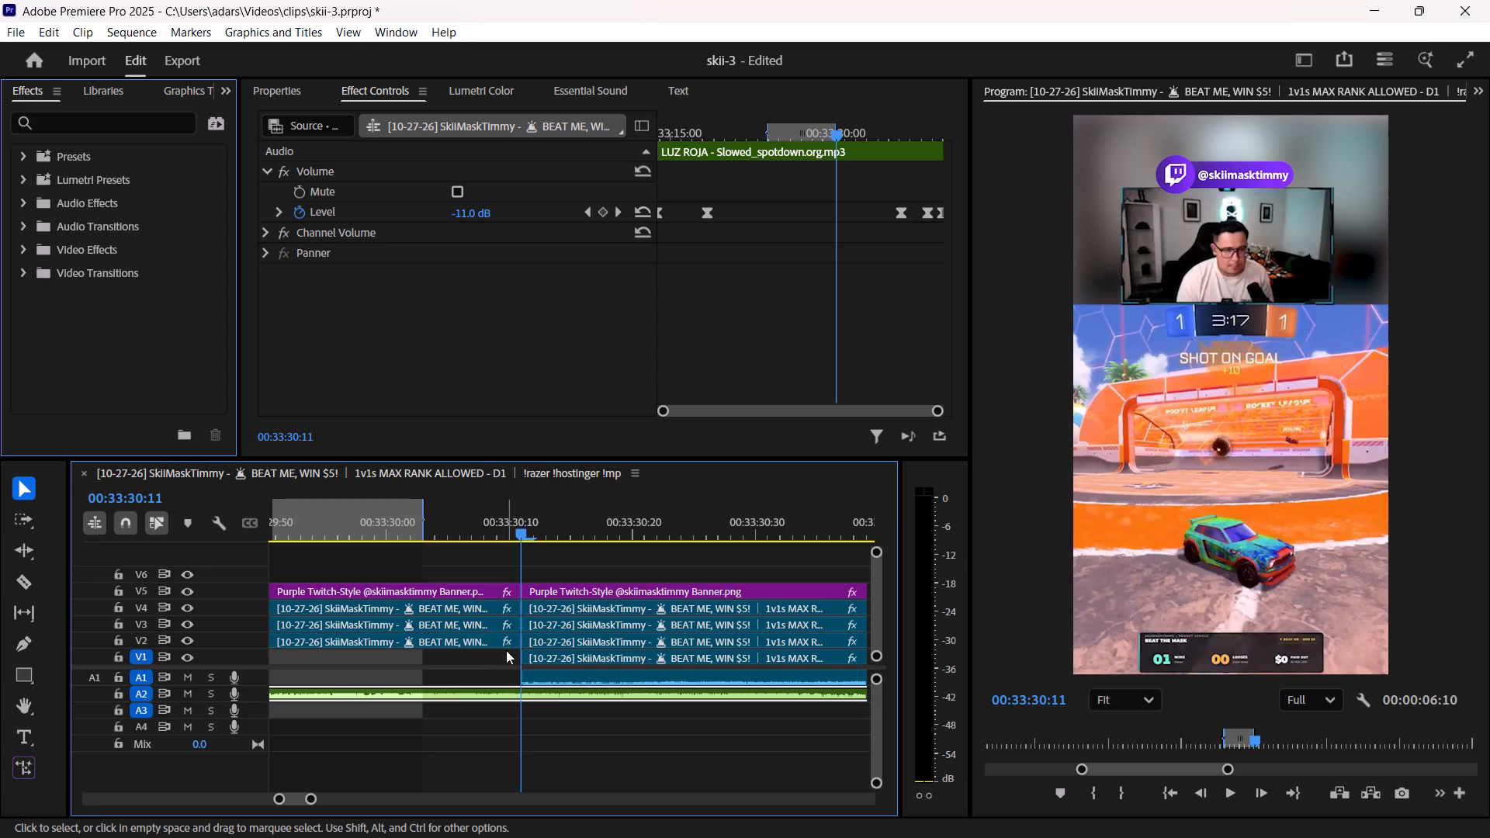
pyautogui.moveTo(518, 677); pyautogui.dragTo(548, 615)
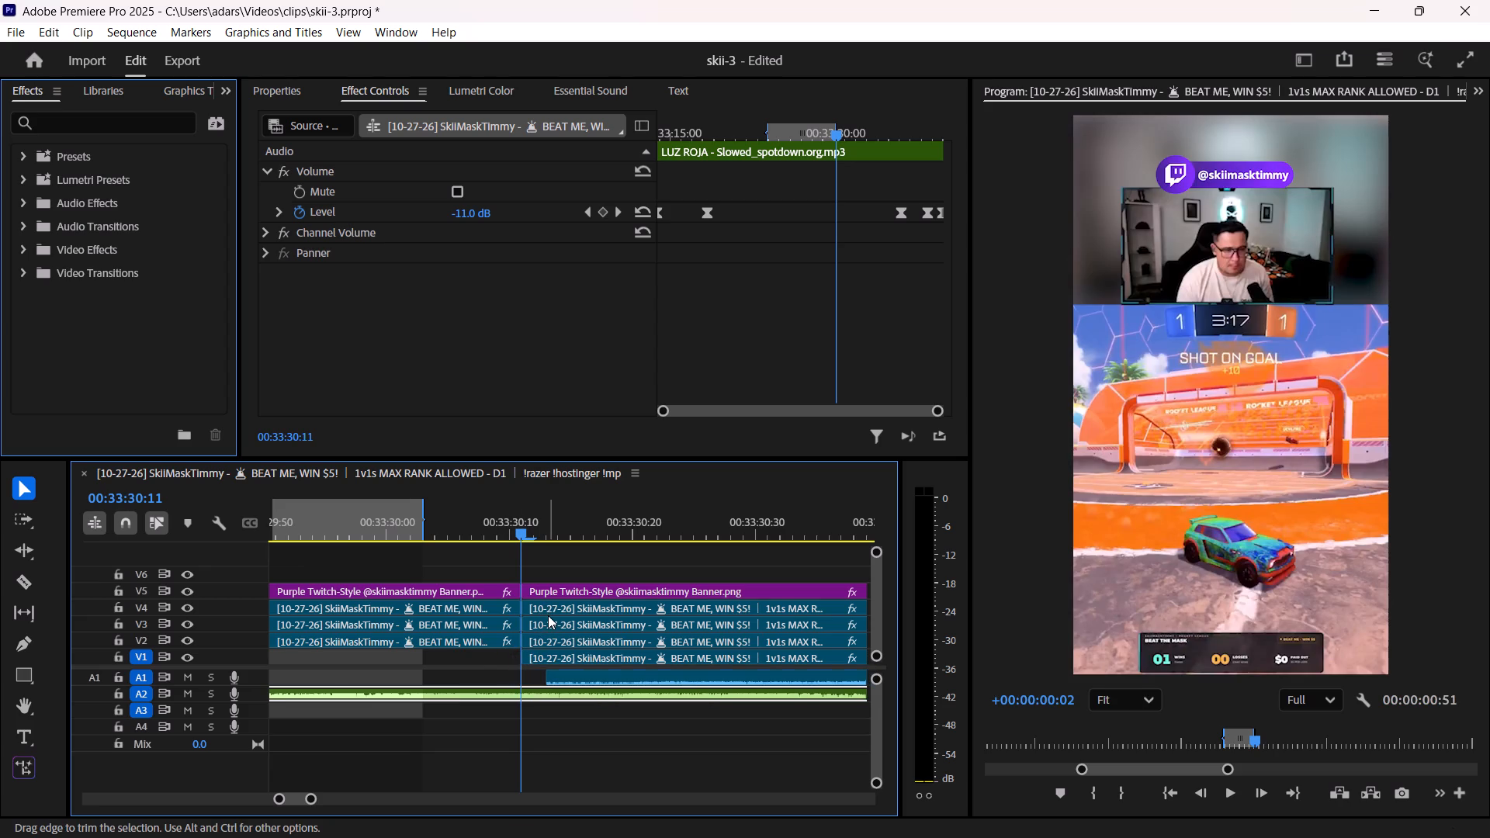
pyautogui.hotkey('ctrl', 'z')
# Trim one frame off the starts of the V1–V5 and A1 clips at 00:33:30:11 and move them back against the cut.
pyautogui.moveTo(544, 573); pyautogui.dragTo(537, 655)
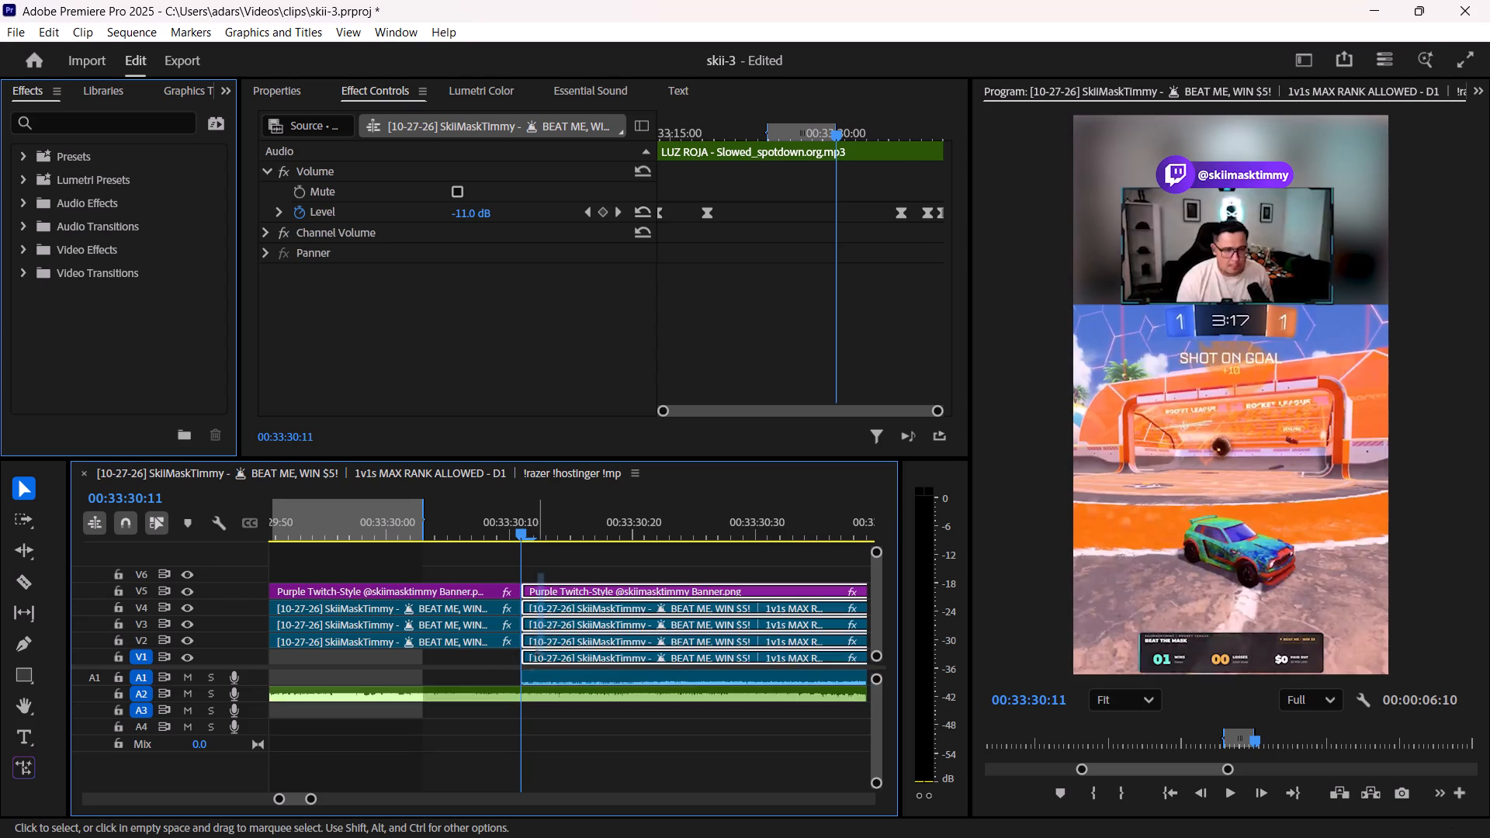
pyautogui.moveTo(537, 655); pyautogui.dragTo(535, 680)
pyautogui.keyDown('alt'); pyautogui.scroll(20, 509, 663); pyautogui.keyUp('alt')
pyautogui.keyDown('alt'); pyautogui.scroll(2, 509, 663); pyautogui.keyUp('alt')
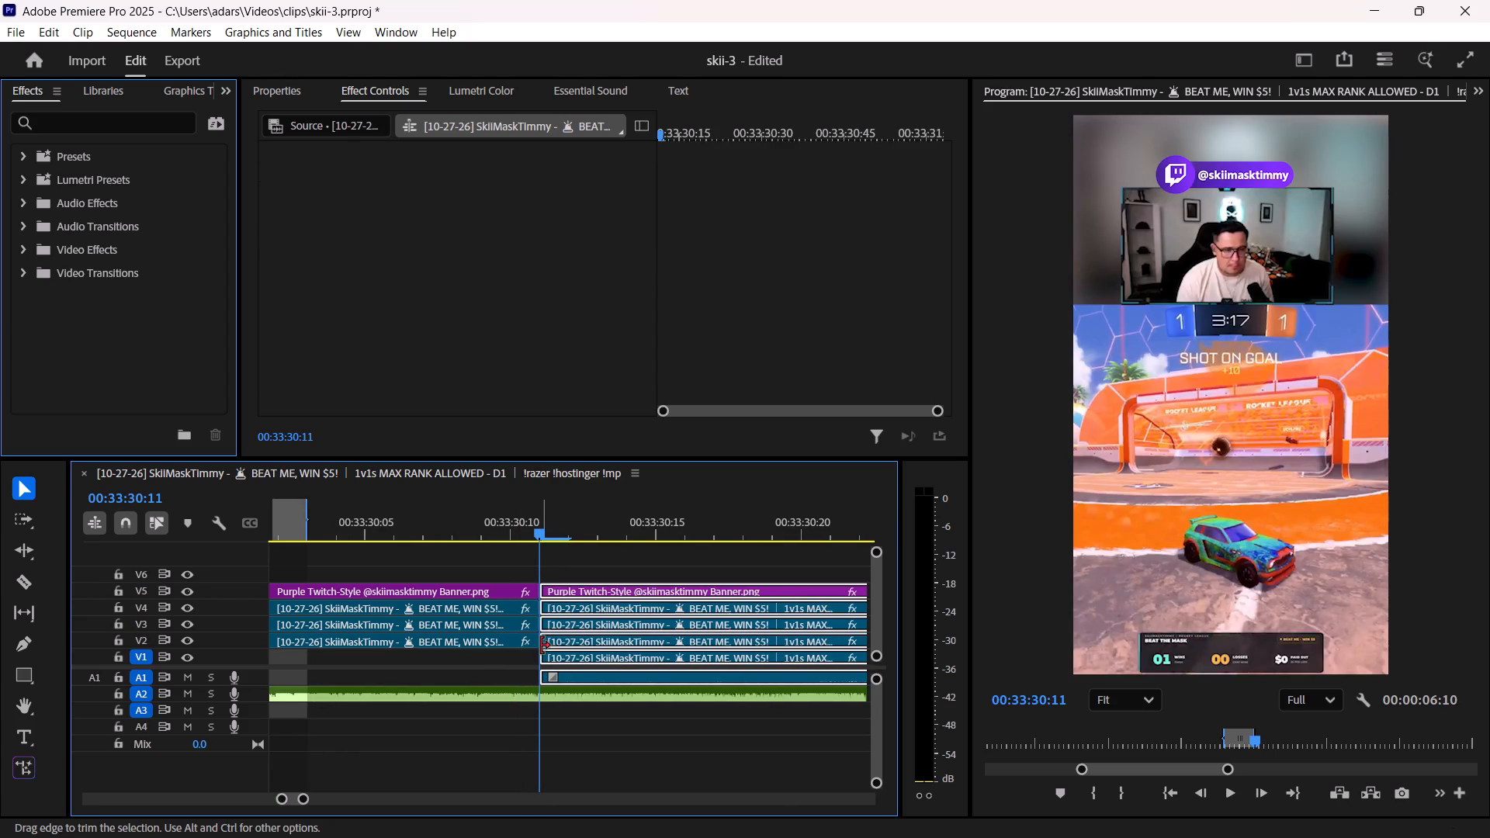
pyautogui.moveTo(541, 646); pyautogui.dragTo(560, 646)
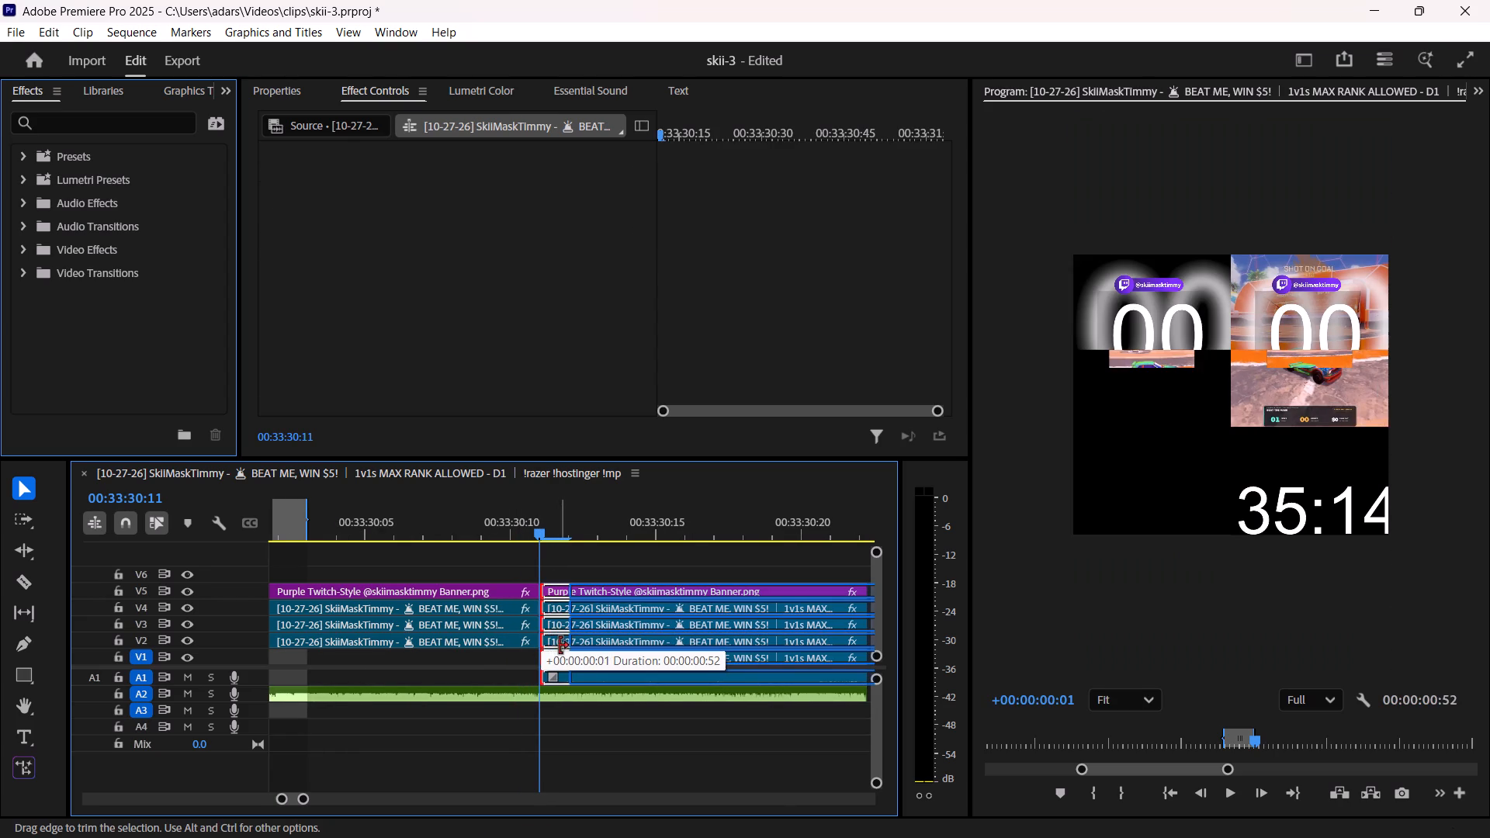
pyautogui.moveTo(560, 646); pyautogui.dragTo(560, 646)
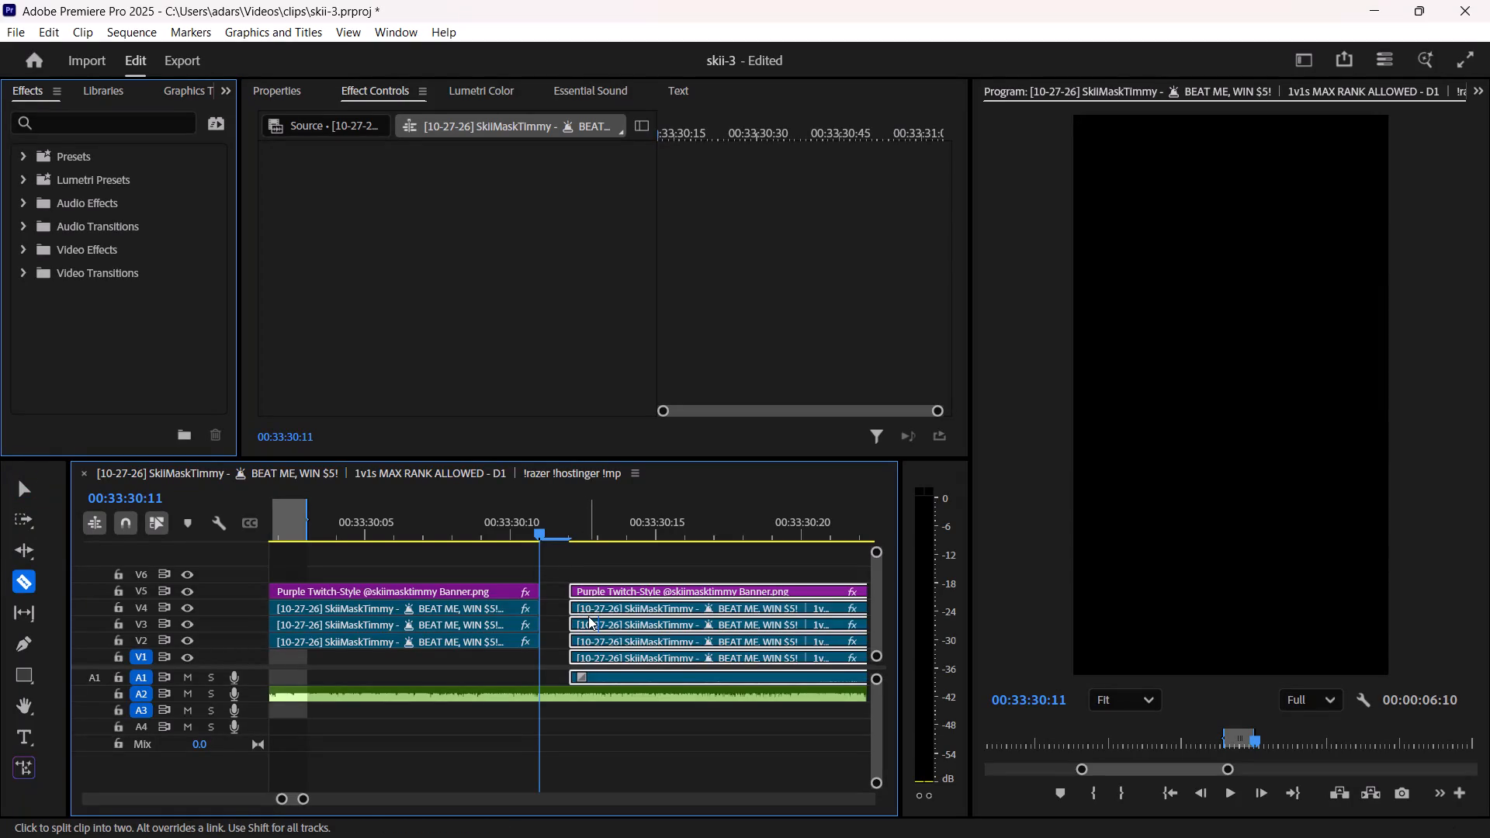
pyautogui.moveTo(588, 616); pyautogui.dragTo(562, 618)
# Close the one-frame gap between the ends of those V1–V5 and A1 clips and the following clips near 00:33:31:03.
pyautogui.keyDown('alt'); pyautogui.scroll(-15, 536, 632); pyautogui.keyUp('alt')
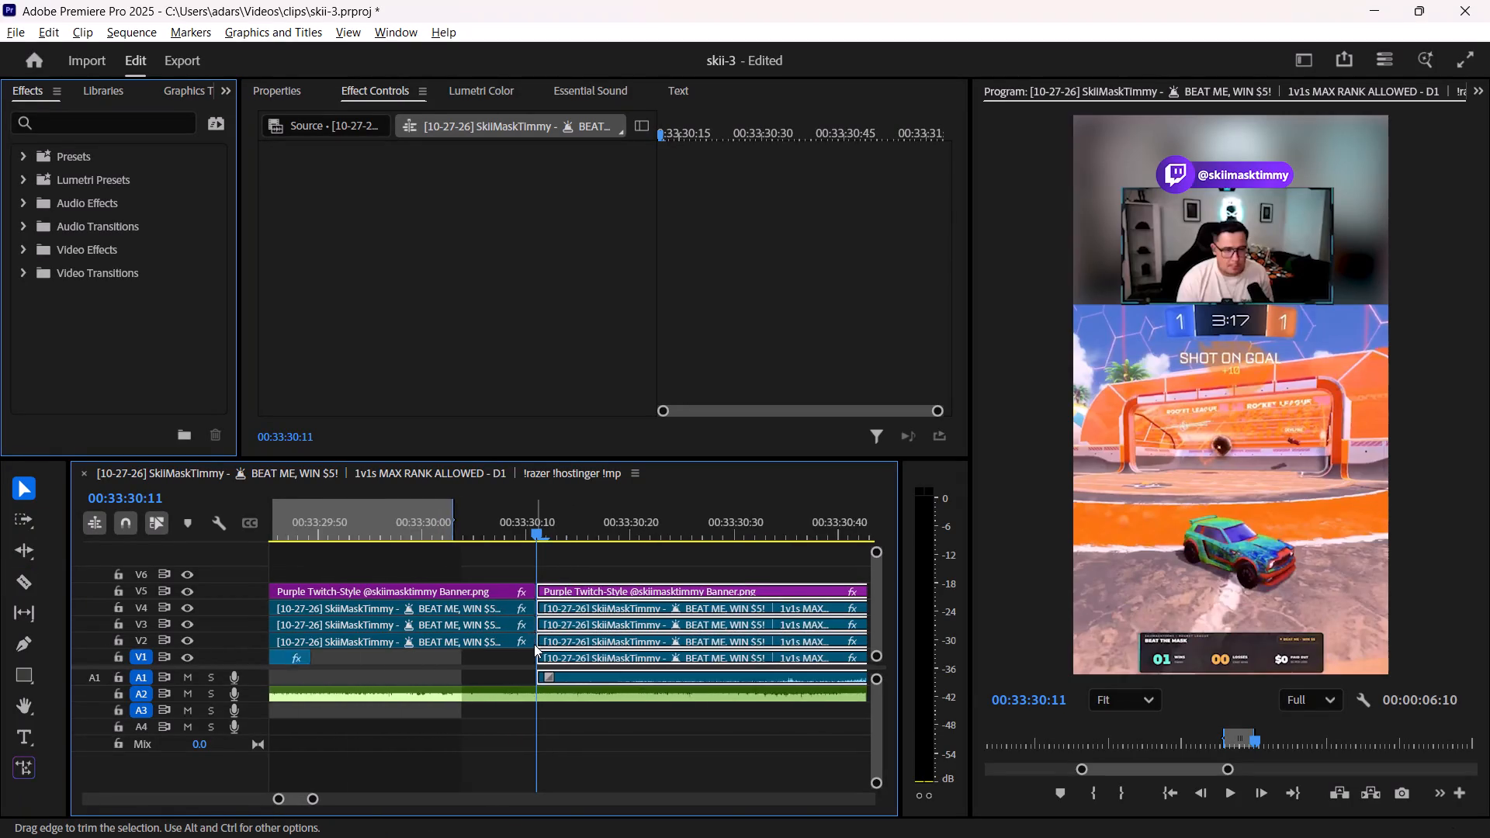
pyautogui.keyDown('alt'); pyautogui.scroll(-3, 534, 644); pyautogui.keyUp('alt')
pyautogui.keyDown('alt'); pyautogui.scroll(7, 732, 603); pyautogui.keyUp('alt')
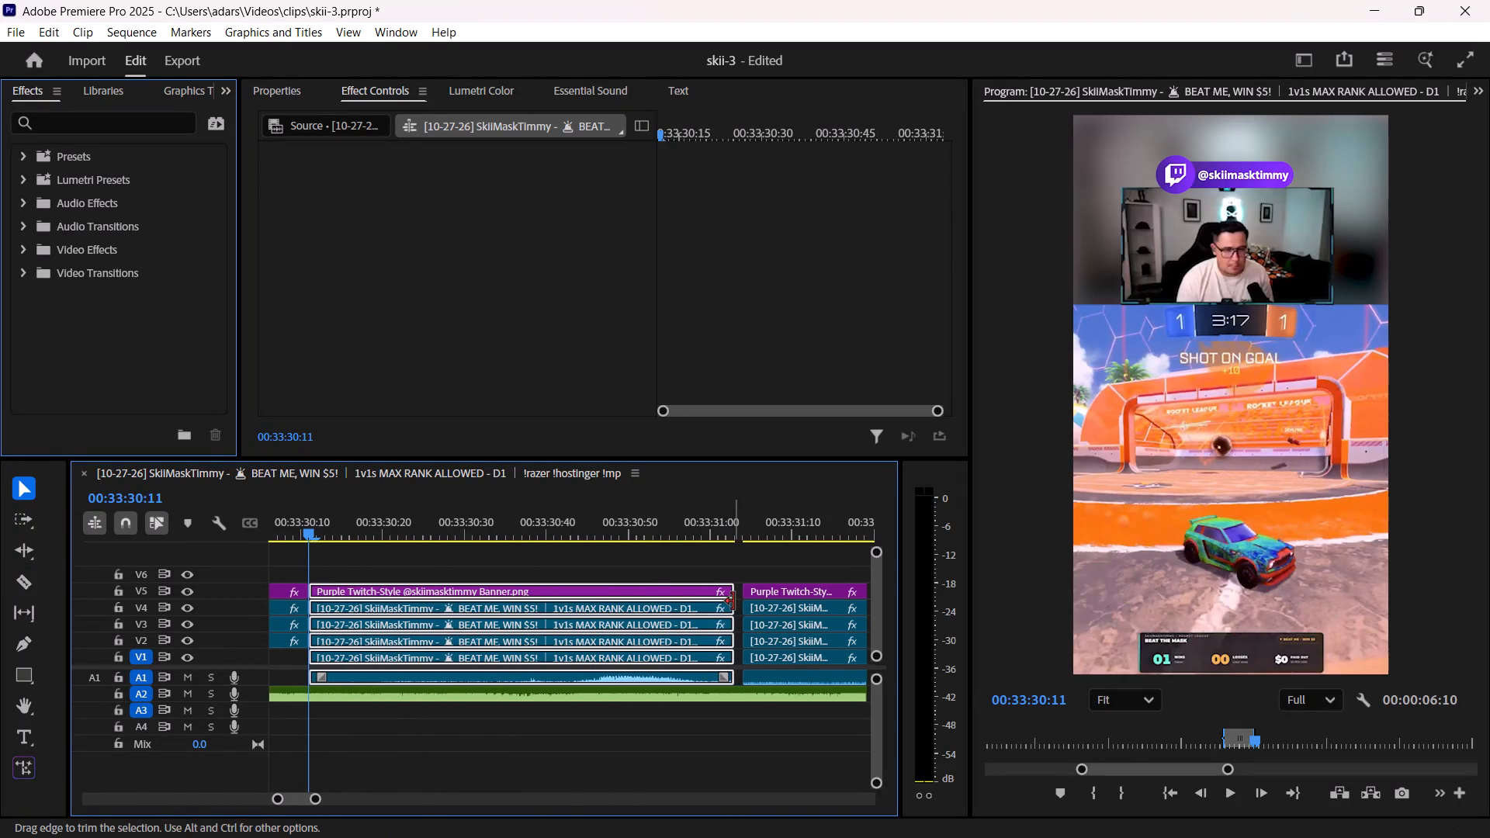
pyautogui.click(733, 601)
# Extend the end of the V1 clip before the goal cut to meet the next clip at 00:33:30:11.
pyautogui.keyDown('alt'); pyautogui.scroll(-3, 617, 625); pyautogui.keyUp('alt')
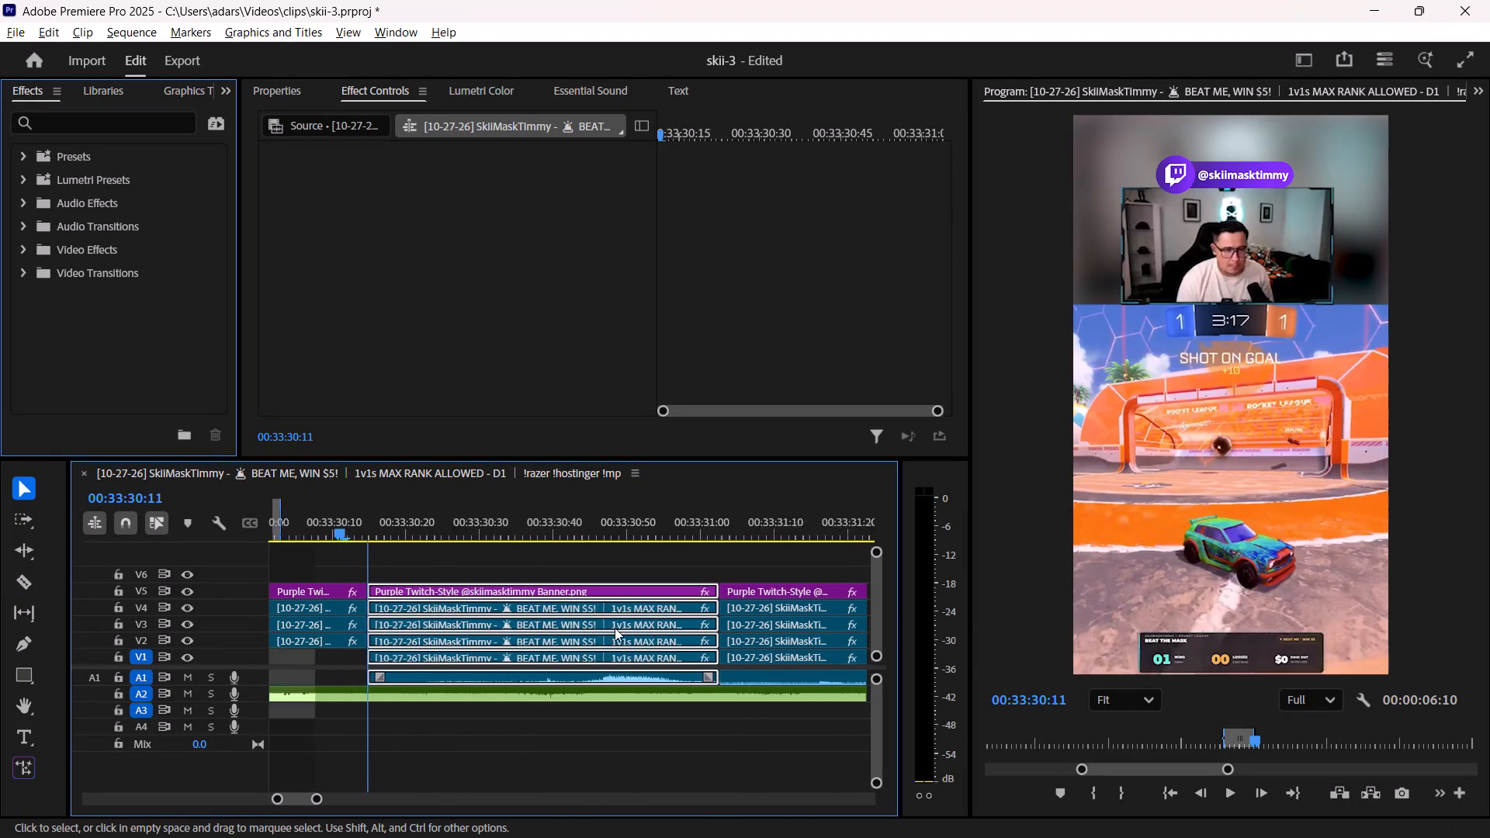
pyautogui.keyDown('alt'); pyautogui.scroll(-4, 615, 628); pyautogui.keyUp('alt')
pyautogui.moveTo(369, 656); pyautogui.dragTo(401, 656)
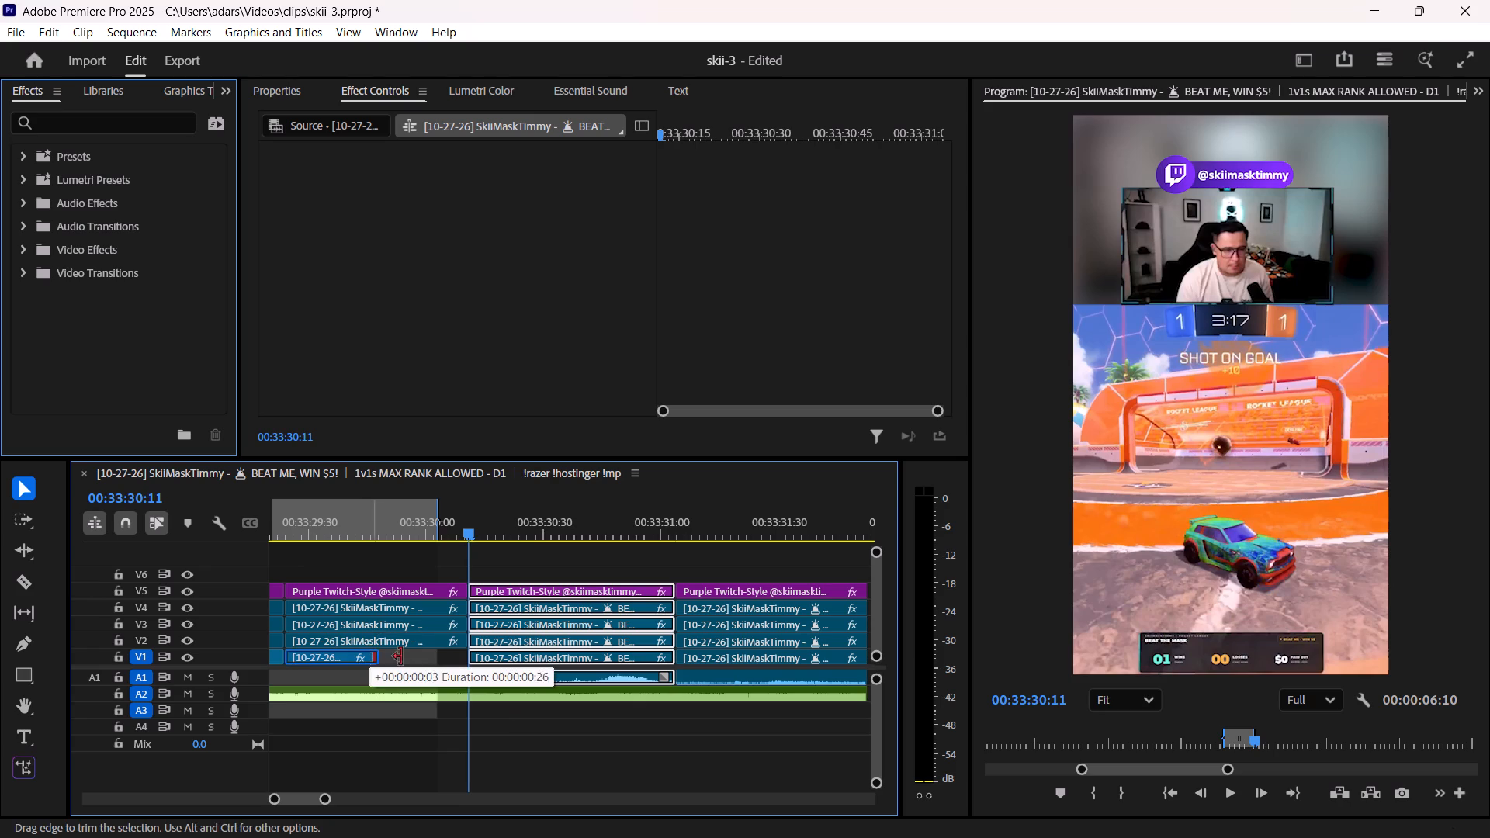
pyautogui.moveTo(401, 656); pyautogui.dragTo(459, 663)
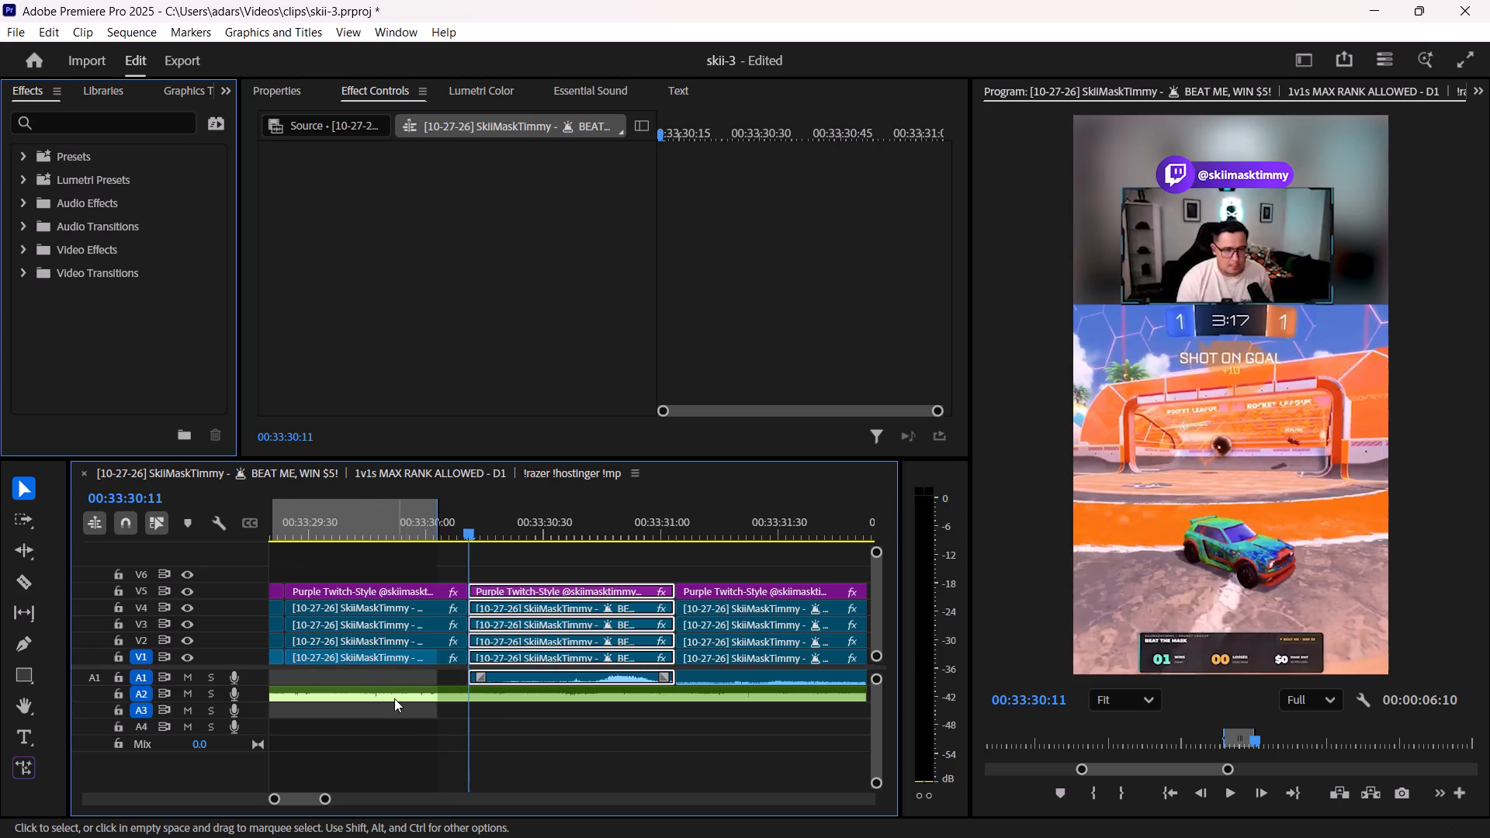
# Play the sequence from before the goal cut through its end to review the cuts and the music fade.
pyautogui.keyDown('alt'); pyautogui.scroll(-7, 398, 699); pyautogui.keyUp('alt')
pyautogui.click(349, 525)
pyautogui.press('space')
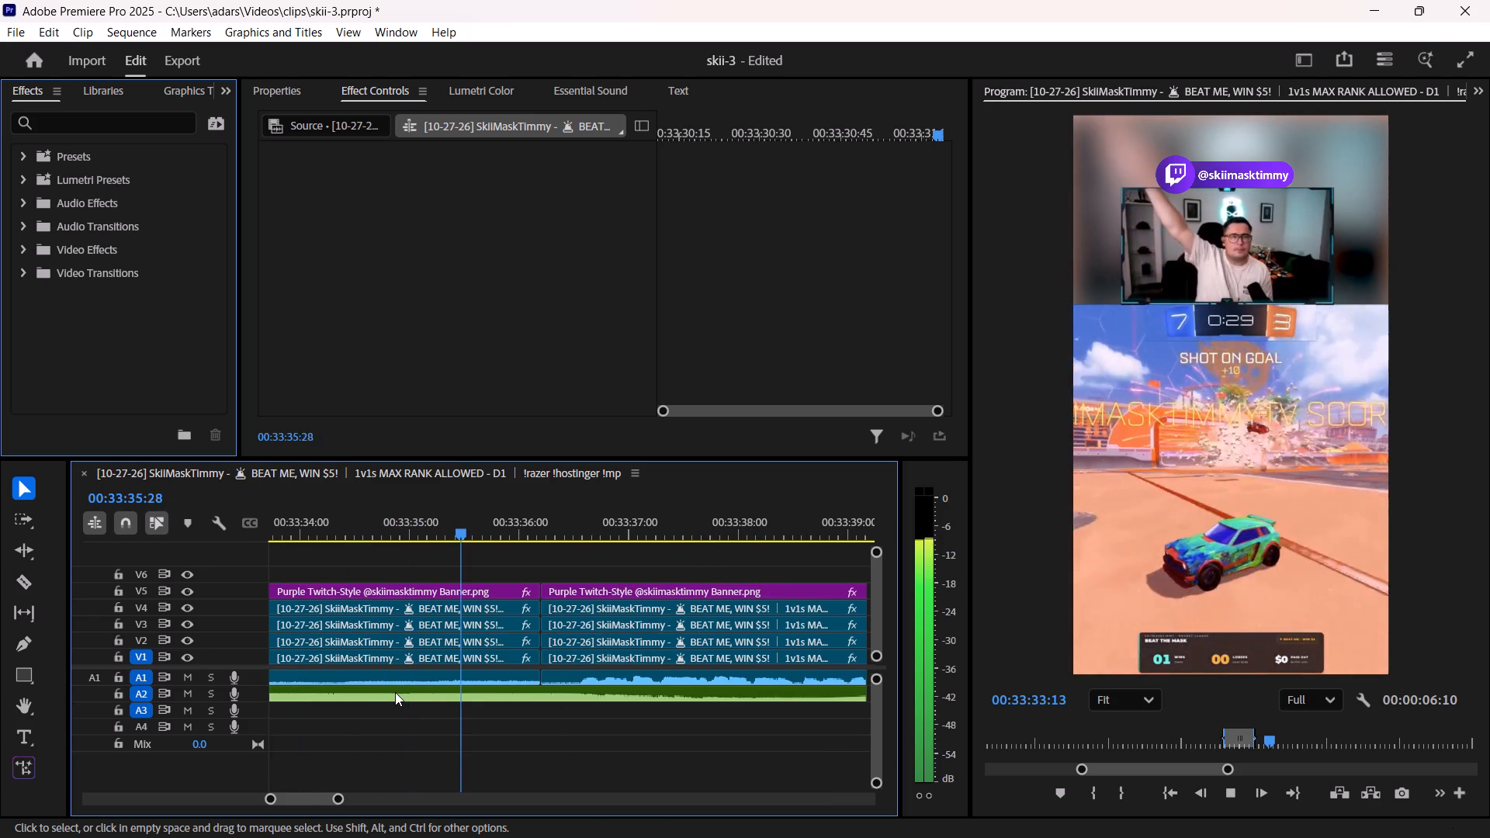
pyautogui.keyDown('alt'); pyautogui.scroll(-5, 395, 692); pyautogui.keyUp('alt')
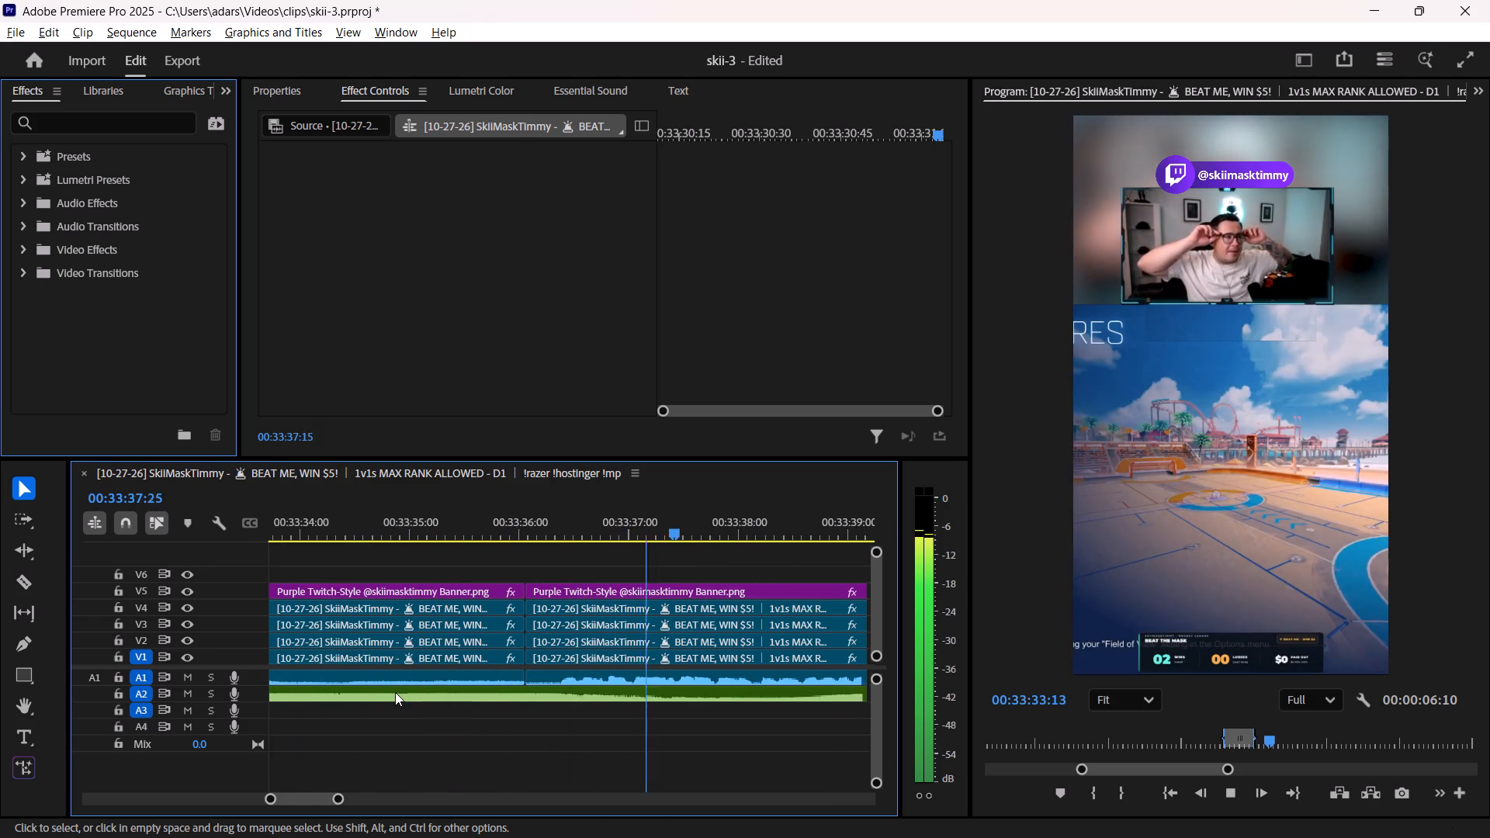
pyautogui.keyDown('alt'); pyautogui.scroll(-10, 395, 692); pyautogui.keyUp('alt')
pyautogui.keyDown('shift'); pyautogui.scroll(5, 397, 698); pyautogui.keyUp('shift')
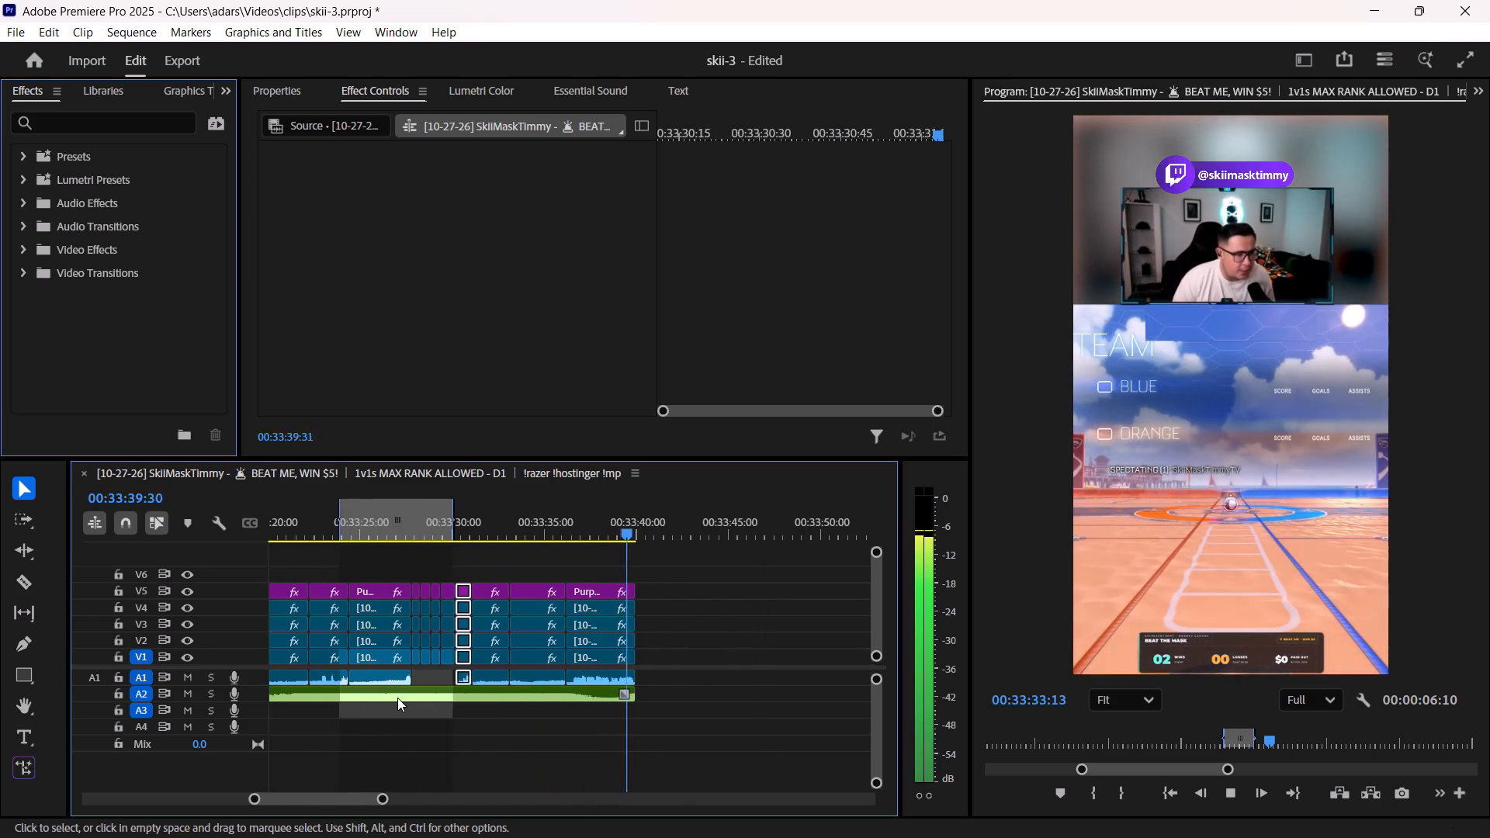
pyautogui.keyDown('alt'); pyautogui.scroll(8, 701, 731); pyautogui.keyUp('alt')
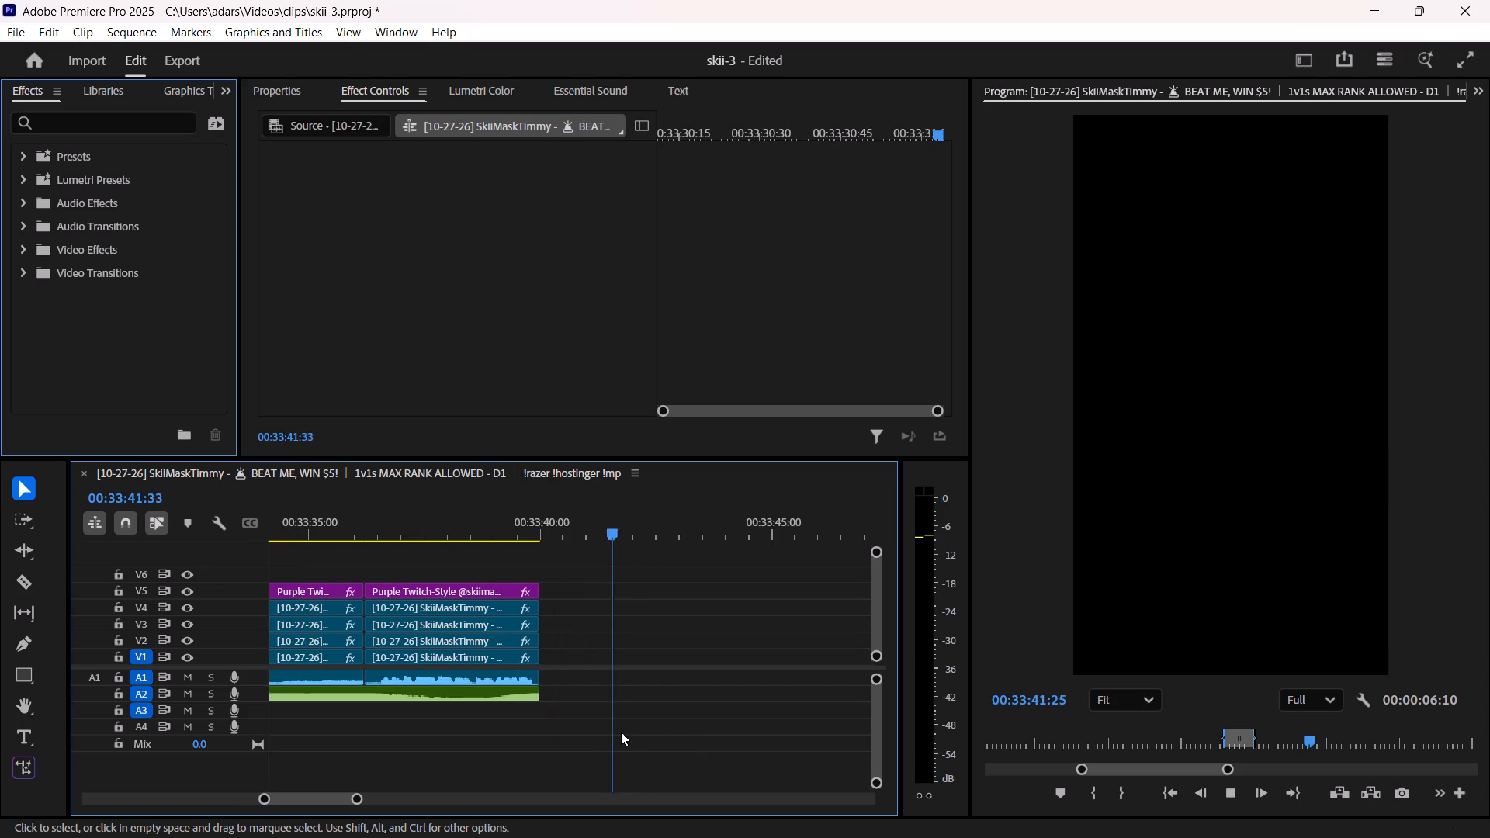
pyautogui.keyDown('alt'); pyautogui.scroll(-7, 617, 739); pyautogui.keyUp('alt')
pyautogui.press('space')
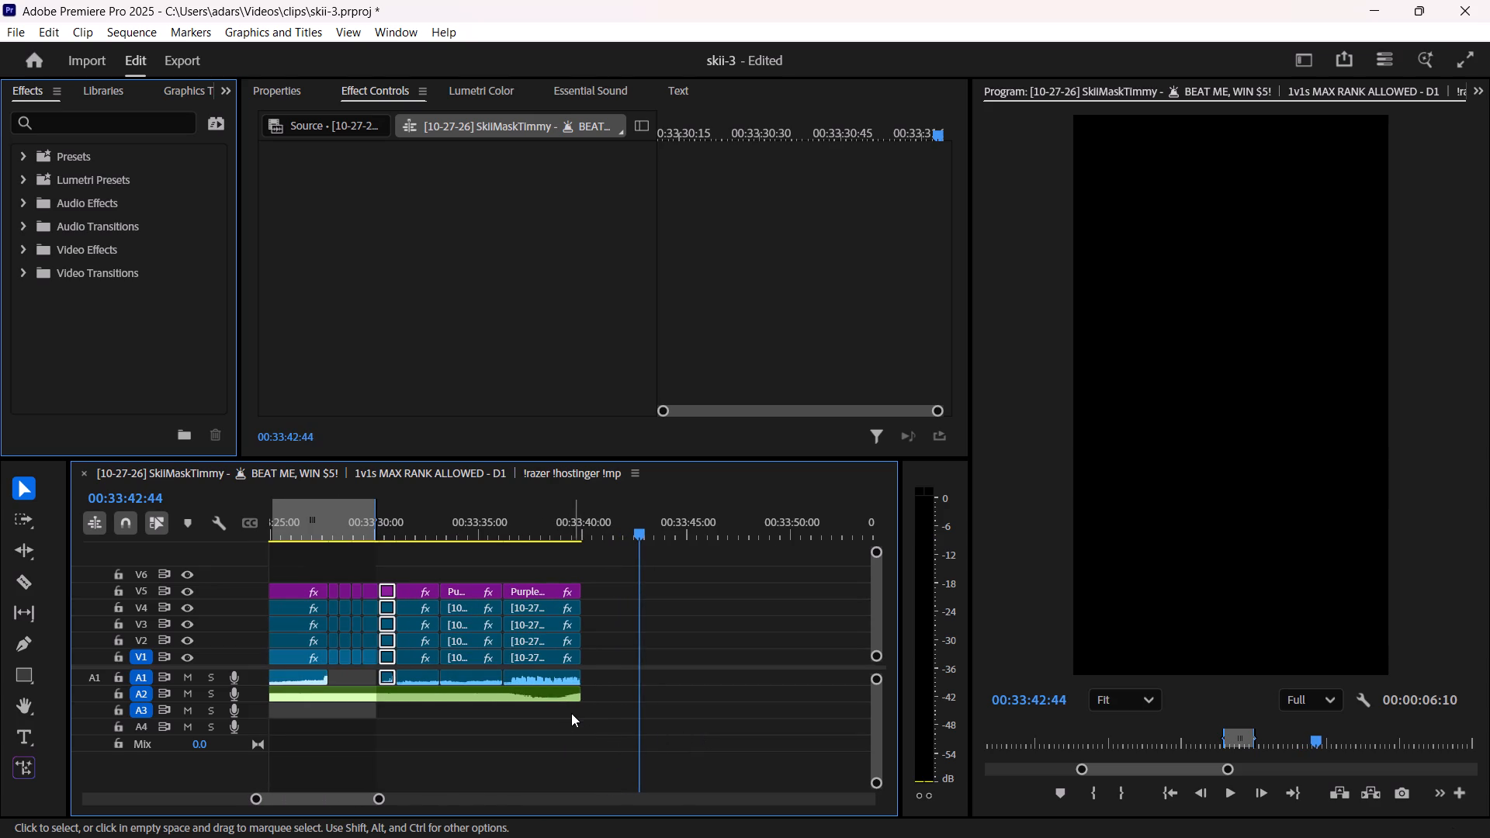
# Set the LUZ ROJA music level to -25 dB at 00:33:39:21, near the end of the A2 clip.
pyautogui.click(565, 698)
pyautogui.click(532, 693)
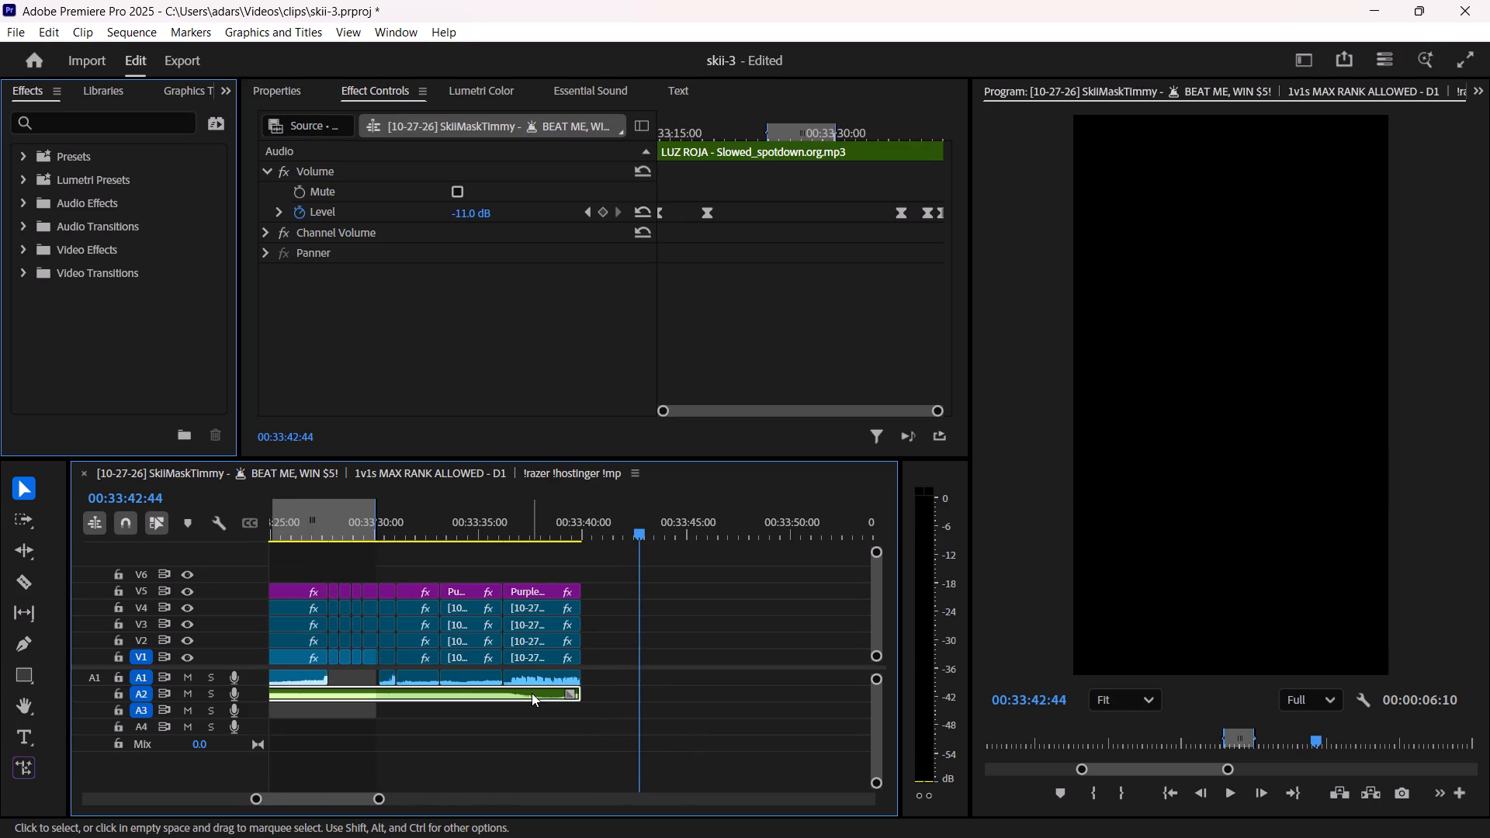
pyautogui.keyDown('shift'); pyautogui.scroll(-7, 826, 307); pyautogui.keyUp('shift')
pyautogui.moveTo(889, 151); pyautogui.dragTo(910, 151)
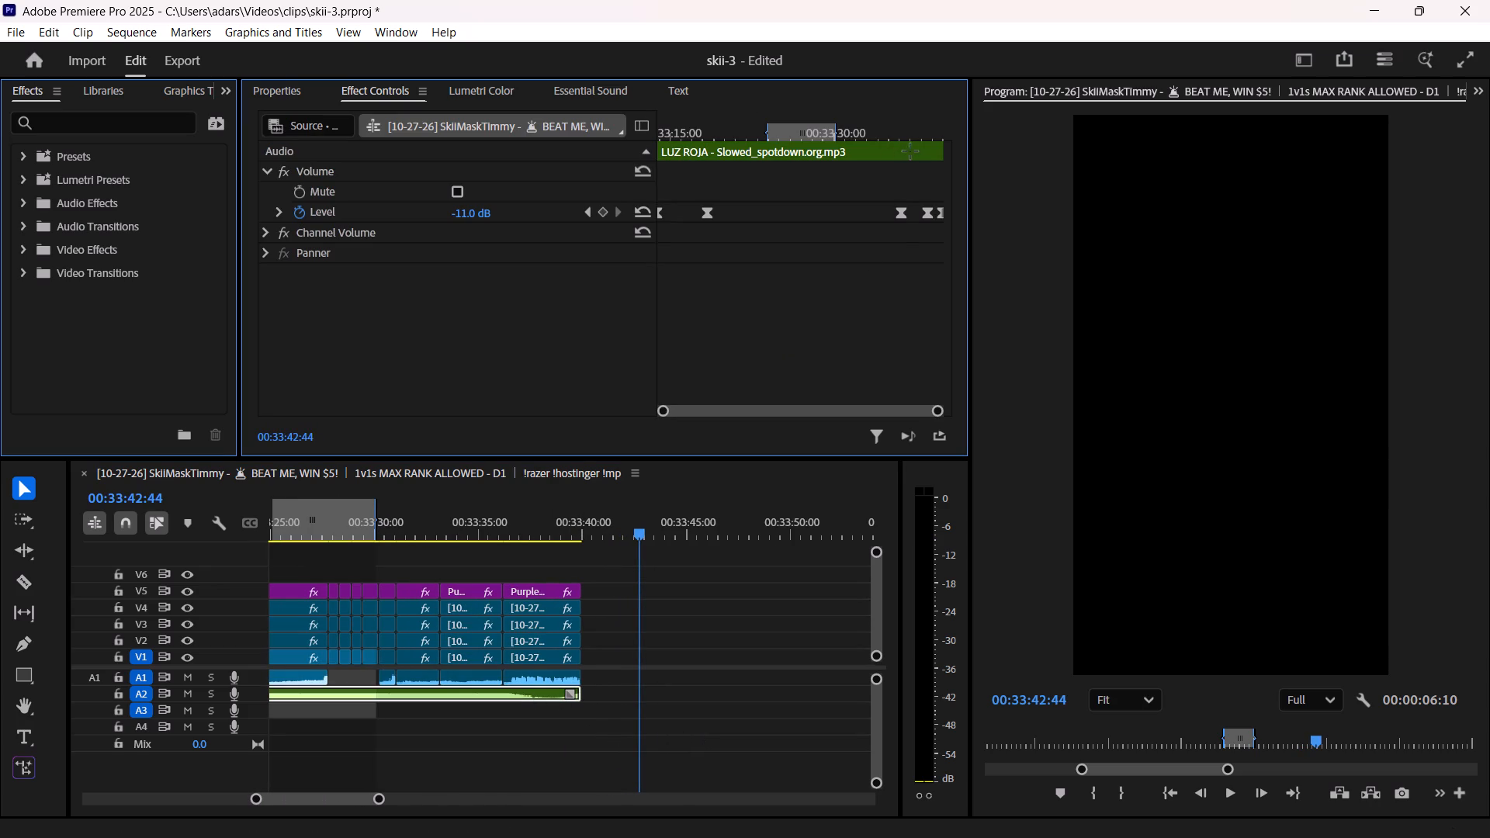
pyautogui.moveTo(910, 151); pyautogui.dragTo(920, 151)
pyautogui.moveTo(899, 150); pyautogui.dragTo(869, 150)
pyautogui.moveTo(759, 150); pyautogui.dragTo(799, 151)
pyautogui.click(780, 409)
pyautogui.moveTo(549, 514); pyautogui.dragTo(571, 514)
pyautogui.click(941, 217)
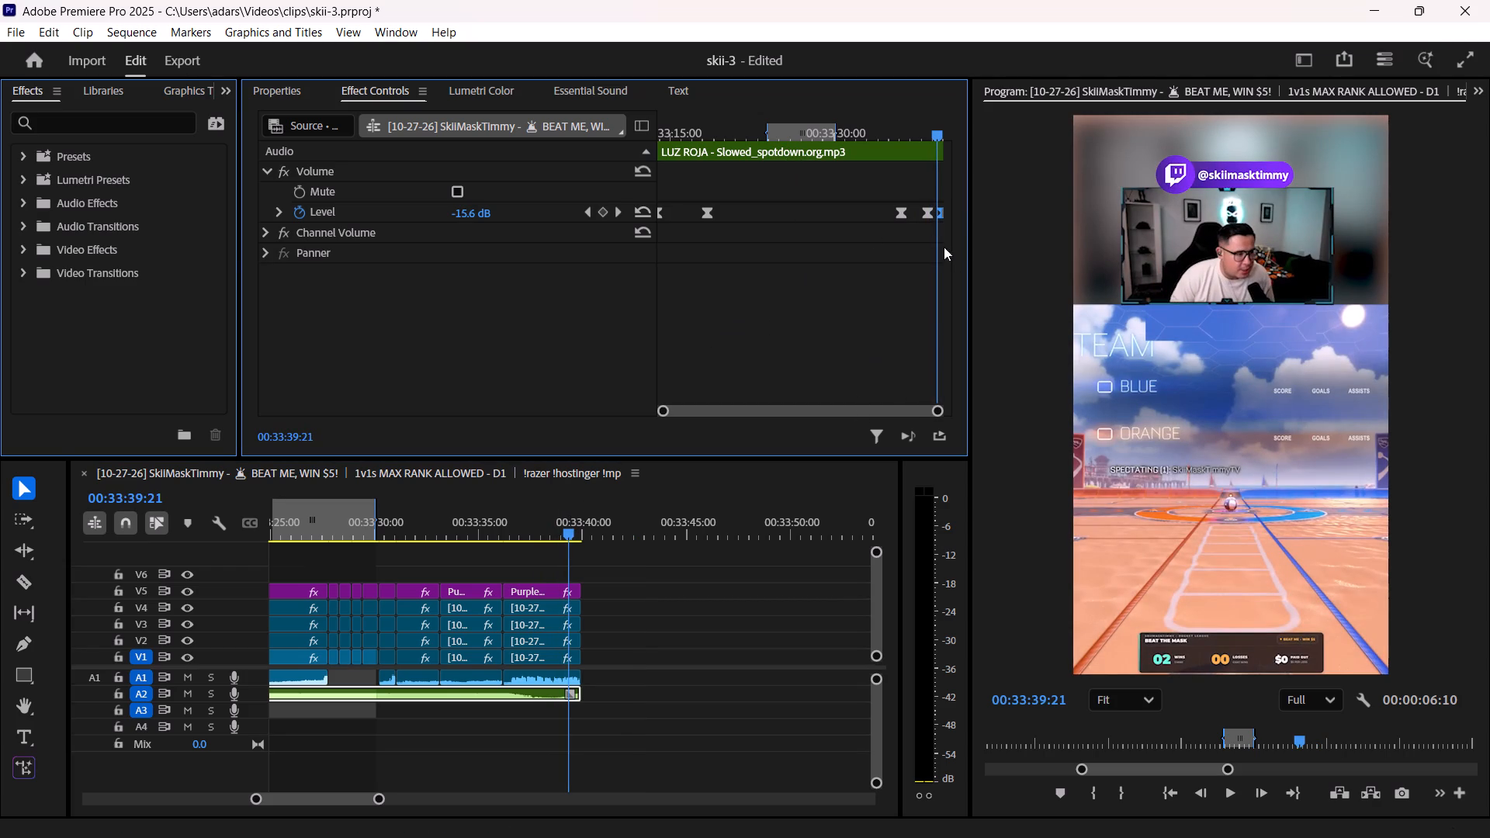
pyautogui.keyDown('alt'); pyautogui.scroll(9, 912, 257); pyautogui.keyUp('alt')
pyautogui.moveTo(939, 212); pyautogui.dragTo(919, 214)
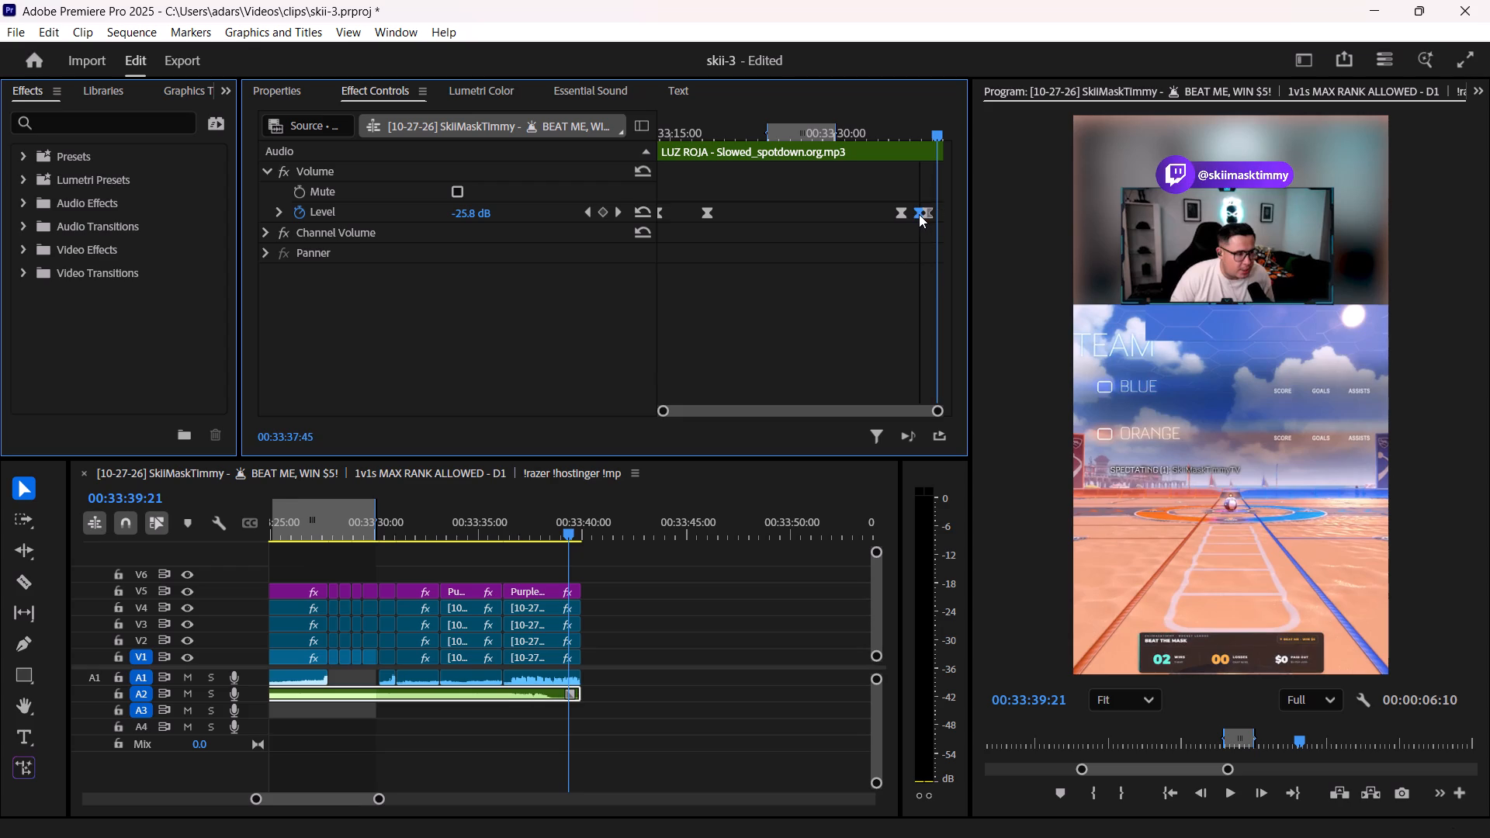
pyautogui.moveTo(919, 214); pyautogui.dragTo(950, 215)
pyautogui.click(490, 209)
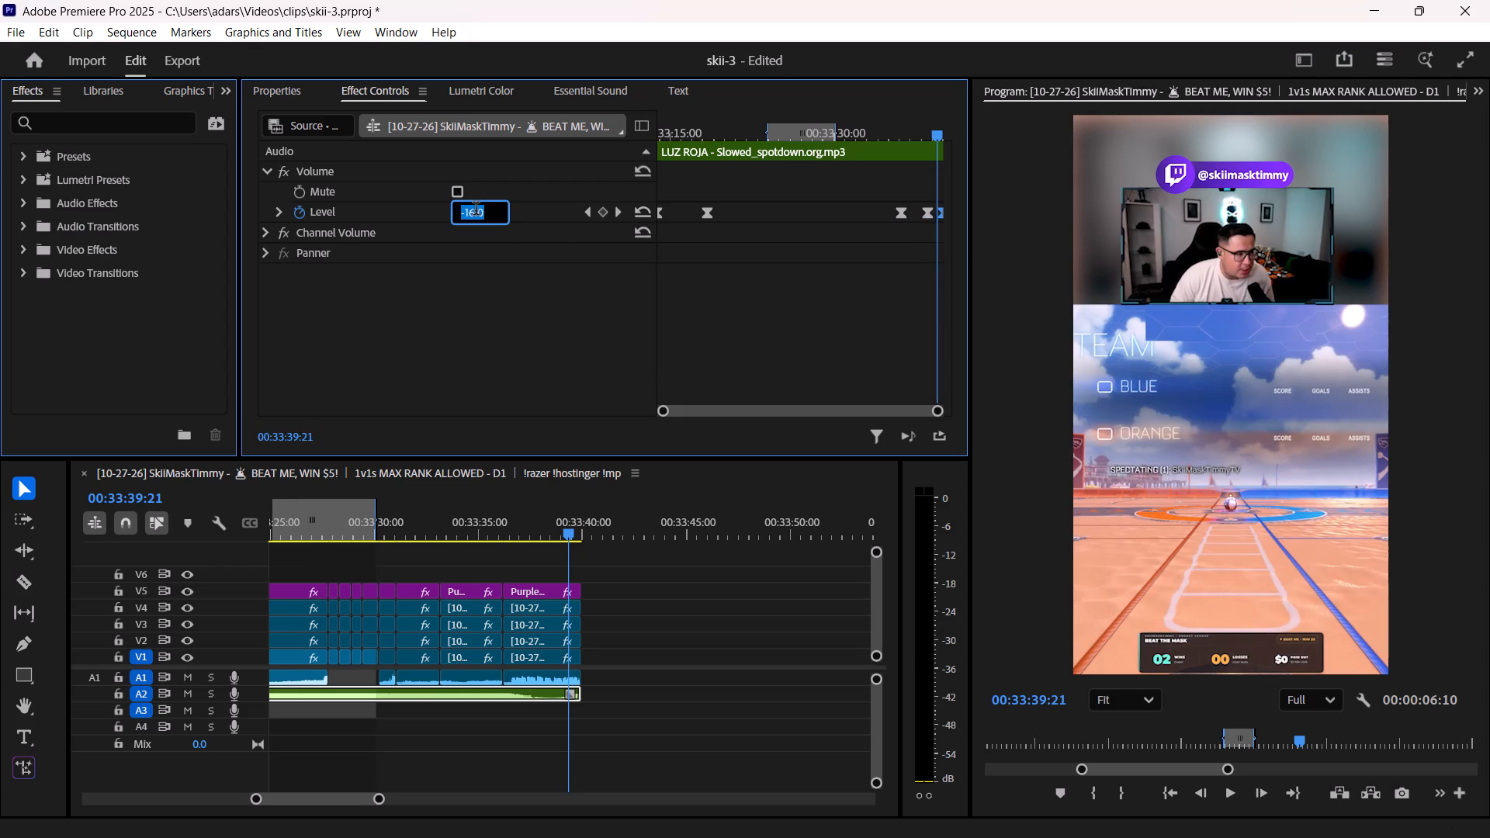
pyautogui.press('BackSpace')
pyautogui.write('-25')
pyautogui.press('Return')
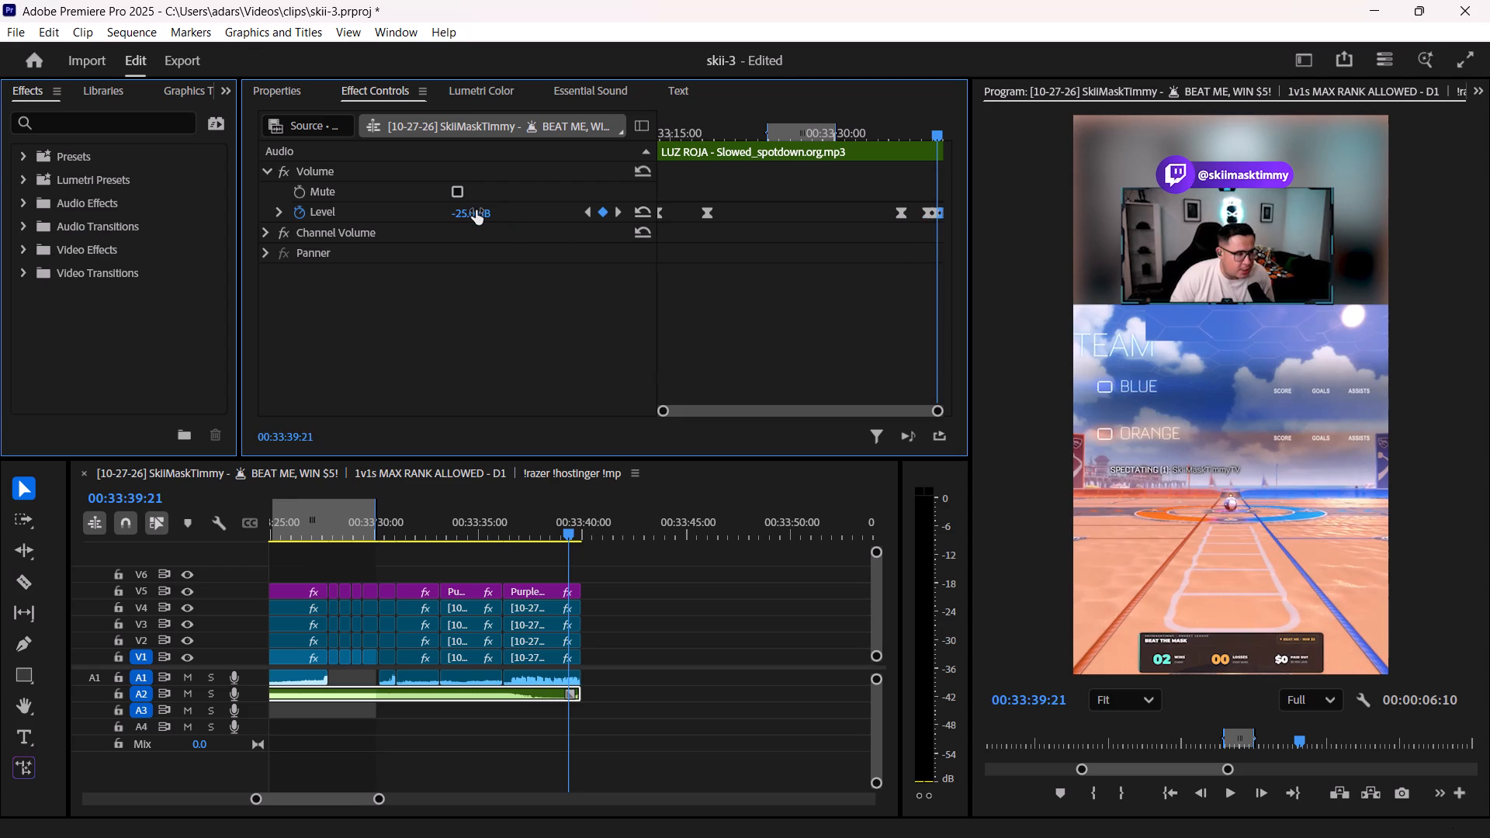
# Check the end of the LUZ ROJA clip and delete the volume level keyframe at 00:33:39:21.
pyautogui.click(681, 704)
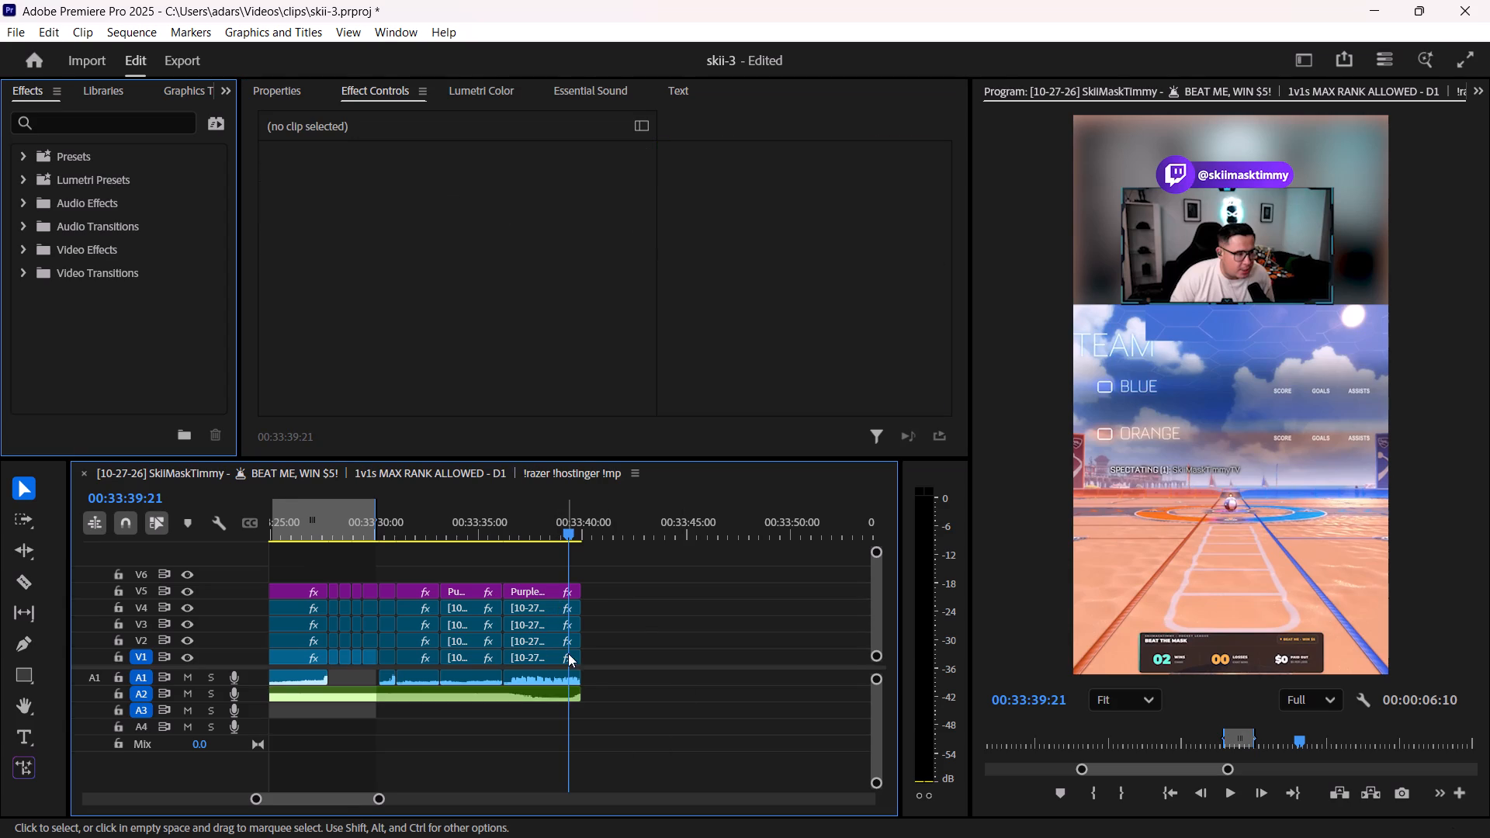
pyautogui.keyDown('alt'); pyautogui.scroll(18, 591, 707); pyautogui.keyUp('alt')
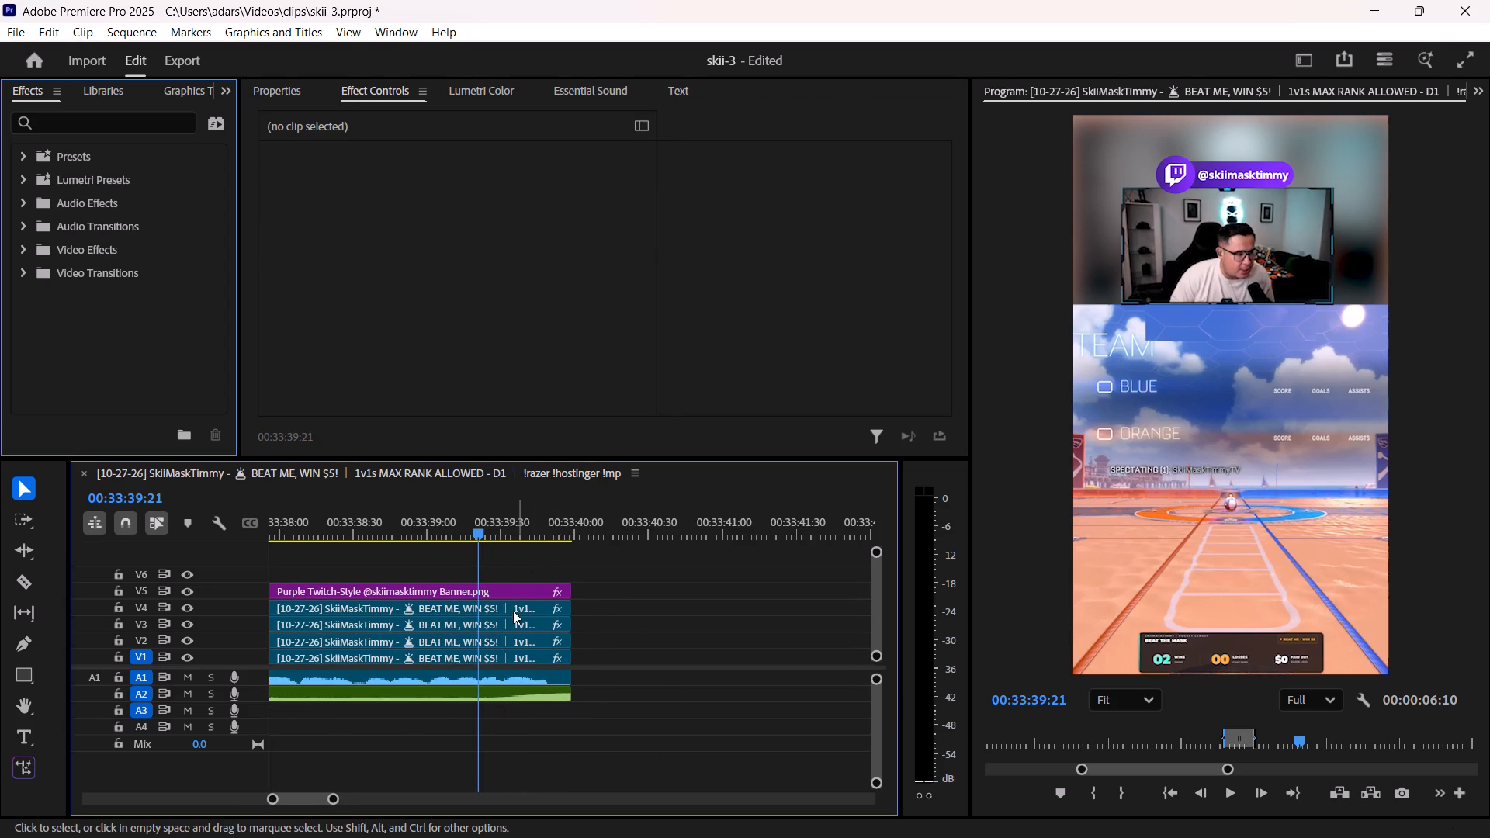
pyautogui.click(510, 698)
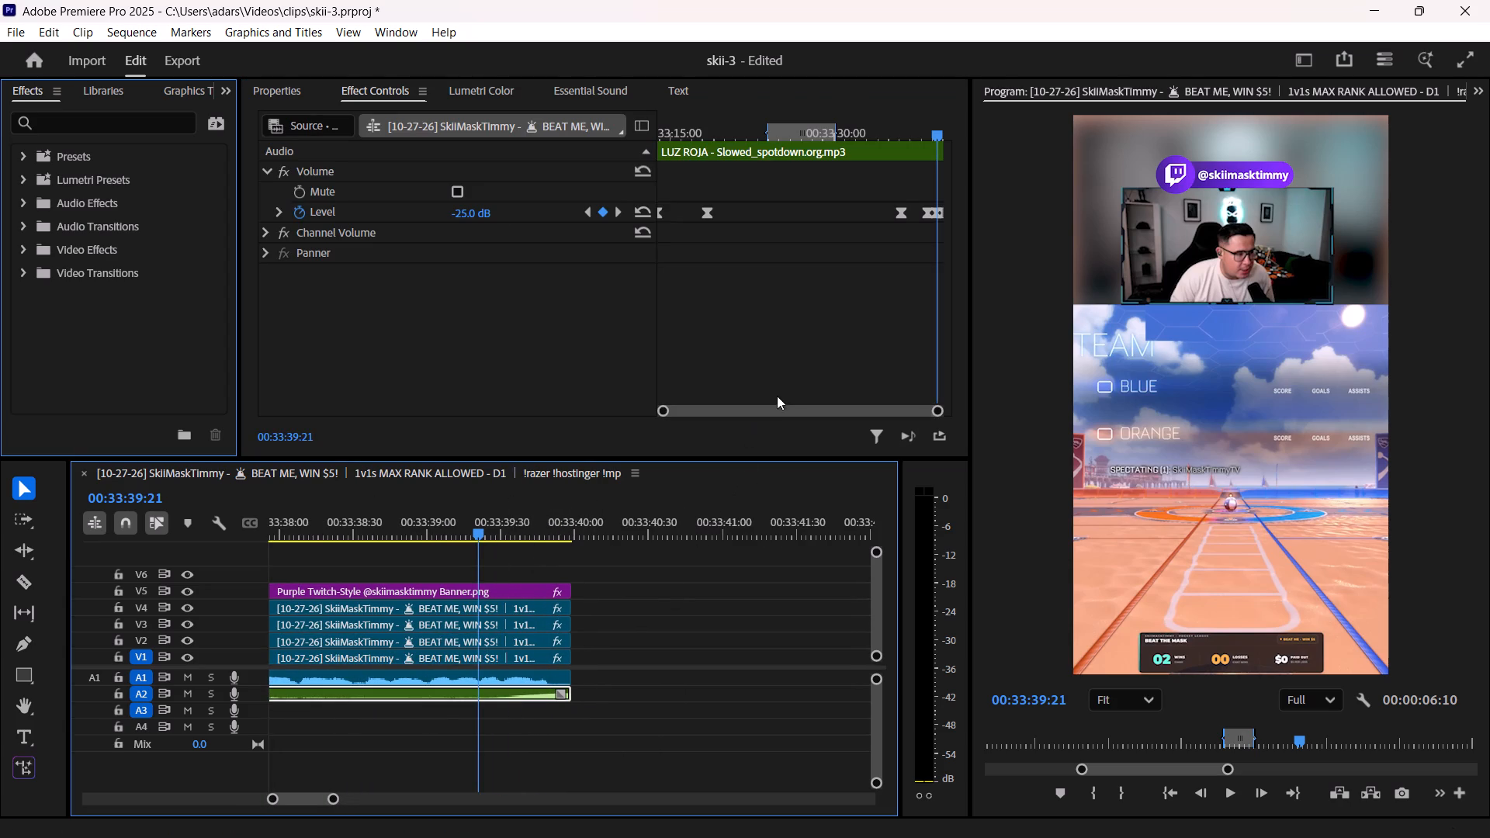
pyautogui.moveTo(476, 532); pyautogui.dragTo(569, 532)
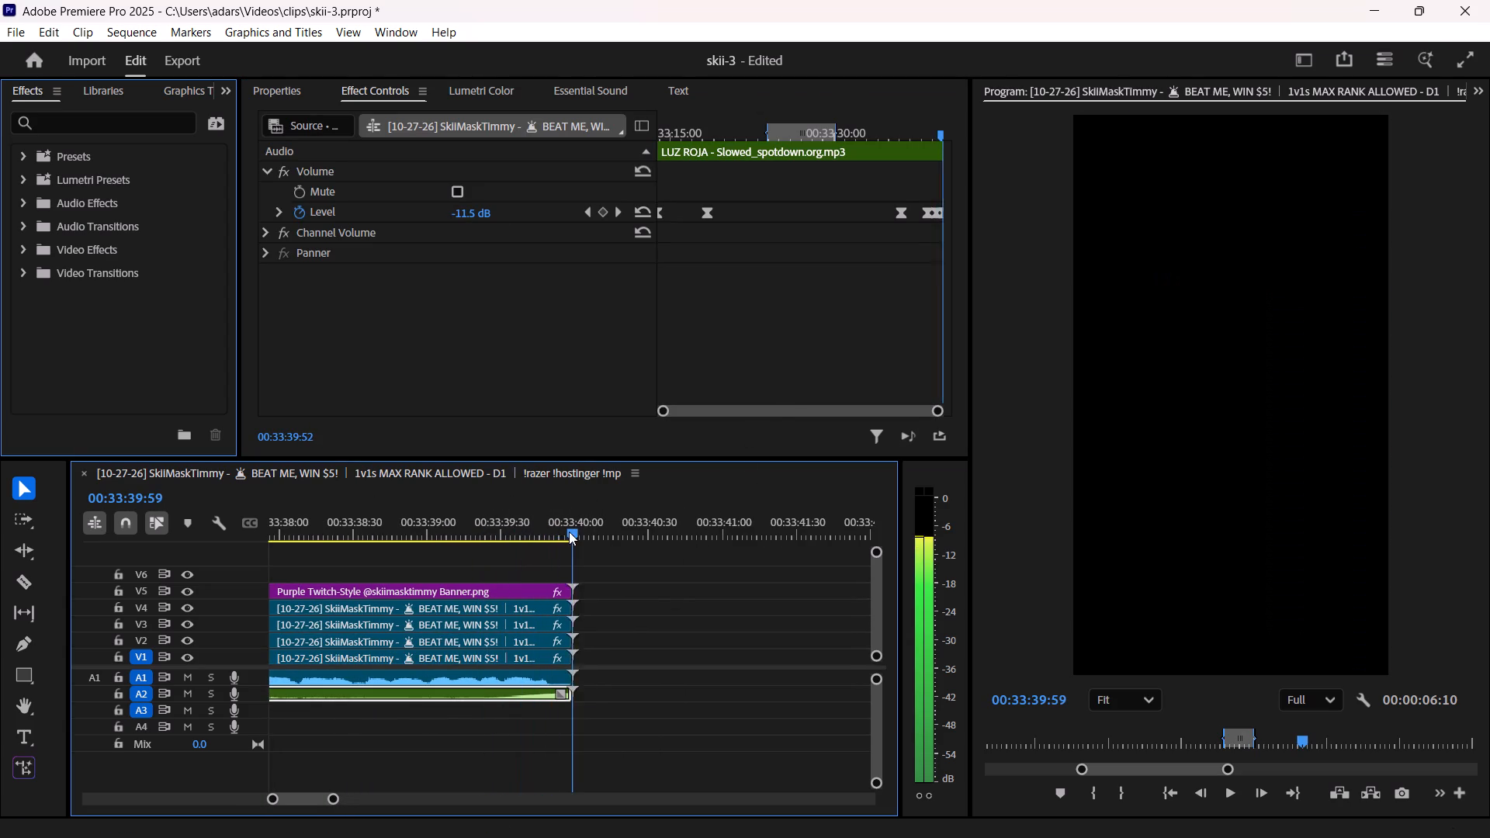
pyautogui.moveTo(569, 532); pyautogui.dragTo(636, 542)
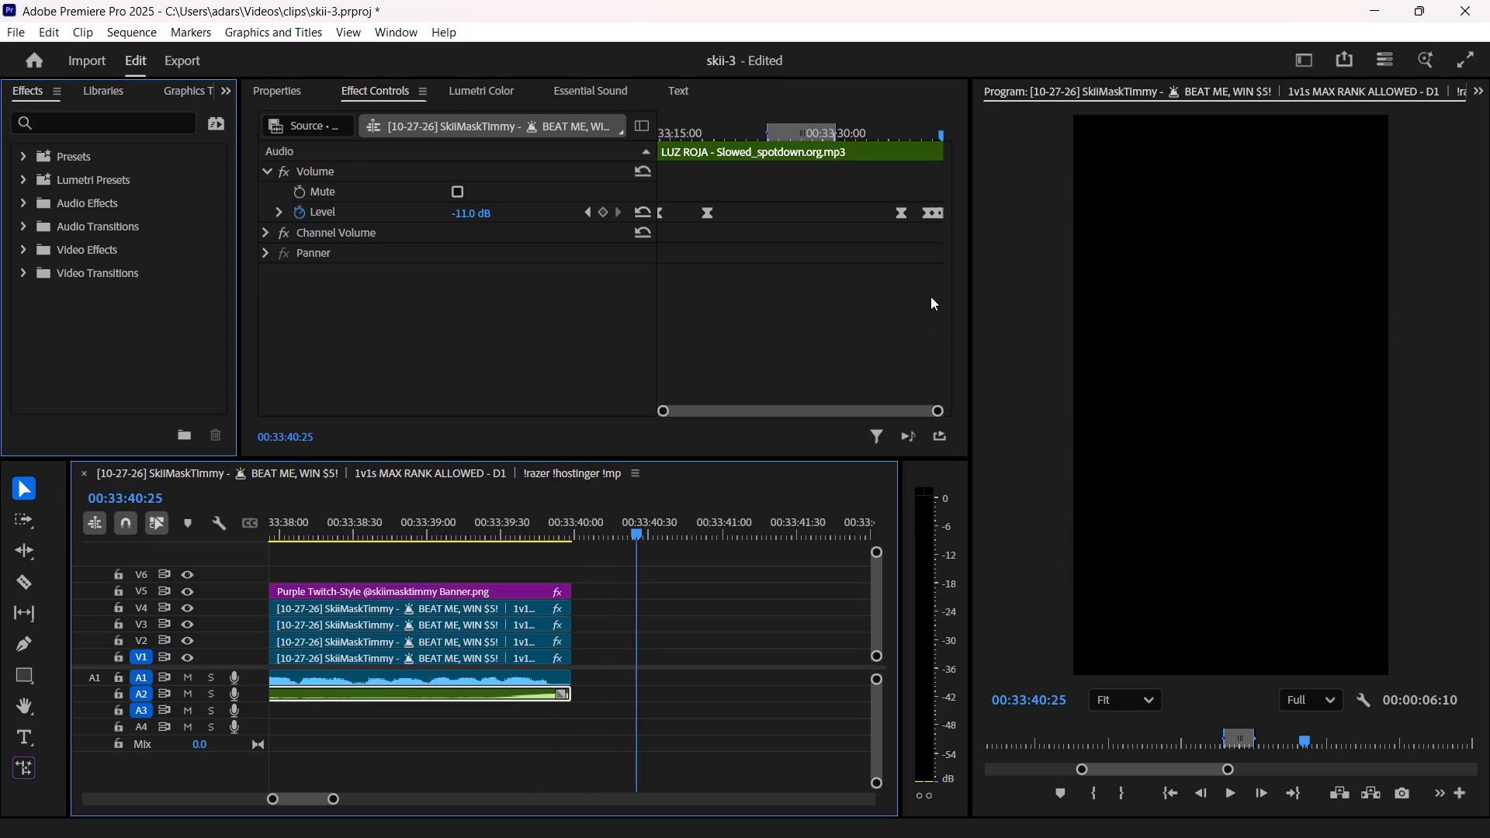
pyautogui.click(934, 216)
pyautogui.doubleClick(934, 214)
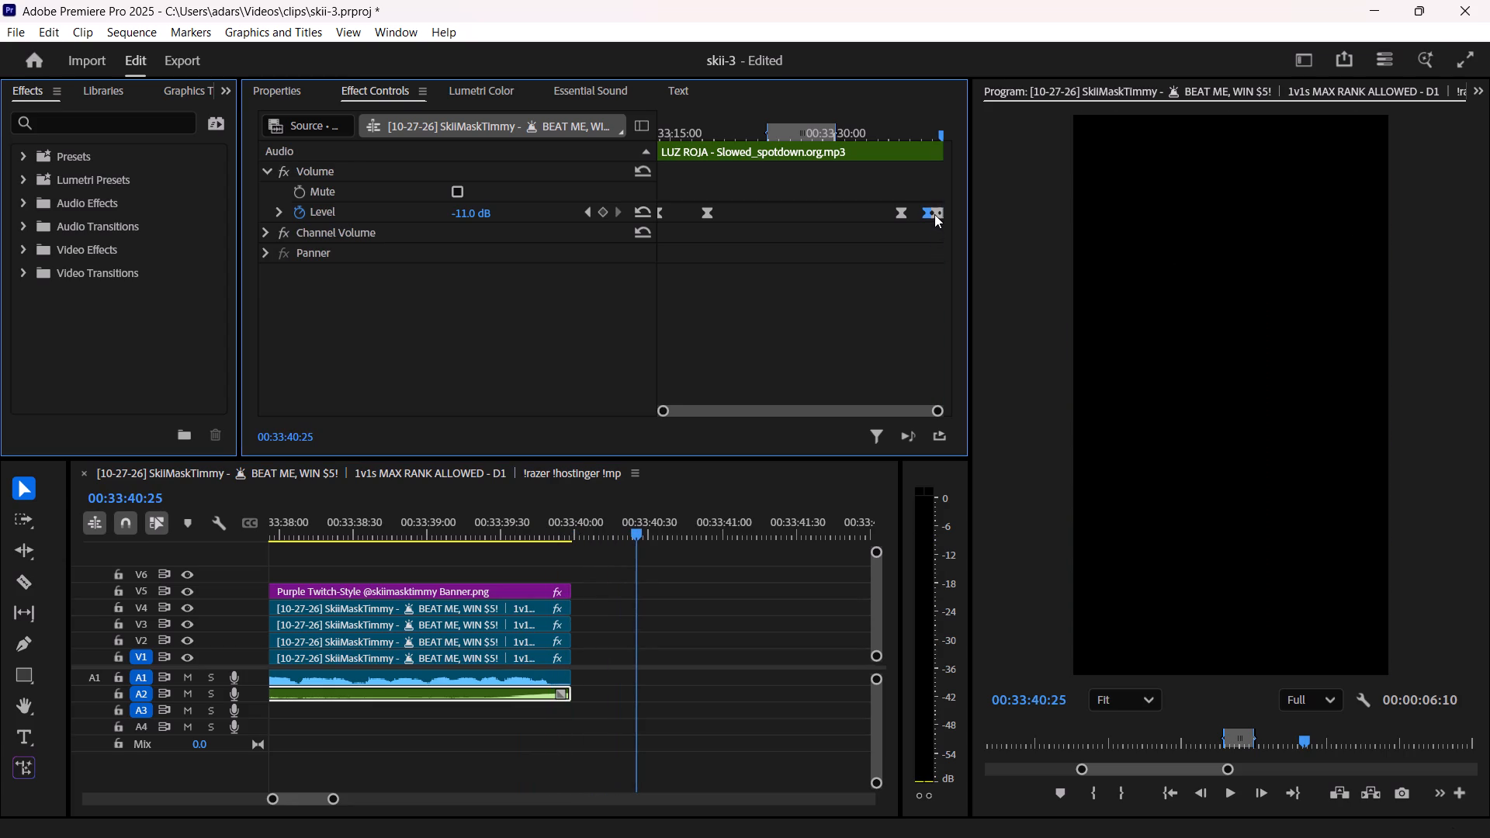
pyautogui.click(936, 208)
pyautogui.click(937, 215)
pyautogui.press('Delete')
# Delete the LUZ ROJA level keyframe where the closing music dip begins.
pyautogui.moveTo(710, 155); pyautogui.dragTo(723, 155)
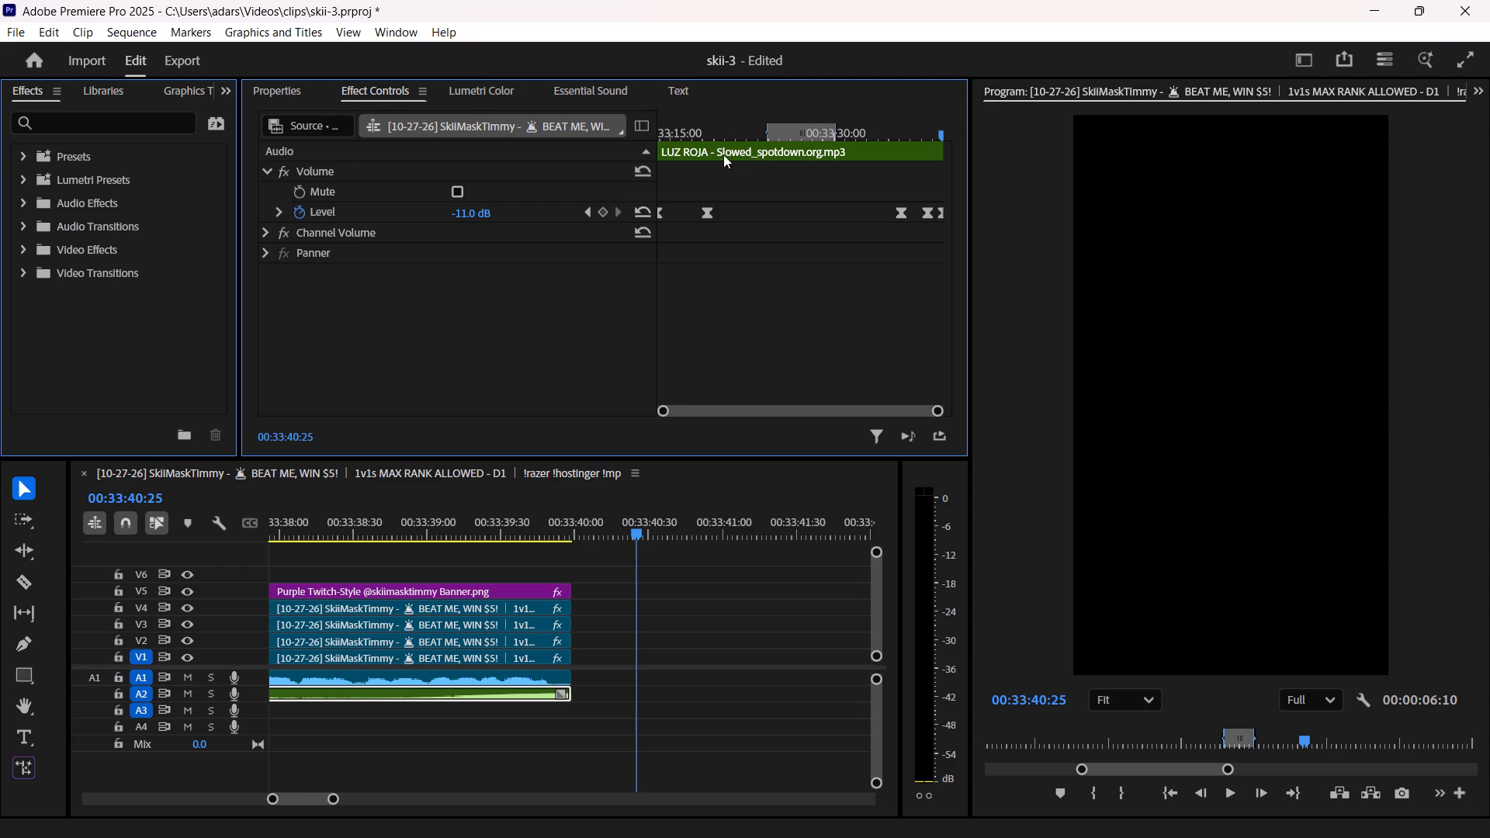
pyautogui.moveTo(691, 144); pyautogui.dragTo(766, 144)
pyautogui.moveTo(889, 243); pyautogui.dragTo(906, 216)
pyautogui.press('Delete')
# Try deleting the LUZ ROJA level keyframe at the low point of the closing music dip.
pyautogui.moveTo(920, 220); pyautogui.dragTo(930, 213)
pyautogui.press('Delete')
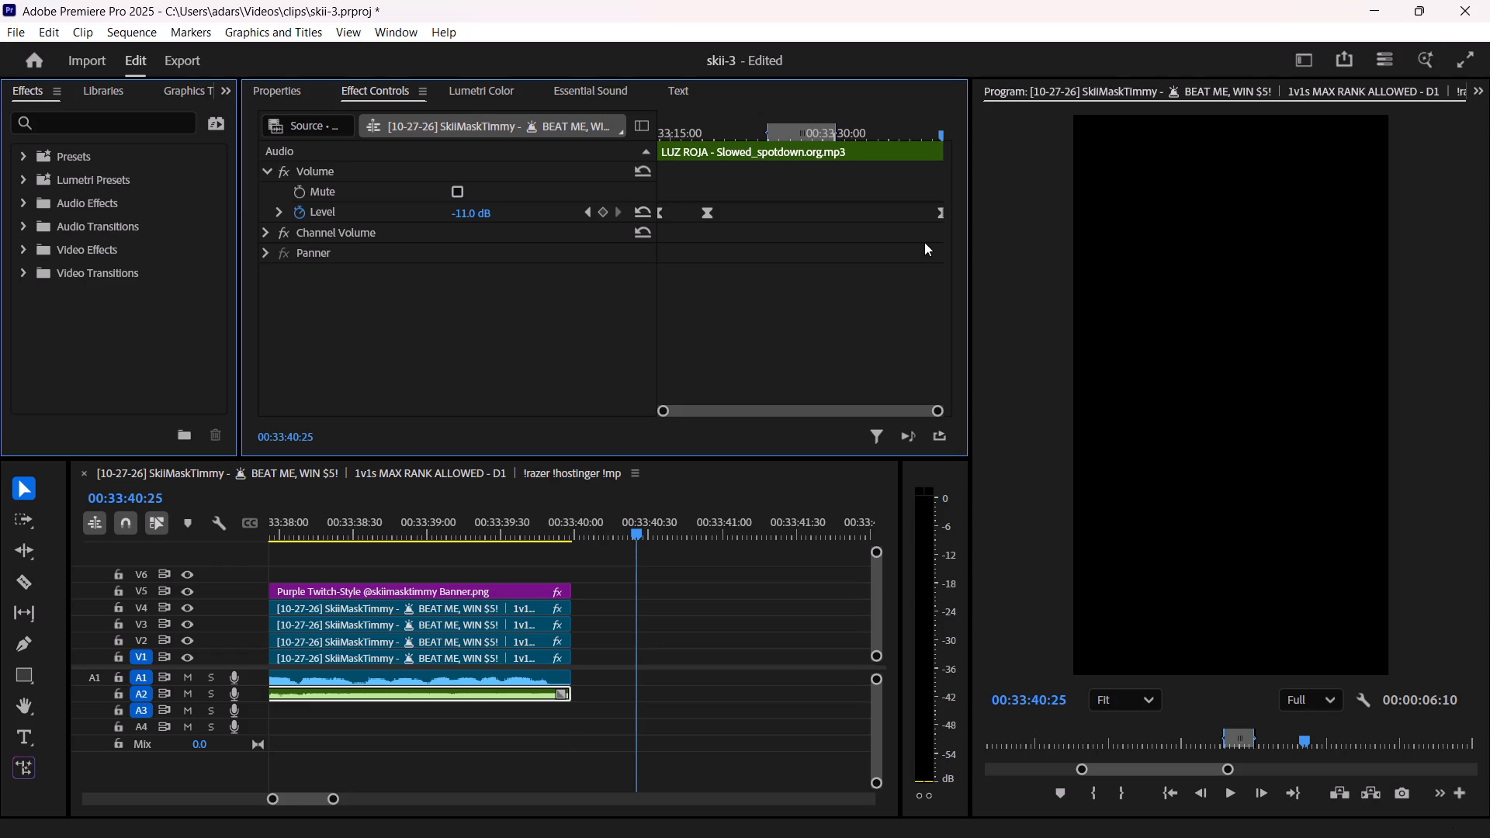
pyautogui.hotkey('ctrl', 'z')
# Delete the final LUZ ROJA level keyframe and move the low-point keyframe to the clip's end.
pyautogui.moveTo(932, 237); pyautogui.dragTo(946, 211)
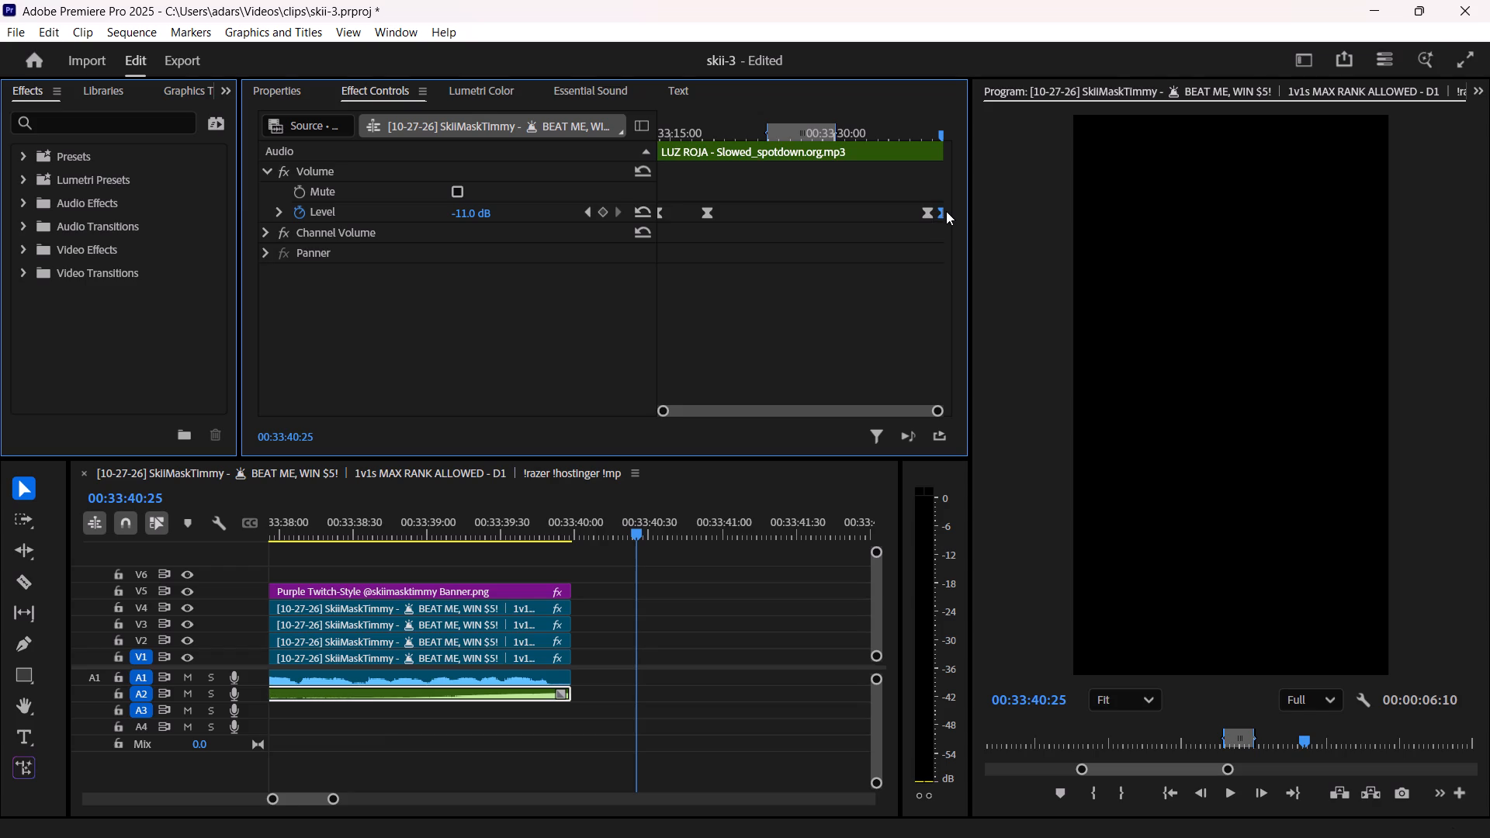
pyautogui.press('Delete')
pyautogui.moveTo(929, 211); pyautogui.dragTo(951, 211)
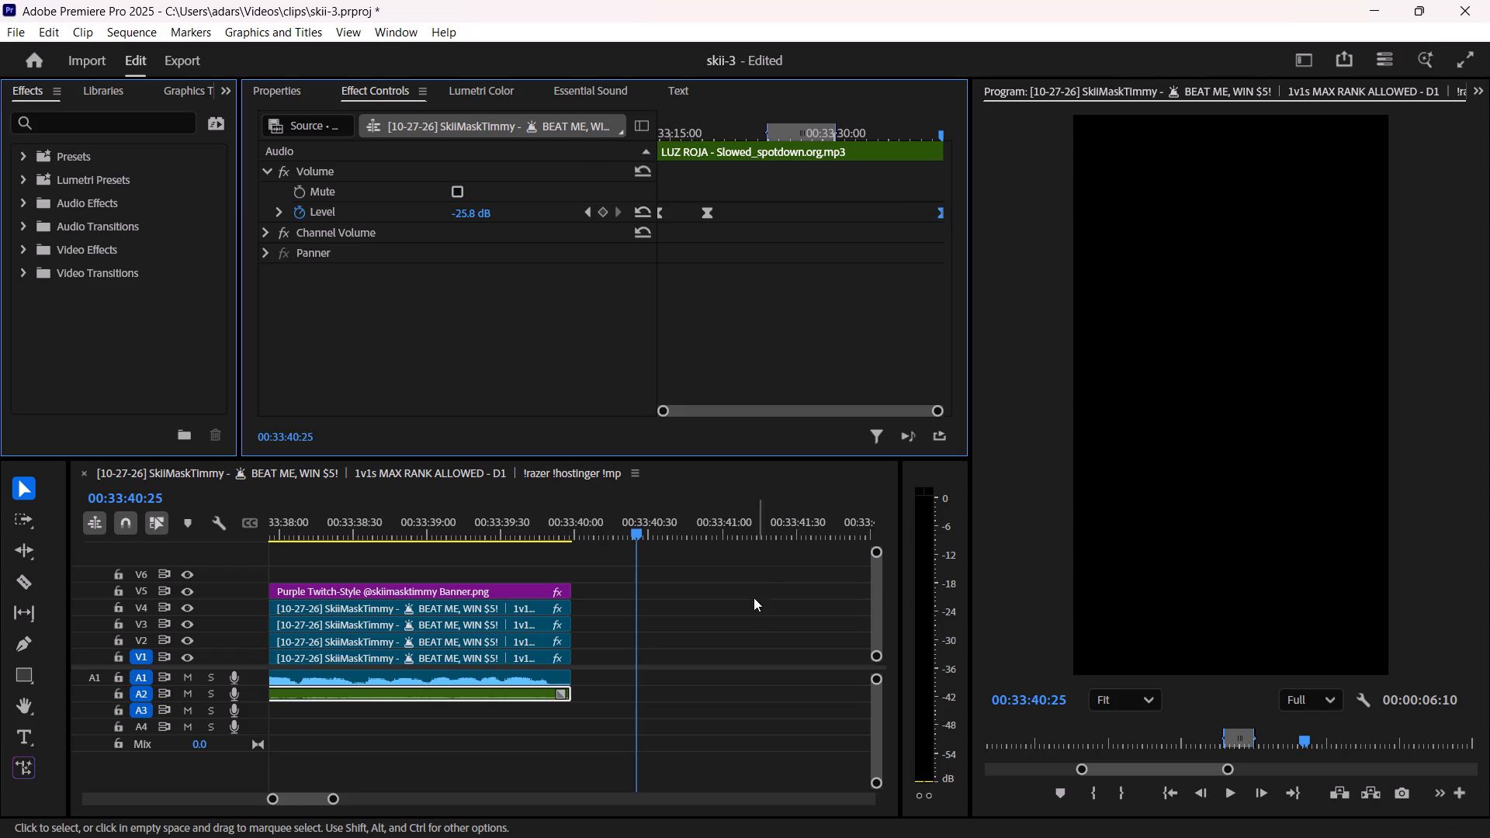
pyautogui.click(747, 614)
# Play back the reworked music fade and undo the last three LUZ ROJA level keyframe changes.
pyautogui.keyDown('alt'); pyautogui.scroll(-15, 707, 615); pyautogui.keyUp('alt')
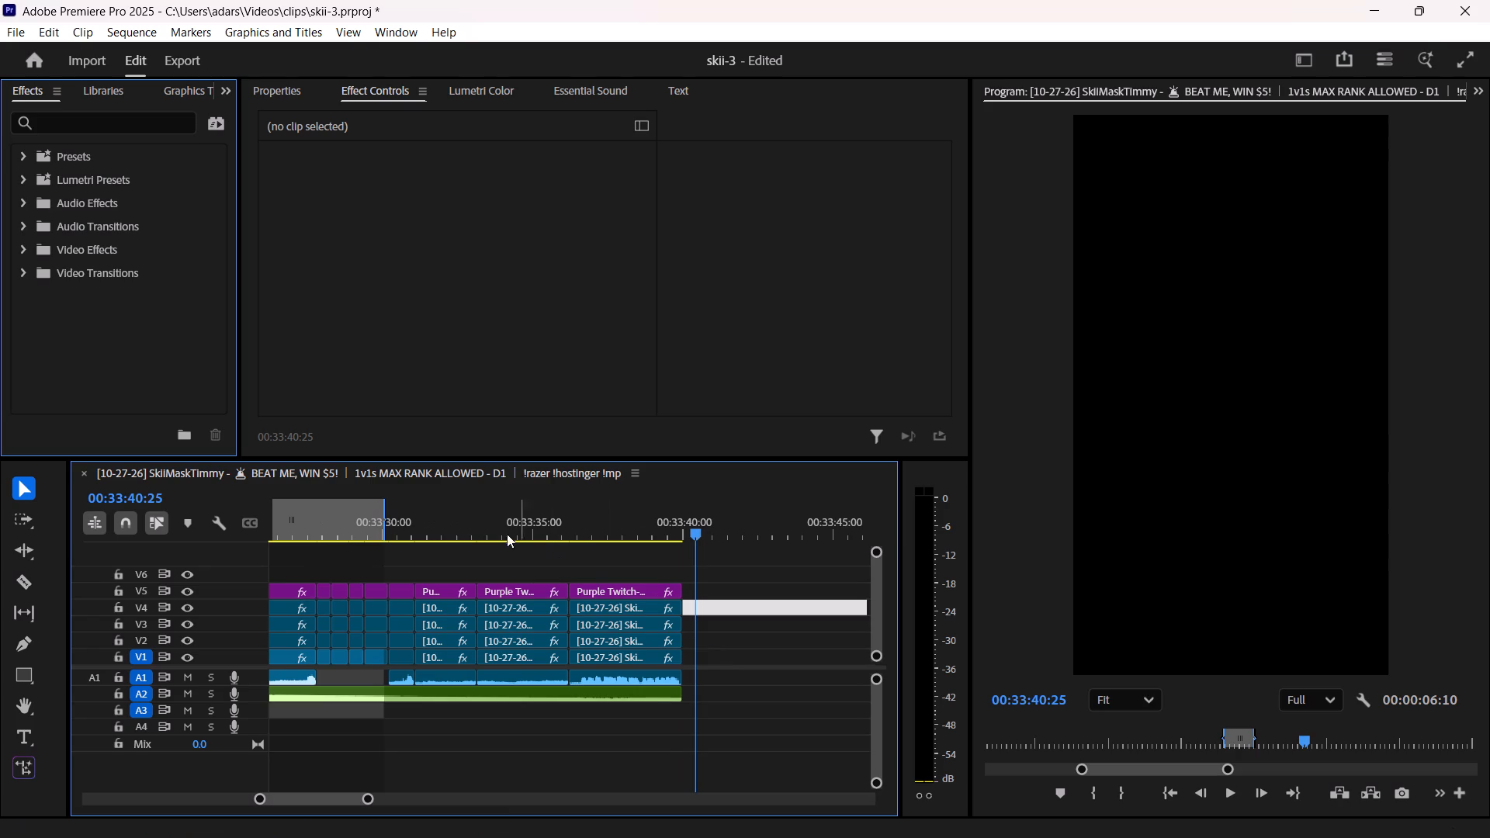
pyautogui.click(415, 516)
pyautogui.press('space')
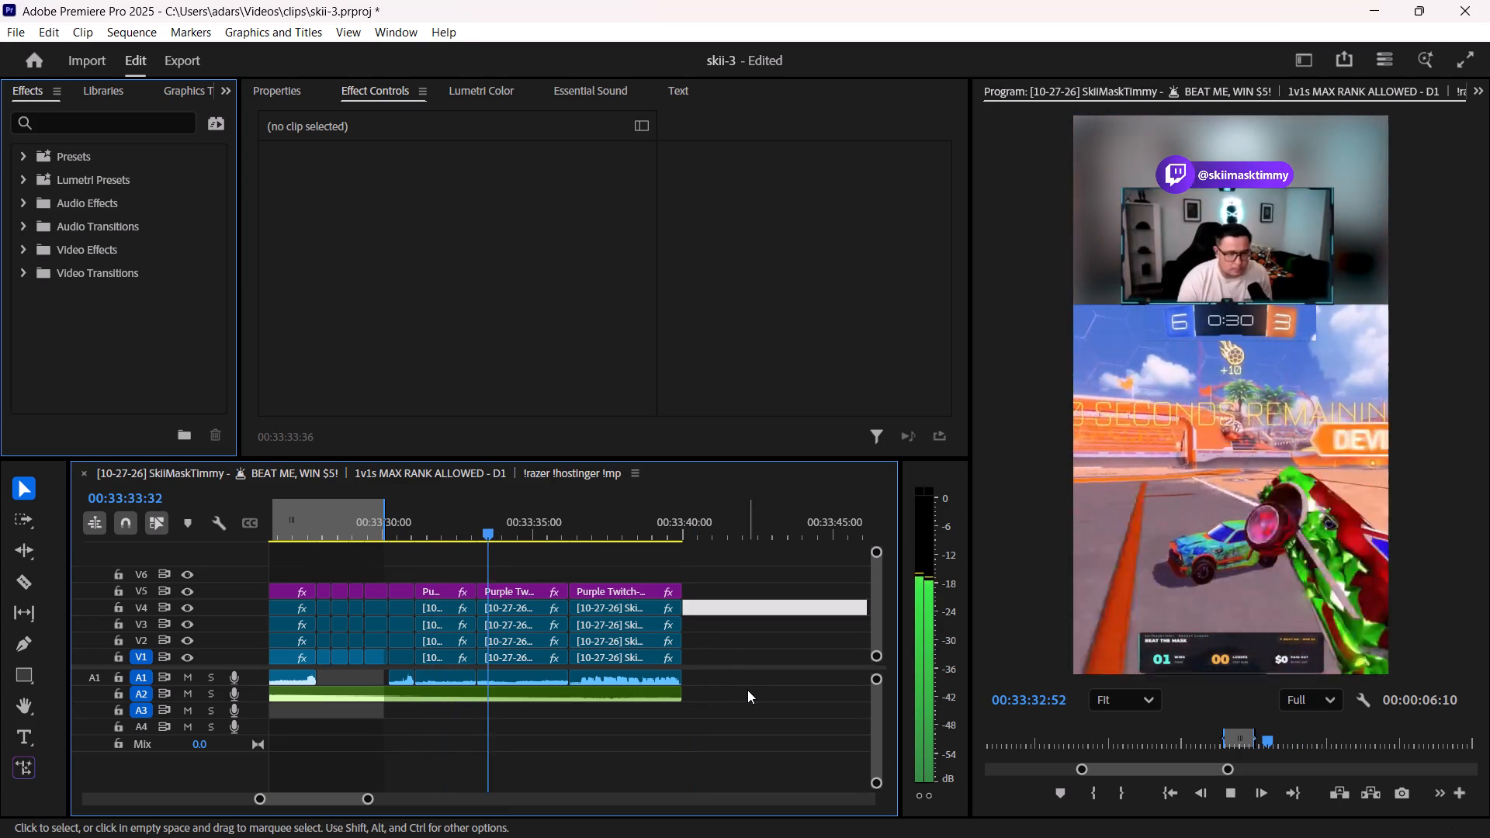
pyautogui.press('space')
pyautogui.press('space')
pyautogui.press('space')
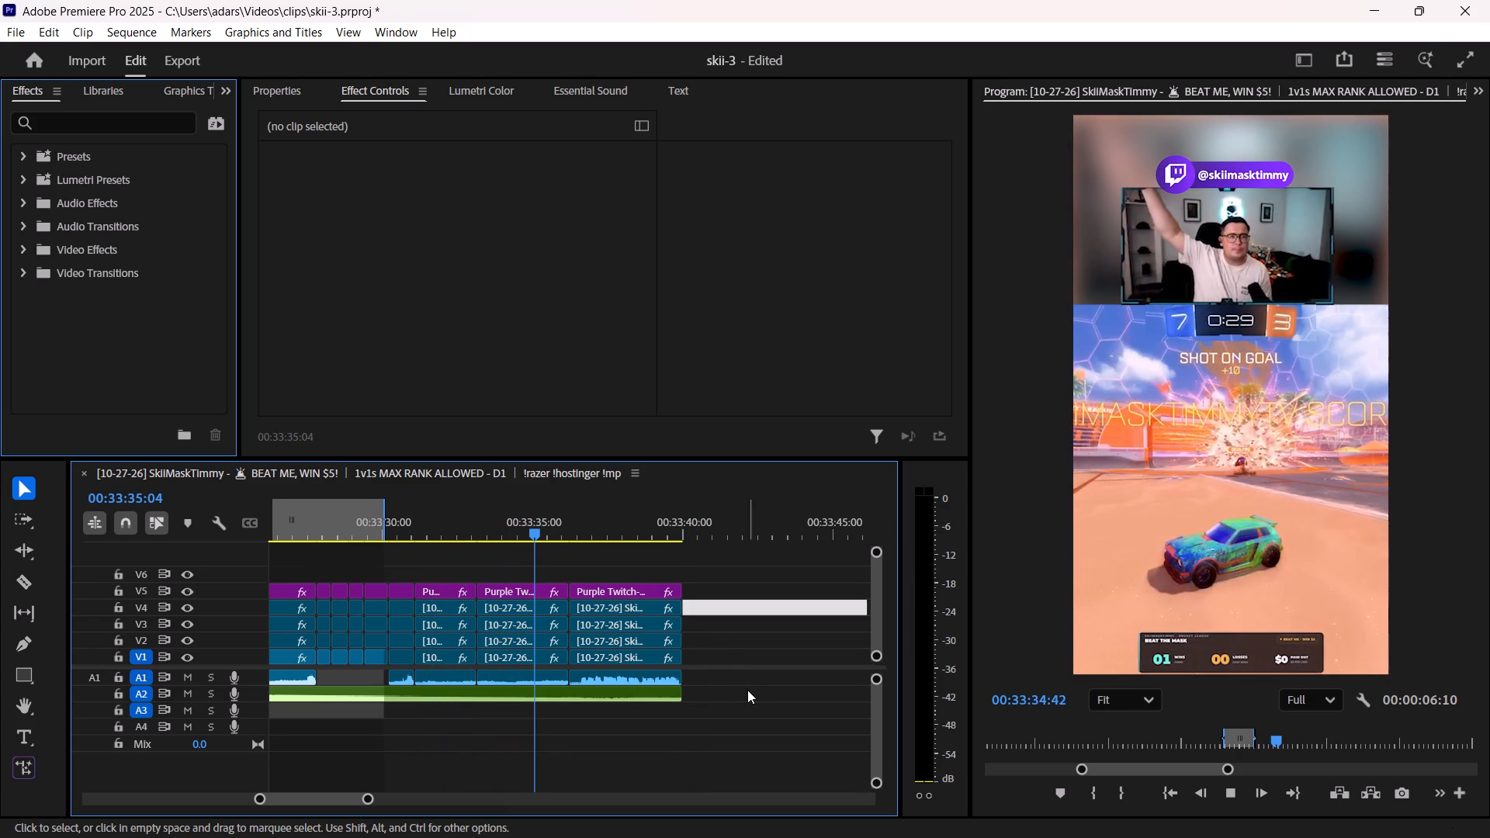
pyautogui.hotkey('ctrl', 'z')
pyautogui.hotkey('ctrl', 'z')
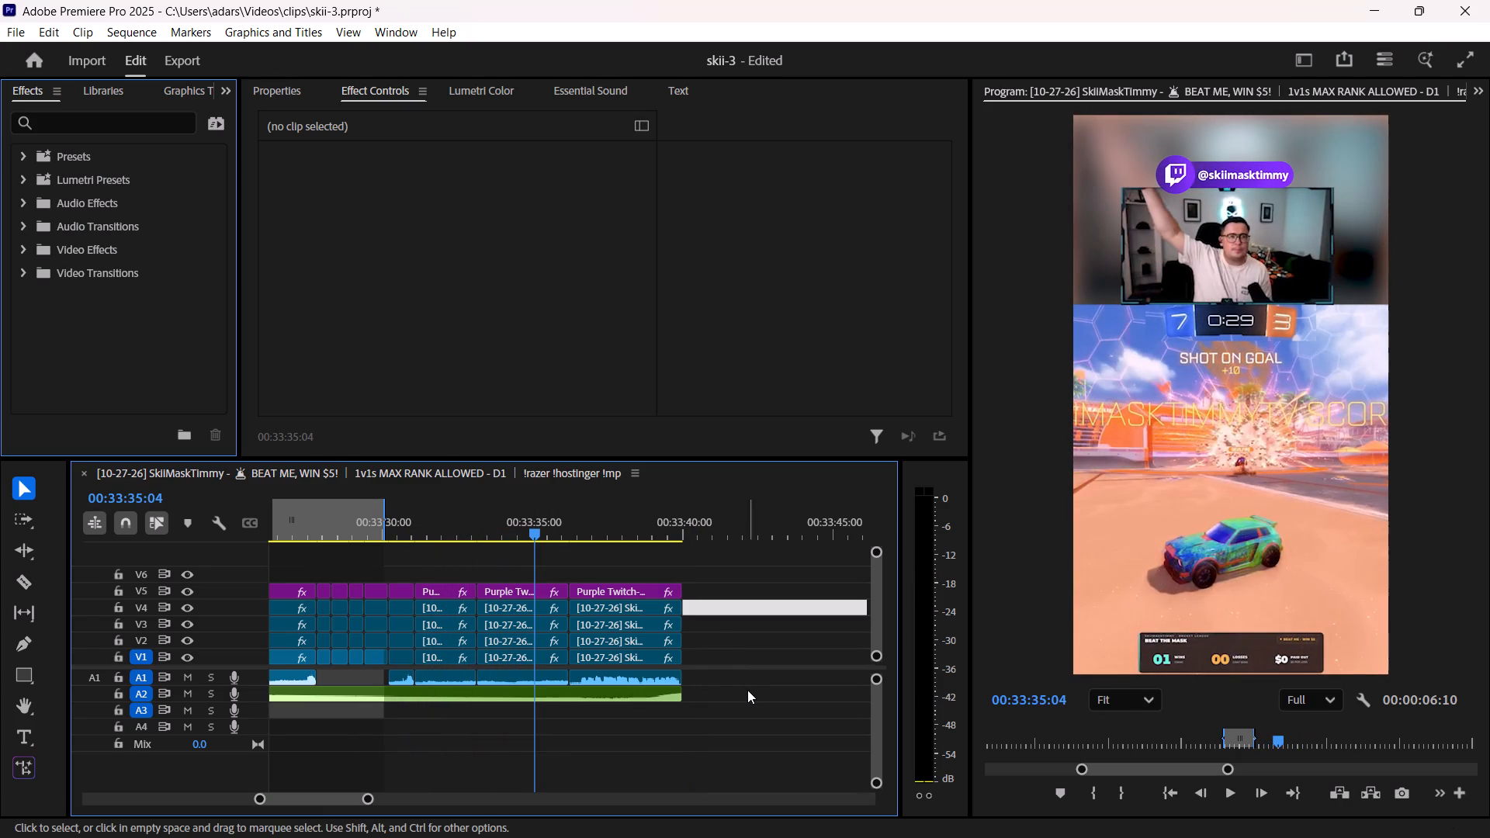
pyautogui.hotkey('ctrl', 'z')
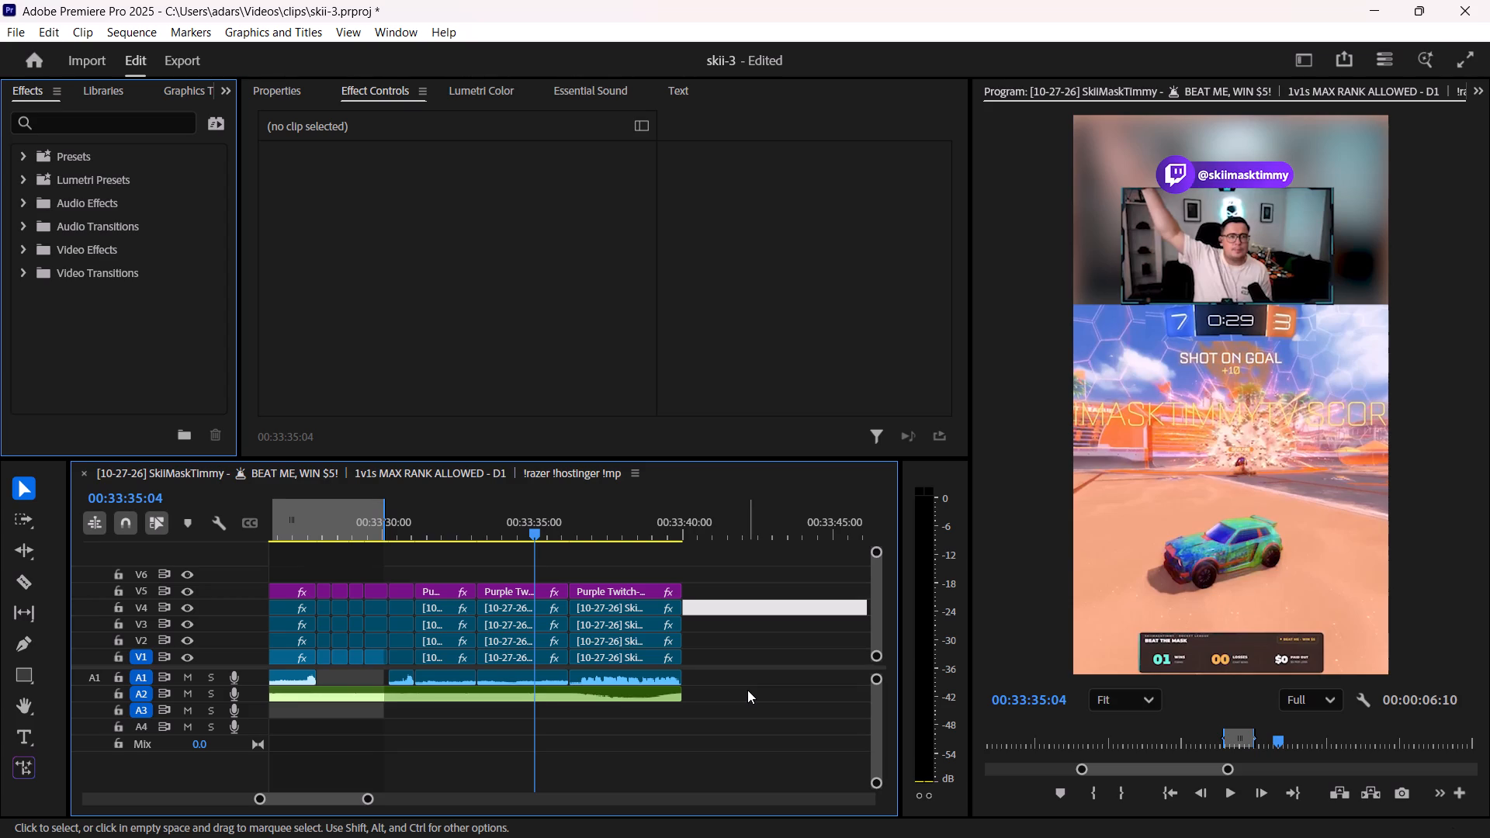
# Set the final LUZ ROJA level keyframe at the clip's end to -25 dB and play back the closing section.
pyautogui.press('space')
pyautogui.press('space')
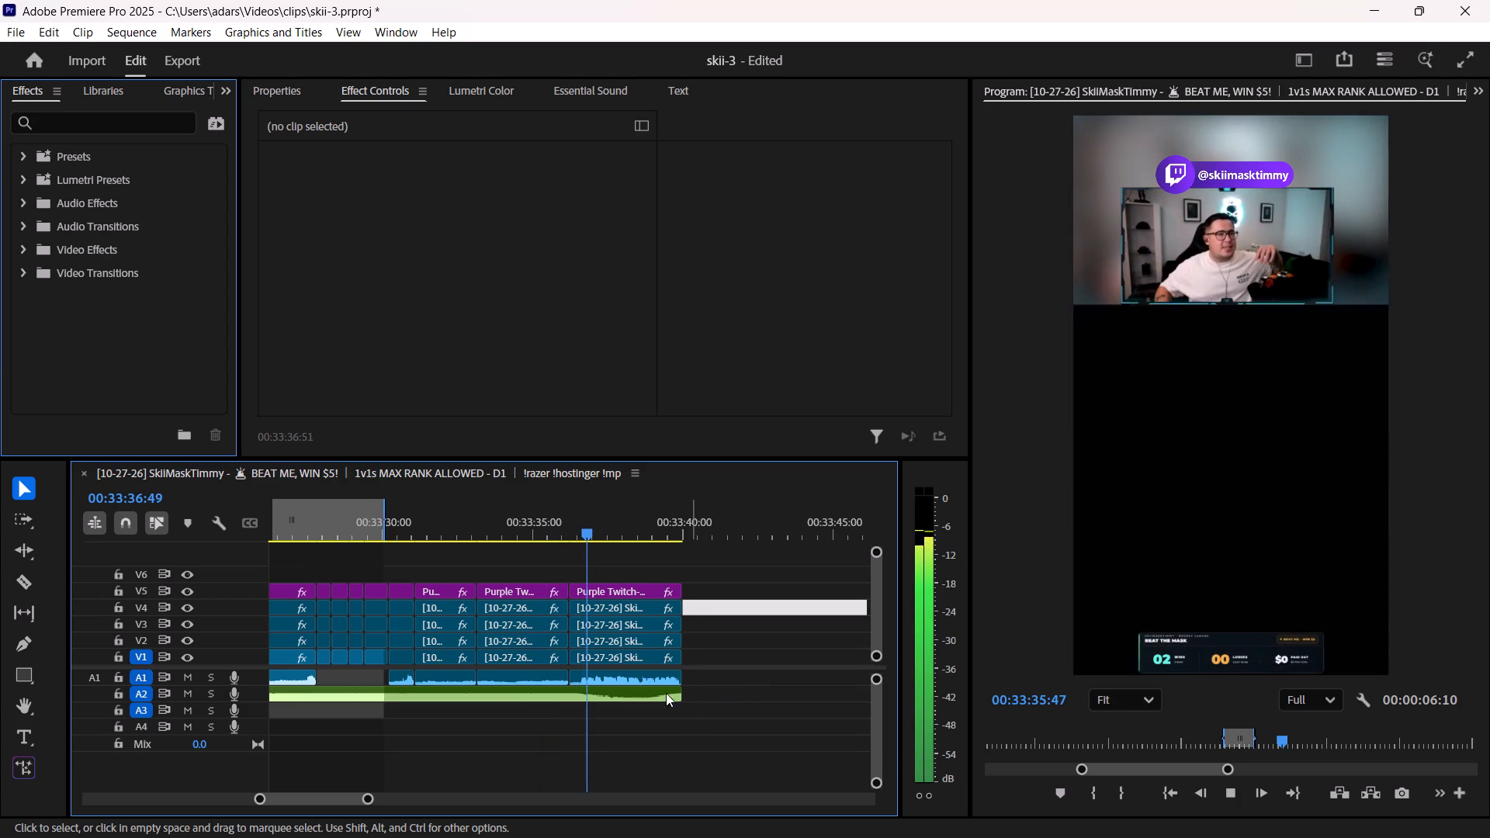
pyautogui.click(660, 688)
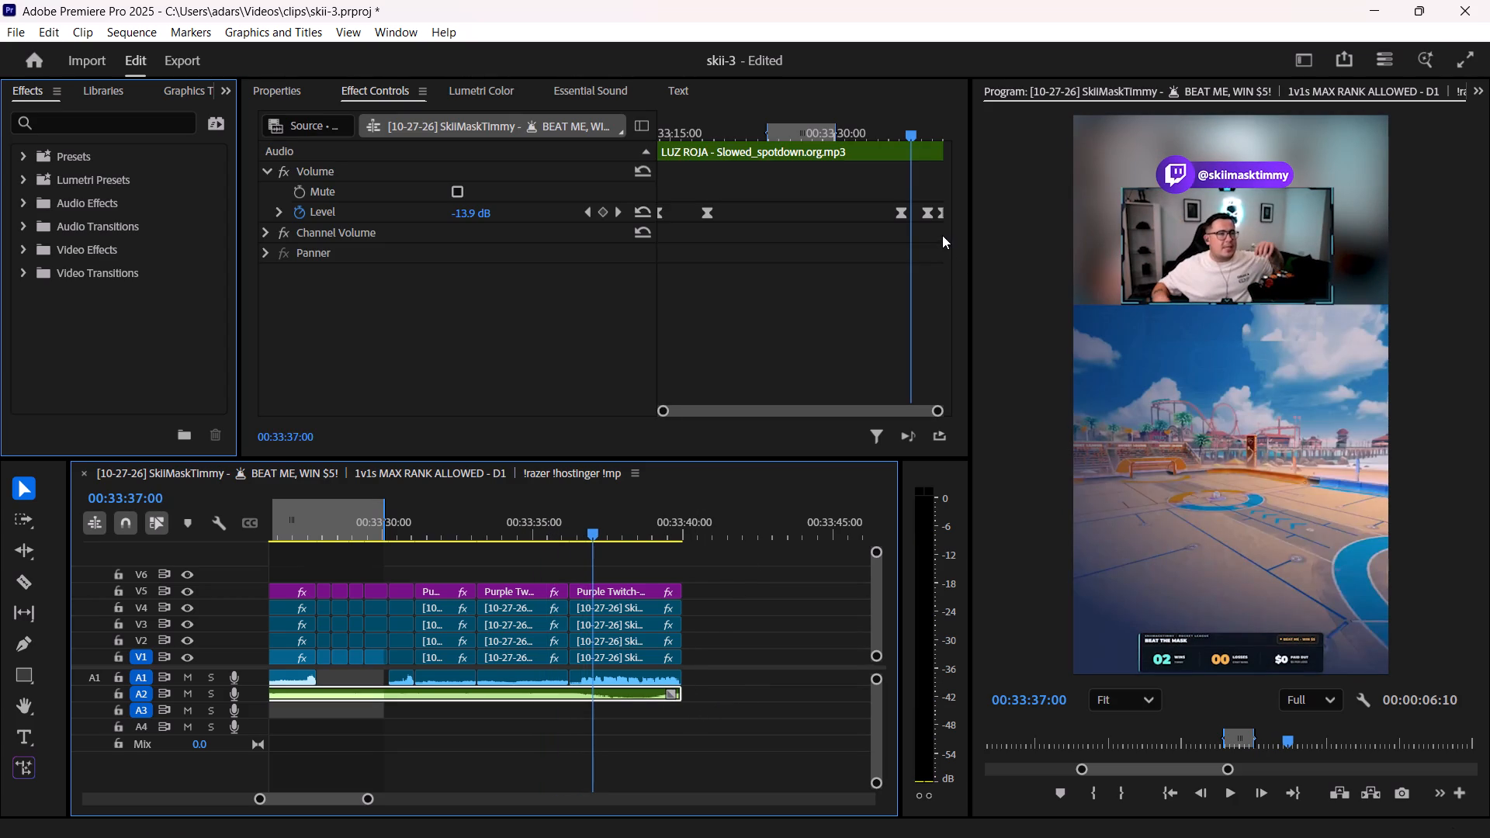
pyautogui.moveTo(935, 230); pyautogui.dragTo(944, 221)
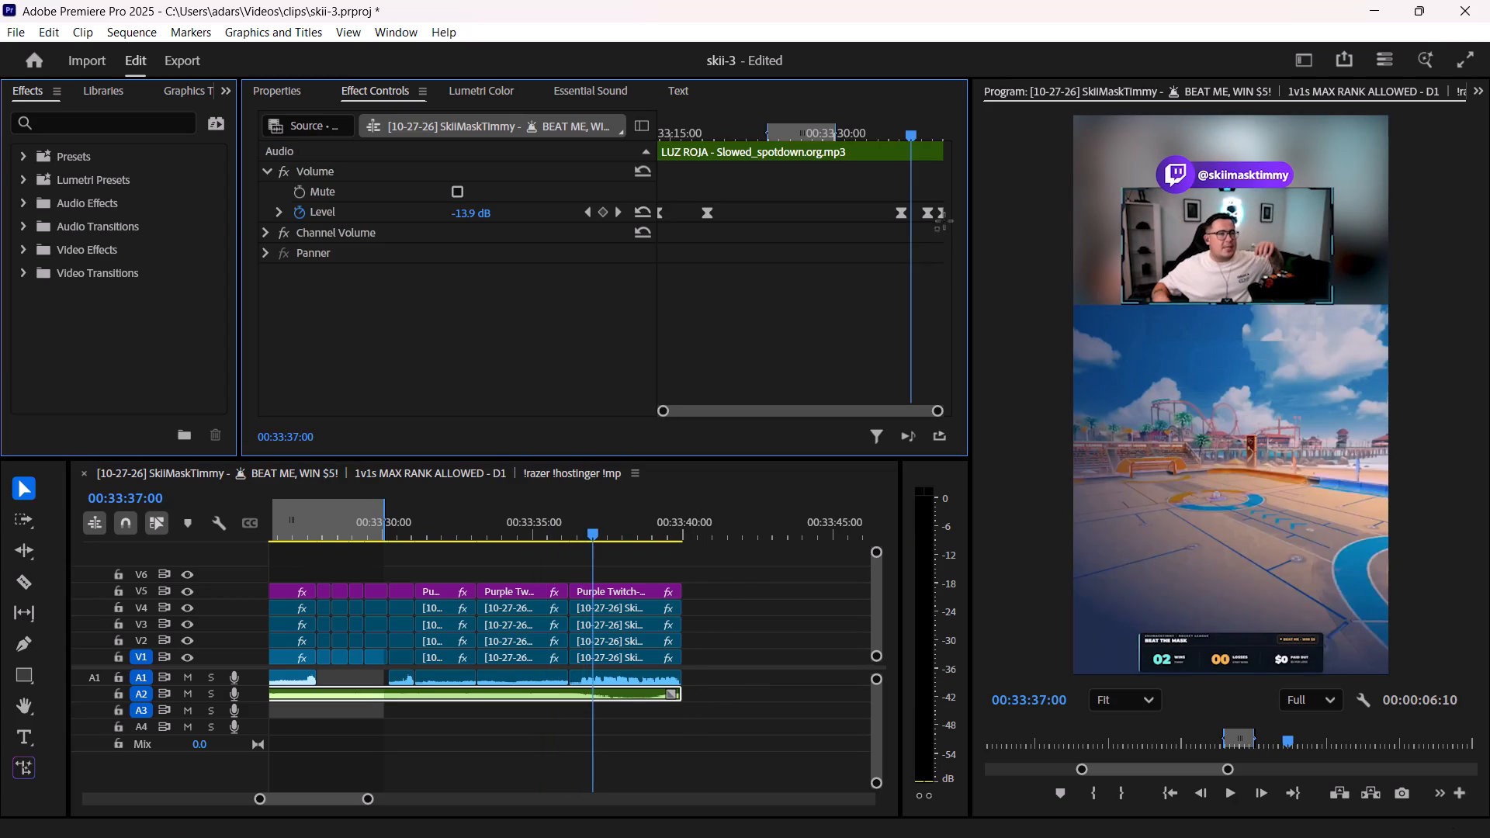
pyautogui.moveTo(944, 221); pyautogui.dragTo(948, 217)
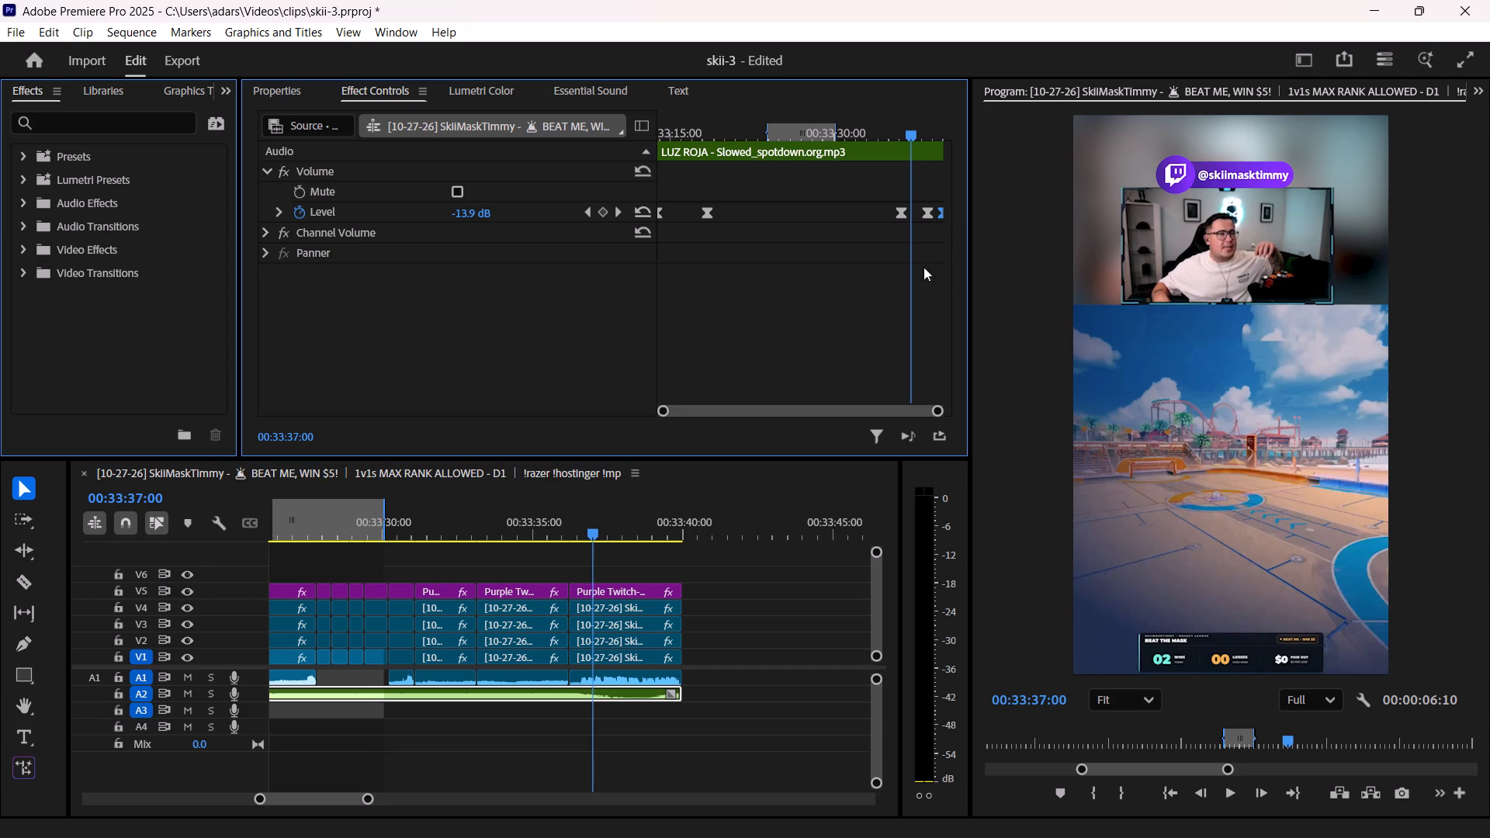
pyautogui.click(903, 272)
pyautogui.moveTo(911, 133); pyautogui.dragTo(921, 133)
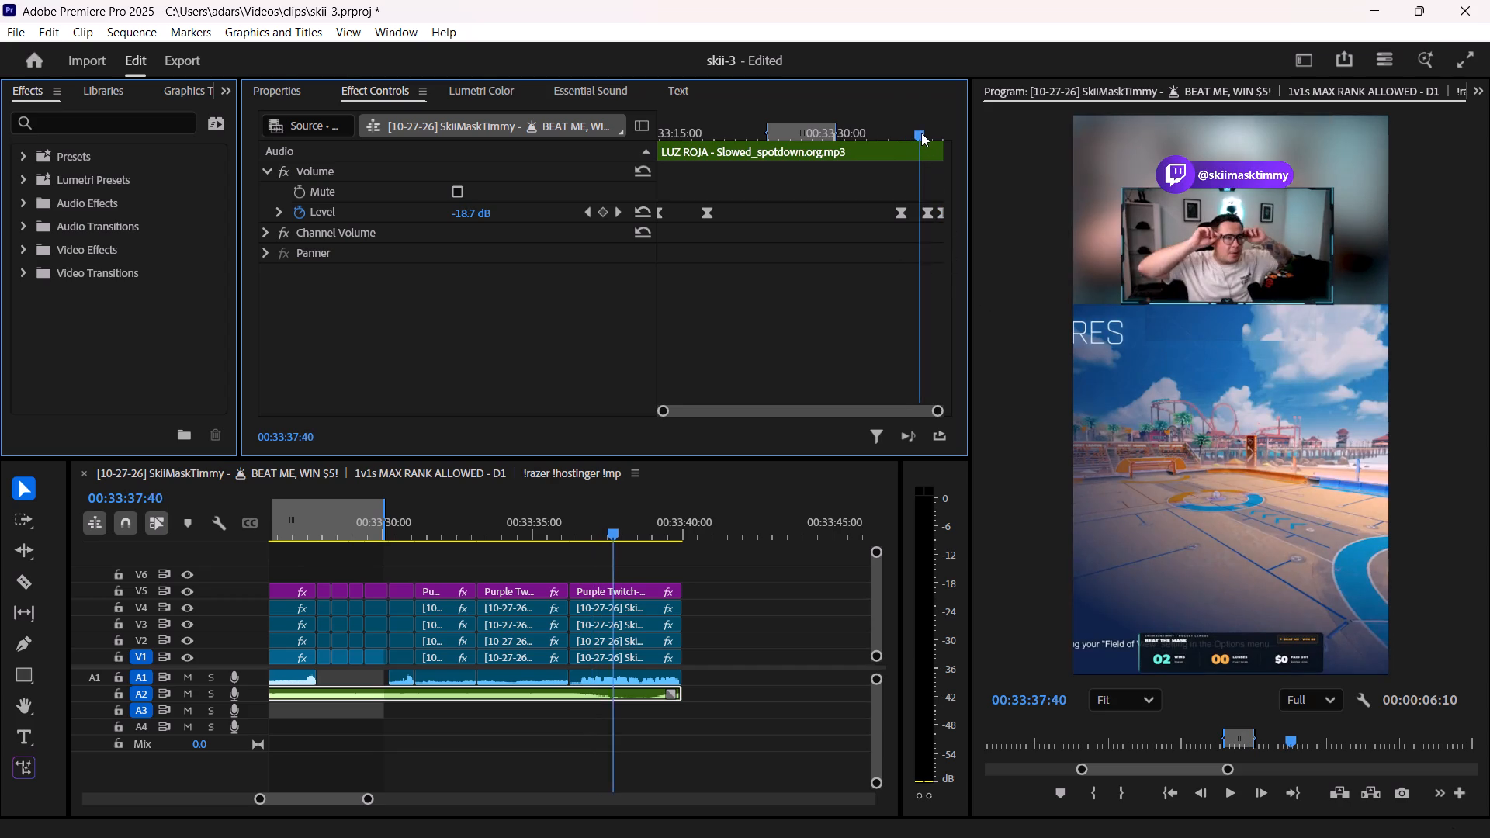
pyautogui.moveTo(921, 133); pyautogui.dragTo(941, 133)
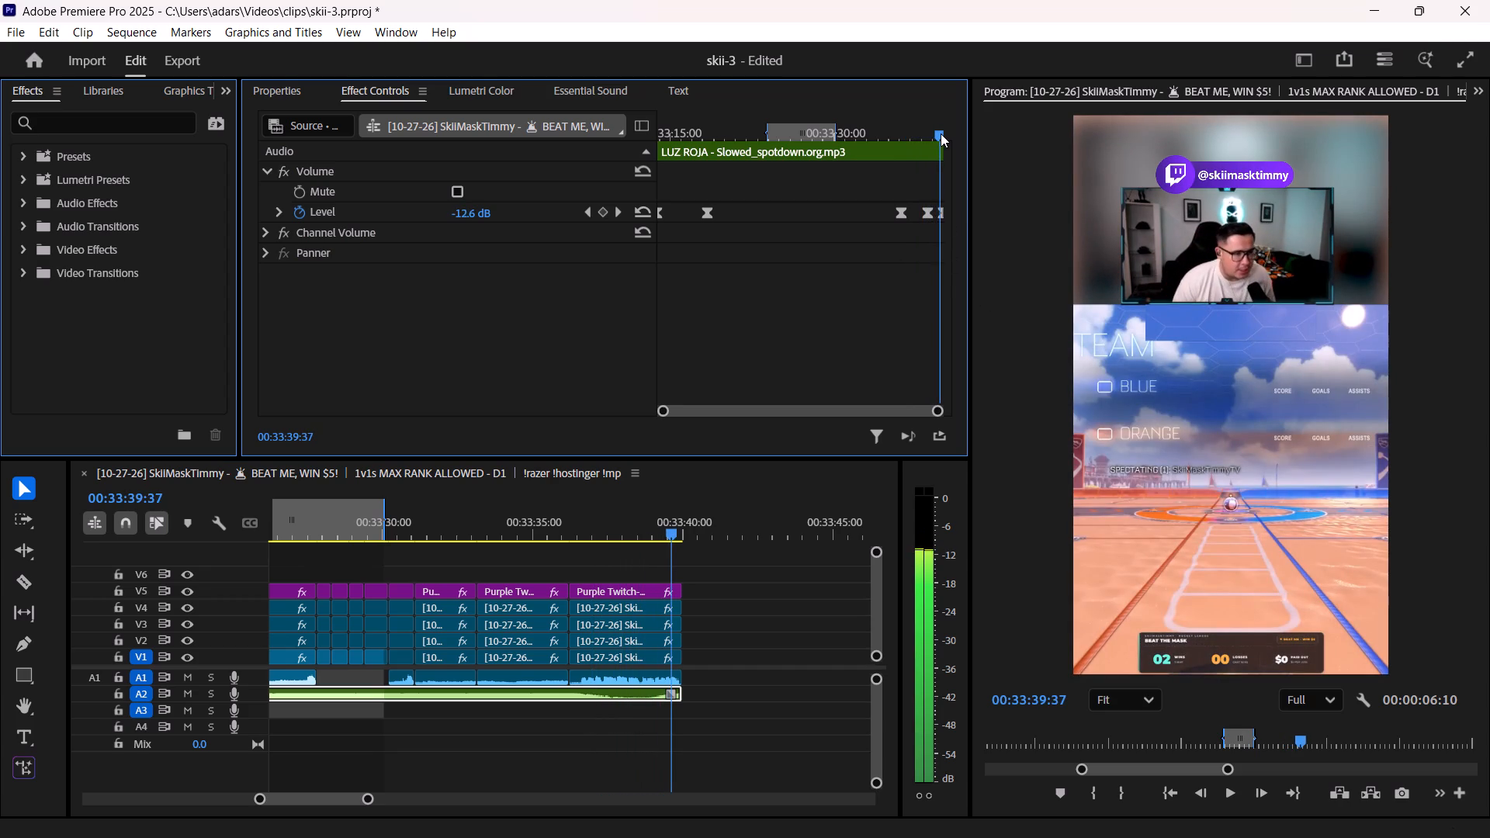
pyautogui.moveTo(941, 133); pyautogui.dragTo(944, 133)
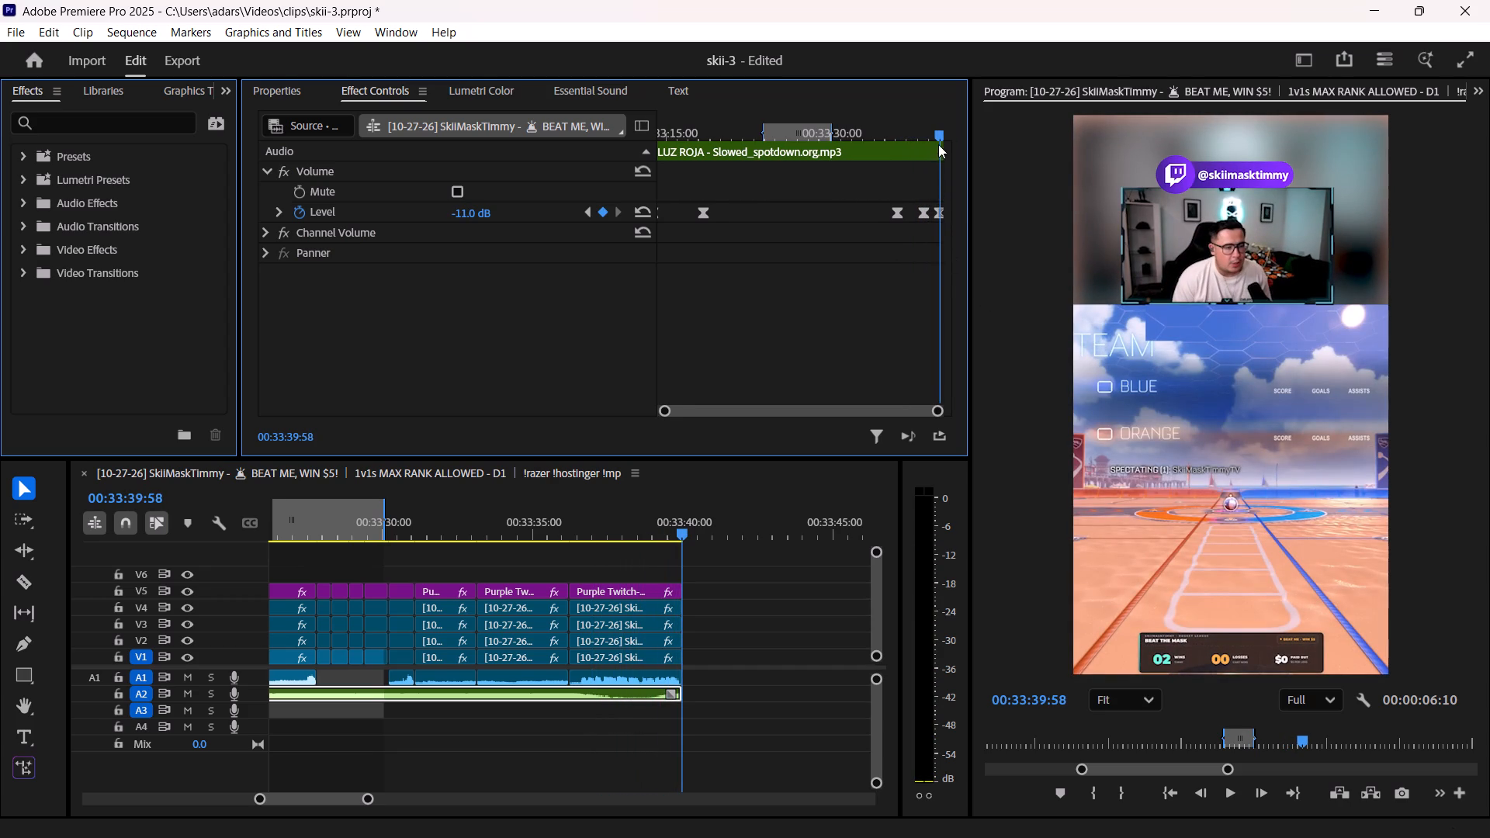
pyautogui.moveTo(939, 137); pyautogui.dragTo(981, 137)
pyautogui.click(941, 214)
pyautogui.click(466, 213)
pyautogui.press('BackSpace')
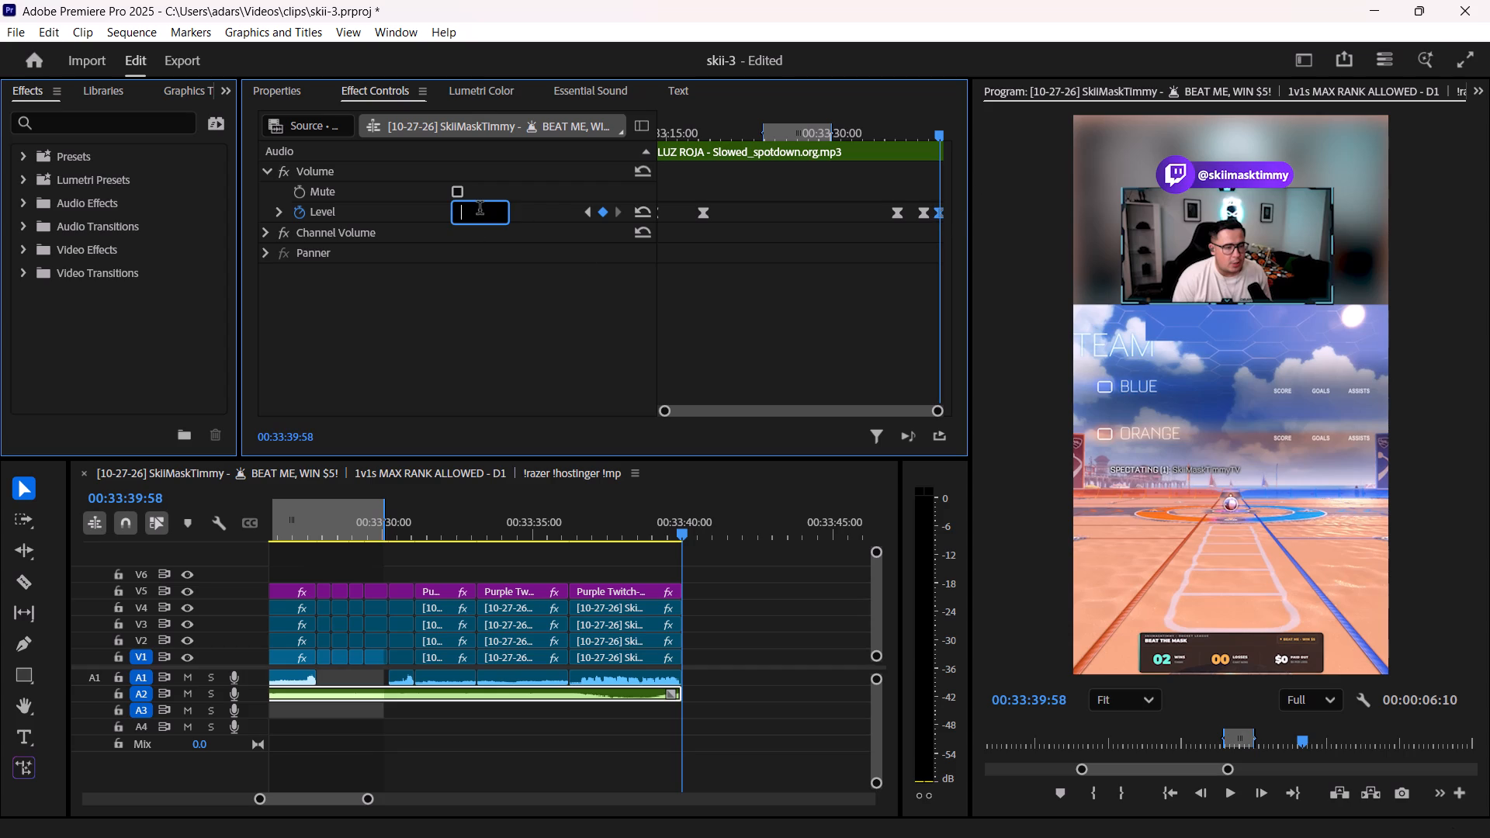
pyautogui.write('-25')
pyautogui.press('Return')
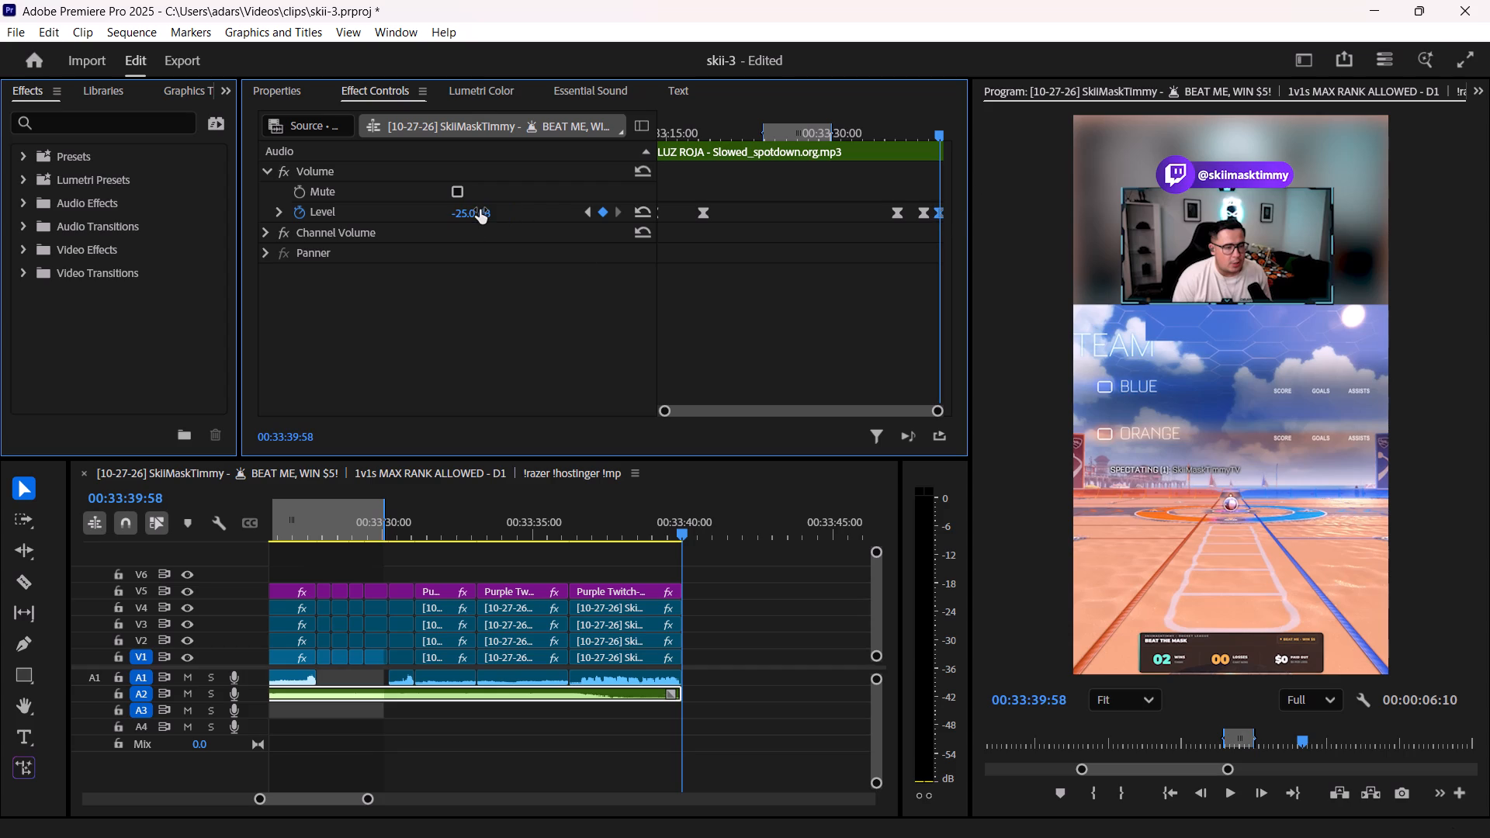
pyautogui.click(760, 611)
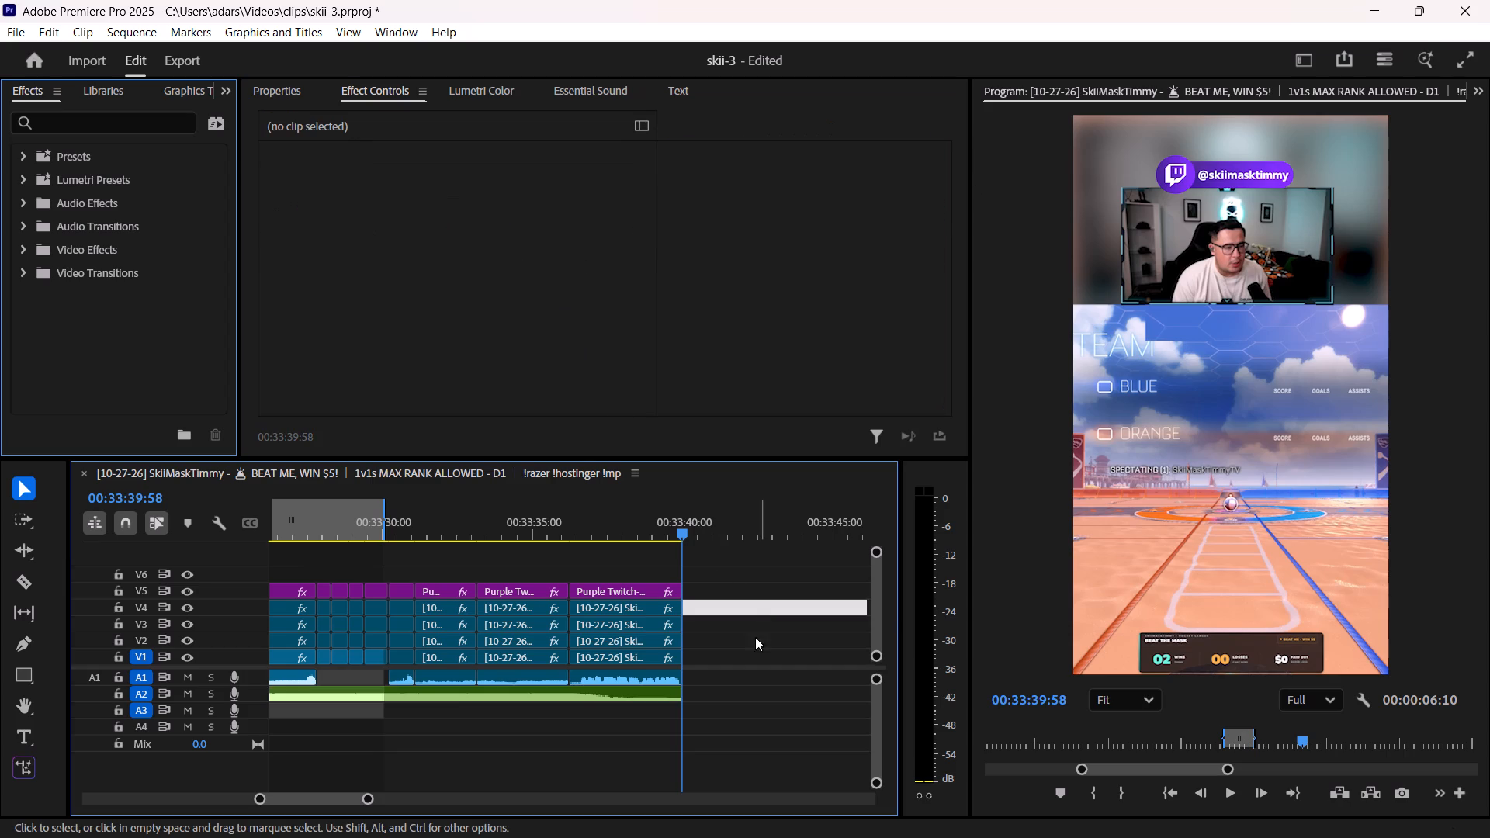
pyautogui.click(535, 536)
pyautogui.press('space')
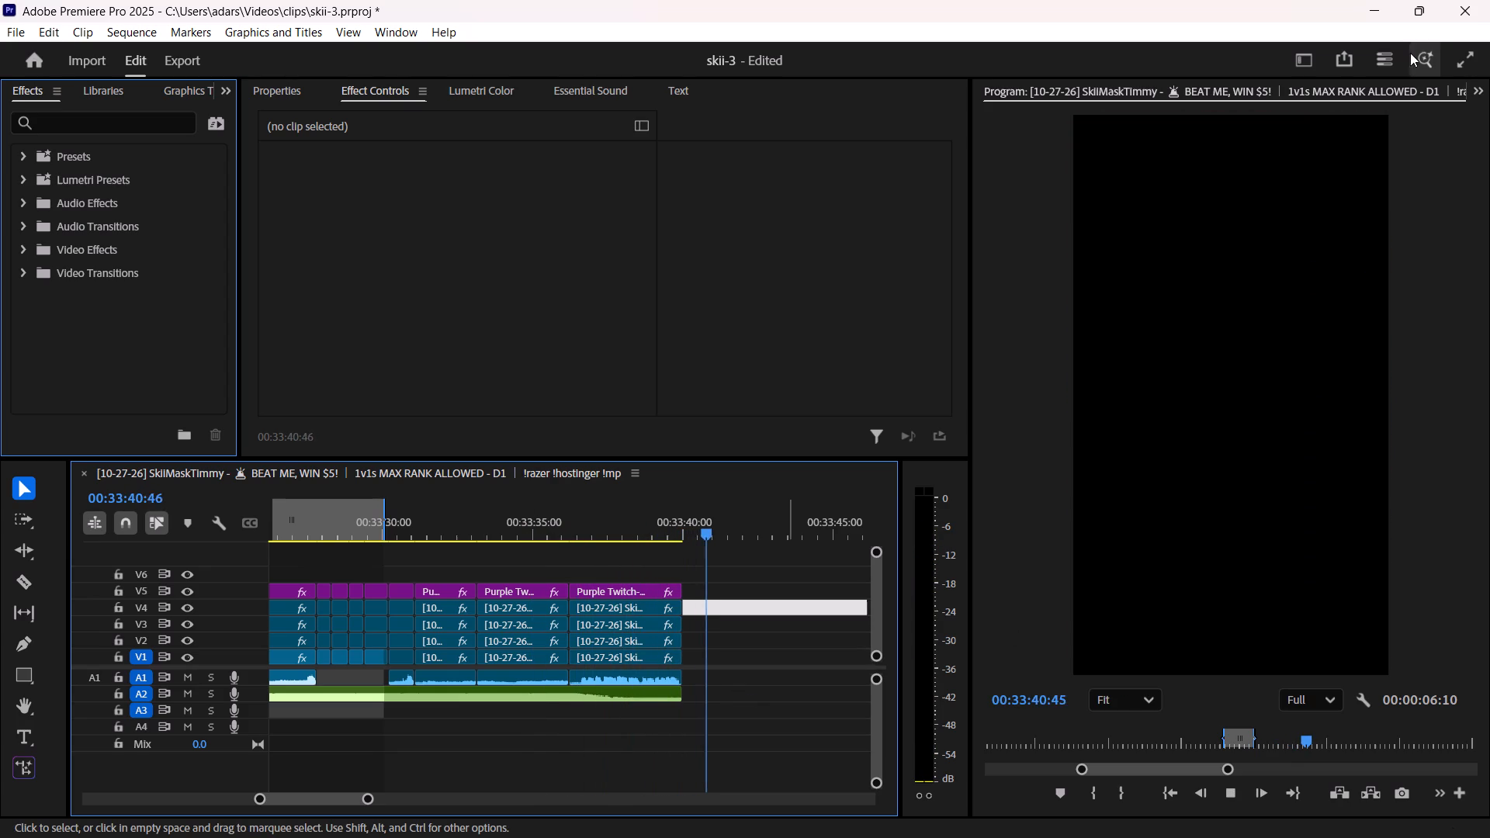
# Close Premiere Pro, saving the changes to the skii-3 project.
pyautogui.click(1474, 2)
pyautogui.click(686, 490)
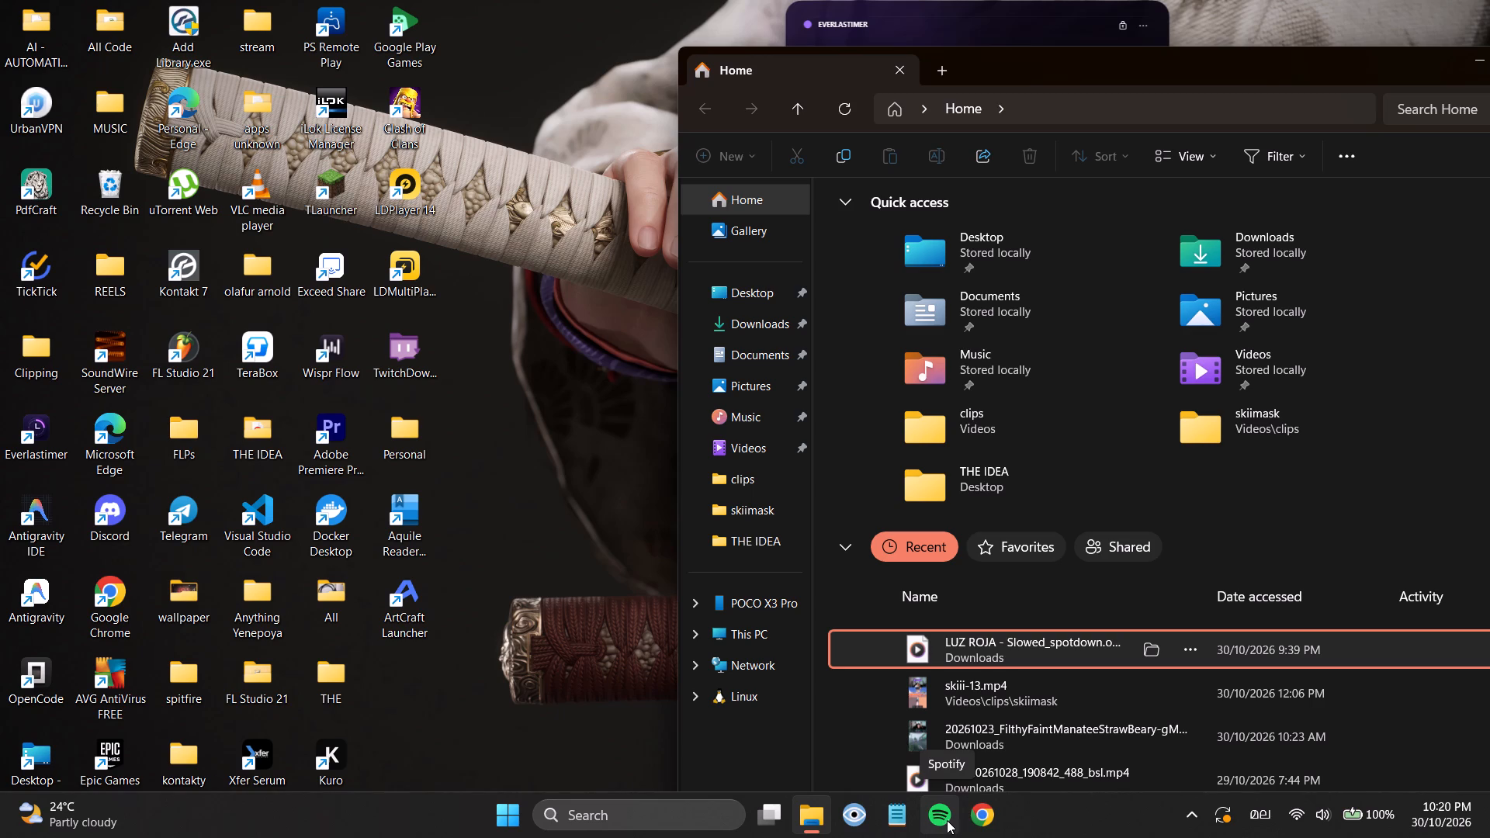
# Close the File Explorer window, relaunch Premiere Pro and reopen the skii-3 project.
pyautogui.moveTo(1179, 57); pyautogui.dragTo(616, 118)
pyautogui.click(990, 120)
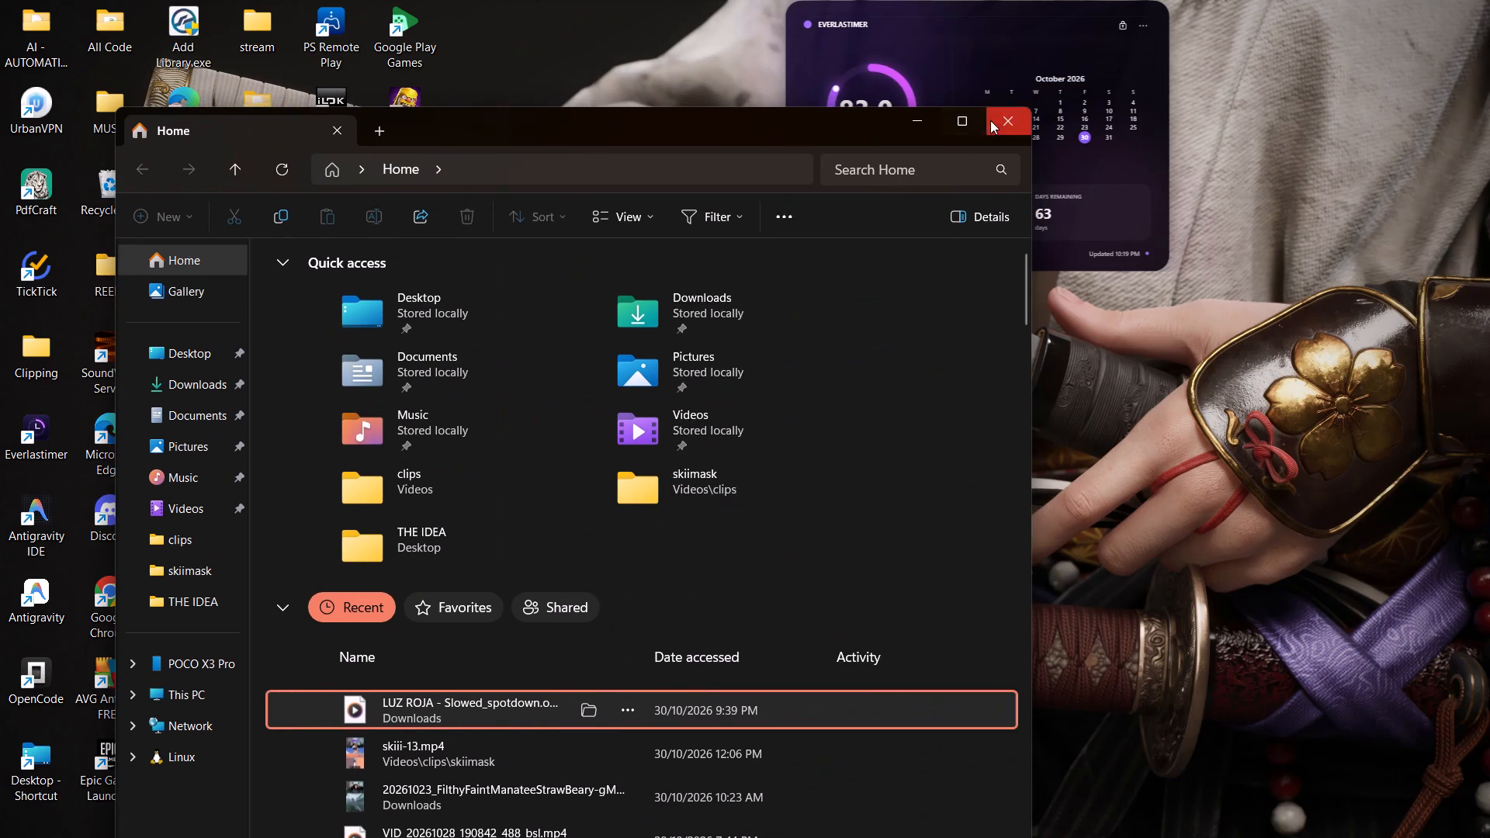
pyautogui.doubleClick(332, 428)
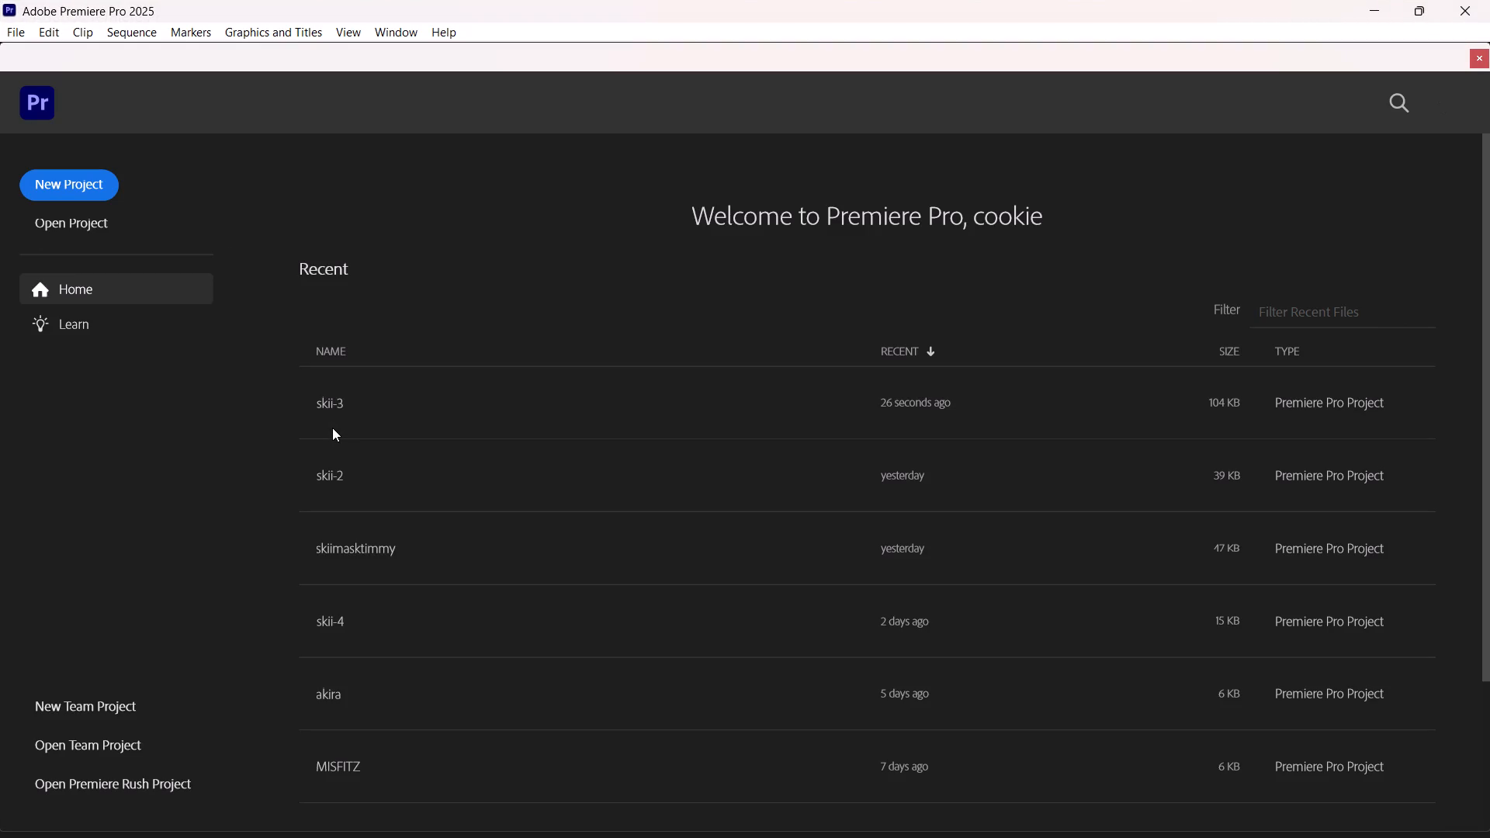
pyautogui.doubleClick(381, 421)
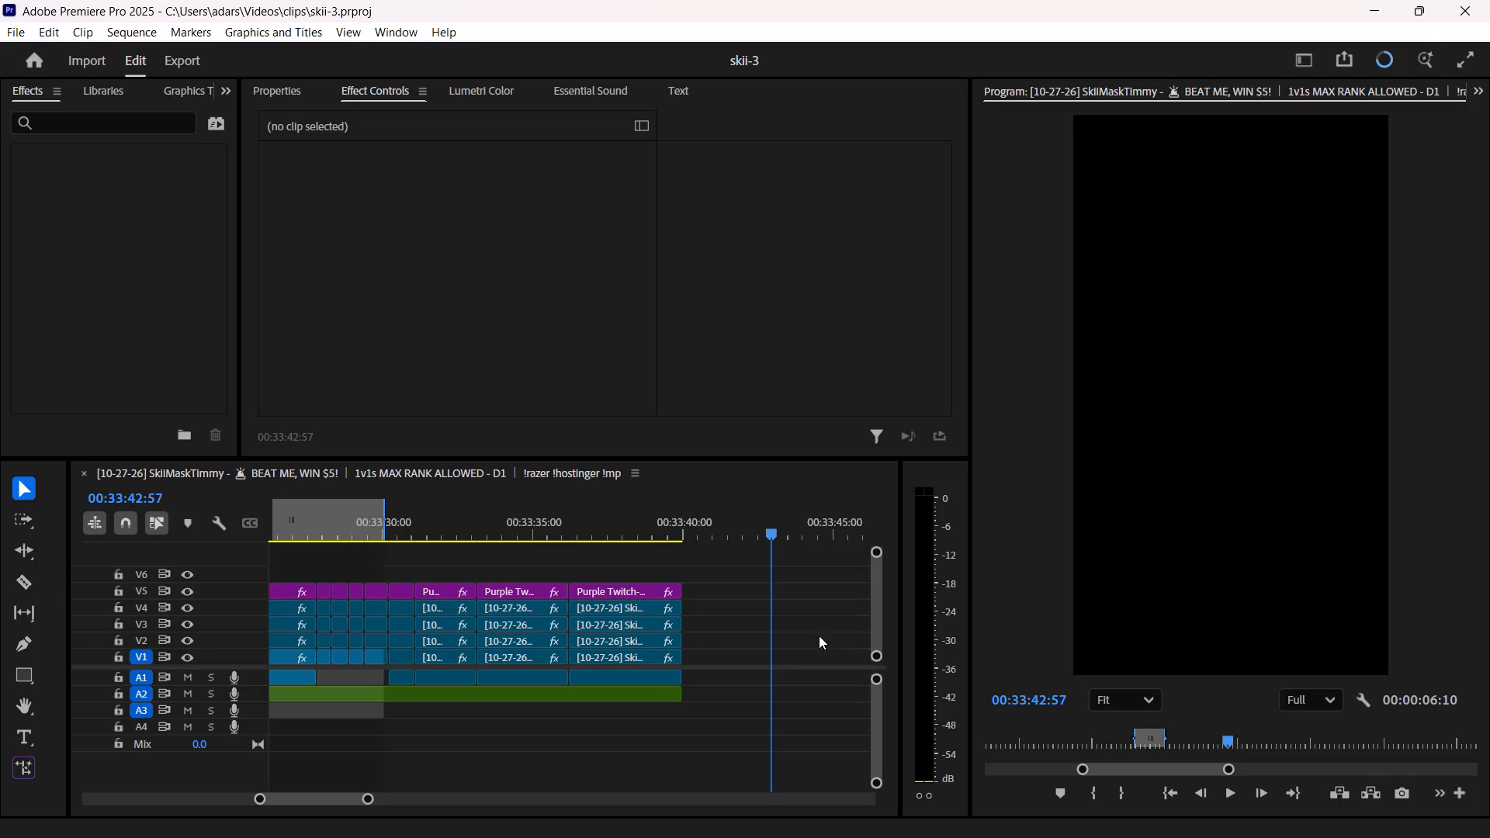
# Play back the opening and mark in and out points around the whole edit, from 00:33:13:48 to 00:33:39:59.
pyautogui.keyDown('alt'); pyautogui.scroll(-10, 609, 721); pyautogui.keyUp('alt')
pyautogui.moveTo(462, 526); pyautogui.dragTo(456, 526)
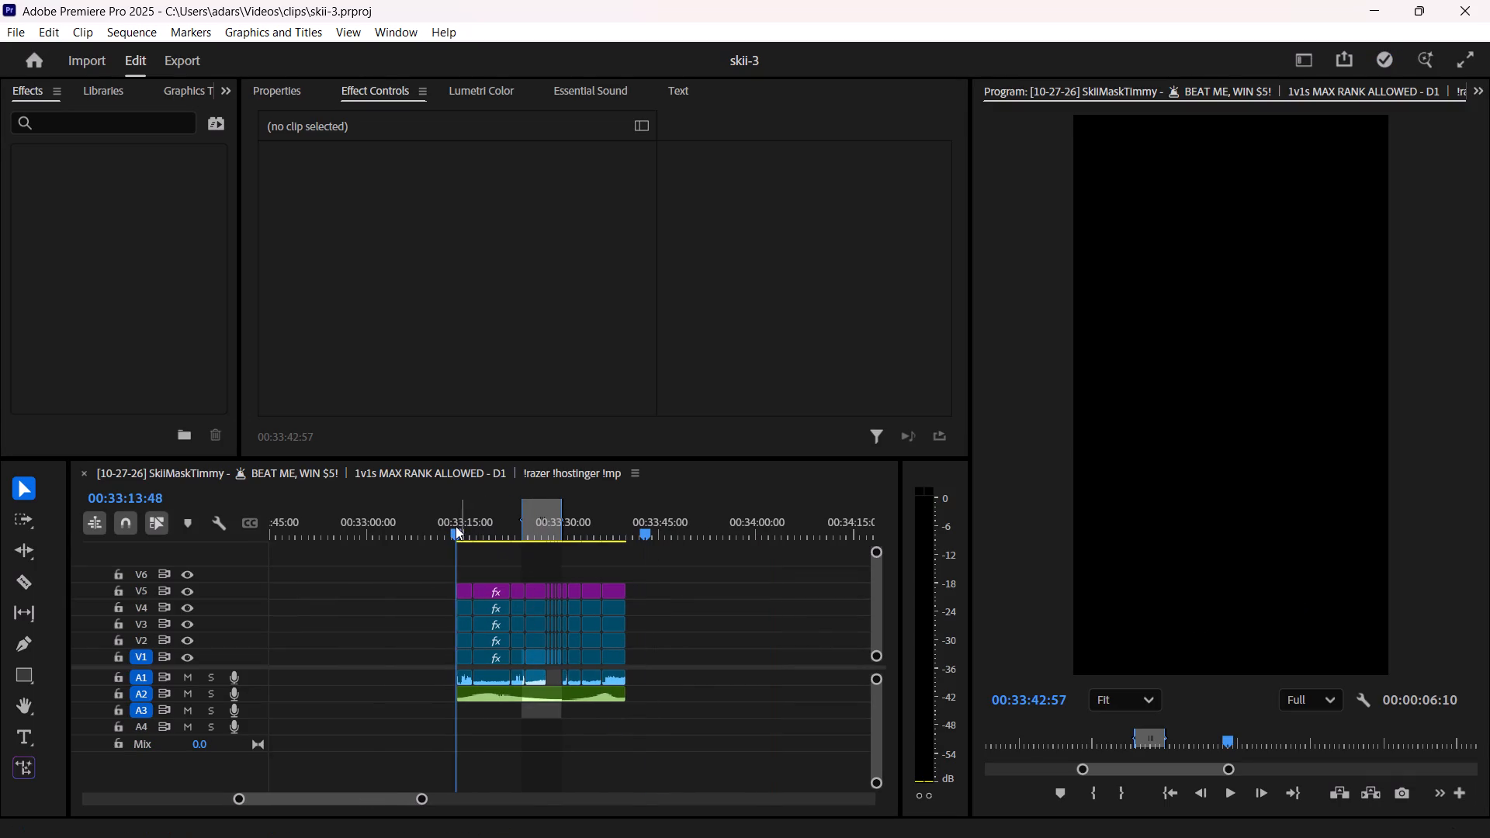
pyautogui.moveTo(456, 526); pyautogui.dragTo(452, 526)
pyautogui.press('space')
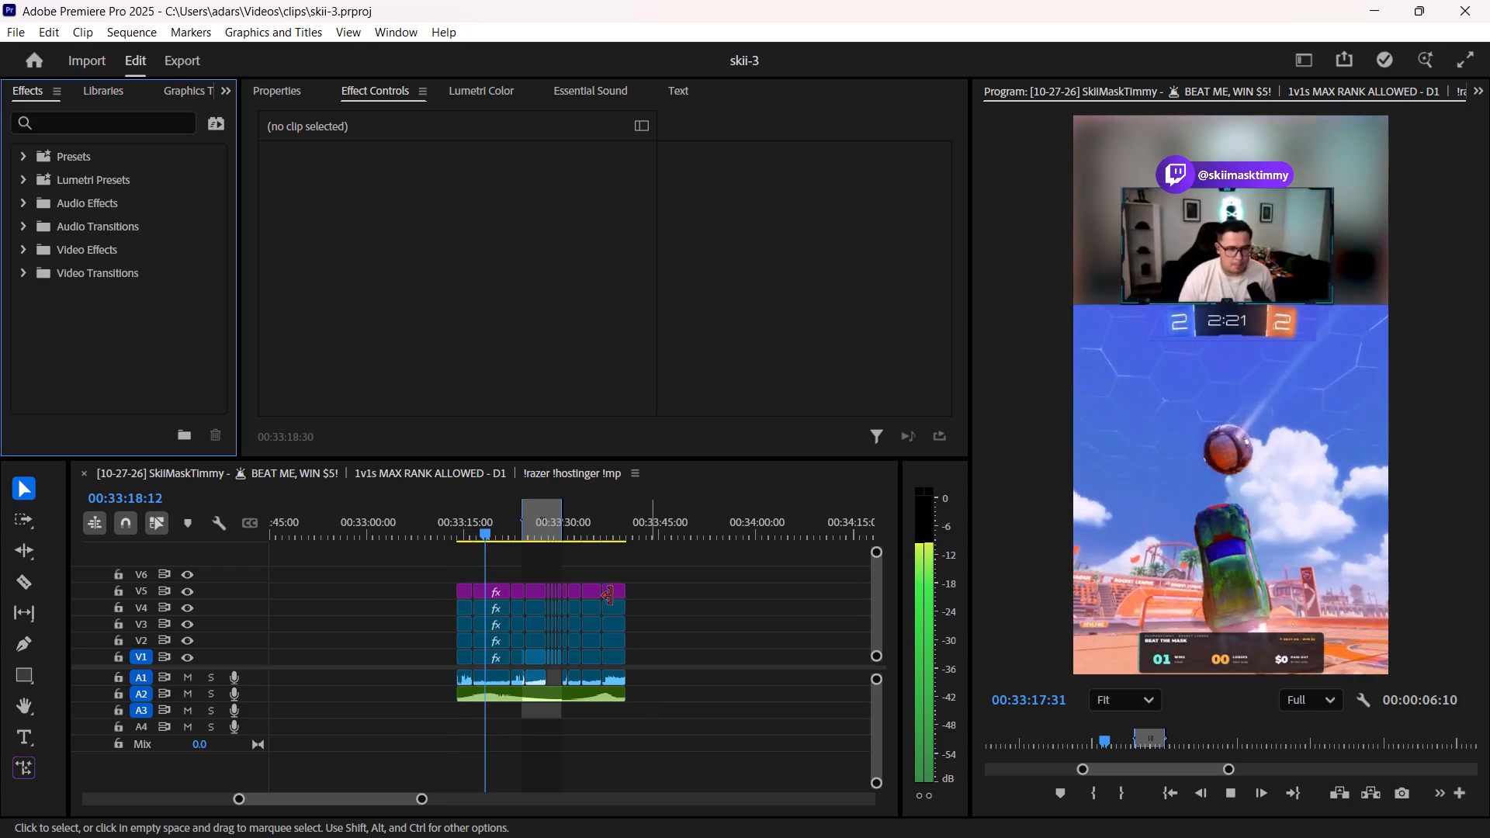
pyautogui.press('space')
pyautogui.moveTo(495, 517); pyautogui.dragTo(448, 518)
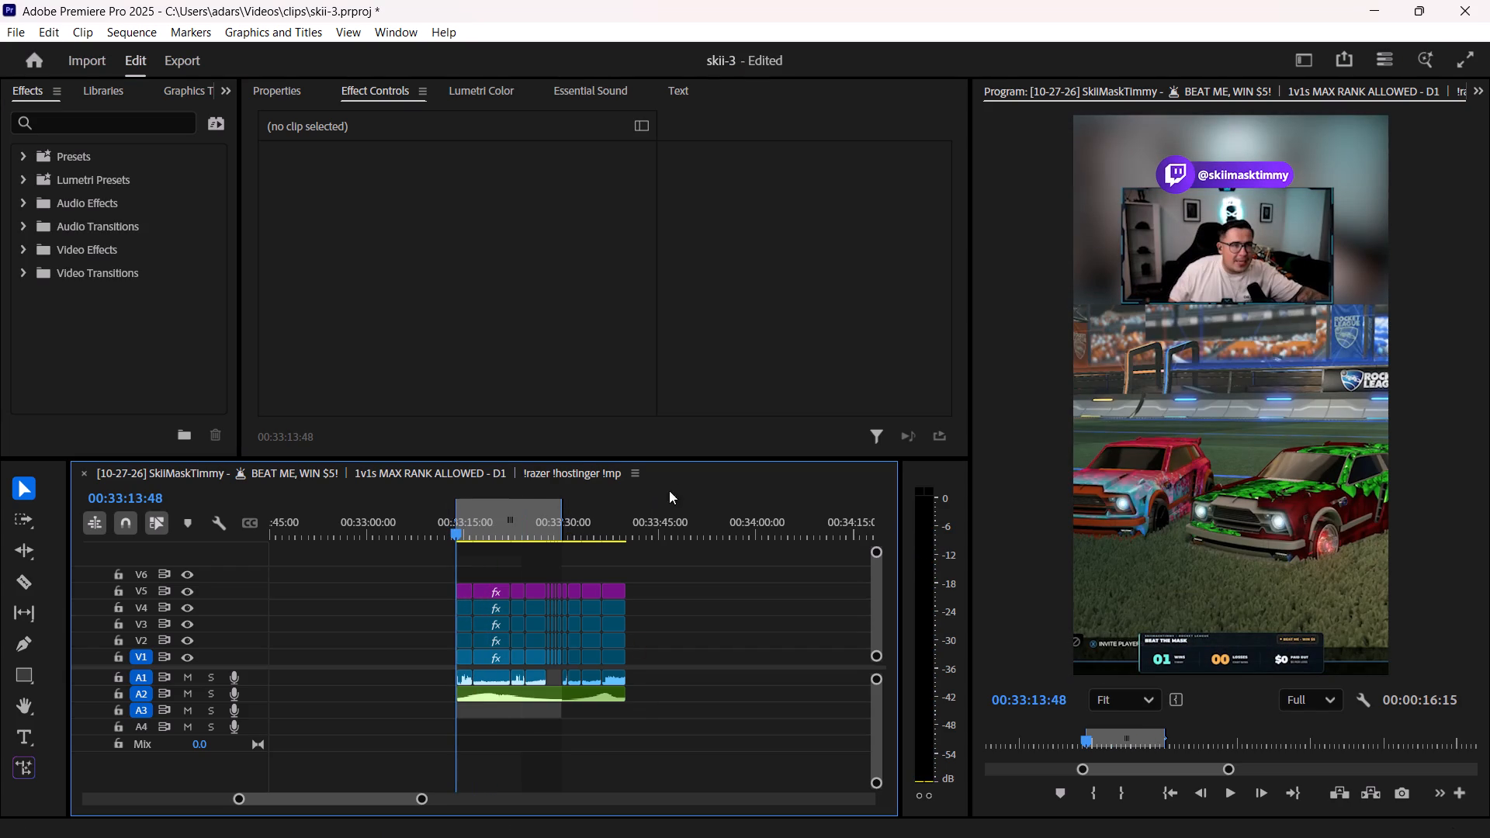
pyautogui.click(632, 510)
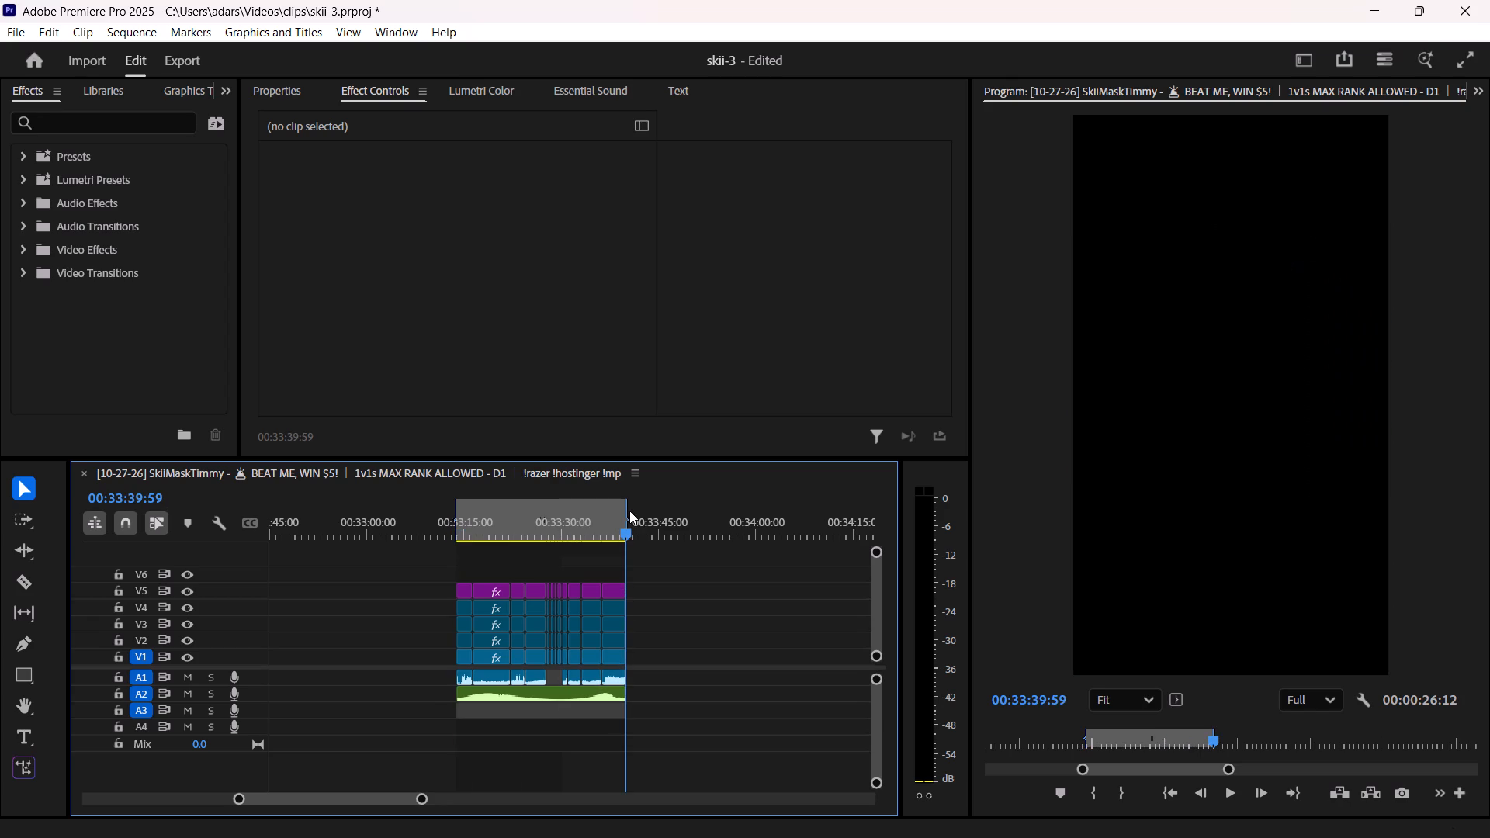
# Examine the level keyframes along the LUZ ROJA music clip, from the first to the last.
pyautogui.click(556, 699)
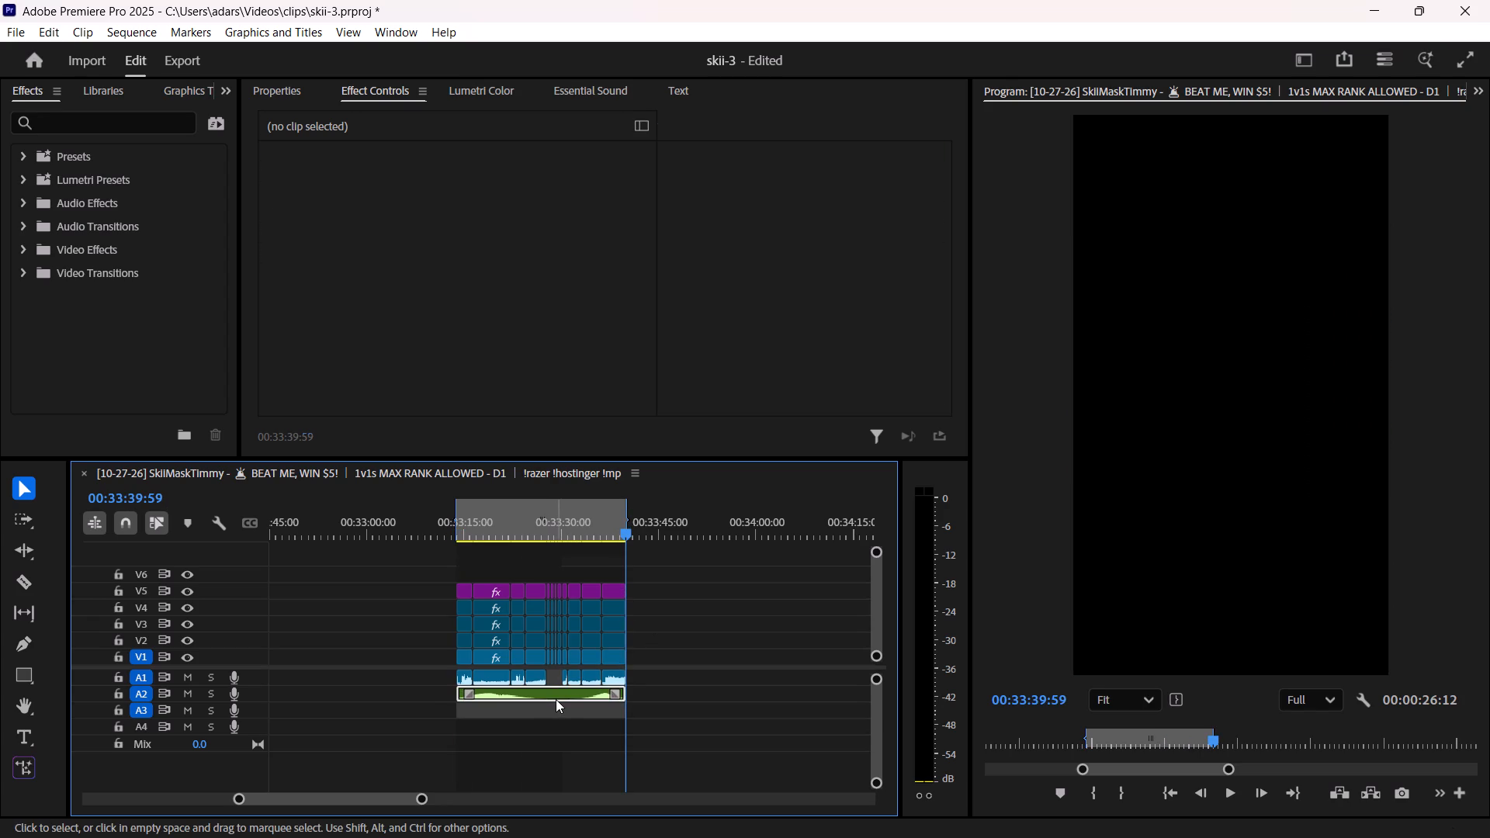
pyautogui.moveTo(719, 235); pyautogui.dragTo(703, 209)
pyautogui.click(737, 373)
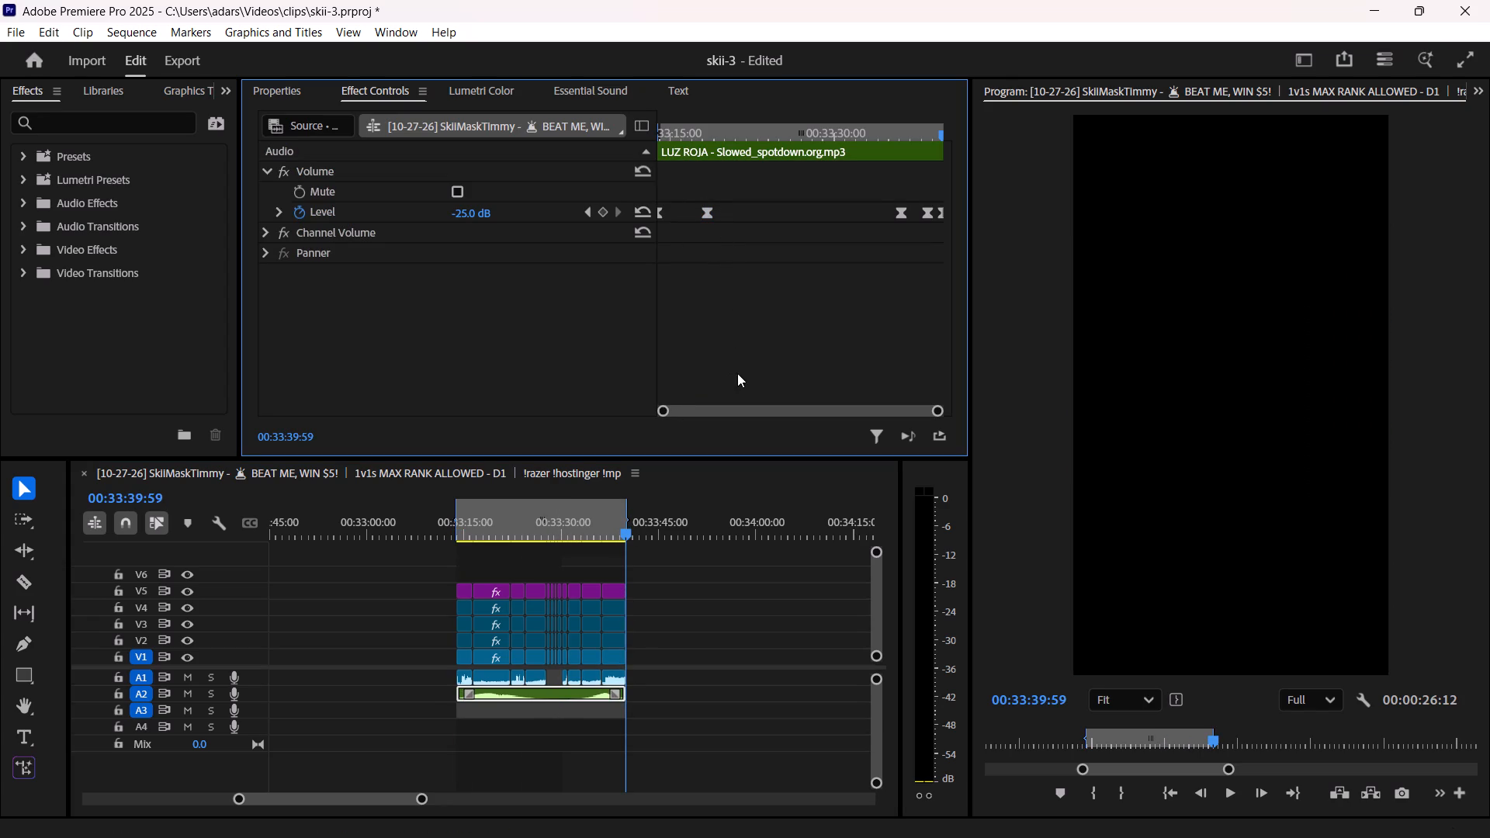
pyautogui.click(703, 203)
pyautogui.click(711, 218)
pyautogui.click(659, 213)
pyautogui.click(902, 214)
pyautogui.click(924, 214)
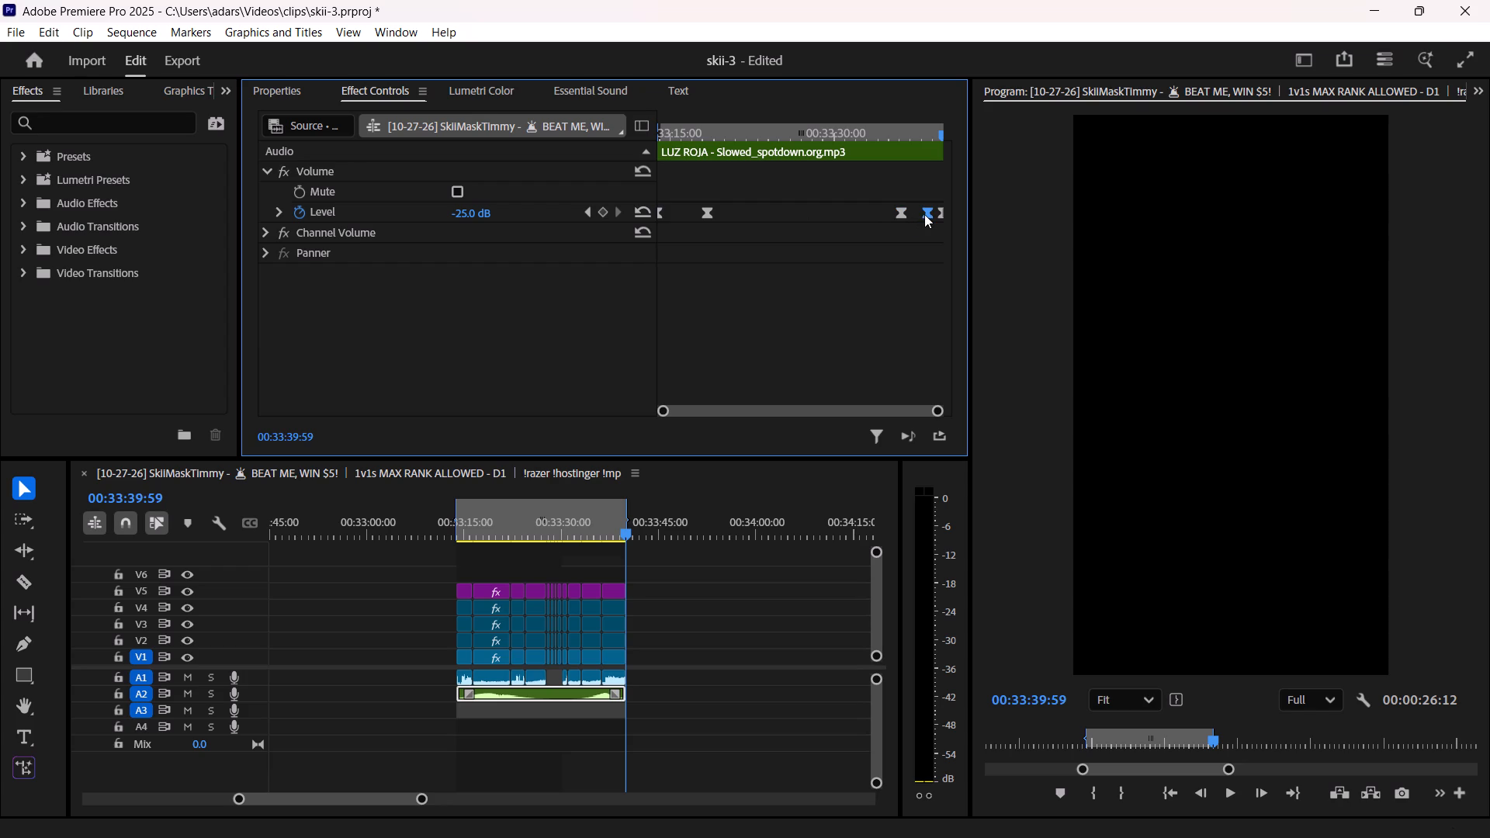
pyautogui.click(935, 214)
pyautogui.moveTo(941, 154); pyautogui.dragTo(941, 154)
pyautogui.moveTo(941, 154); pyautogui.dragTo(912, 151)
# Copy the second LUZ ROJA level keyframe, near 00:33:18, and paste it at 00:33:35:59.
pyautogui.moveTo(941, 133); pyautogui.dragTo(749, 143)
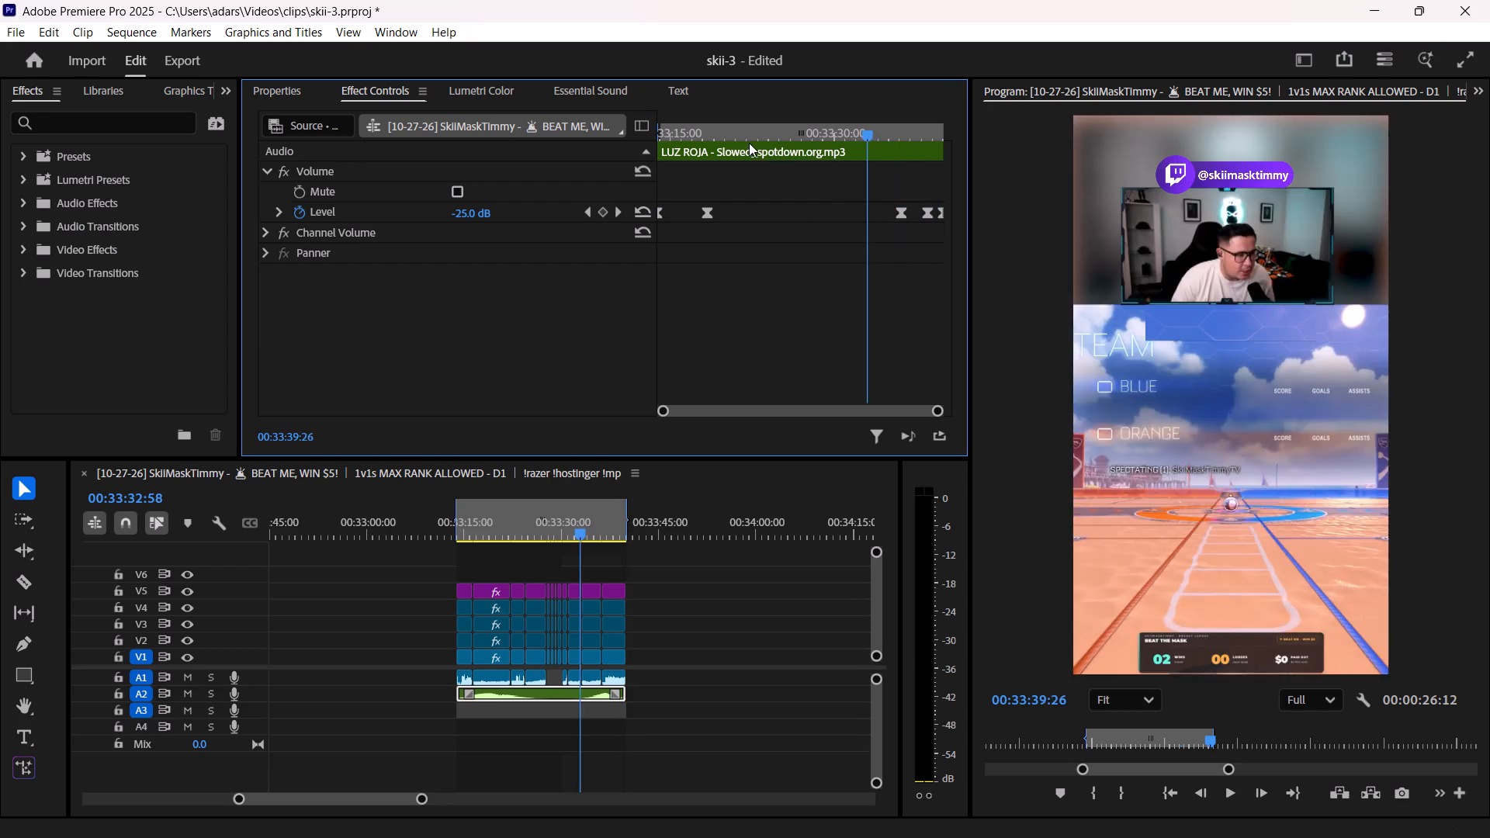
pyautogui.moveTo(749, 143); pyautogui.dragTo(710, 149)
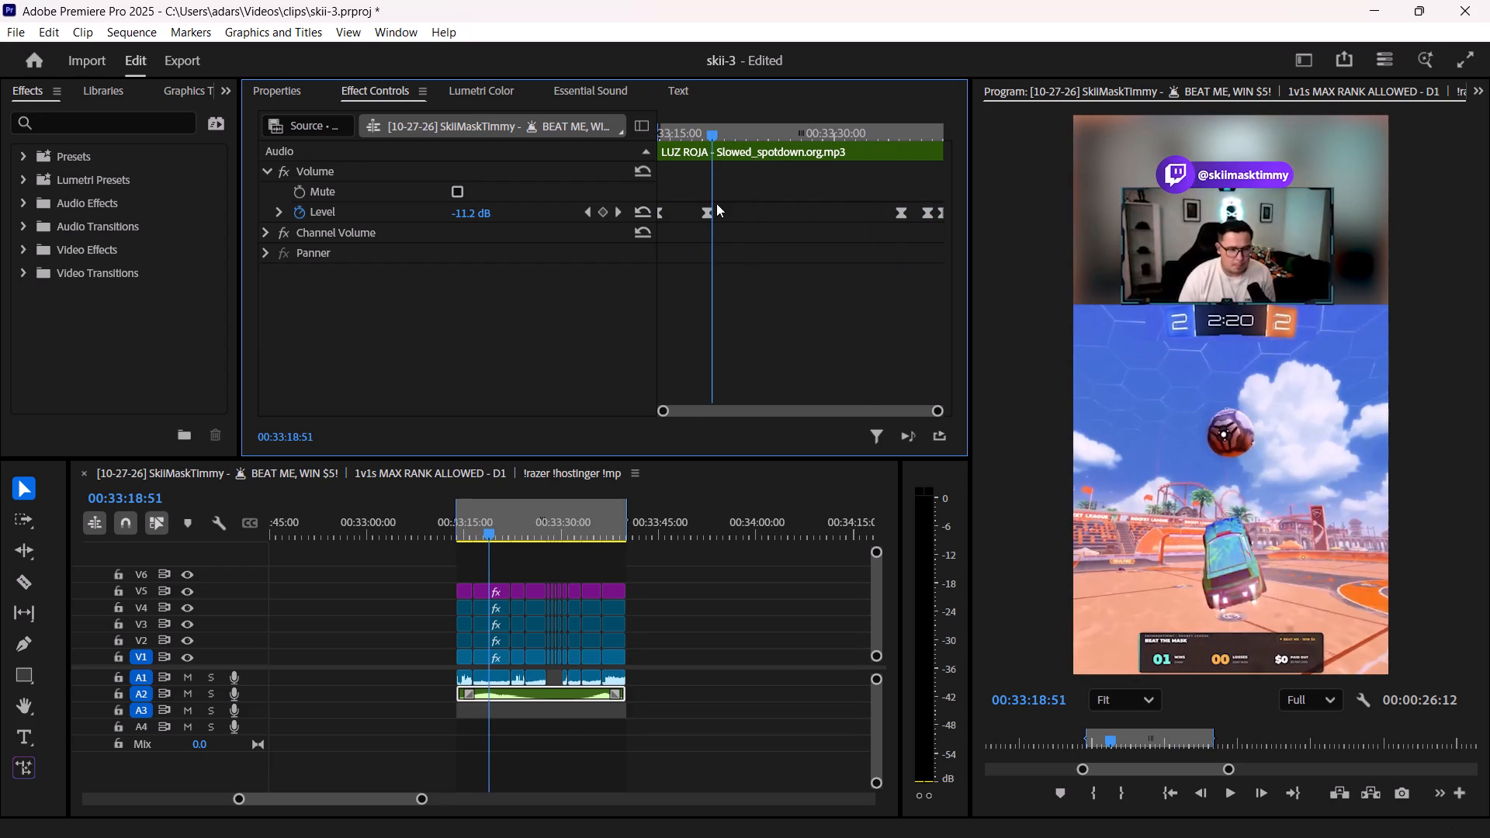
pyautogui.click(718, 140)
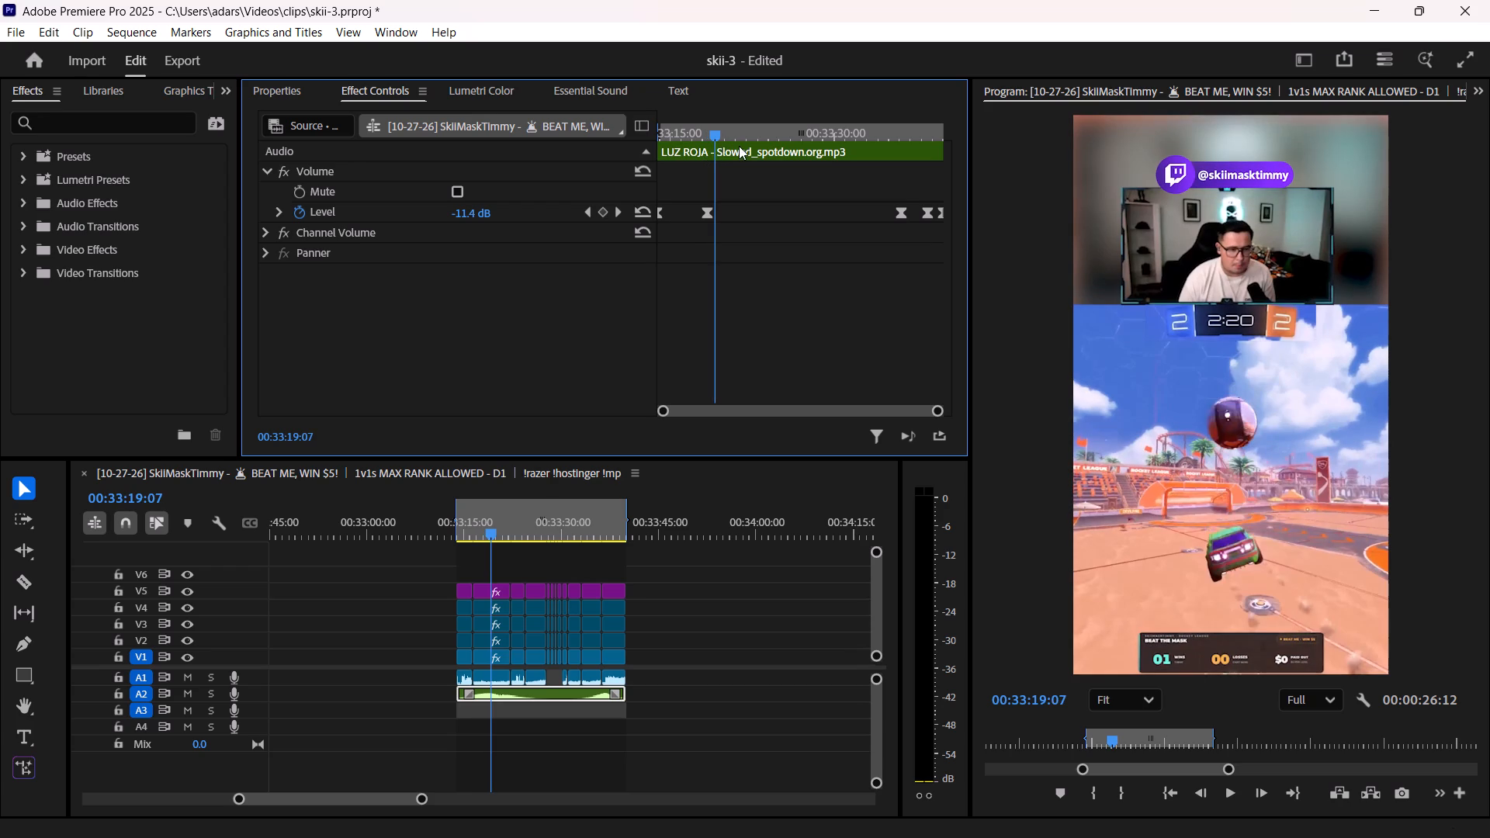
pyautogui.click(711, 212)
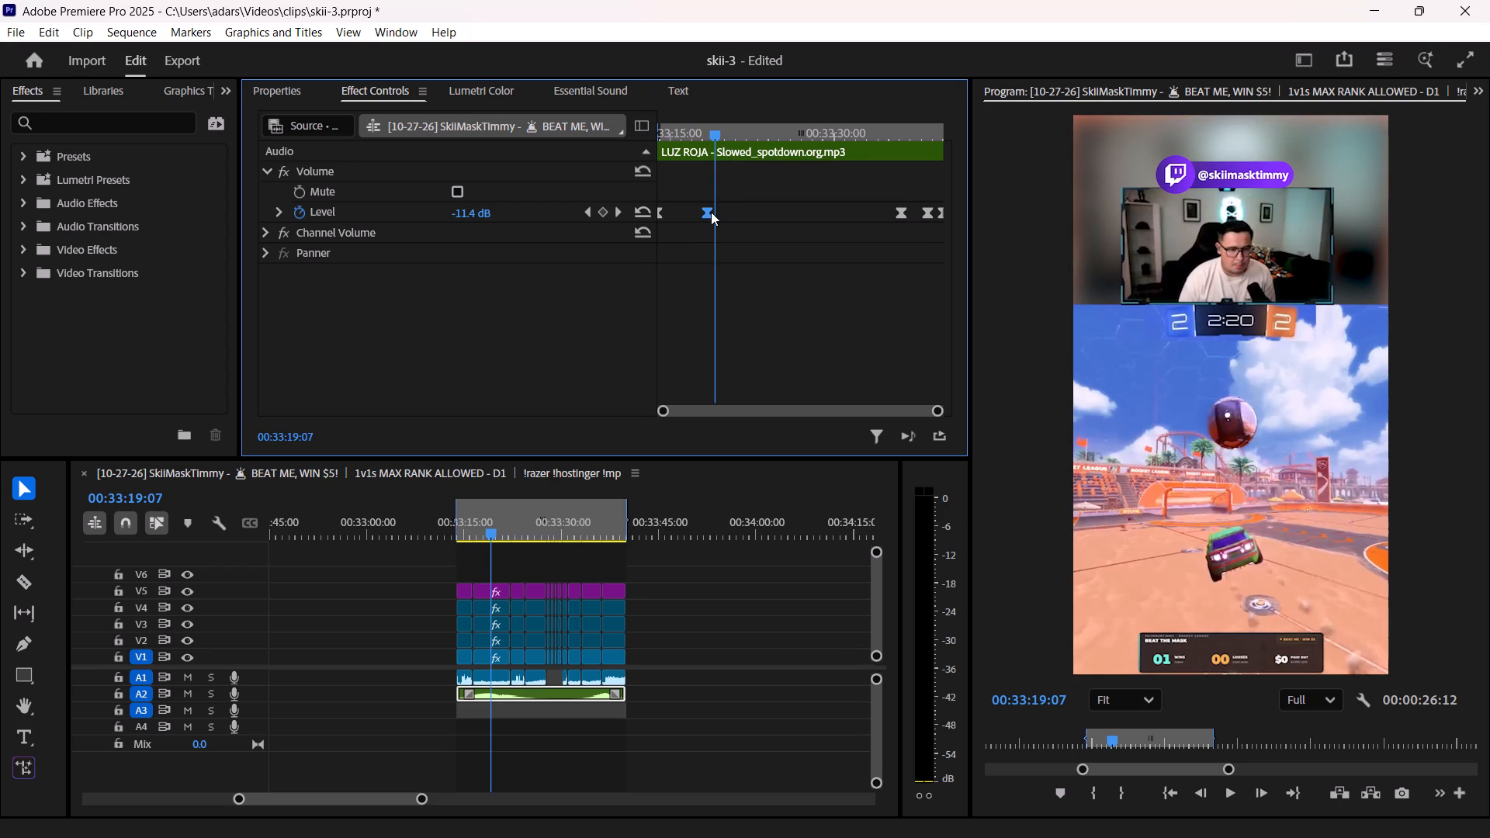
pyautogui.rightClick(711, 212)
pyautogui.click(736, 241)
pyautogui.moveTo(715, 139); pyautogui.dragTo(719, 139)
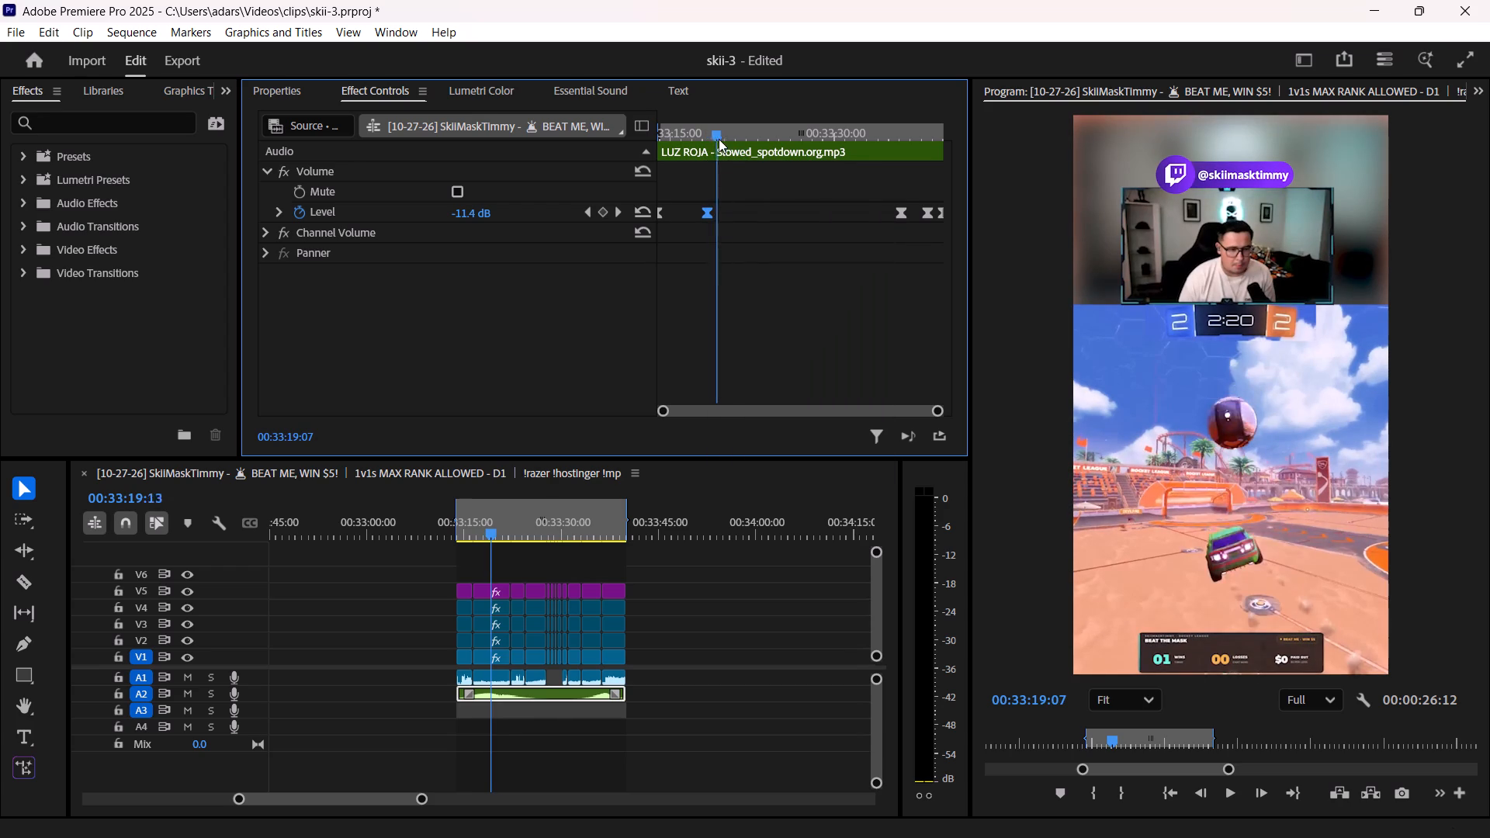
pyautogui.moveTo(719, 139); pyautogui.dragTo(880, 162)
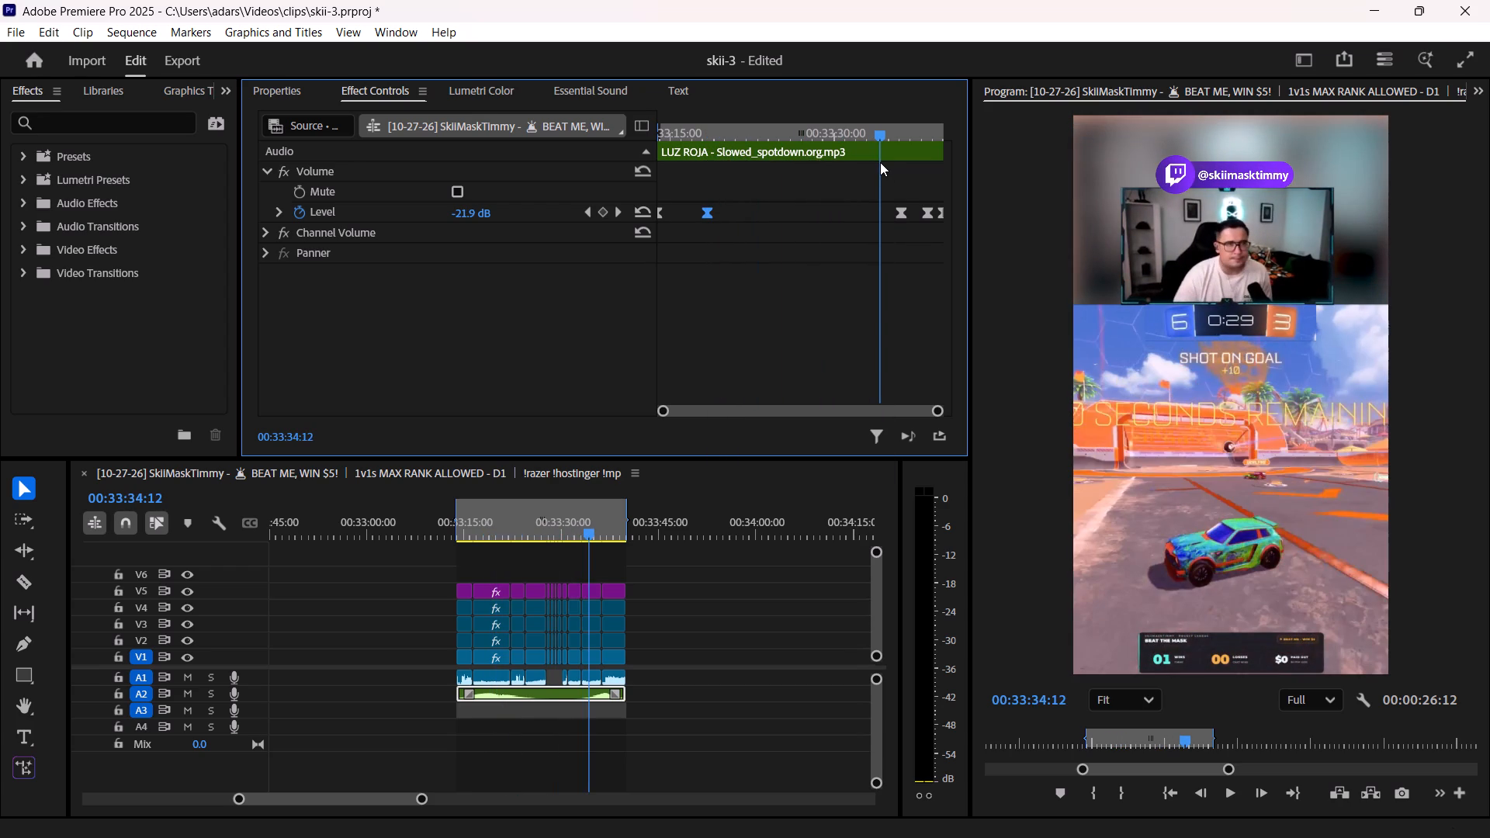
pyautogui.moveTo(880, 162); pyautogui.dragTo(899, 165)
pyautogui.rightClick(897, 213)
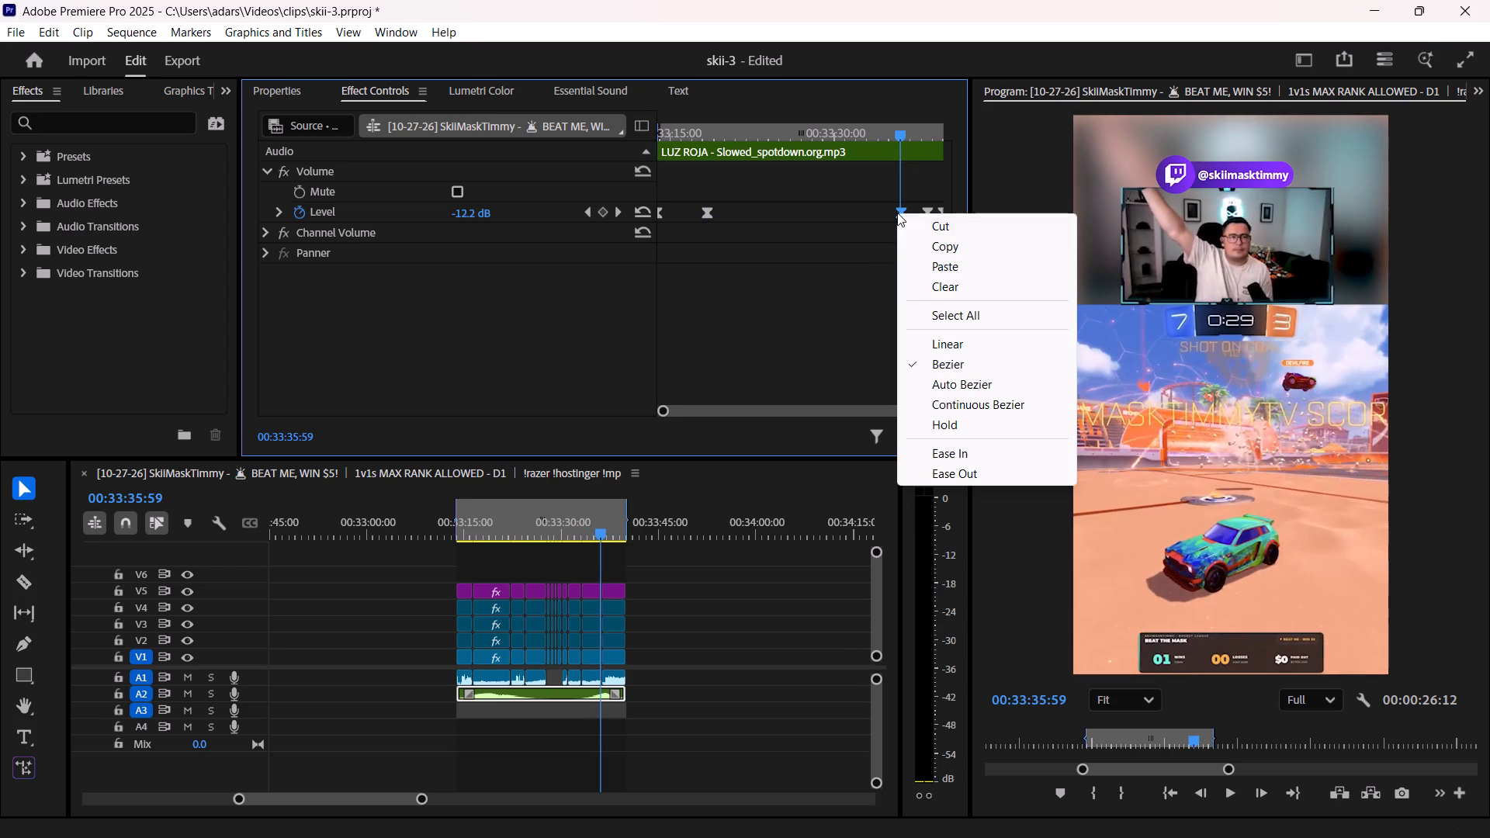
pyautogui.click(943, 270)
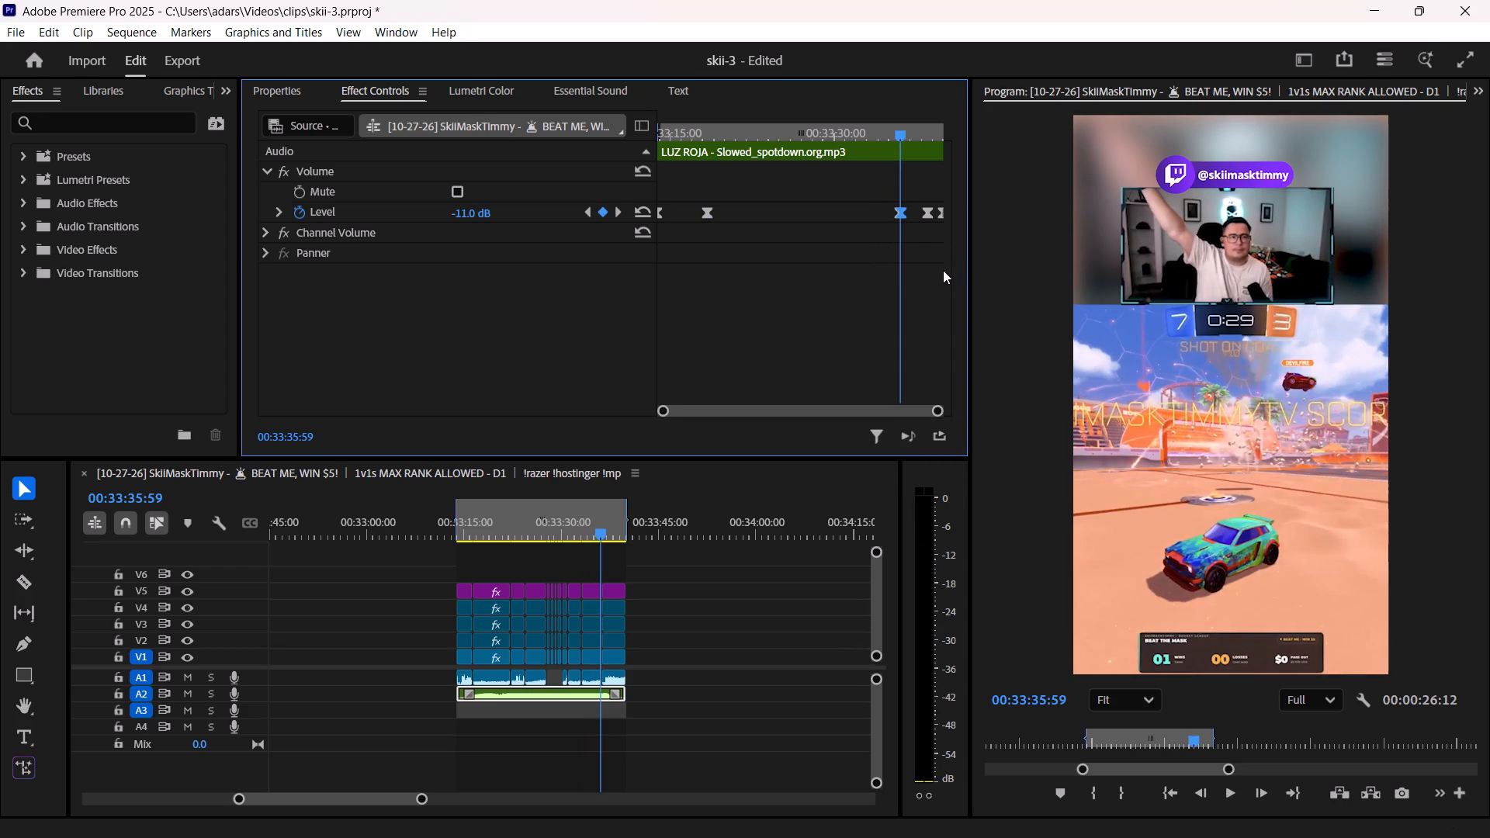
# Play back the whole edit from its start to check the music levels, and clear the clip selection.
pyautogui.click(803, 345)
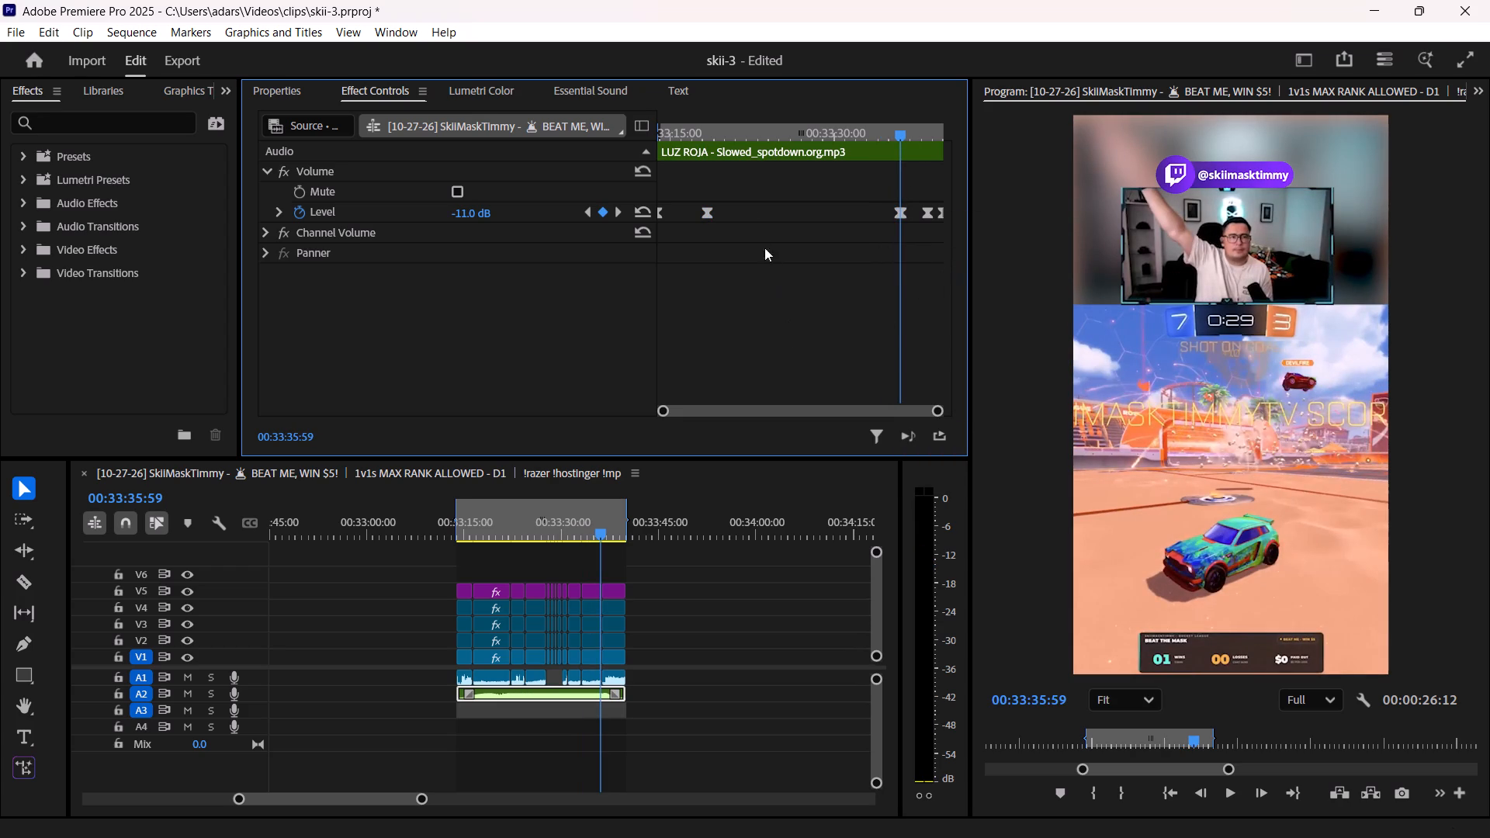
pyautogui.moveTo(474, 518); pyautogui.dragTo(455, 520)
pyautogui.press('space')
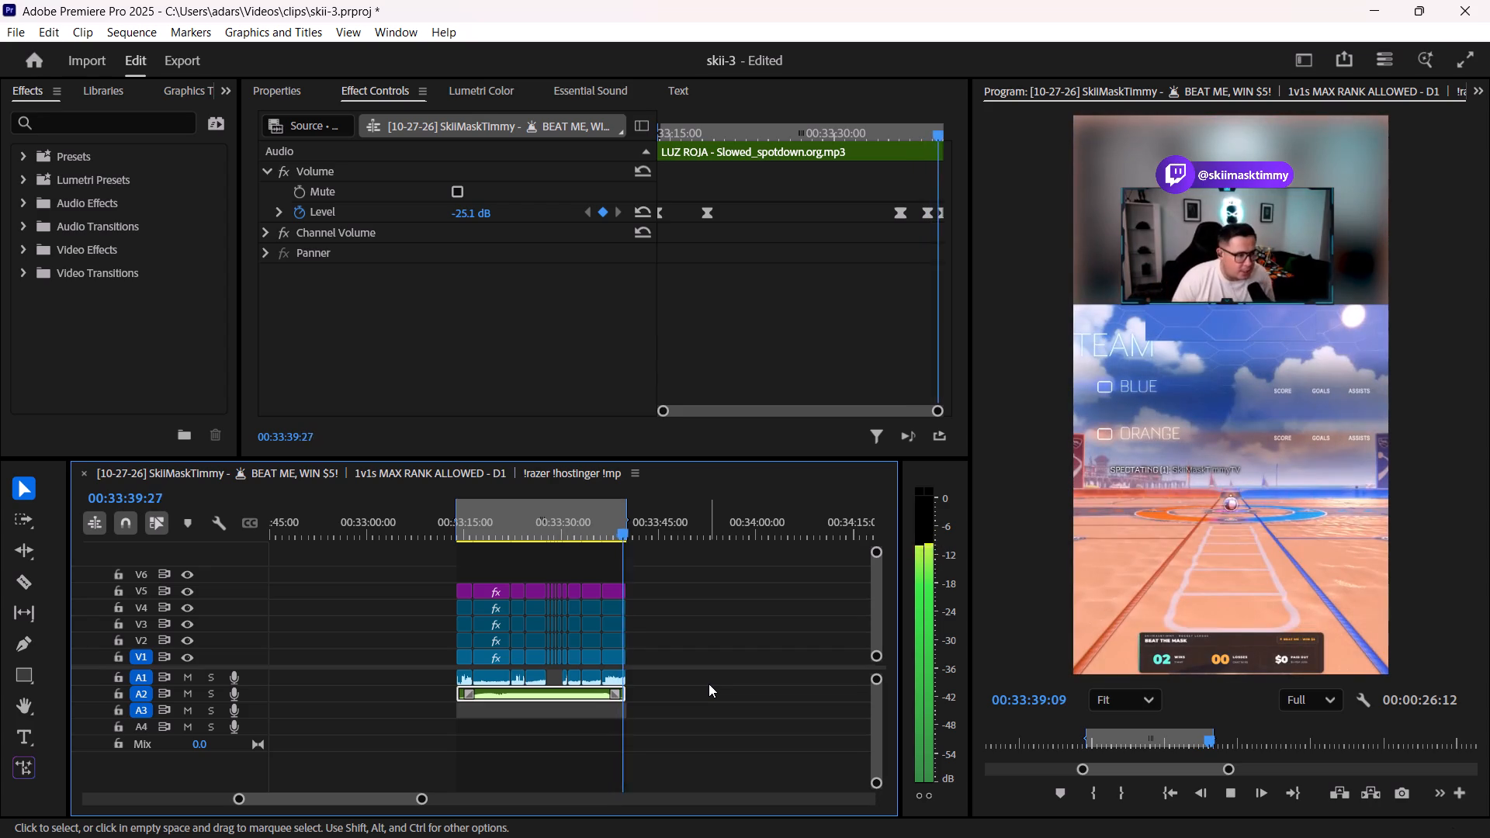
pyautogui.click(709, 684)
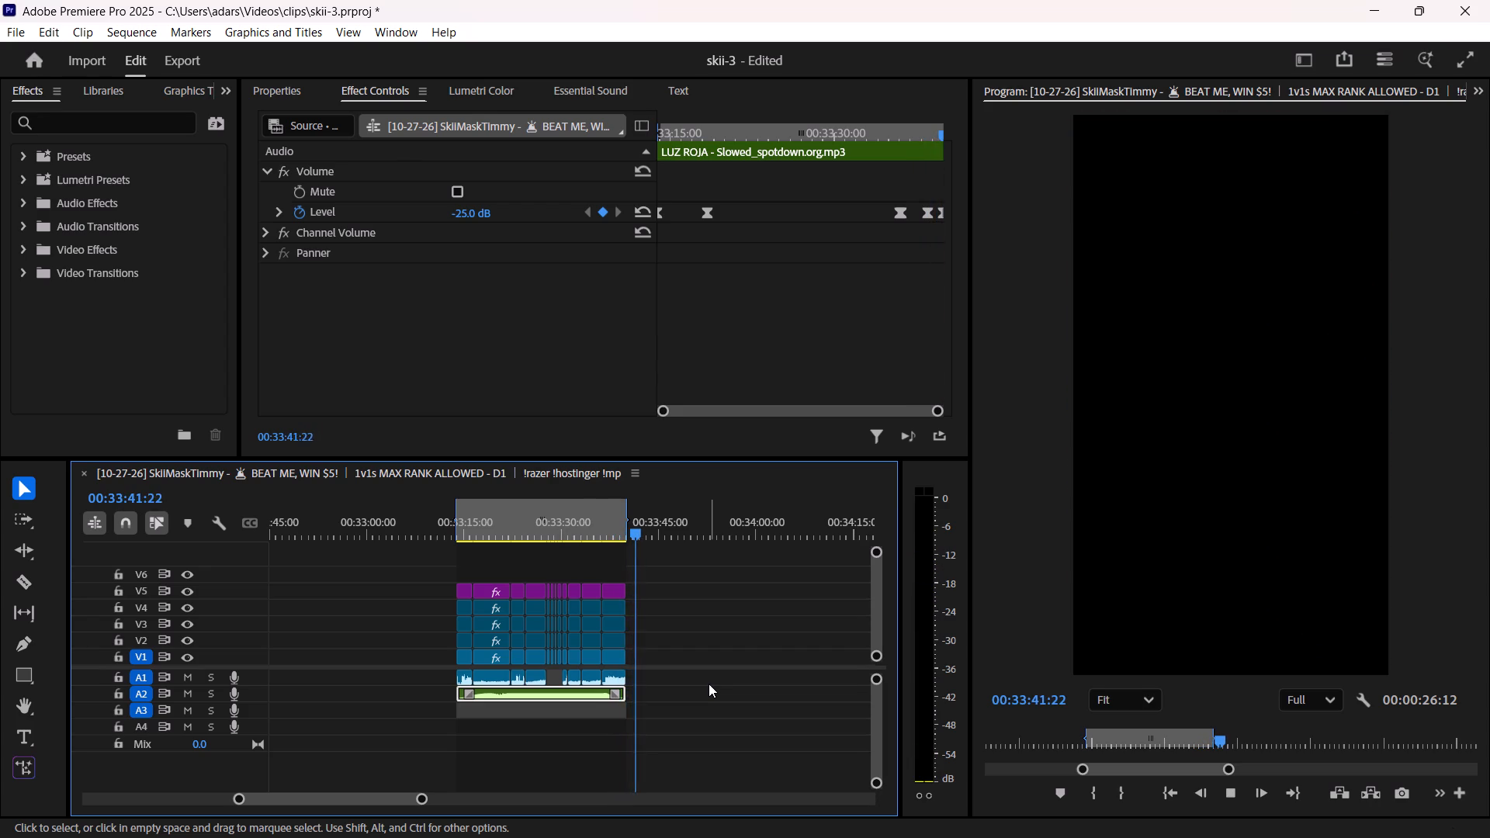
pyautogui.click(493, 678)
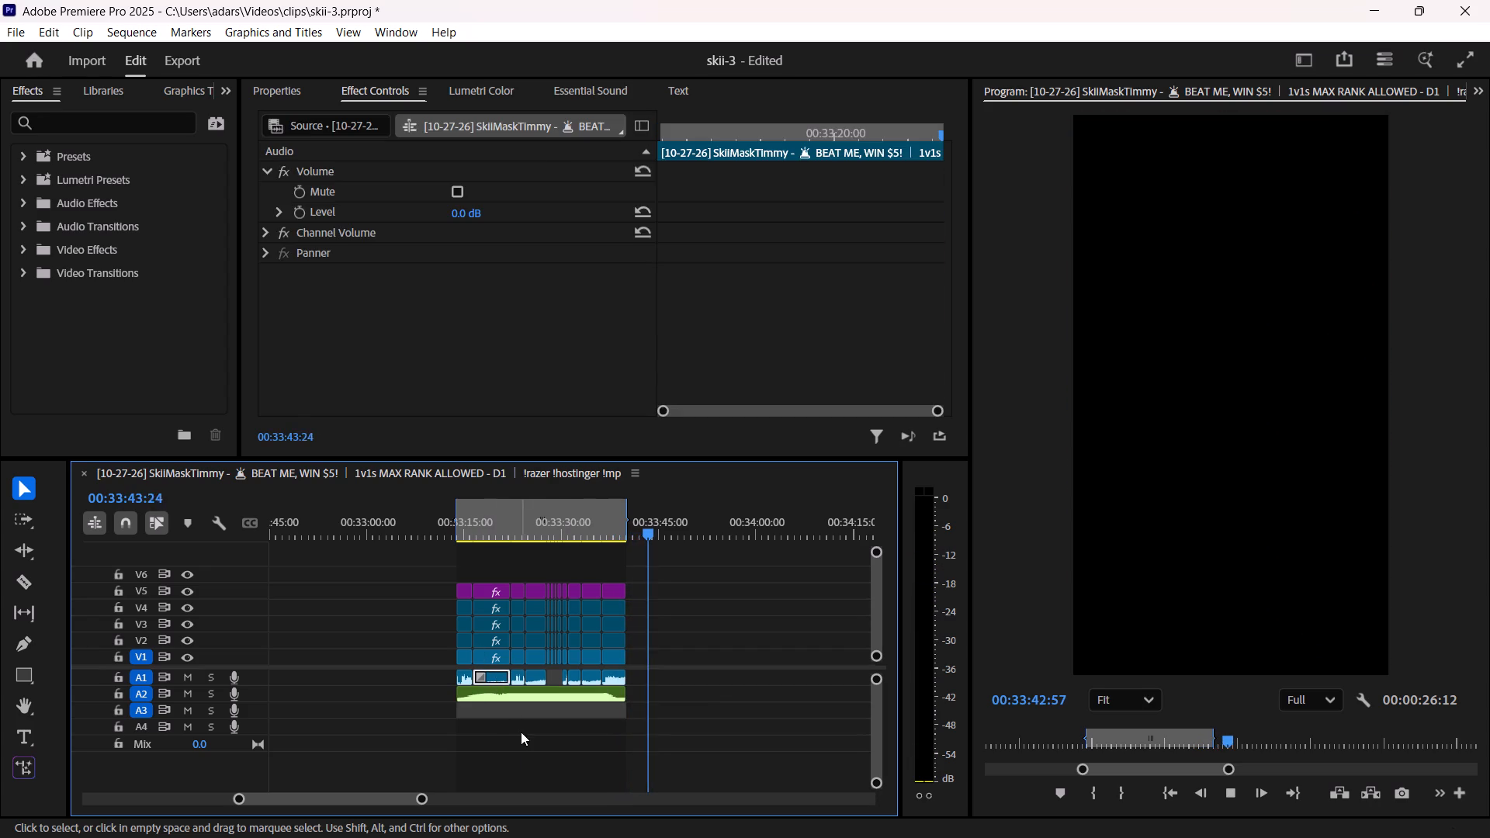
pyautogui.click(530, 764)
pyautogui.press('space')
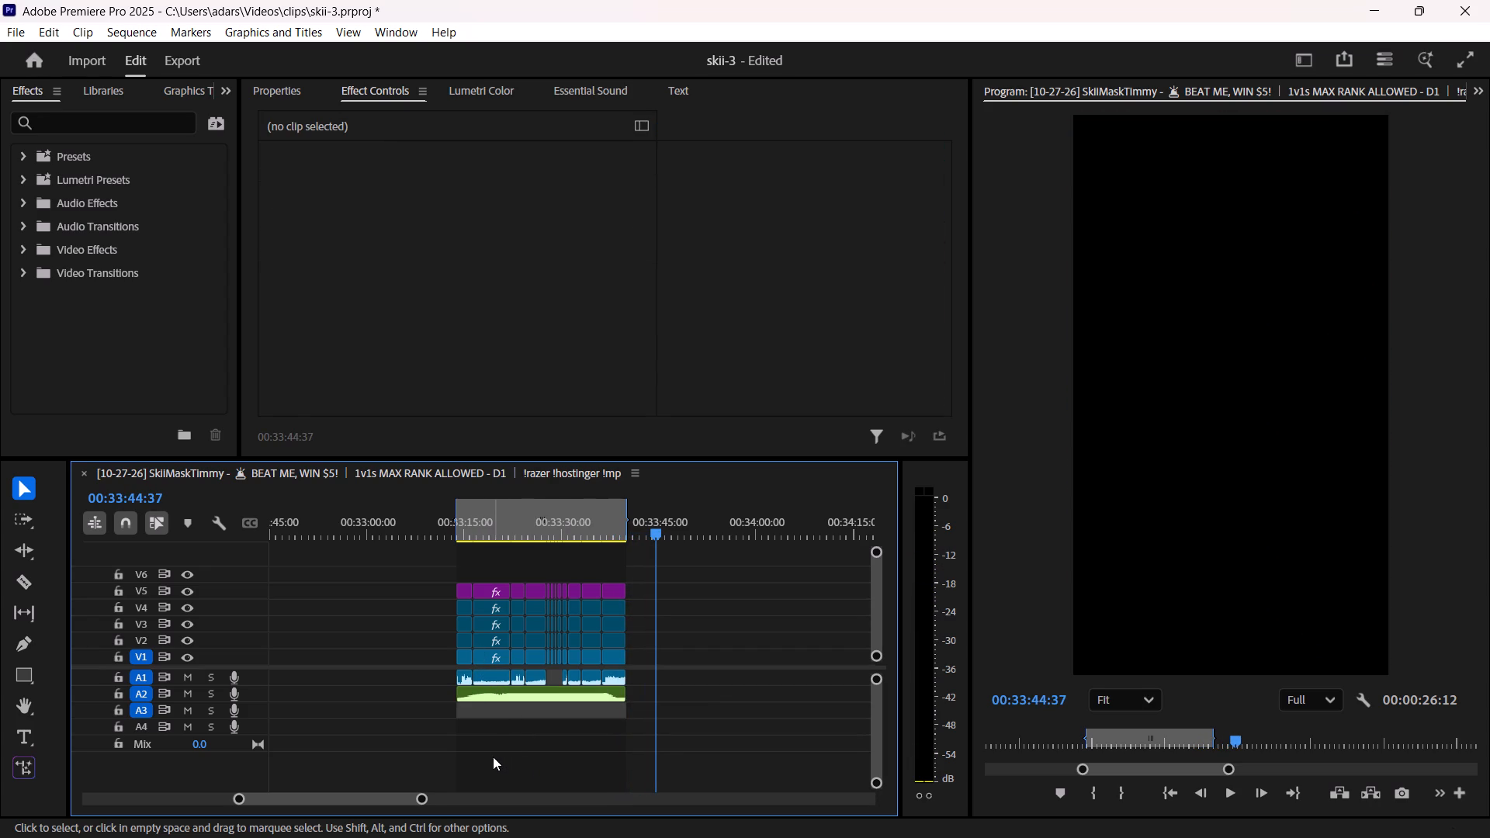
# Play back the section from about 00:33:17:53 to 00:33:25:48 in short passes, reviewing the goal shots.
pyautogui.keyDown('alt'); pyautogui.scroll(13, 493, 757); pyautogui.keyUp('alt')
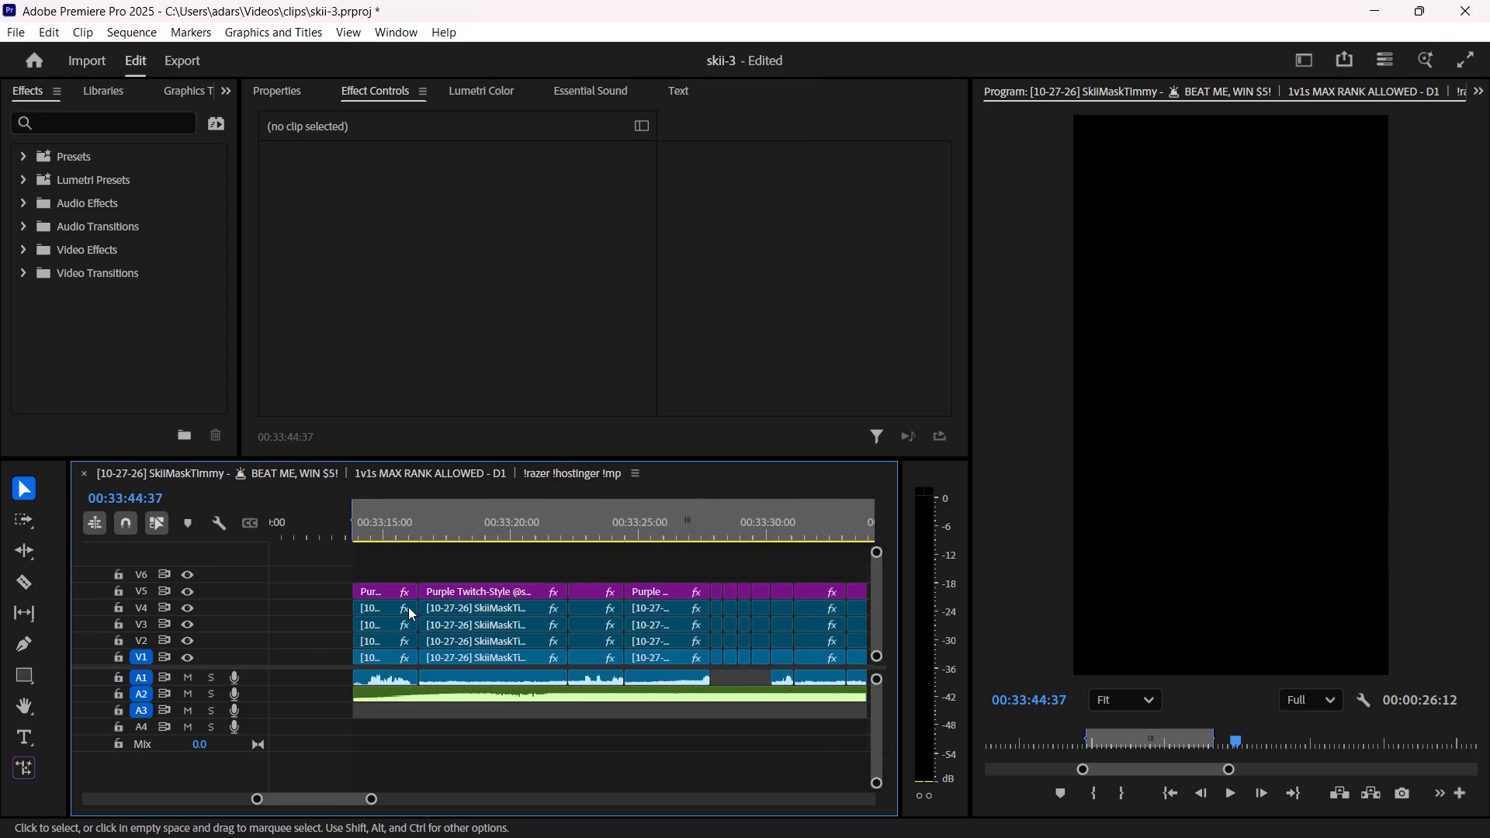
pyautogui.moveTo(357, 528); pyautogui.dragTo(461, 530)
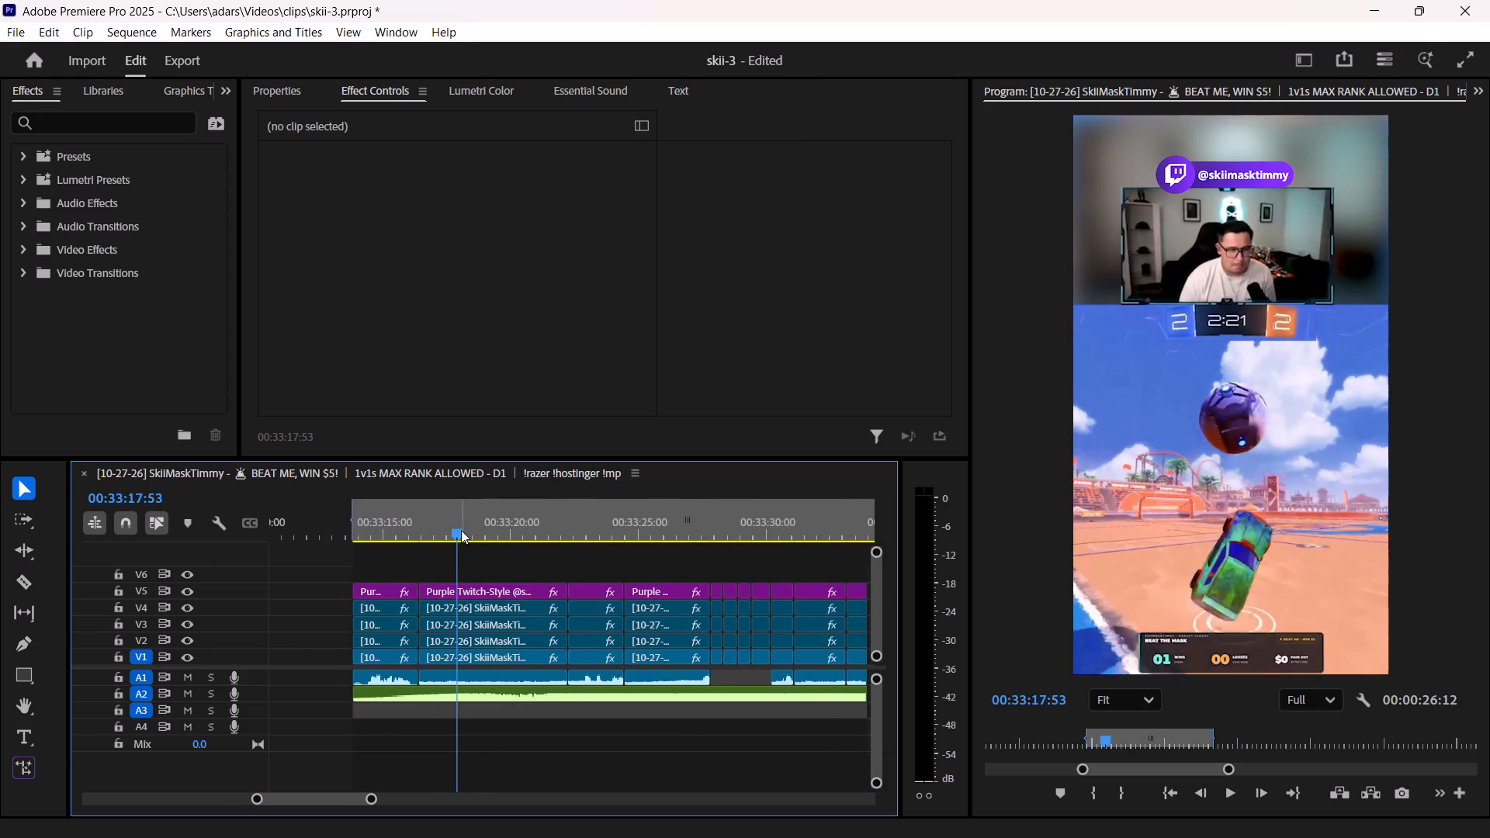
pyautogui.press('space')
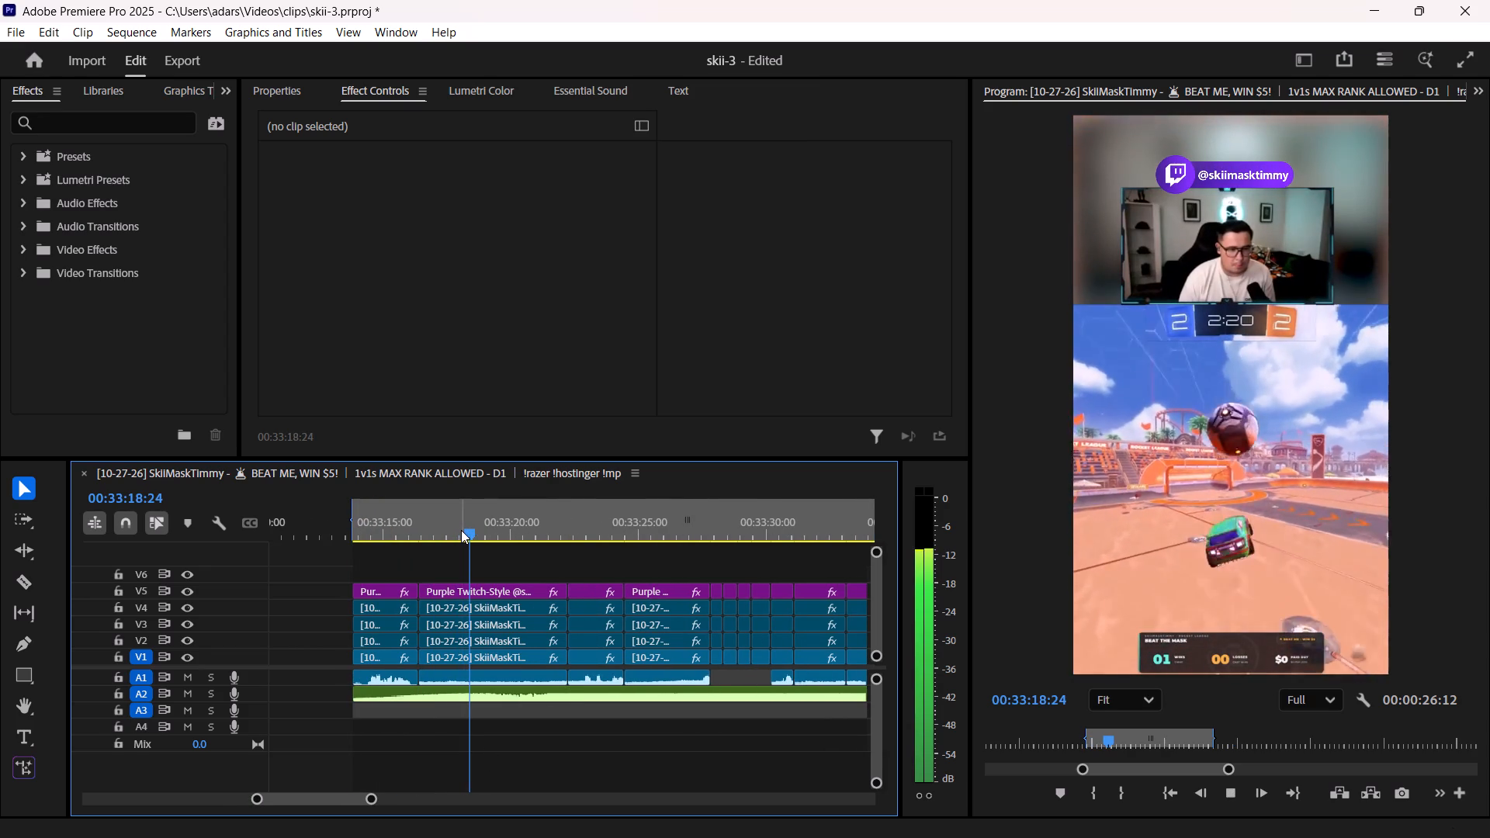
pyautogui.press('space')
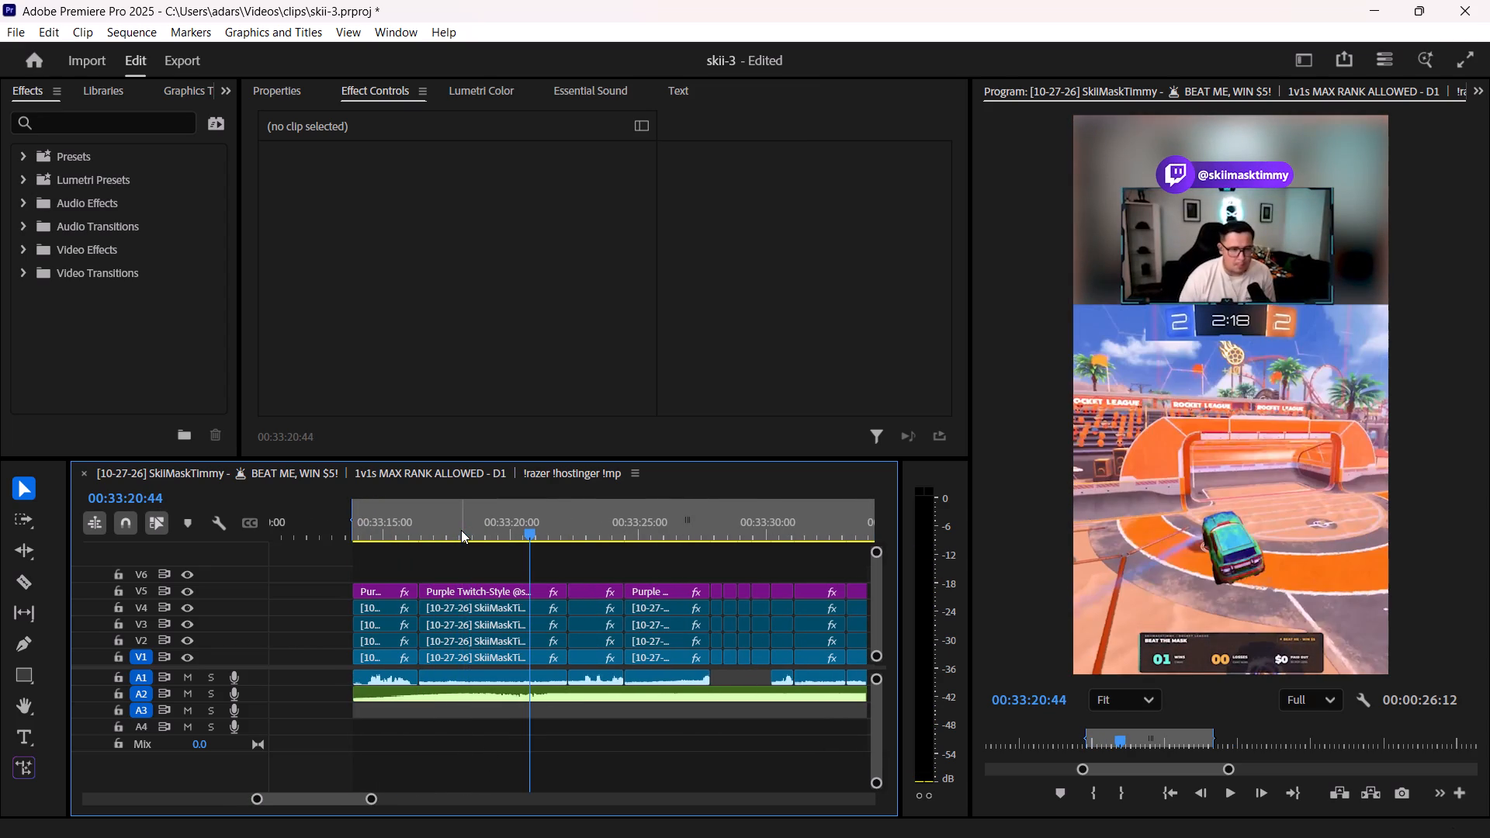
pyautogui.click(461, 530)
pyautogui.press('space')
pyautogui.keyDown('alt'); pyautogui.scroll(-3, 608, 800); pyautogui.keyUp('alt')
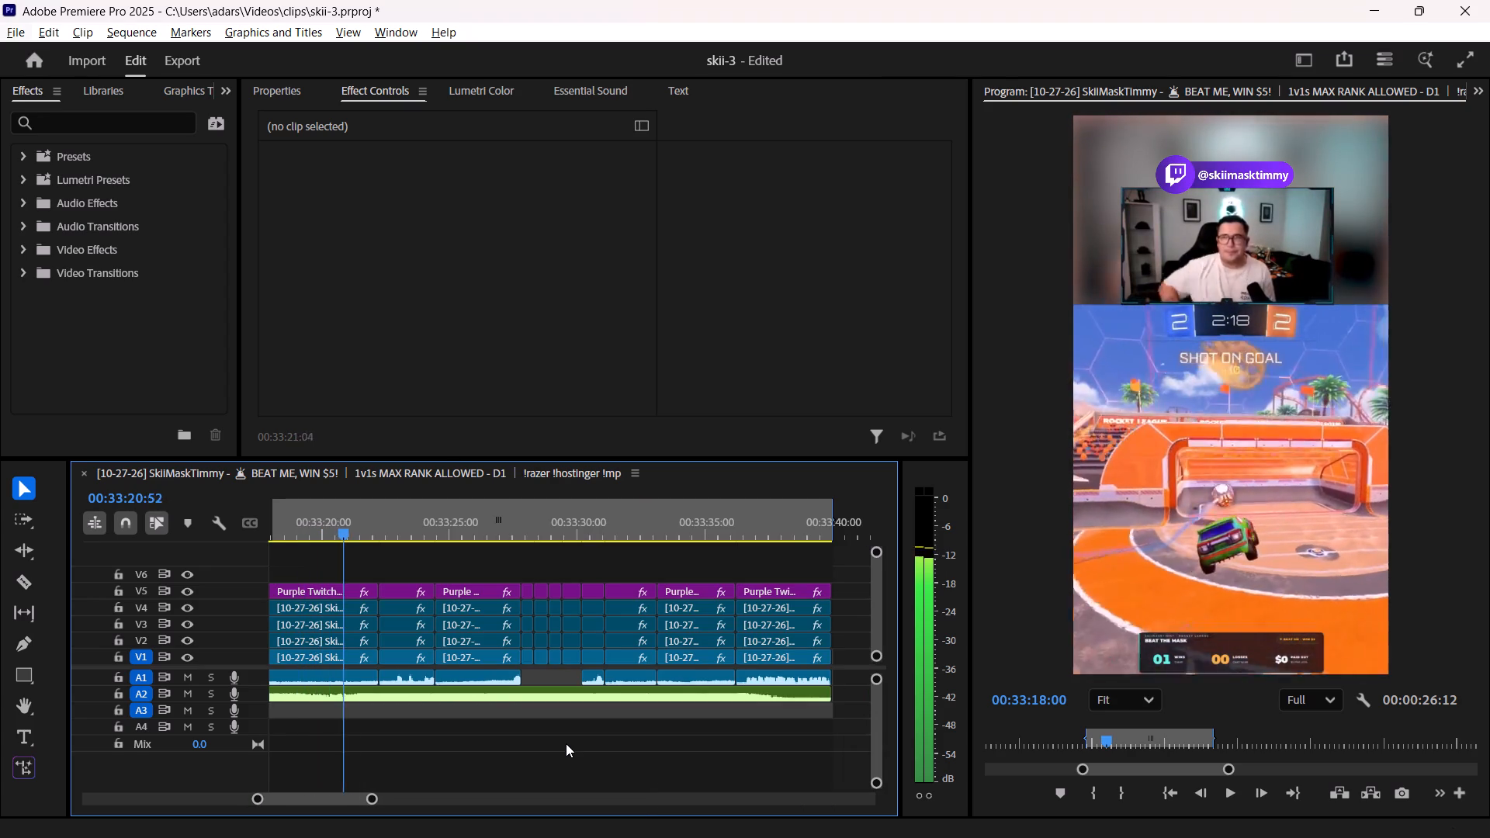
pyautogui.press('space')
pyautogui.keyDown('alt'); pyautogui.scroll(-7, 566, 743); pyautogui.keyUp('alt')
pyautogui.keyDown('alt'); pyautogui.scroll(4, 566, 743); pyautogui.keyUp('alt')
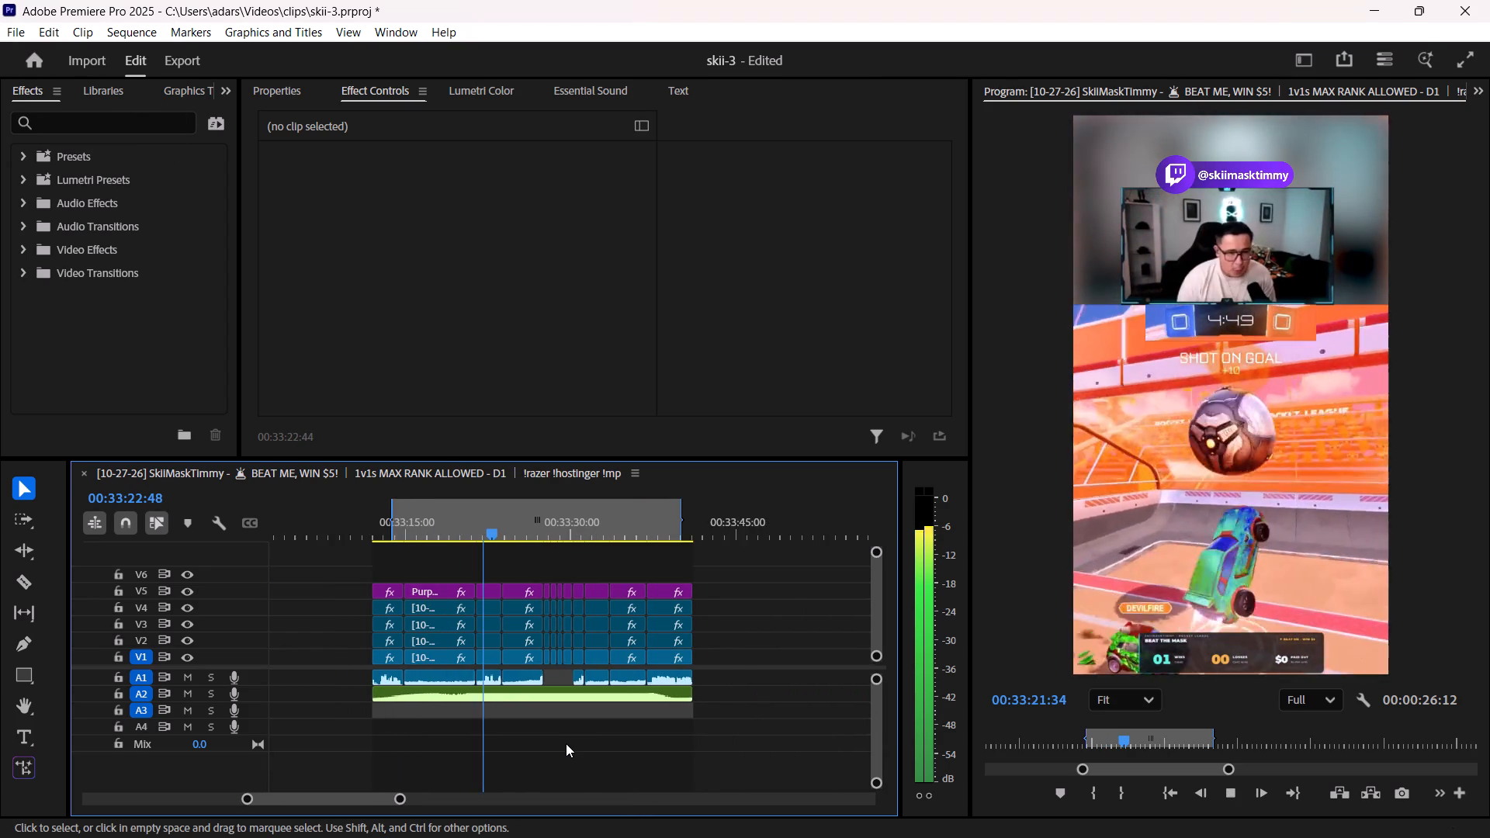
pyautogui.press('space')
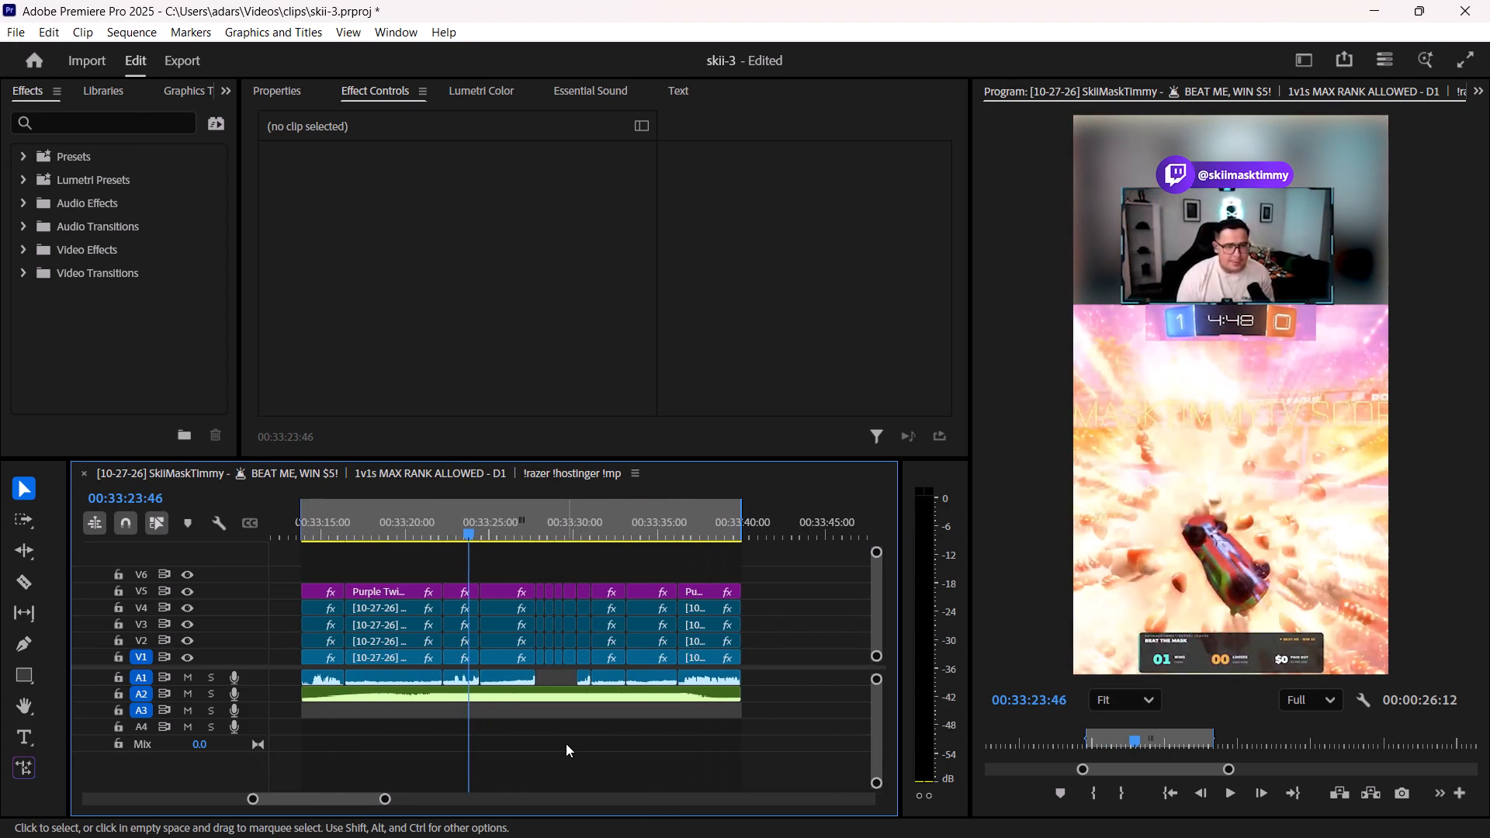
pyautogui.press('space')
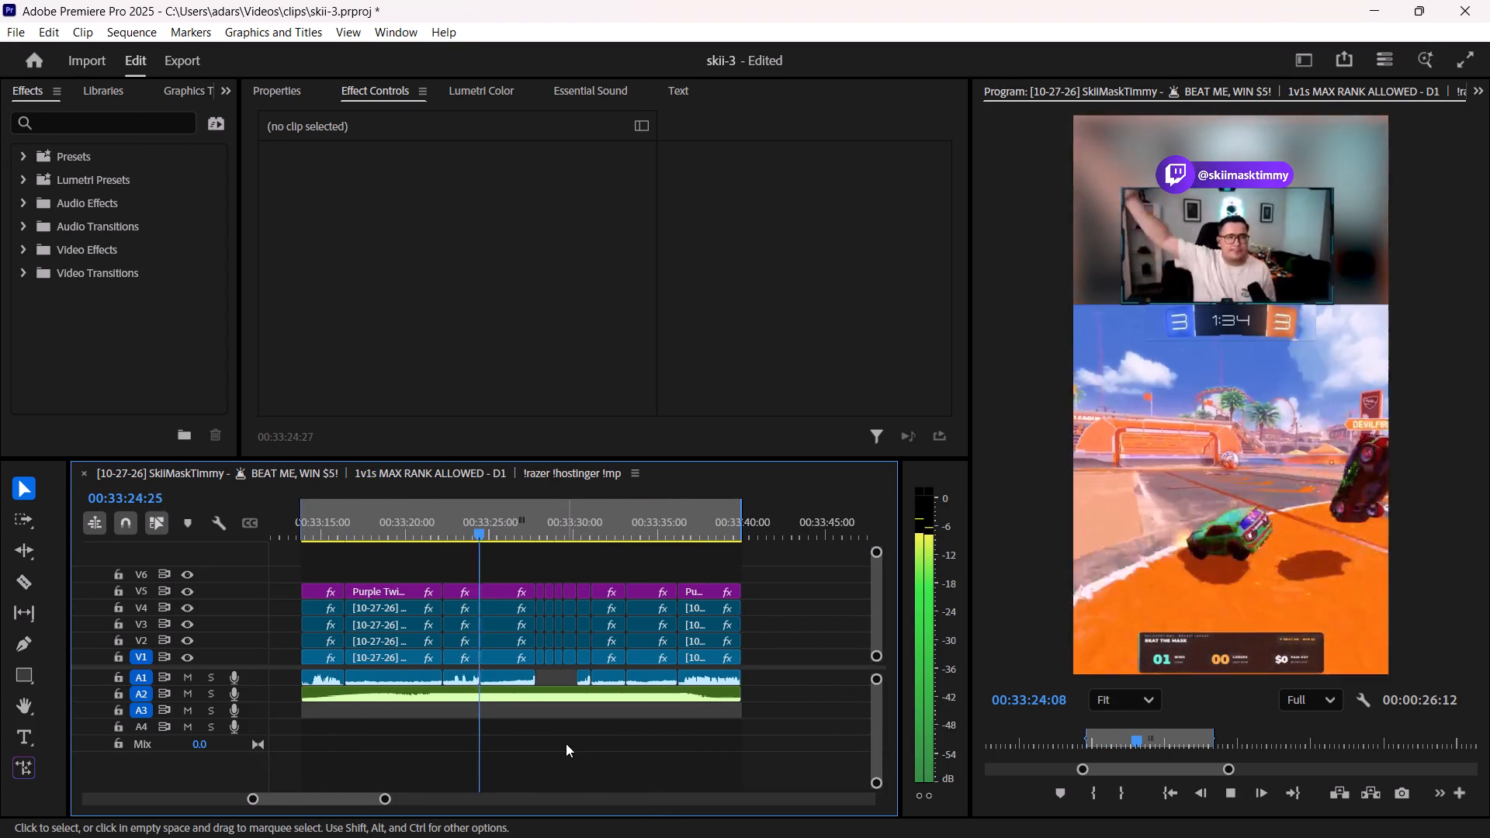
pyautogui.press('space')
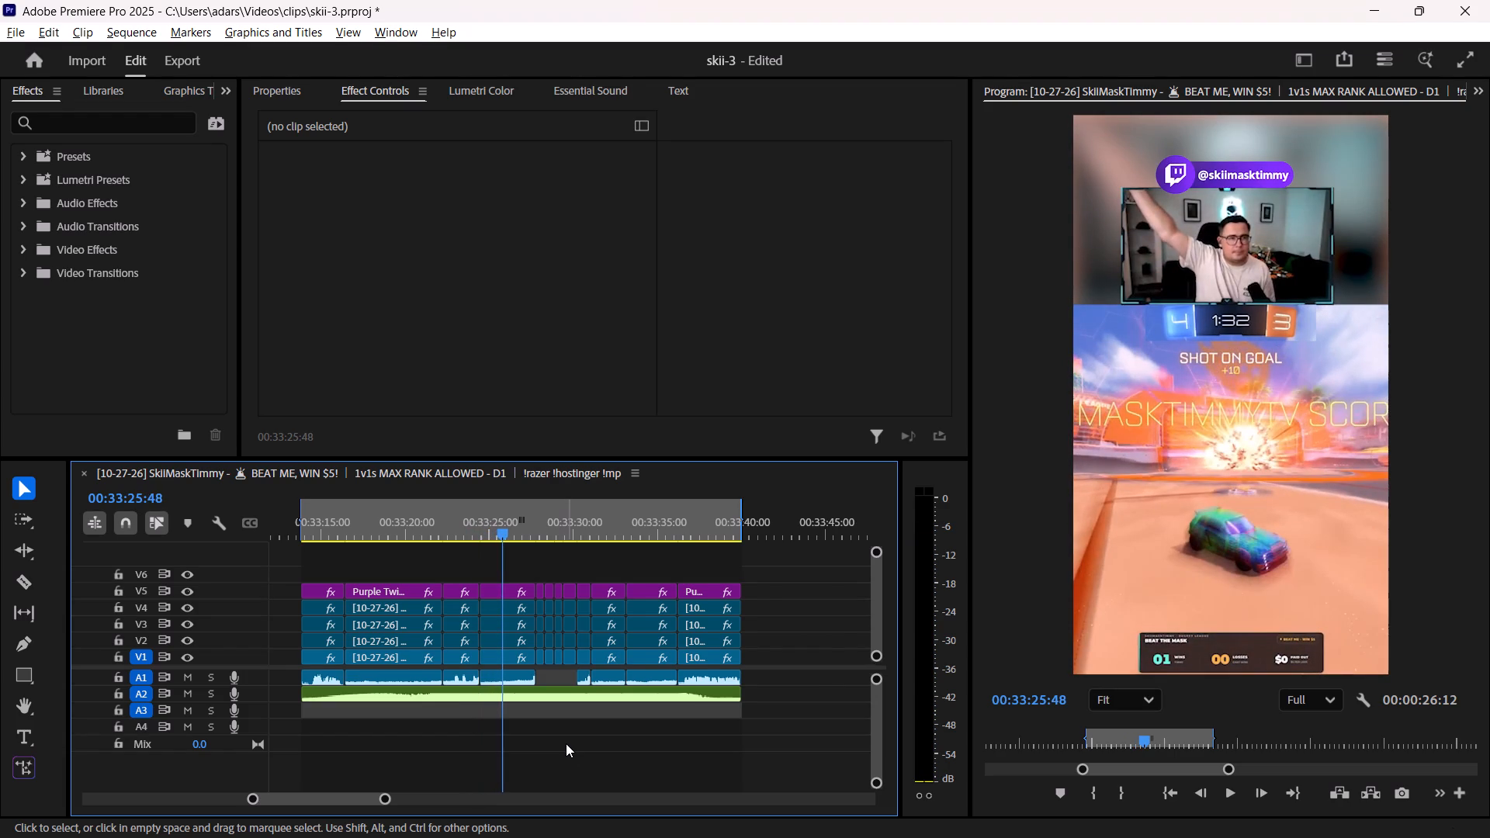
# Replay the goal moment repeatedly from 00:33:25:13 up to 00:33:25:23, frame by frame, to find the cut point.
pyautogui.keyDown('alt'); pyautogui.scroll(5, 566, 743); pyautogui.keyUp('alt')
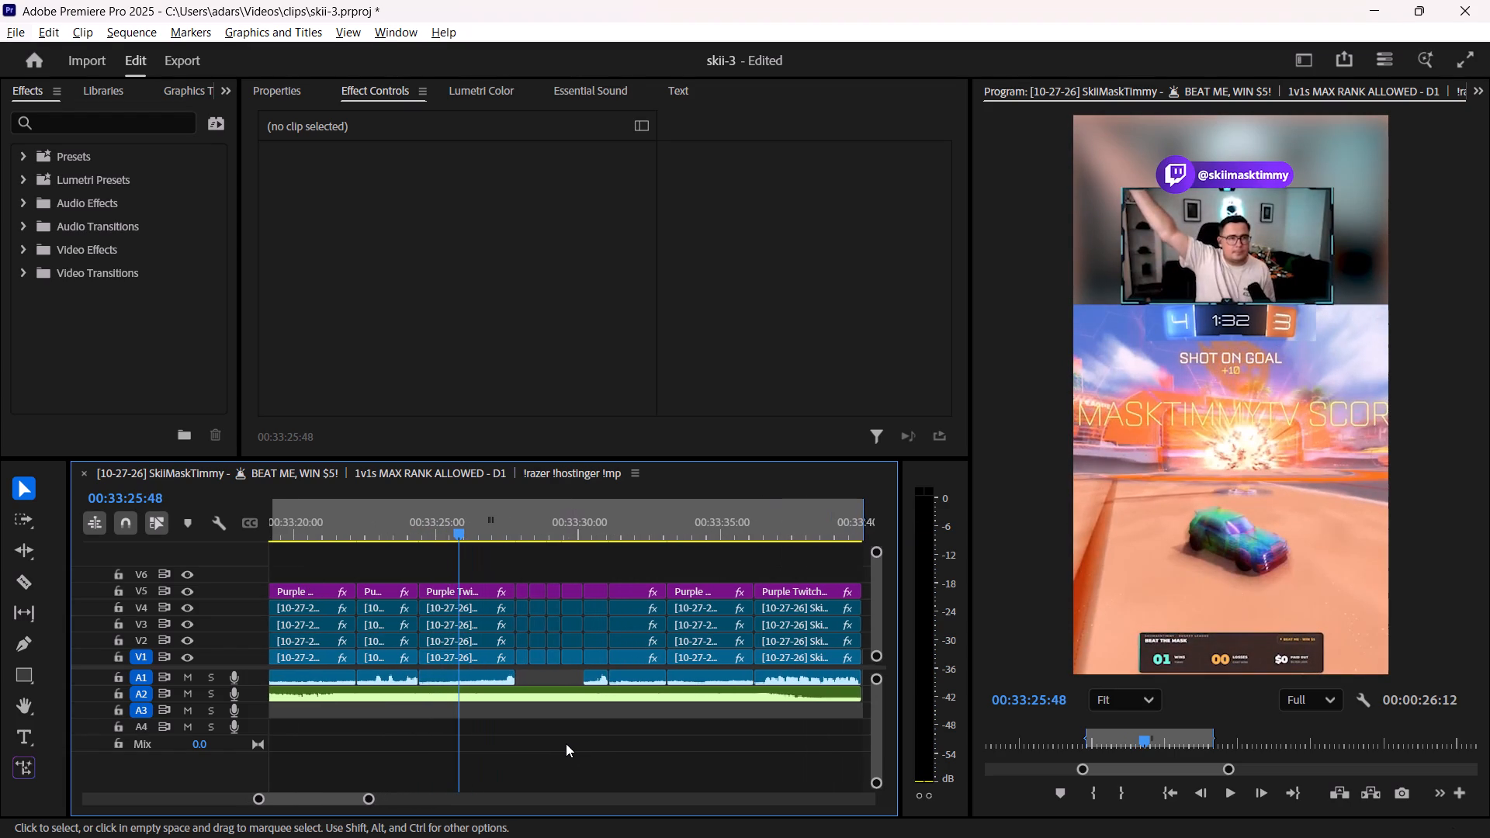
pyautogui.keyDown('alt'); pyautogui.scroll(7, 451, 748); pyautogui.keyUp('alt')
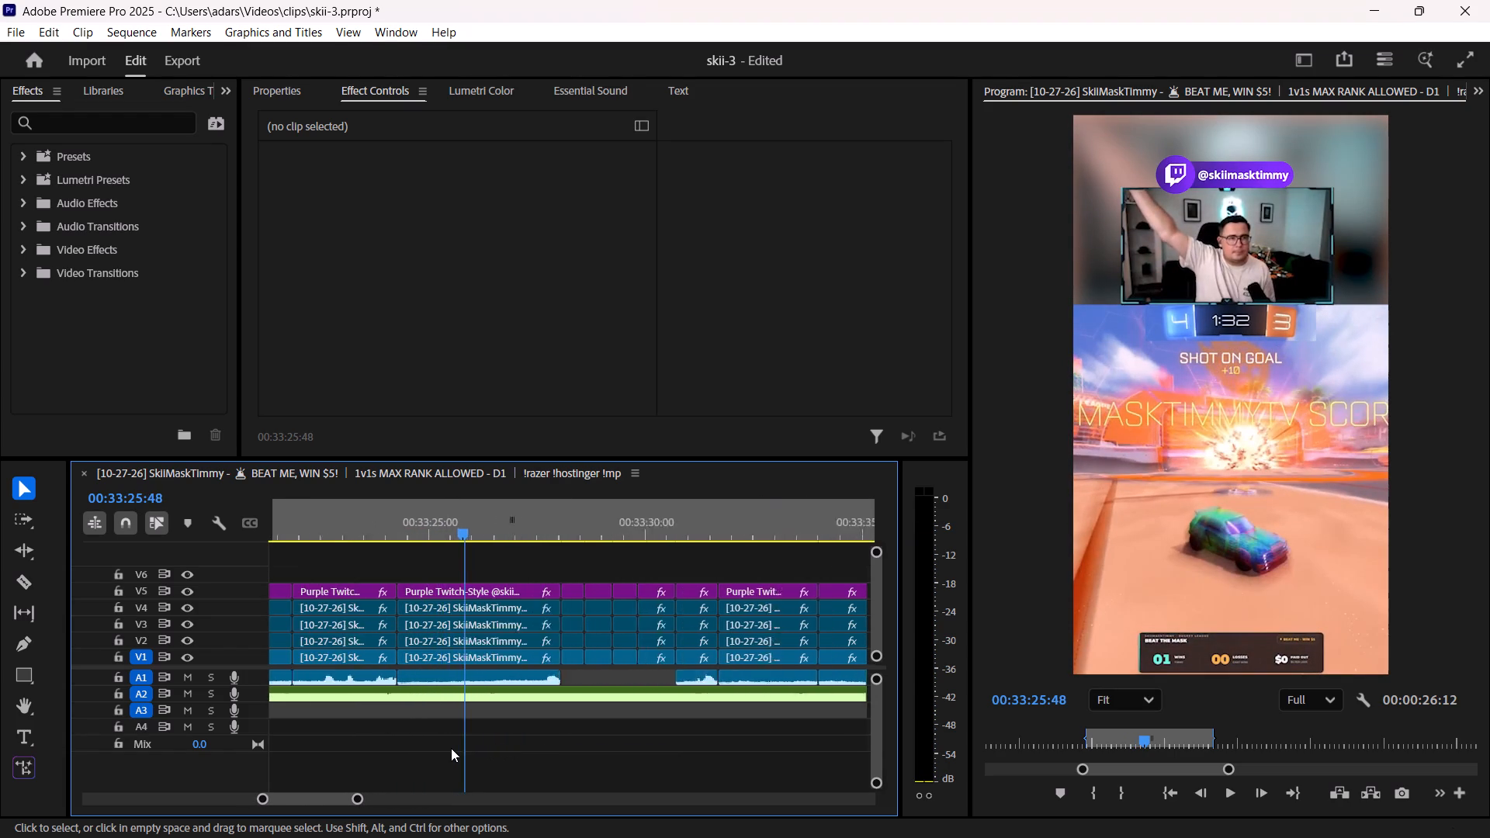
pyautogui.keyDown('alt'); pyautogui.scroll(10, 451, 748); pyautogui.keyUp('alt')
pyautogui.click(402, 528)
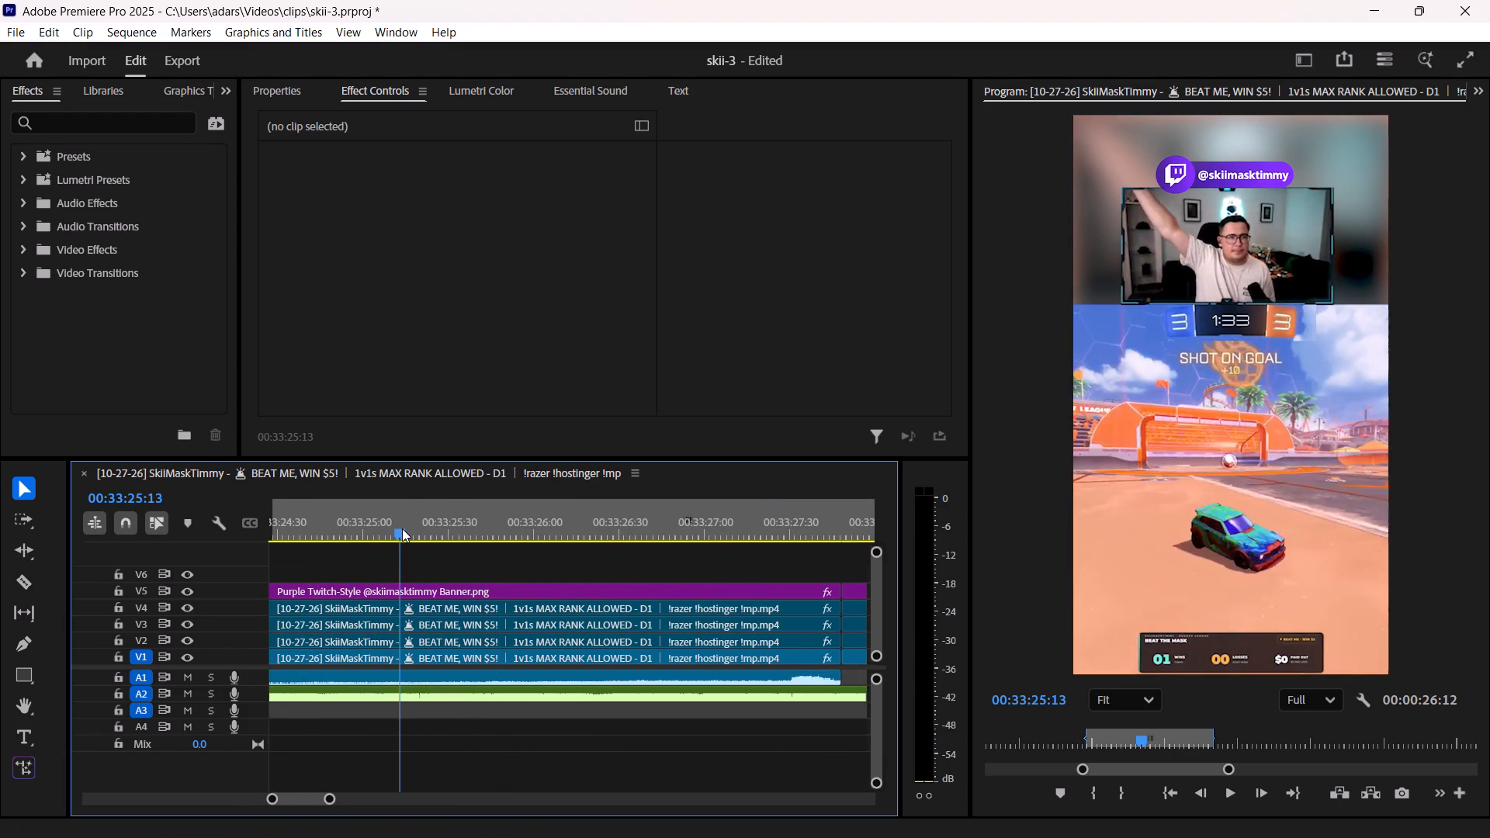
pyautogui.press('space')
pyautogui.press('space')
pyautogui.click(402, 528)
pyautogui.moveTo(403, 527); pyautogui.dragTo(404, 527)
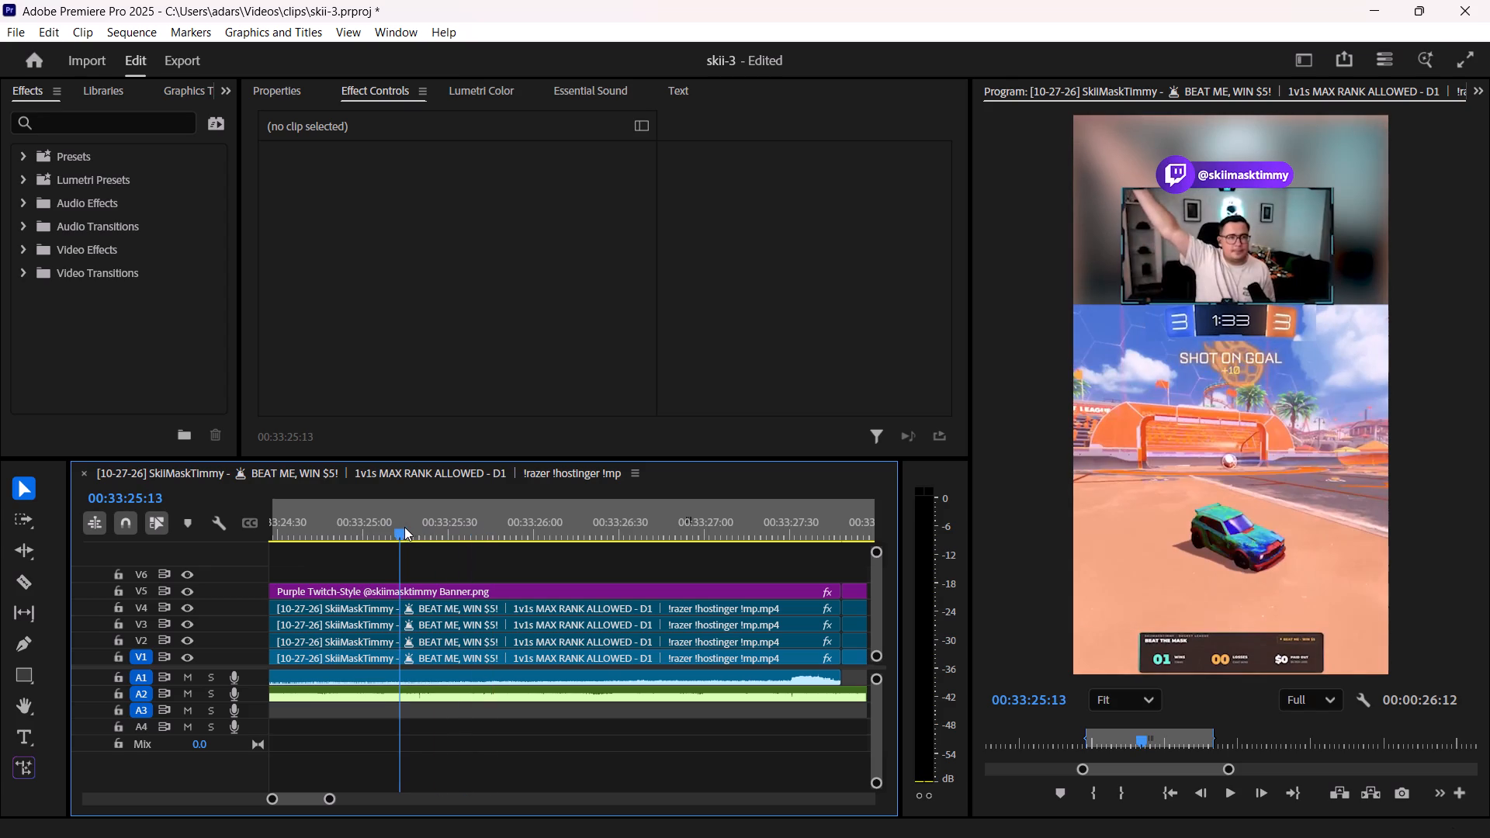
pyautogui.moveTo(404, 527); pyautogui.dragTo(410, 527)
pyautogui.press('space')
pyautogui.press('space')
pyautogui.click(411, 527)
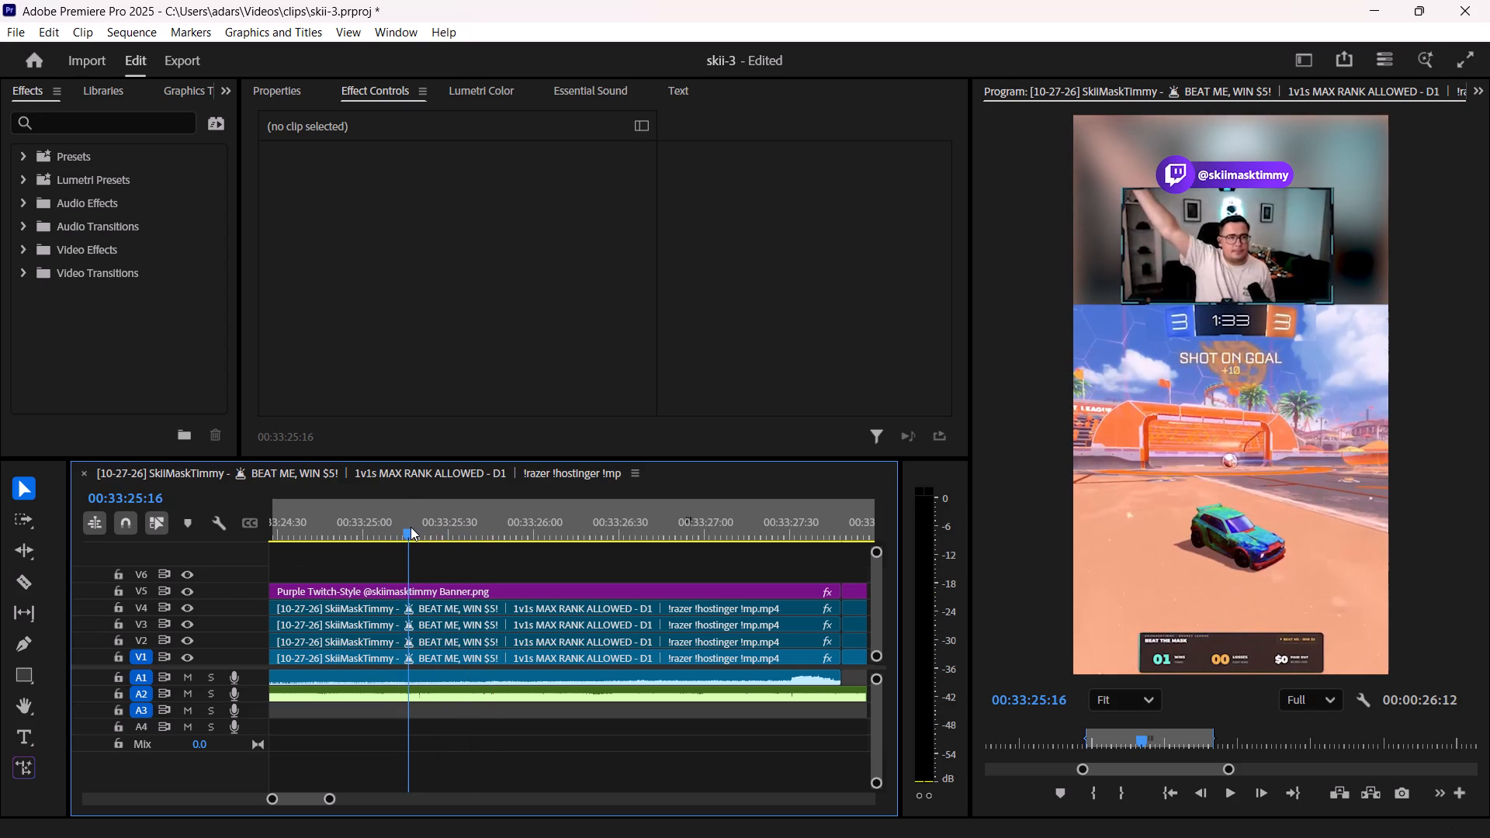
pyautogui.click(418, 531)
pyautogui.press('space')
pyautogui.press('space')
pyautogui.click(418, 532)
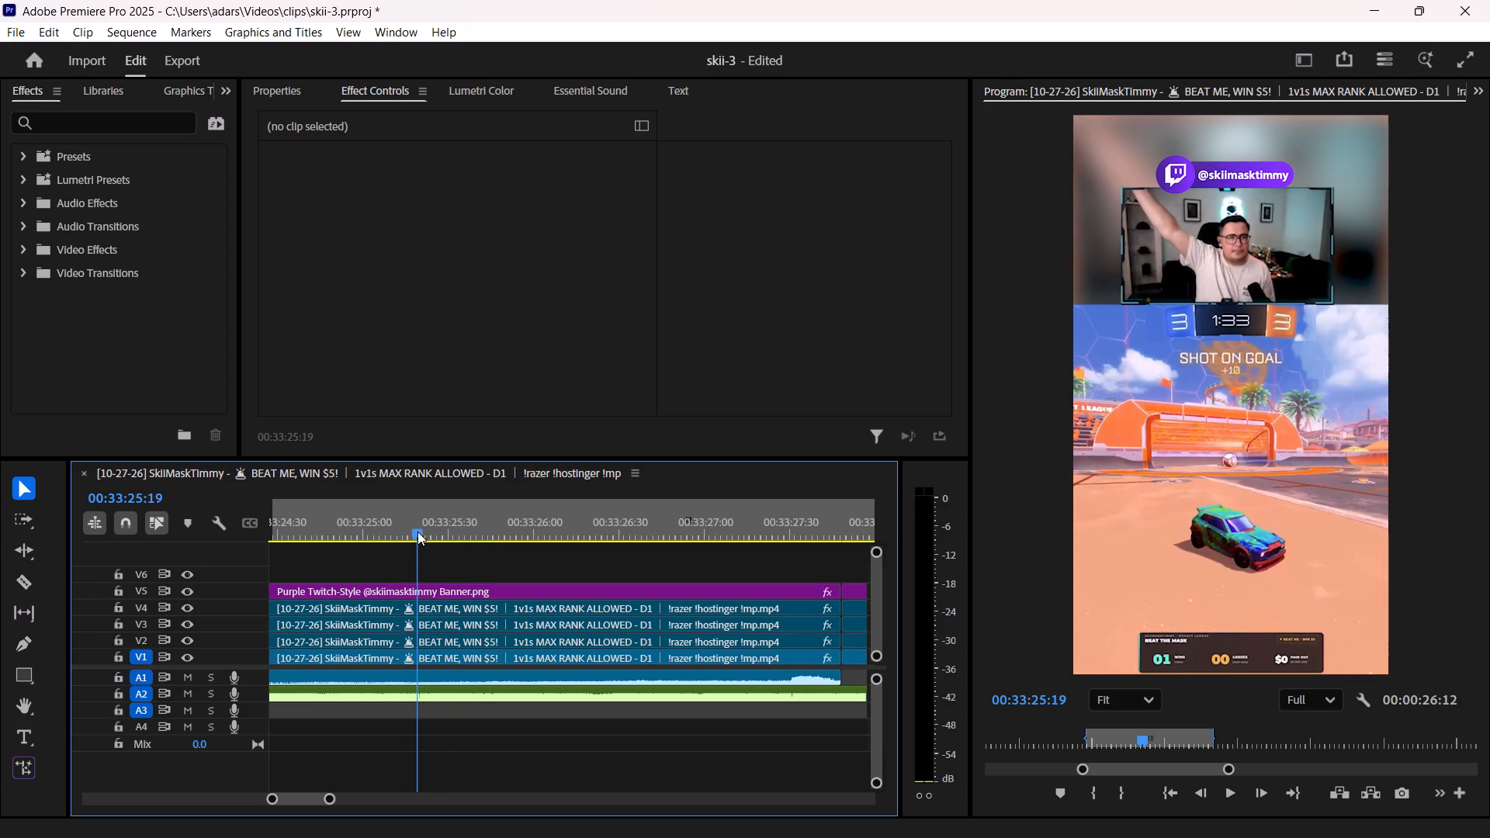
pyautogui.keyDown('alt'); pyautogui.scroll(13, 418, 537); pyautogui.keyUp('alt')
pyautogui.click(423, 539)
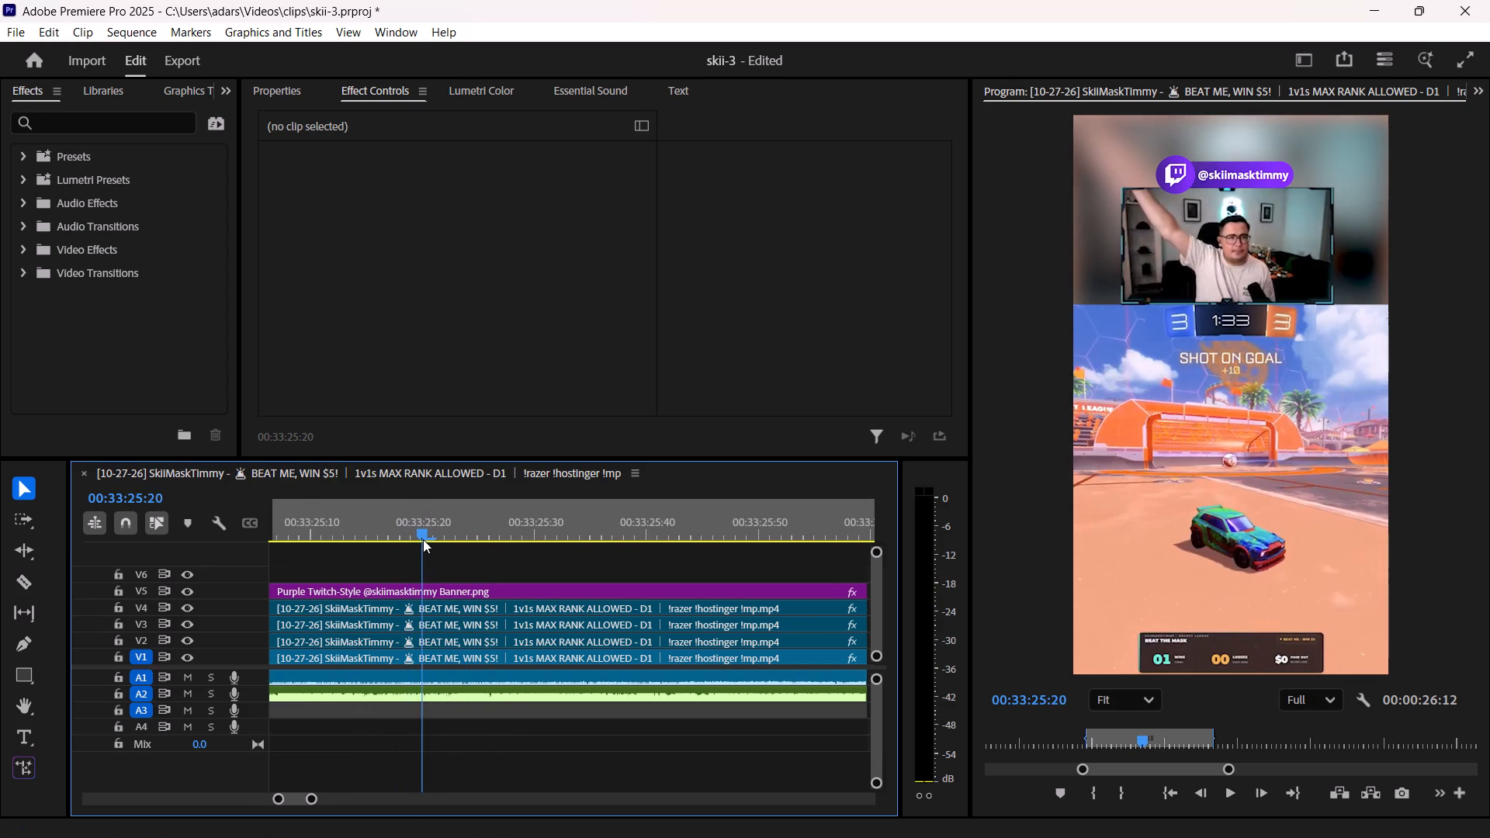
pyautogui.press('space')
pyautogui.press('space')
pyautogui.click(423, 539)
pyautogui.click(430, 539)
pyautogui.press('space')
pyautogui.press('space')
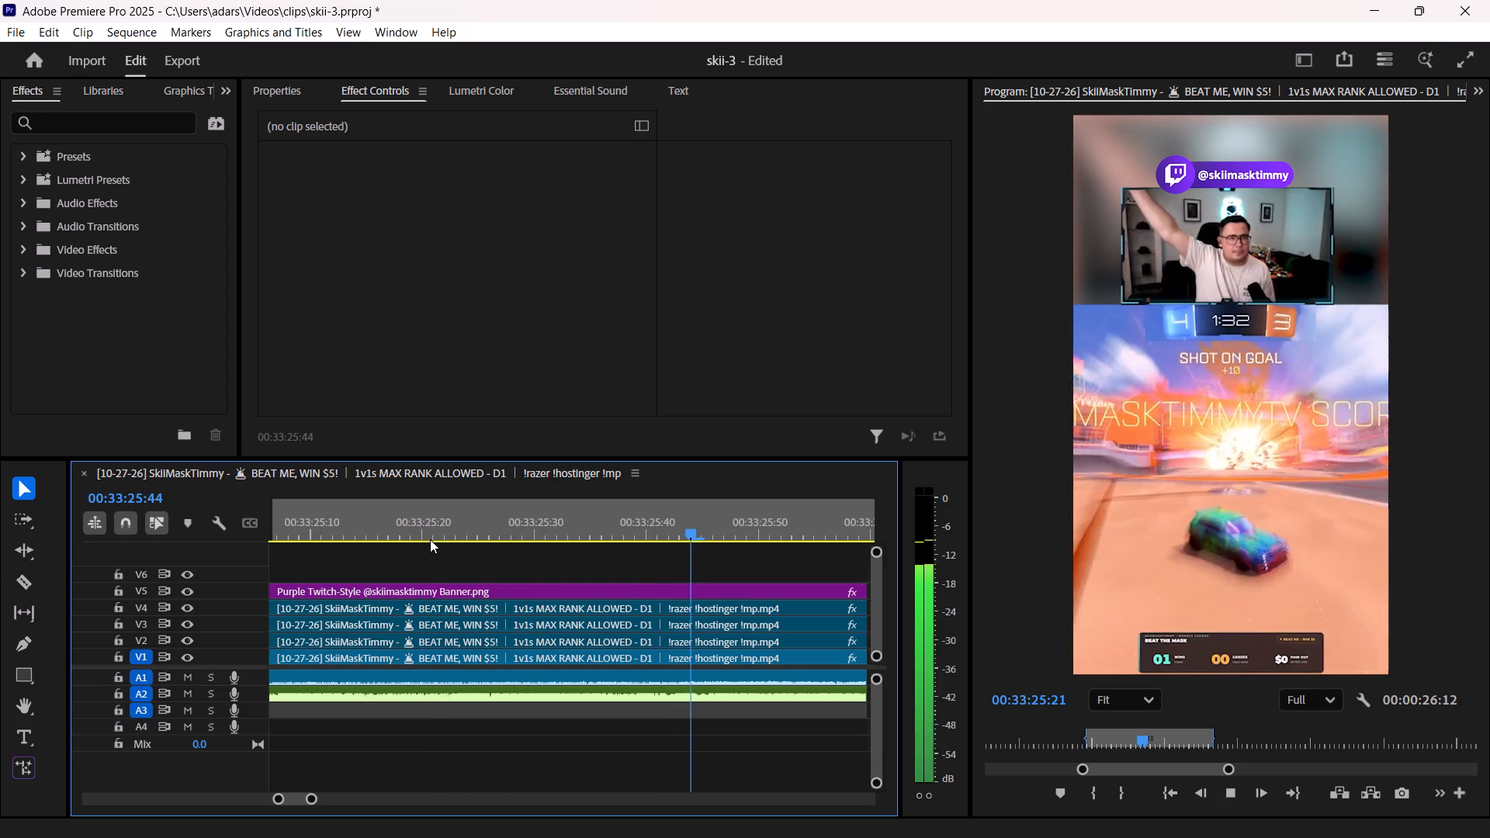
pyautogui.moveTo(438, 538); pyautogui.dragTo(456, 538)
pyautogui.press('space')
pyautogui.press('space')
# Split the V1 gameplay clip at 00:33:25:23 and again at 00:33:25:34 with the Razor tool.
pyautogui.click(456, 538)
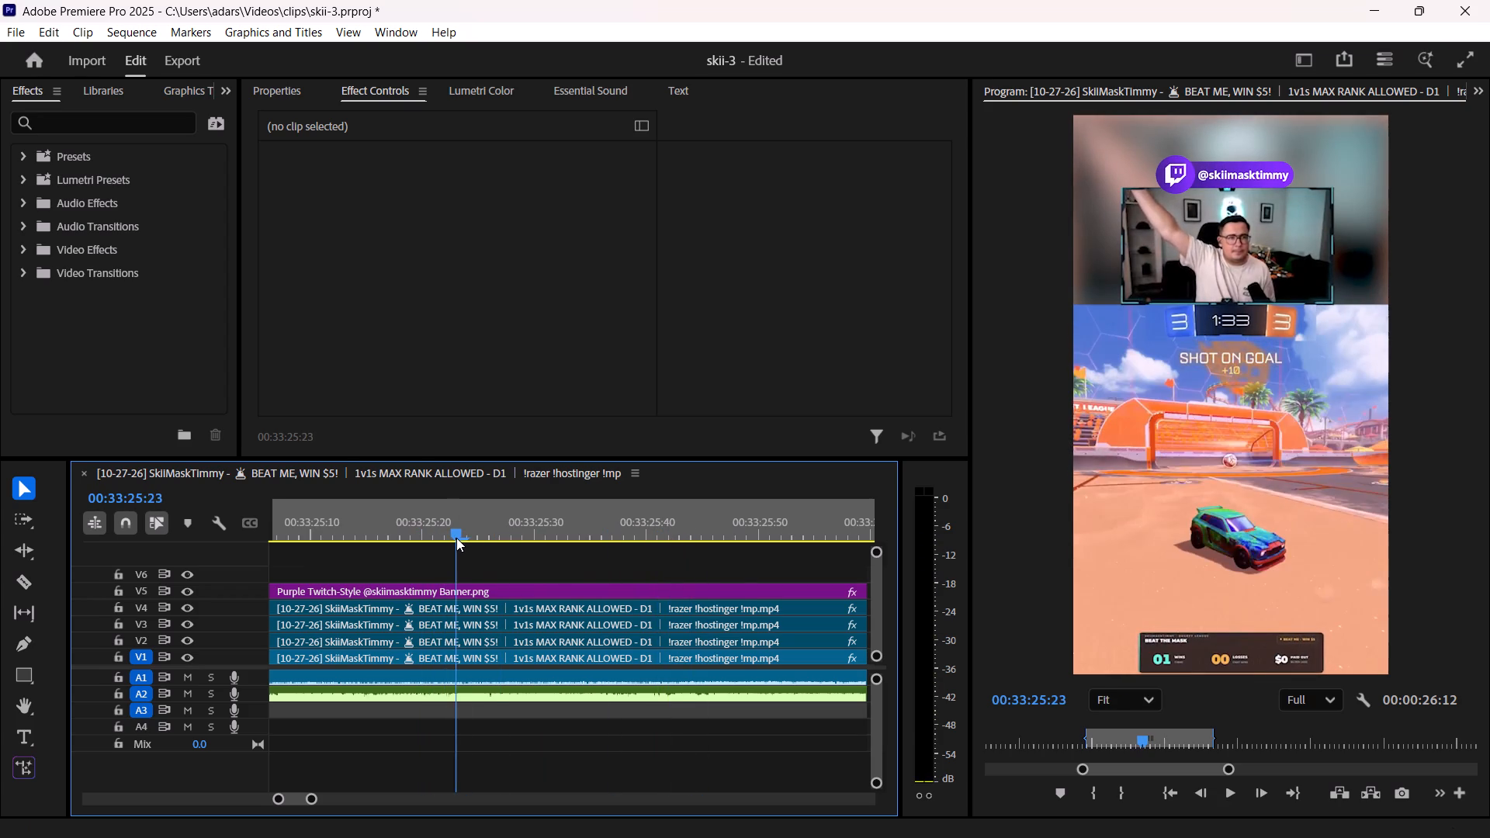
pyautogui.press('space')
pyautogui.press('space')
pyautogui.click(456, 538)
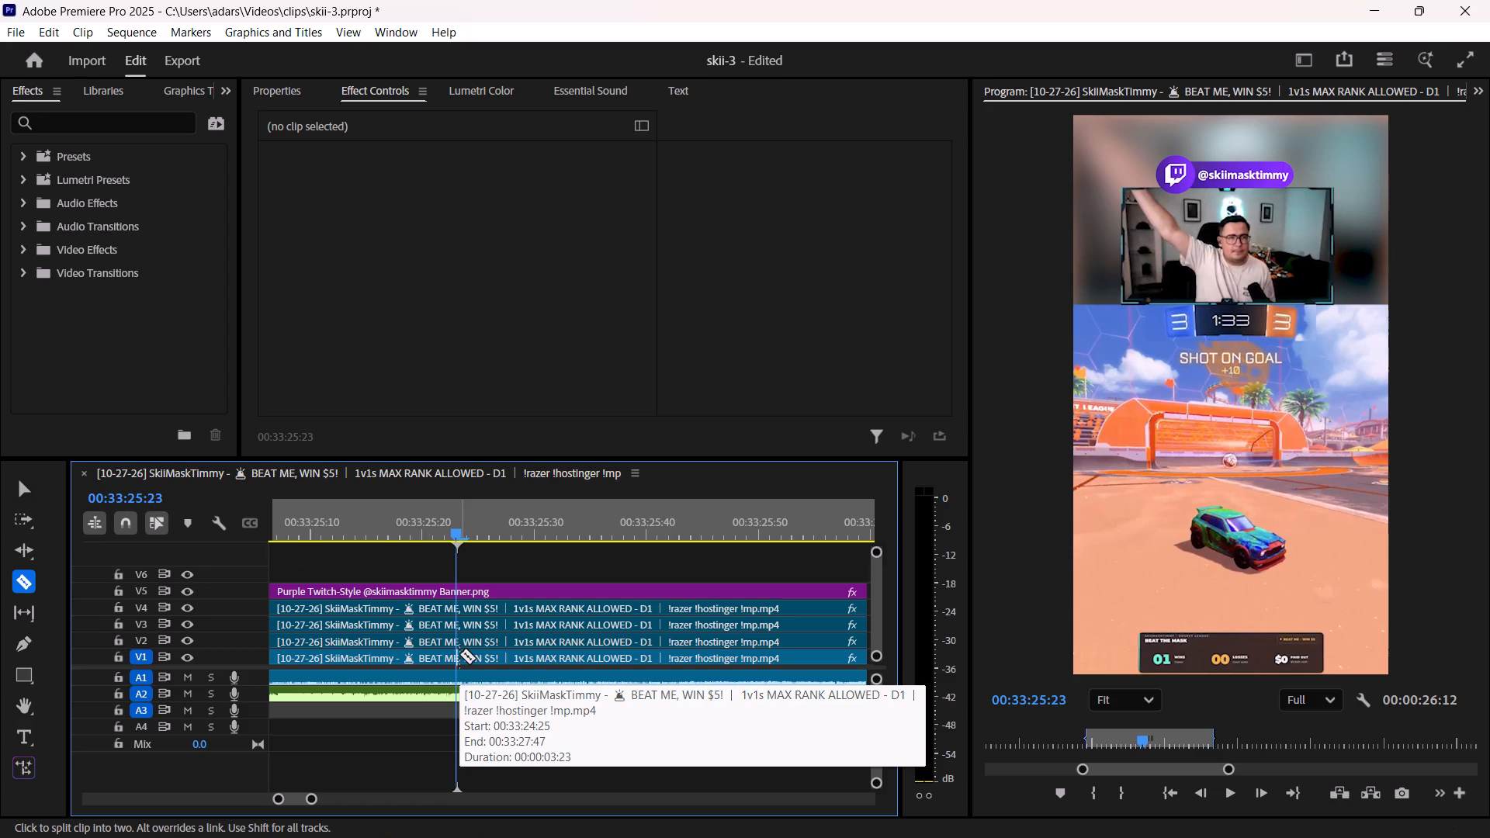
pyautogui.click(459, 654)
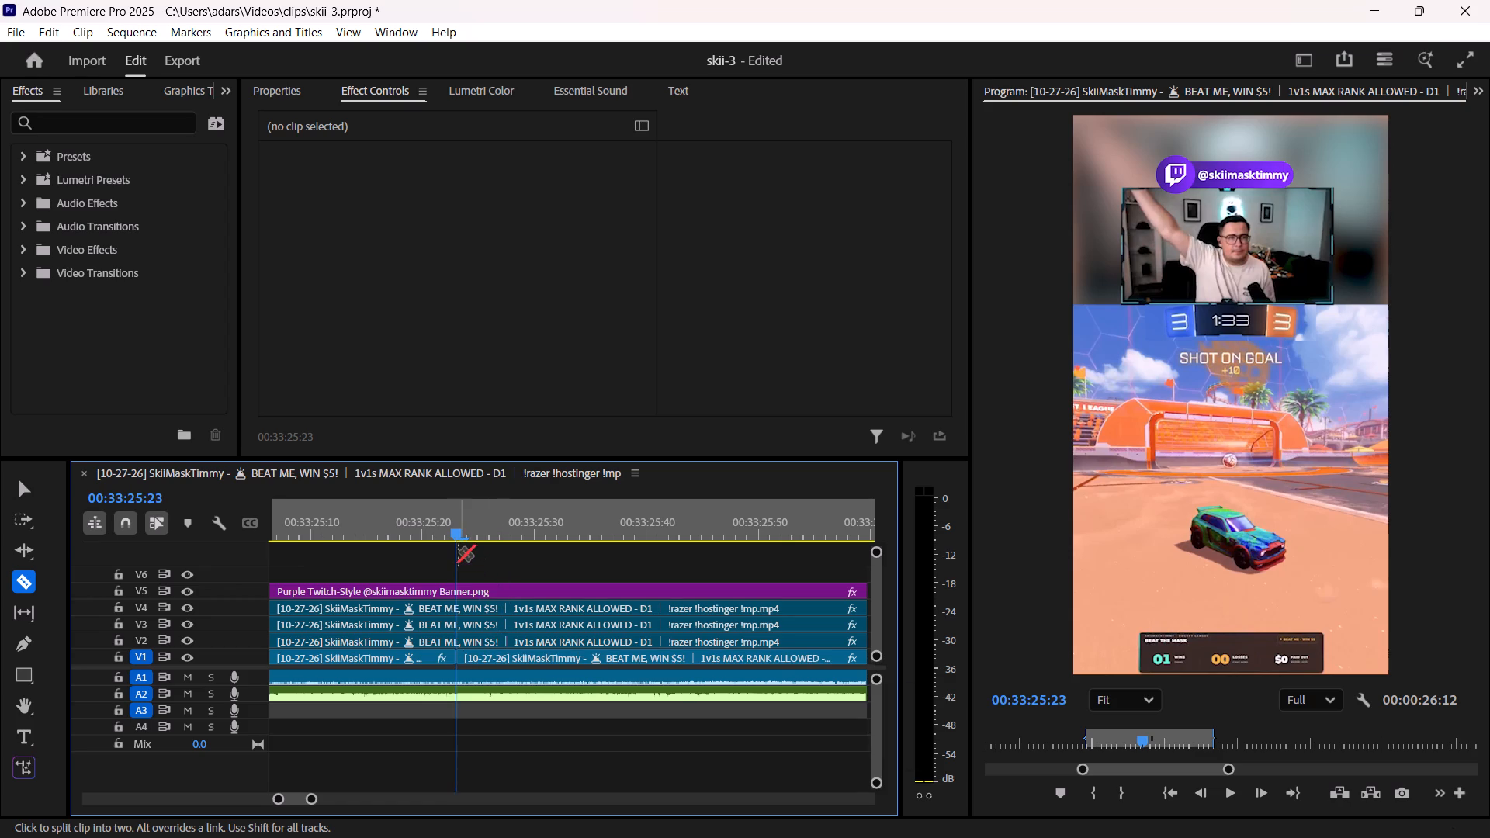
pyautogui.moveTo(456, 537); pyautogui.dragTo(508, 537)
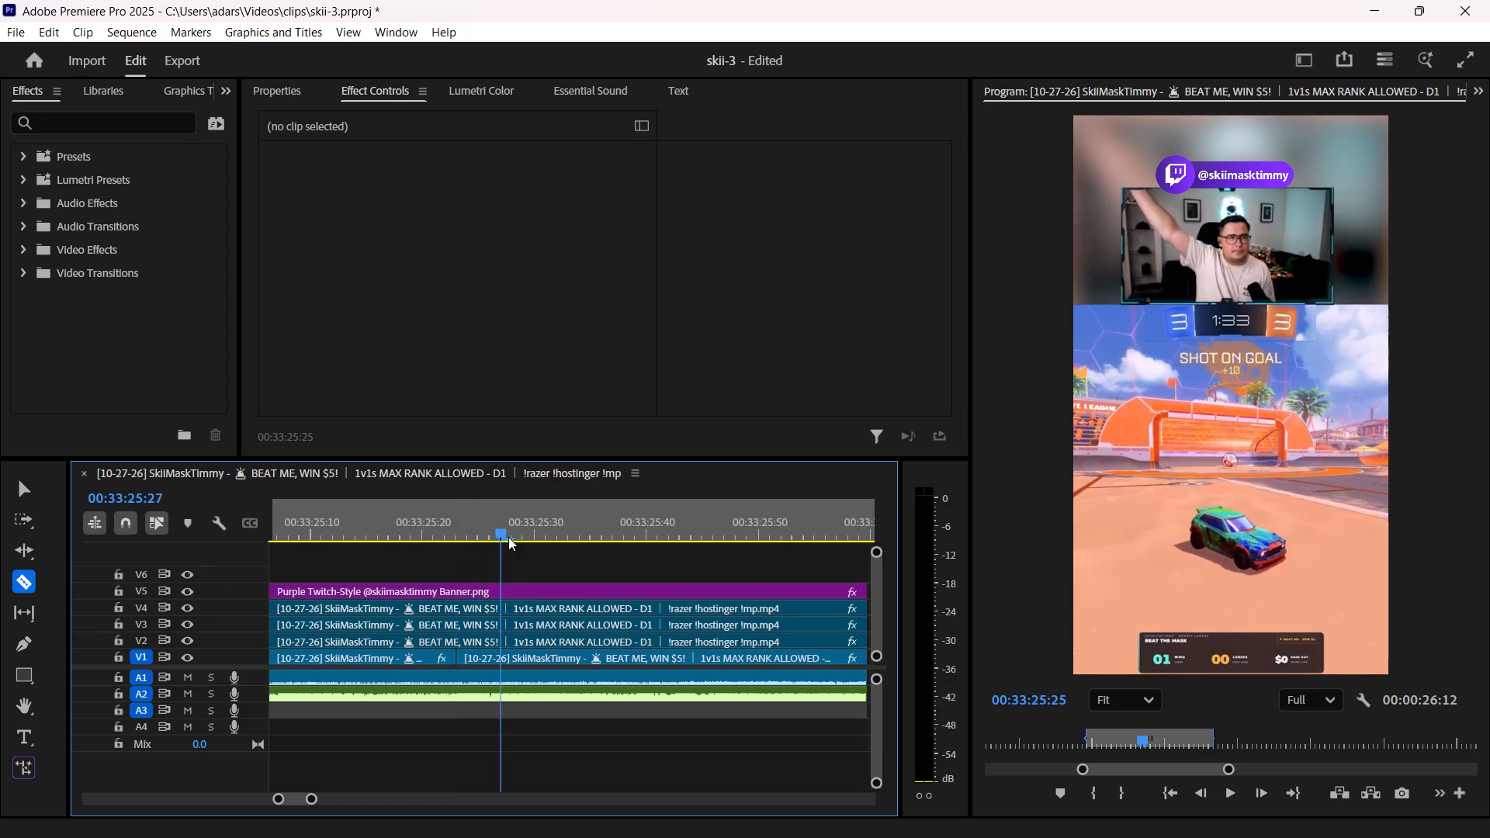
pyautogui.moveTo(508, 537); pyautogui.dragTo(588, 538)
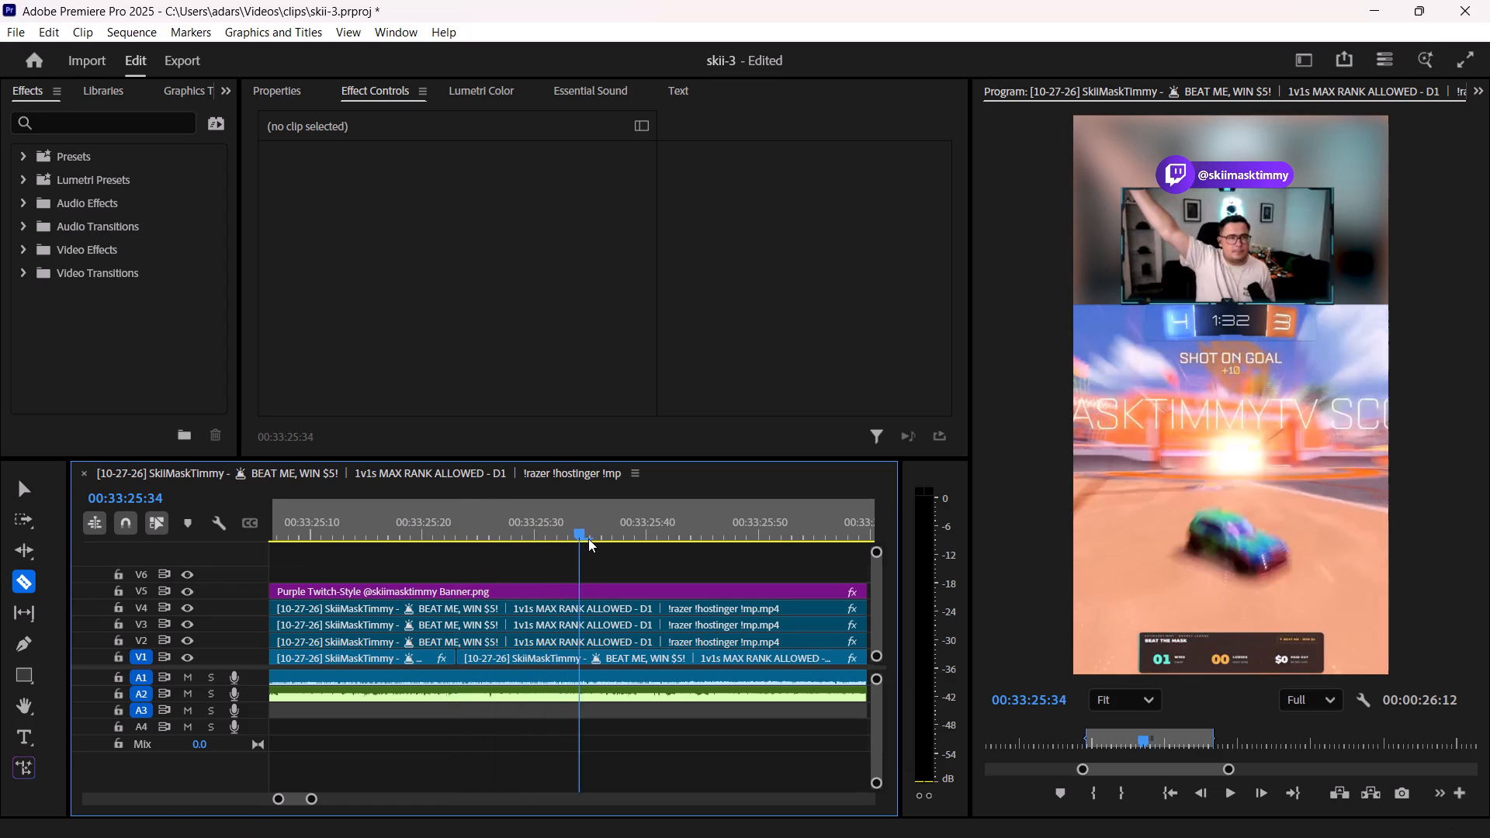
pyautogui.moveTo(588, 538); pyautogui.dragTo(580, 538)
pyautogui.moveTo(580, 538); pyautogui.dragTo(573, 538)
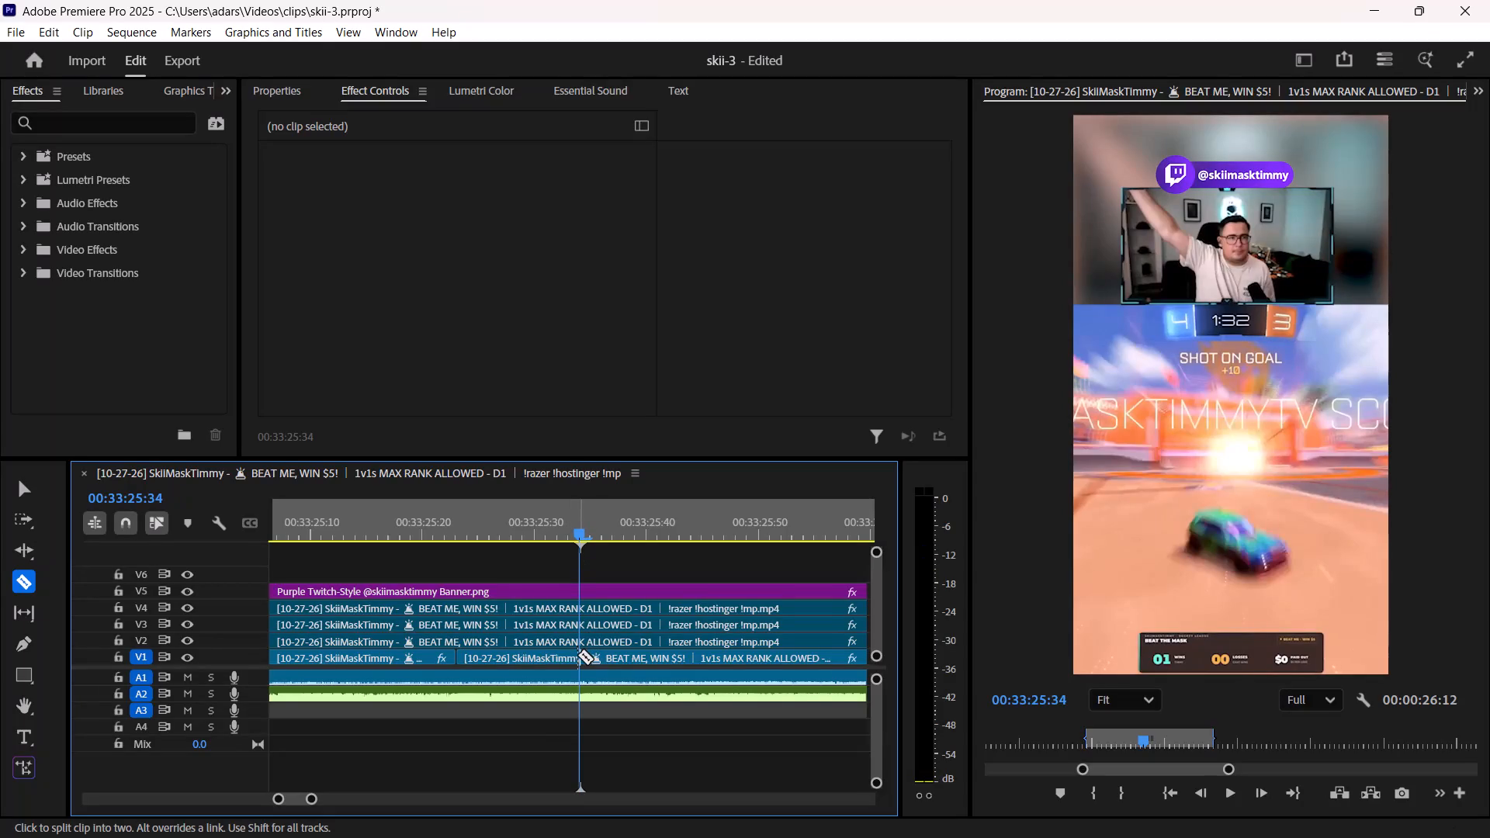
pyautogui.click(577, 655)
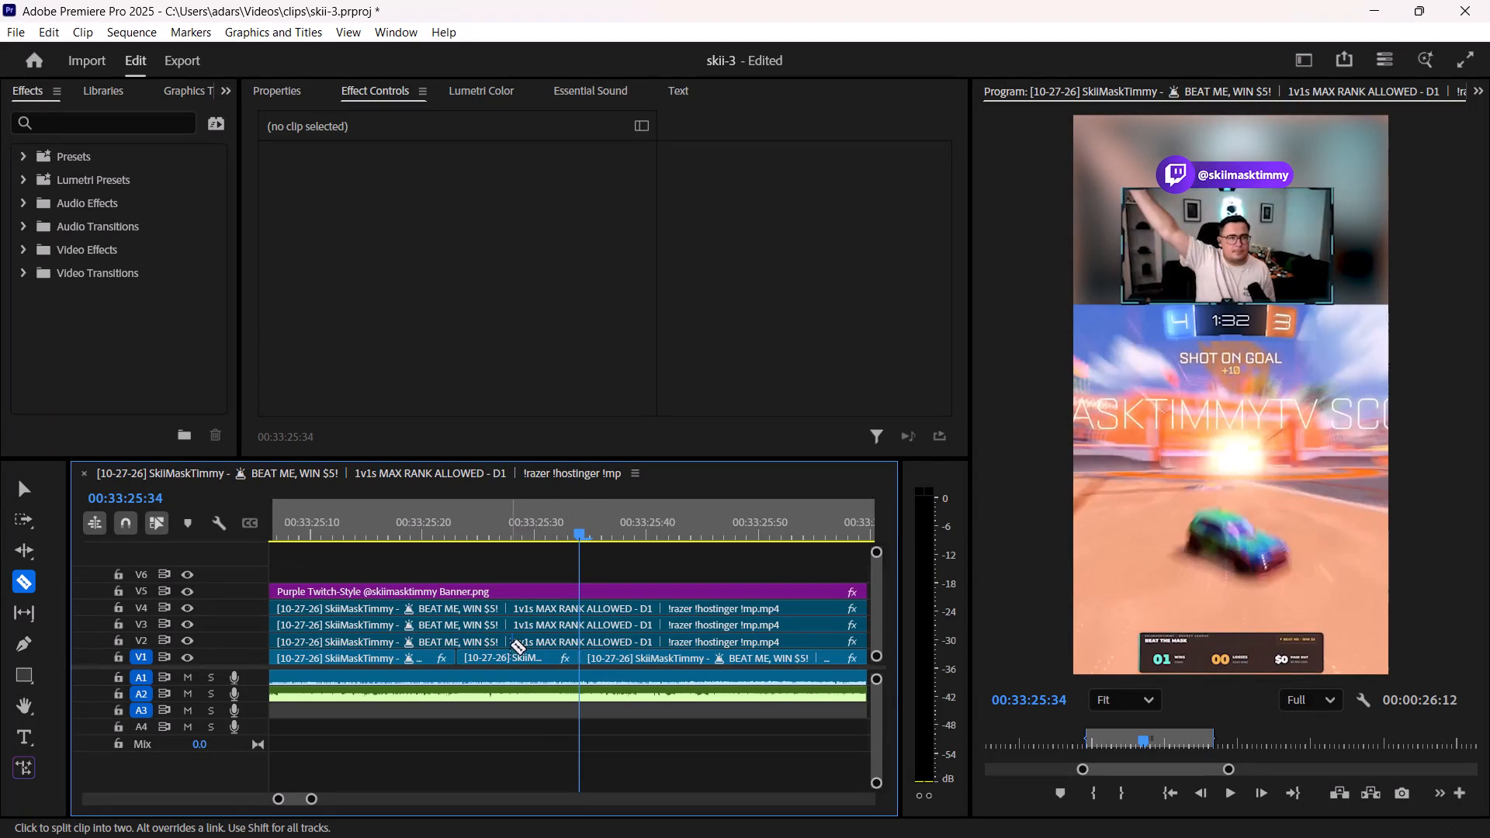
# Scale the short V1 segment between the two new cuts to 549 and return the playhead to 00:33:25:19.
pyautogui.click(510, 653)
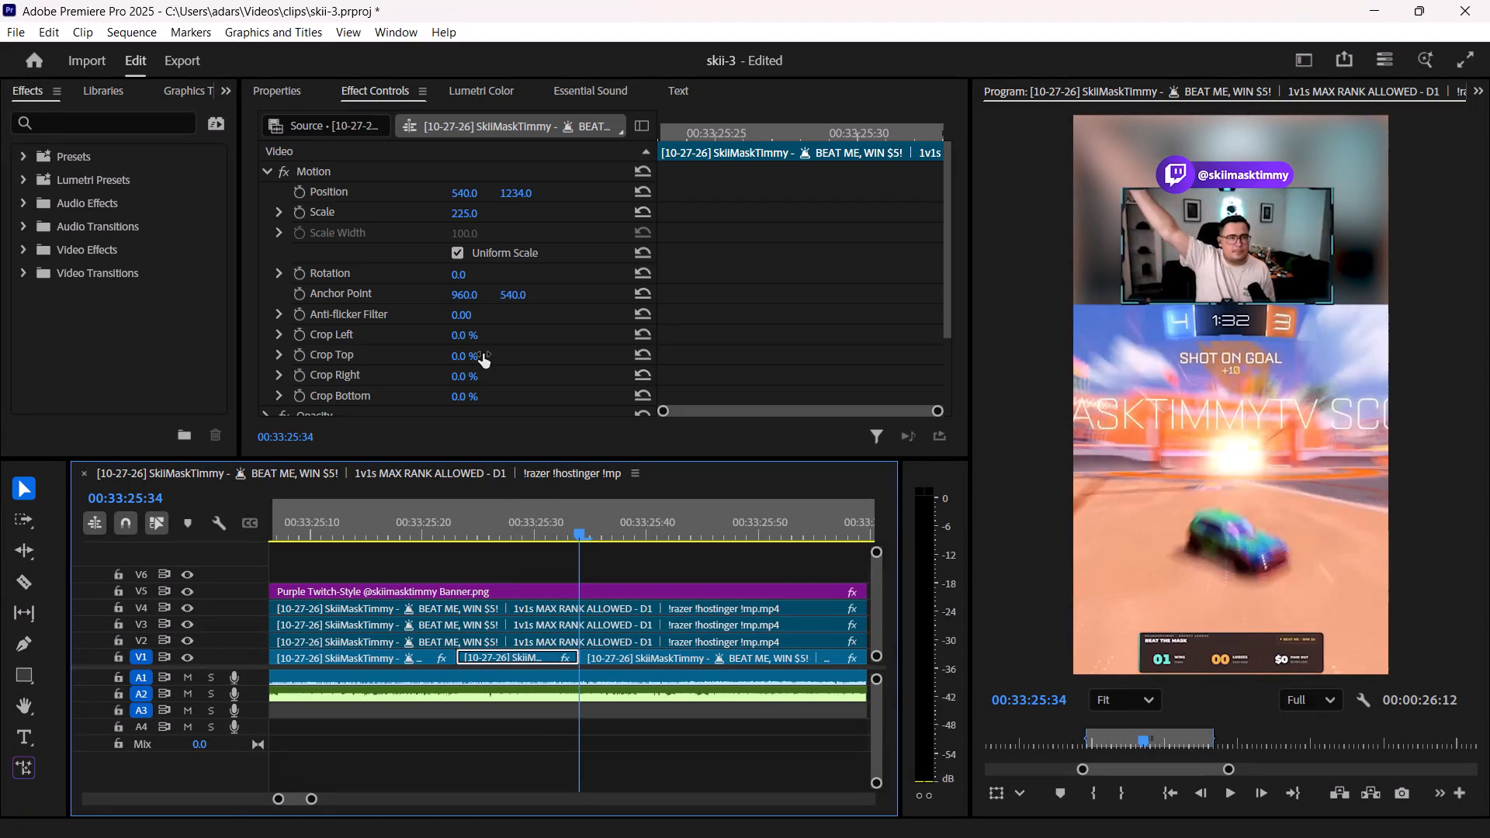
pyautogui.moveTo(467, 215); pyautogui.dragTo(484, 214)
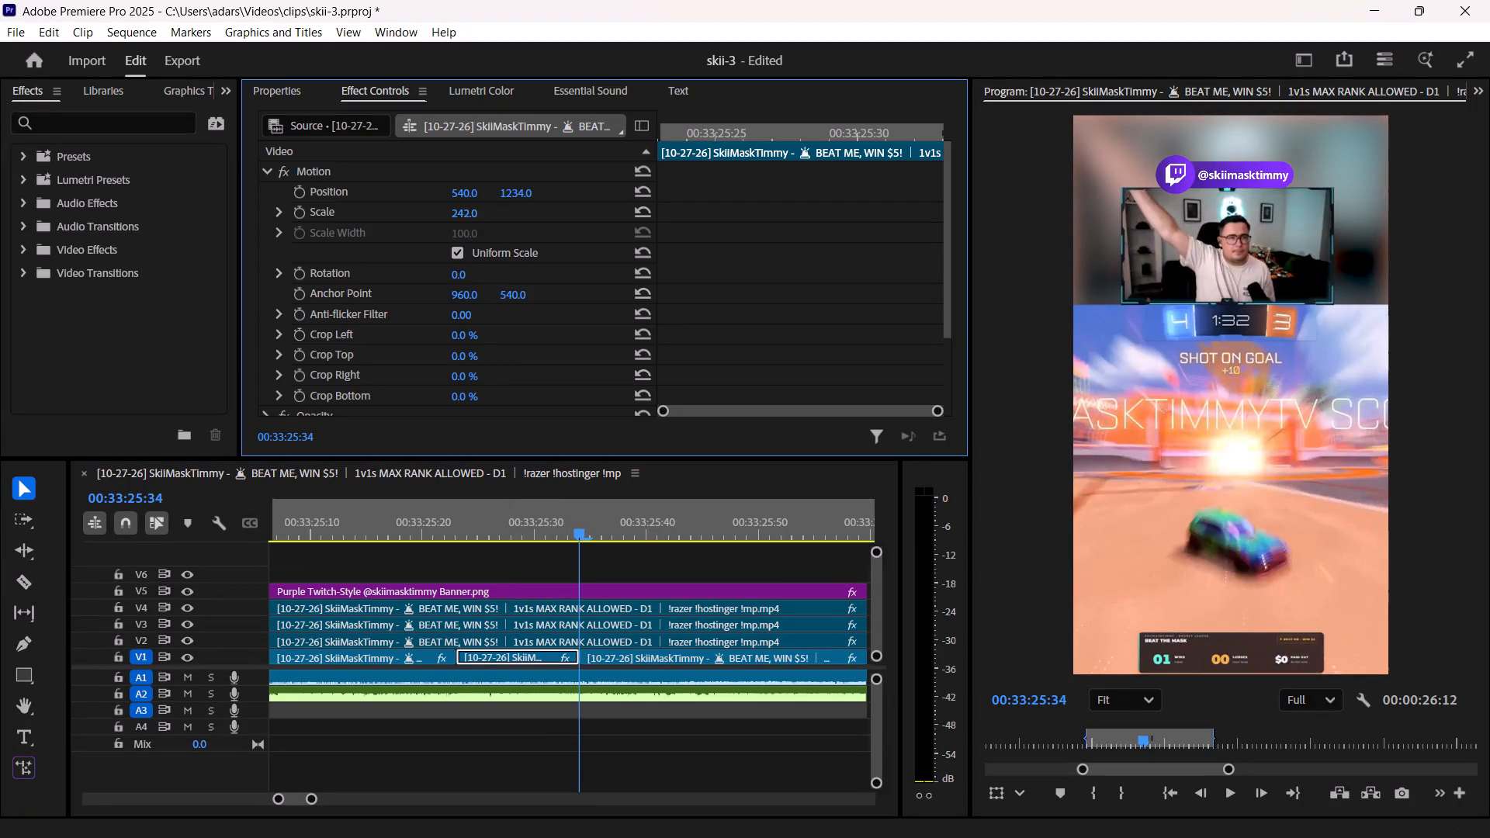
pyautogui.moveTo(484, 214); pyautogui.dragTo(599, 215)
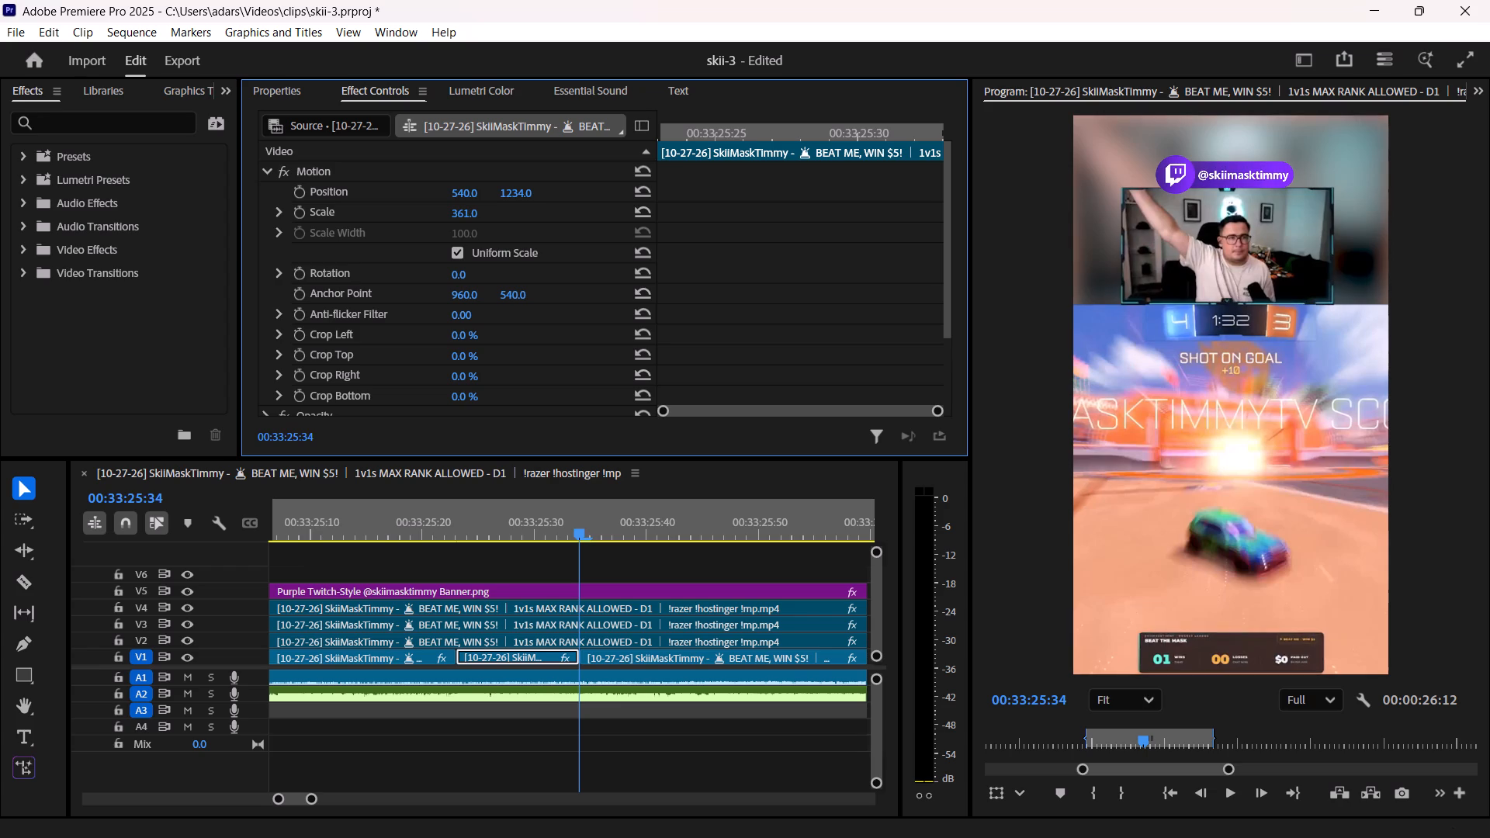
pyautogui.moveTo(599, 215); pyautogui.dragTo(781, 216)
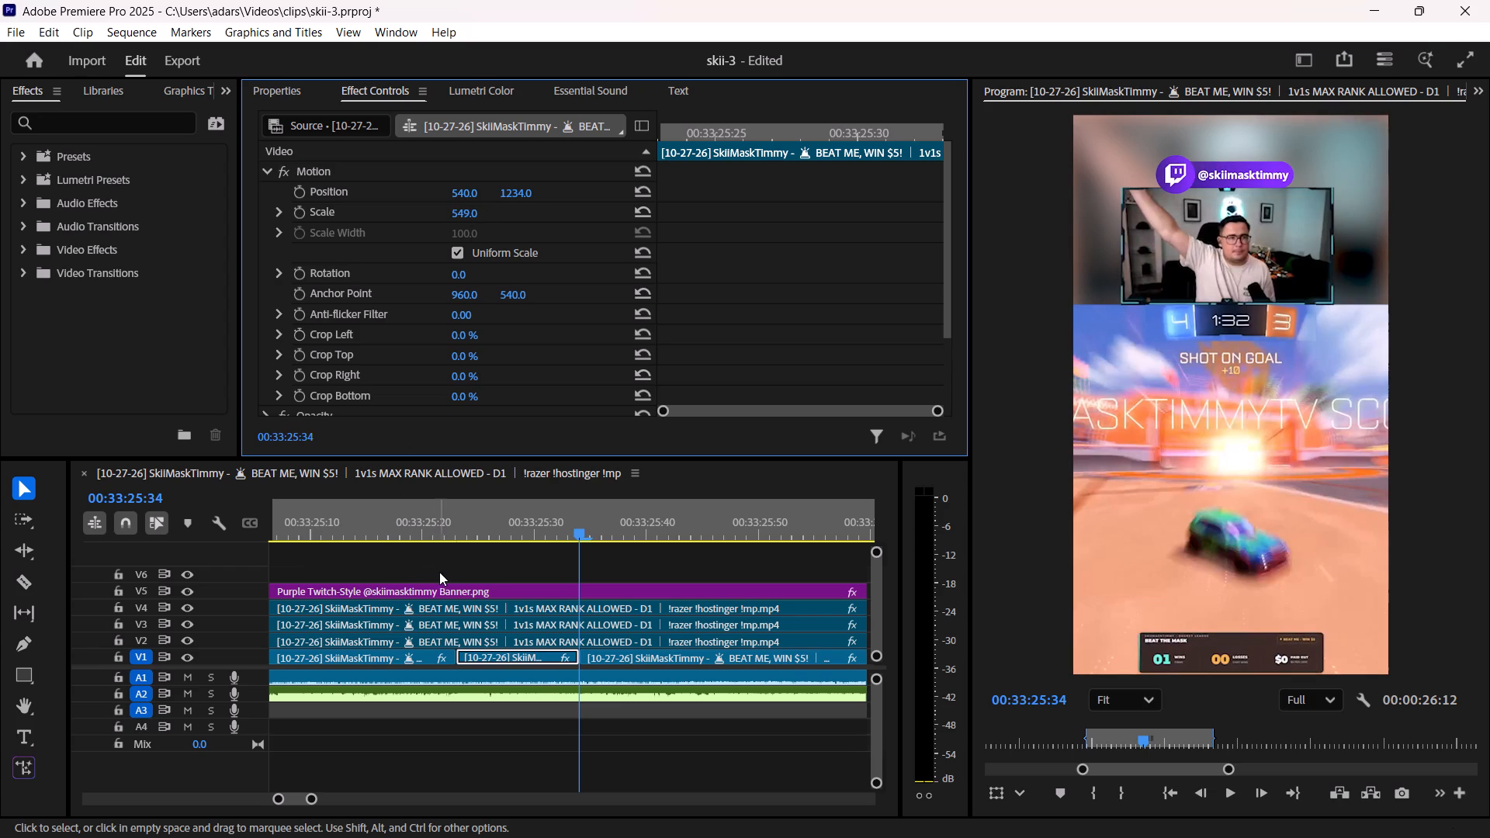
pyautogui.moveTo(451, 520); pyautogui.dragTo(399, 520)
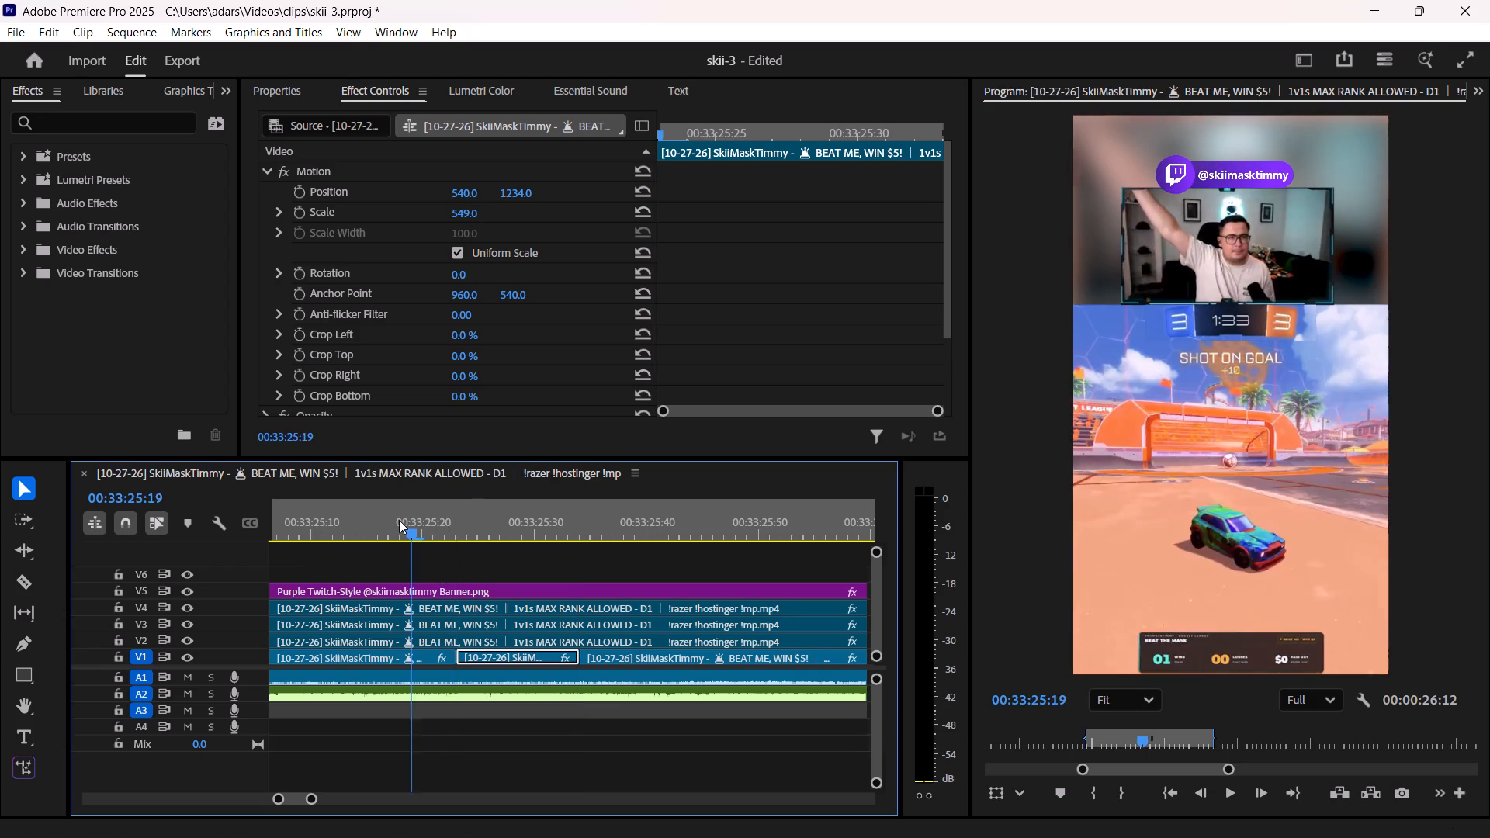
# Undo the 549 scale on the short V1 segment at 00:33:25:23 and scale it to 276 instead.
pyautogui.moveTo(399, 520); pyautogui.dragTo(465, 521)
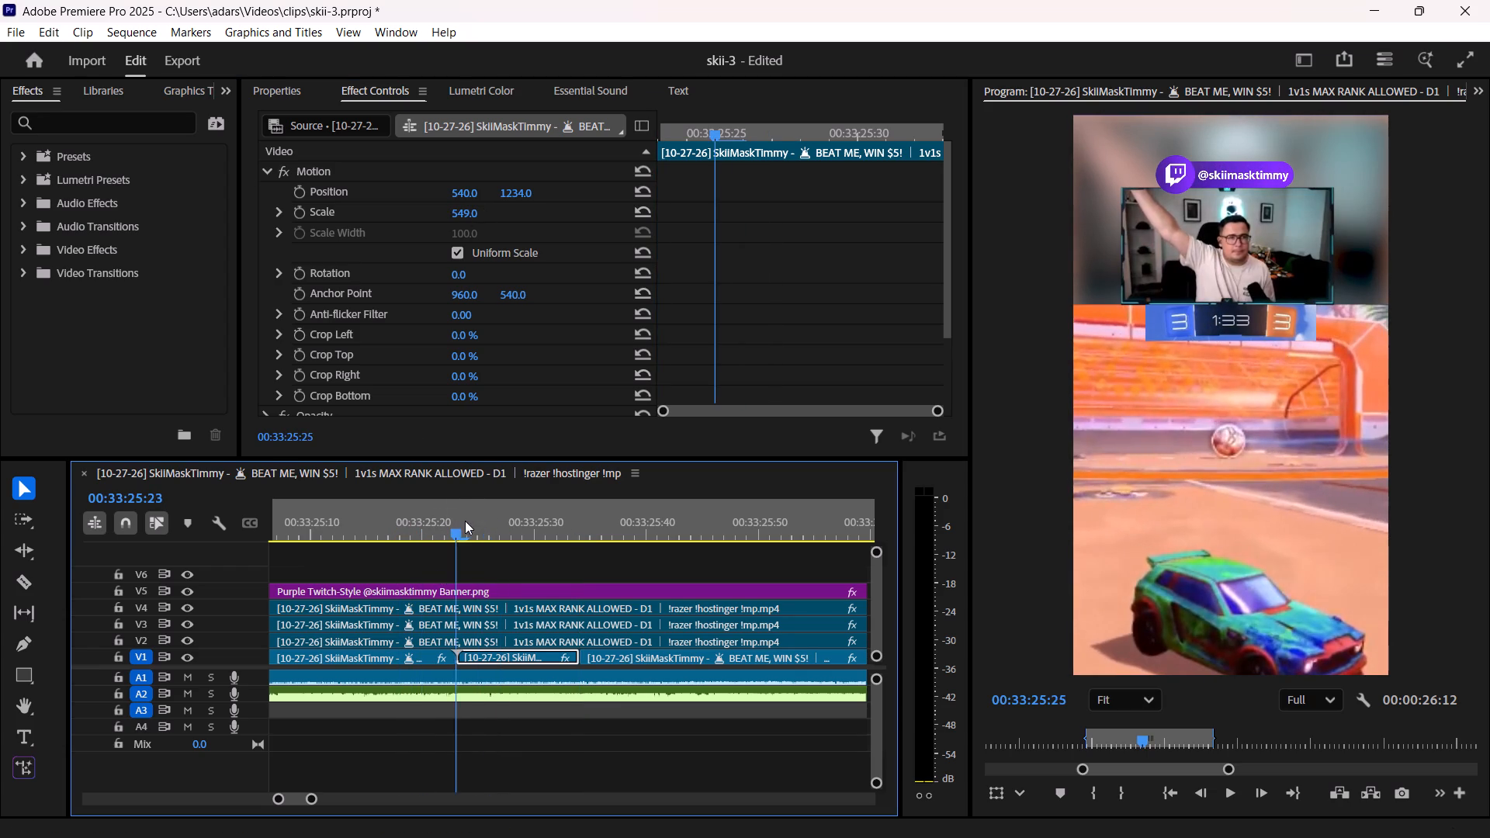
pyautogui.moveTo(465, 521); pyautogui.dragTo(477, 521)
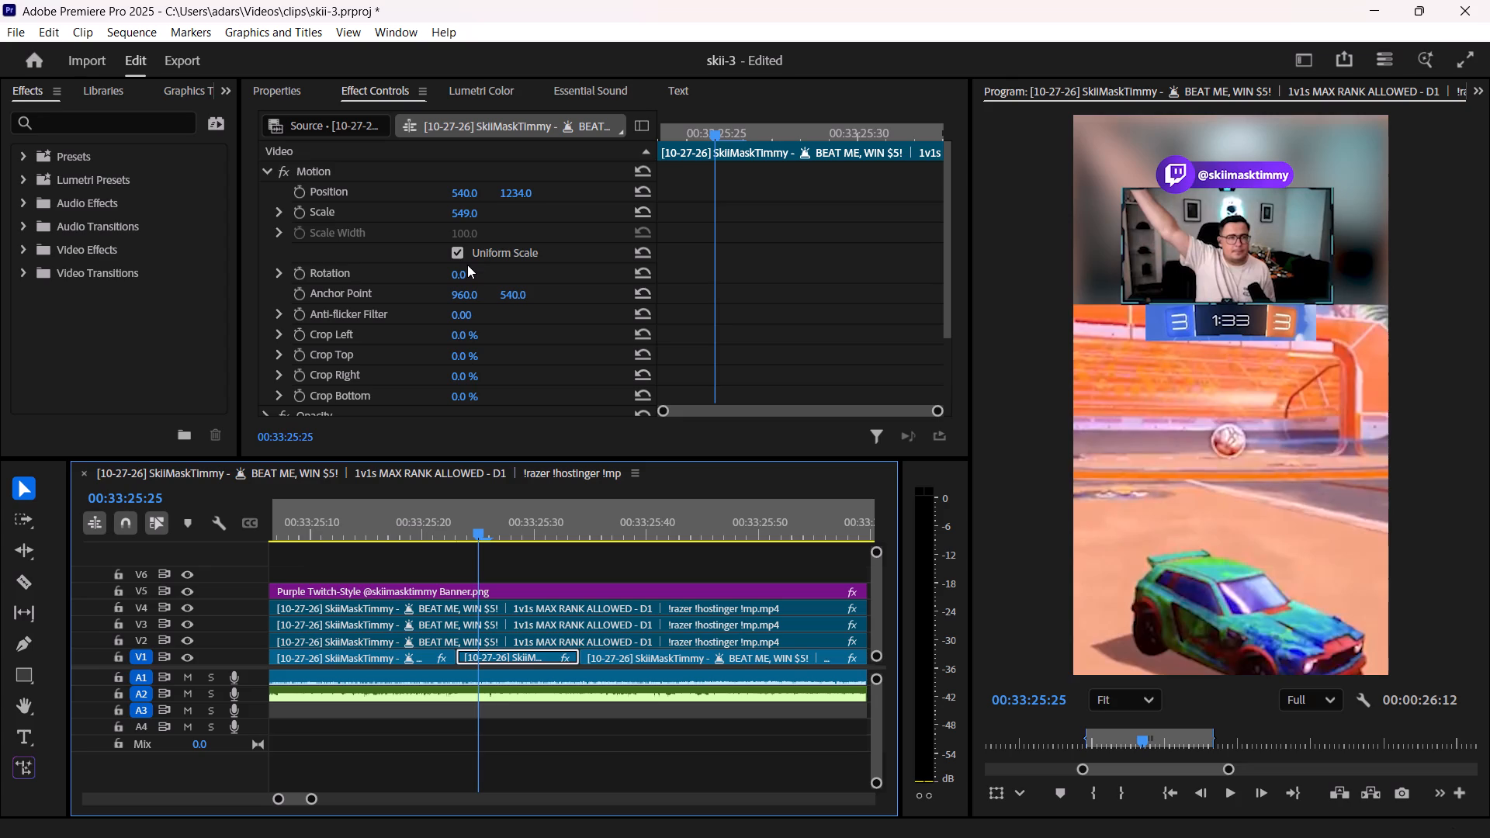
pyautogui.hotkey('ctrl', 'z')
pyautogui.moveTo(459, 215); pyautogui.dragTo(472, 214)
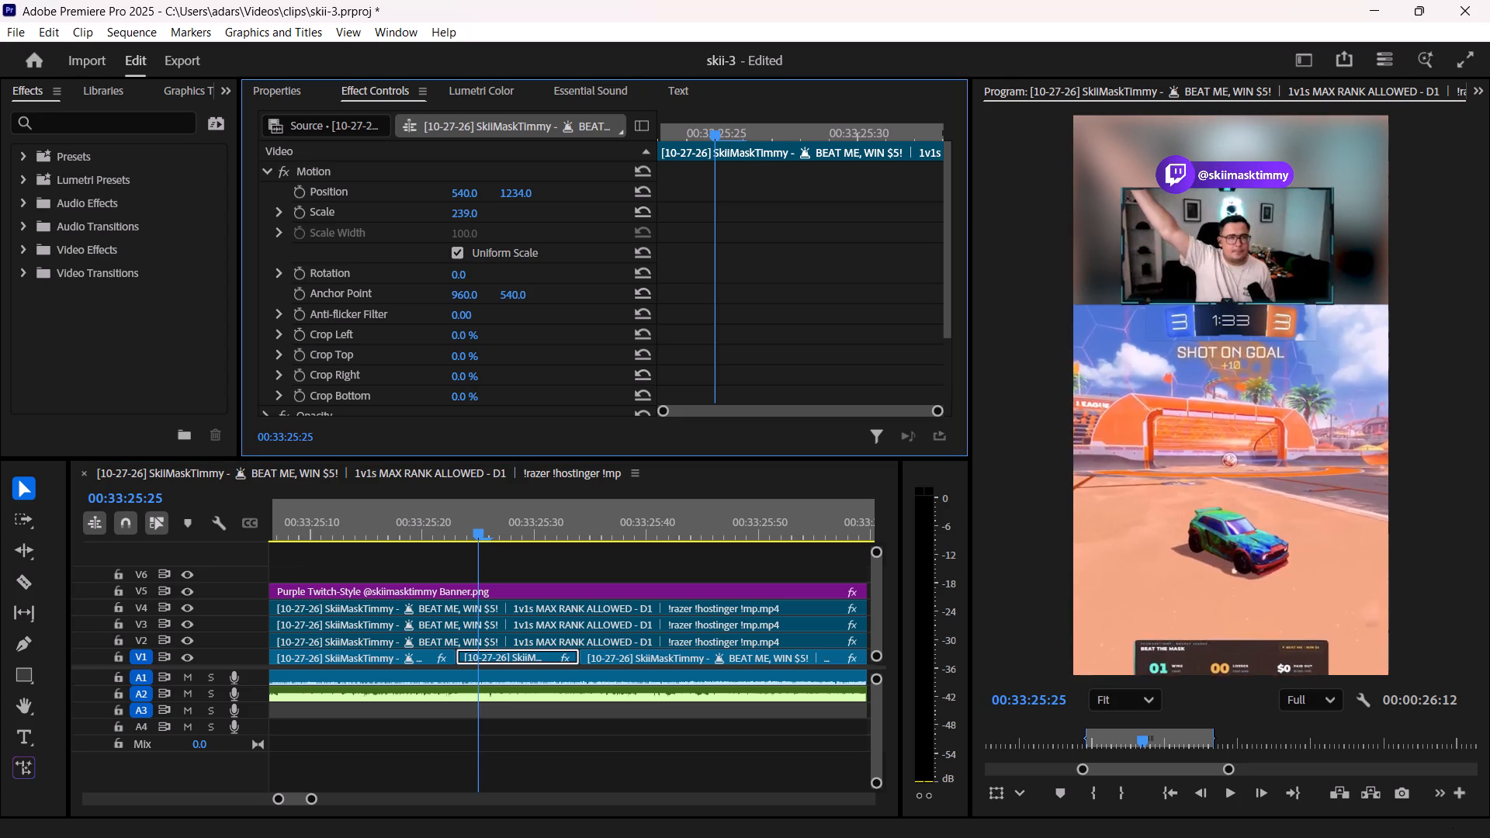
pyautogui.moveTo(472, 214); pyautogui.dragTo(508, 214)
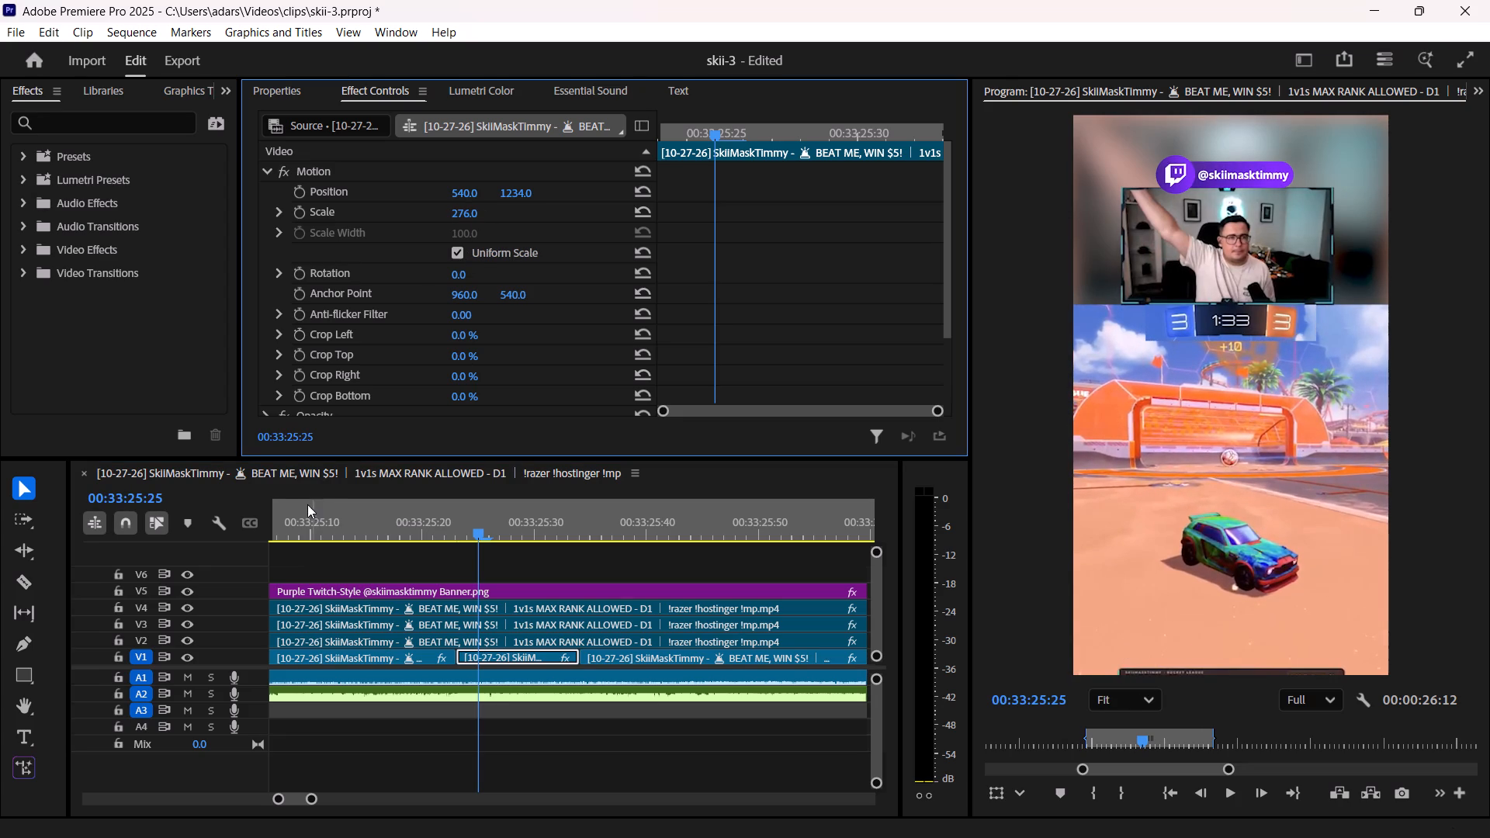
# Play back the goal moment from about 00:33:25:09 to 00:33:26:08 to check the zoom, and return to 00:33:25:21.
pyautogui.click(300, 526)
pyautogui.press('space')
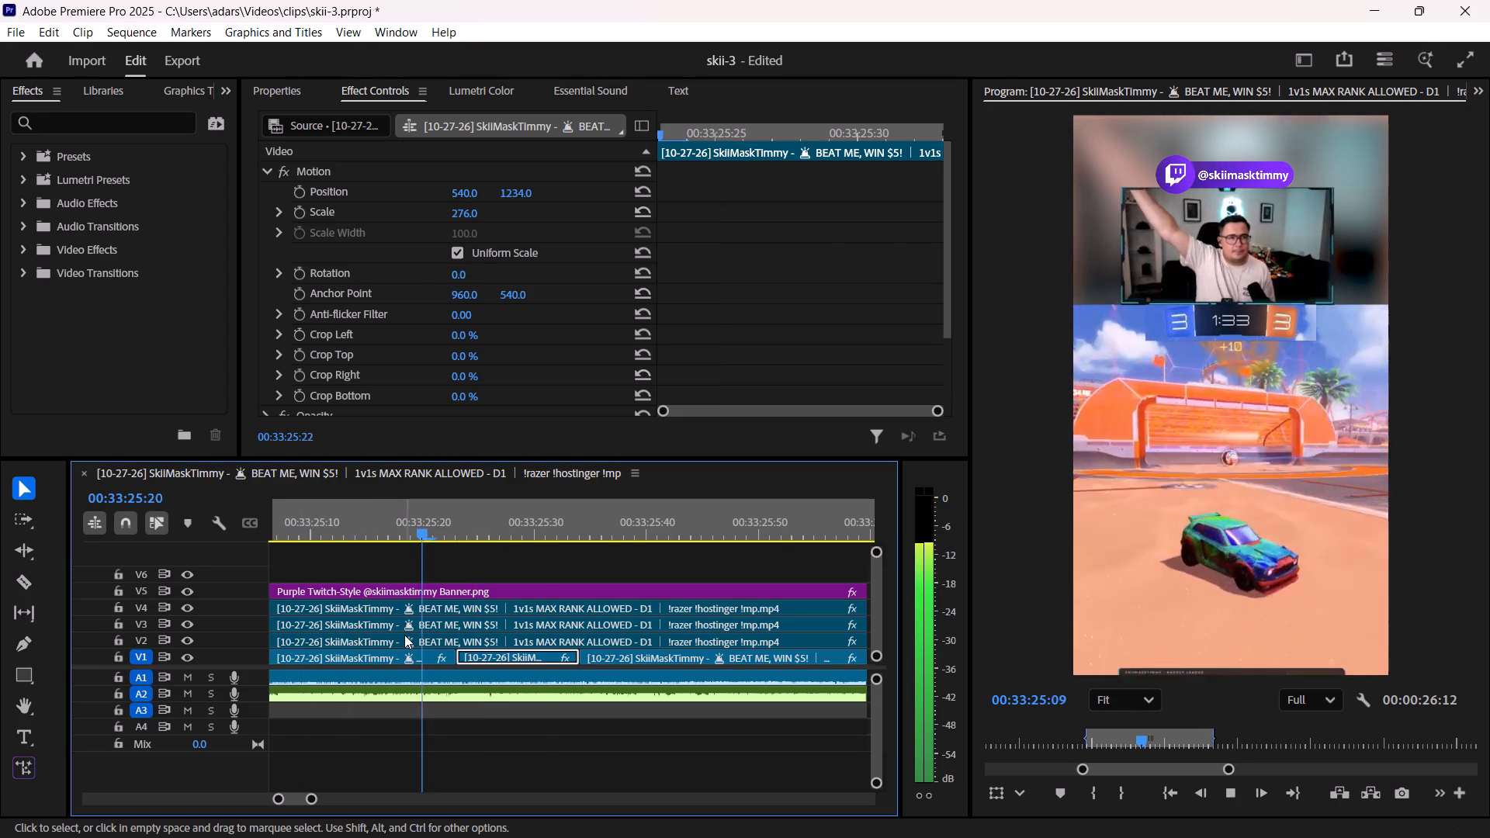
pyautogui.press('space')
pyautogui.keyDown('alt'); pyautogui.scroll(-7, 447, 725); pyautogui.keyUp('alt')
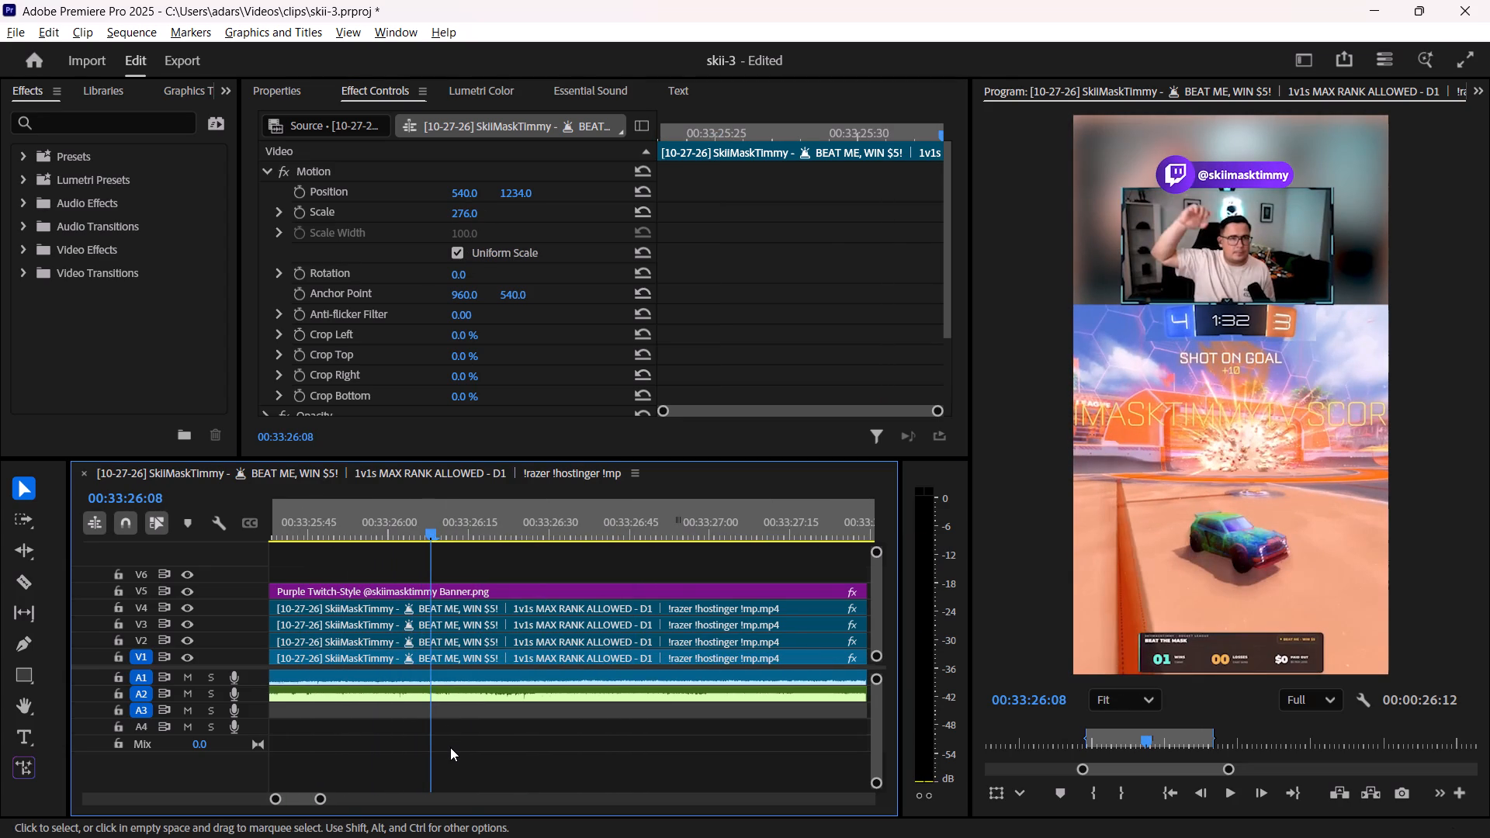
pyautogui.keyDown('shift'); pyautogui.scroll(13, 451, 747); pyautogui.keyUp('shift')
pyautogui.keyDown('alt'); pyautogui.scroll(-8, 443, 749); pyautogui.keyUp('alt')
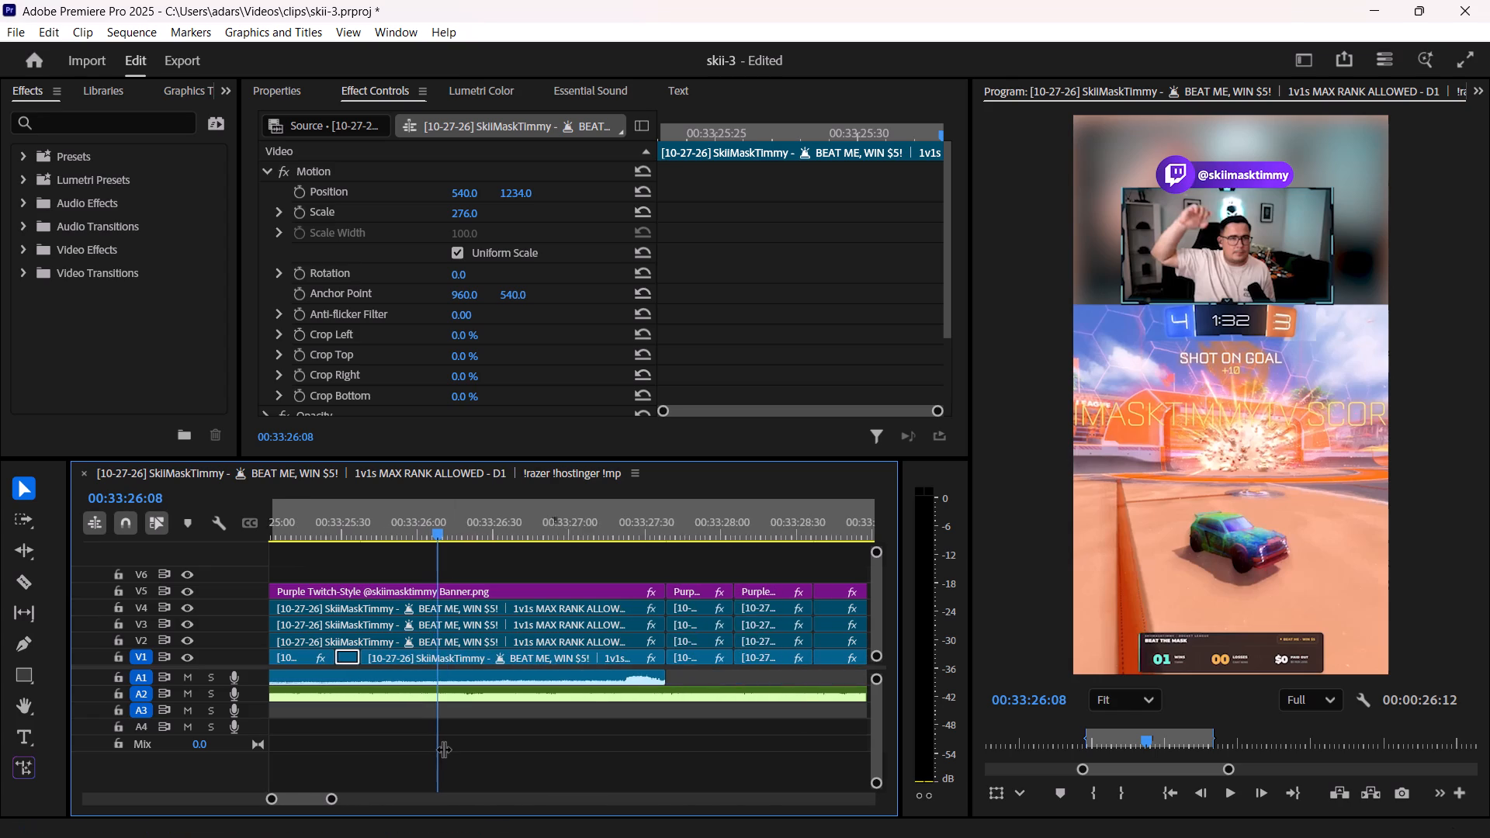
pyautogui.keyDown('shift'); pyautogui.scroll(5, 443, 749); pyautogui.keyUp('shift')
pyautogui.click(354, 525)
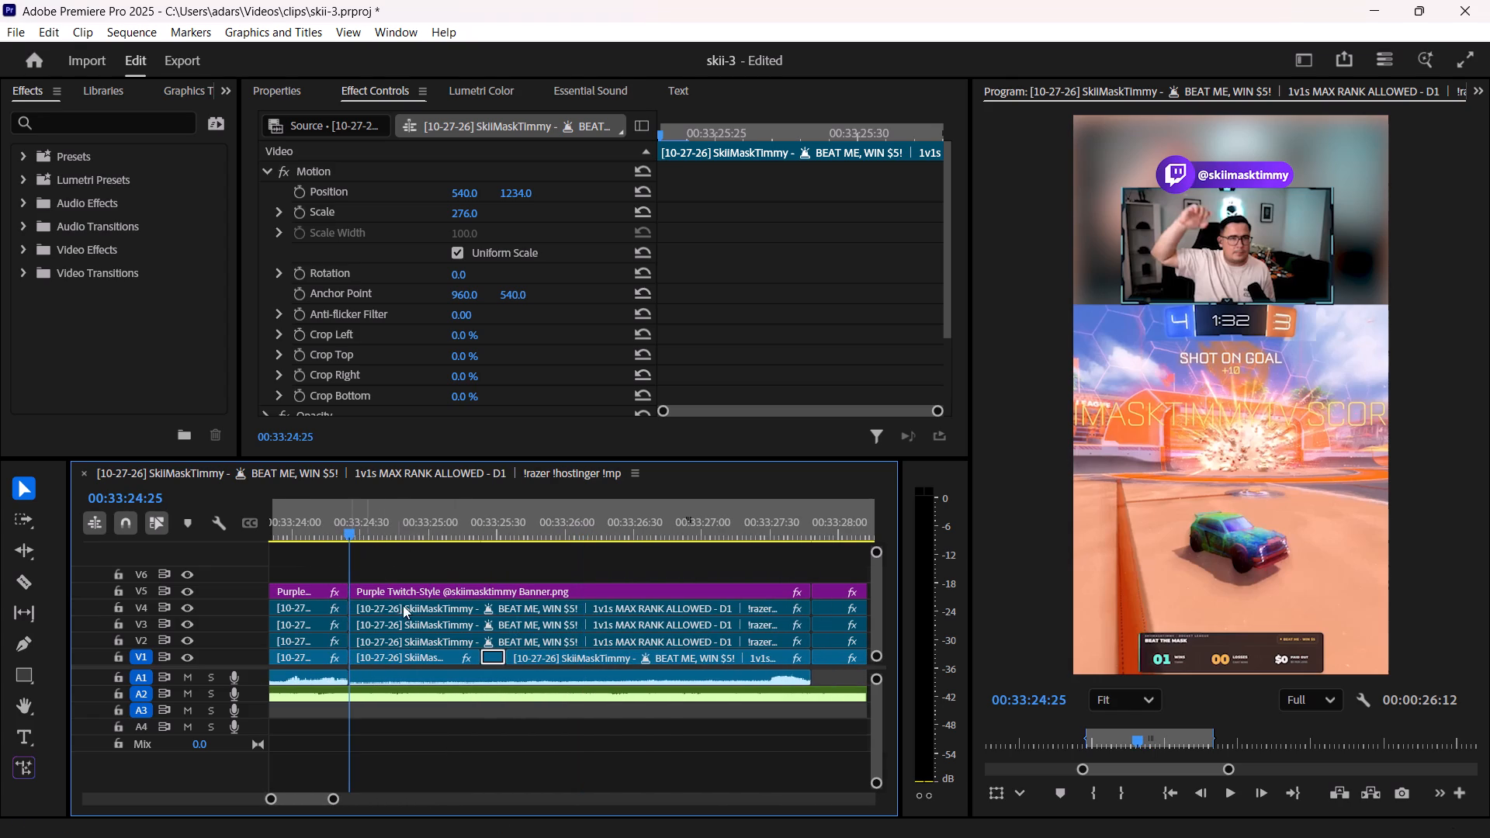
pyautogui.keyDown('alt'); pyautogui.scroll(9, 504, 704); pyautogui.keyUp('alt')
pyautogui.moveTo(424, 521); pyautogui.dragTo(435, 524)
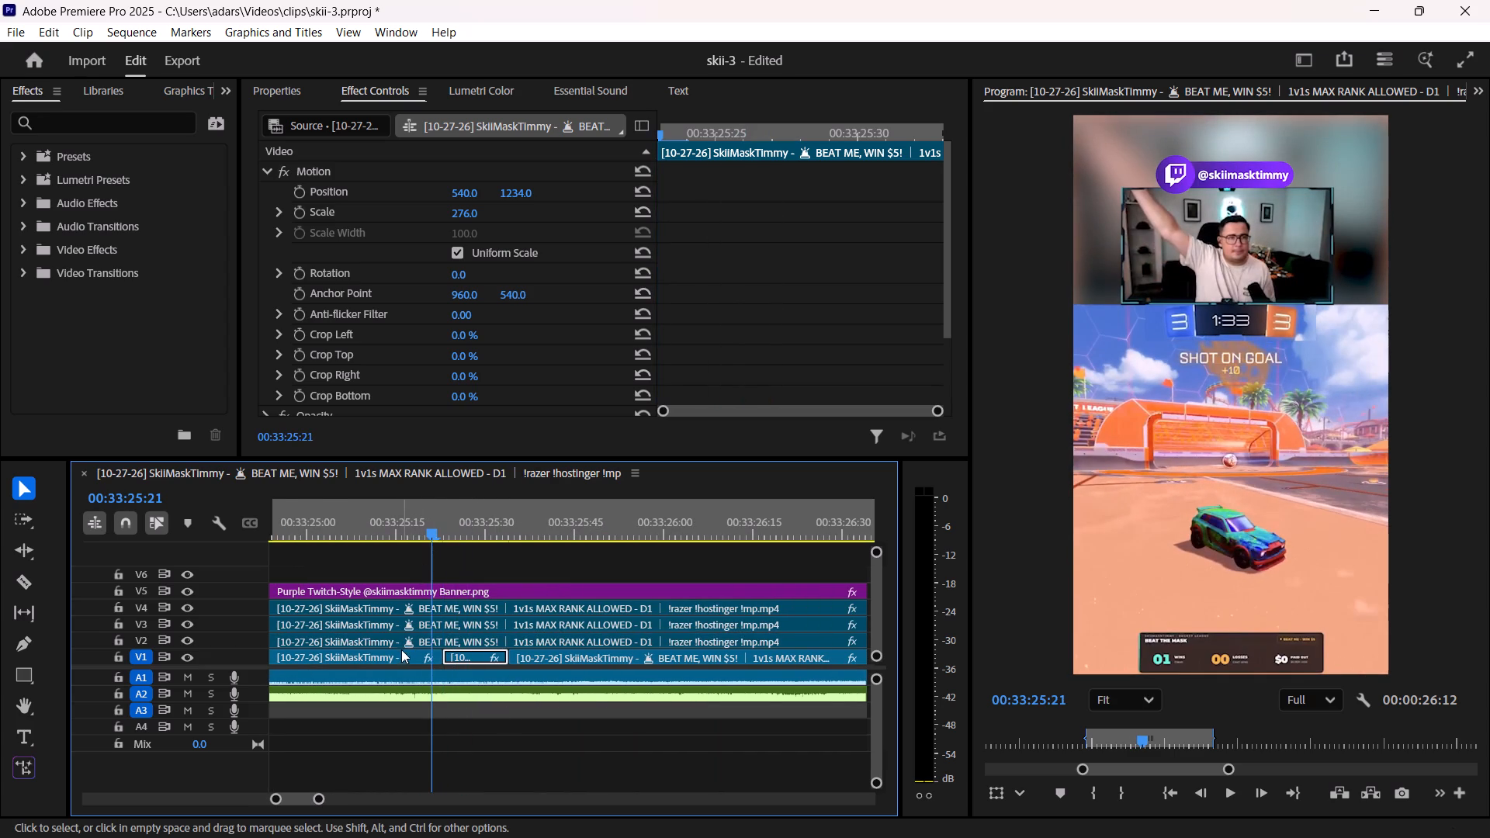
# Set the scale of the short V1 segment starting at 00:33:25:23 to 250.
pyautogui.click(401, 656)
pyautogui.click(469, 657)
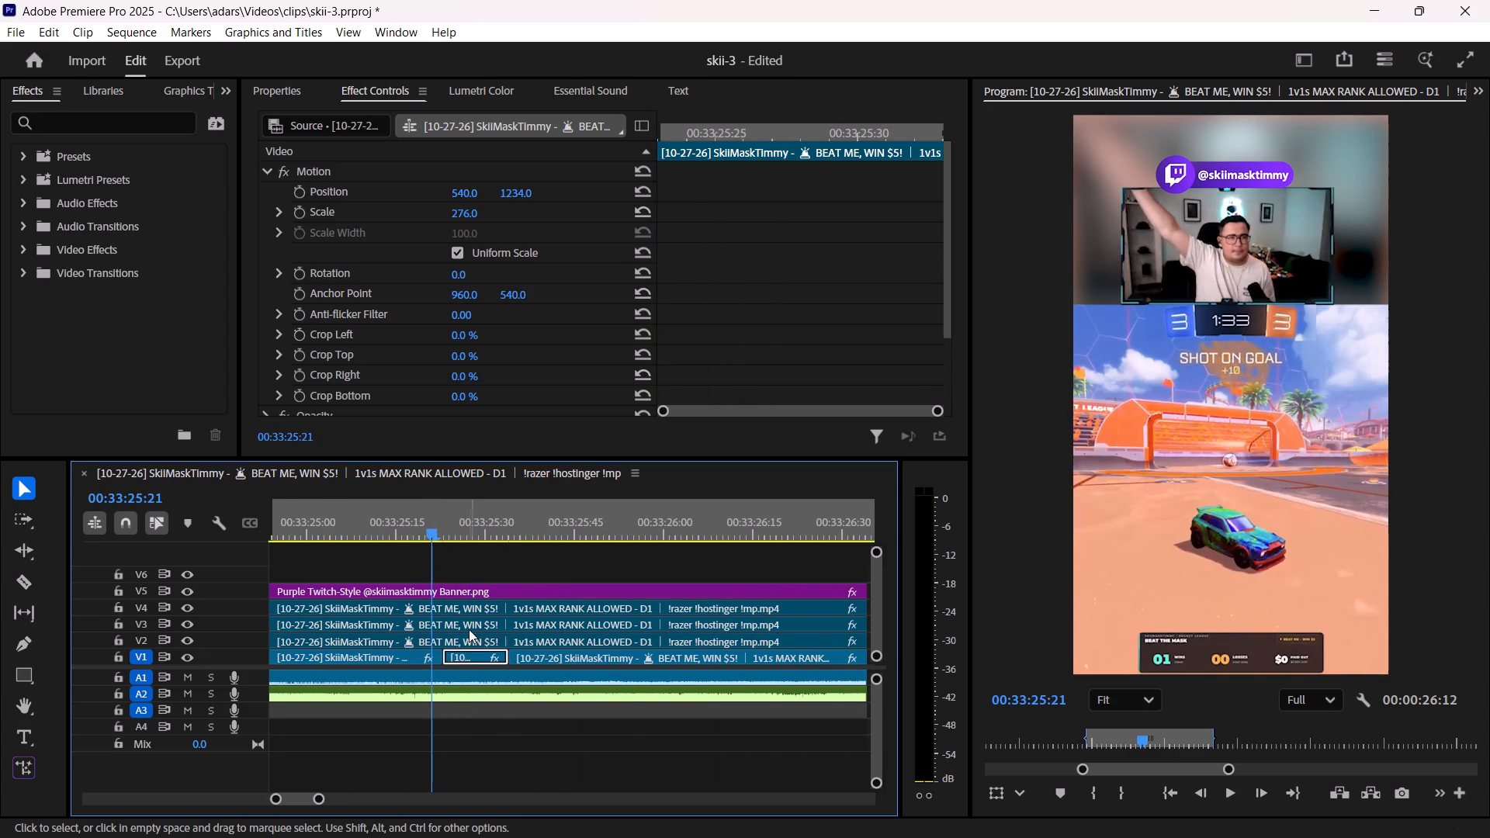
pyautogui.moveTo(429, 538); pyautogui.dragTo(447, 538)
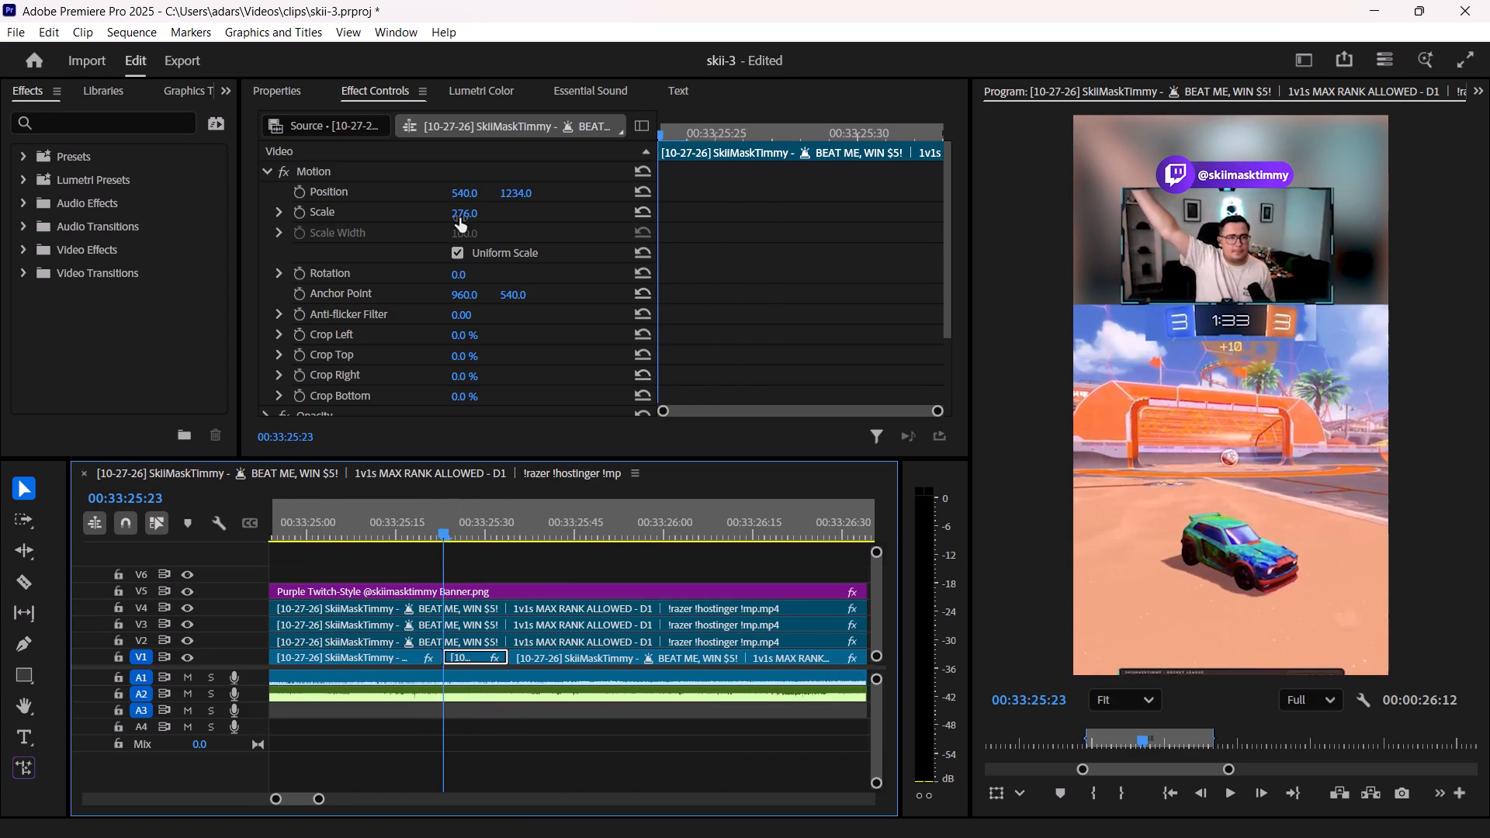
pyautogui.click(459, 215)
pyautogui.hotkey('ctrl', 'z')
pyautogui.press('BackSpace')
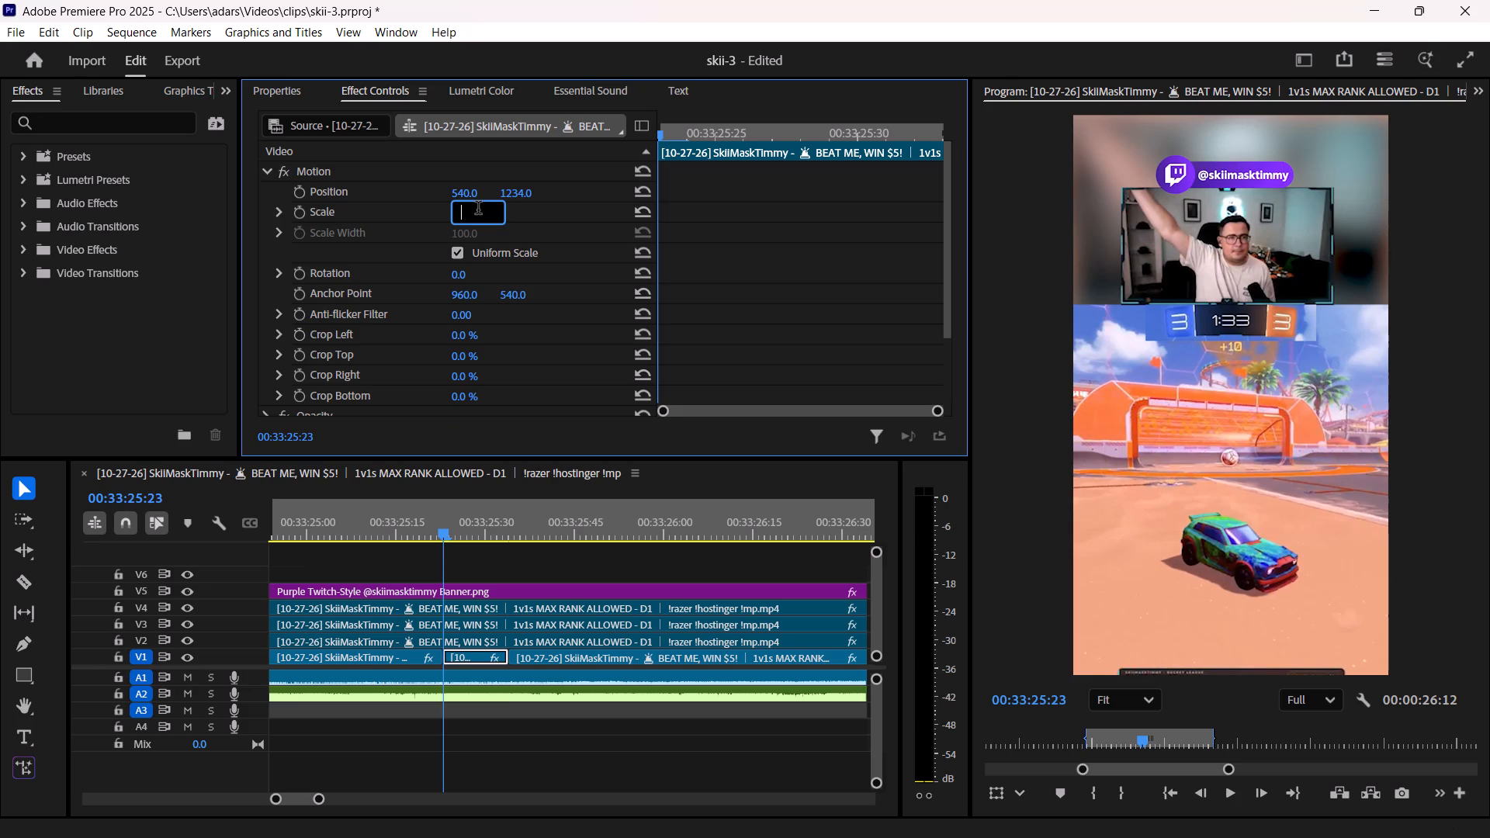
pyautogui.write('250')
pyautogui.press('Return')
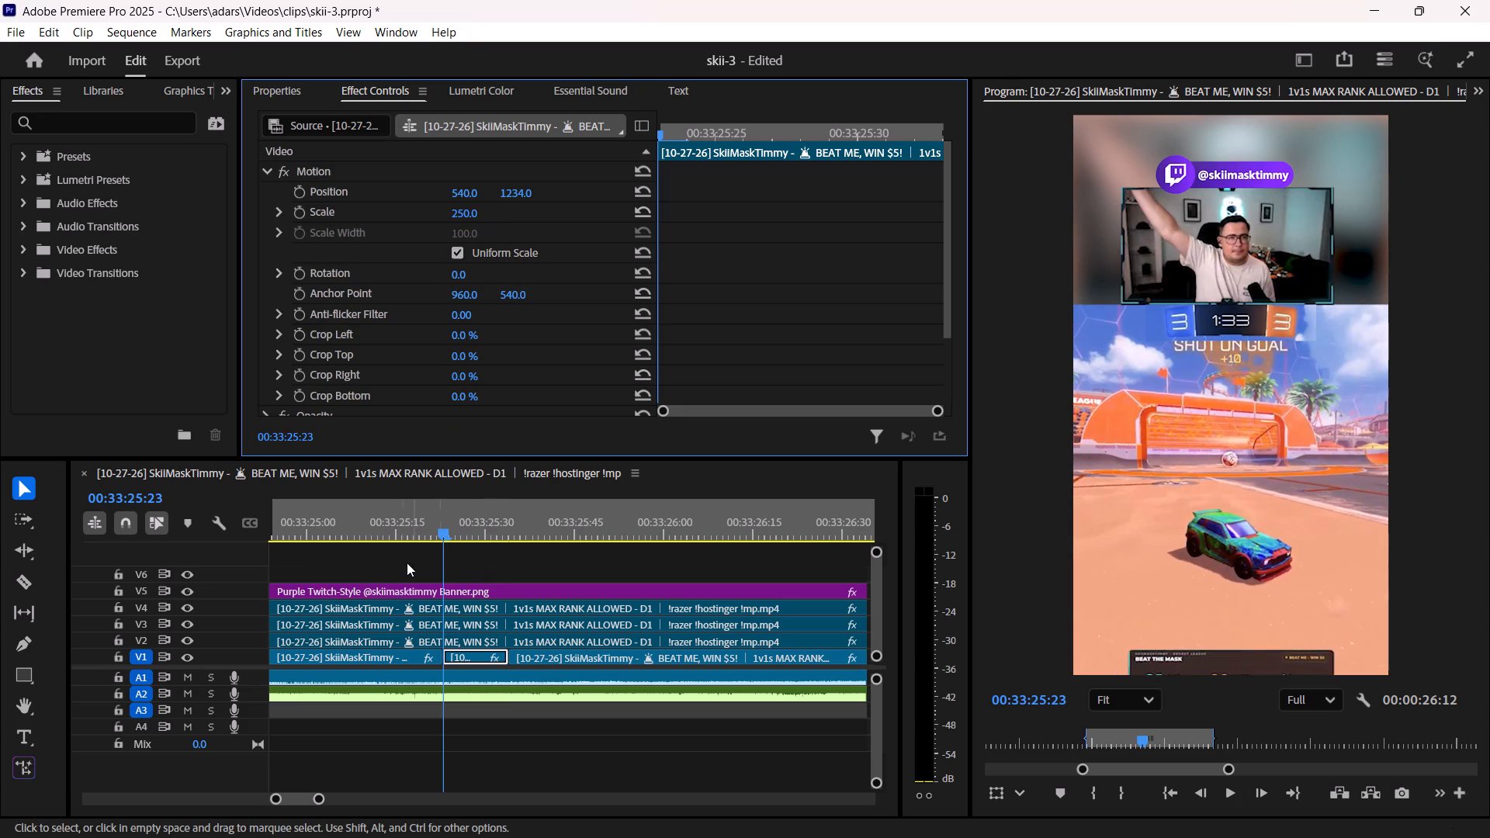
# Play back the goal moment from about 00:33:24:55 to 00:33:26:20 to check the new zoom.
pyautogui.click(321, 525)
pyautogui.press('space')
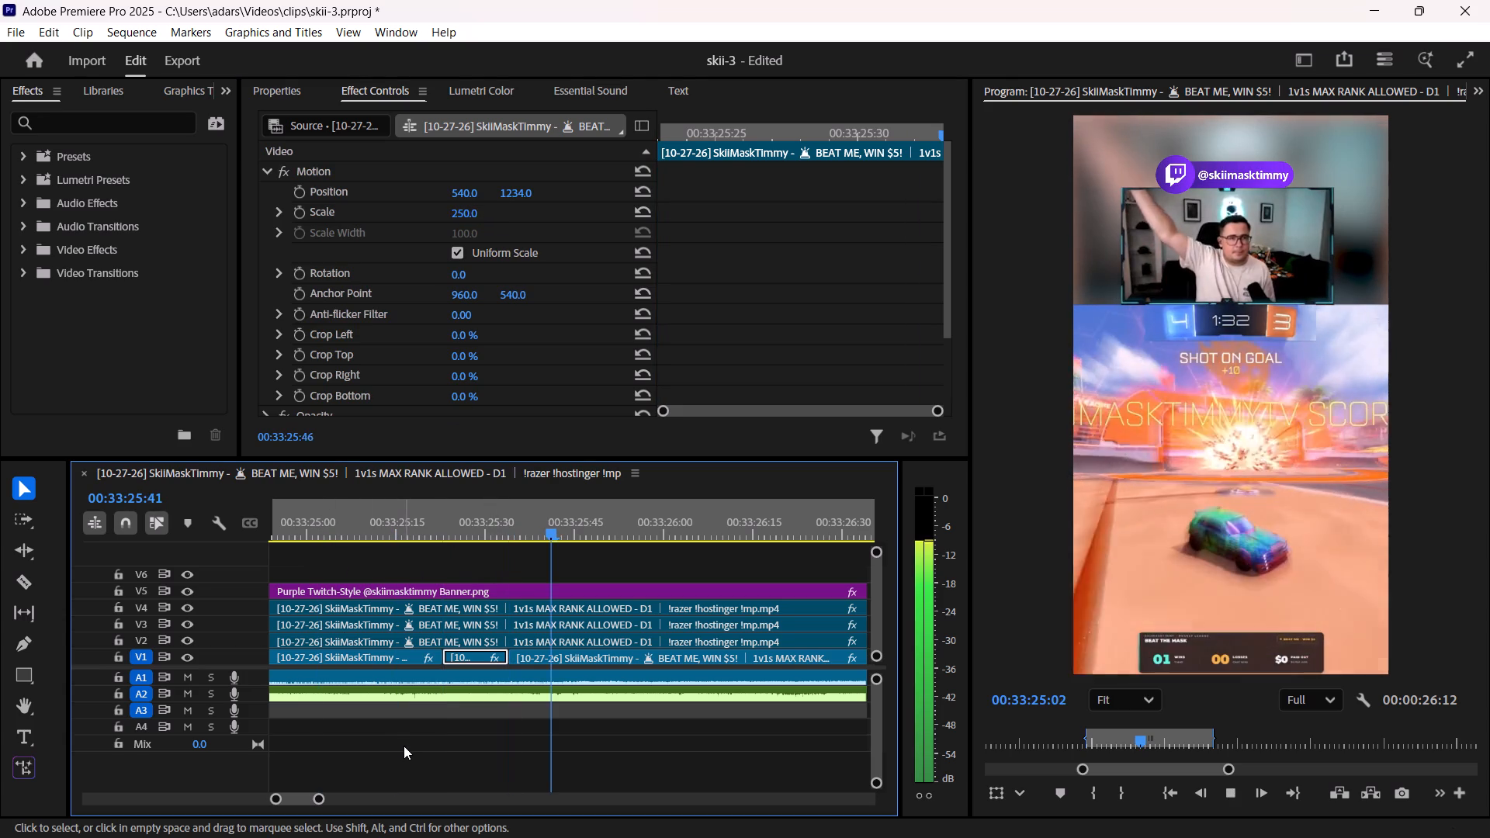
pyautogui.press('space')
pyautogui.keyDown('shift'); pyautogui.scroll(5, 442, 788); pyautogui.keyUp('shift')
pyautogui.click(442, 784)
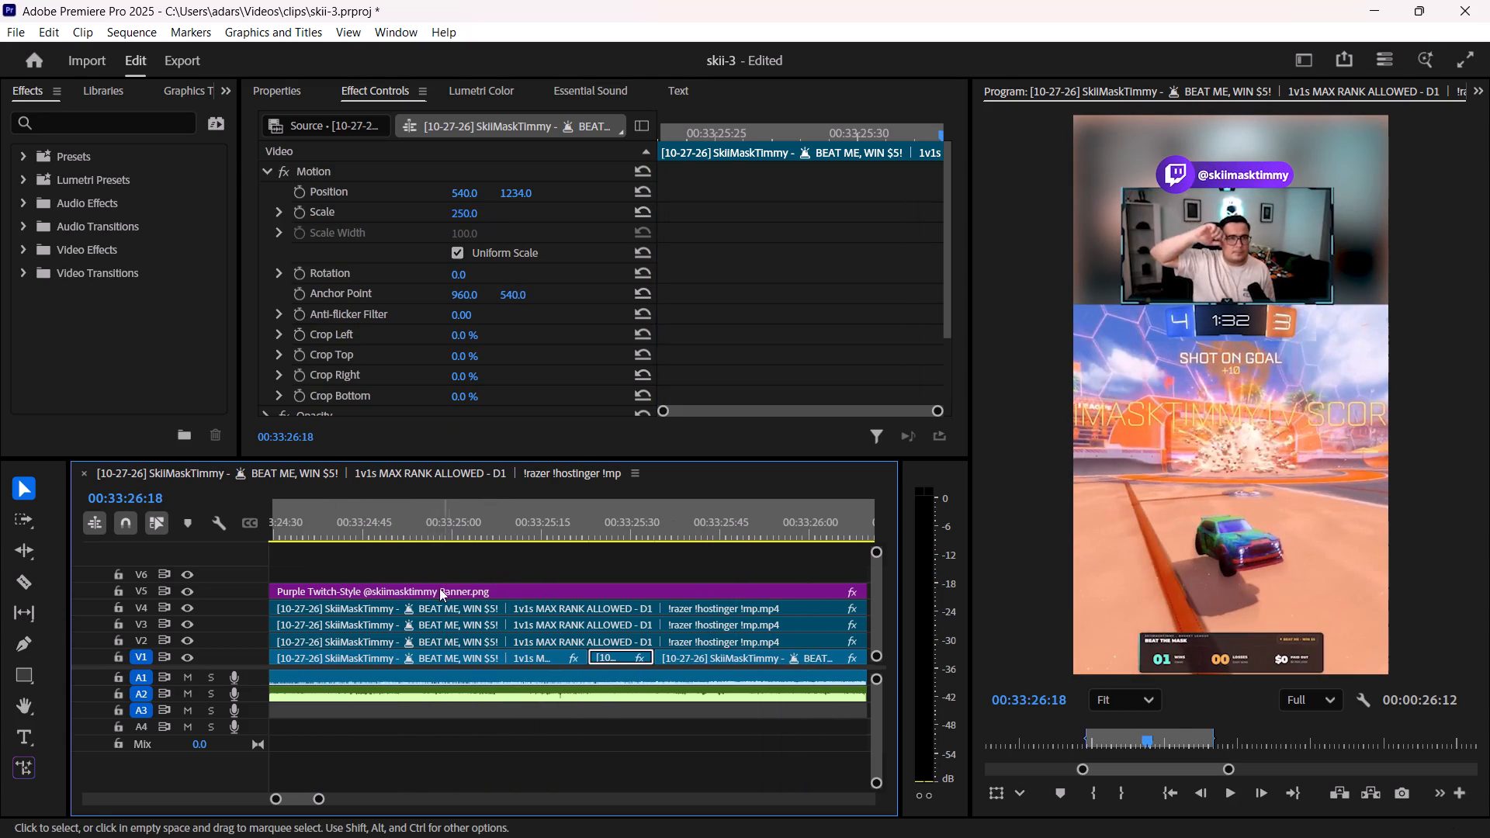
pyautogui.click(421, 513)
pyautogui.press('space')
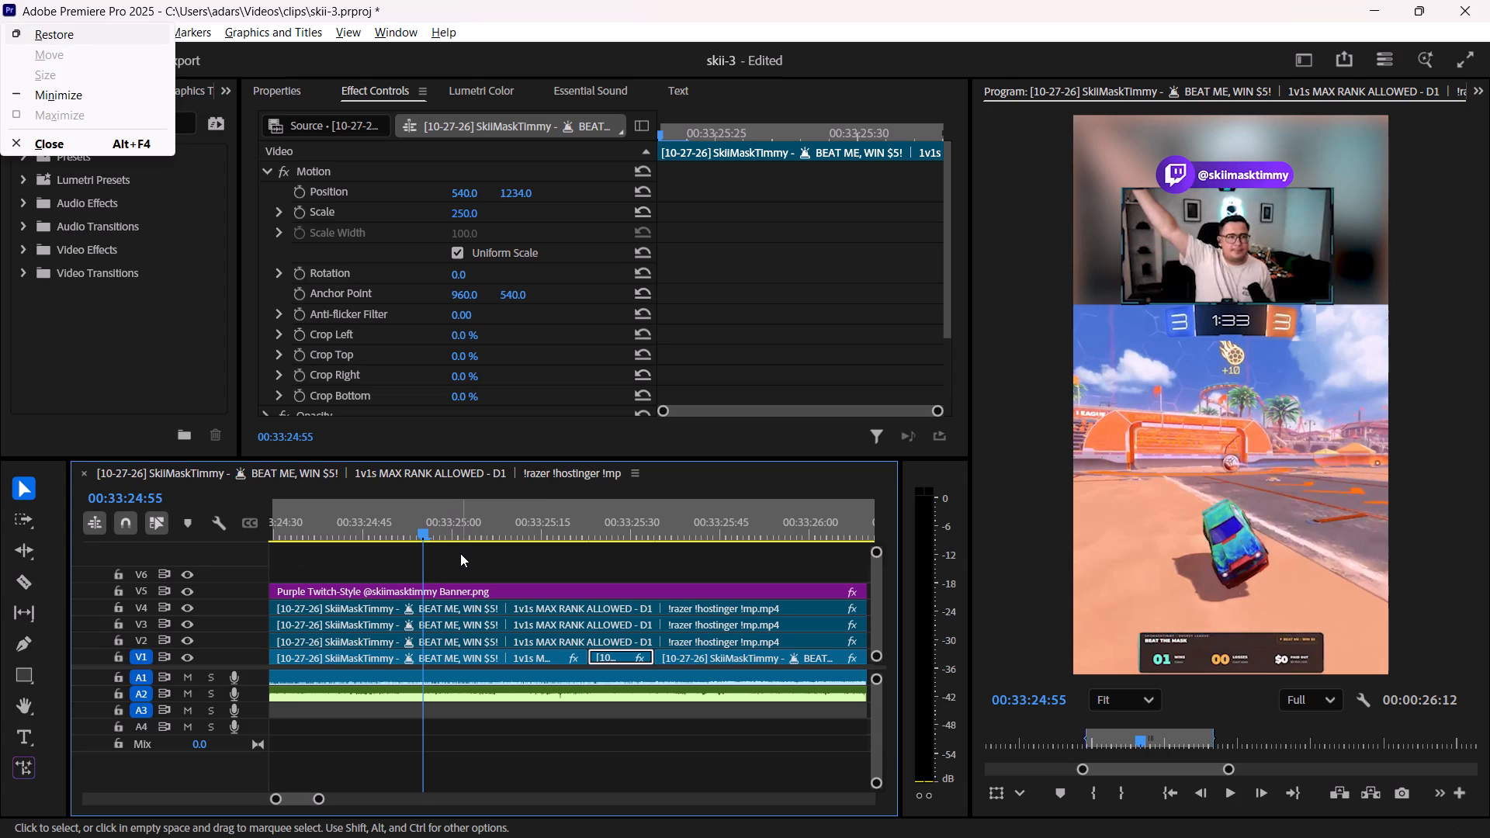
pyautogui.click(502, 788)
pyautogui.press('space')
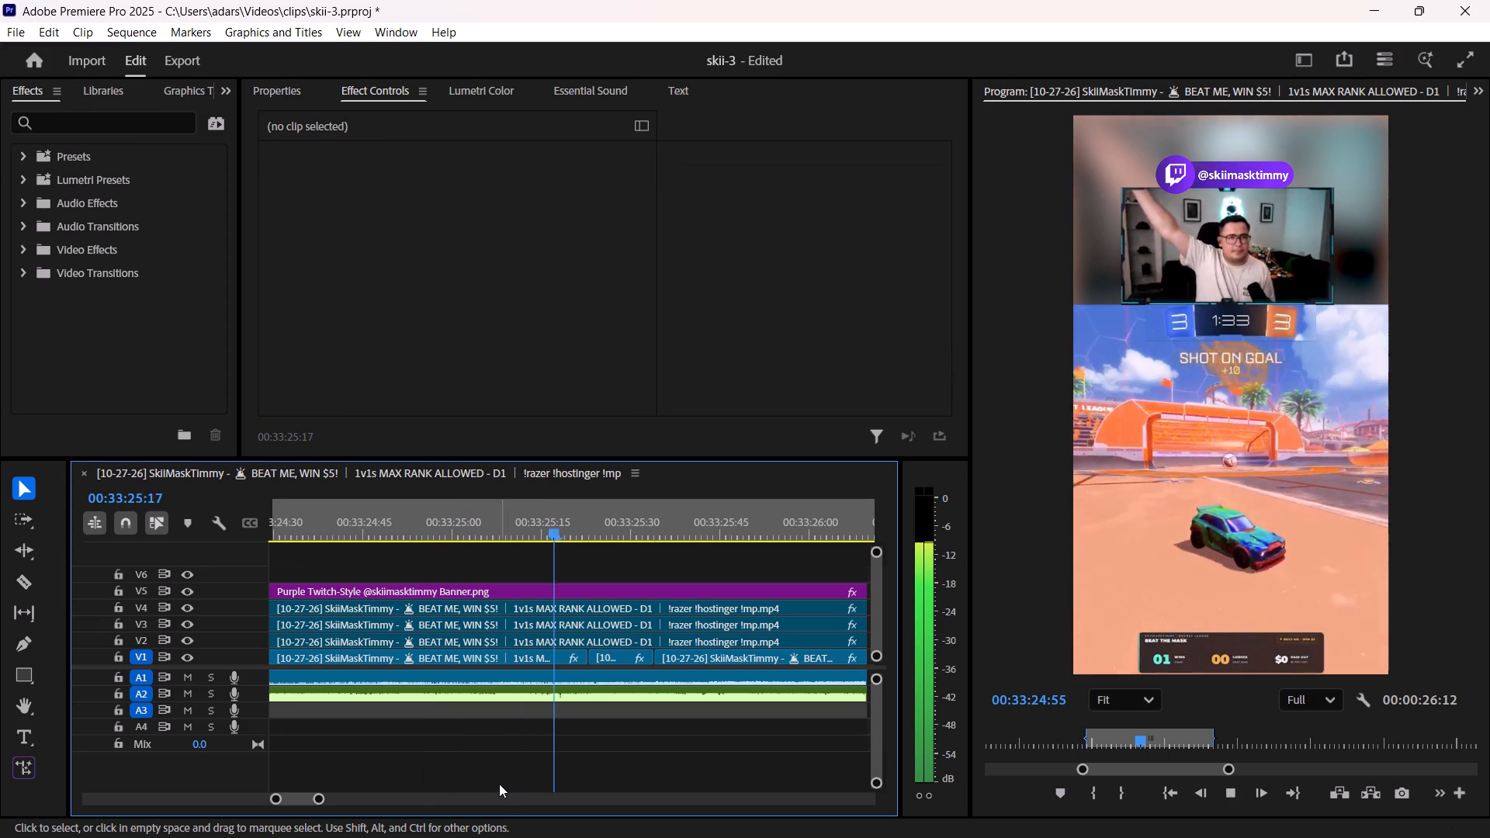
pyautogui.press('space')
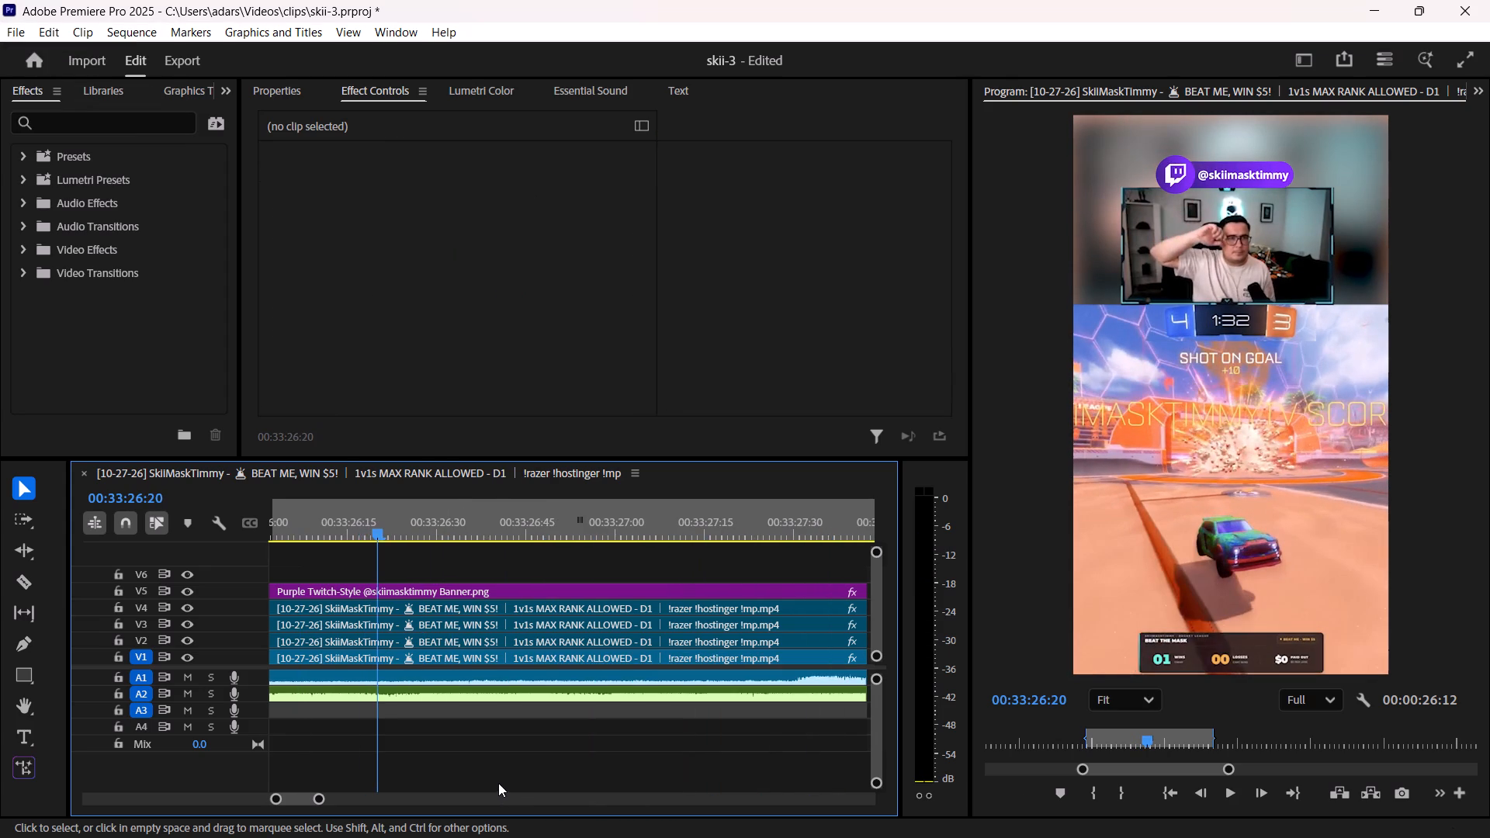
# Replay the zoomed goal moment repeatedly from 00:33:24:56, ending the last pass at about 00:33:27:12.
pyautogui.keyDown('shift'); pyautogui.scroll(16, 498, 783); pyautogui.keyUp('shift')
pyautogui.click(505, 520)
pyautogui.press('space')
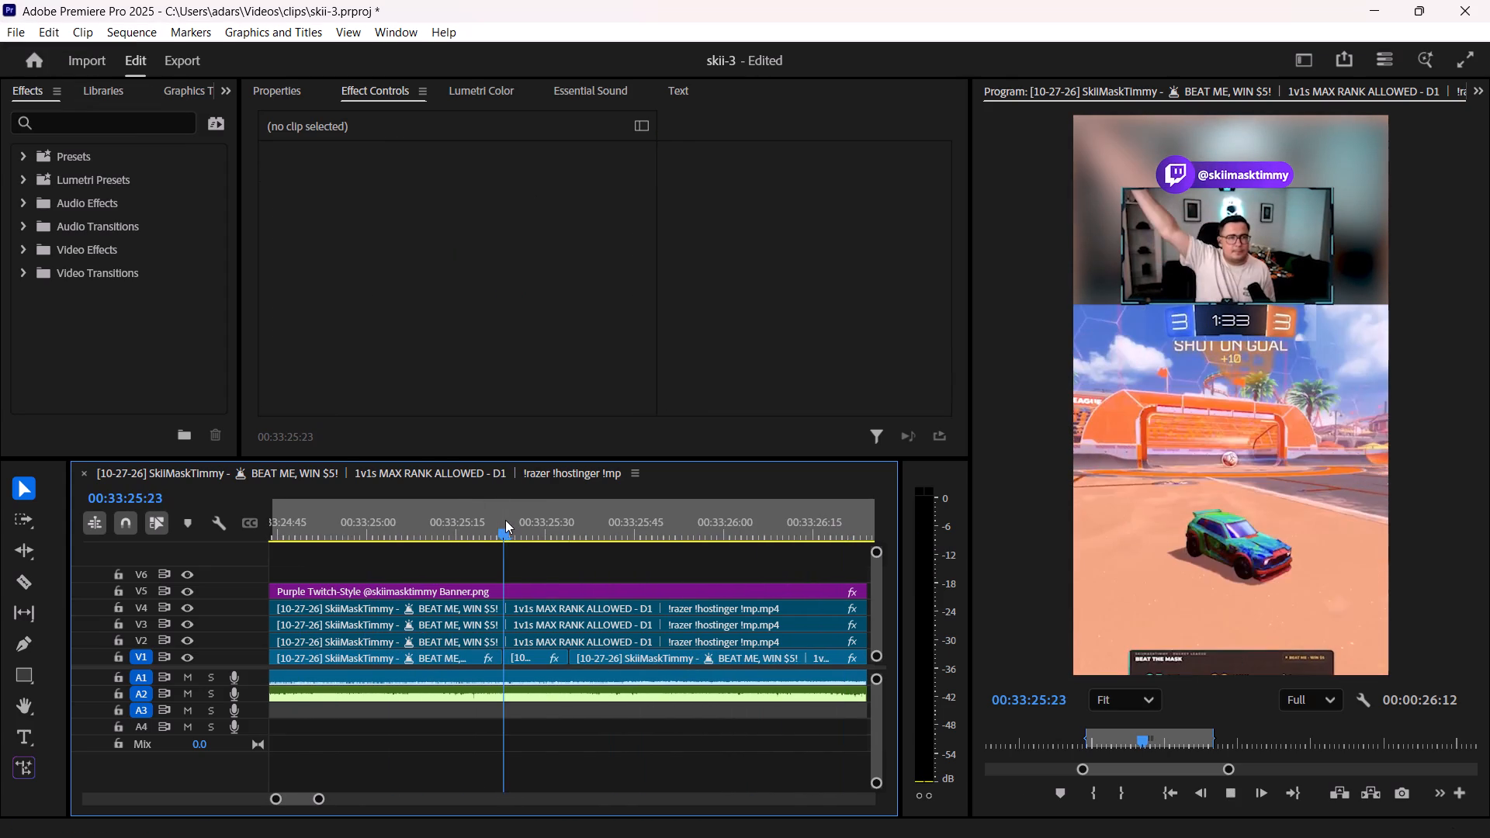
pyautogui.press('space')
pyautogui.click(348, 524)
pyautogui.press('space')
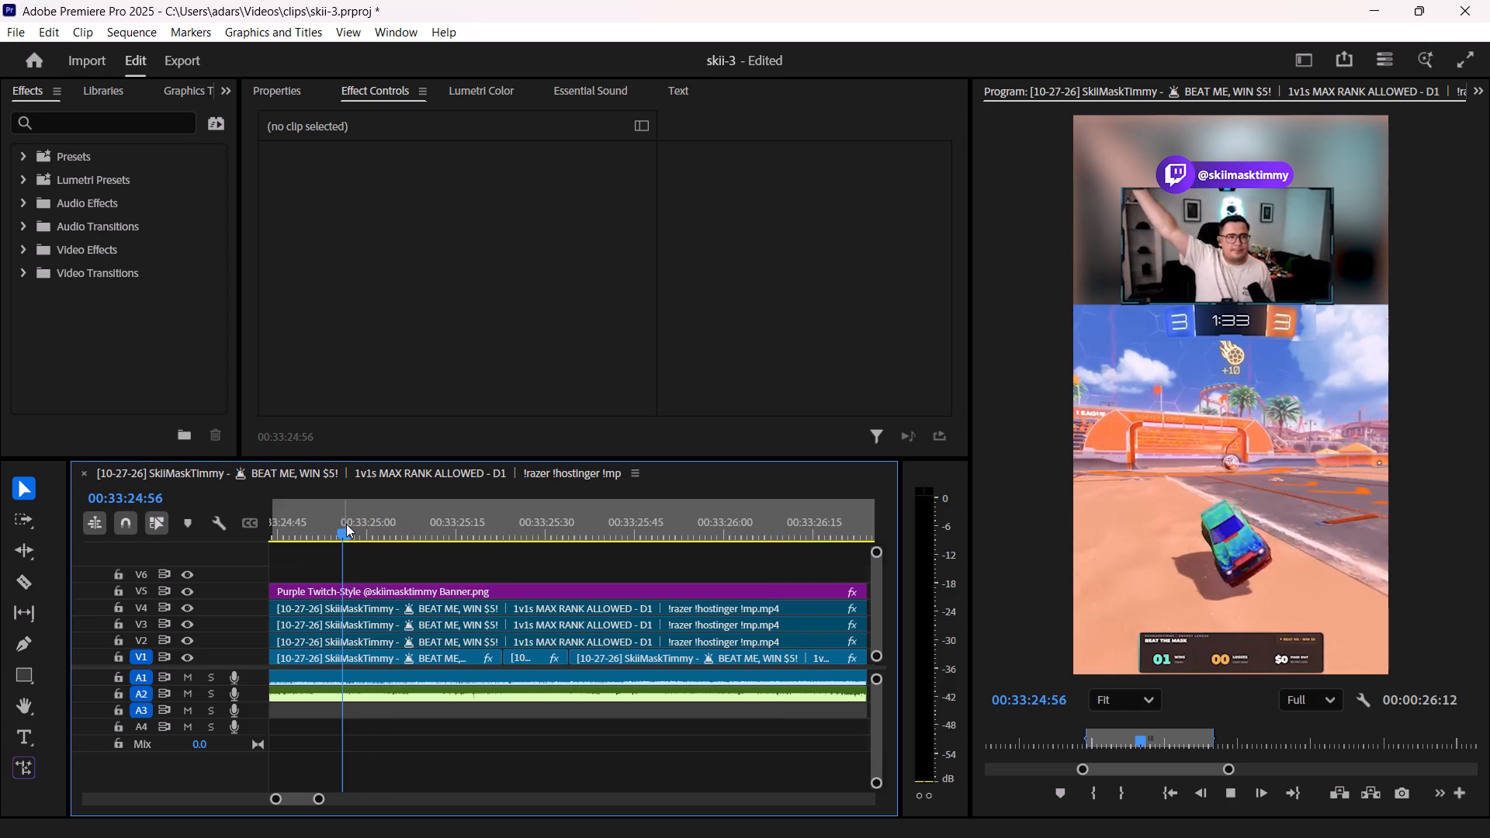
pyautogui.press('space')
pyautogui.click(346, 524)
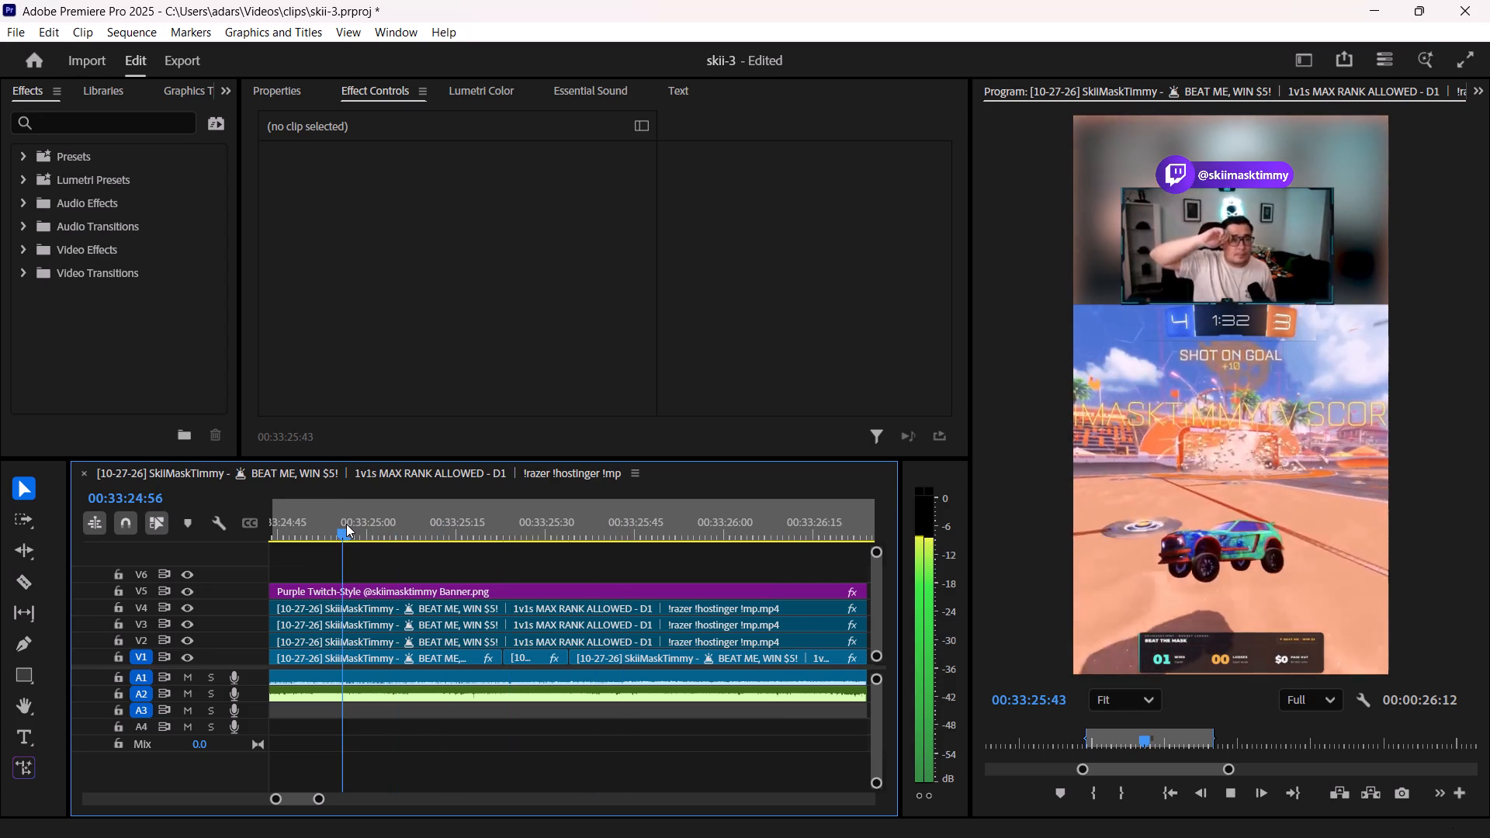
pyautogui.press('space')
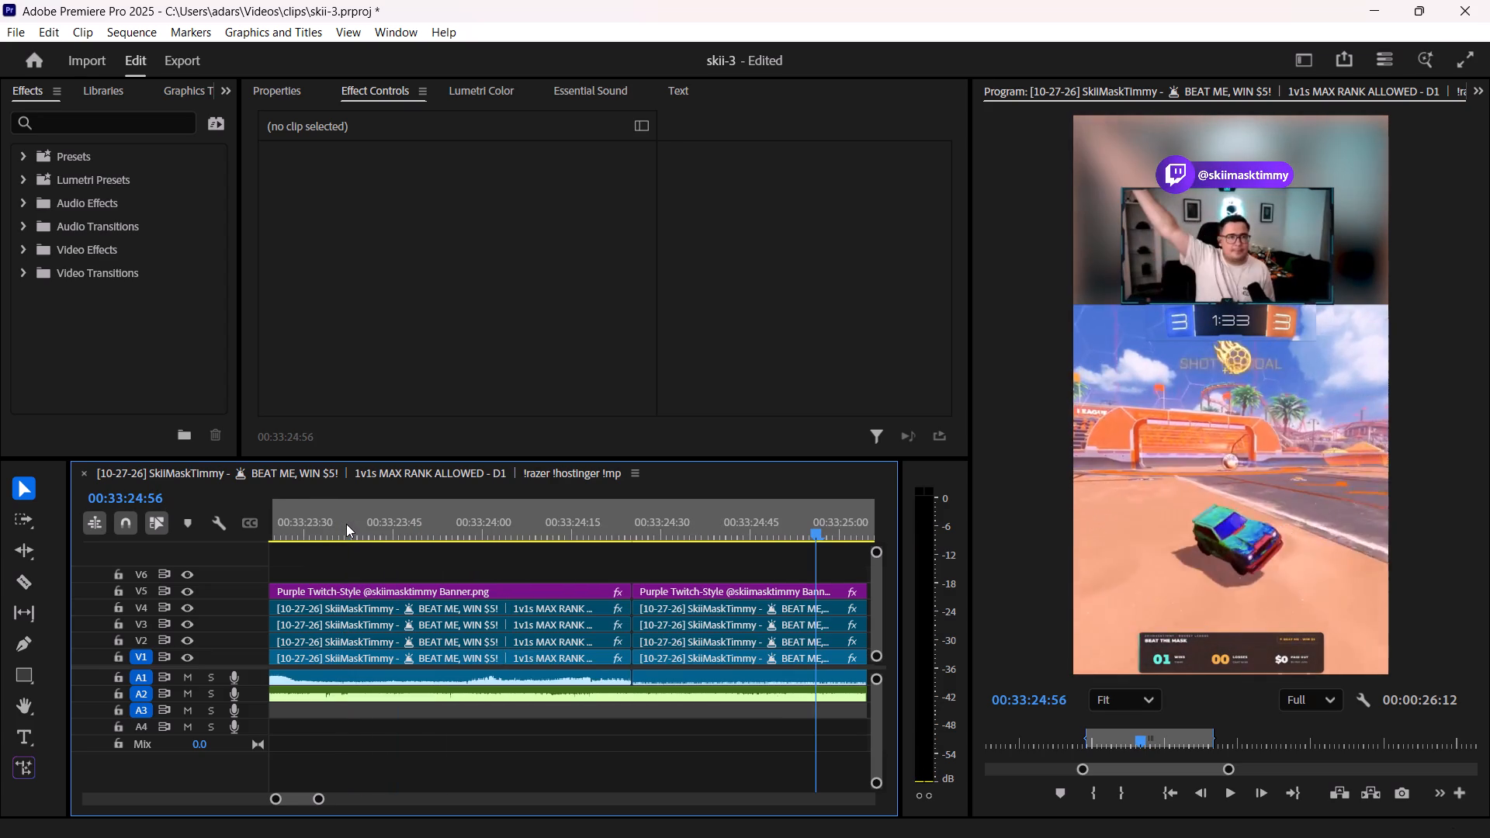
pyautogui.press('space')
pyautogui.keyDown('alt'); pyautogui.scroll(-4, 432, 769); pyautogui.keyUp('alt')
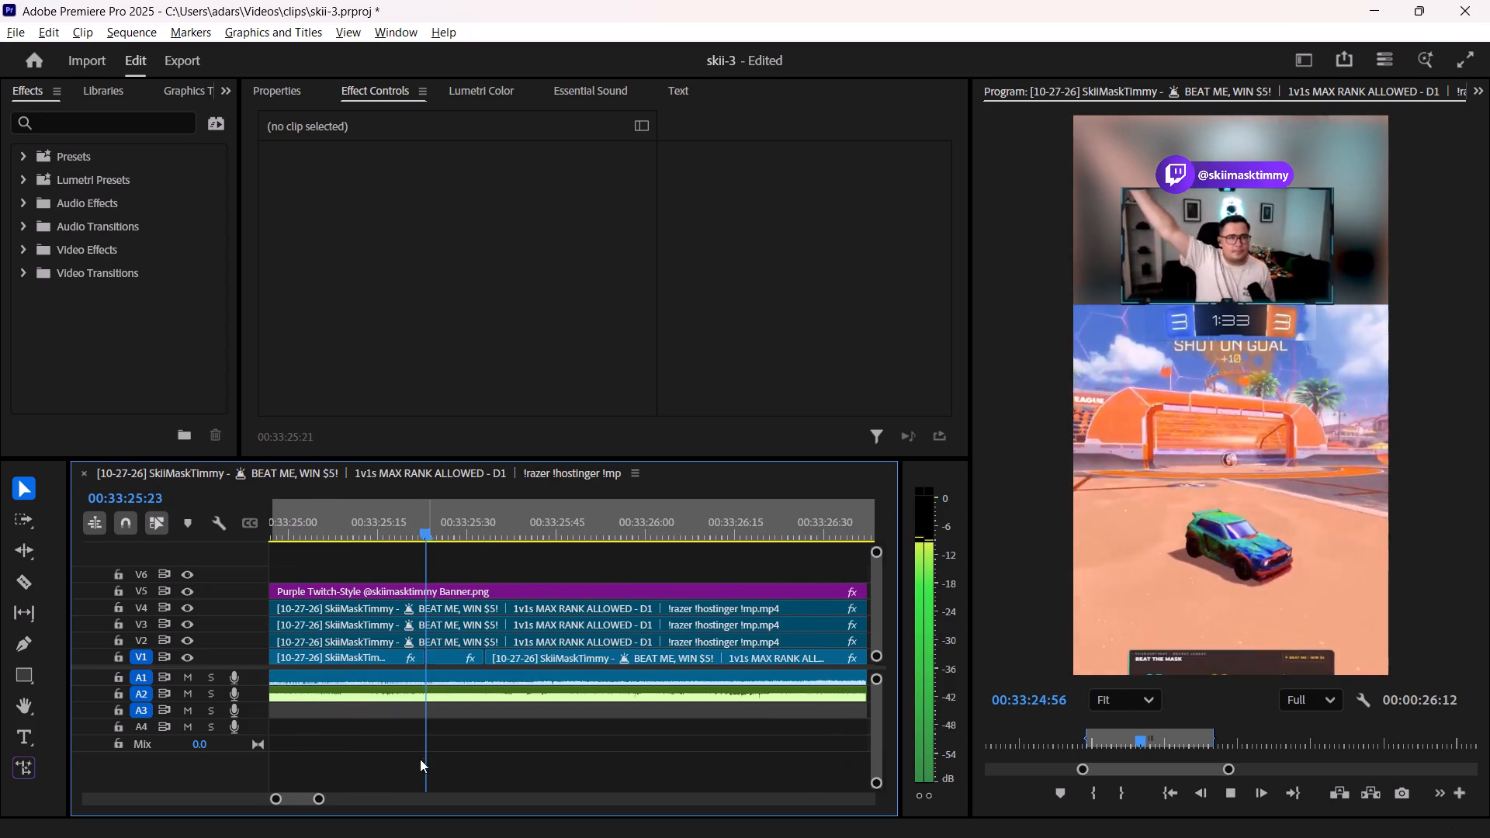
pyautogui.keyDown('alt'); pyautogui.scroll(-17, 420, 759); pyautogui.keyUp('alt')
pyautogui.press('space')
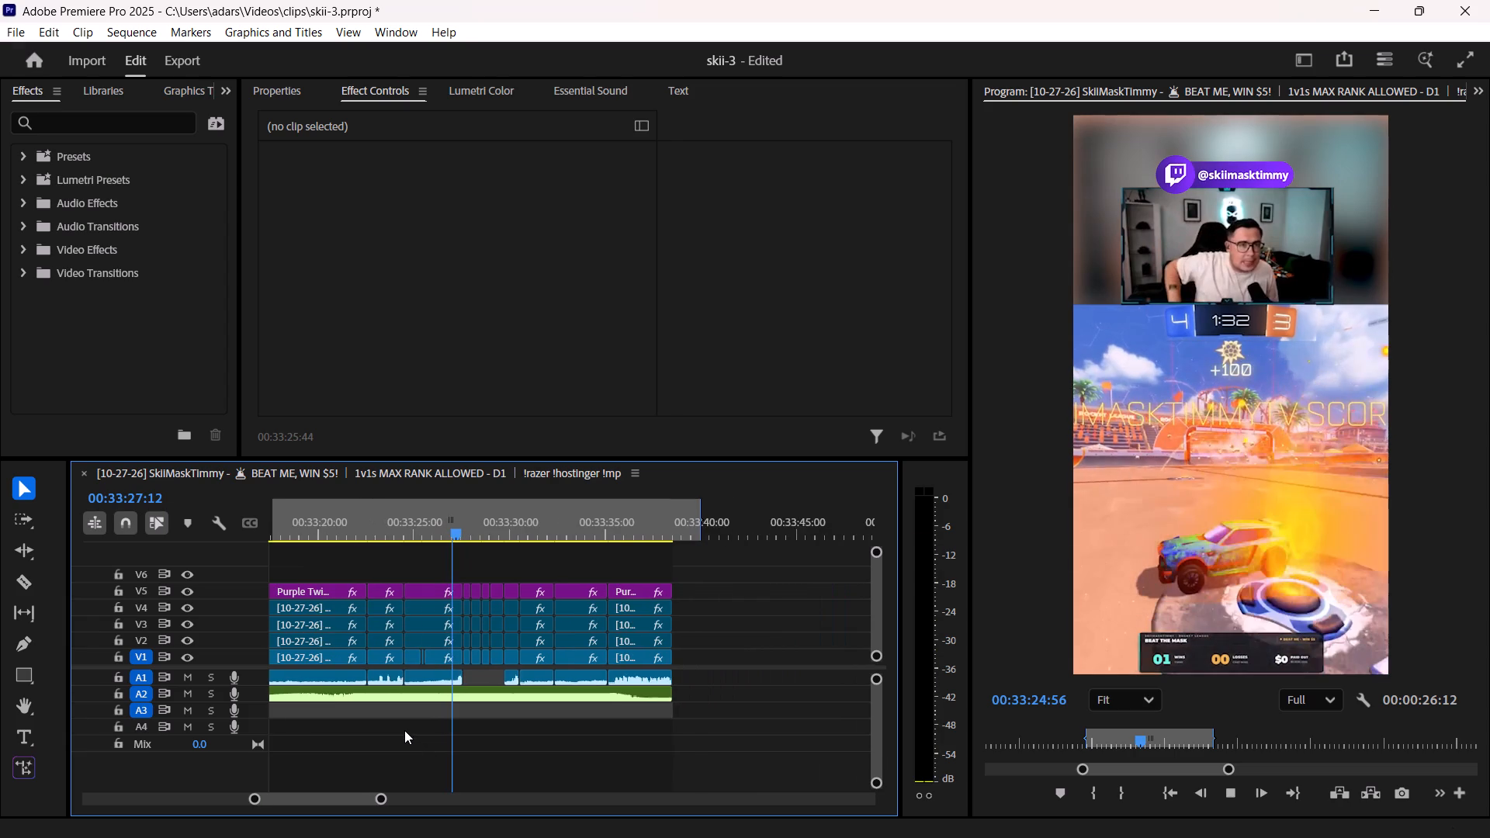
# Play the clip from near its beginning through to the goal at 00:33:30:32.
pyautogui.keyDown('shift'); pyautogui.scroll(4, 400, 727); pyautogui.keyUp('shift')
pyautogui.click(348, 532)
pyautogui.press('space')
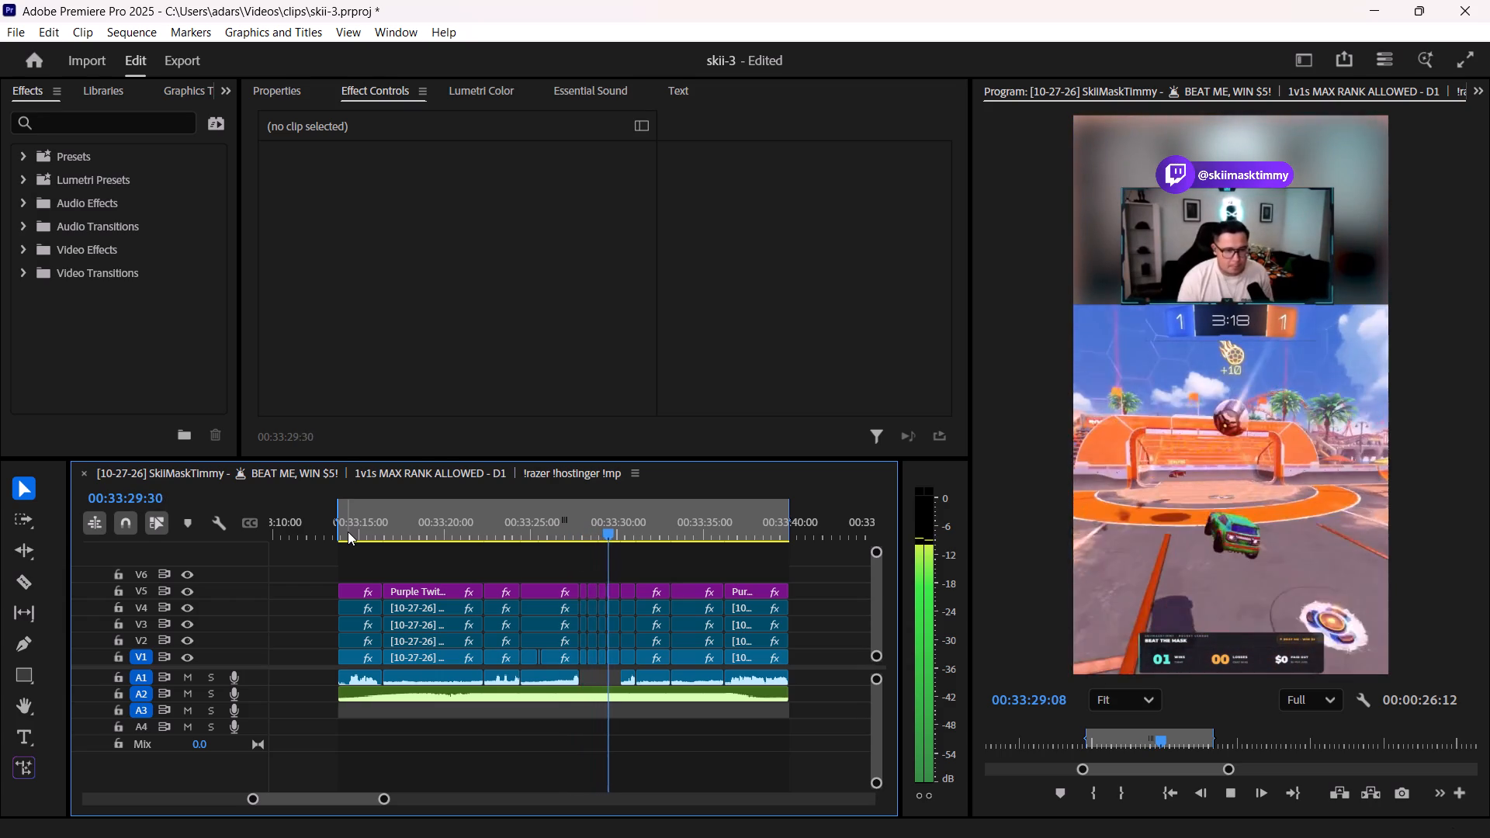
pyautogui.press('space')
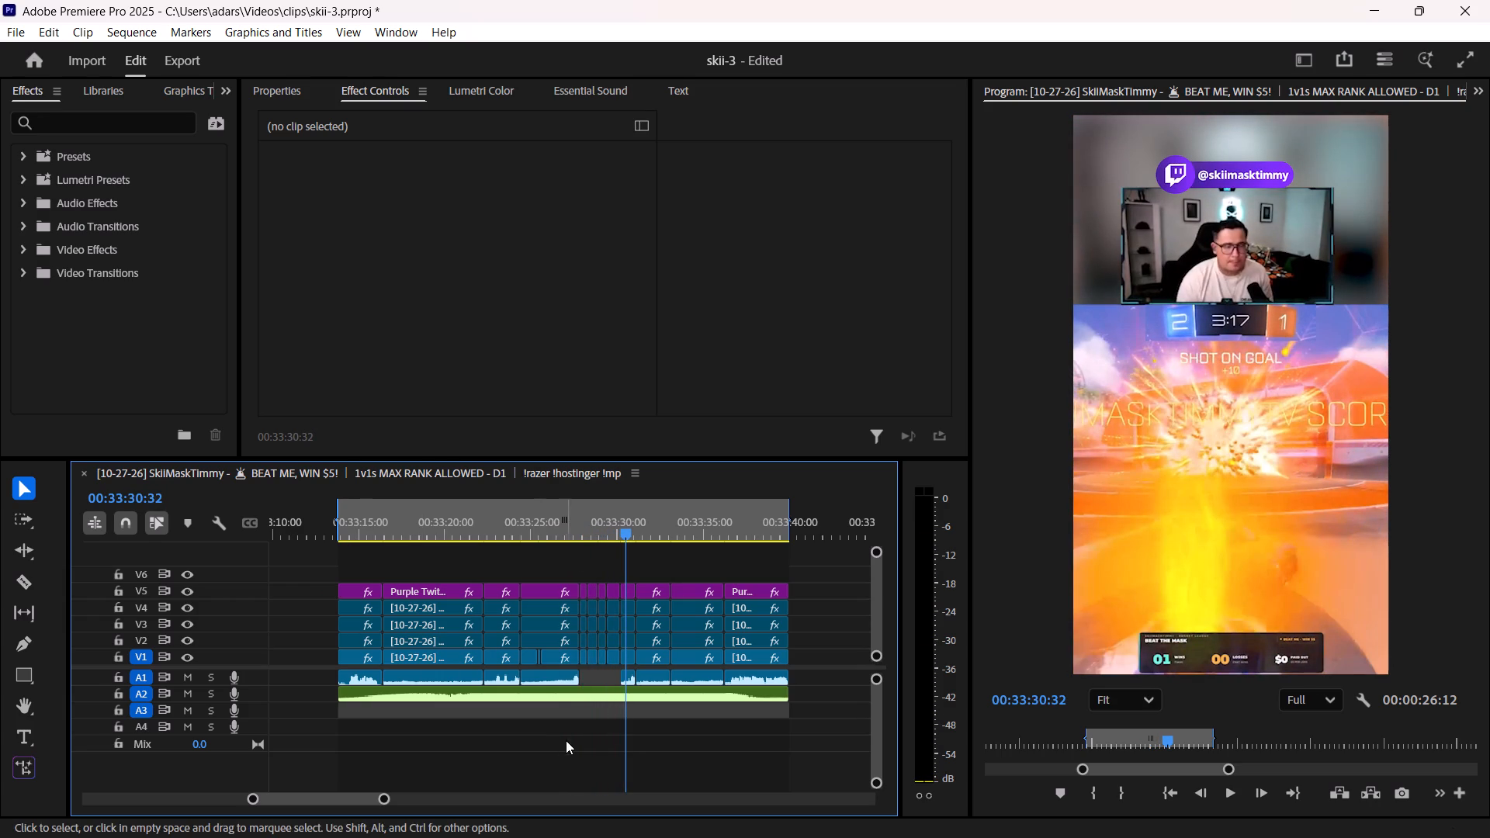
# Scrub frame by frame through the goal moment around 00:33:30:11 to examine the shot leading into the explosion.
pyautogui.keyDown('shift'); pyautogui.scroll(2, 629, 757); pyautogui.keyUp('shift')
pyautogui.keyDown('shift'); pyautogui.scroll(-3, 630, 757); pyautogui.keyUp('shift')
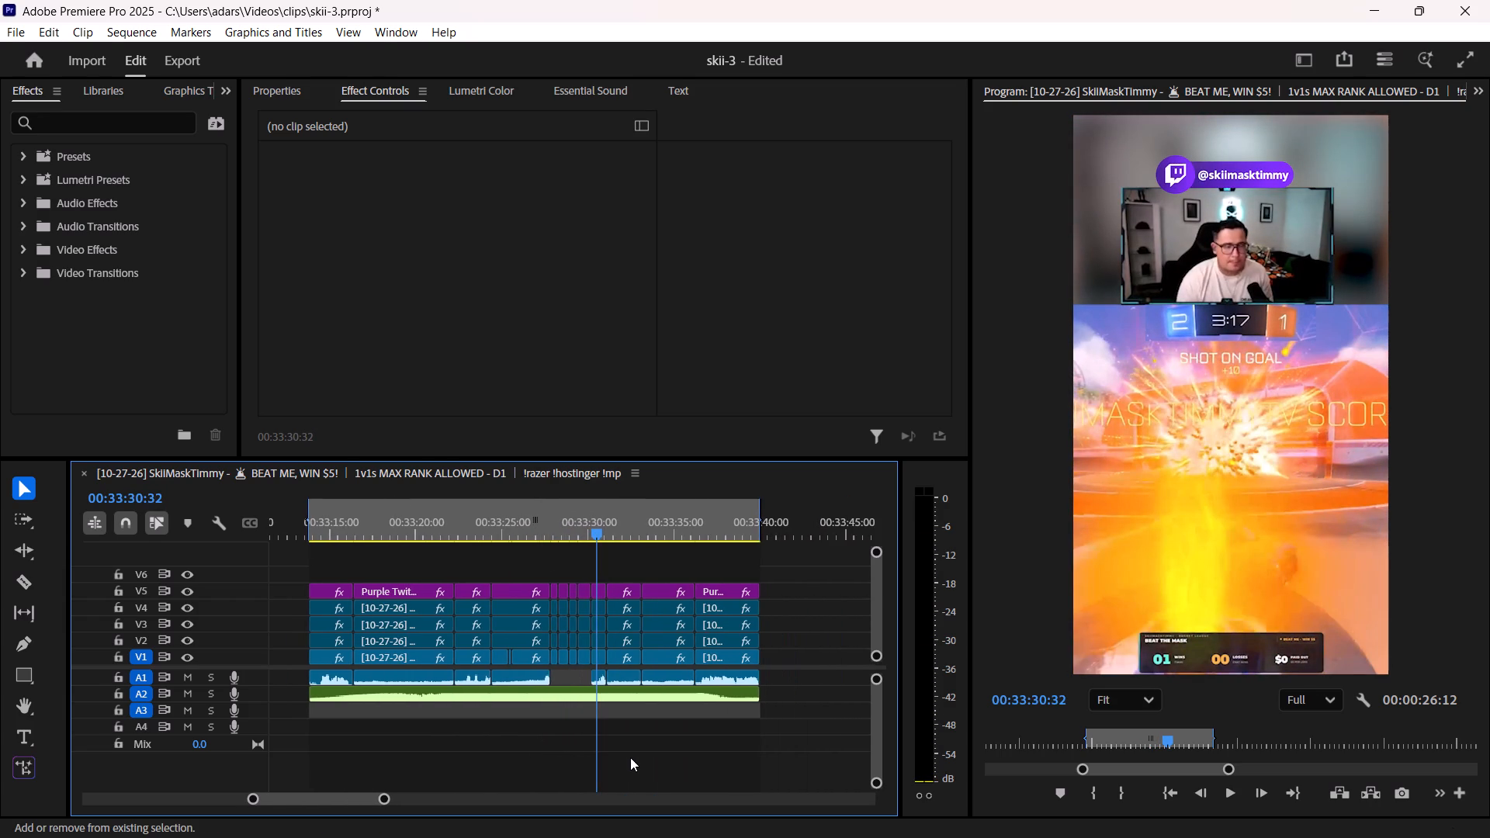
pyautogui.keyDown('alt'); pyautogui.scroll(17, 632, 757); pyautogui.keyUp('alt')
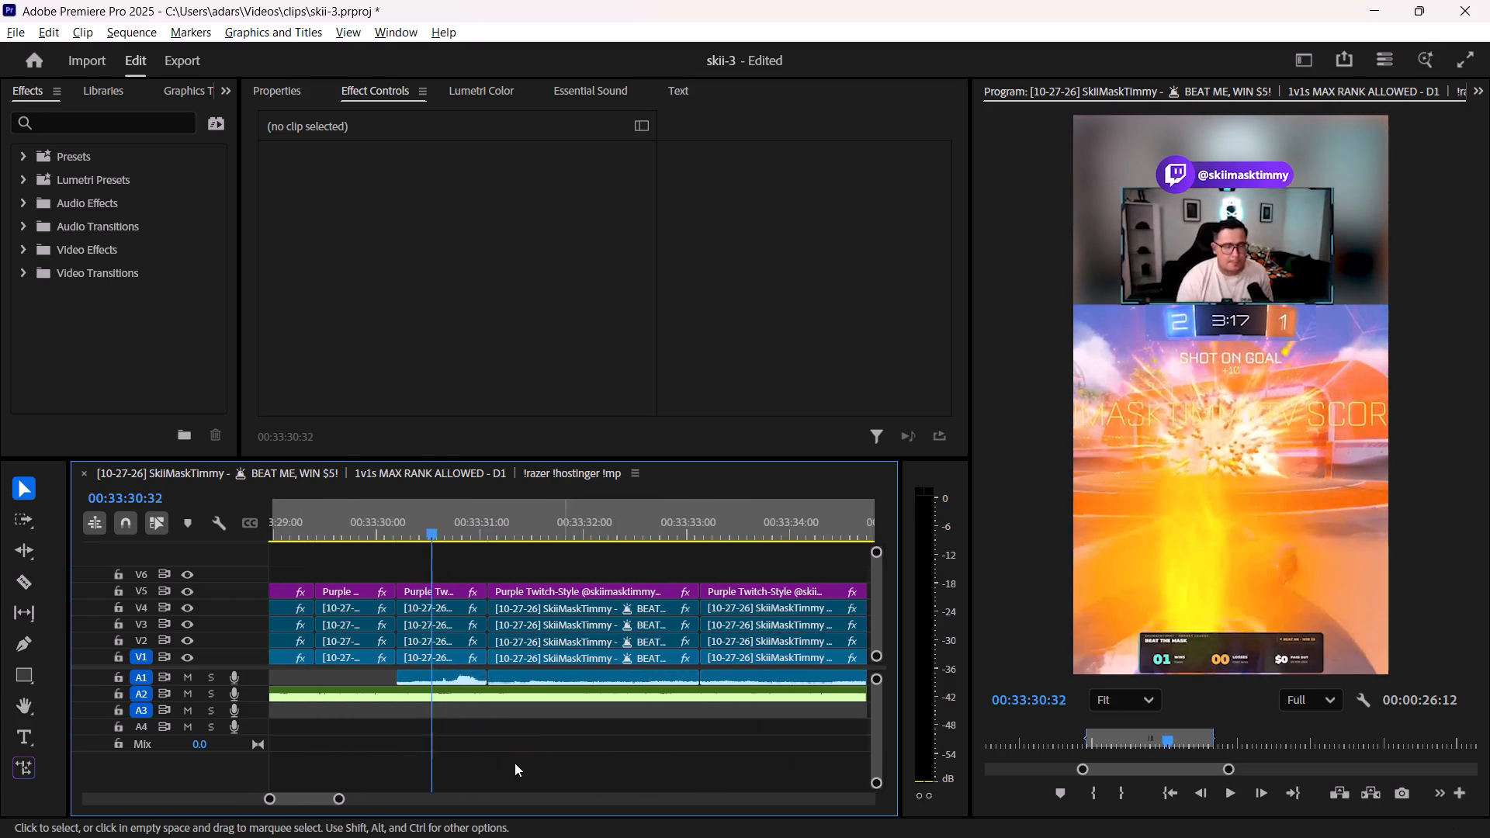
pyautogui.keyDown('alt'); pyautogui.scroll(7, 498, 761); pyautogui.keyUp('alt')
pyautogui.keyDown('shift'); pyautogui.scroll(7, 498, 761); pyautogui.keyUp('shift')
pyautogui.keyDown('alt'); pyautogui.scroll(4, 498, 761); pyautogui.keyUp('alt')
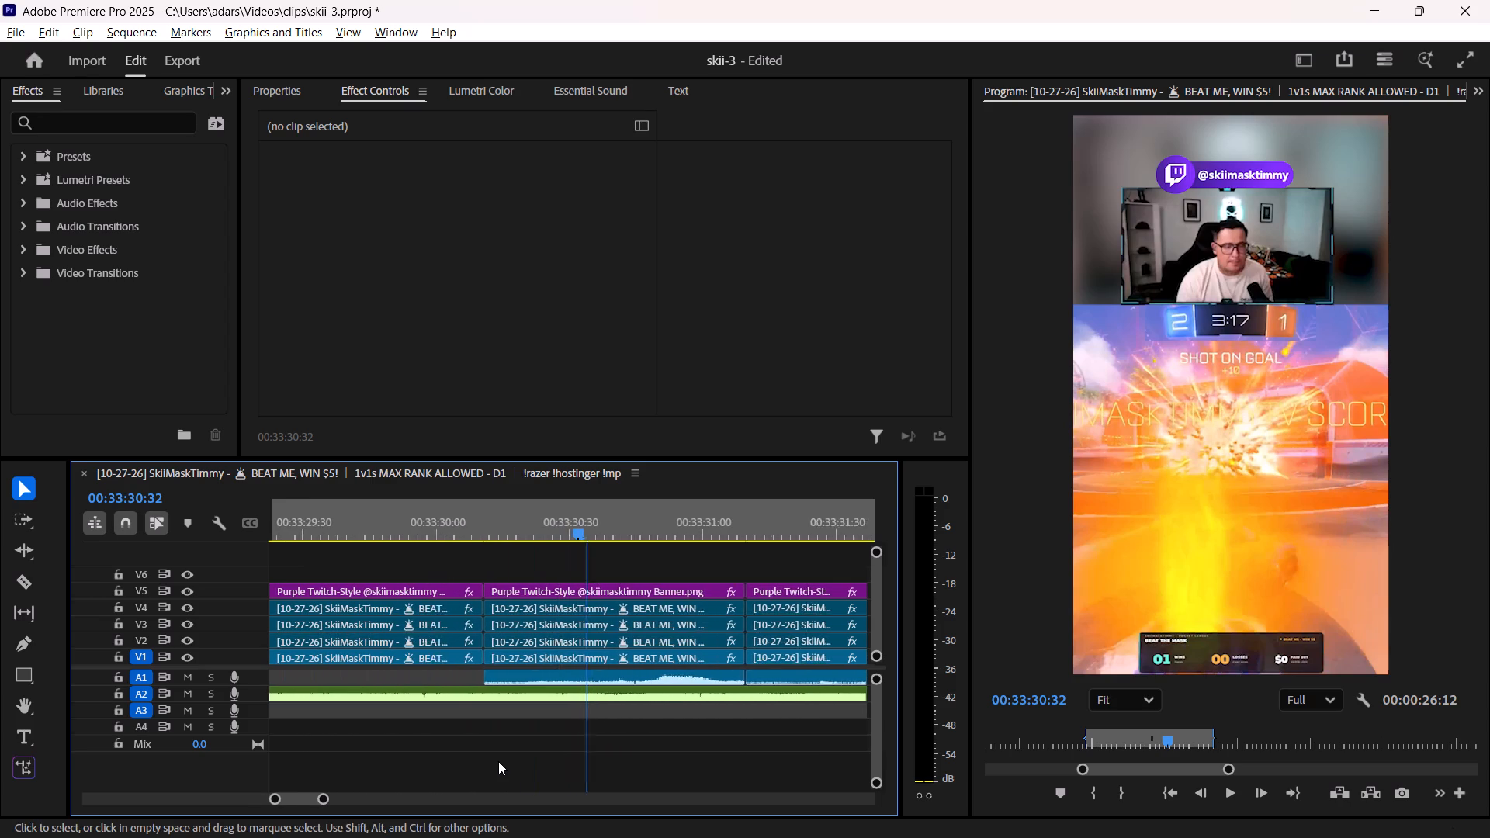
pyautogui.keyDown('alt'); pyautogui.scroll(9, 498, 761); pyautogui.keyUp('alt')
pyautogui.moveTo(480, 530); pyautogui.dragTo(470, 530)
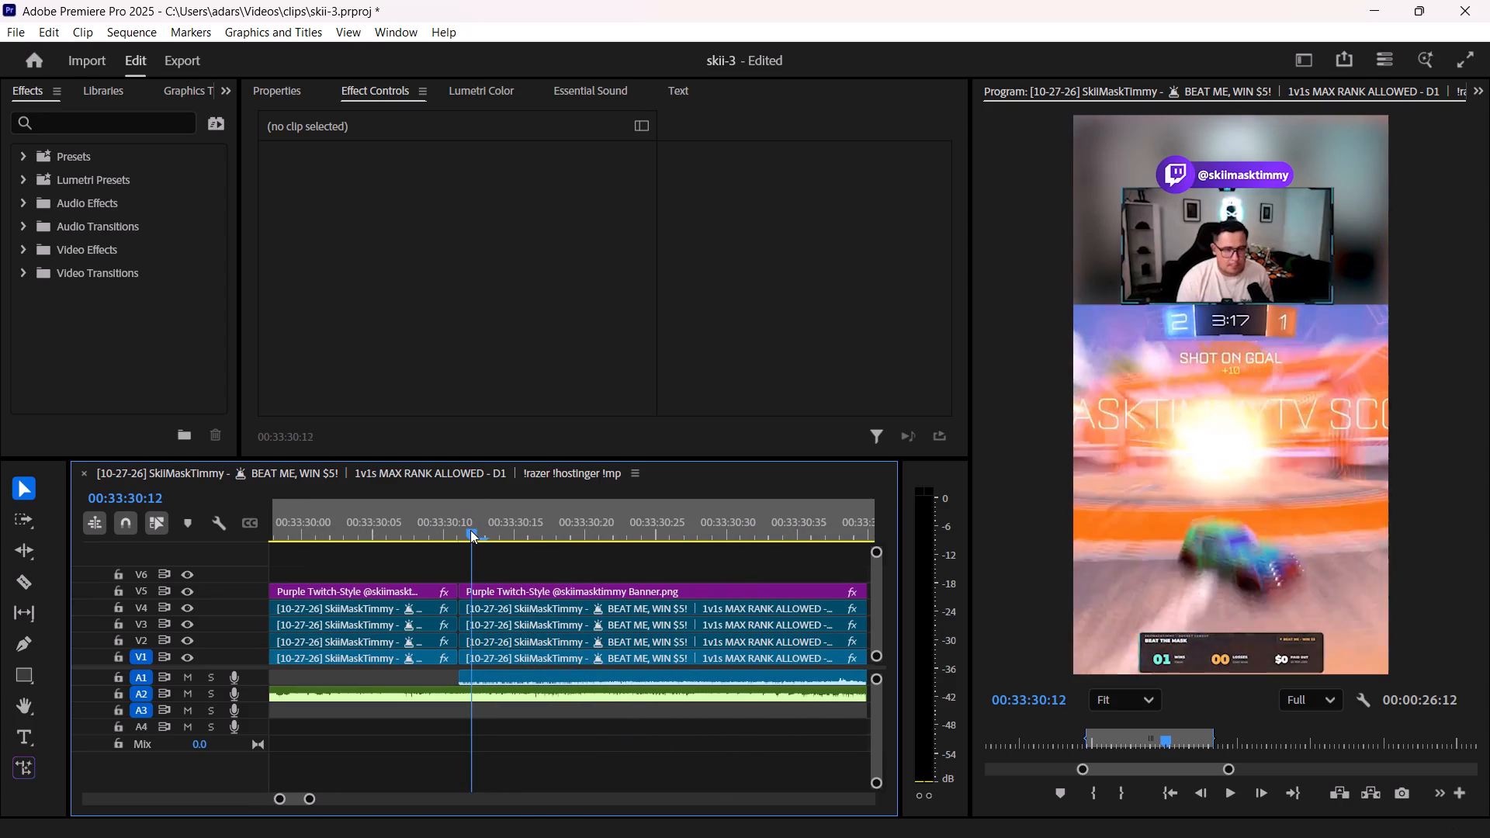
pyautogui.moveTo(470, 530); pyautogui.dragTo(464, 532)
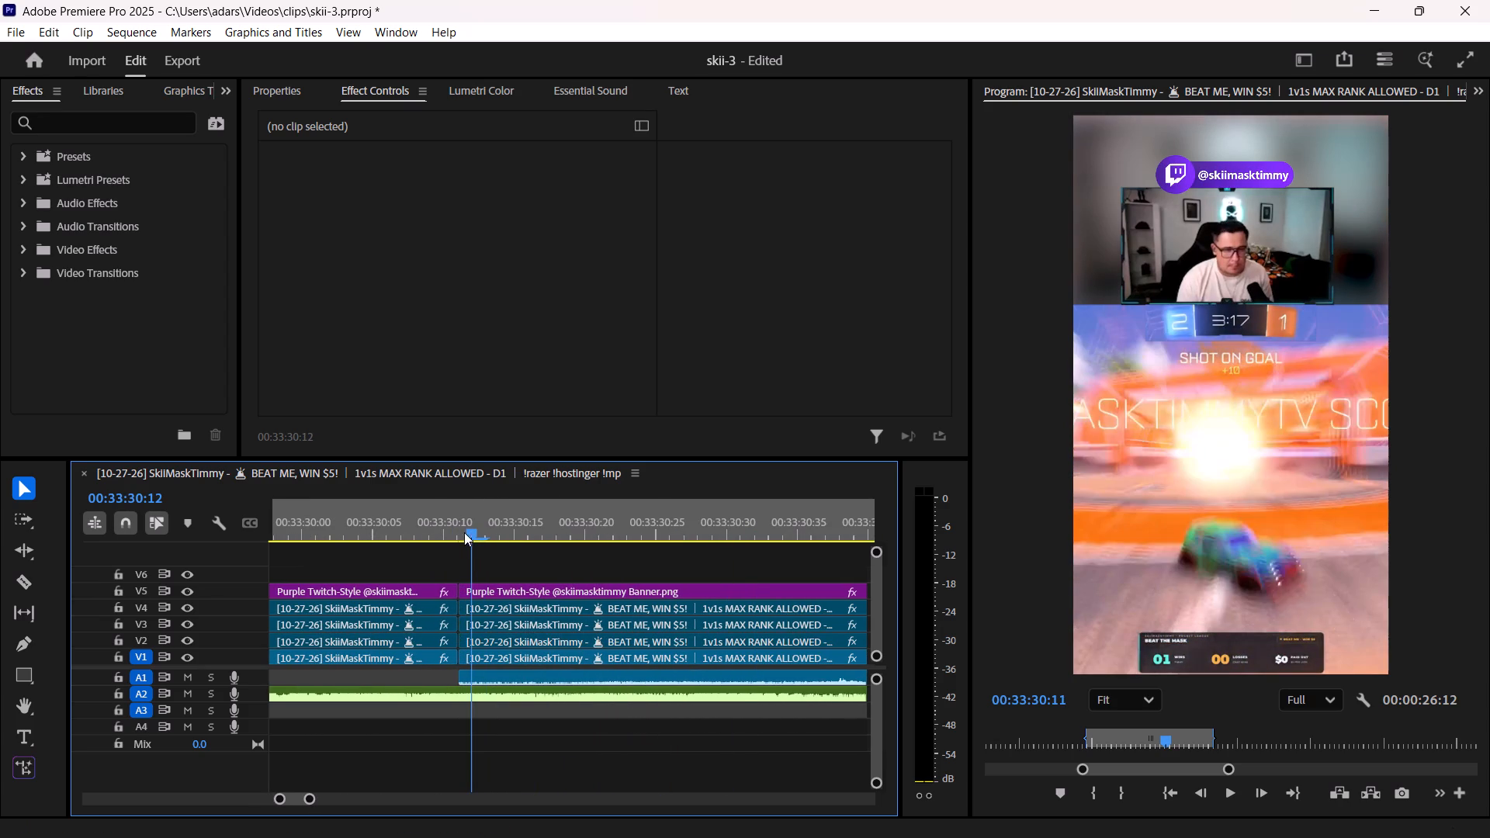
pyautogui.moveTo(464, 532); pyautogui.dragTo(470, 532)
pyautogui.moveTo(470, 533); pyautogui.dragTo(456, 535)
pyautogui.keyDown('shift'); pyautogui.scroll(10, 445, 653); pyautogui.keyUp('shift')
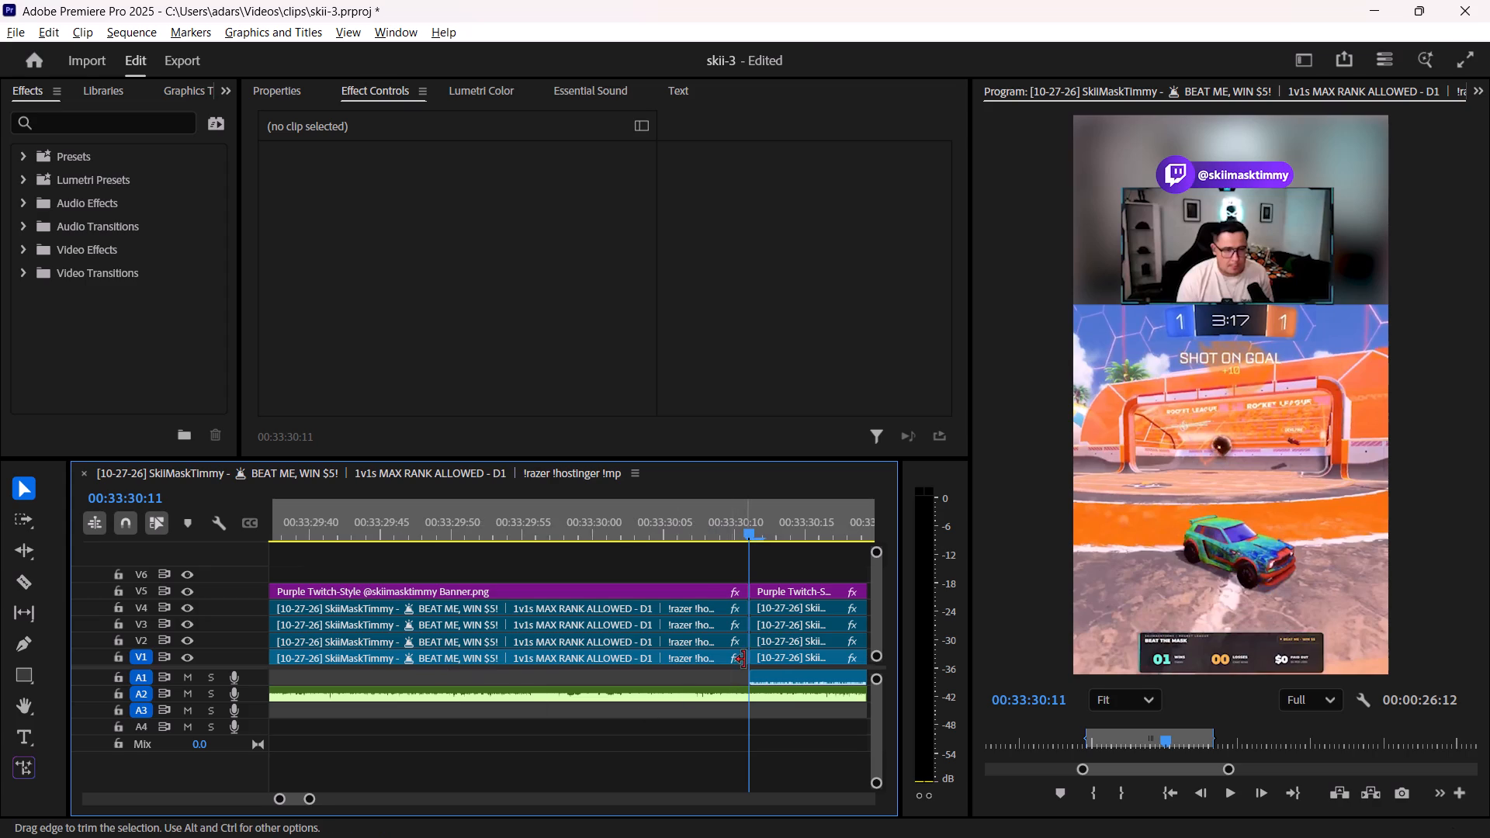
pyautogui.keyDown('alt'); pyautogui.scroll(20, 744, 660); pyautogui.keyUp('alt')
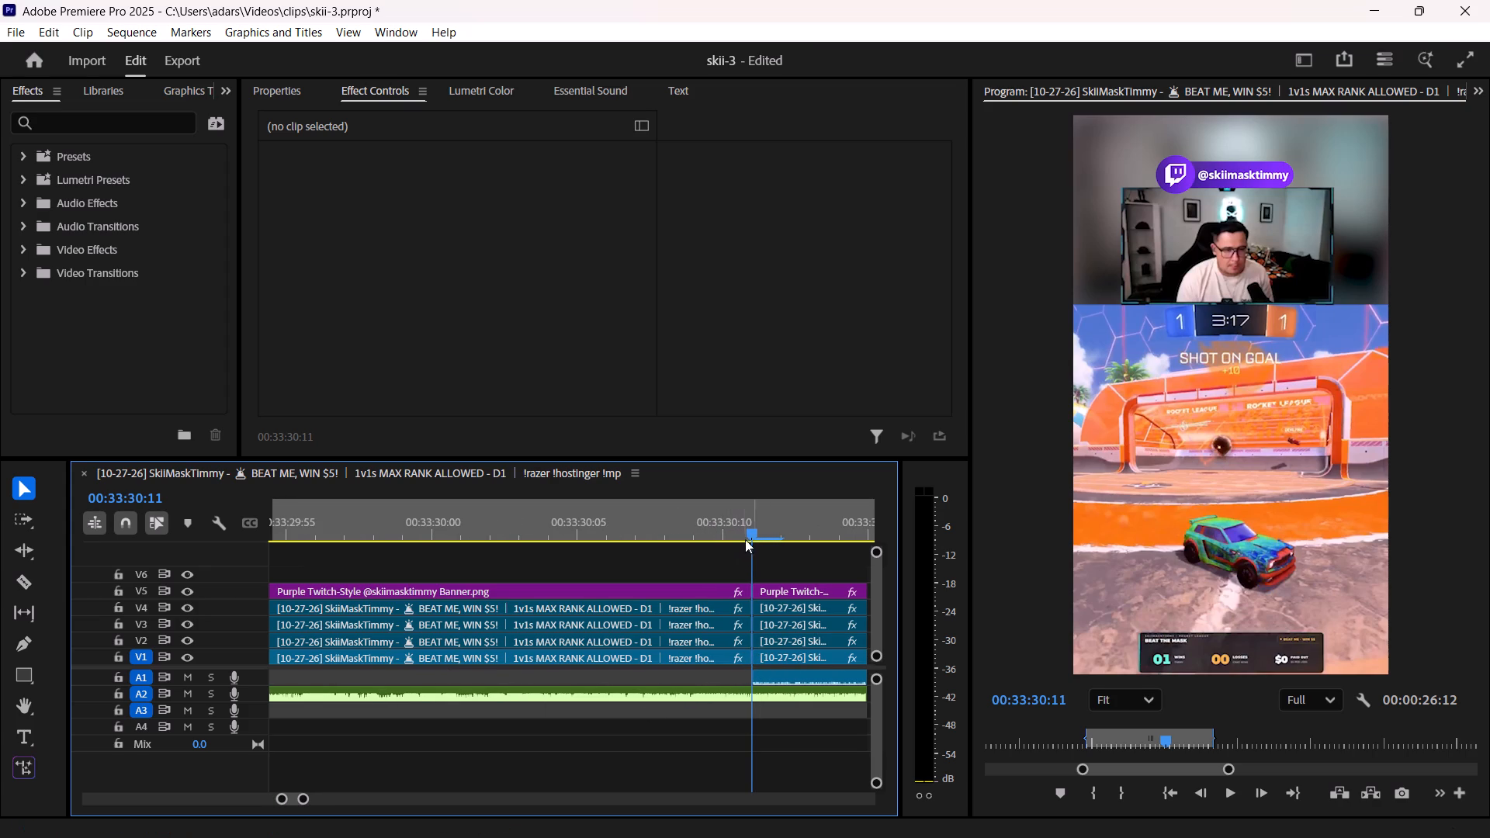
pyautogui.moveTo(746, 537); pyautogui.dragTo(607, 549)
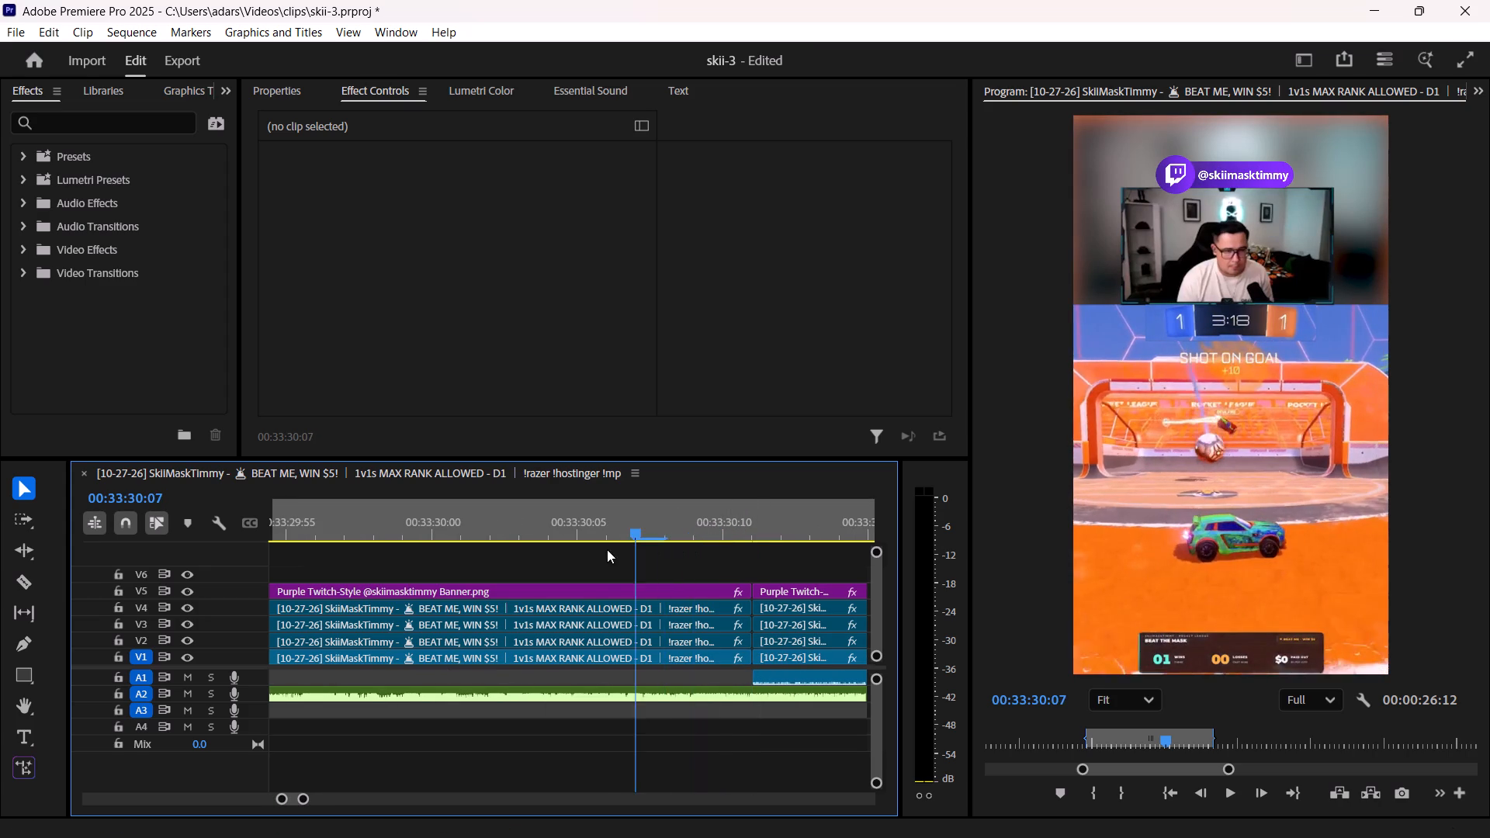
pyautogui.moveTo(607, 549); pyautogui.dragTo(560, 549)
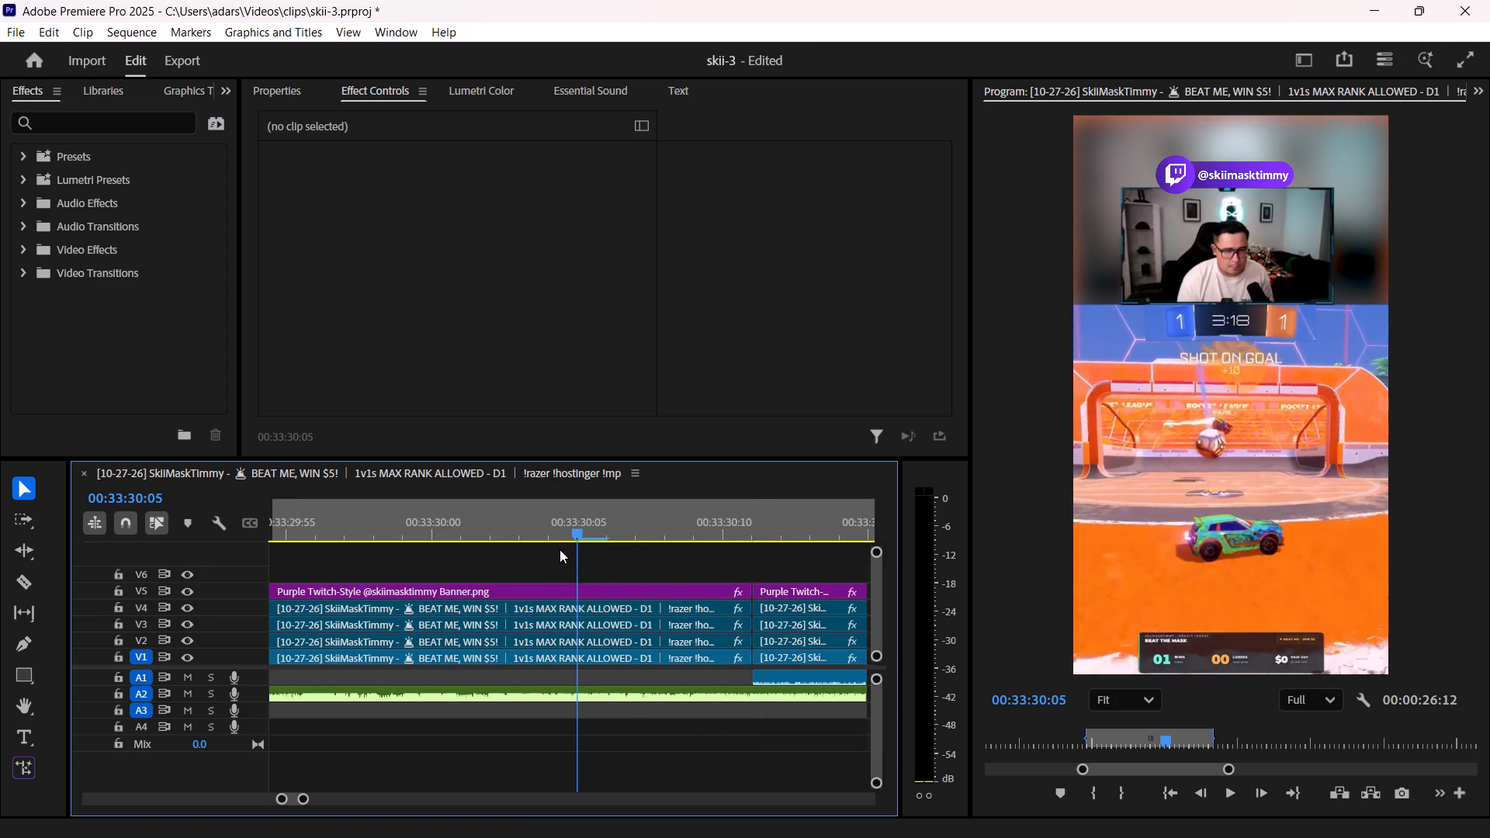
pyautogui.moveTo(560, 549); pyautogui.dragTo(418, 551)
# Play back the goal moment from 00:33:30:00 through the explosion.
pyautogui.keyDown('alt'); pyautogui.scroll(-15, 414, 560); pyautogui.keyUp('alt')
pyautogui.press('space')
pyautogui.press('space')
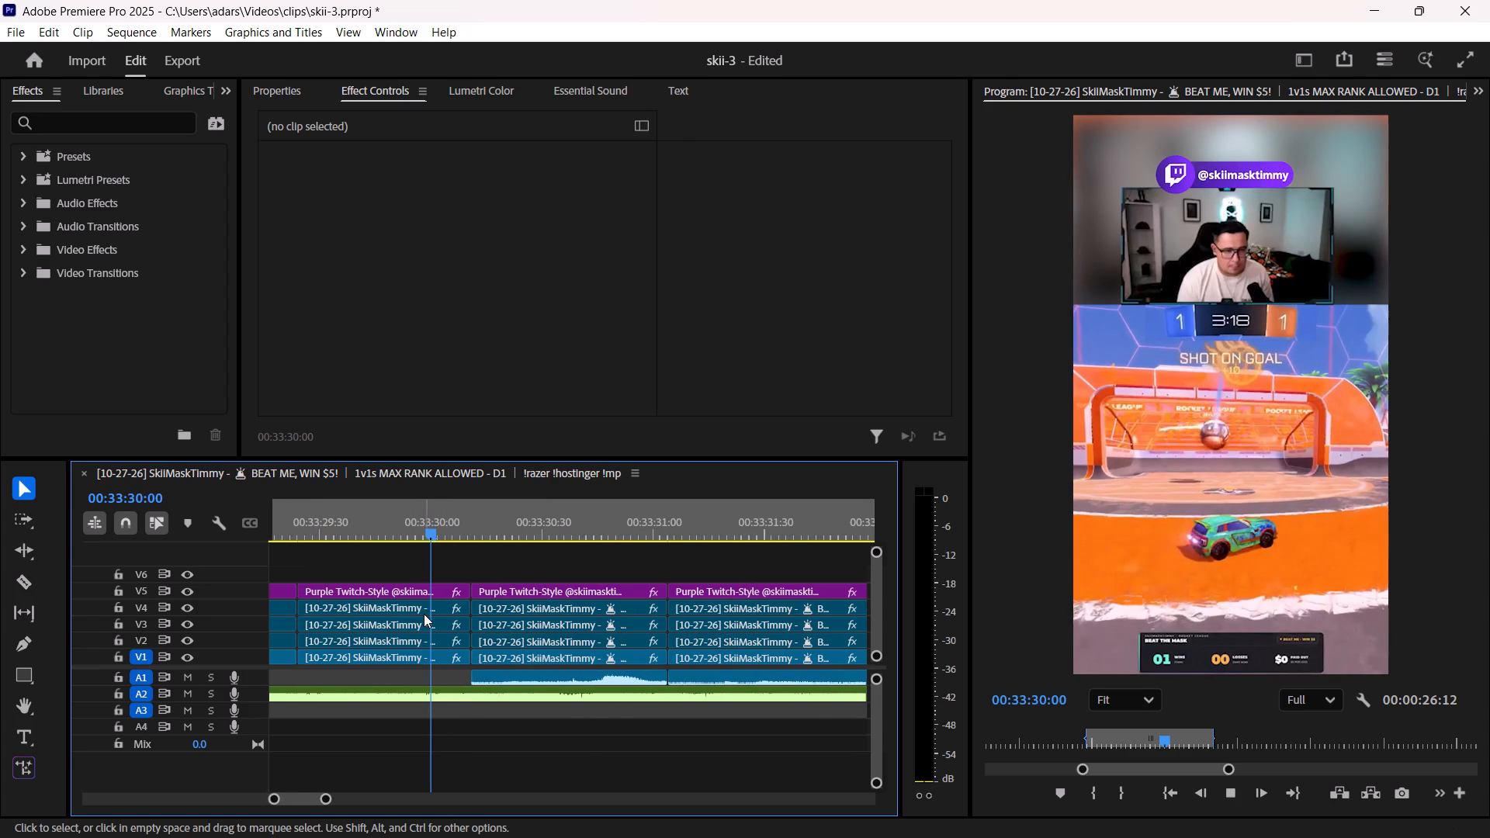
pyautogui.press('space')
pyautogui.press('space')
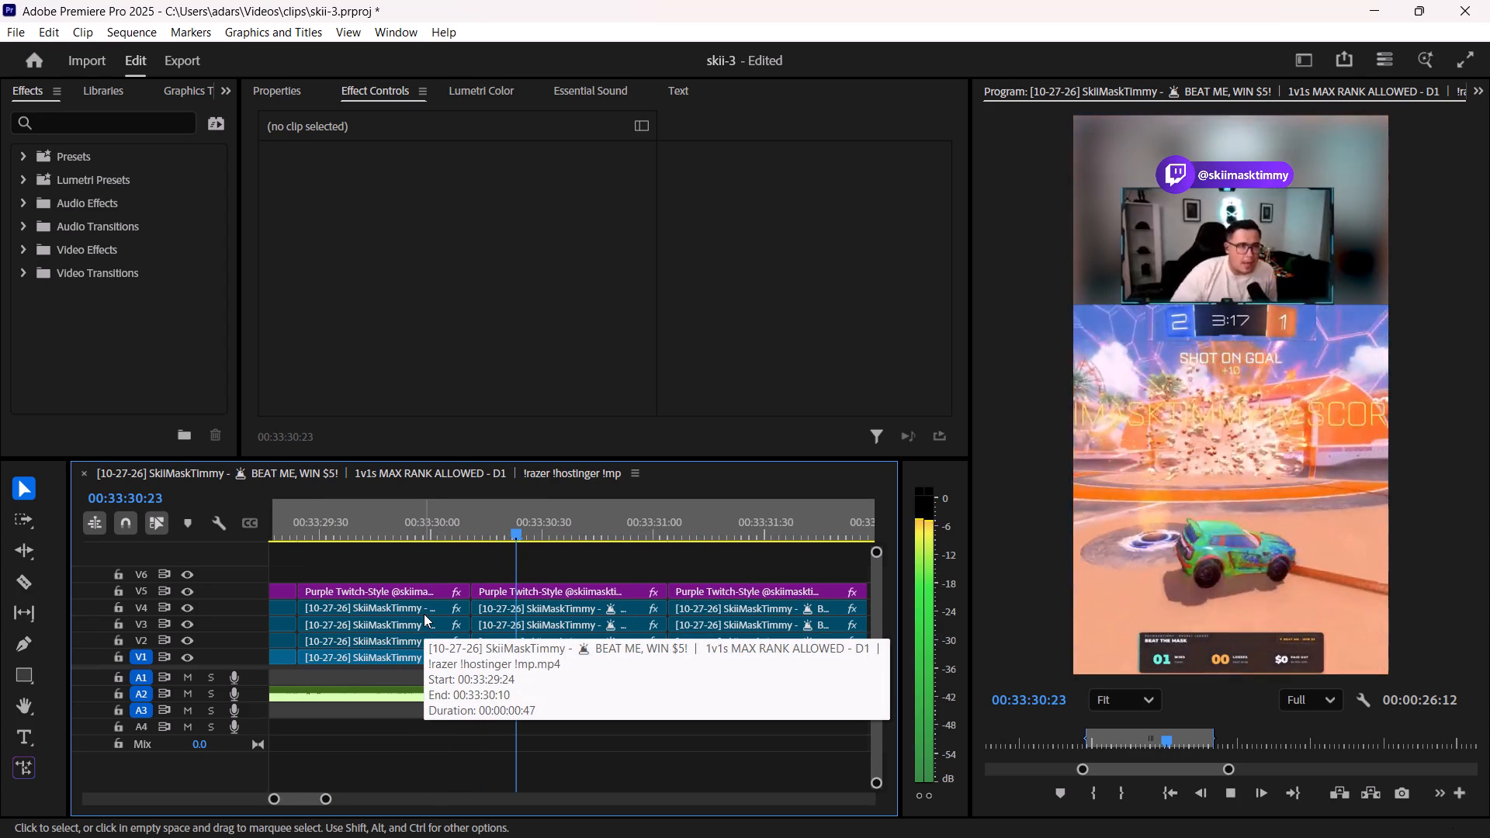
pyautogui.press('space')
pyautogui.click(434, 533)
pyautogui.click(433, 532)
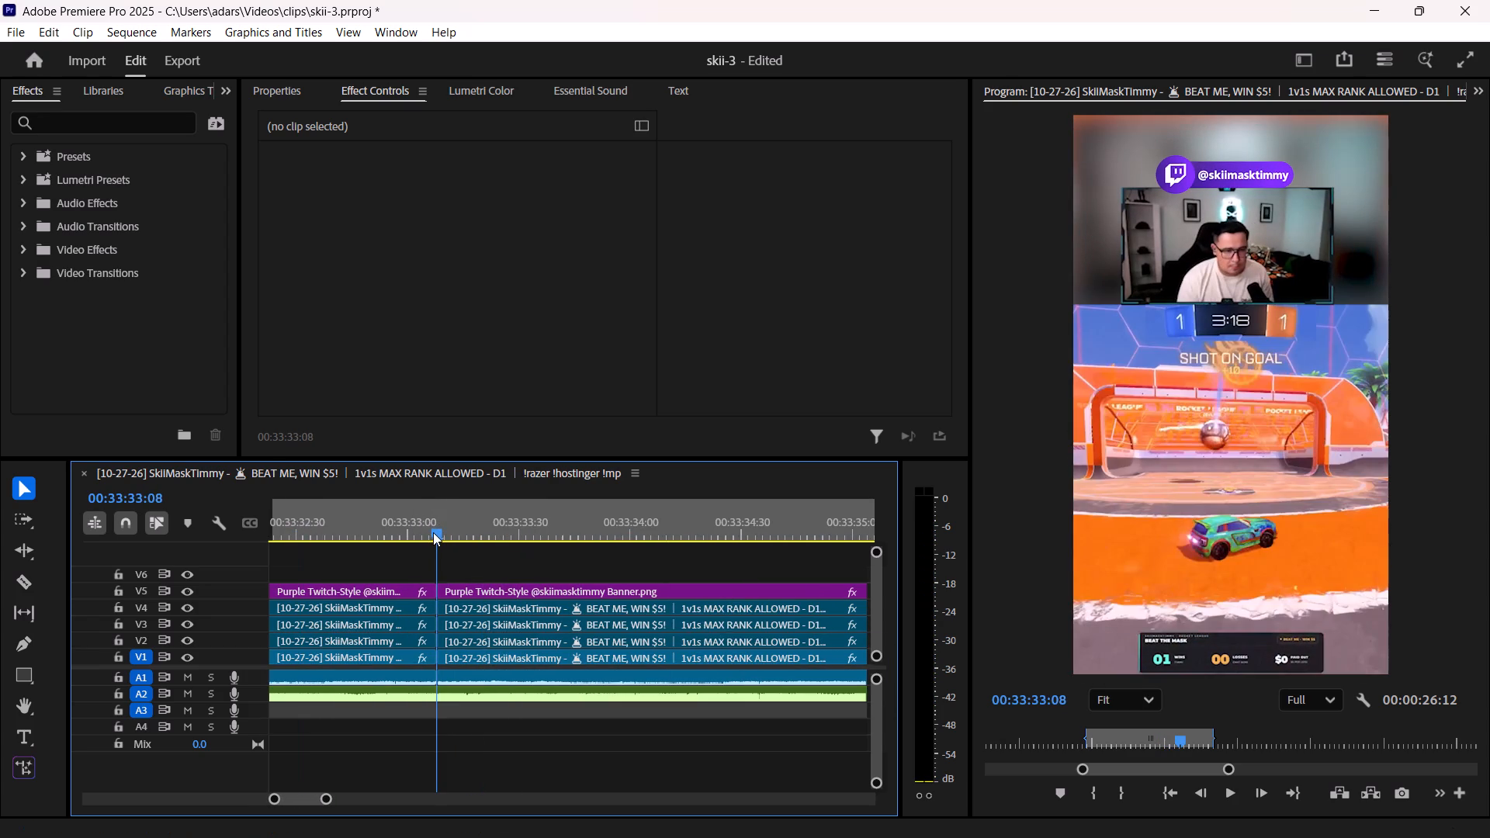
# Scrub between 00:33:30:11 and about 00:33:30:36 to examine the cut at the goal explosion.
pyautogui.keyDown('alt'); pyautogui.scroll(-15, 489, 693); pyautogui.keyUp('alt')
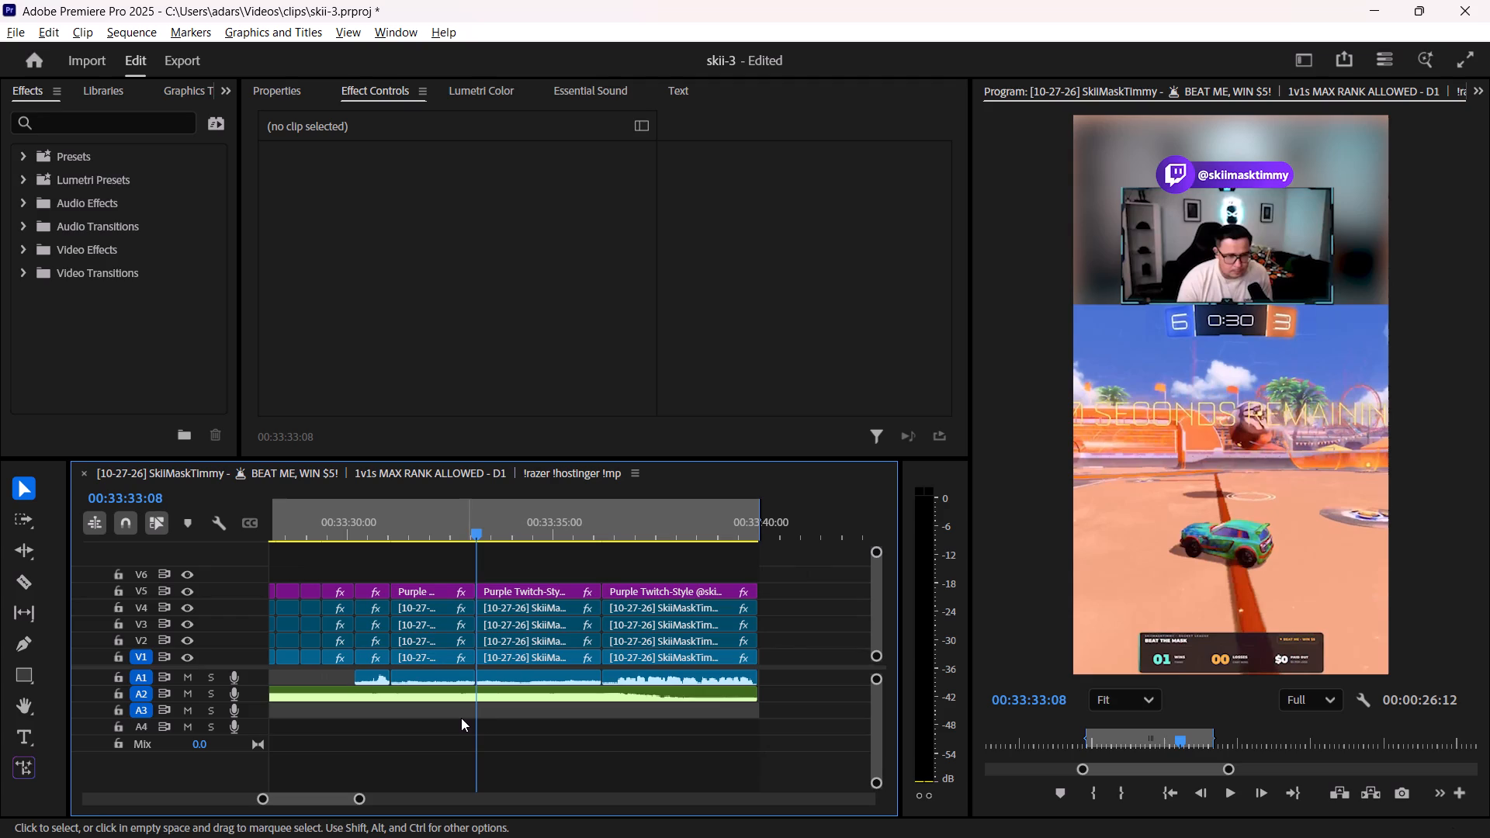
pyautogui.keyDown('shift'); pyautogui.scroll(6, 459, 719); pyautogui.keyUp('shift')
pyautogui.keyDown('alt'); pyautogui.scroll(-6, 467, 740); pyautogui.keyUp('alt')
pyautogui.keyDown('shift'); pyautogui.scroll(8, 483, 753); pyautogui.keyUp('shift')
pyautogui.keyDown('alt'); pyautogui.scroll(6, 720, 737); pyautogui.keyUp('alt')
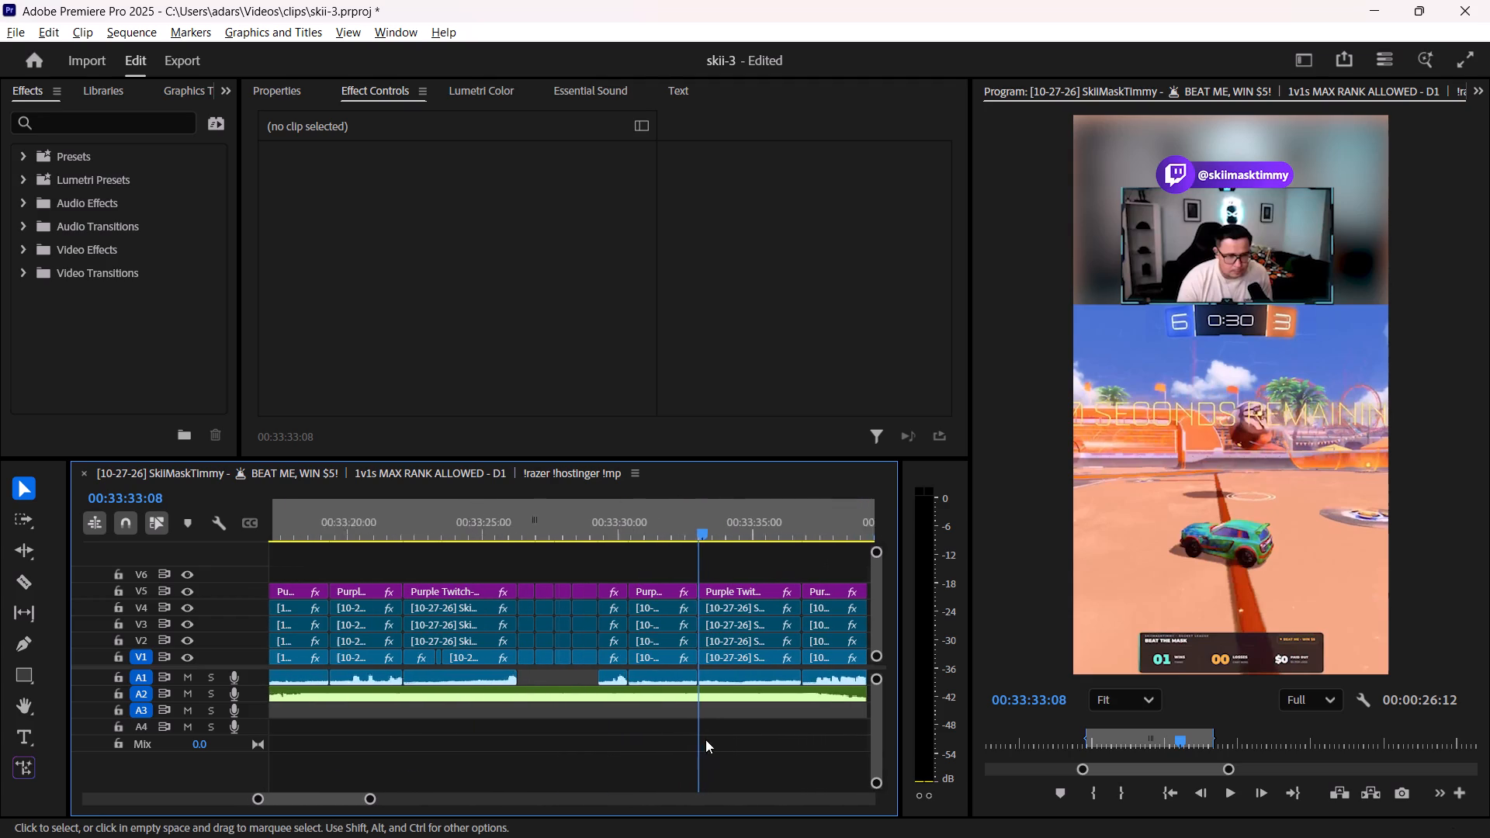
pyautogui.keyDown('alt'); pyautogui.scroll(2, 705, 739); pyautogui.keyUp('alt')
pyautogui.moveTo(581, 532); pyautogui.dragTo(615, 531)
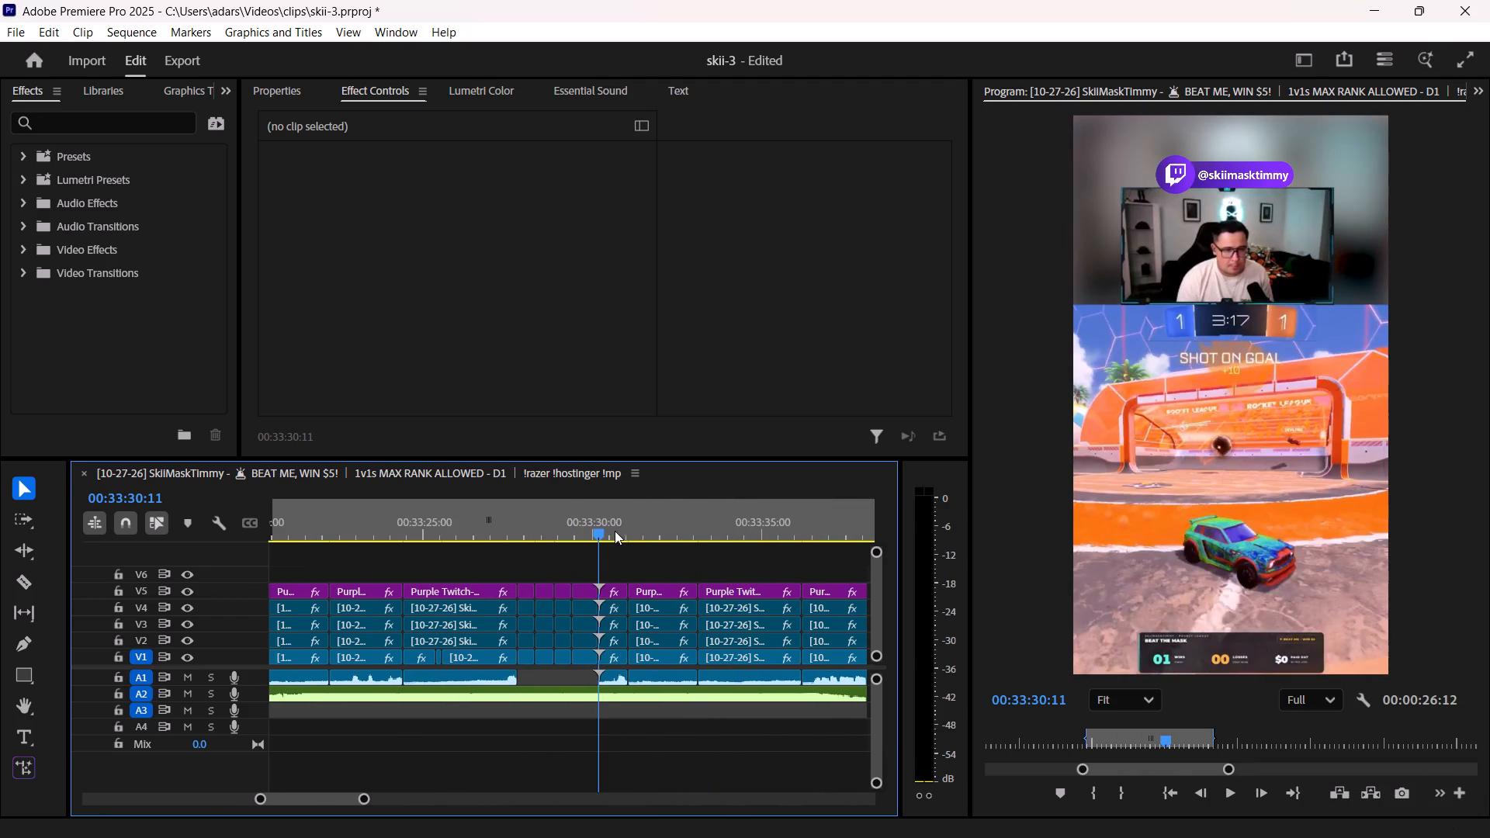
pyautogui.moveTo(615, 531); pyautogui.dragTo(624, 532)
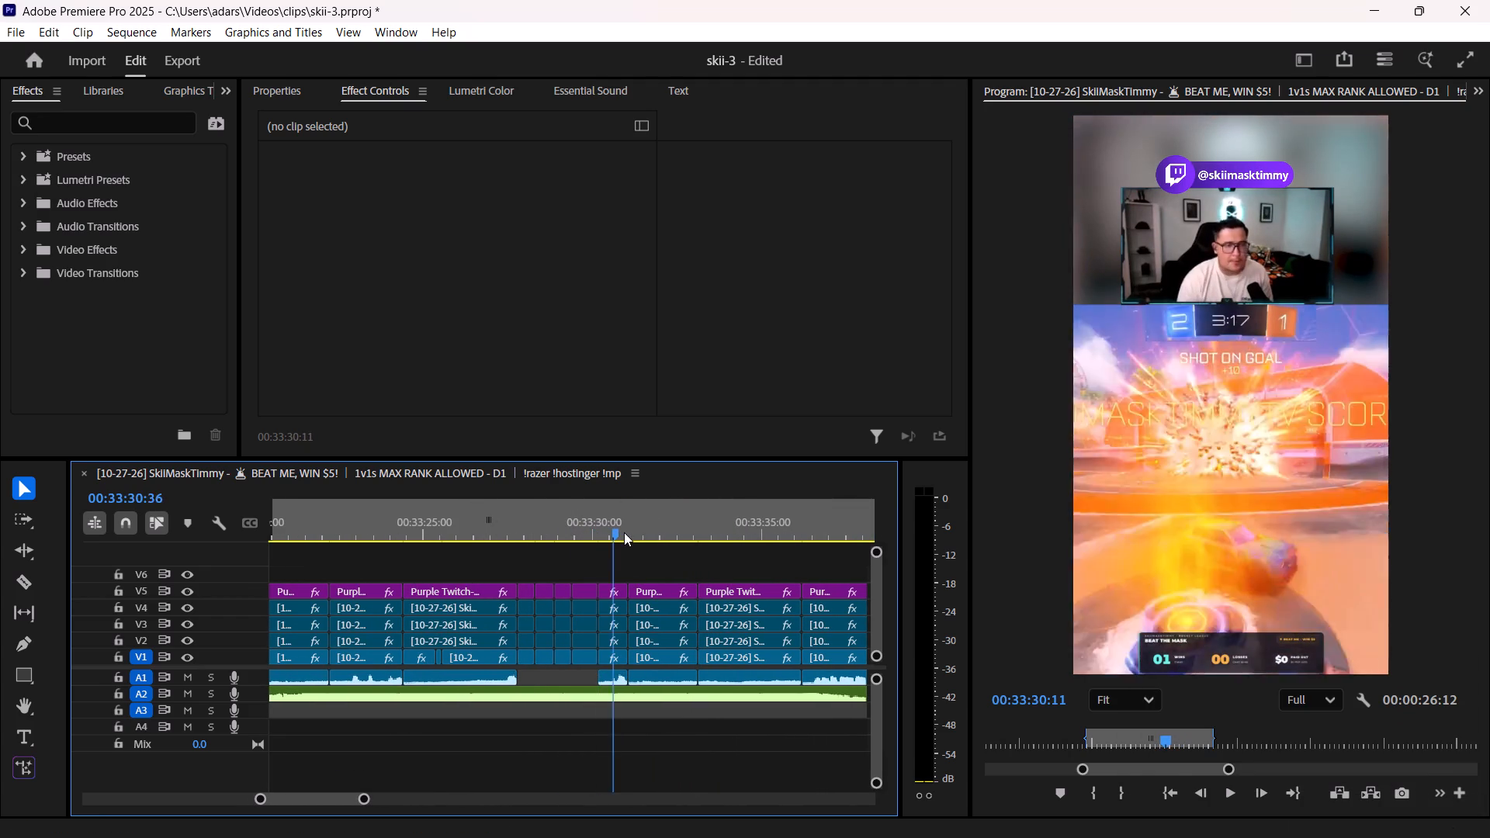
pyautogui.moveTo(624, 532); pyautogui.dragTo(608, 535)
# Split the V1 gameplay clip at 00:33:30:00, just before the goal explosion.
pyautogui.keyDown('alt'); pyautogui.scroll(8, 608, 563); pyautogui.keyUp('alt')
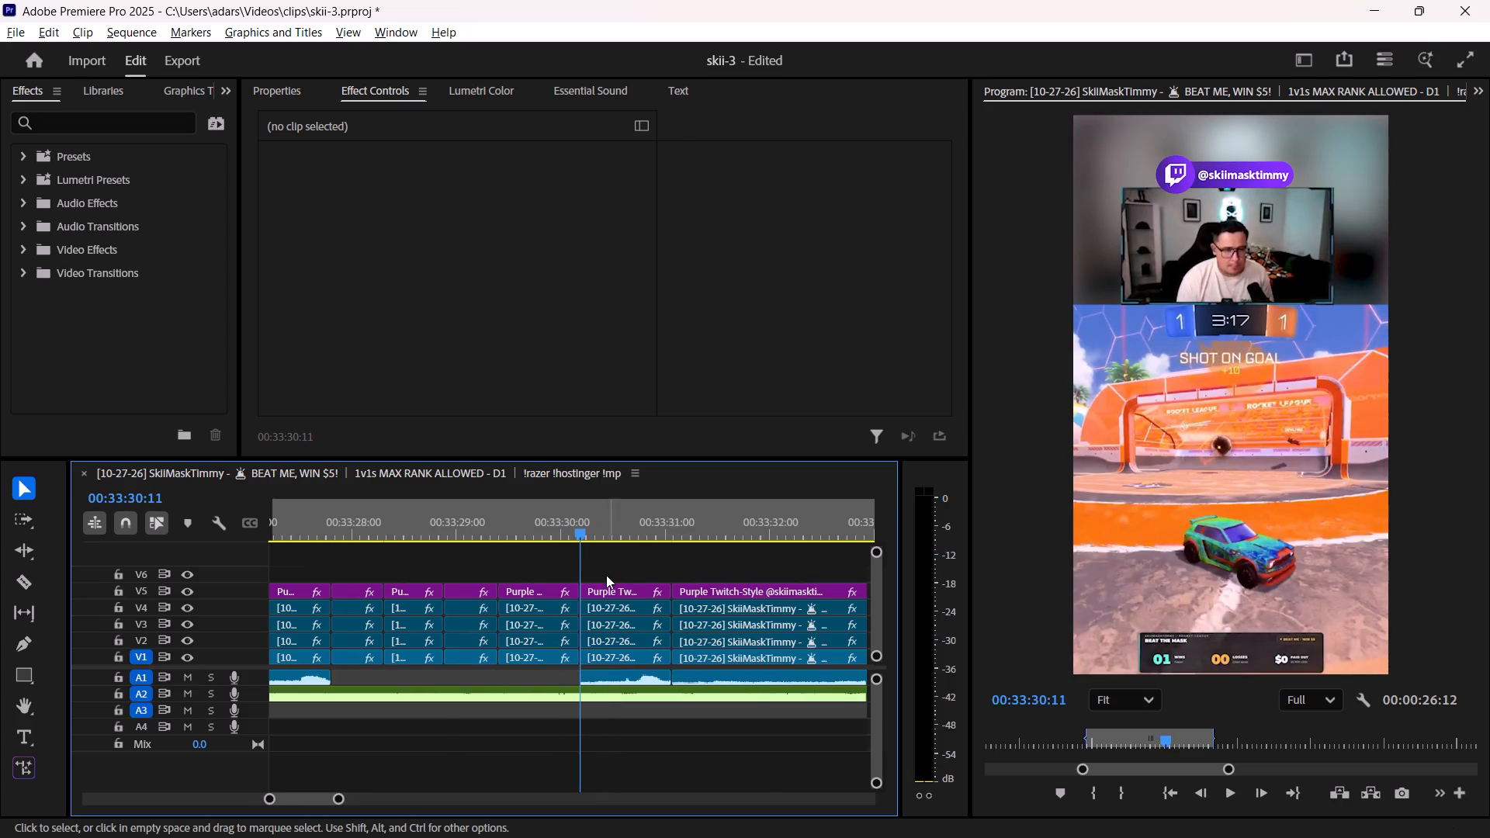
pyautogui.keyDown('alt'); pyautogui.scroll(10, 601, 577); pyautogui.keyUp('alt')
pyautogui.moveTo(559, 533); pyautogui.dragTo(510, 533)
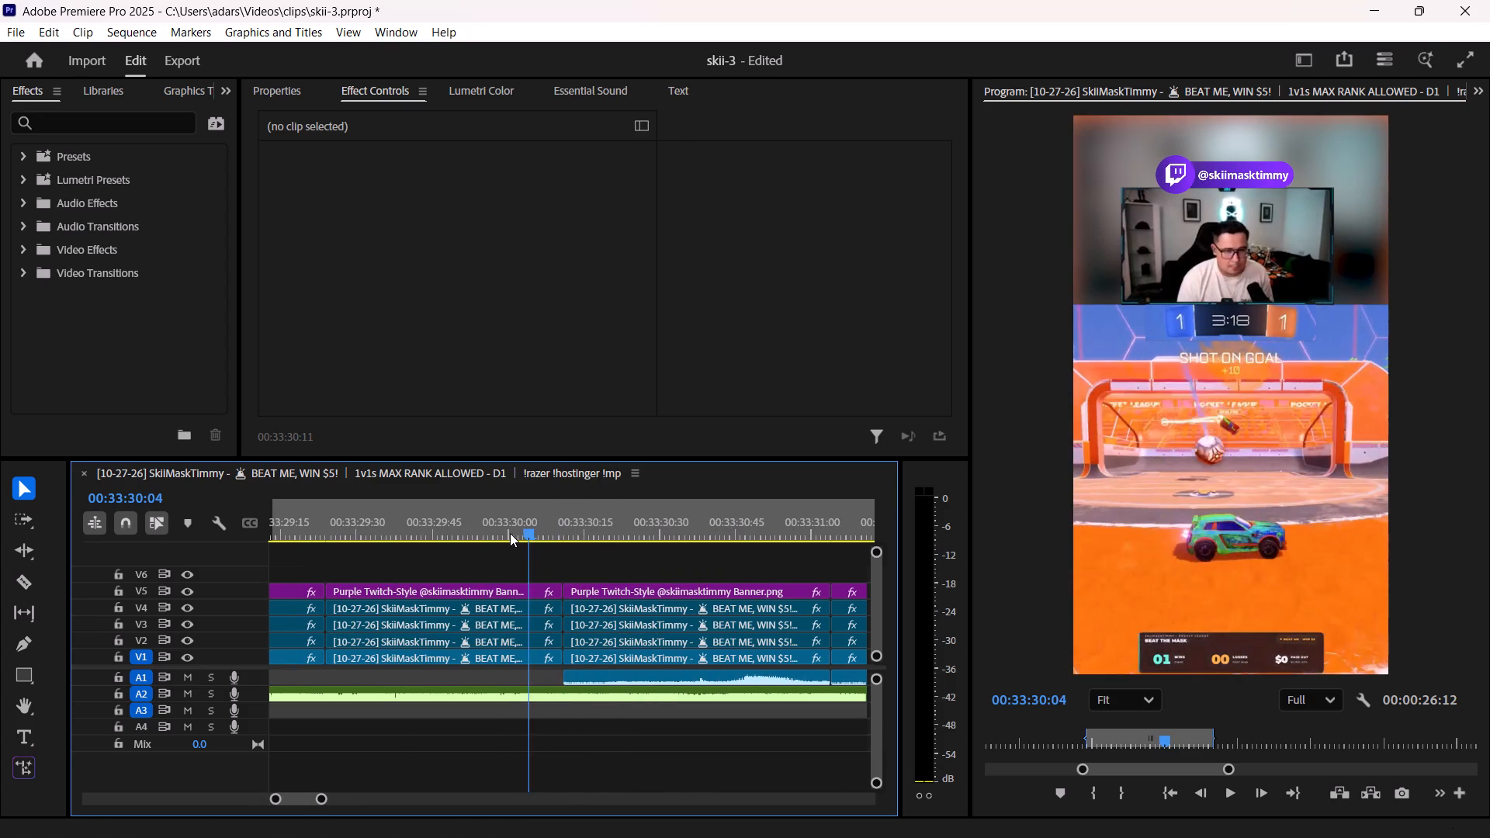
pyautogui.moveTo(510, 533); pyautogui.dragTo(562, 534)
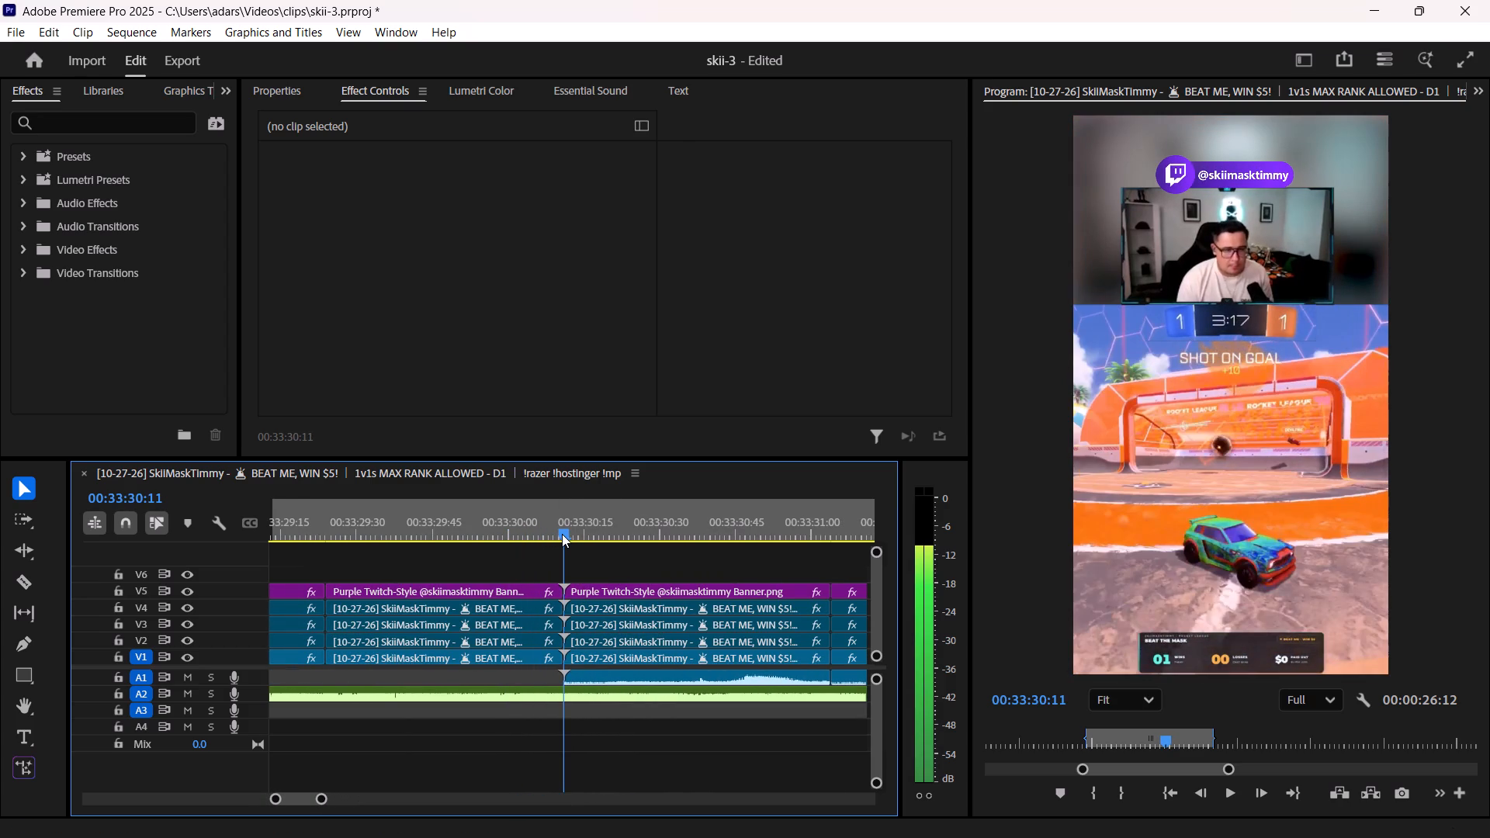
pyautogui.moveTo(562, 534); pyautogui.dragTo(505, 541)
pyautogui.keyDown('alt'); pyautogui.scroll(2, 533, 634); pyautogui.keyUp('alt')
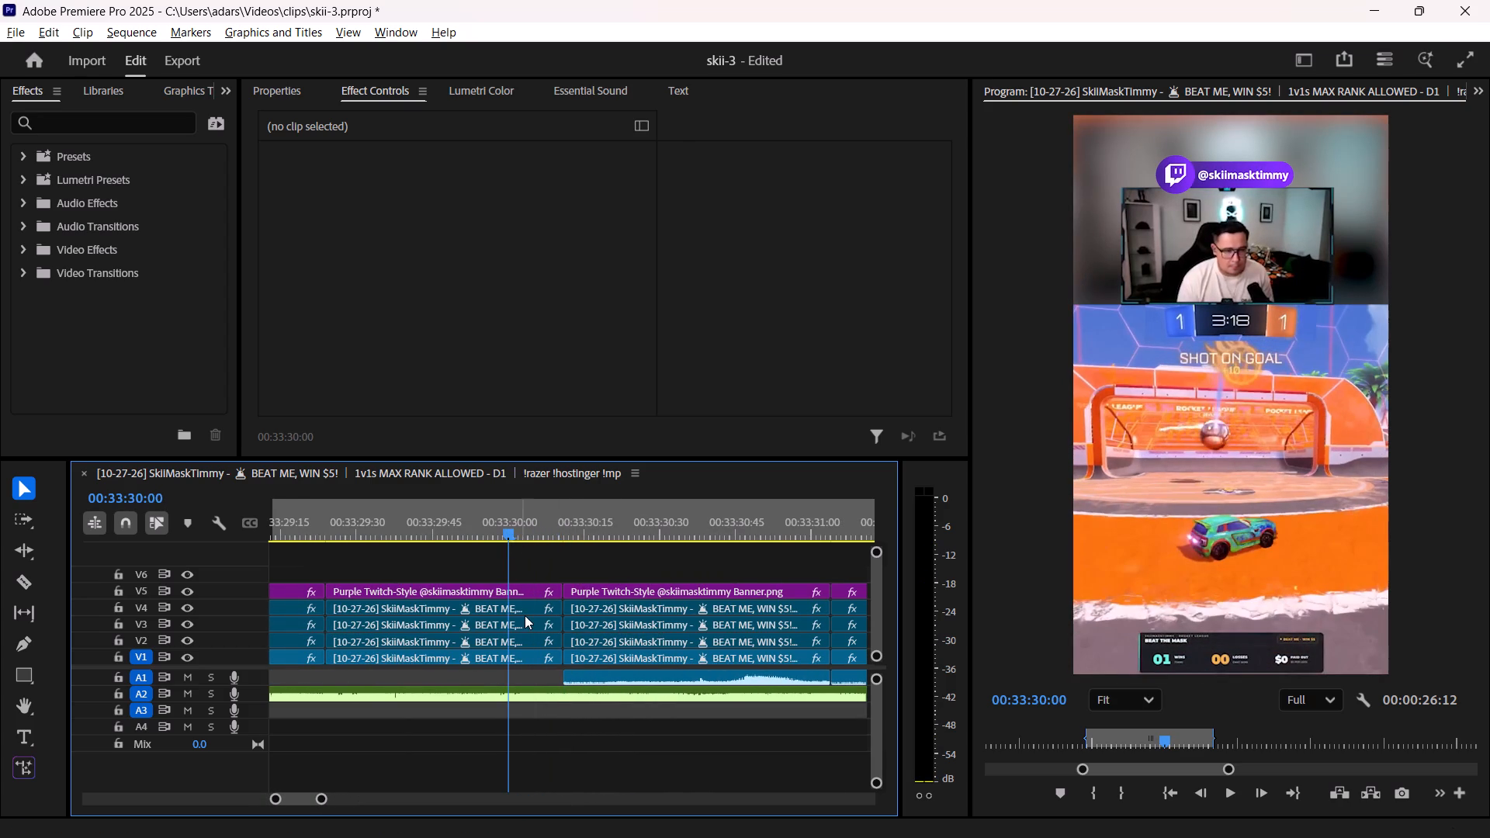
pyautogui.keyDown('alt'); pyautogui.scroll(5, 525, 615); pyautogui.keyUp('alt')
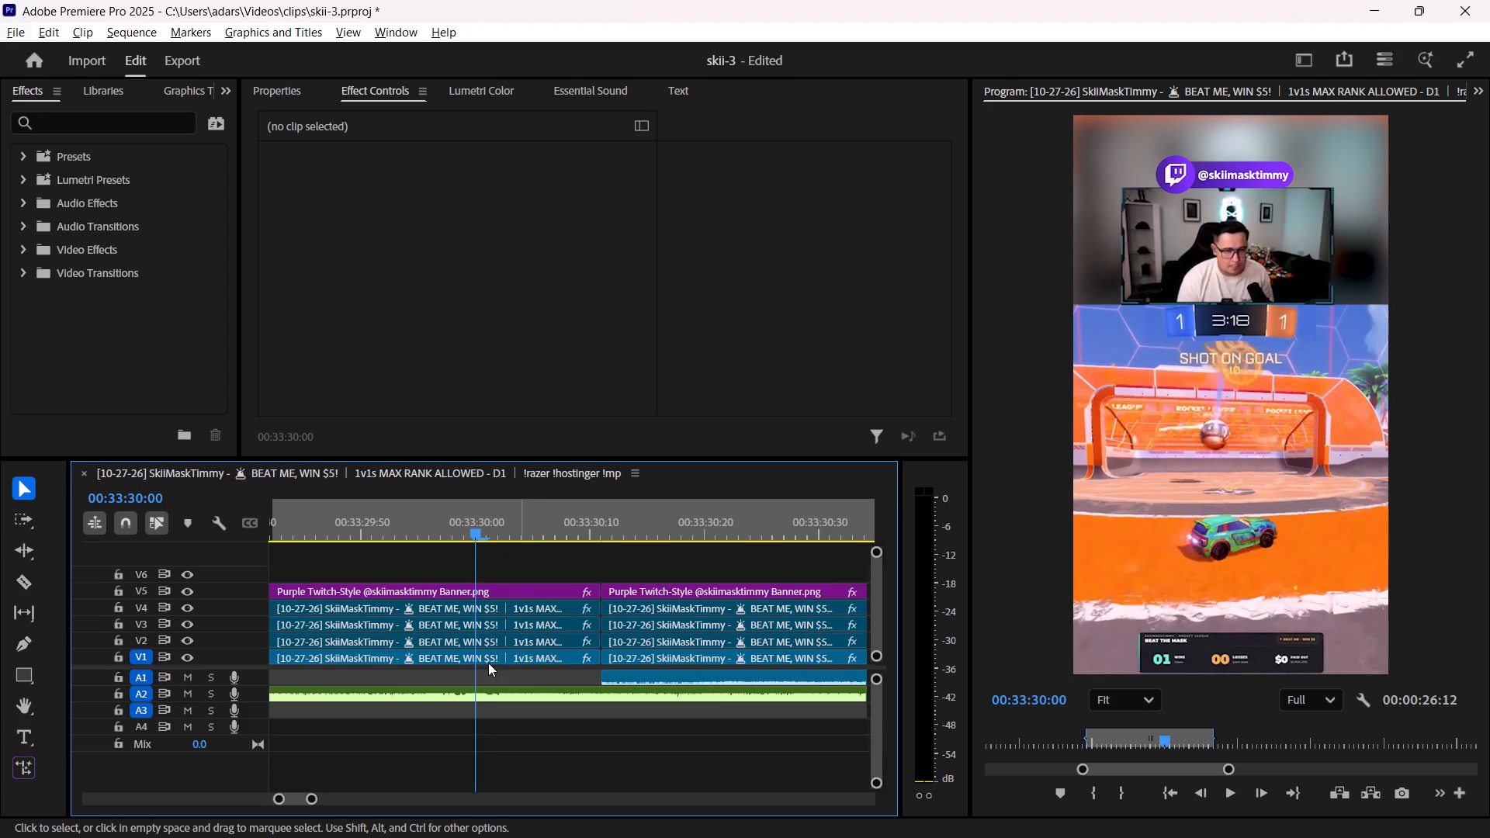
pyautogui.press('c')
pyautogui.click(483, 664)
pyautogui.press('c')
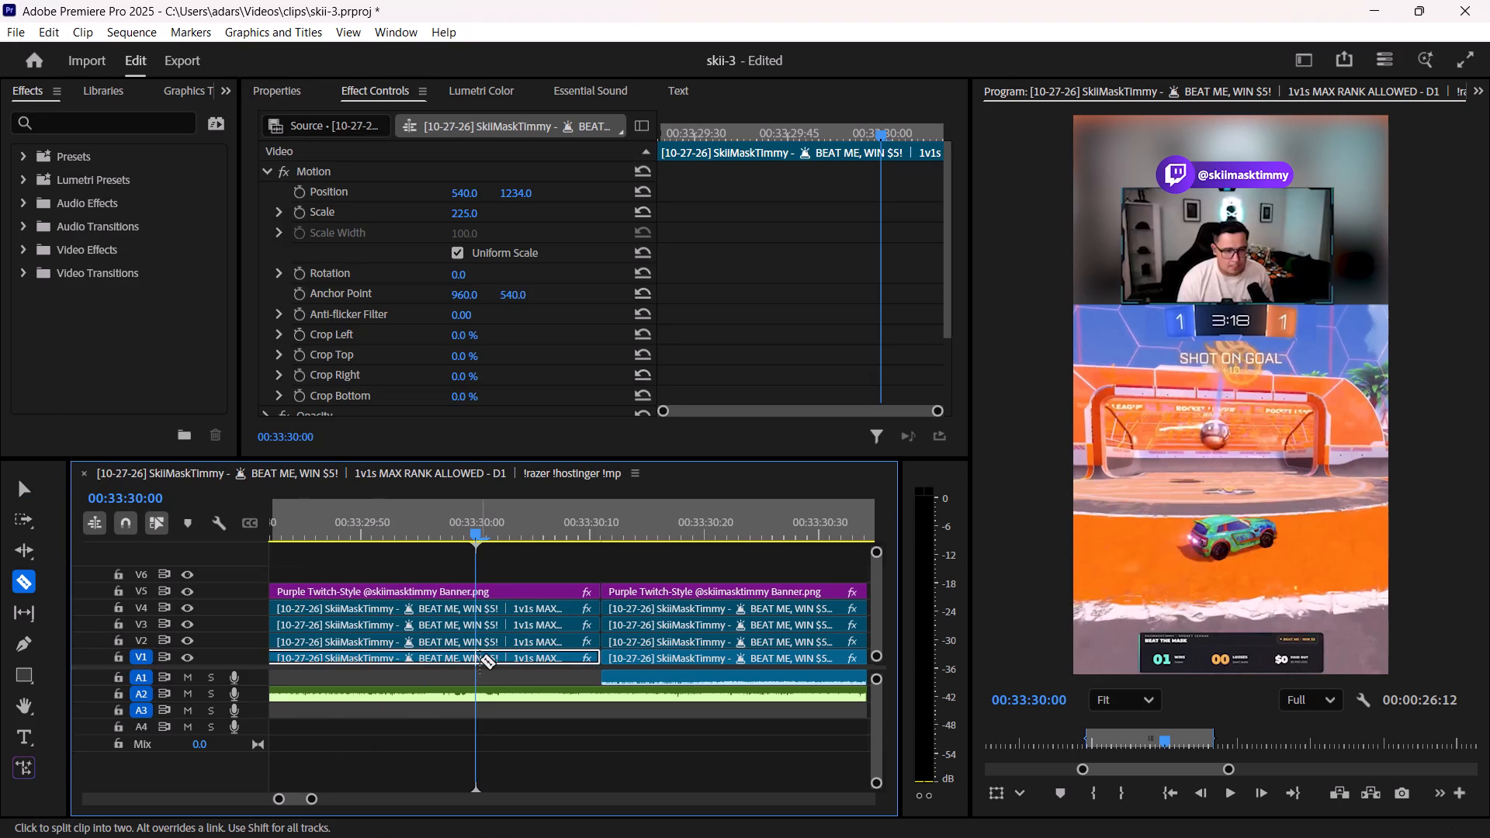
pyautogui.click(476, 657)
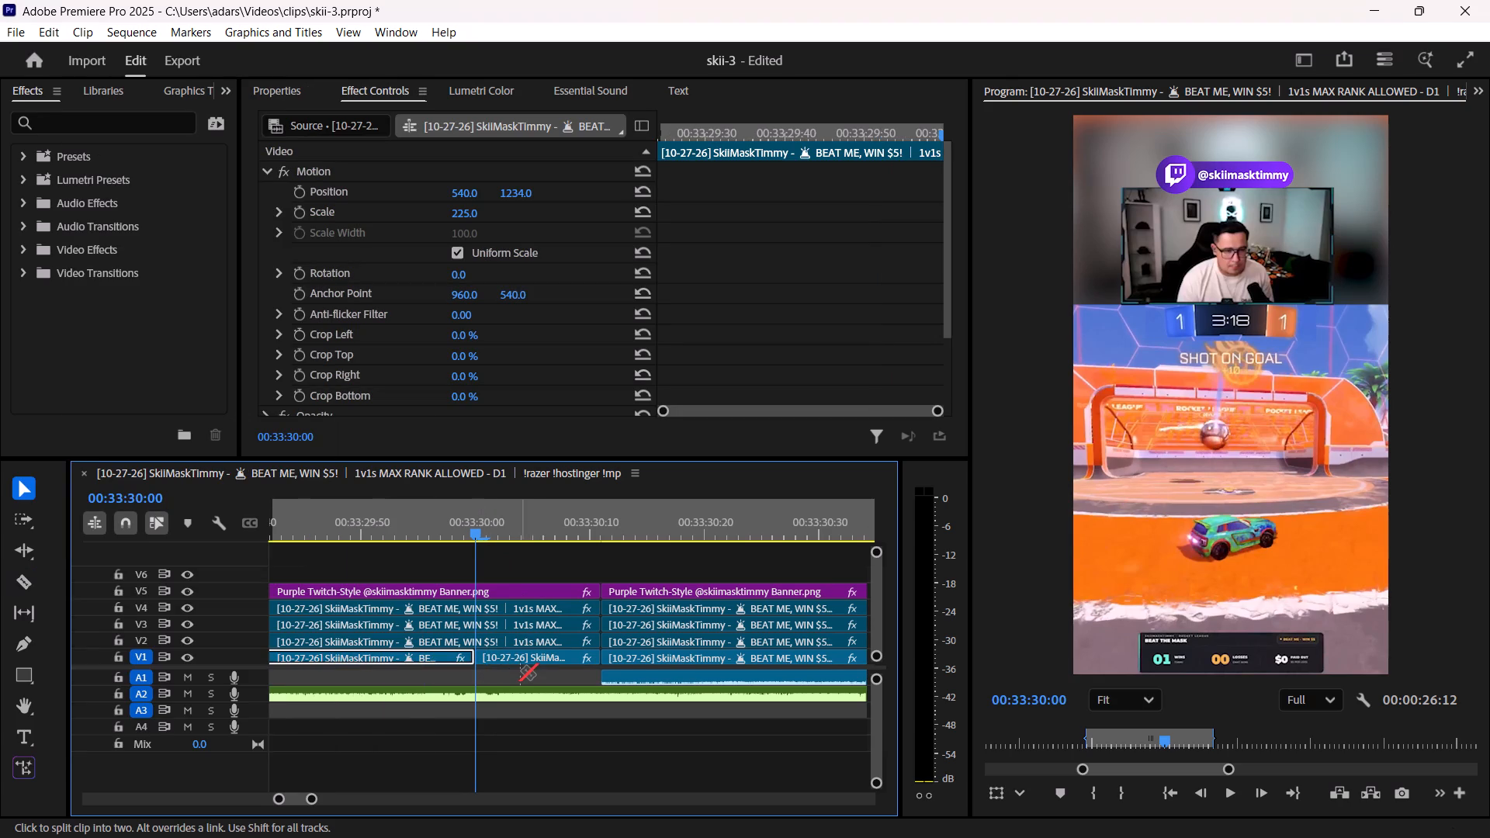
# Keyframe the scale of the short V1 segment starting at 00:33:30:00 from 225 at its start to 287 at 00:33:30:11.
pyautogui.press('v')
pyautogui.click(522, 663)
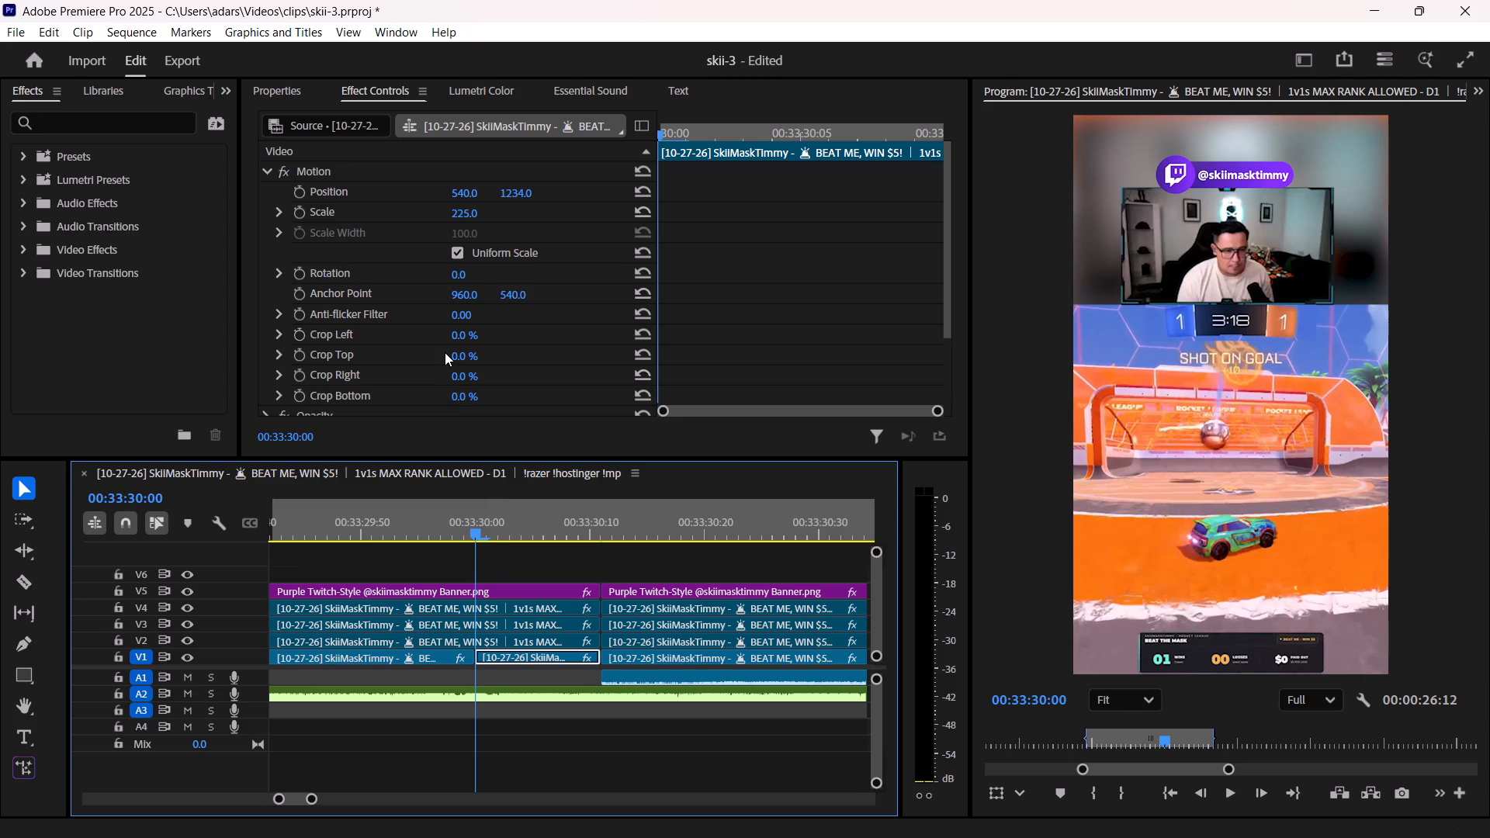
pyautogui.click(303, 210)
pyautogui.moveTo(475, 527); pyautogui.dragTo(481, 527)
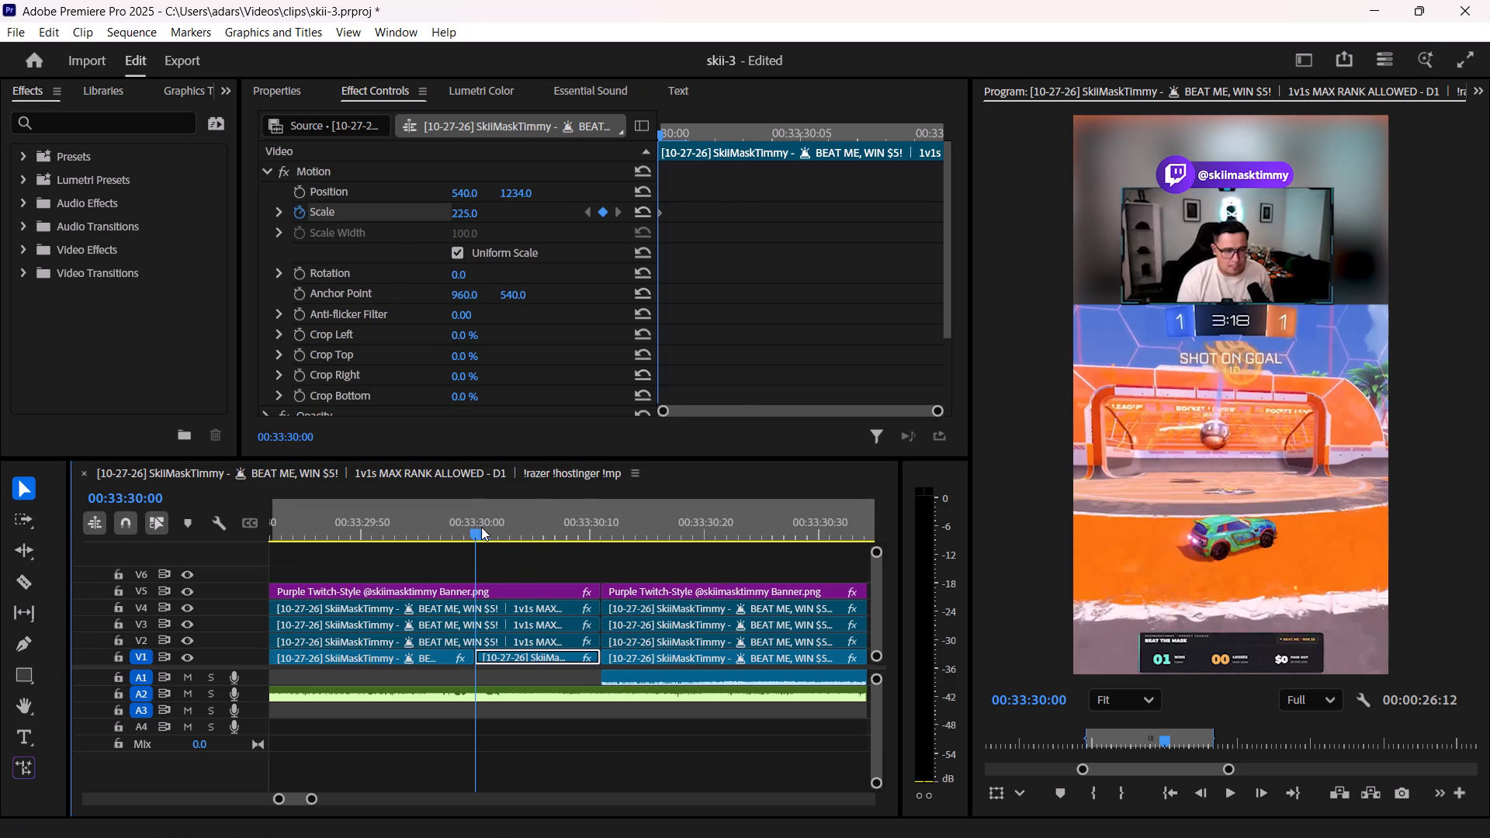
pyautogui.moveTo(481, 527); pyautogui.dragTo(575, 533)
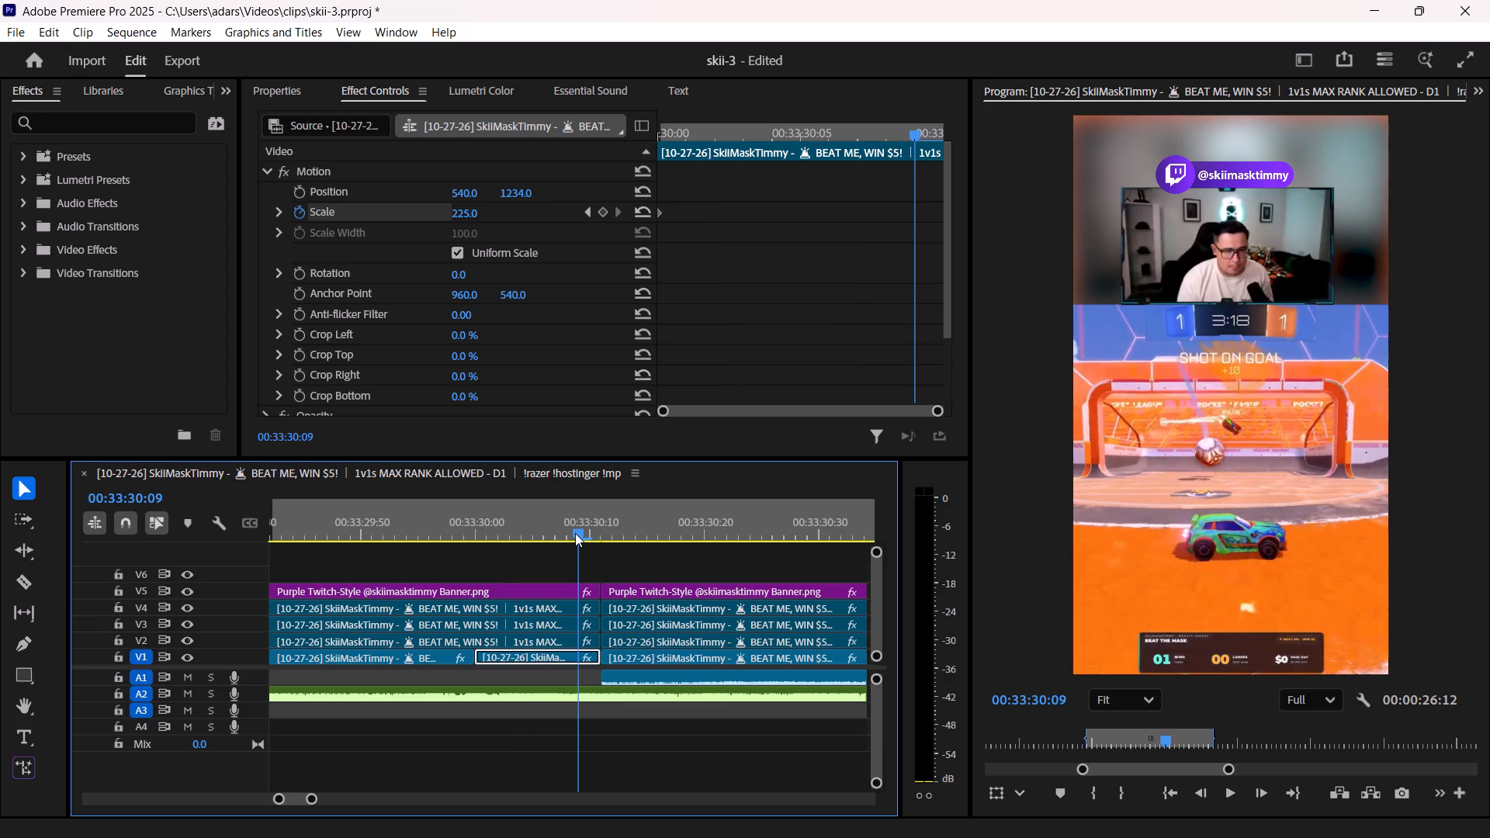
pyautogui.moveTo(575, 533); pyautogui.dragTo(592, 534)
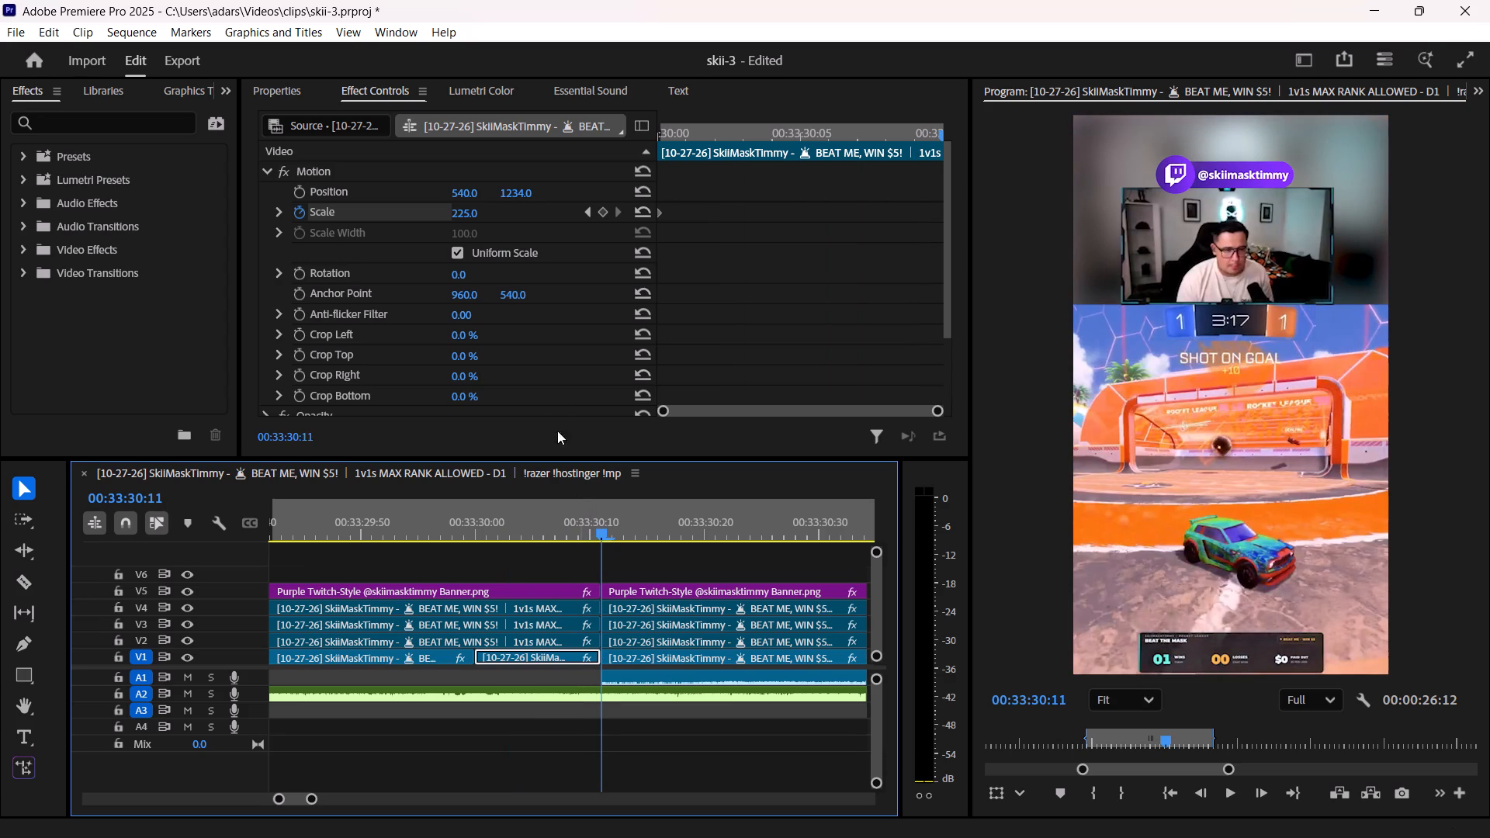
pyautogui.click(604, 211)
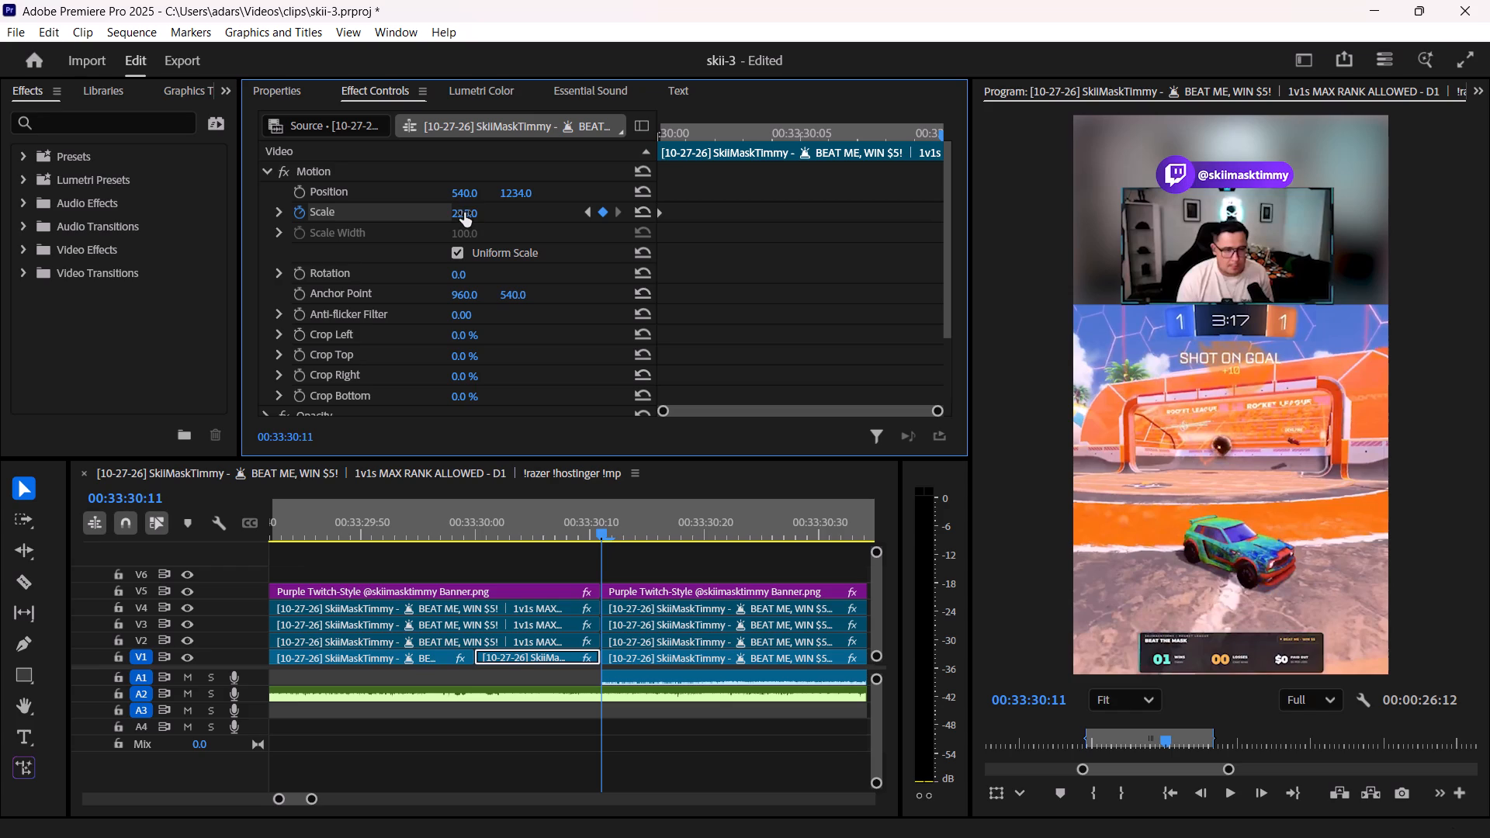
pyautogui.moveTo(464, 213); pyautogui.dragTo(498, 214)
pyautogui.moveTo(498, 214); pyautogui.dragTo(526, 214)
# Replay the goal moment several times, including from 00:33:28:18, to check the new animated zoom leading into the explosion.
pyautogui.moveTo(533, 518); pyautogui.dragTo(372, 524)
pyautogui.press('space')
pyautogui.press('space')
pyautogui.keyDown('alt'); pyautogui.scroll(-3, 397, 651); pyautogui.keyUp('alt')
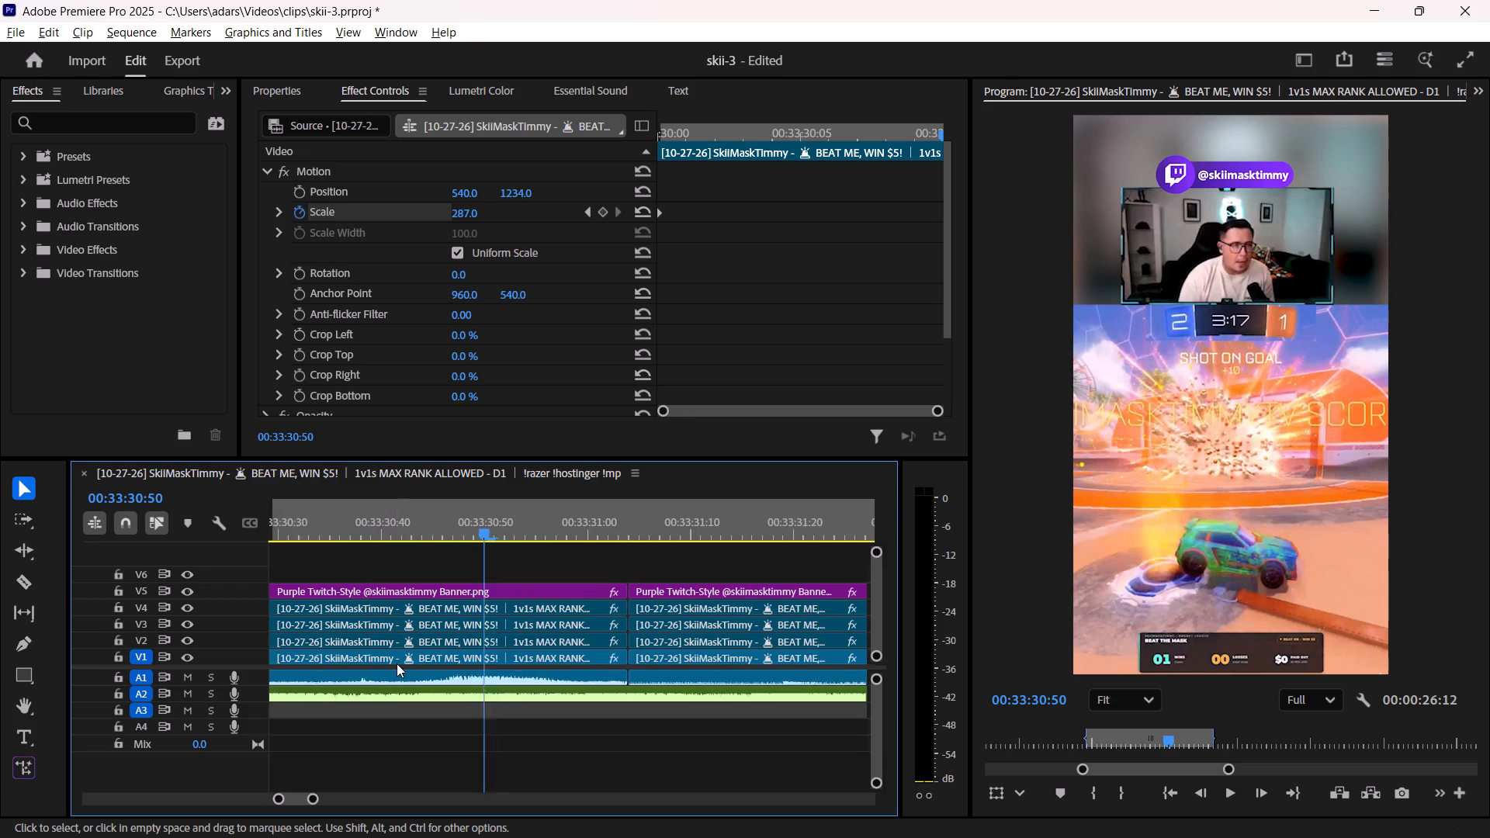
pyautogui.keyDown('alt'); pyautogui.scroll(-14, 397, 663); pyautogui.keyUp('alt')
pyautogui.keyDown('shift'); pyautogui.scroll(9, 411, 722); pyautogui.keyUp('shift')
pyautogui.click(431, 535)
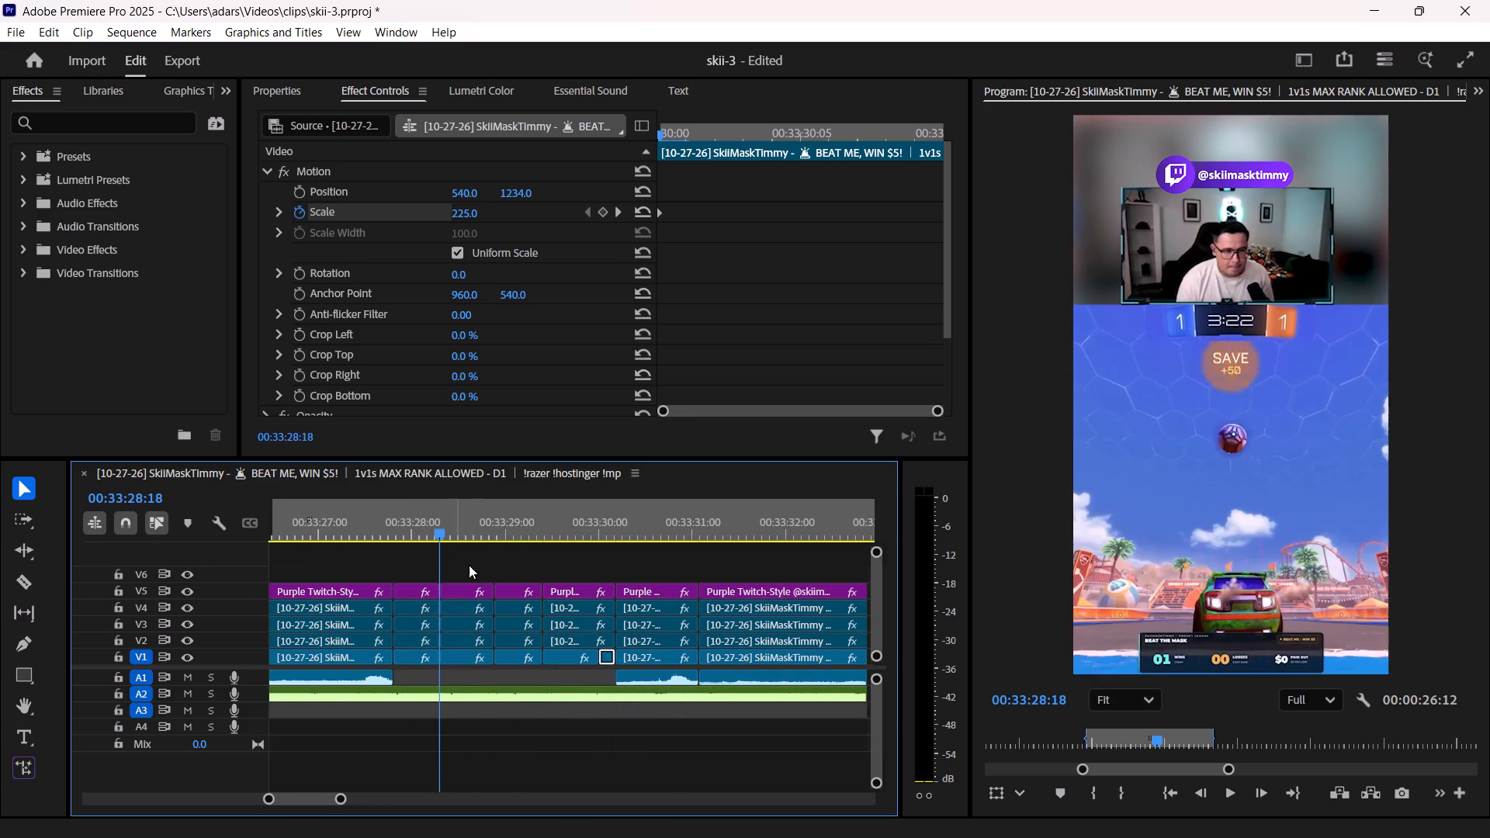
pyautogui.press('space')
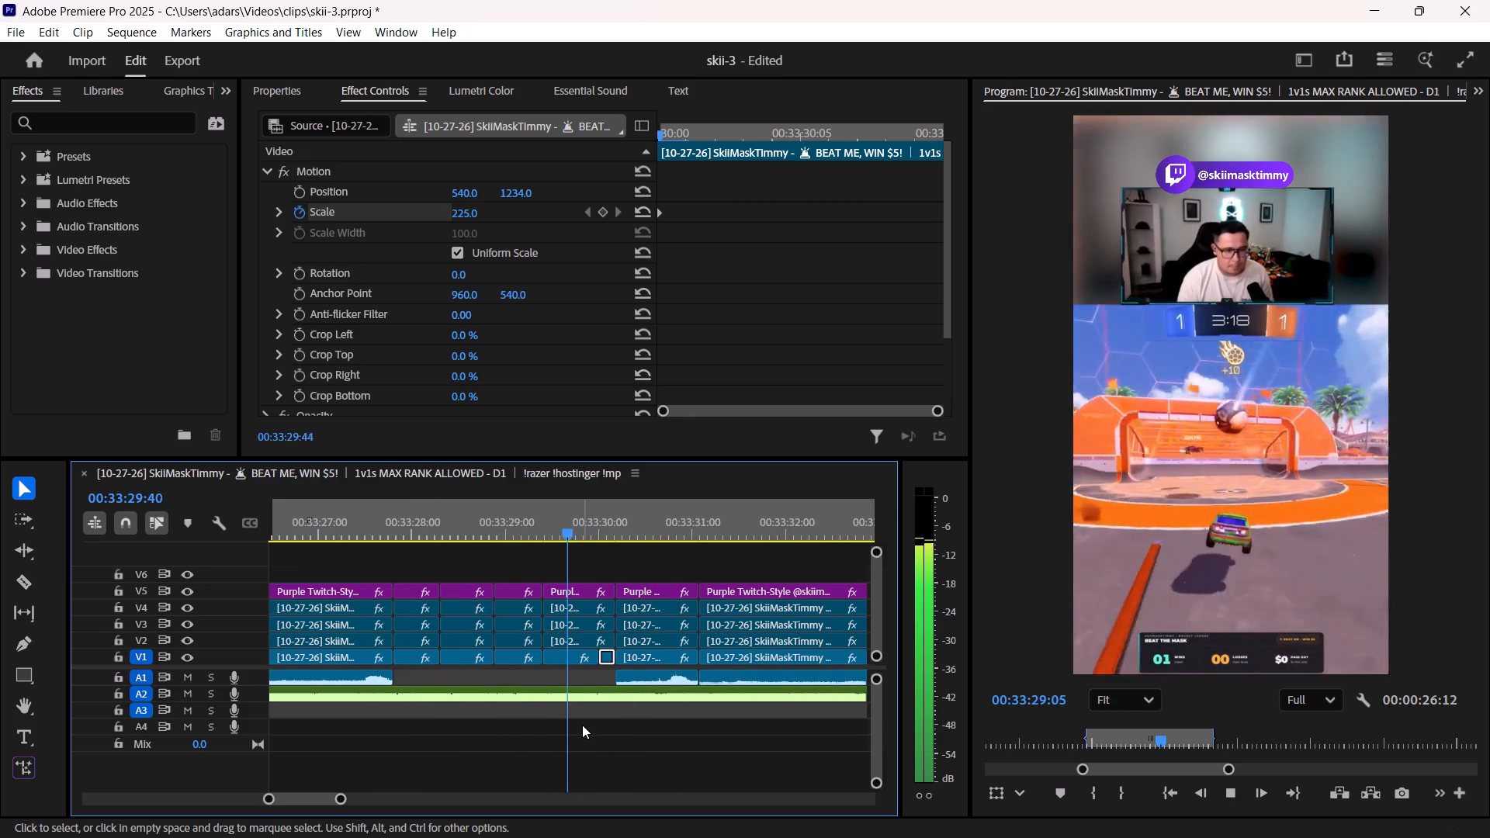
pyautogui.press('space')
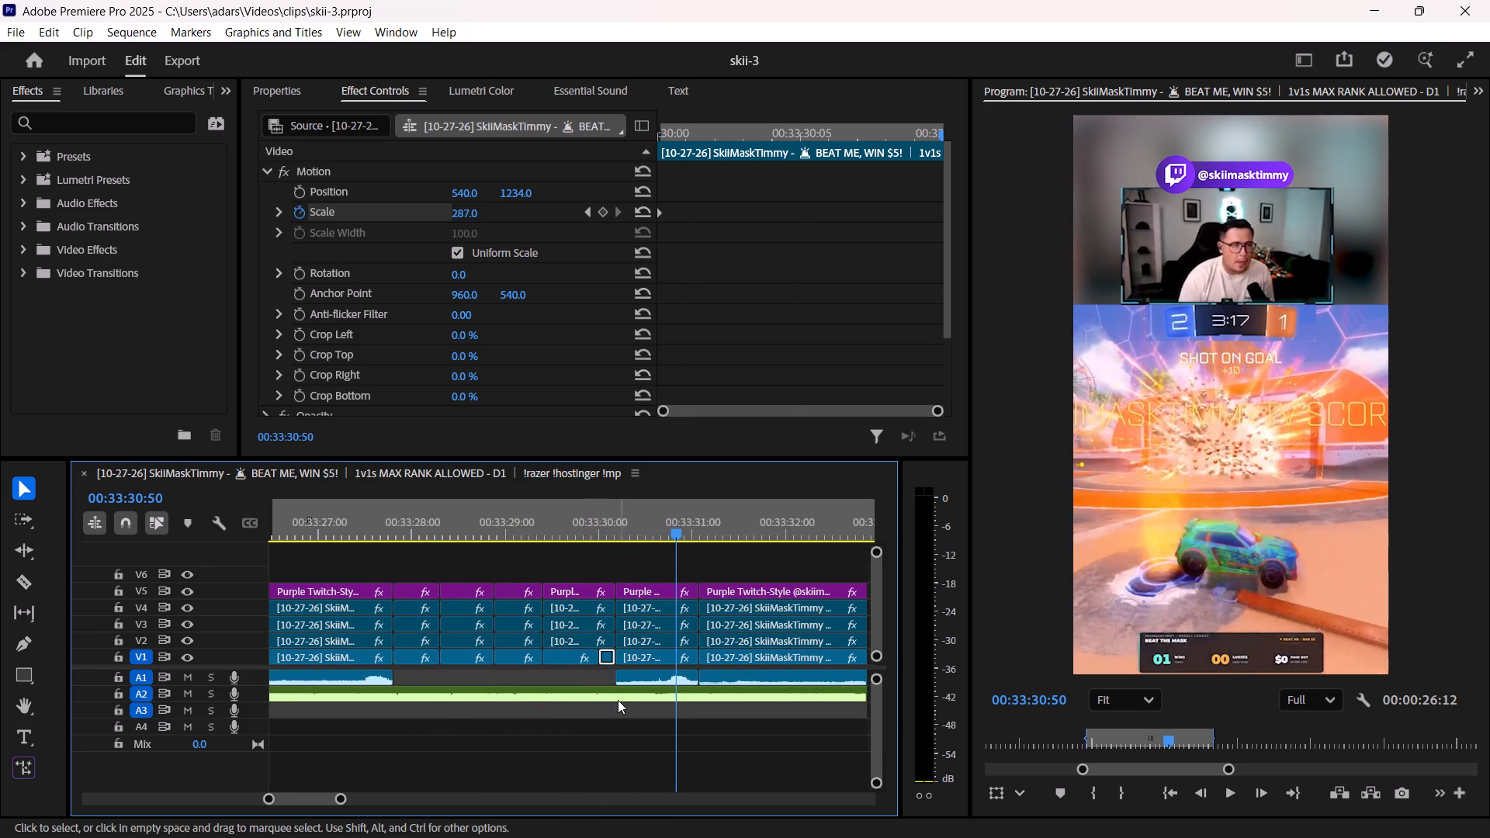
pyautogui.click(570, 515)
pyautogui.press('space')
pyautogui.press('space')
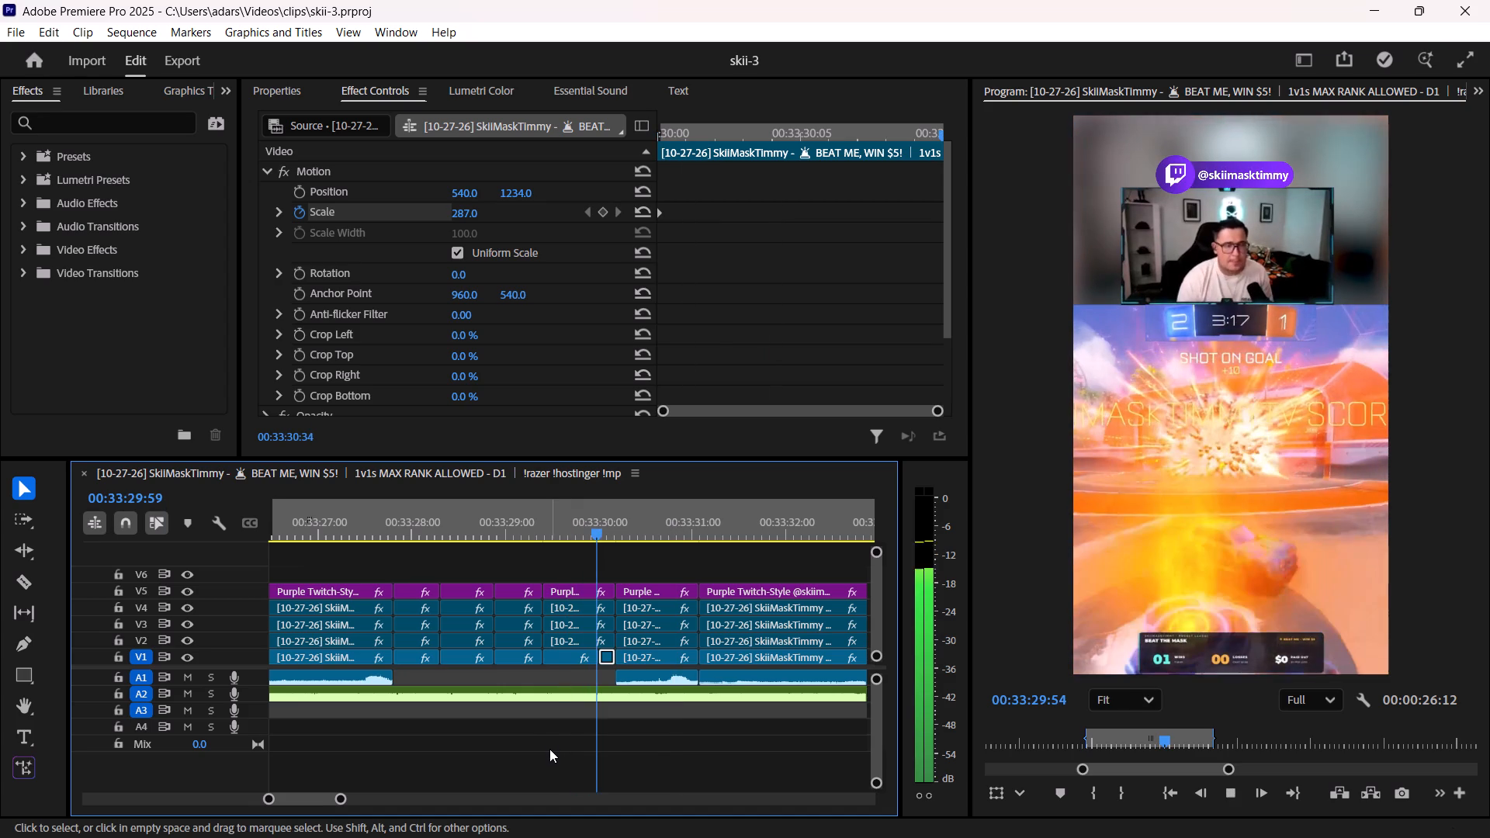
# Replay the goal build-up from 00:33:27:48 and again from 00:33:29:30 to check the zoom into the explosion.
pyautogui.click(390, 520)
pyautogui.press('space')
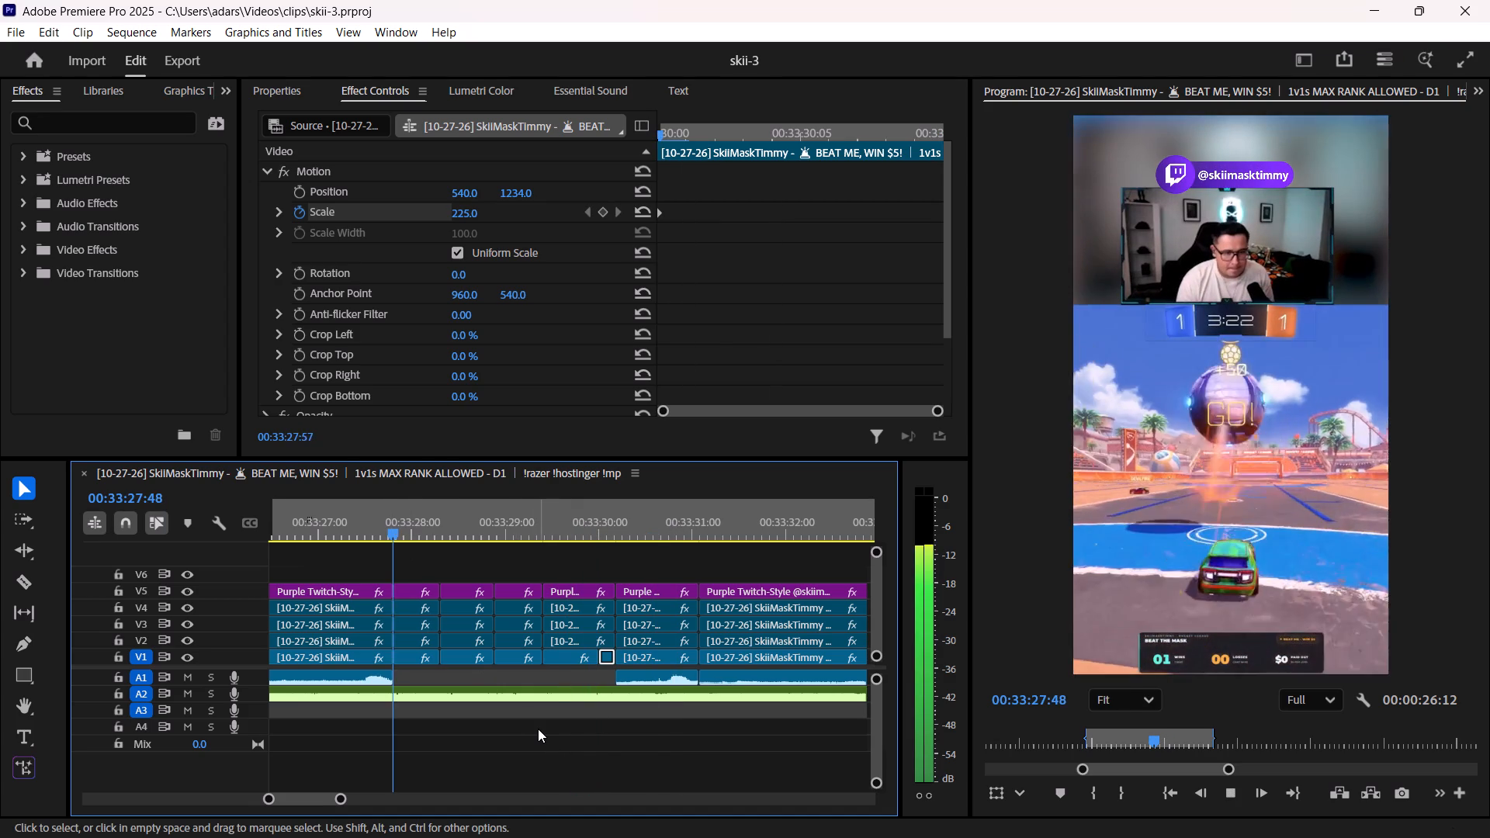
pyautogui.press('space')
pyautogui.keyDown('alt'); pyautogui.scroll(-8, 536, 748); pyautogui.keyUp('alt')
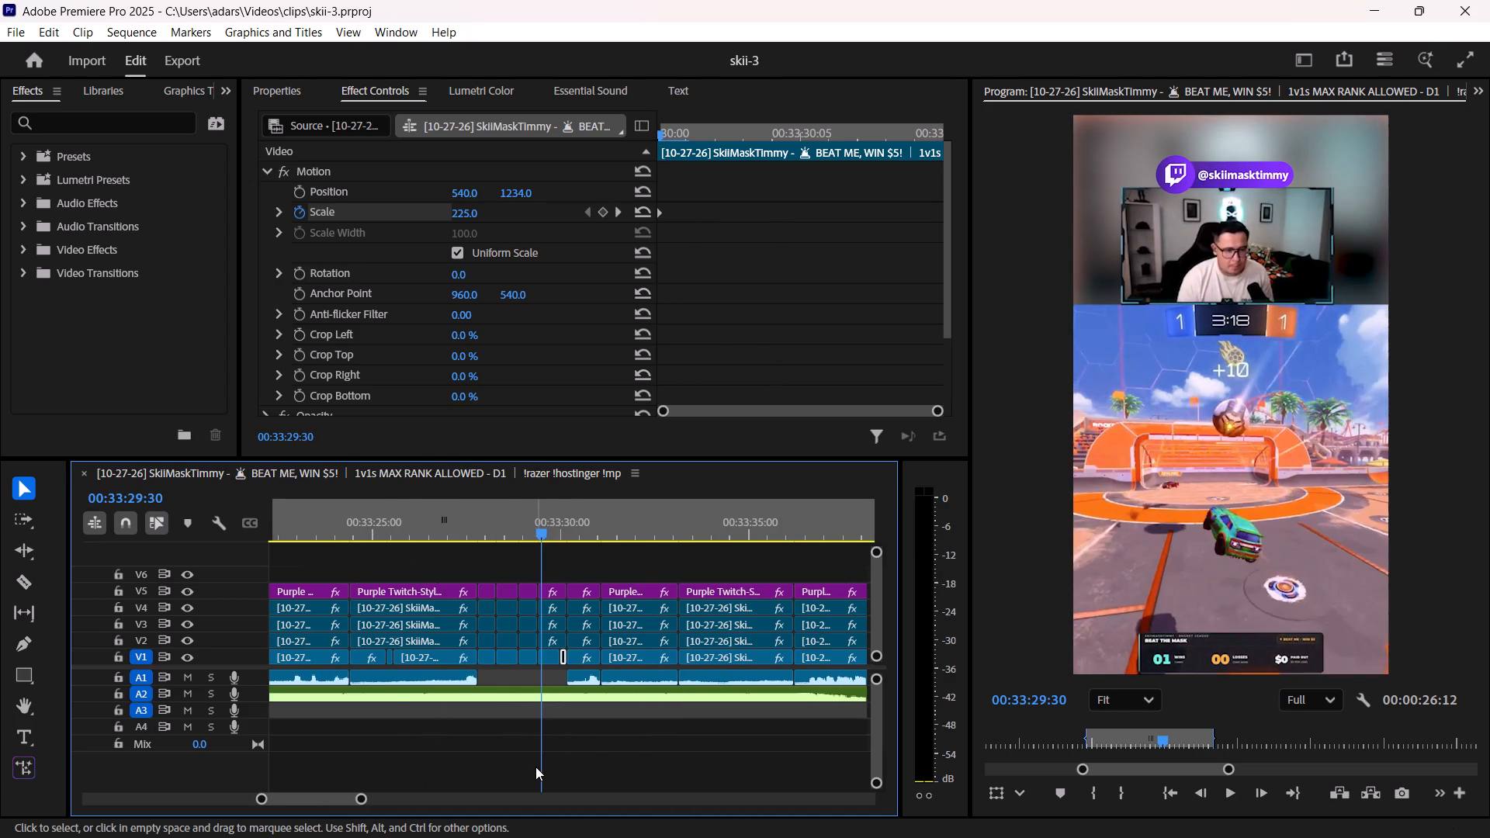
pyautogui.click(535, 767)
pyautogui.click(535, 767)
pyautogui.press('space')
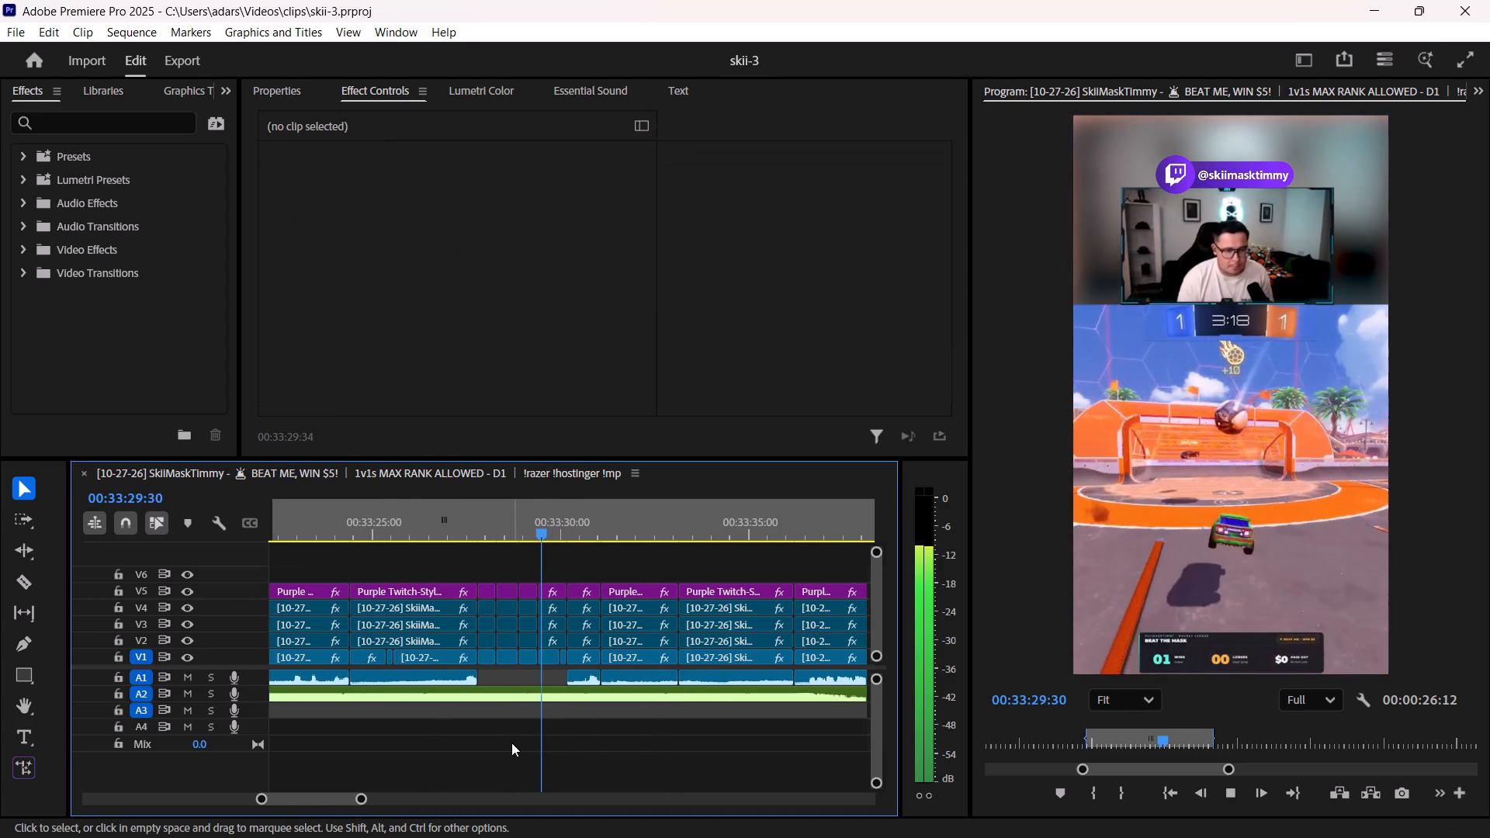
pyautogui.press('space')
pyautogui.keyDown('alt'); pyautogui.scroll(18, 572, 742); pyautogui.keyUp('alt')
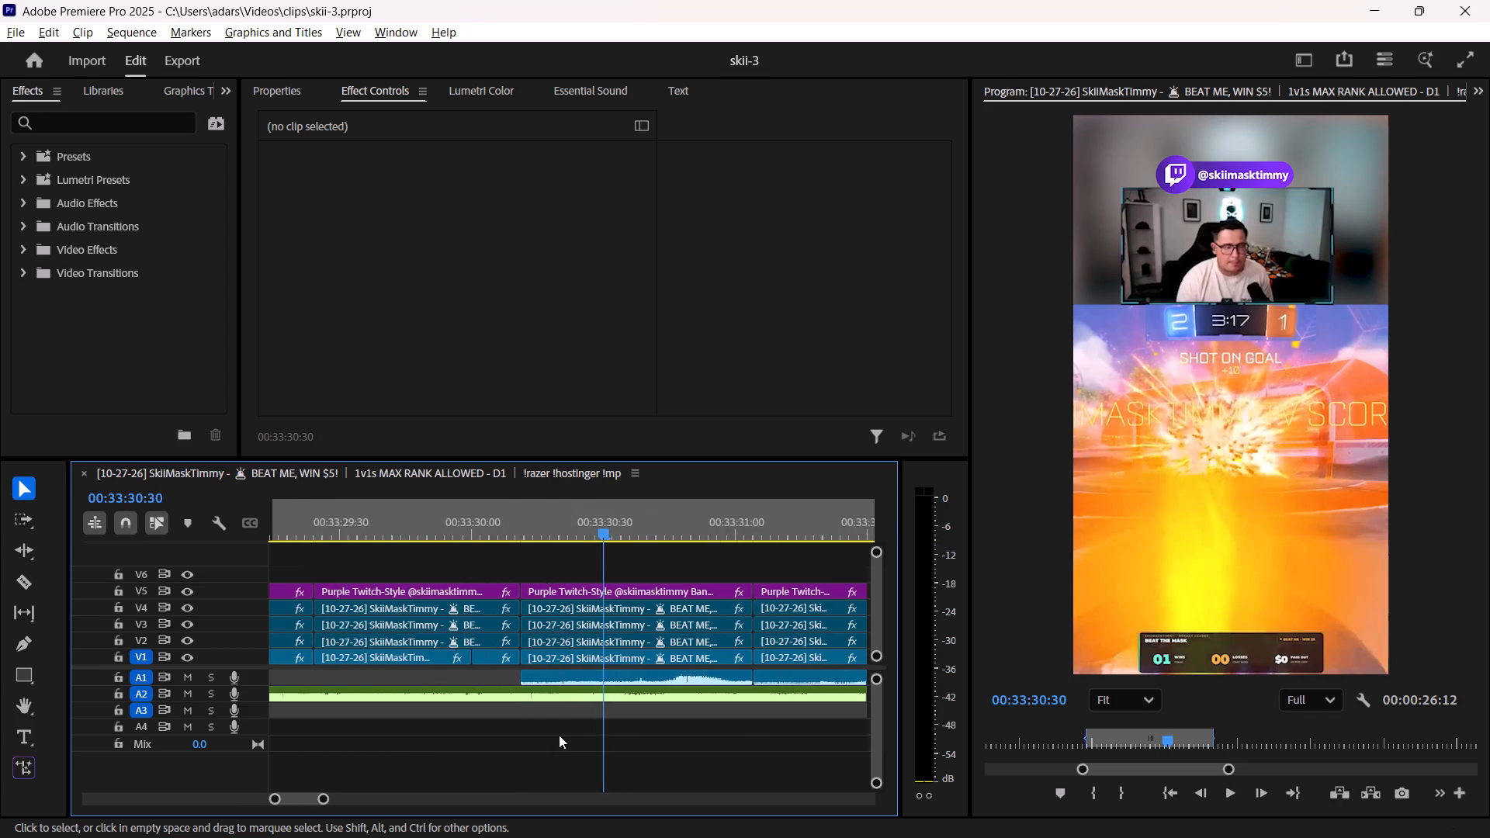
pyautogui.keyDown('alt'); pyautogui.scroll(5, 559, 735); pyautogui.keyUp('alt')
pyautogui.moveTo(509, 569); pyautogui.dragTo(511, 575)
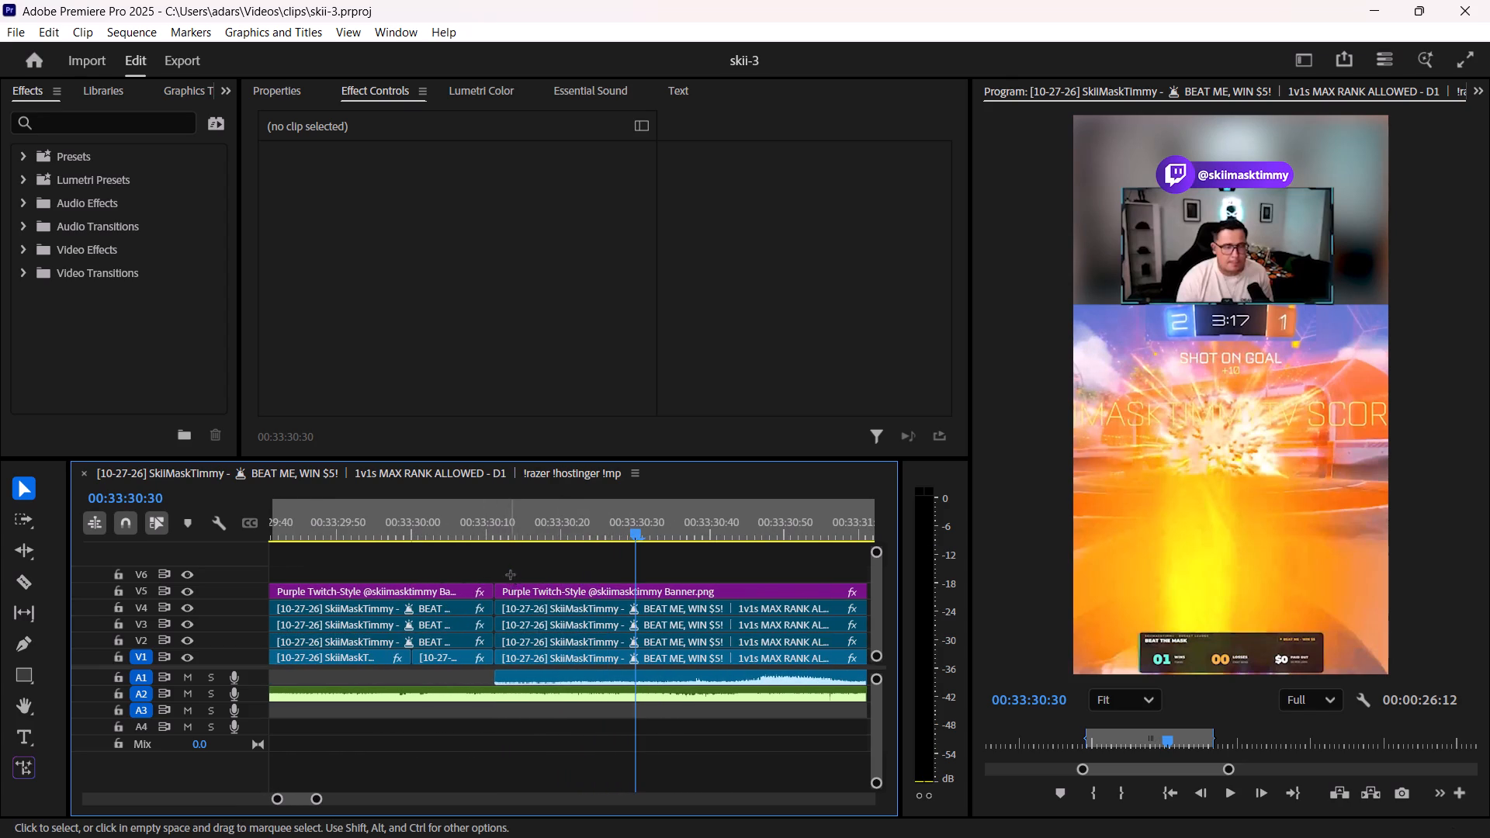
pyautogui.moveTo(511, 575); pyautogui.dragTo(520, 673)
# Scrub and replay between 00:33:29:54 and 00:33:30:21 to examine the cut into the goal explosion frame by frame.
pyautogui.keyDown('alt'); pyautogui.scroll(7, 445, 715); pyautogui.keyUp('alt')
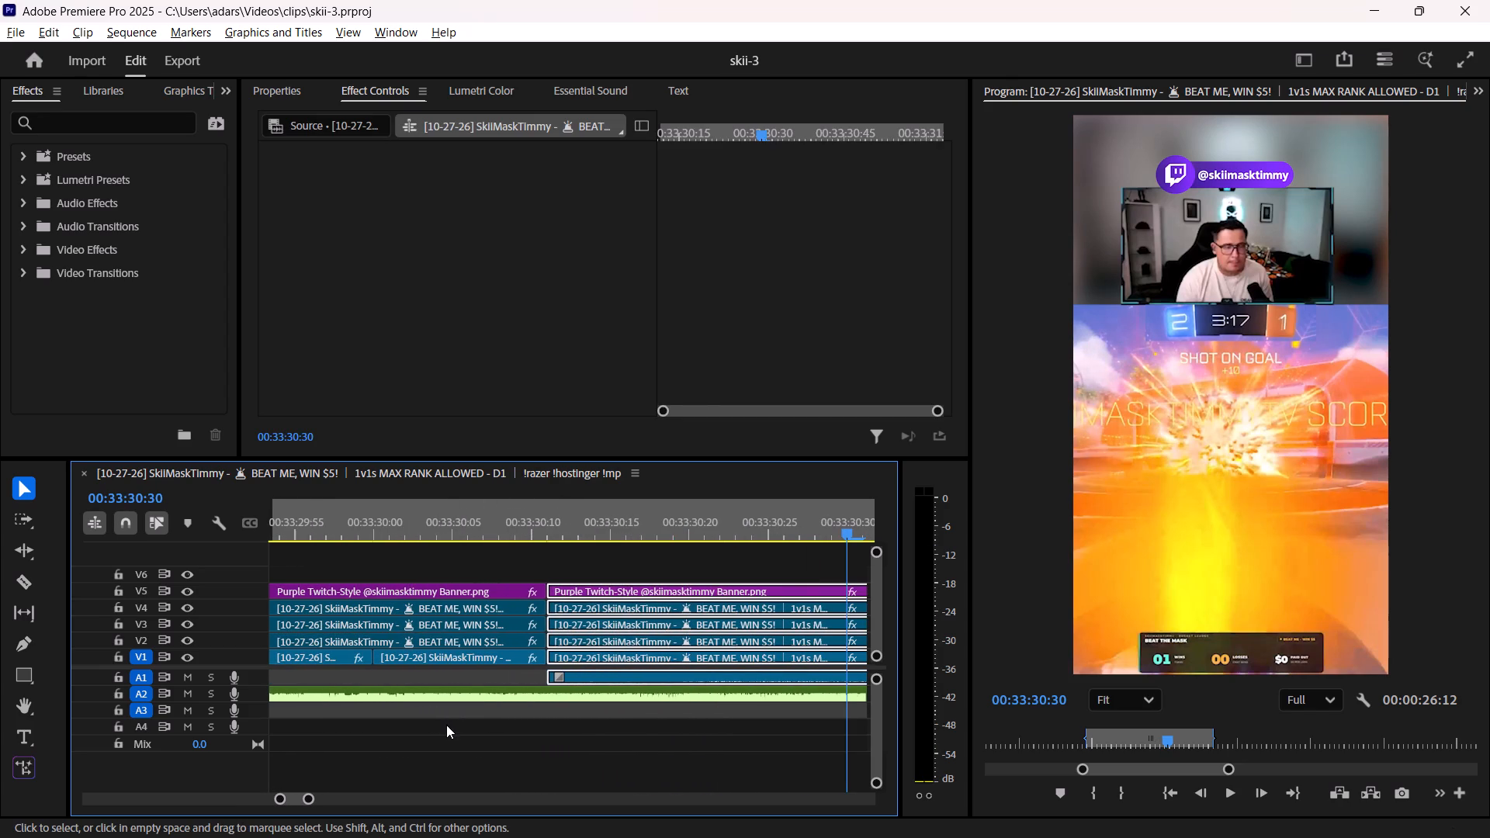
pyautogui.moveTo(371, 528); pyautogui.dragTo(525, 530)
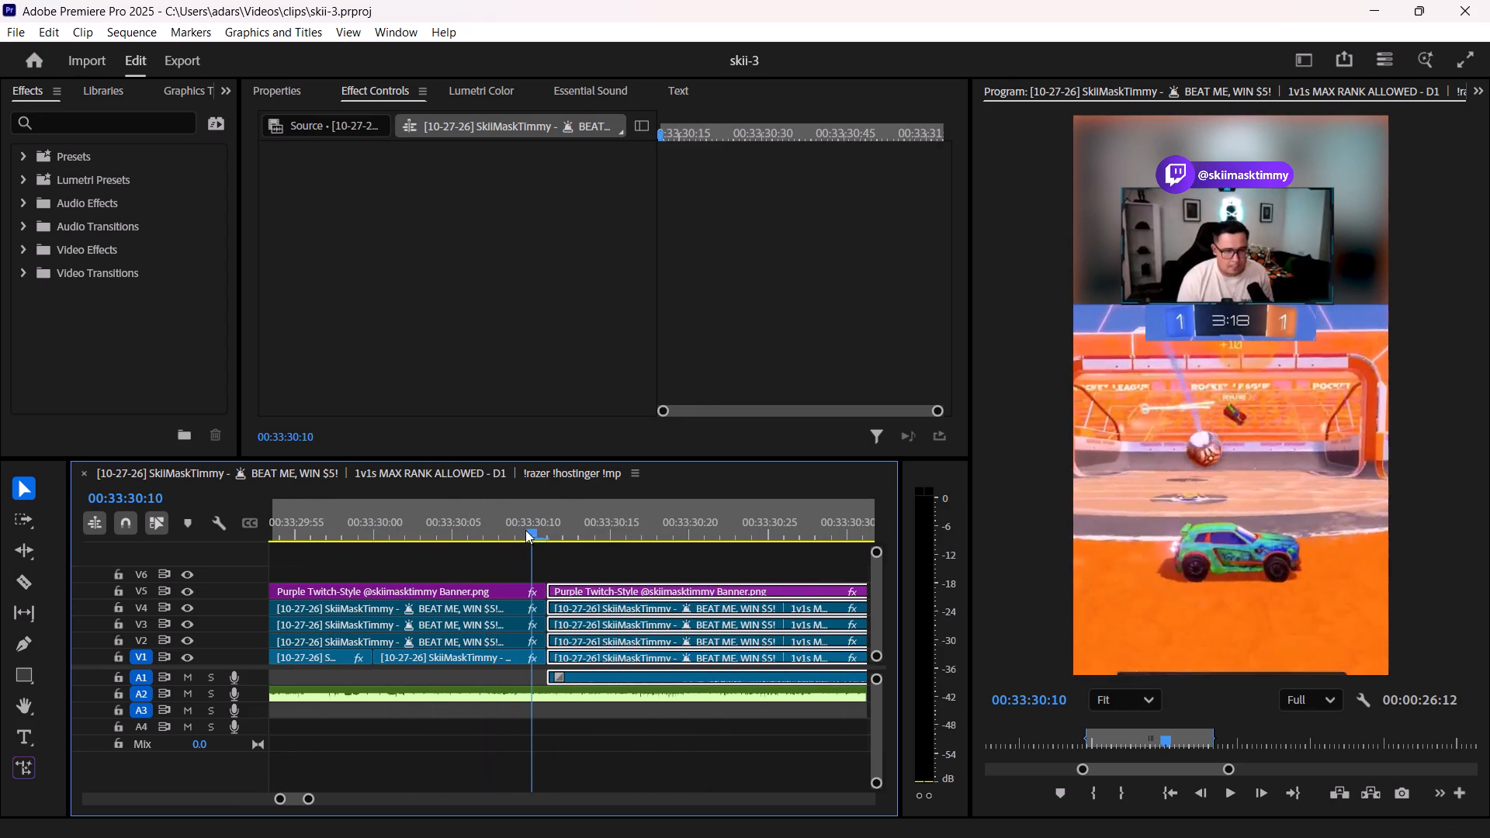
pyautogui.moveTo(525, 530); pyautogui.dragTo(652, 532)
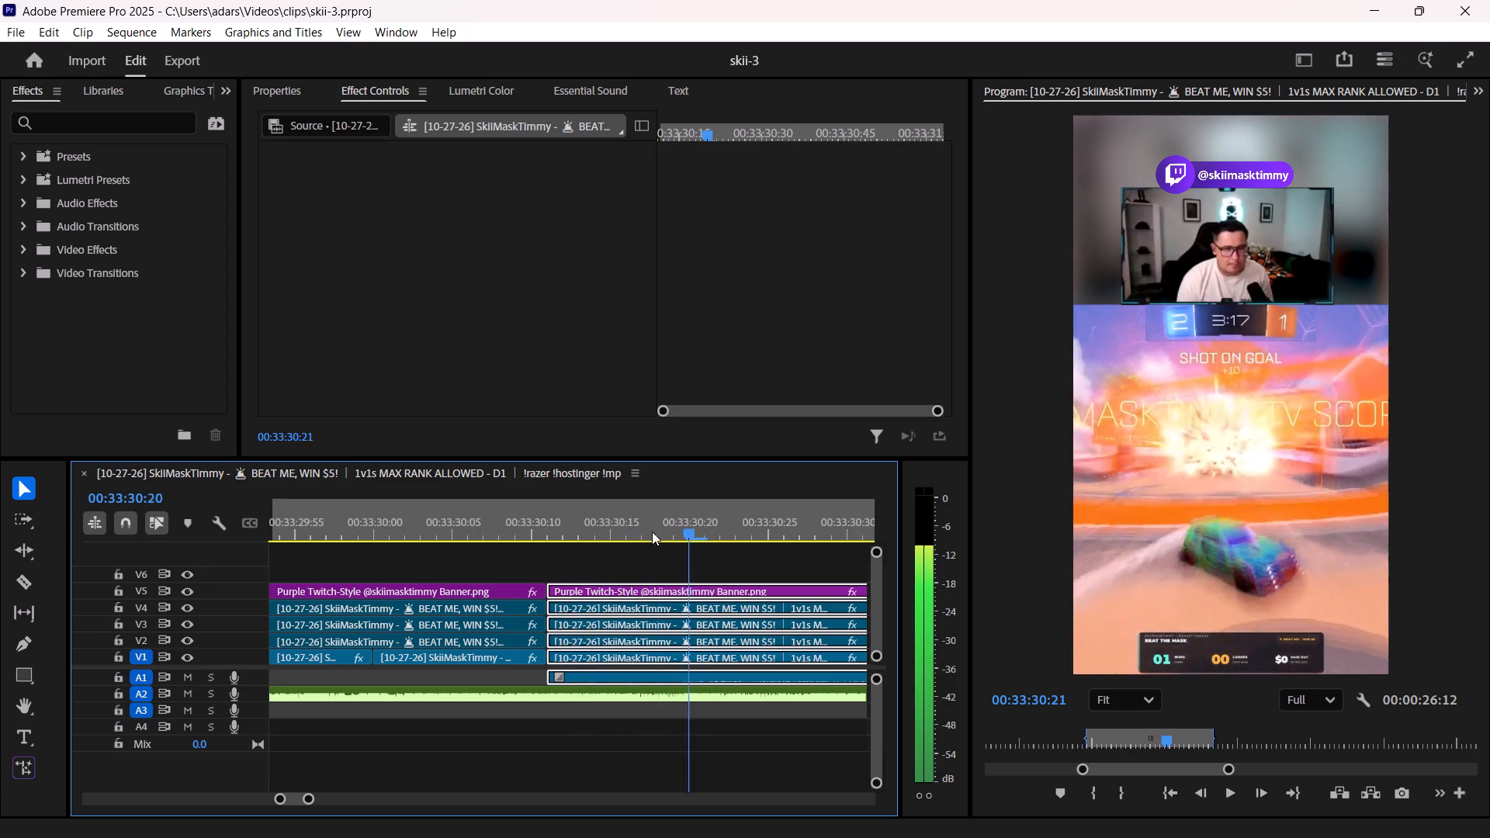
pyautogui.moveTo(652, 532); pyautogui.dragTo(279, 541)
pyautogui.press('space')
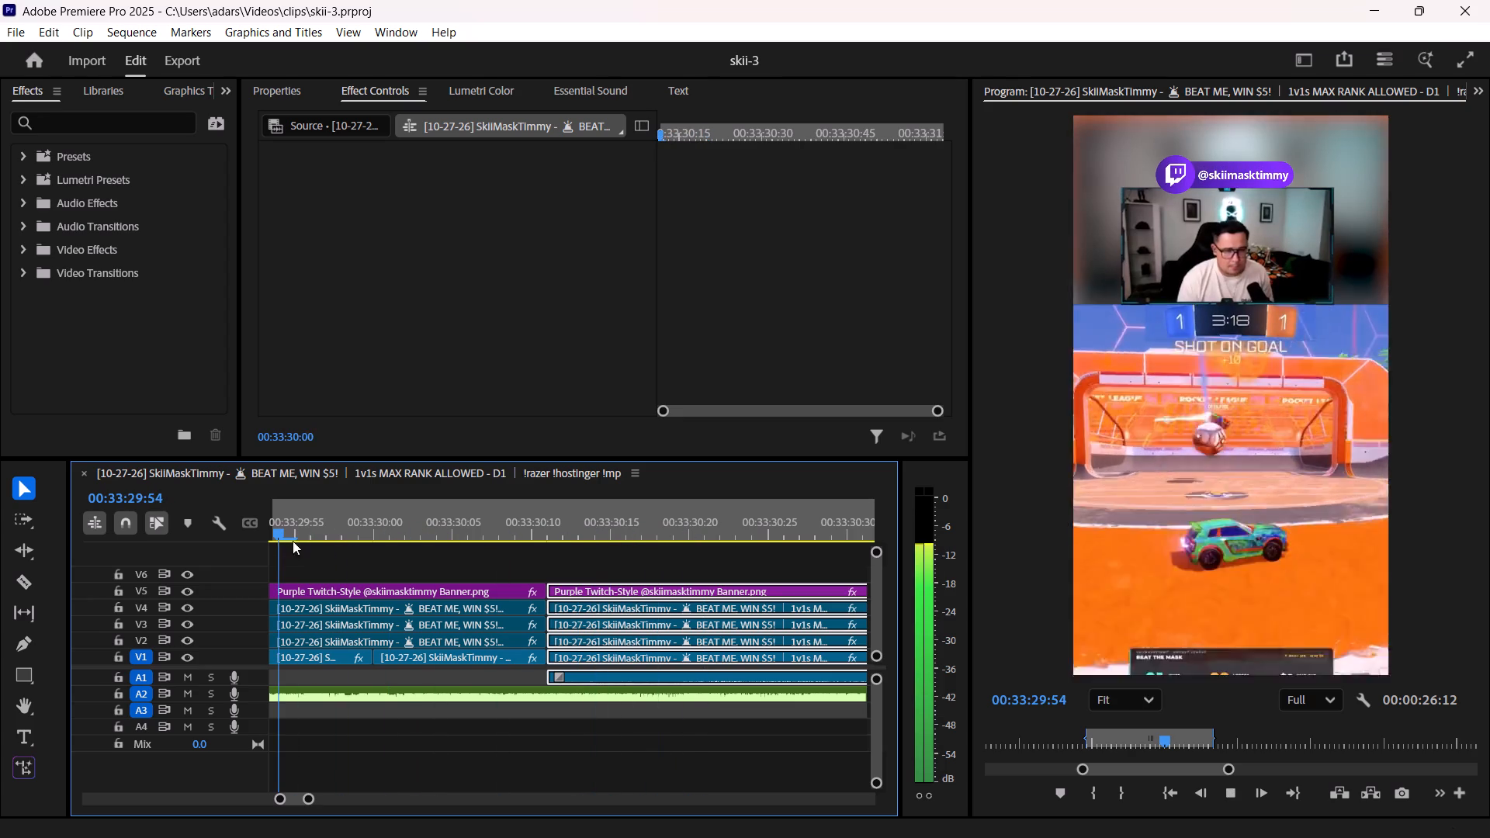
pyautogui.press('space')
pyautogui.click(441, 528)
pyautogui.press('space')
pyautogui.press('space')
pyautogui.click(441, 528)
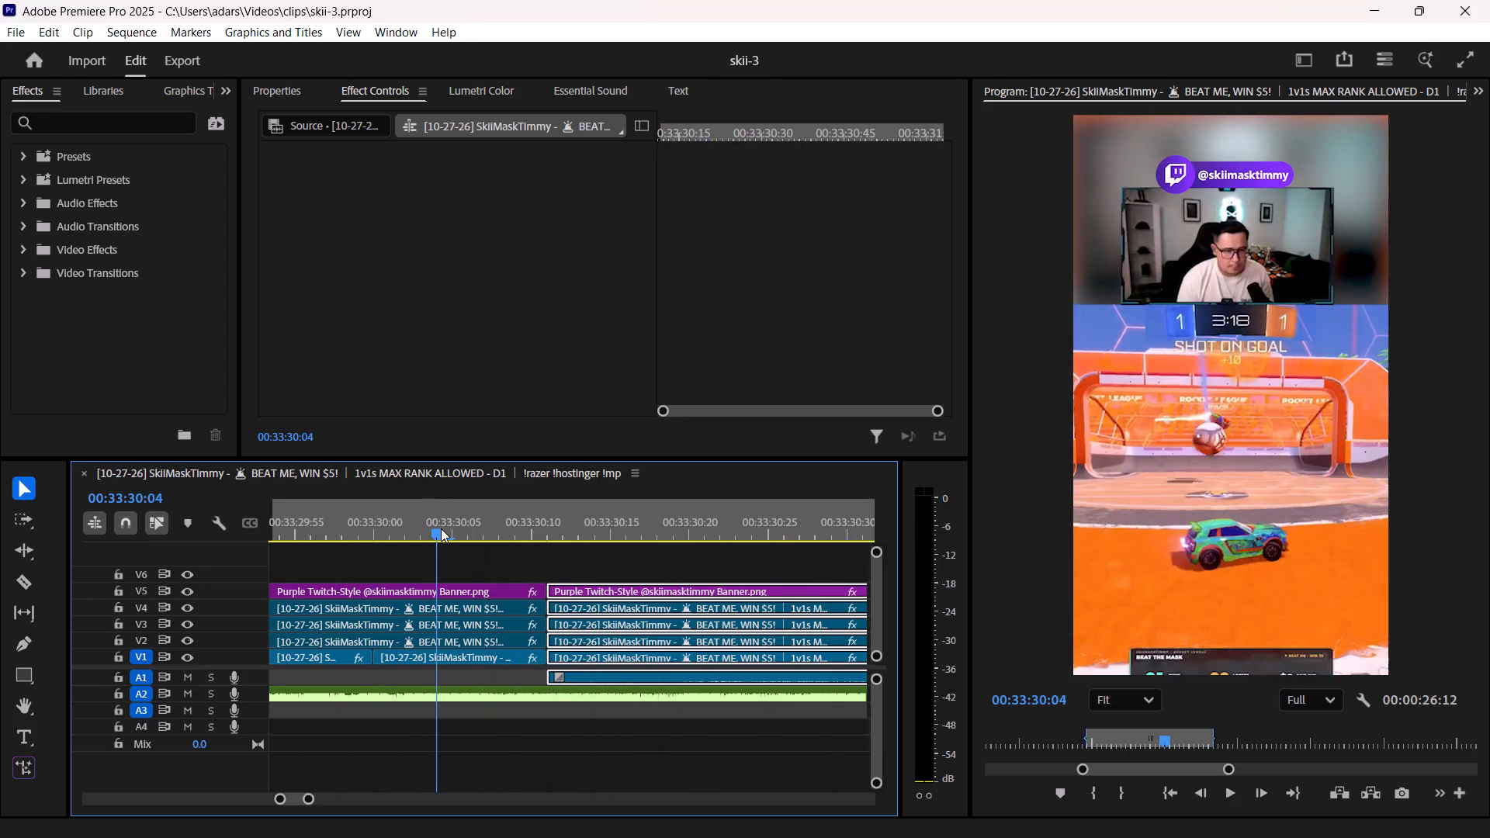
pyautogui.click(342, 519)
pyautogui.press('space')
pyautogui.press('space')
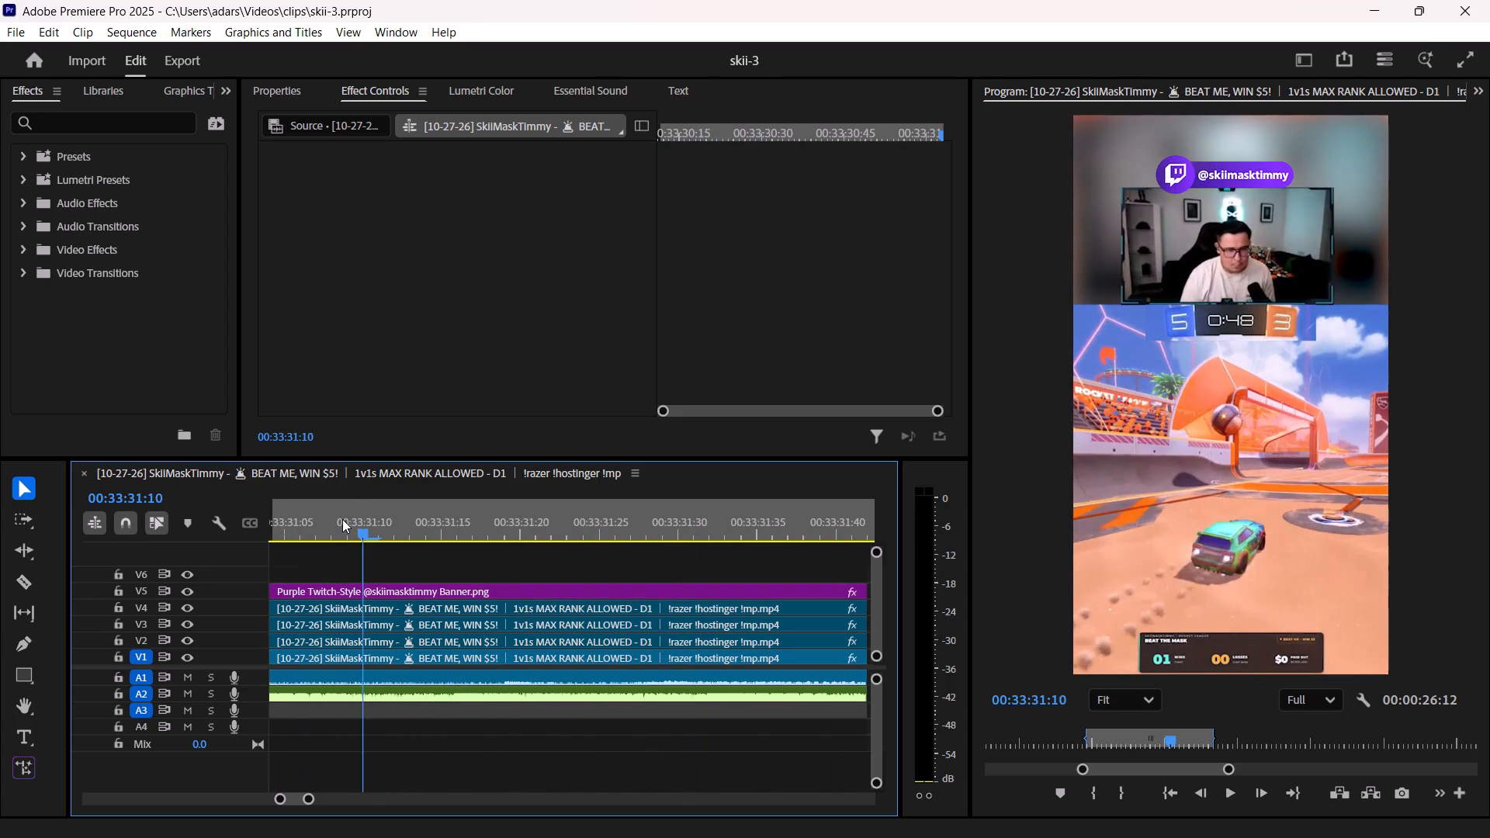
# Replay the explosion cut repeatedly from about 00:33:29:24, stopping at 00:33:30:02 just before the explosion.
pyautogui.keyDown('alt'); pyautogui.scroll(-16, 408, 684); pyautogui.keyUp('alt')
pyautogui.keyDown('shift'); pyautogui.scroll(9, 411, 703); pyautogui.keyUp('shift')
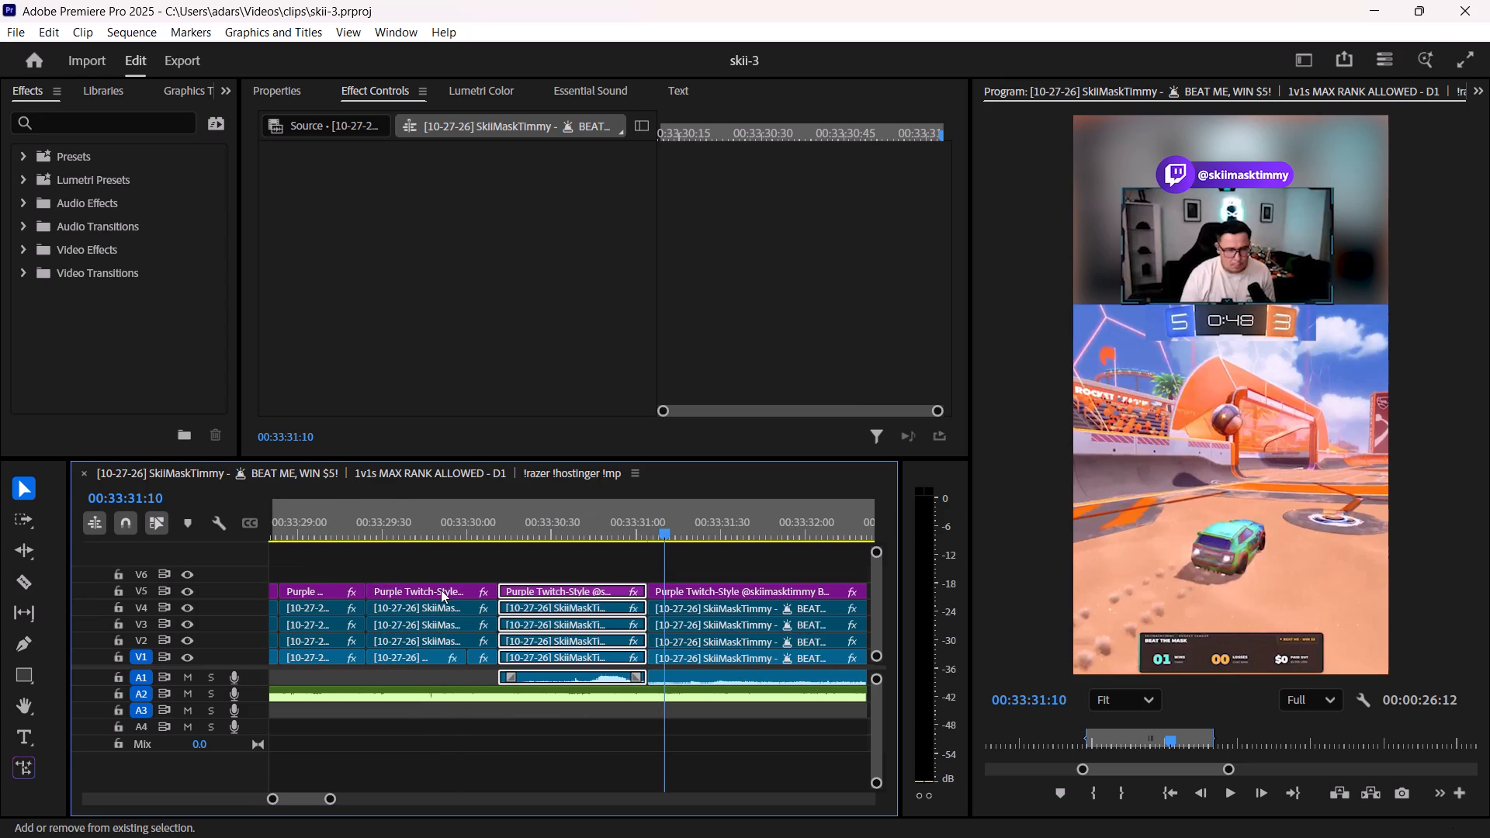
pyautogui.click(372, 517)
pyautogui.press('space')
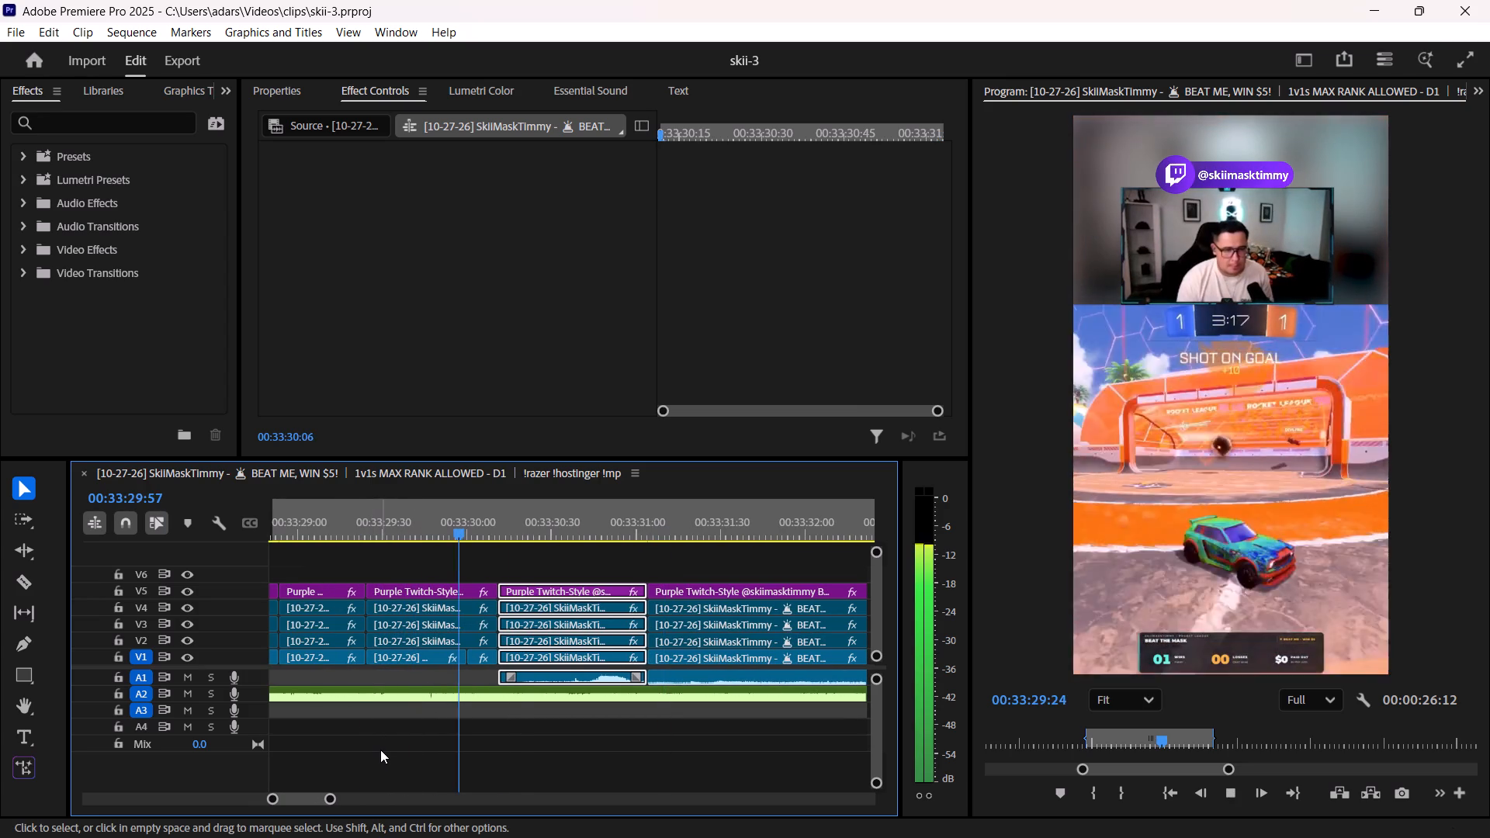
pyautogui.press('space')
pyautogui.click(438, 764)
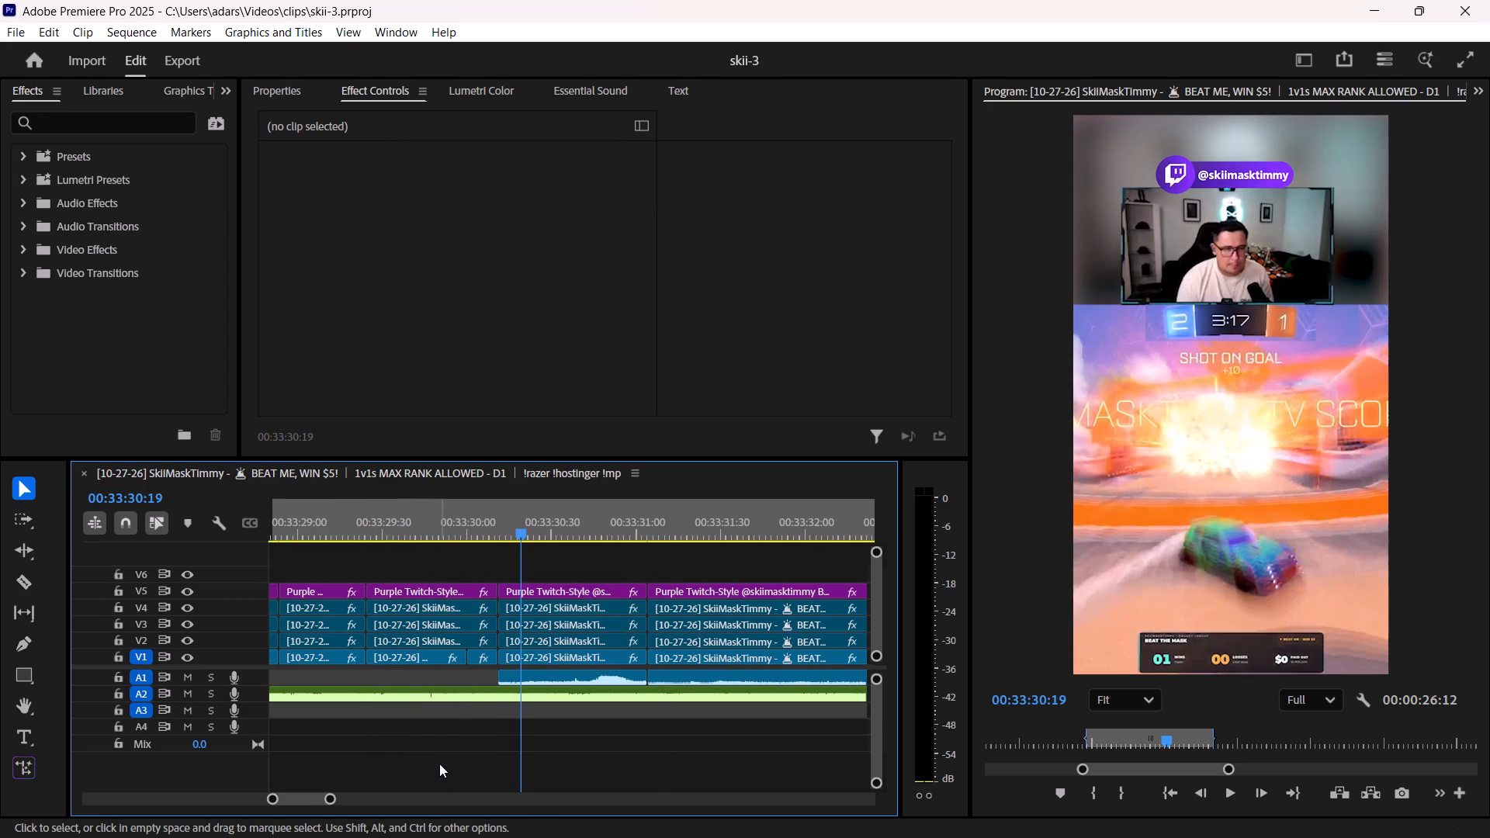
pyautogui.click(376, 518)
pyautogui.press('space')
pyautogui.press('space')
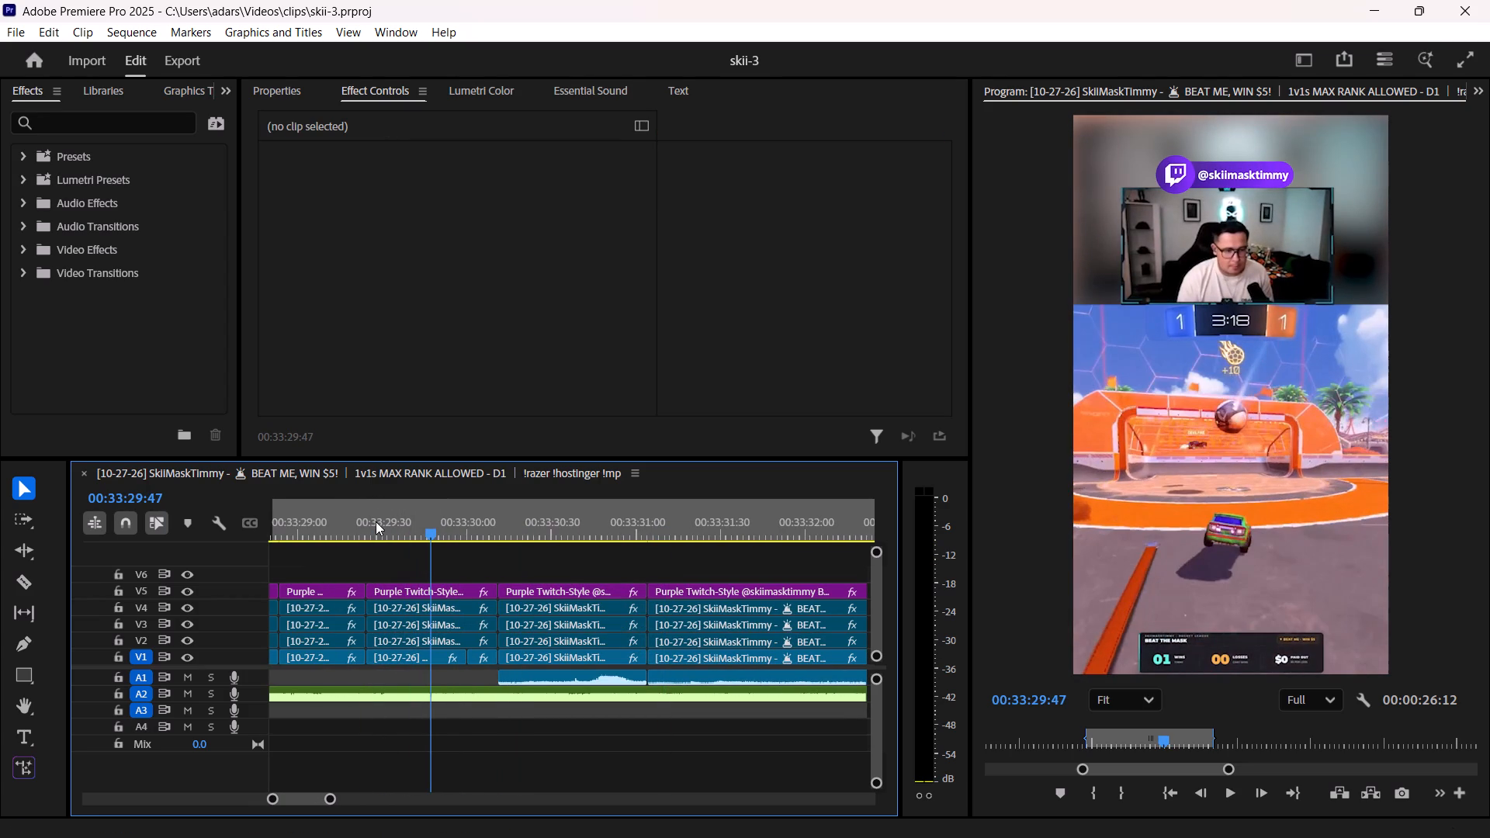
pyautogui.press('space')
pyautogui.press('space')
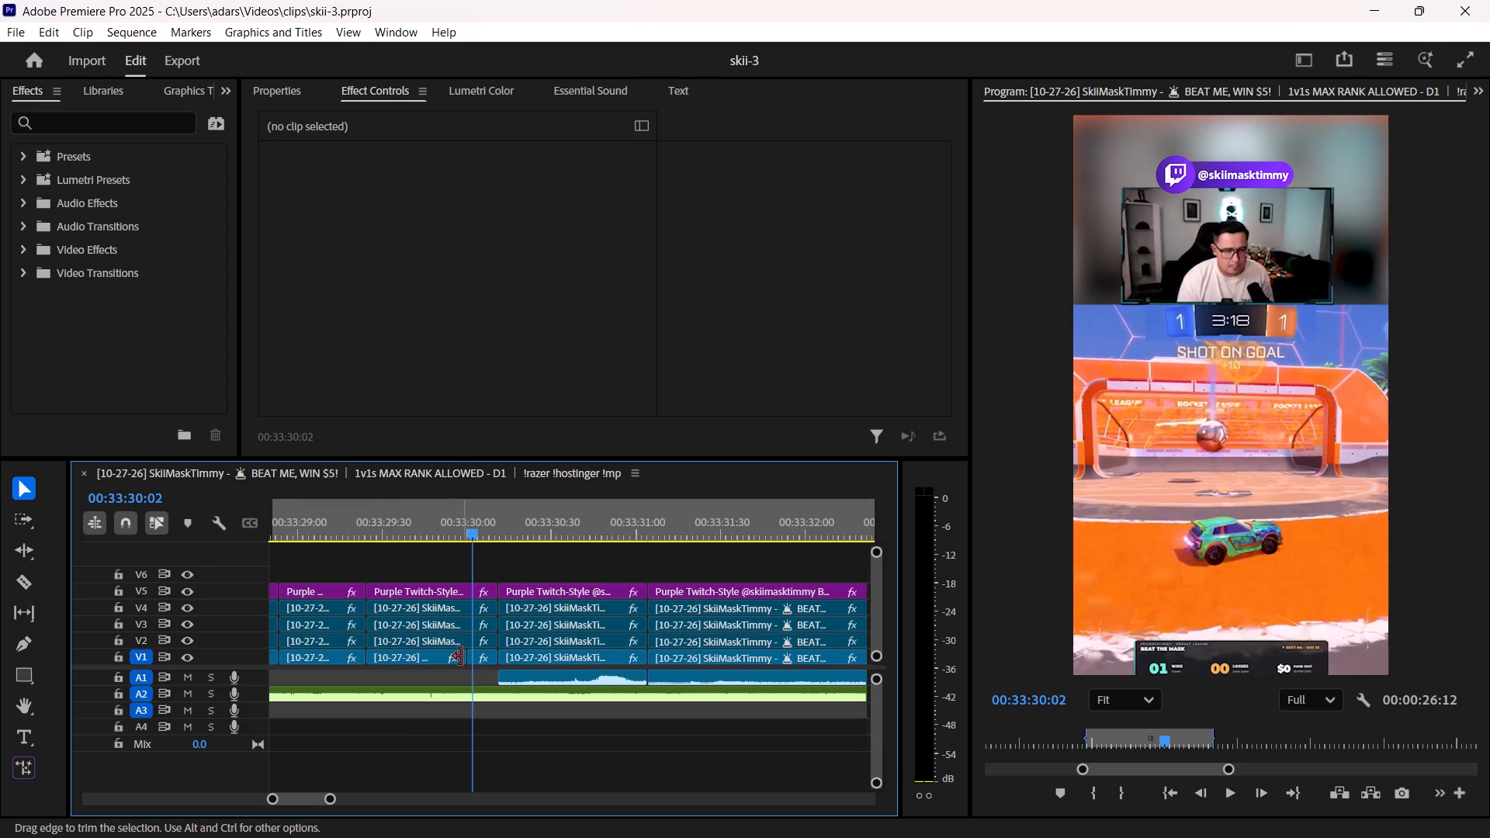
# Trim the ends of the V1 to V5 clips before the goal explosion back to 00:33:30:02.
pyautogui.keyDown('alt'); pyautogui.scroll(11, 466, 656); pyautogui.keyUp('alt')
pyautogui.keyDown('alt'); pyautogui.scroll(-20, 515, 604); pyautogui.keyUp('alt')
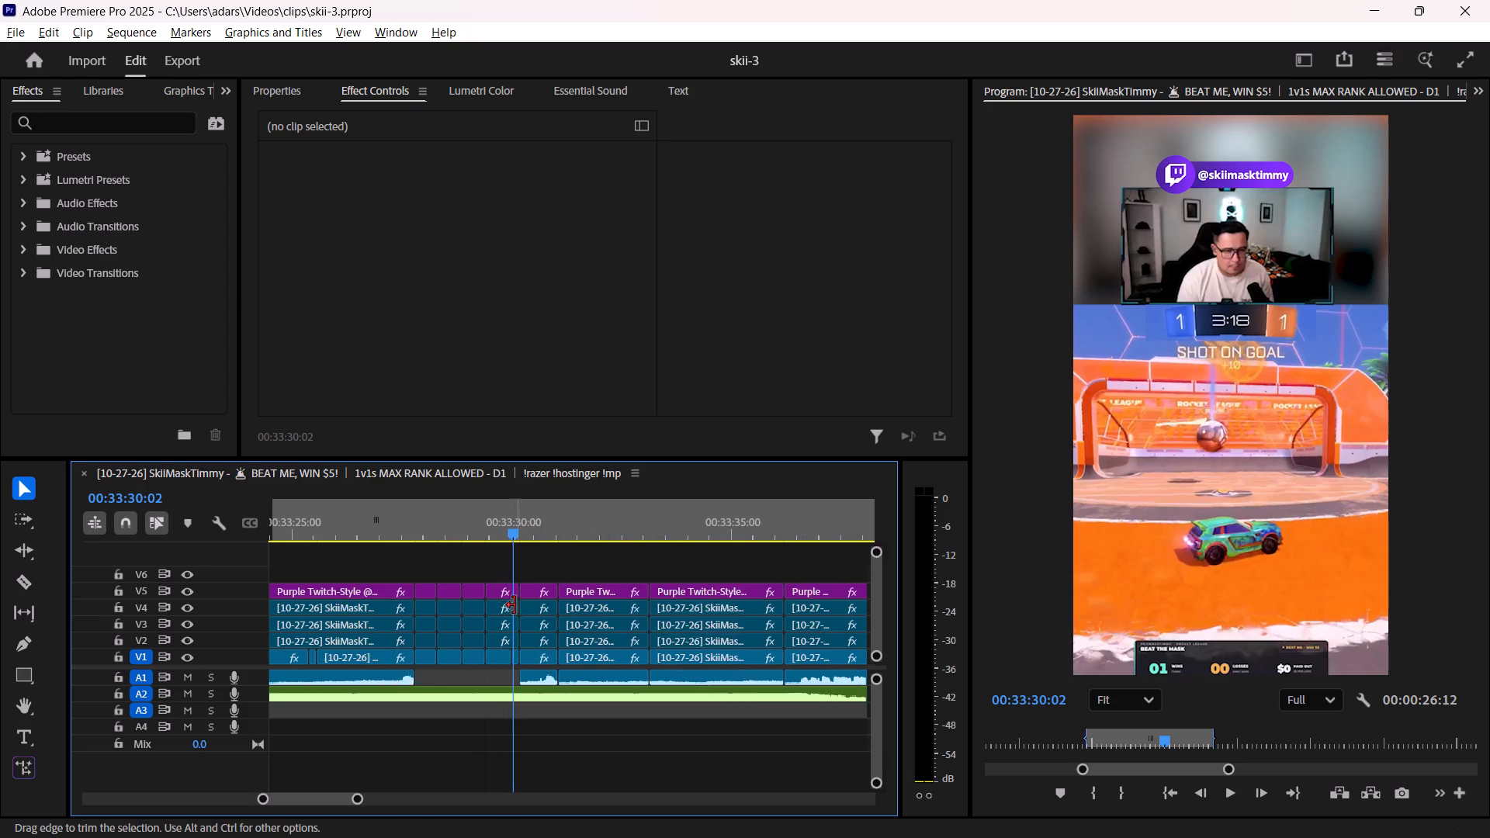
pyautogui.keyDown('alt'); pyautogui.scroll(-12, 515, 605); pyautogui.keyUp('alt')
pyautogui.keyDown('alt'); pyautogui.scroll(2, 515, 605); pyautogui.keyUp('alt')
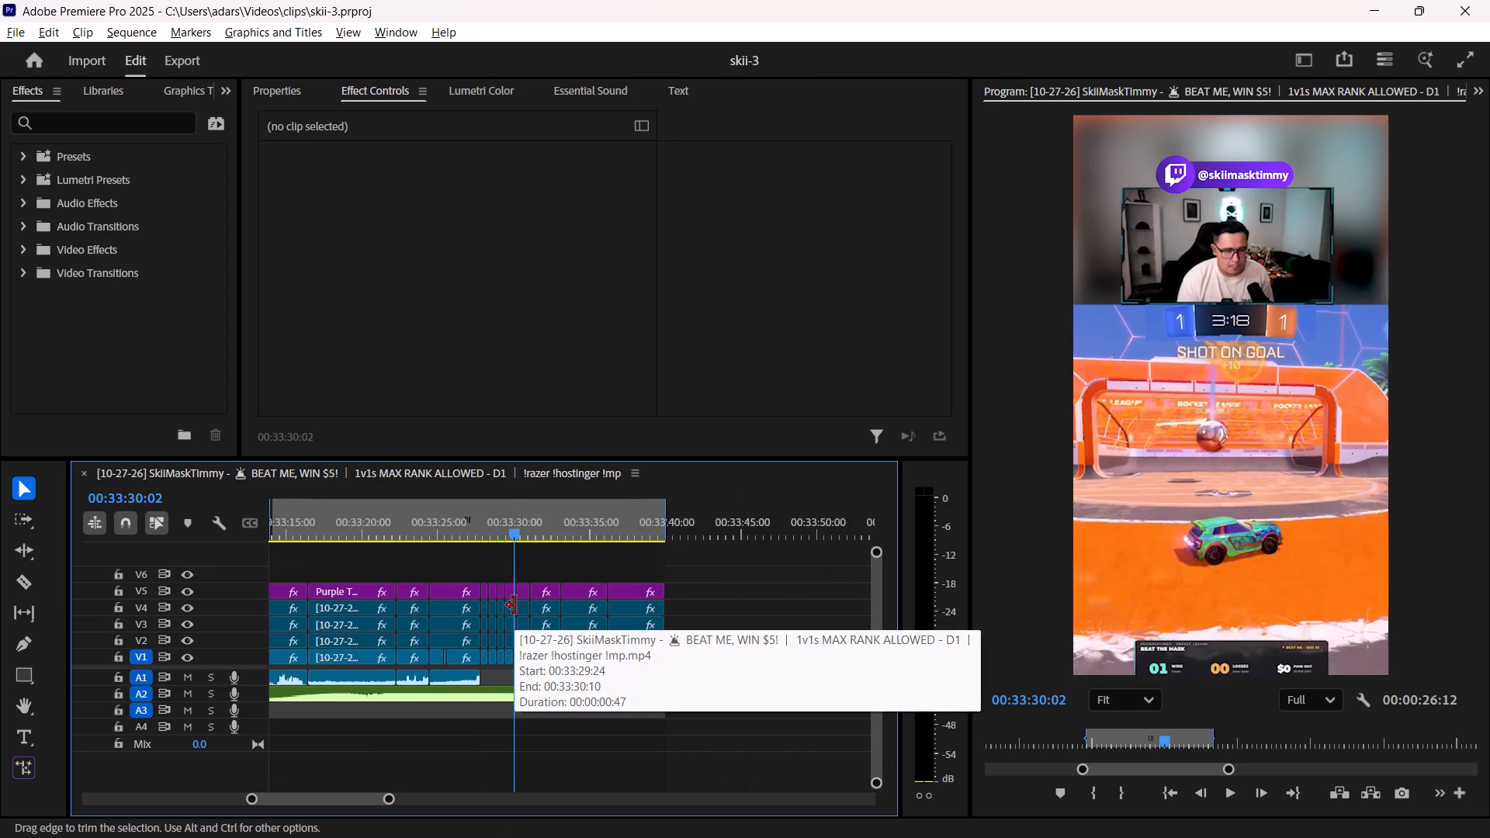
pyautogui.keyDown('alt'); pyautogui.scroll(20, 515, 605); pyautogui.keyUp('alt')
pyautogui.keyDown('alt'); pyautogui.scroll(3, 515, 605); pyautogui.keyUp('alt')
pyautogui.moveTo(515, 574); pyautogui.dragTo(515, 592)
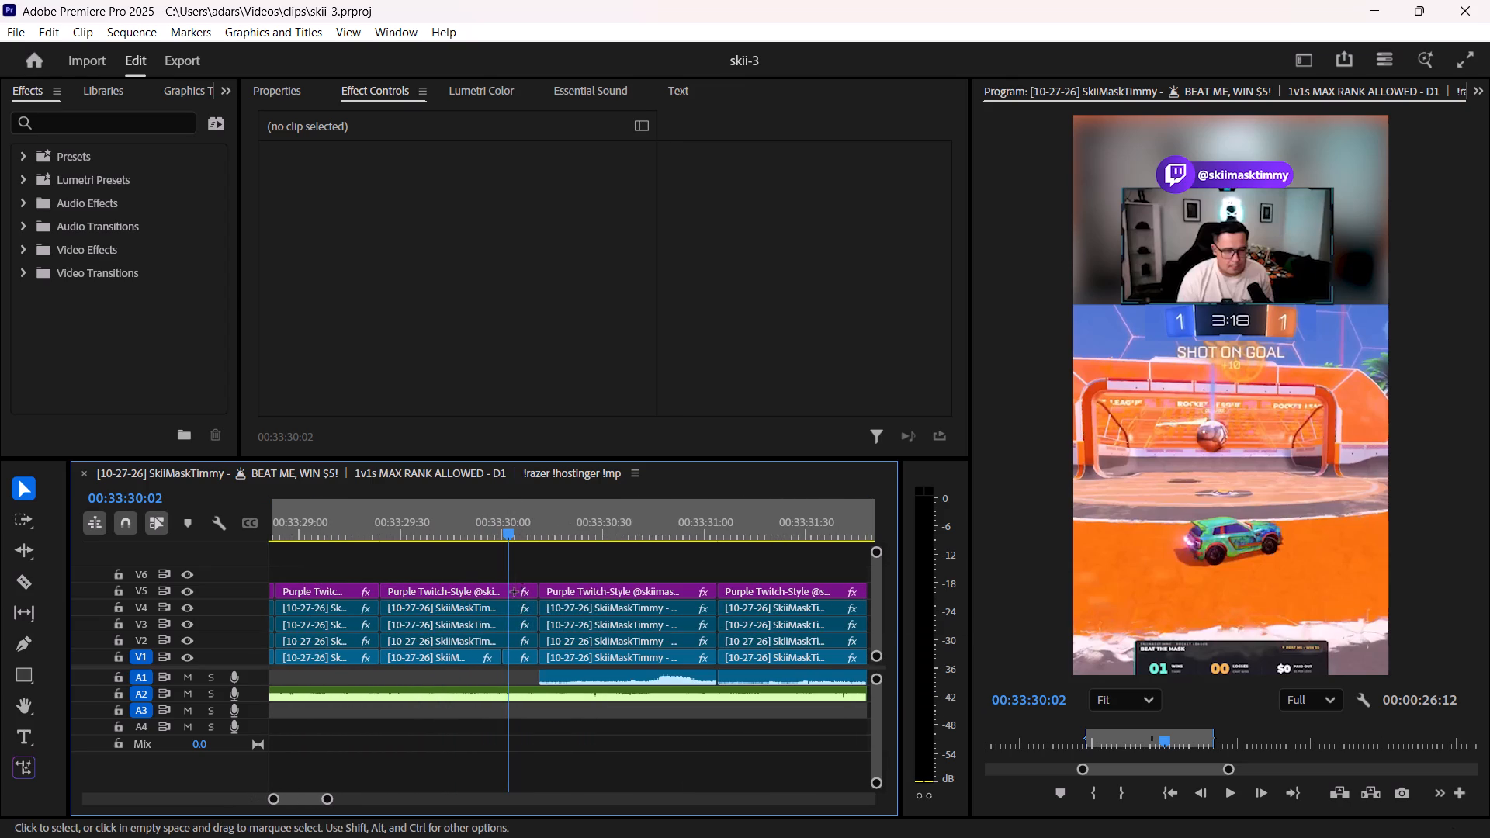
pyautogui.moveTo(515, 592); pyautogui.dragTo(516, 670)
pyautogui.moveTo(534, 642); pyautogui.dragTo(520, 642)
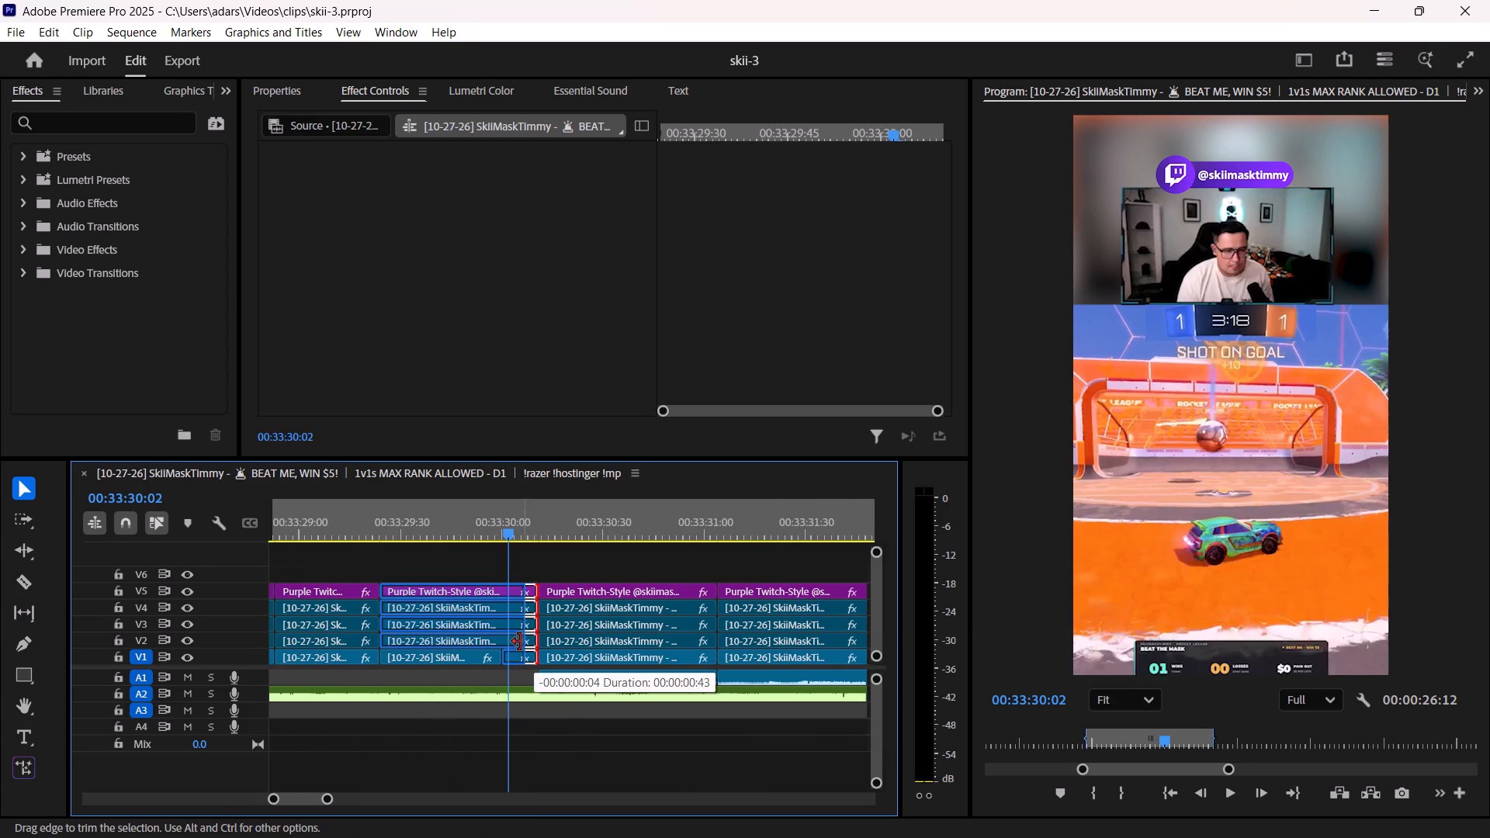
pyautogui.moveTo(520, 642); pyautogui.dragTo(511, 642)
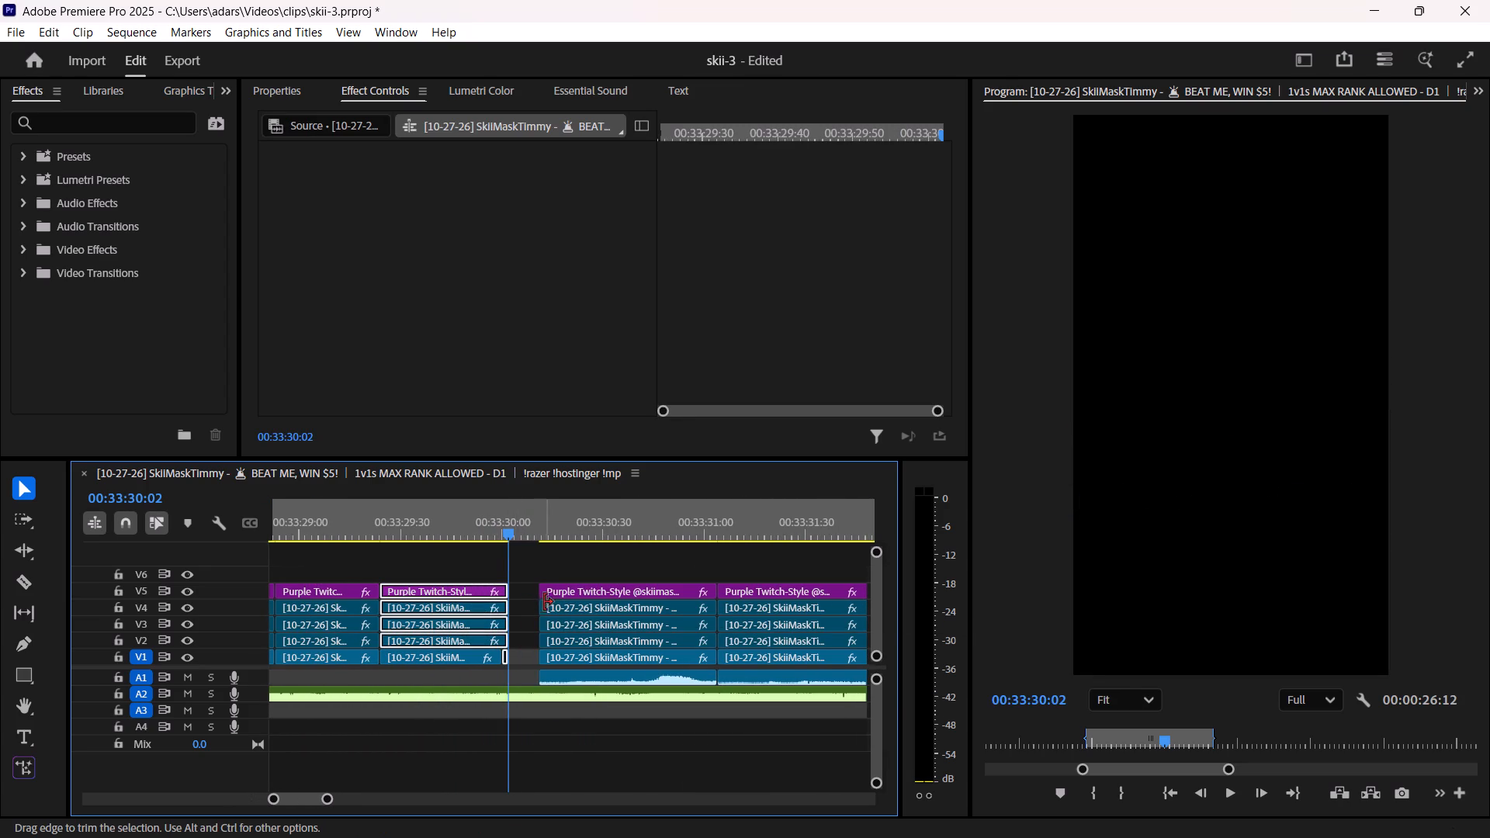
# Move the goal explosion segment on V1 to V5 and A1 earlier so it starts at 00:33:30:02, against the trimmed clips.
pyautogui.moveTo(545, 580); pyautogui.dragTo(555, 676)
pyautogui.moveTo(555, 677); pyautogui.dragTo(535, 677)
pyautogui.moveTo(539, 573); pyautogui.dragTo(579, 675)
pyautogui.moveTo(585, 675); pyautogui.dragTo(562, 675)
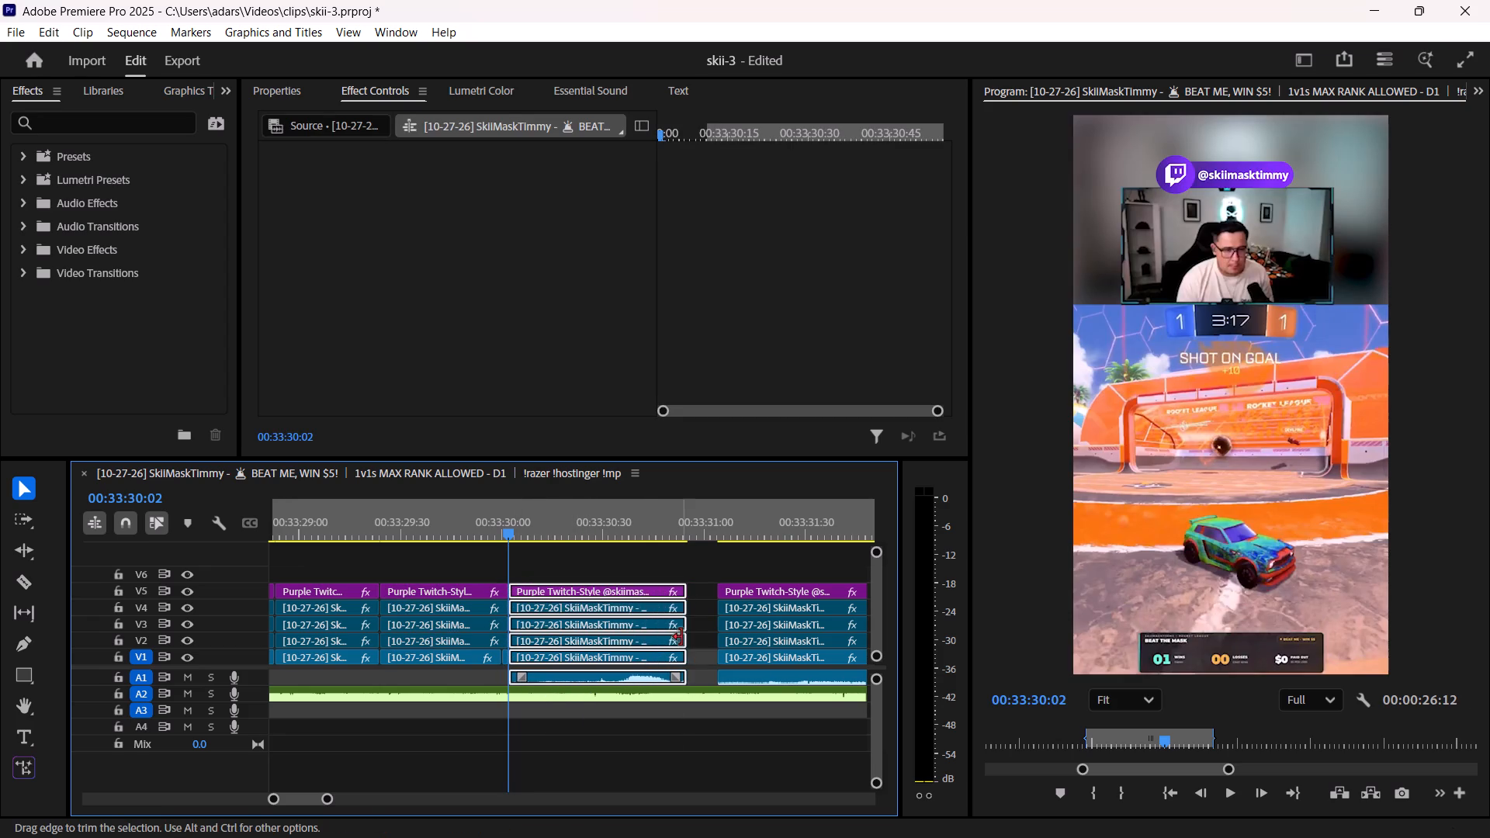
# Extend the end of the moved explosion segment on all its tracks to meet the following segment.
pyautogui.moveTo(689, 636); pyautogui.dragTo(715, 636)
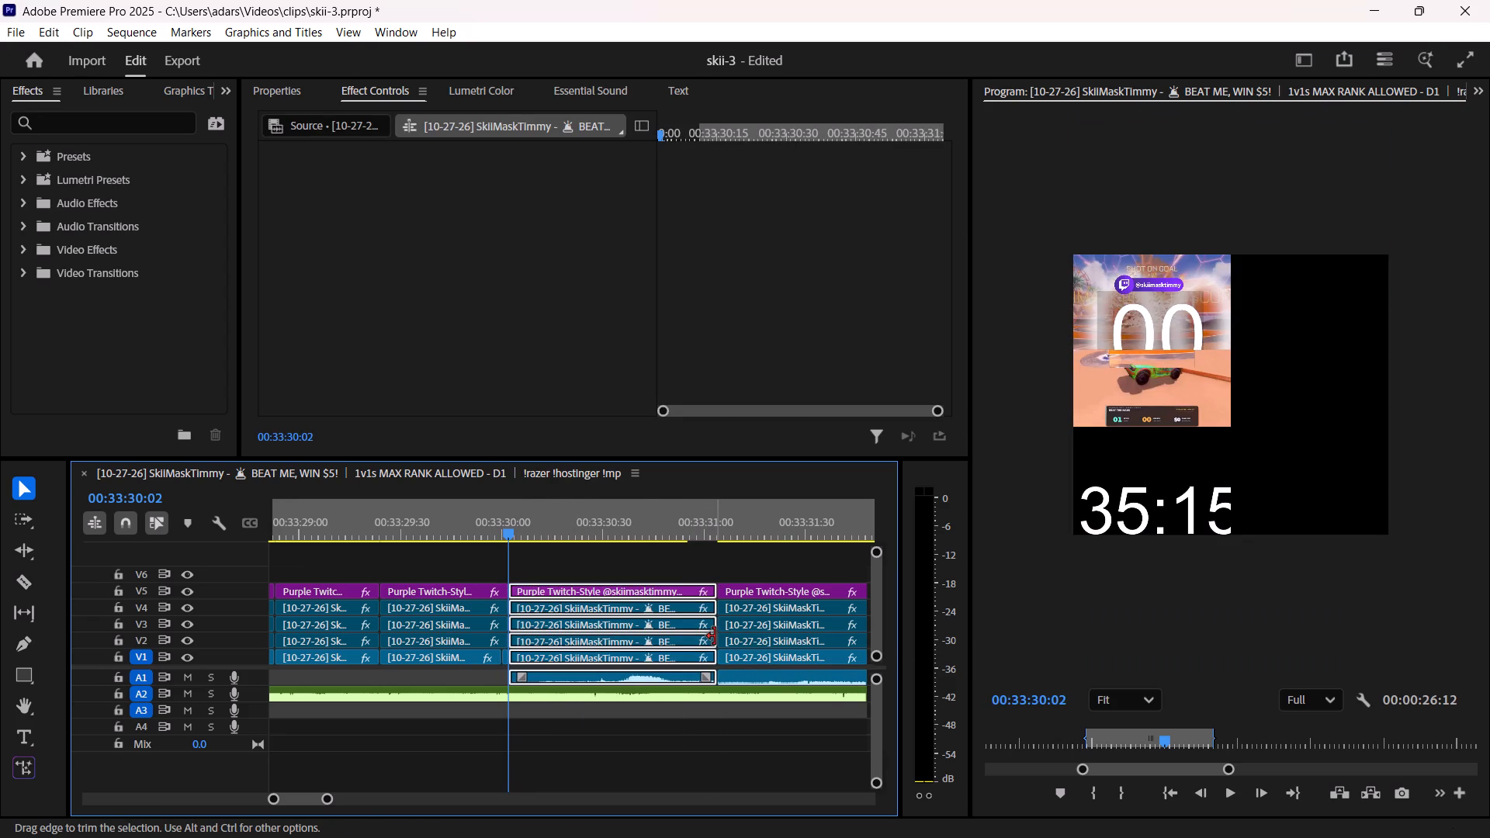
# Play the tightened cut from 00:33:30:02, then review the whole clip from its beginning to its end.
pyautogui.press('space')
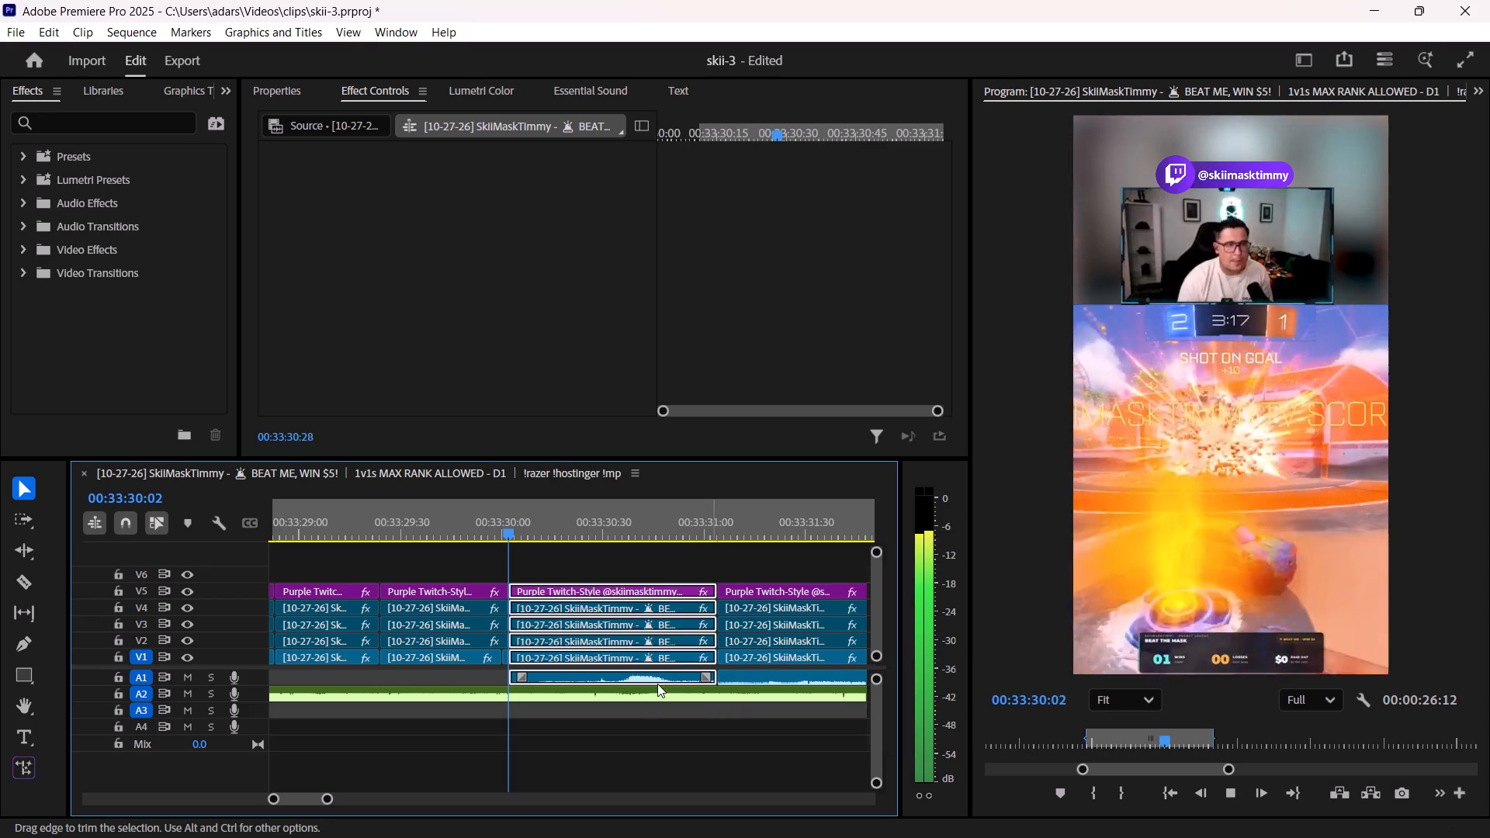
pyautogui.press('space')
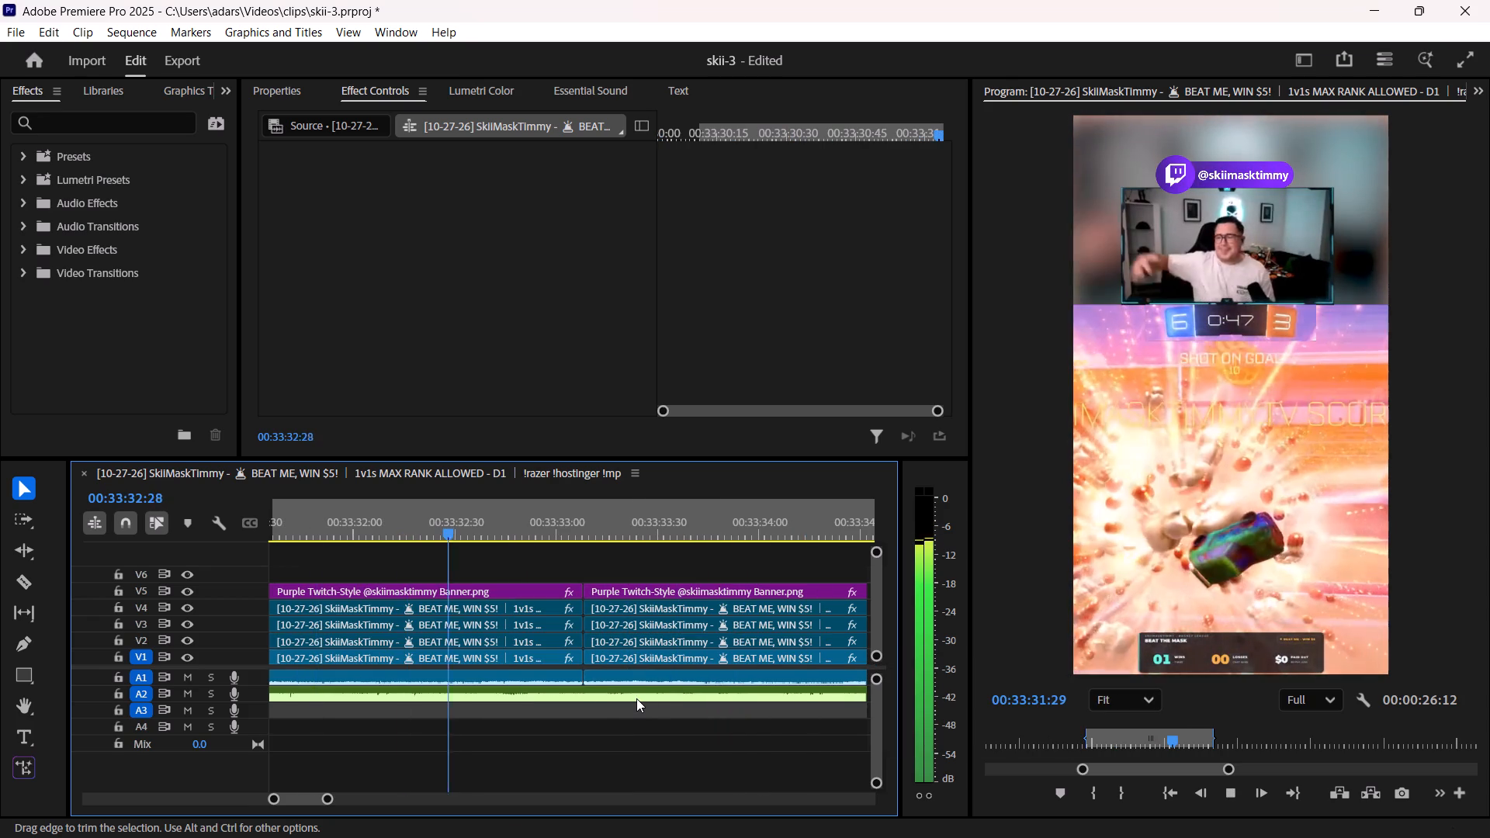
pyautogui.keyDown('alt'); pyautogui.scroll(-16, 591, 757); pyautogui.keyUp('alt')
pyautogui.keyDown('shift'); pyautogui.scroll(4, 591, 770); pyautogui.keyUp('shift')
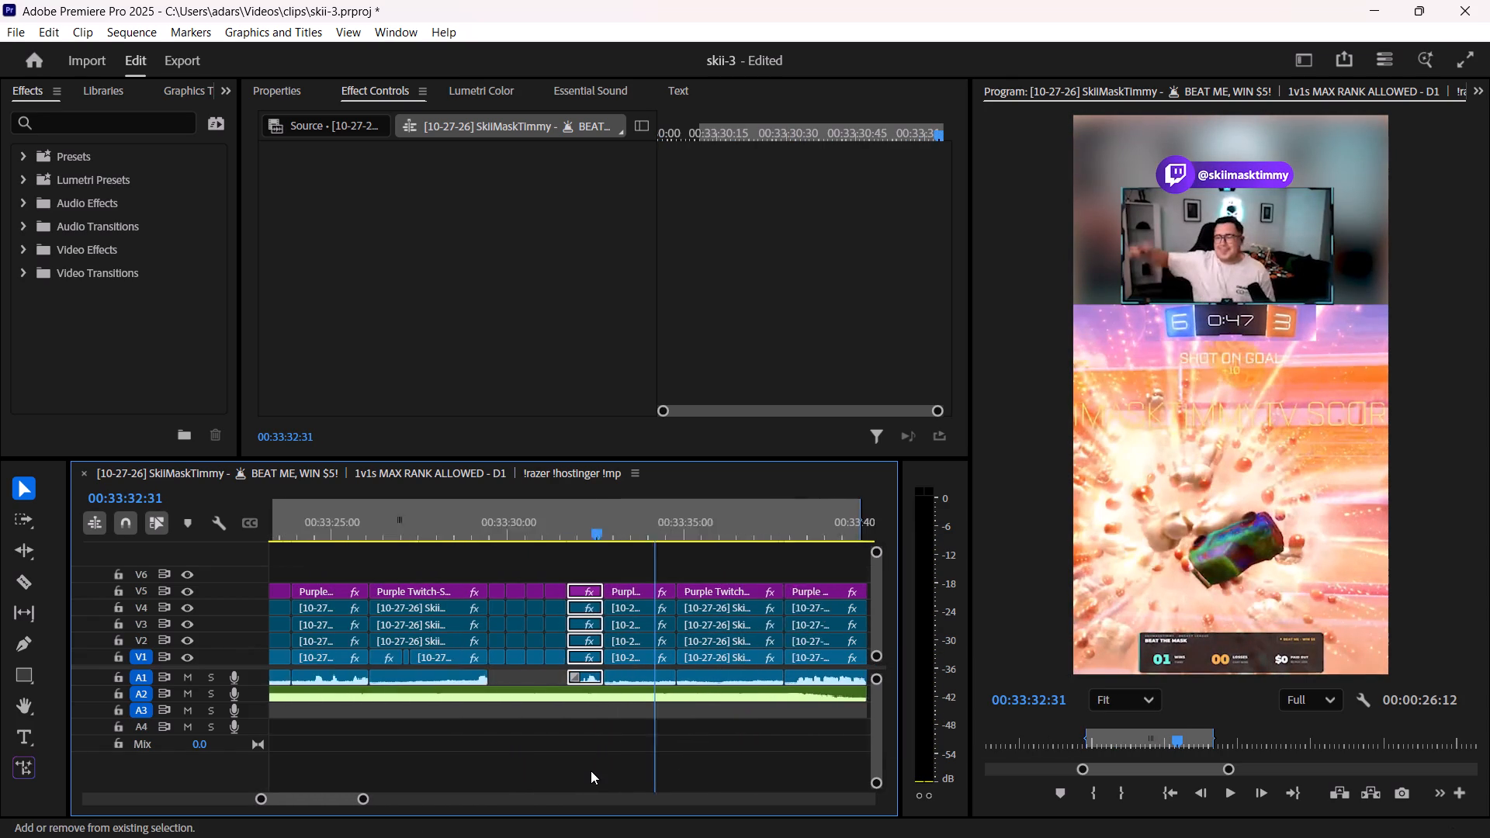
pyautogui.keyDown('shift'); pyautogui.scroll(1, 591, 770); pyautogui.keyUp('shift')
pyautogui.keyDown('alt'); pyautogui.scroll(-8, 591, 770); pyautogui.keyUp('alt')
pyautogui.moveTo(390, 532); pyautogui.dragTo(372, 531)
pyautogui.press('space')
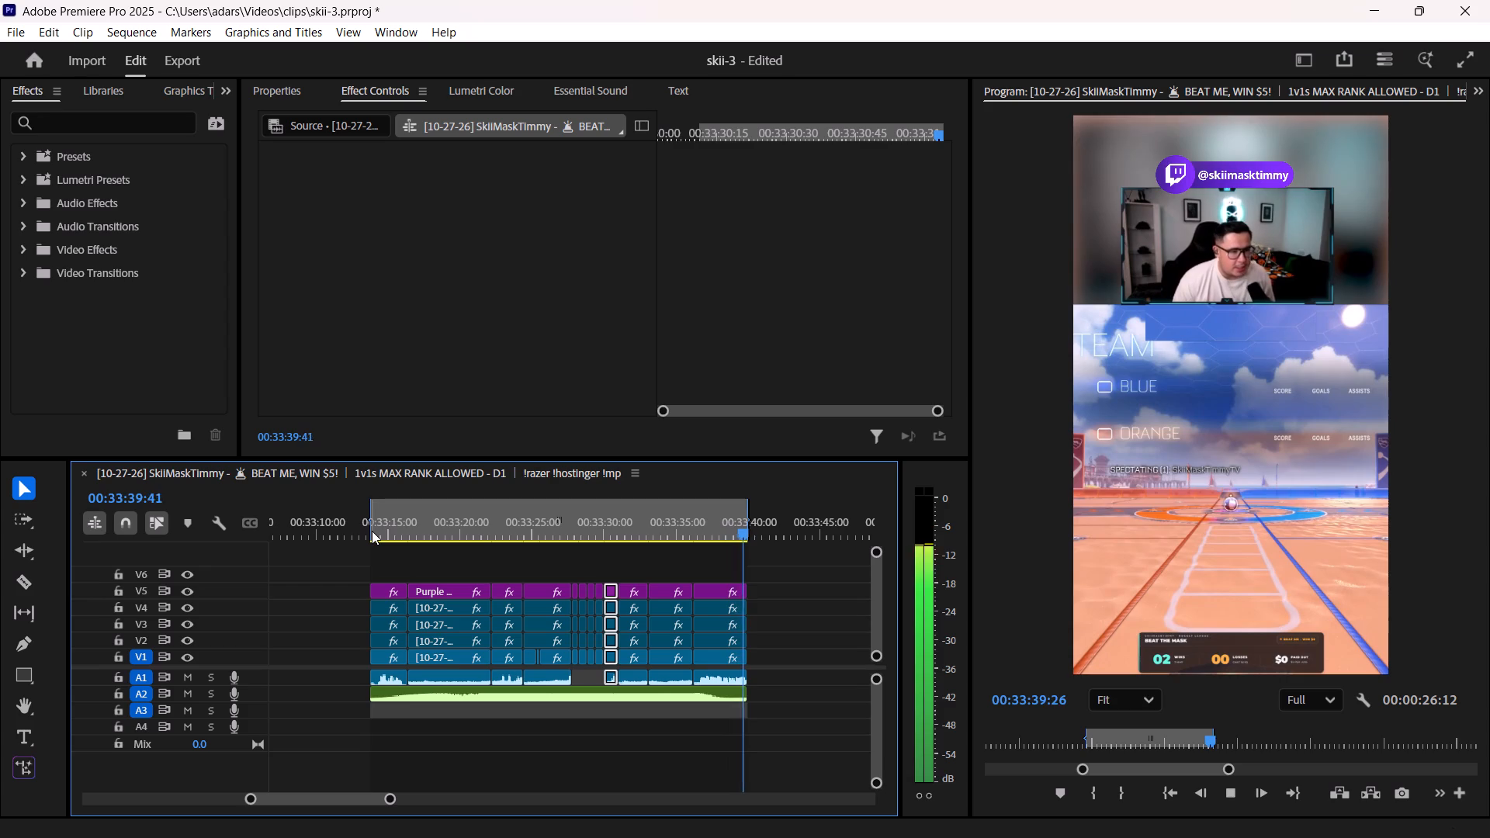
pyautogui.press('space')
# Replay the goals after the explosion segment, including the last one from about 00:33:33:08, to check their pacing.
pyautogui.keyDown('alt'); pyautogui.scroll(11, 762, 758); pyautogui.keyUp('alt')
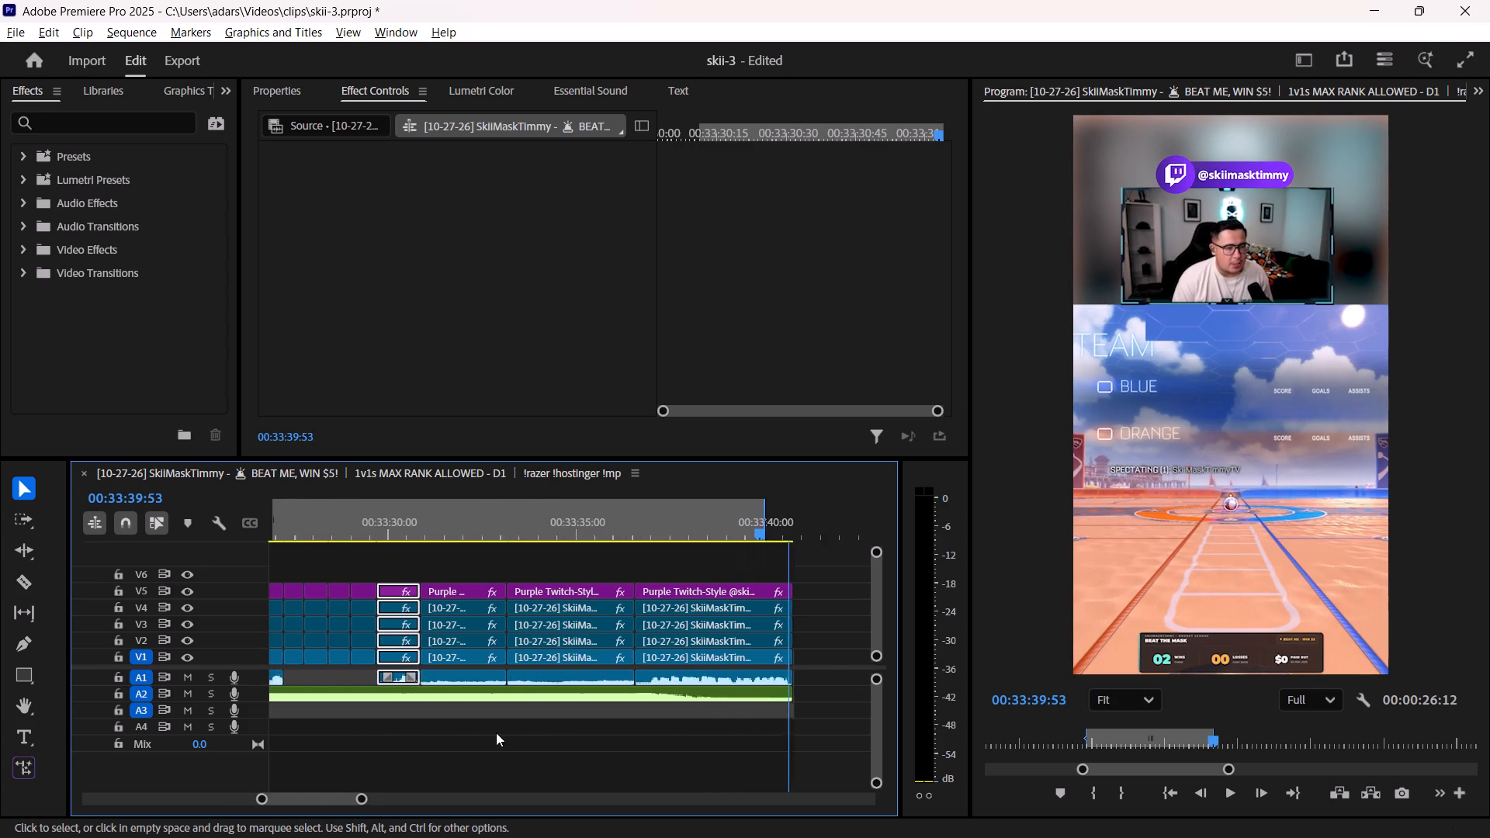
pyautogui.keyDown('alt'); pyautogui.scroll(3, 496, 732); pyautogui.keyUp('alt')
pyautogui.click(381, 532)
pyautogui.press('space')
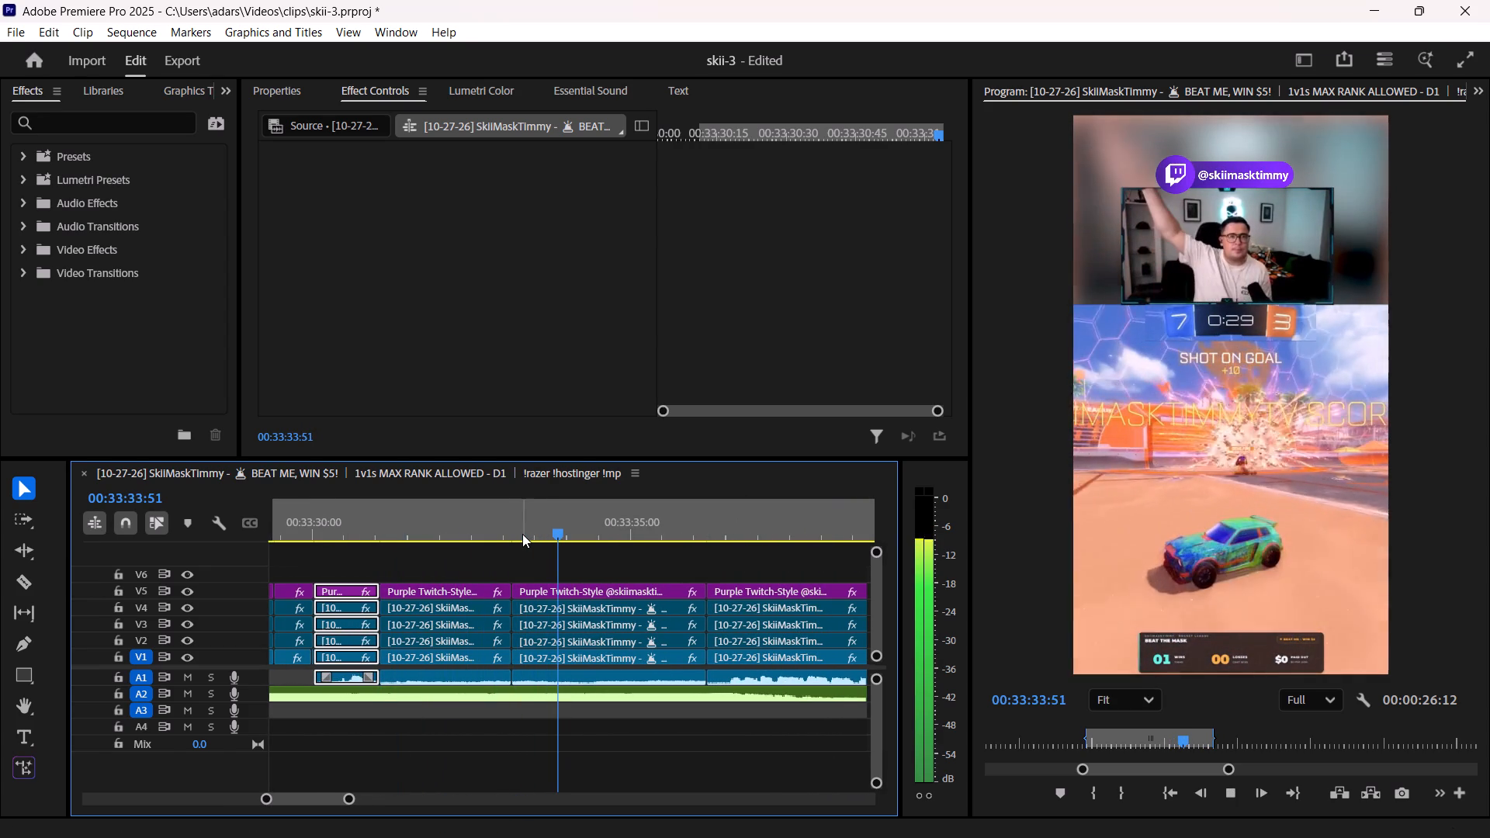
pyautogui.press('space')
pyautogui.keyDown('shift'); pyautogui.scroll(-6, 594, 569); pyautogui.keyUp('shift')
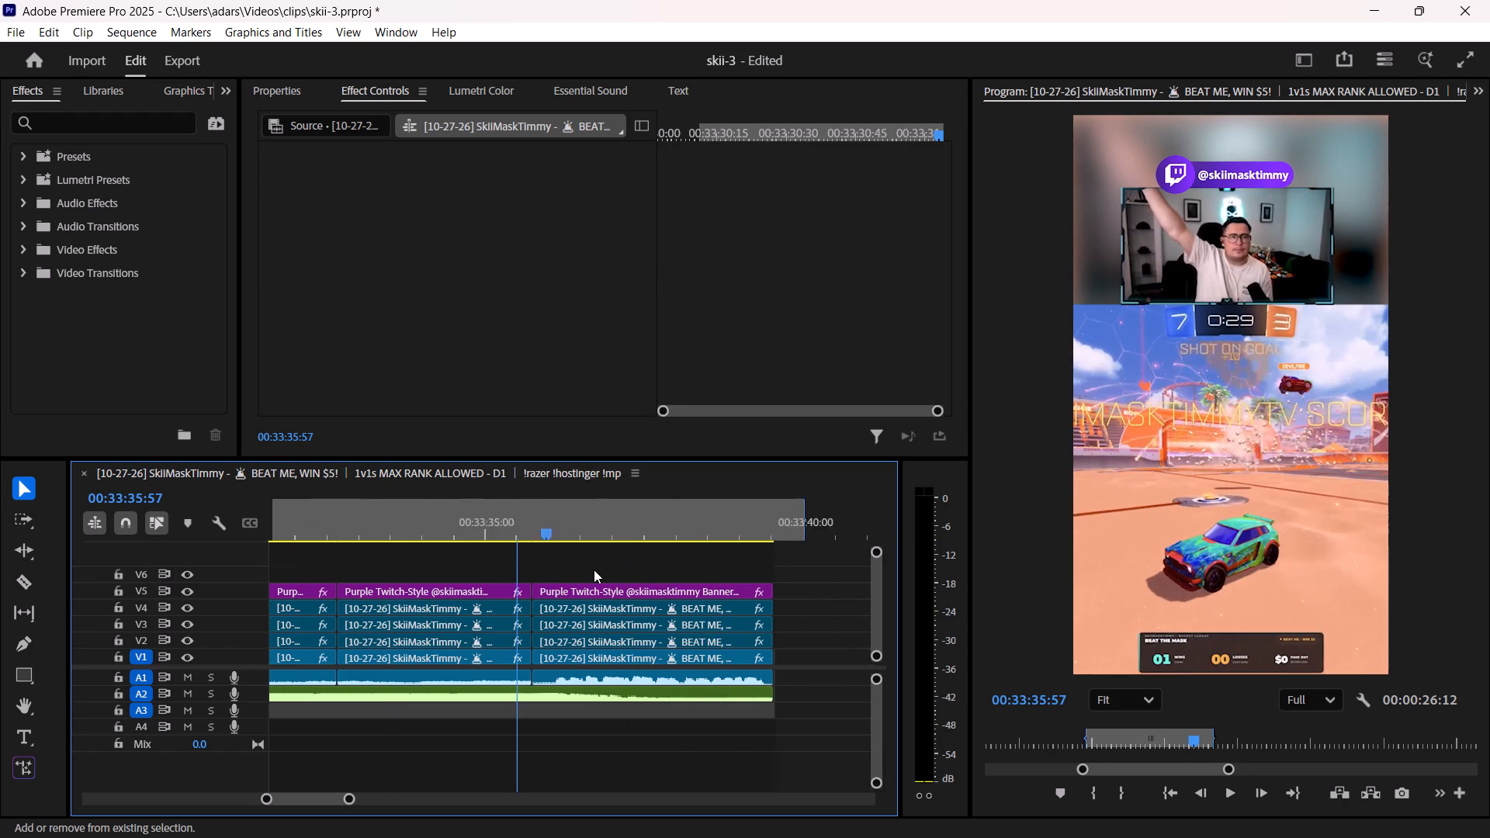
pyautogui.press('space')
pyautogui.press('space')
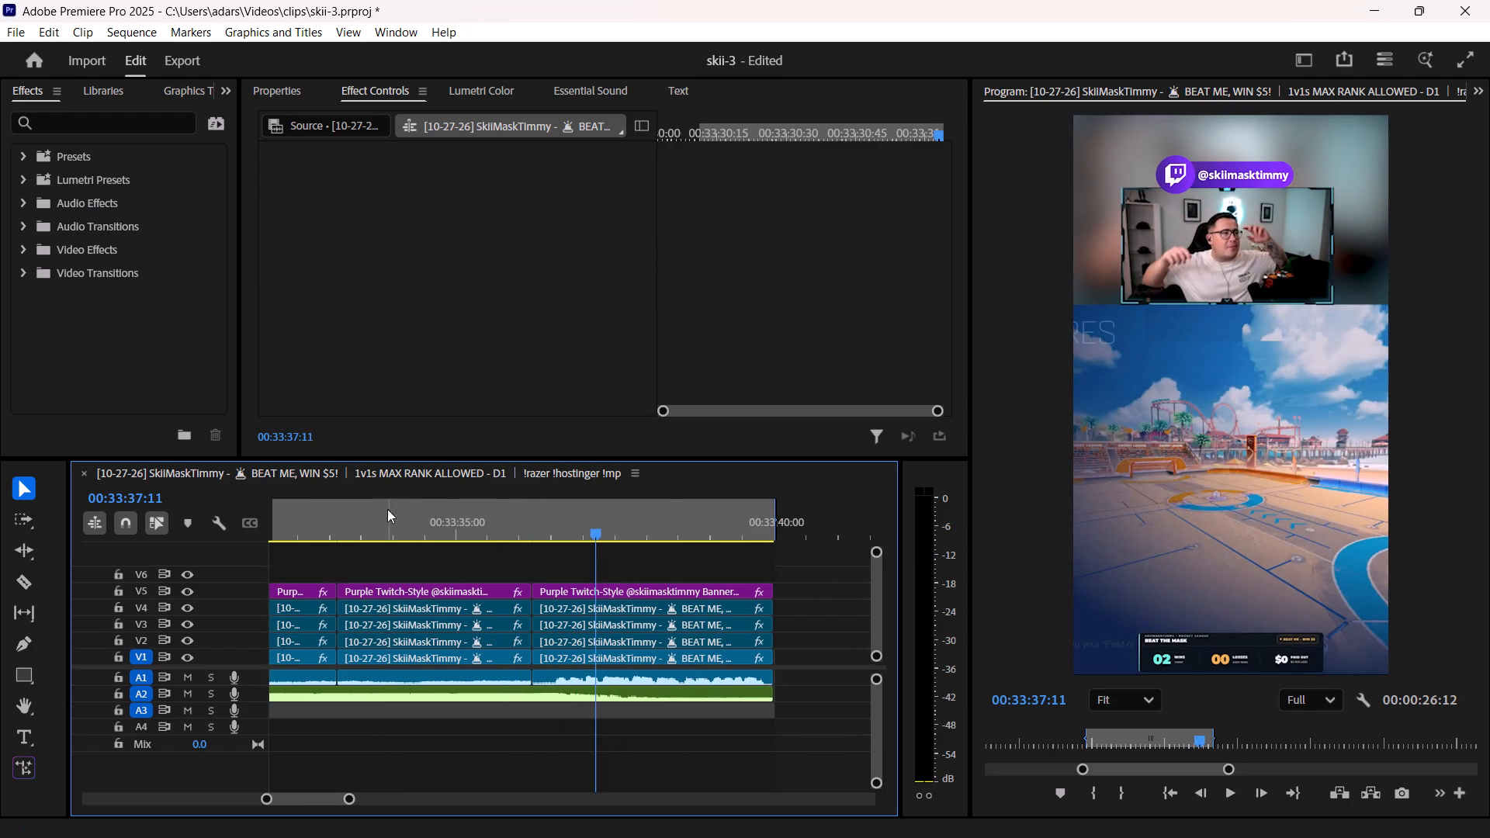
pyautogui.moveTo(359, 507); pyautogui.dragTo(342, 510)
pyautogui.press('space')
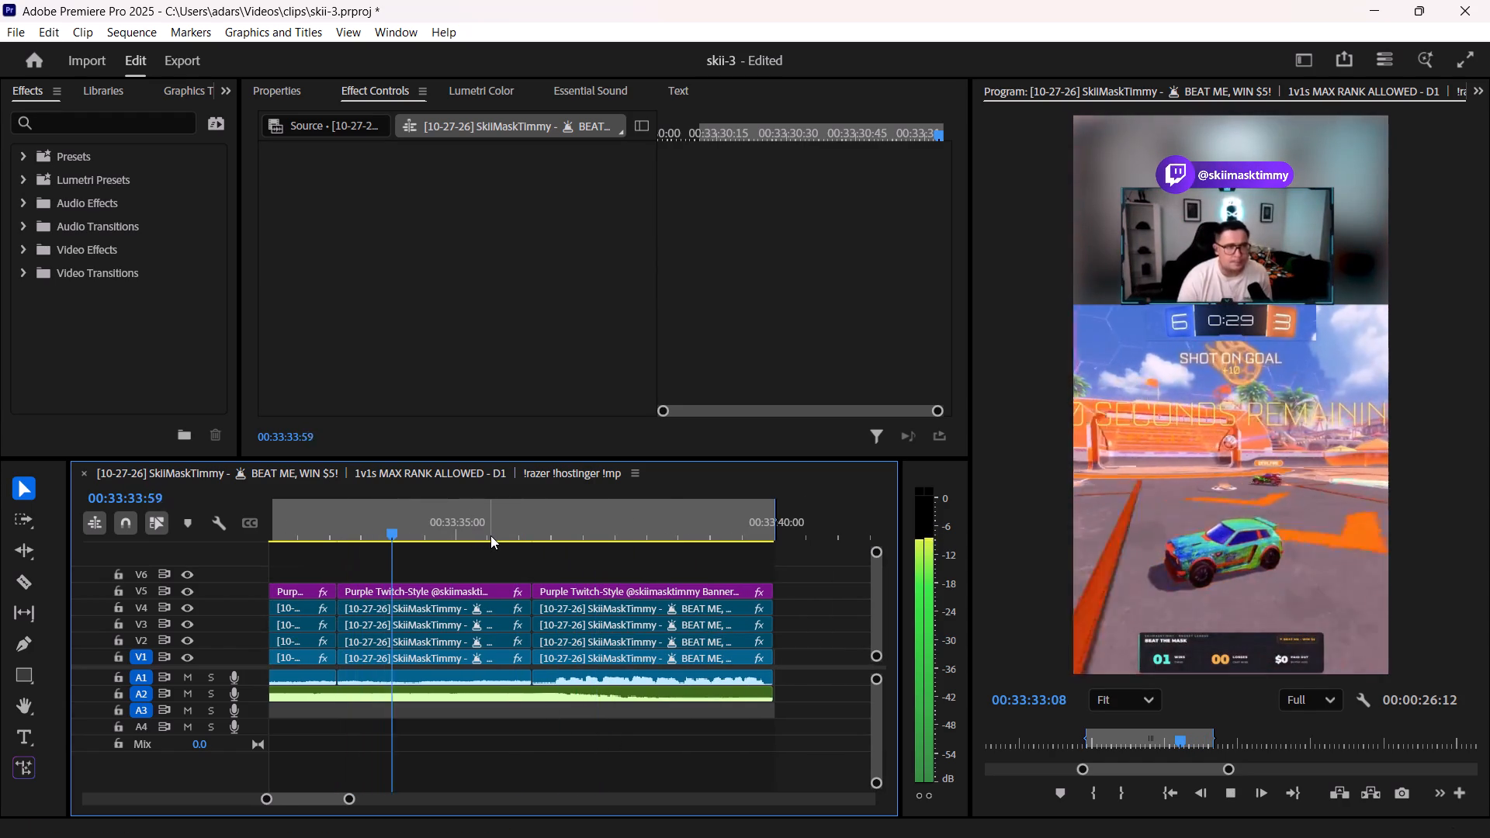
pyautogui.press('space')
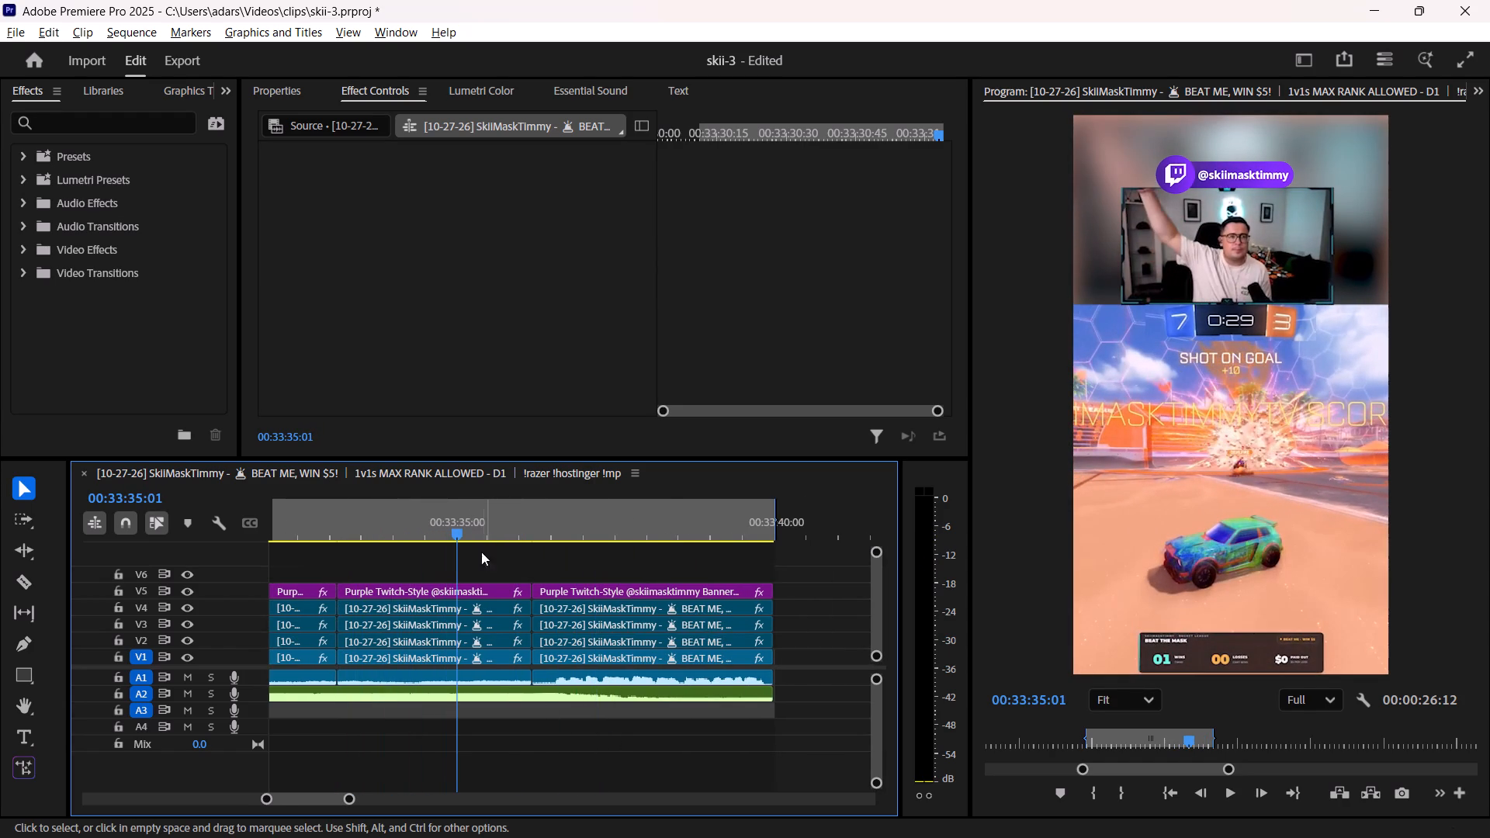
# Export the clip's Source In/Out range as an H.264 media file named skii-14.
pyautogui.keyDown('alt'); pyautogui.scroll(-18, 438, 690); pyautogui.keyUp('alt')
pyautogui.keyDown('alt'); pyautogui.scroll(-3, 483, 701); pyautogui.keyUp('alt')
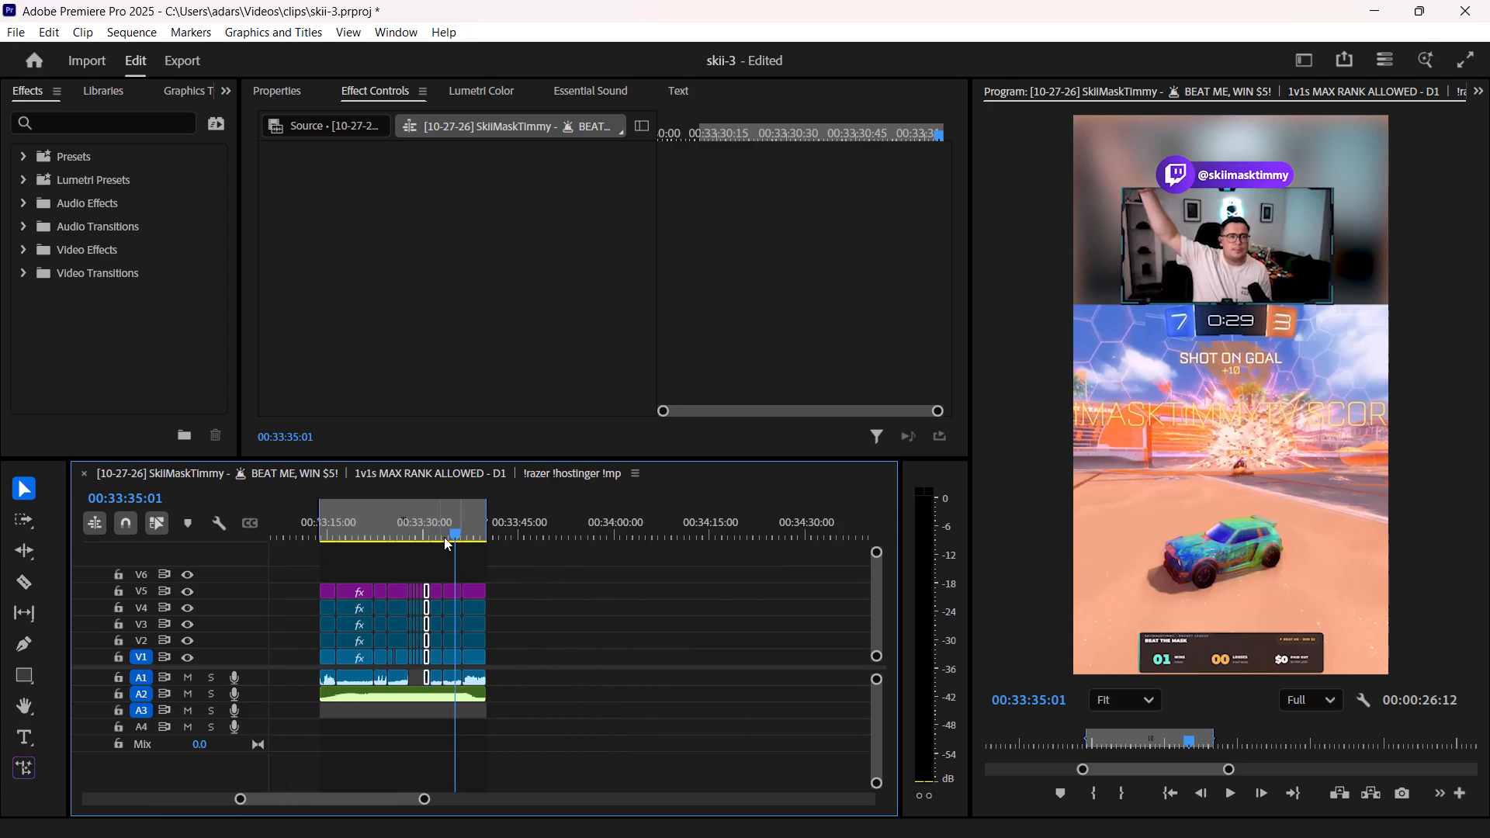
pyautogui.moveTo(408, 518); pyautogui.dragTo(321, 525)
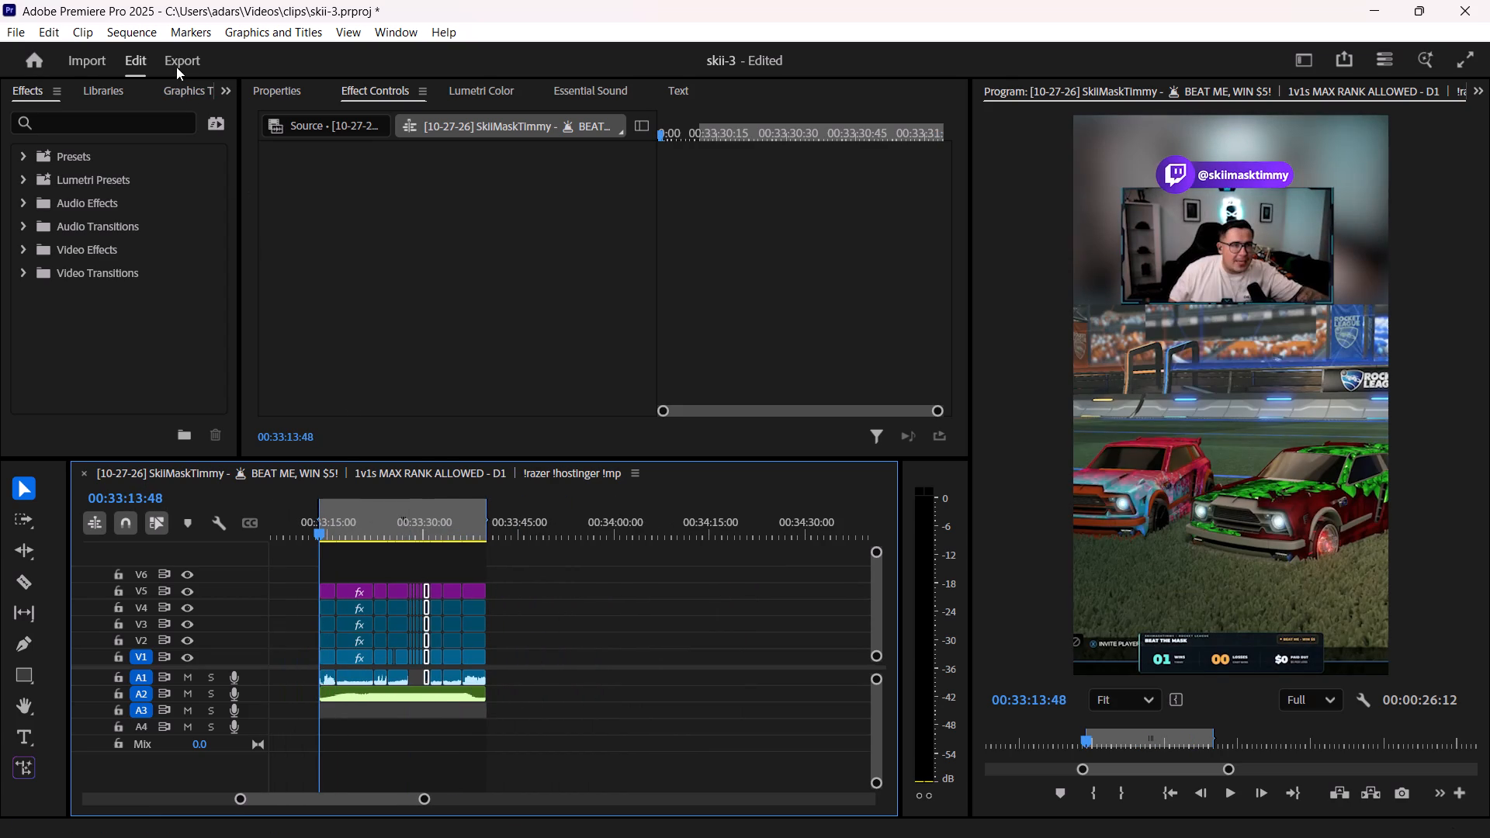
pyautogui.click(175, 60)
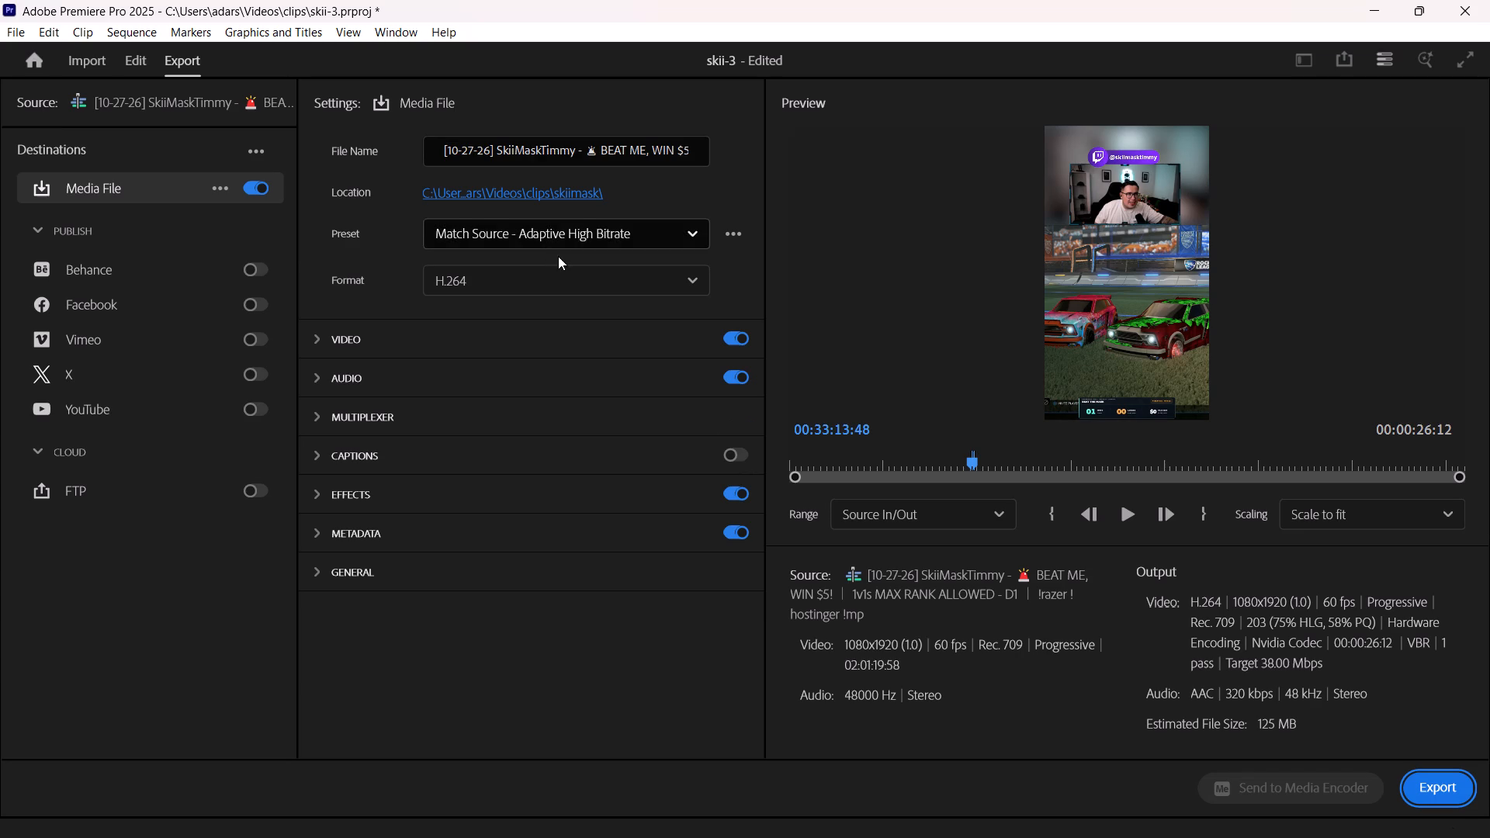
pyautogui.click(544, 145)
pyautogui.hotkey('ctrl', 'a')
pyautogui.press('BackSpace')
pyautogui.write('skii-14')
pyautogui.click(1426, 785)
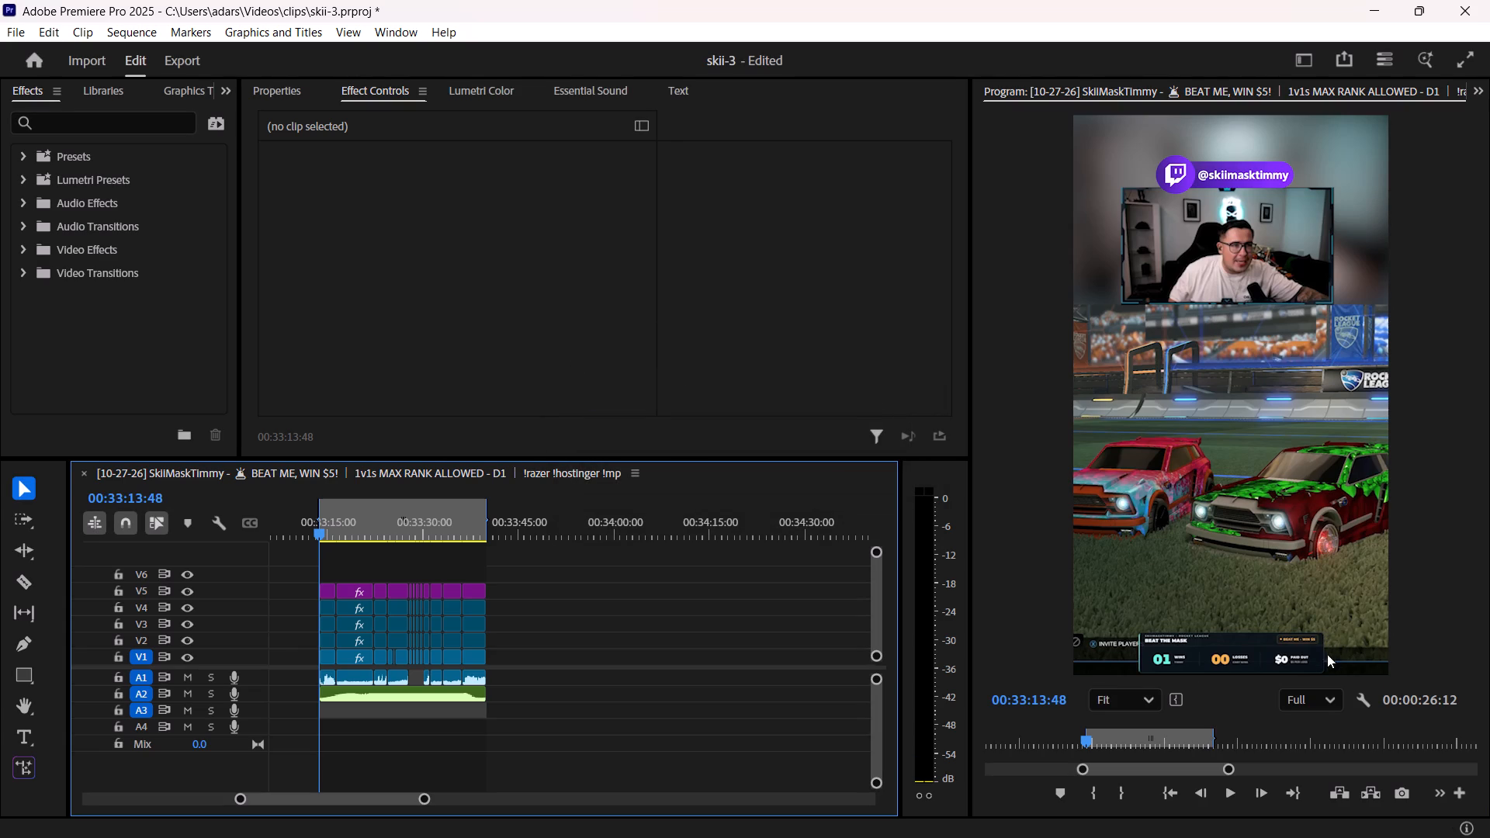
# Close Premiere Pro, saving the changes to the skii-3.prproj project.
pyautogui.click(1488, 0)
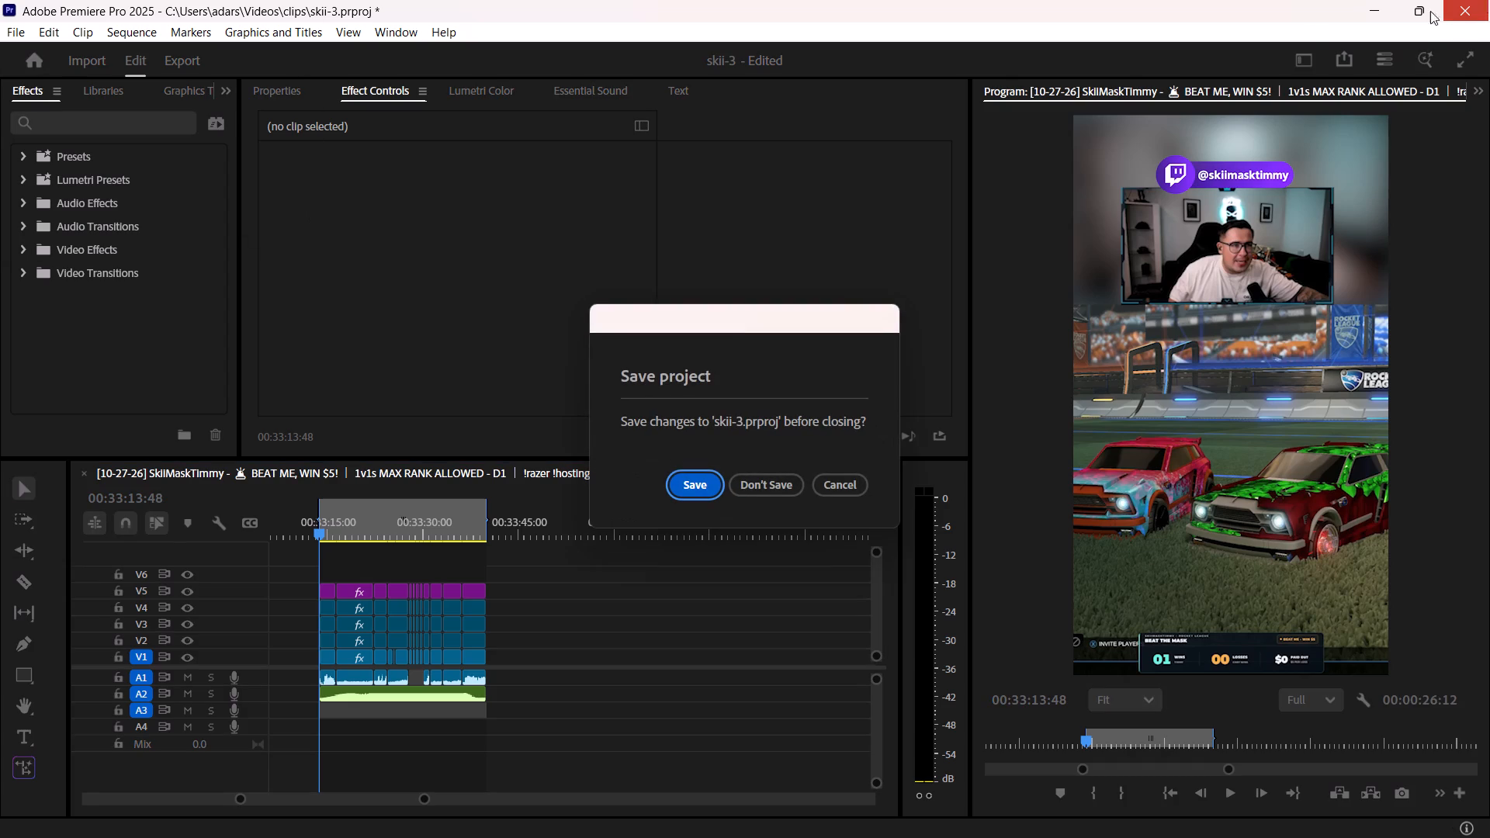
pyautogui.click(694, 473)
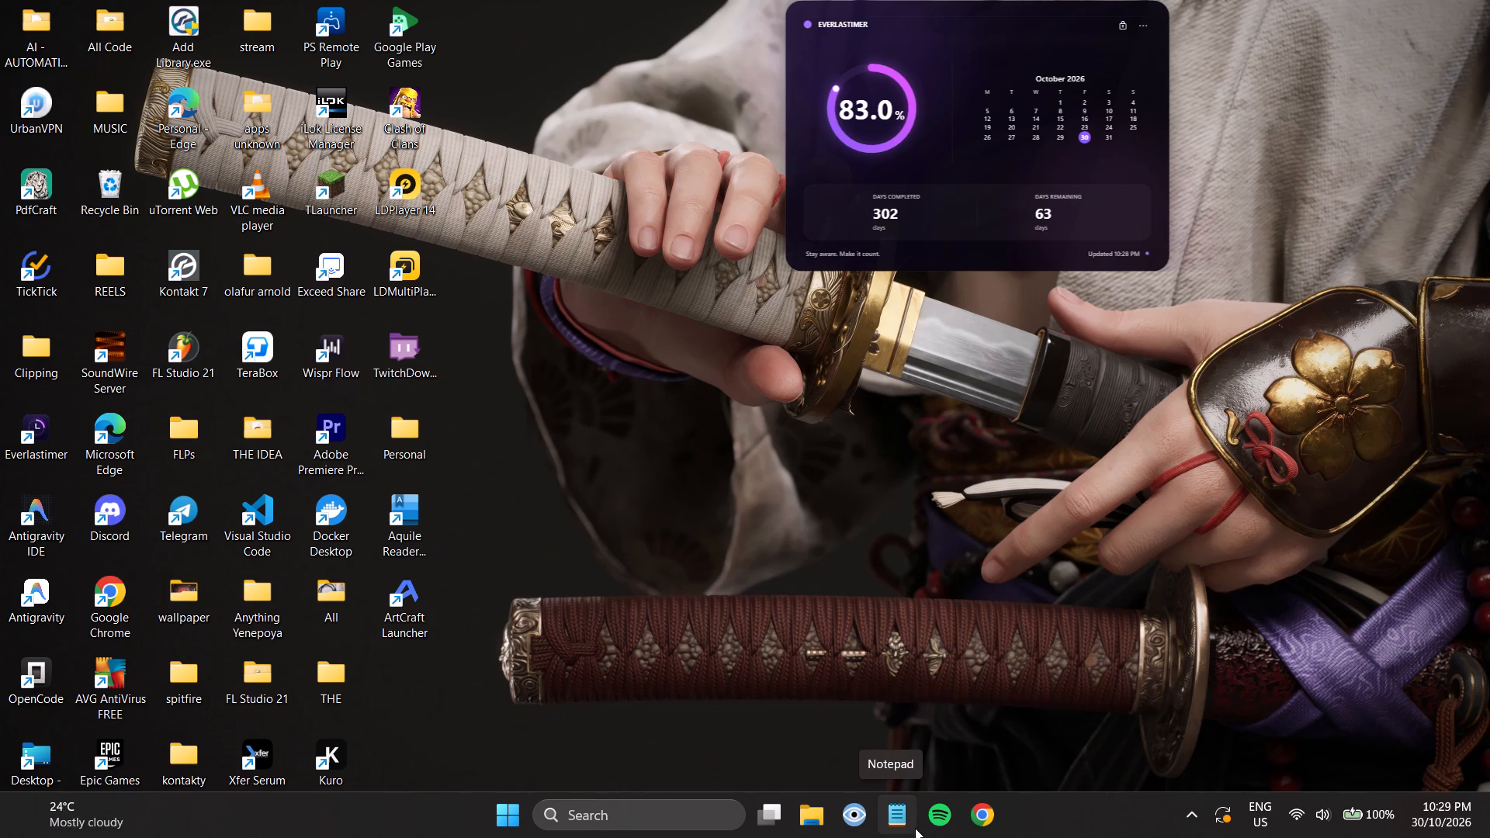
# Open the Windows search from the desktop.
pyautogui.click(698, 809)
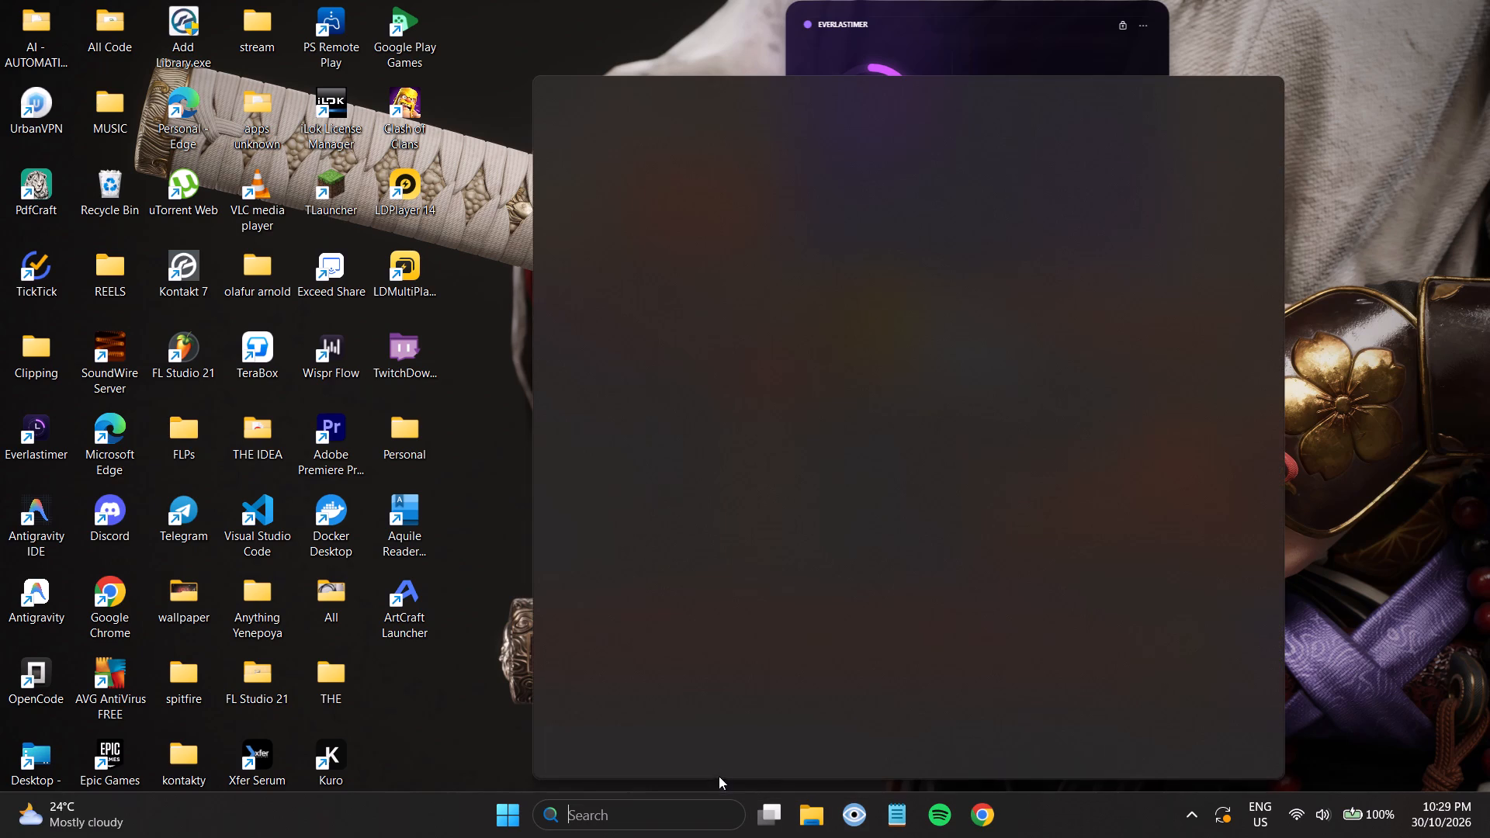
# Launch an item from the Windows search suggestions.
pyautogui.click(705, 668)
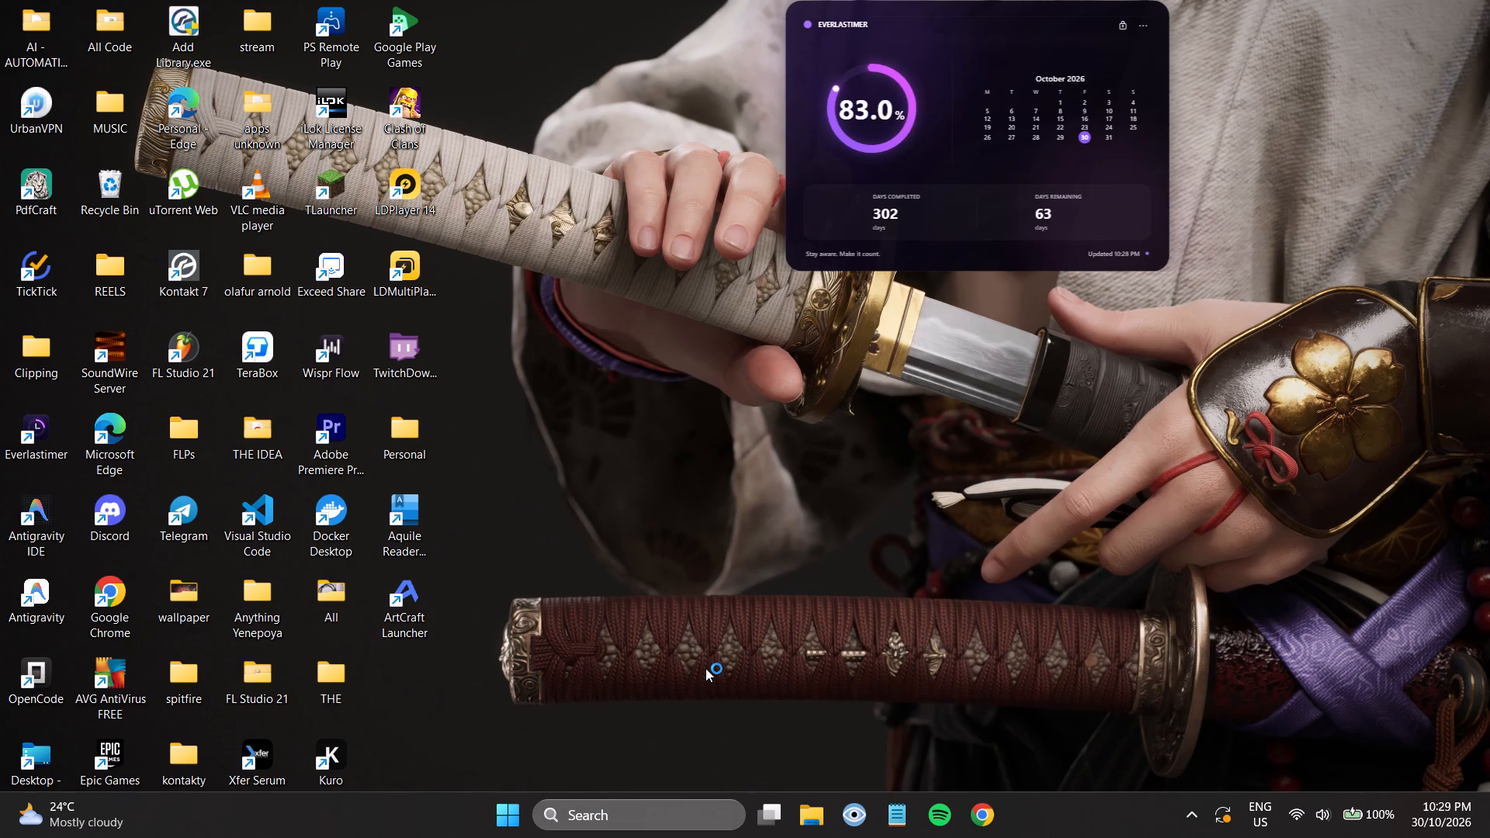